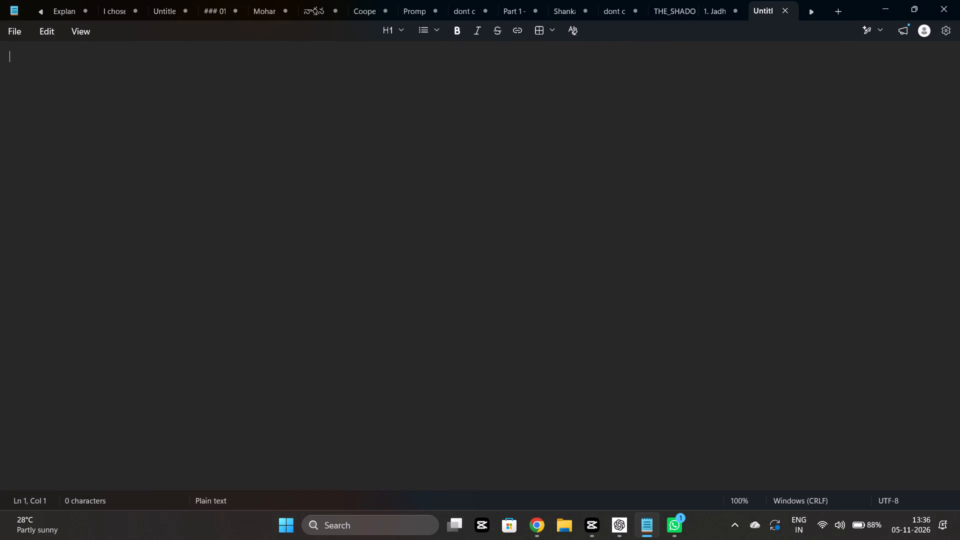
left_click(484, 145)
key("ctrl+v")
Look back through the pasted scene prompts in the new note.
scroll(448, 359, "up", 2)
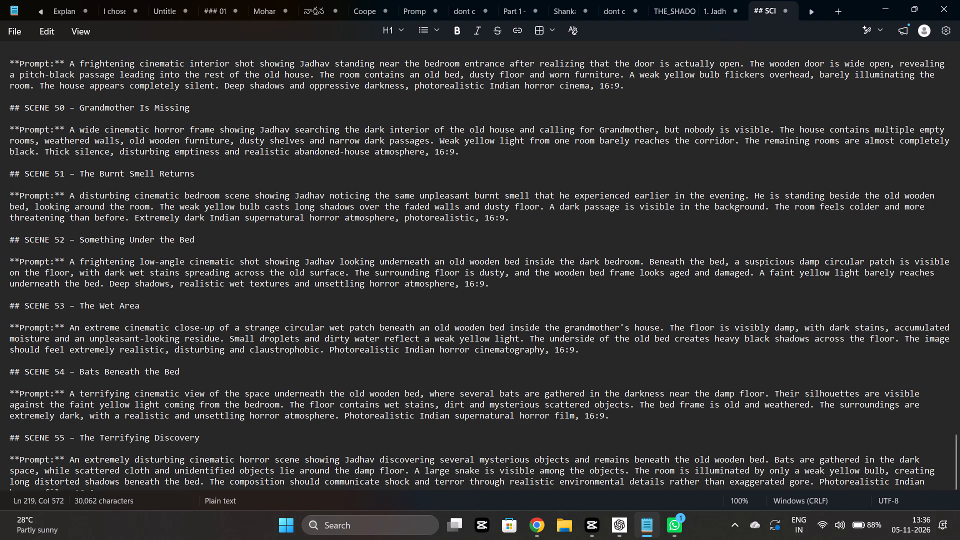
scroll(484, 316, "up", 4)
scroll(484, 316, "down", 18)
scroll(456, 358, "up", 9)
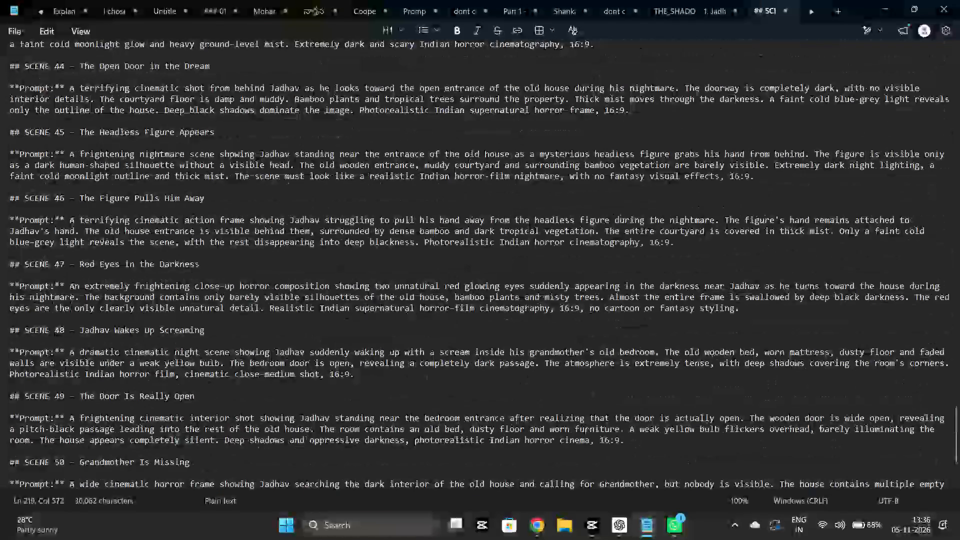
Return to Scene 01 at the start of the pasted prompts in the note.
scroll(456, 358, "up", 8)
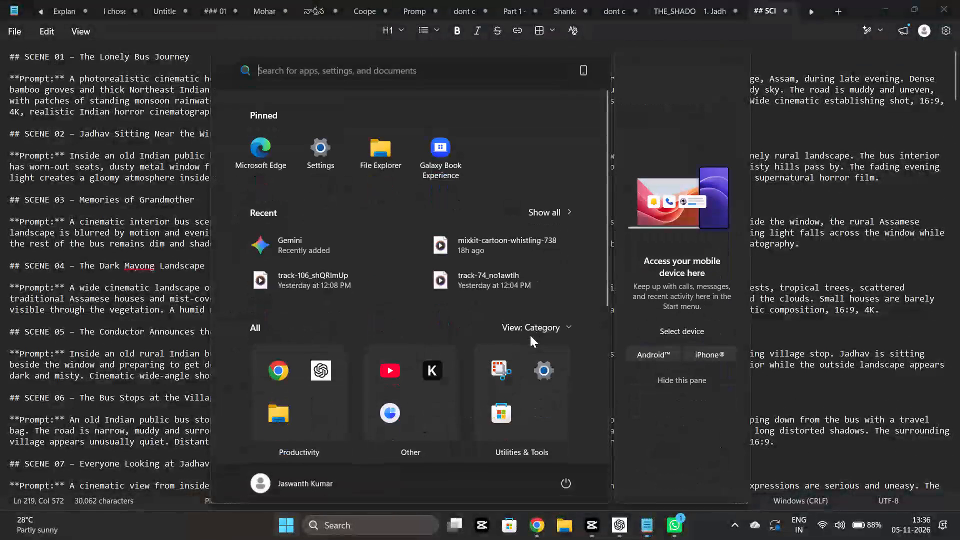
left_click(829, 204)
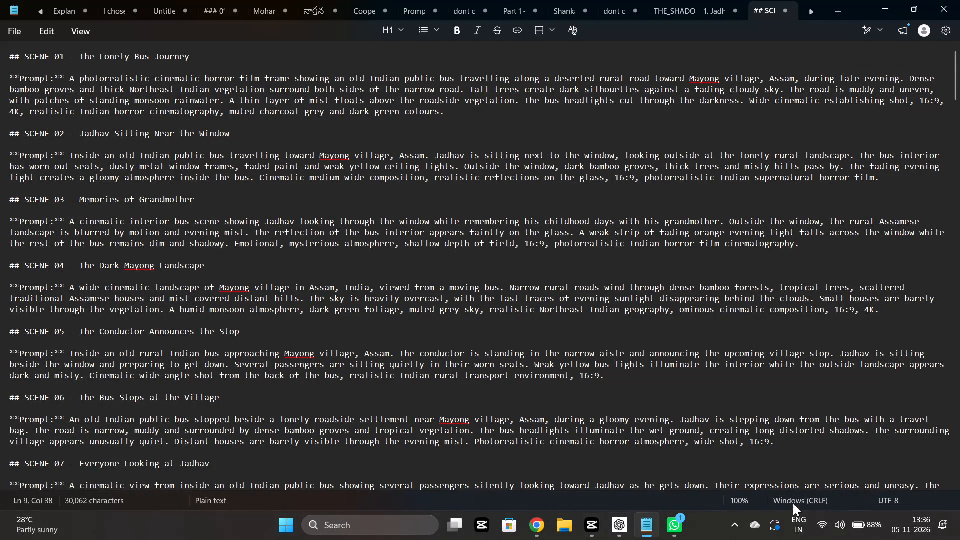
Show the hidden background app icons in the system tray.
left_click(746, 523)
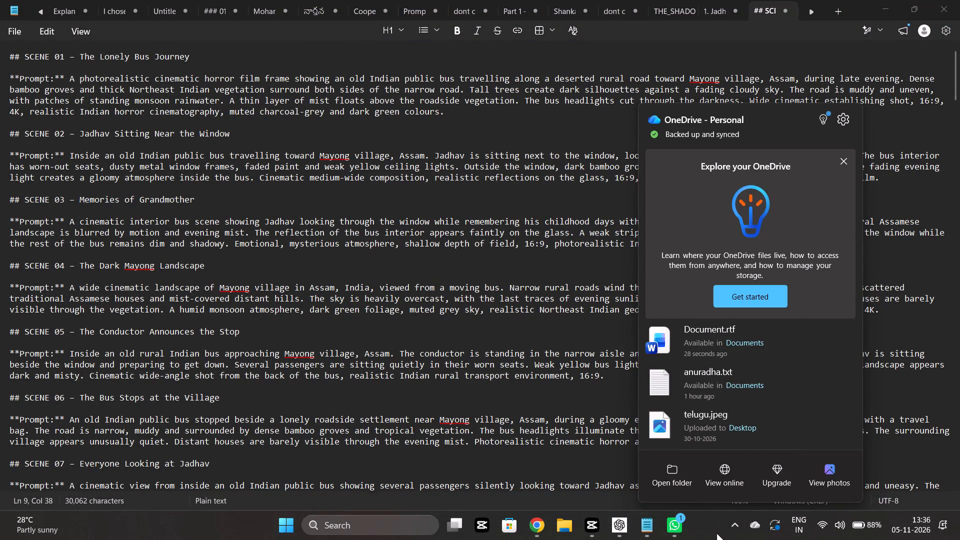
left_click(716, 533)
left_click(740, 516)
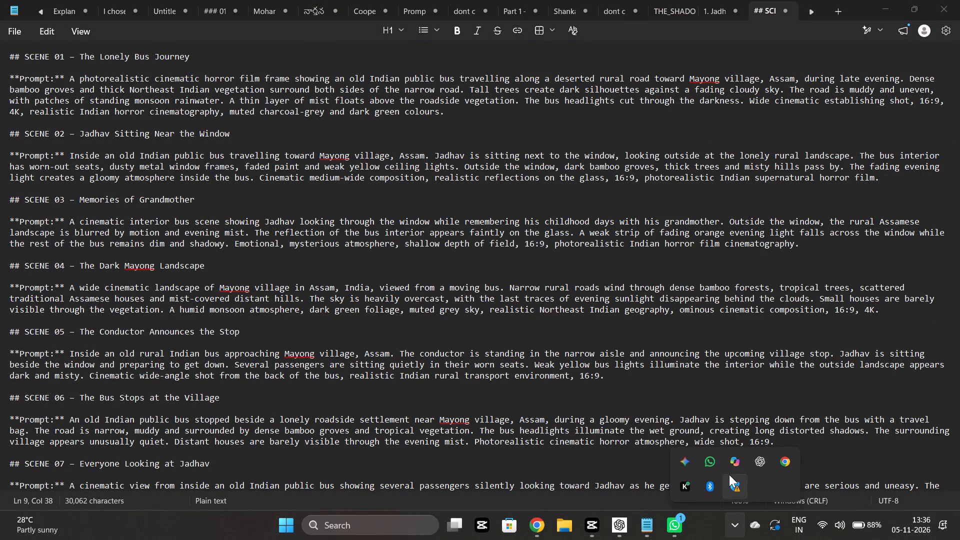
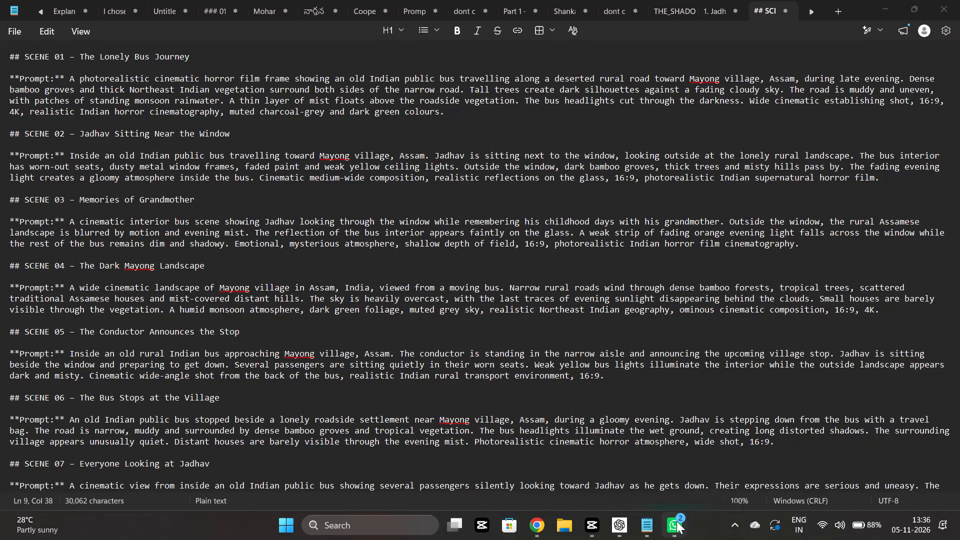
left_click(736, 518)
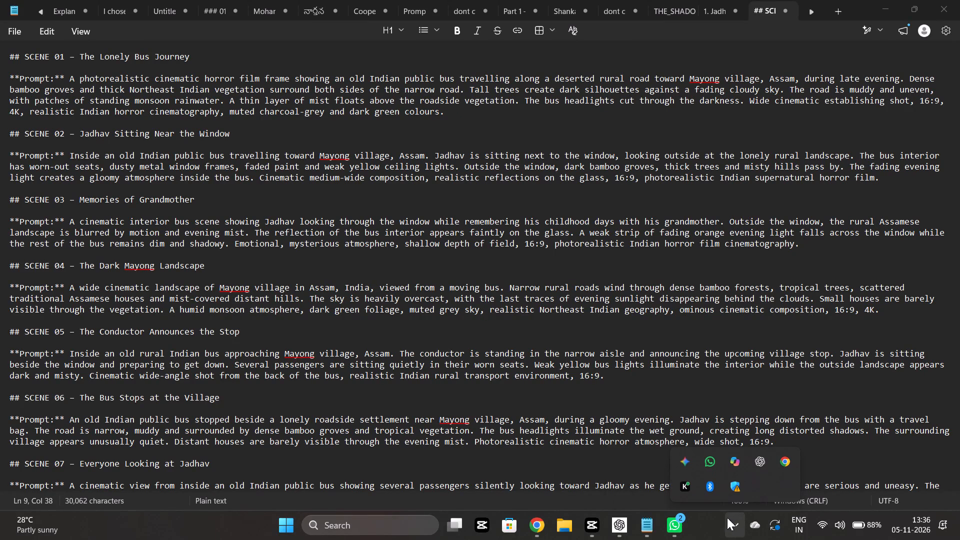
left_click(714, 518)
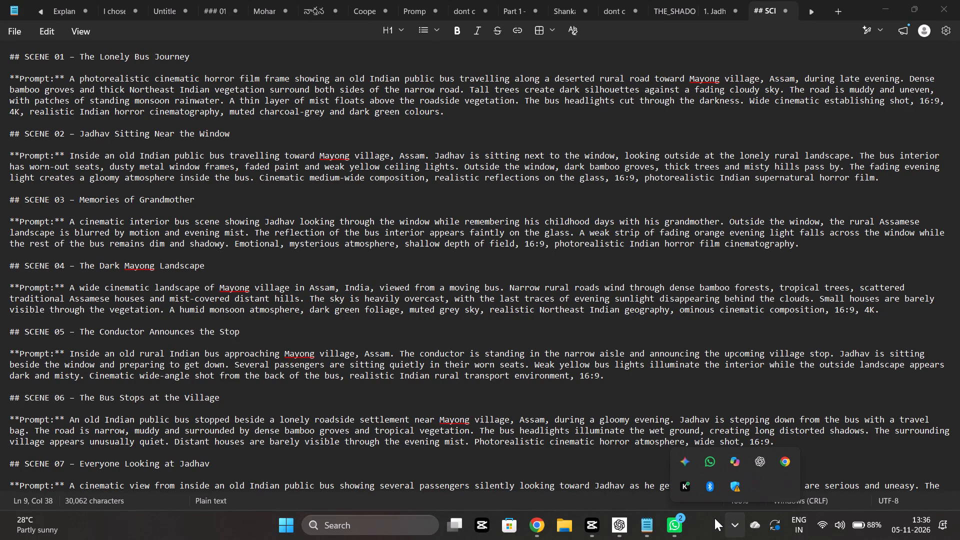
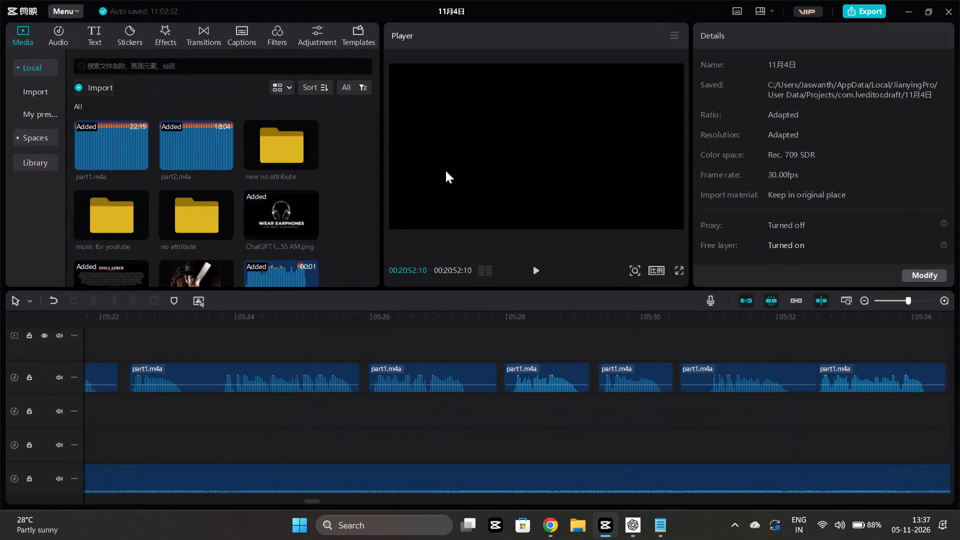
Return to the start of the timeline and place the playhead at 00:00:00:00, where the disclaimer image begins.
left_click(176, 441)
scroll(252, 402, "down", 5)
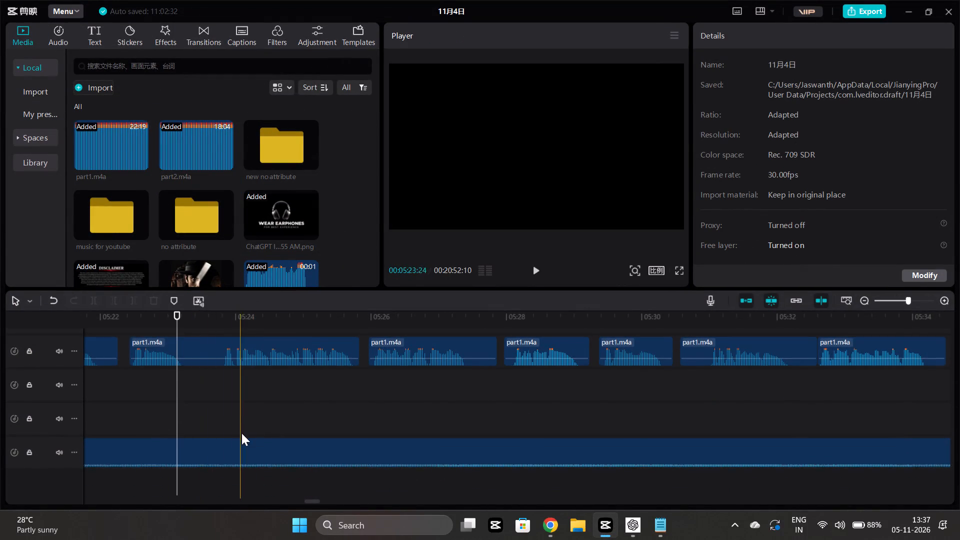
scroll(241, 430, "right", 19)
scroll(222, 403, "right", 20)
scroll(222, 403, "right", 20)
scroll(222, 403, "right", 20)
scroll(118, 414, "up", 1)
scroll(118, 414, "right", 1)
scroll(118, 414, "up", 4)
scroll(118, 414, "down", 1)
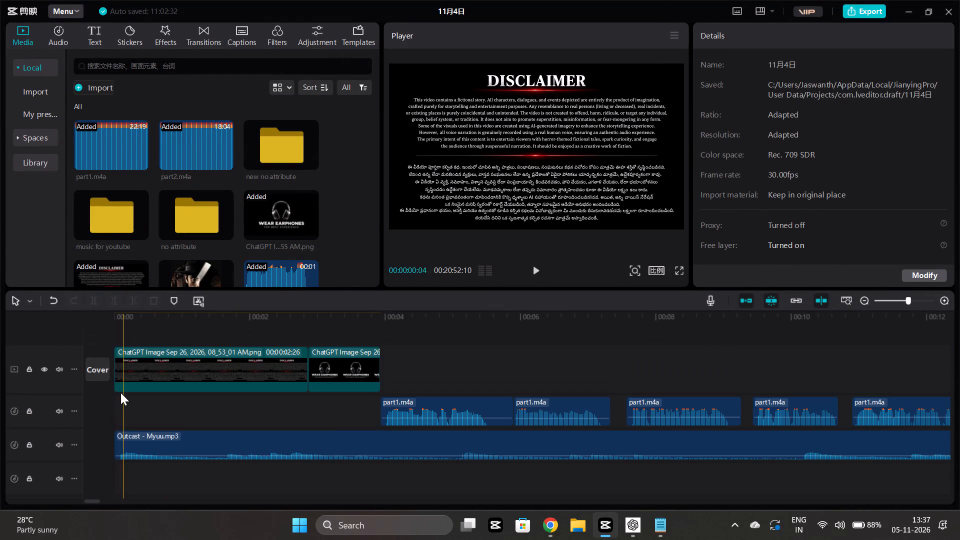
left_click(117, 394)
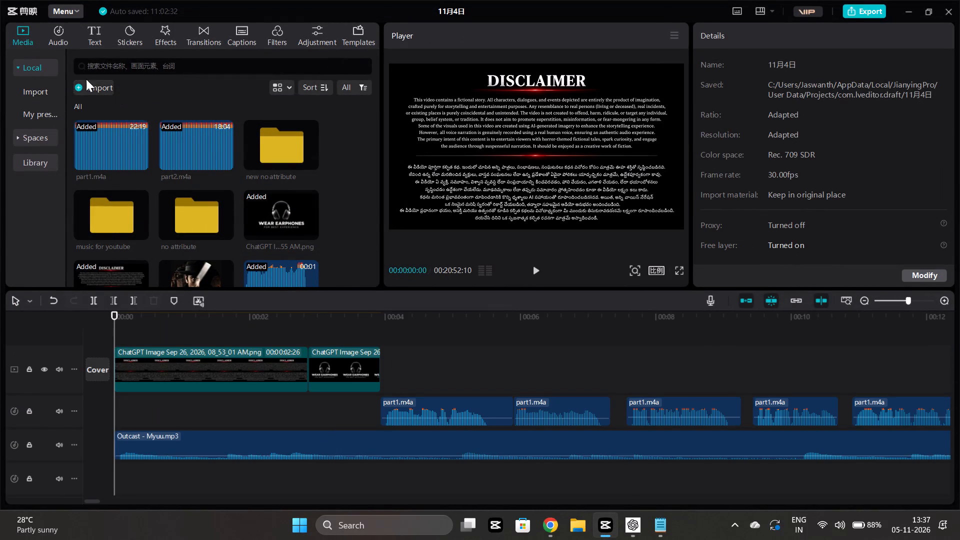
Start importing local media into the project and browse the folders for the source files.
left_click(101, 88)
scroll(60, 151, "up", 5)
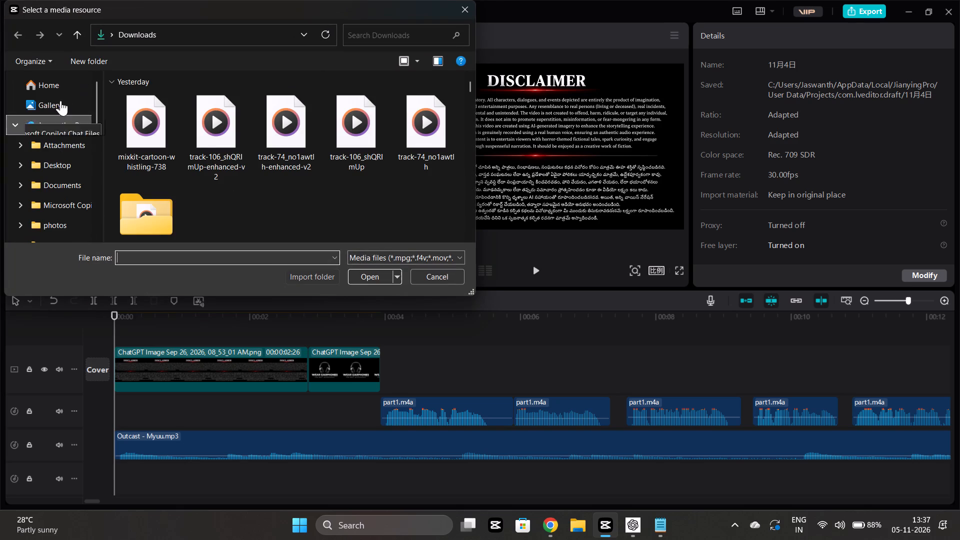
Search the Home location for intro in the media import dialog and look through the matching files.
left_click(59, 88)
left_click_drag(363, 19, 363, 27)
left_click(364, 32)
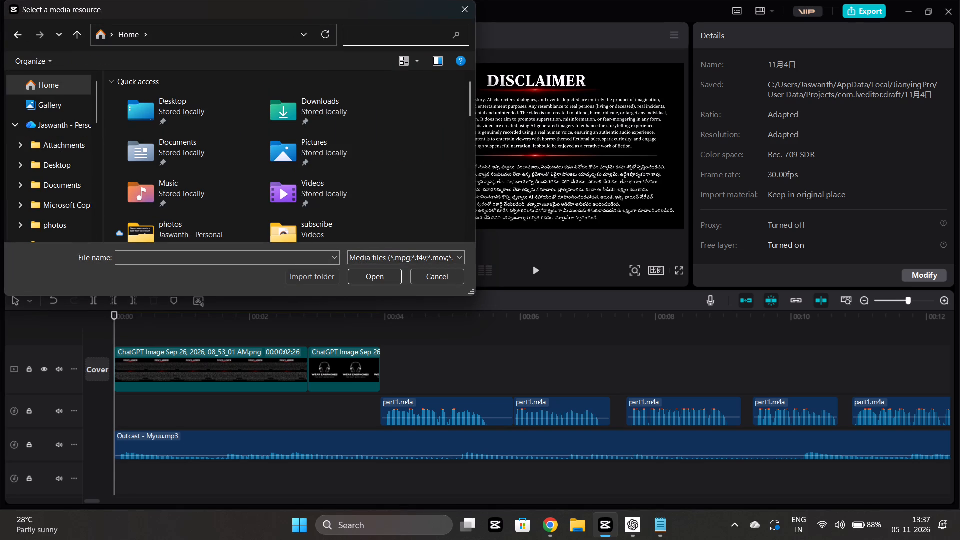
type("intro")
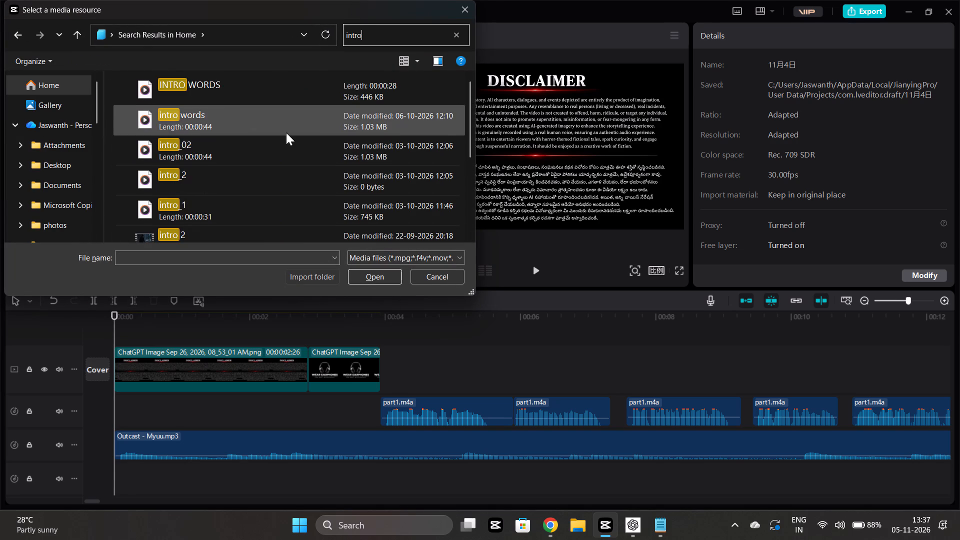
scroll(271, 184, "down", 1)
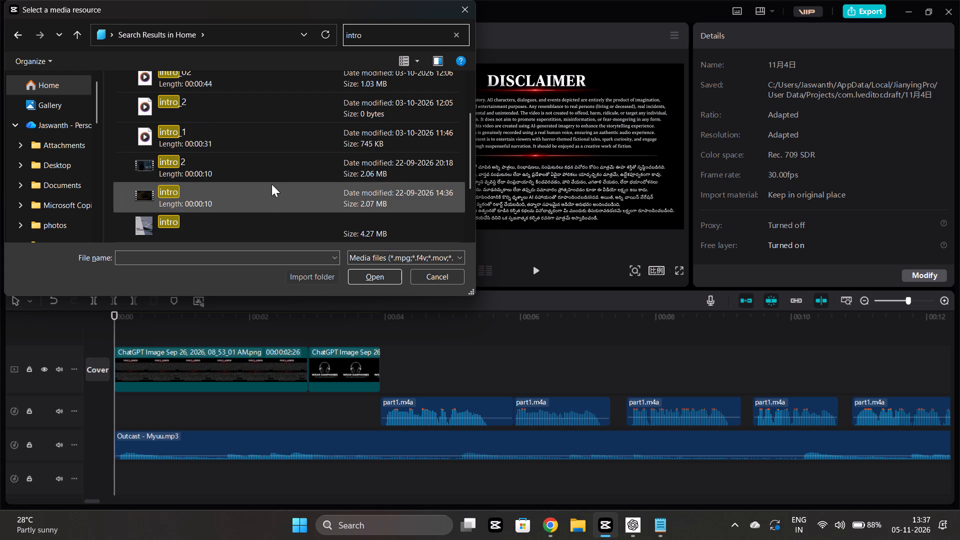
scroll(94, 173, "down", 2)
scroll(46, 186, "down", 1)
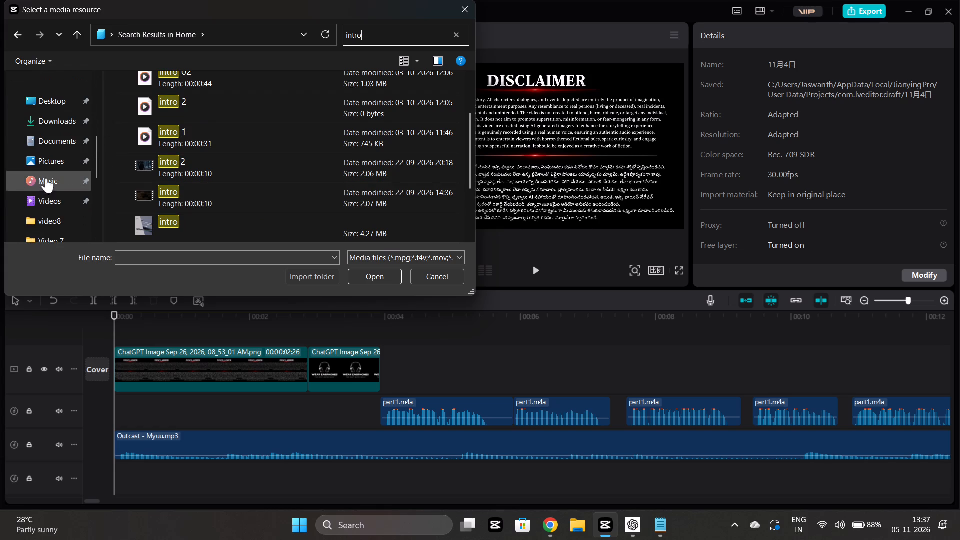
Import the gemini_generated_video Telugu intro clip from the Videos folder into the project media.
scroll(33, 219, "down", 1)
left_click(48, 147)
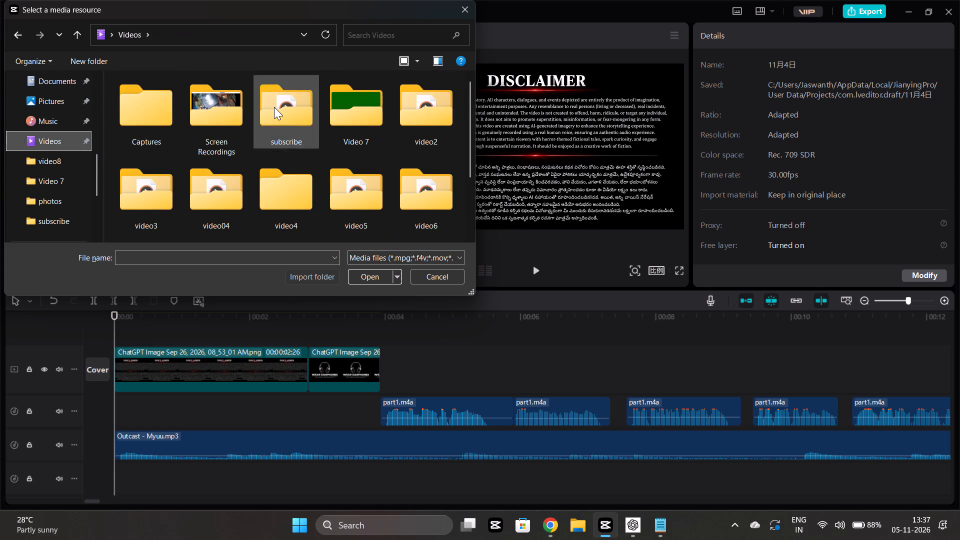
scroll(375, 151, "down", 1)
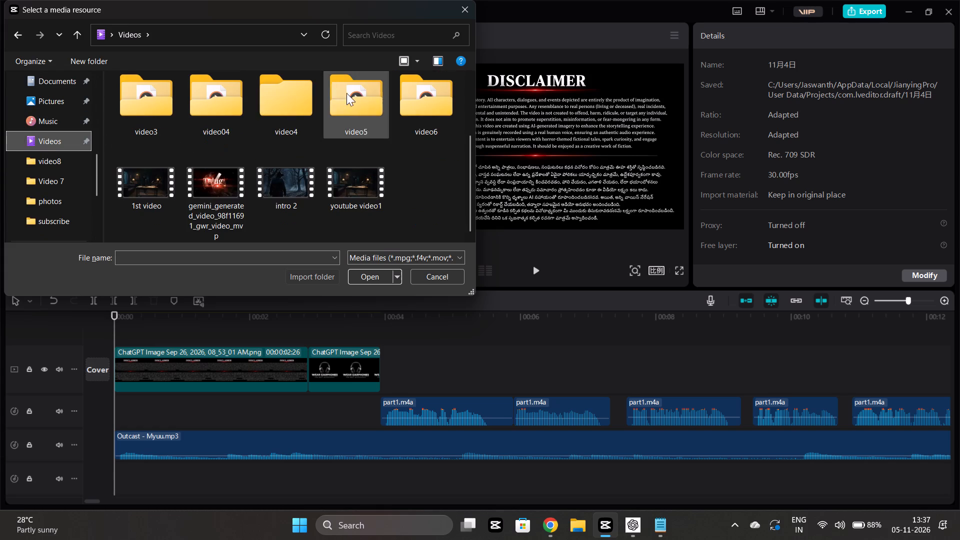
left_click(225, 180)
left_click(365, 274)
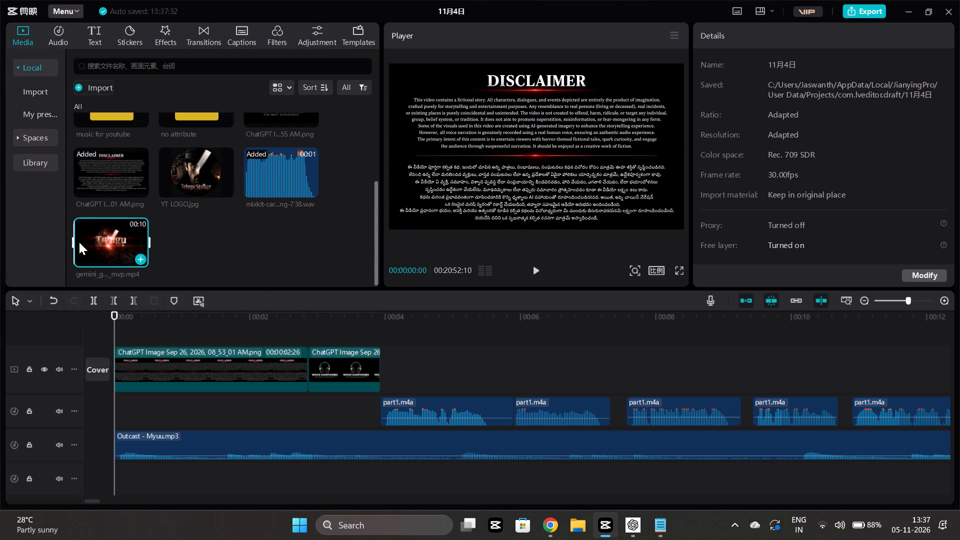
Preview several moments of the imported Telugu Stalker intro clip.
left_click(80, 245)
left_click(95, 247)
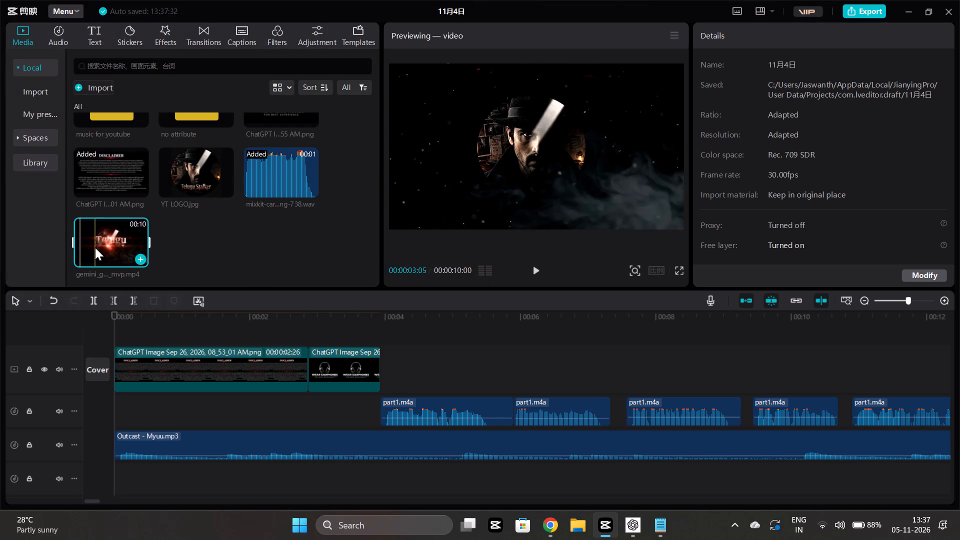
left_click(117, 234)
left_click(126, 238)
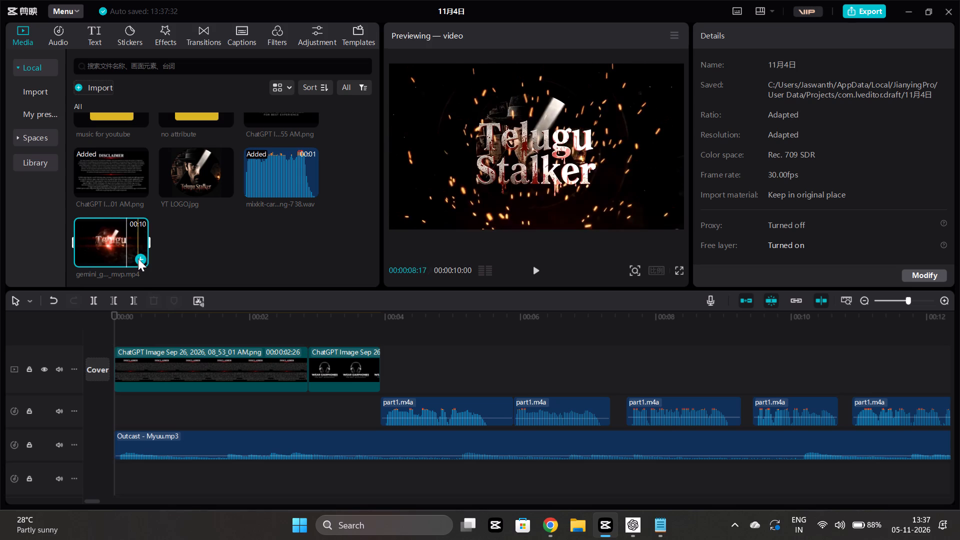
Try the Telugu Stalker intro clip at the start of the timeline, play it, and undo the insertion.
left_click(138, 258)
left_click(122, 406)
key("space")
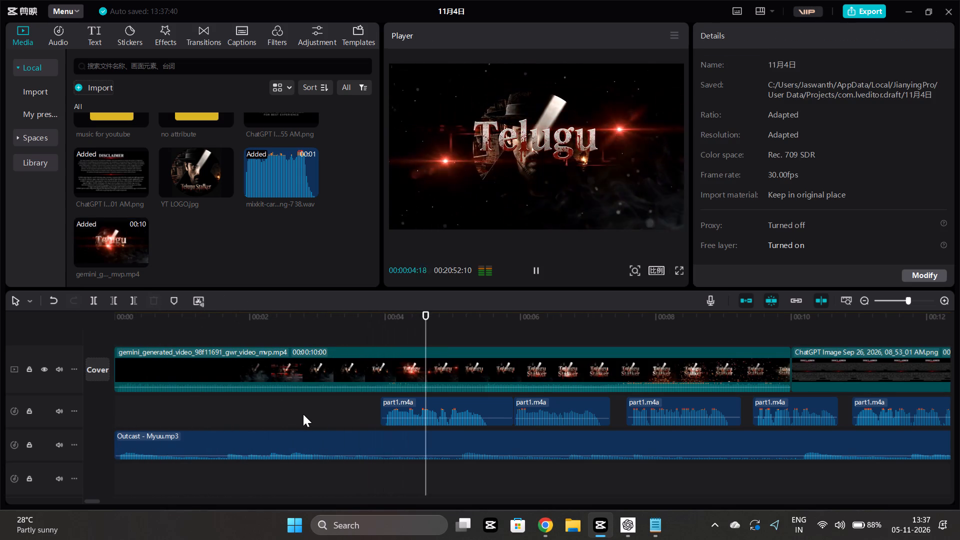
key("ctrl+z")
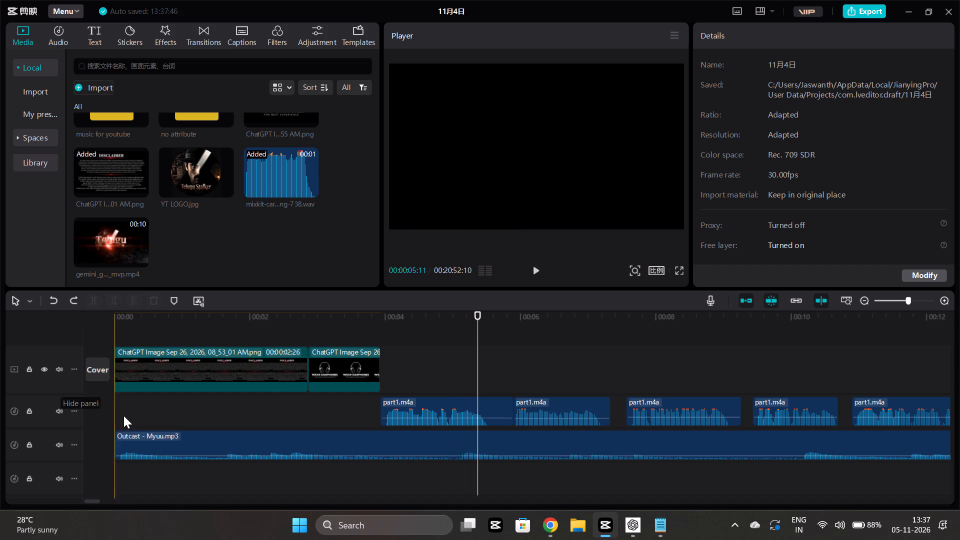
Import video8 from the Video 7 folder in Videos and add it at the start of the timeline.
left_click(116, 405)
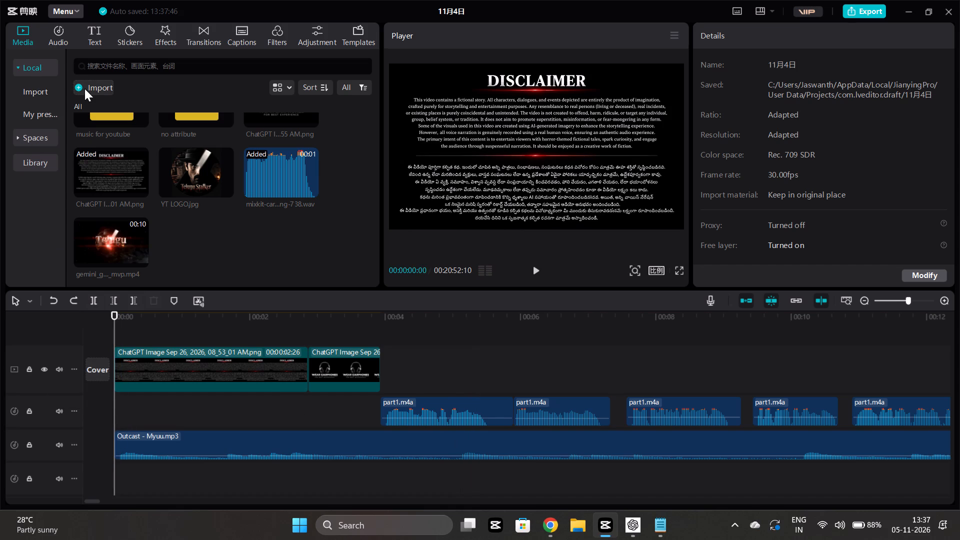
left_click(84, 88)
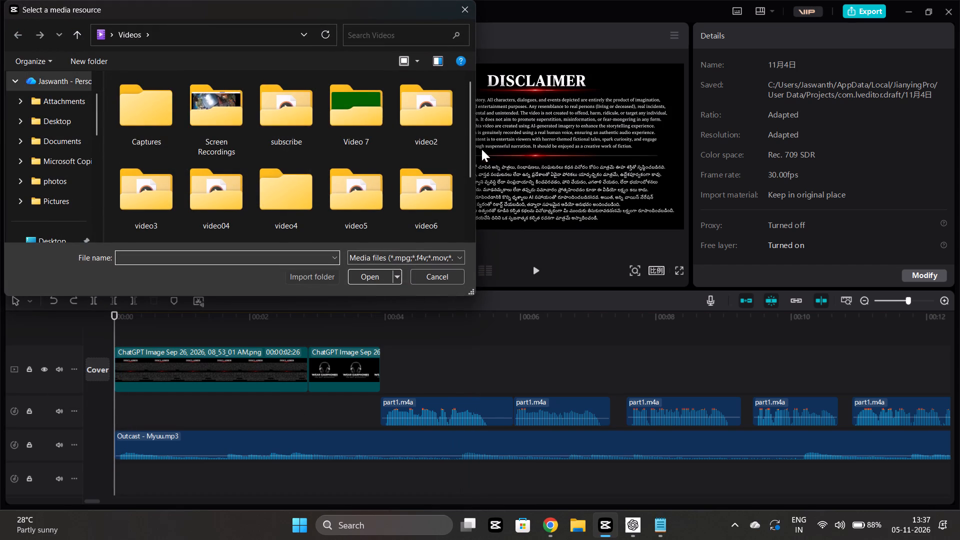
double_click(367, 89)
left_click(363, 122)
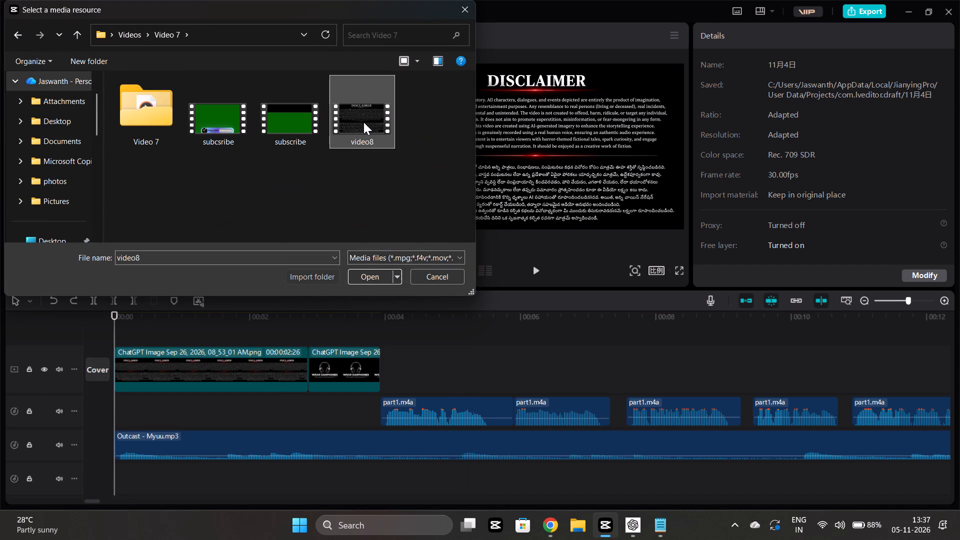
left_click(361, 277)
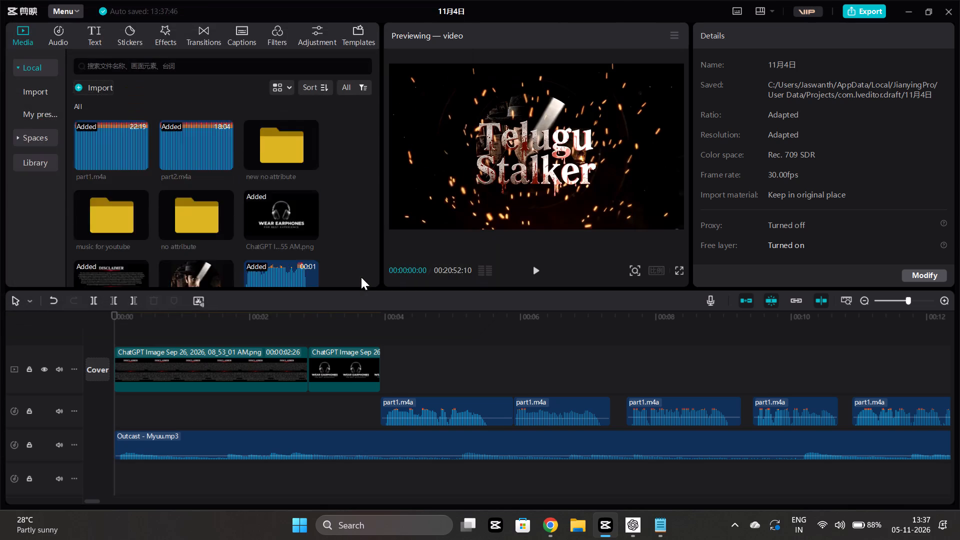
left_click(228, 261)
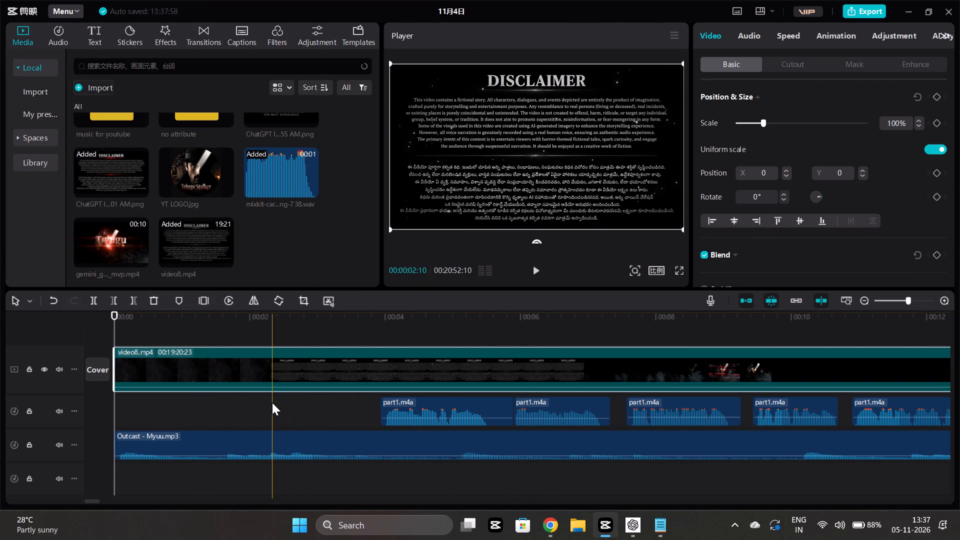
Cut video8.mp4 at about 00:00:06:26, where its disclaimer ends, and remove everything before the cut.
scroll(606, 428, "left", 1)
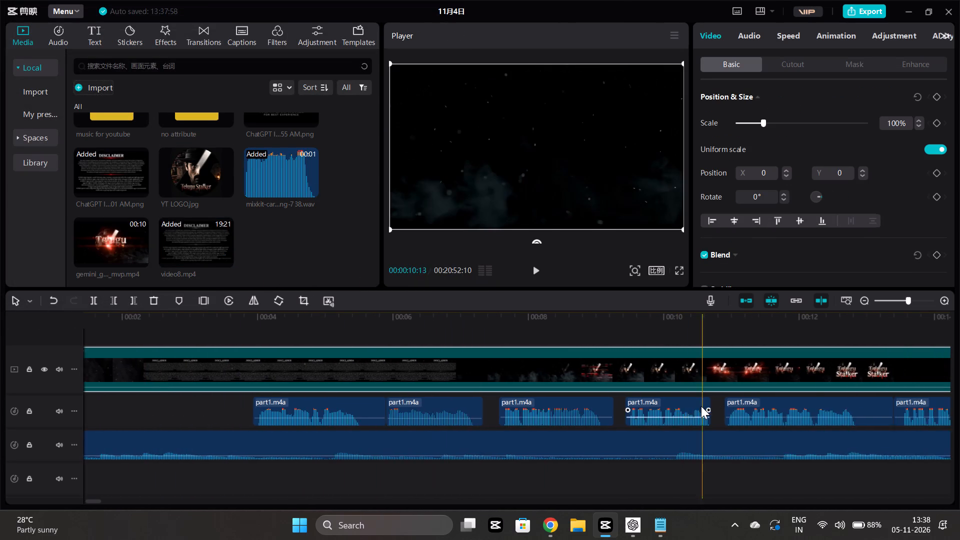
scroll(701, 406, "left", 1)
scroll(437, 429, "left", 1)
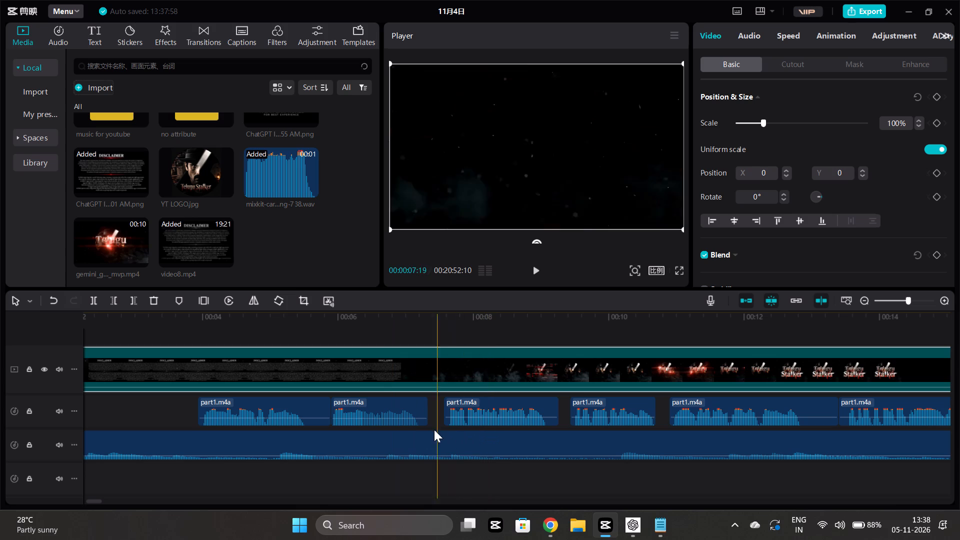
scroll(402, 431, "up", 6, "ctrl")
scroll(402, 431, "down", 1)
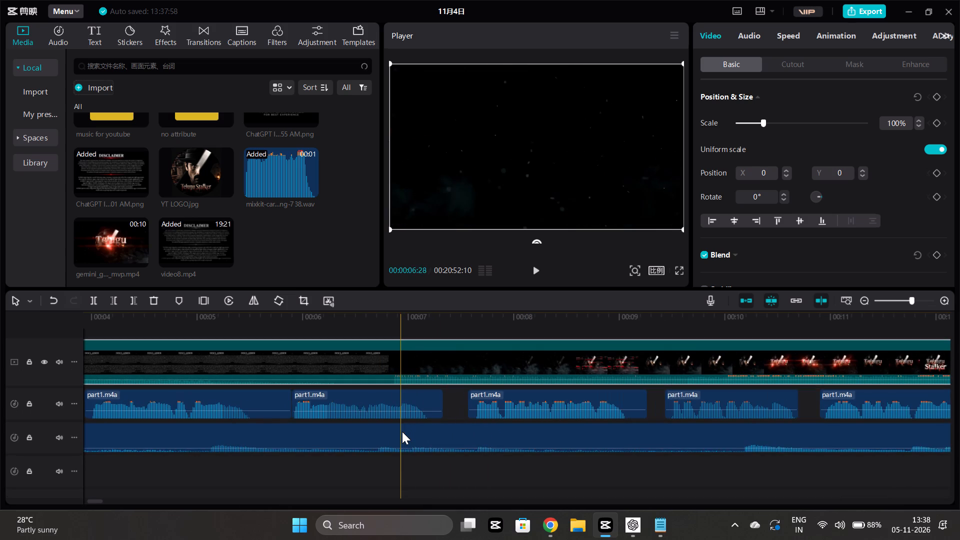
scroll(402, 431, "up", 5, "ctrl")
scroll(402, 431, "right", 1)
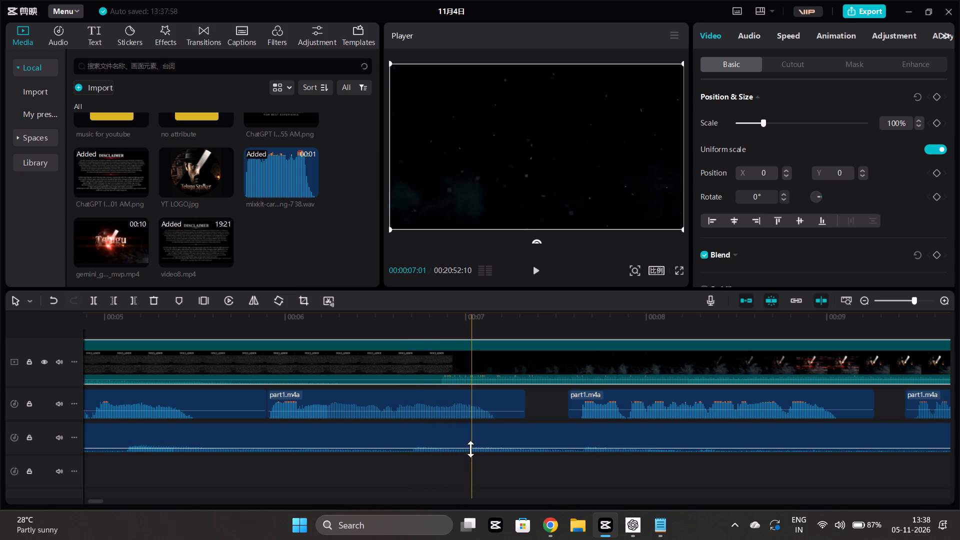
left_click(442, 443)
left_click(447, 367)
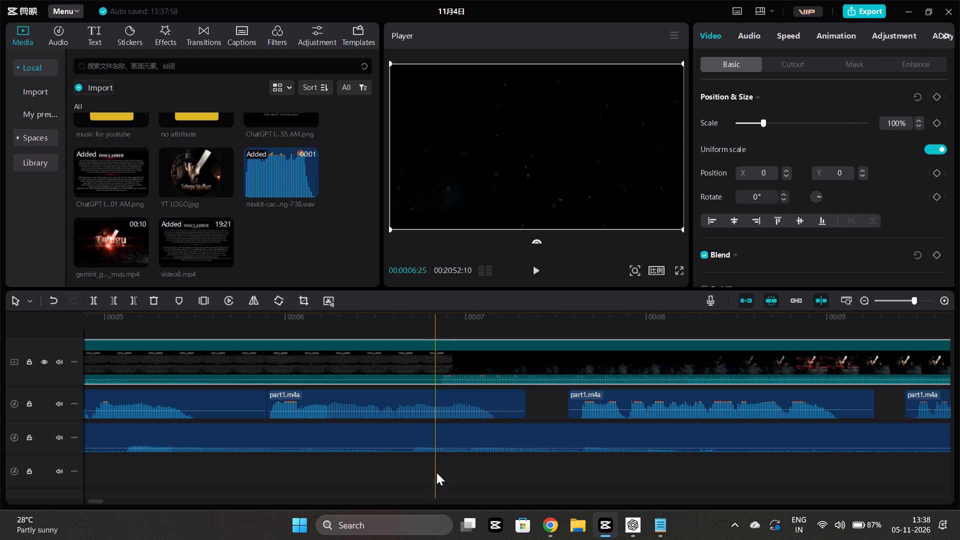
left_click(441, 472)
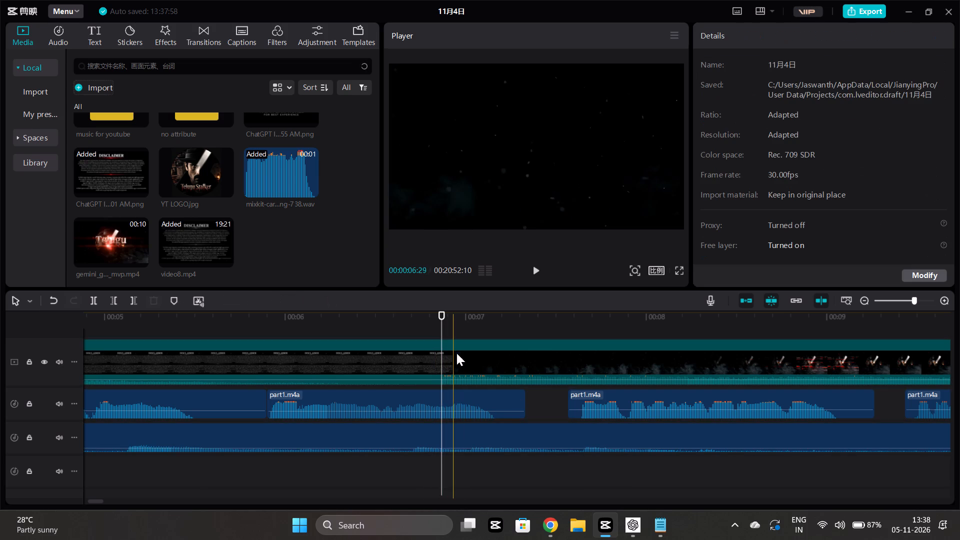
left_click(452, 359)
left_click(111, 300)
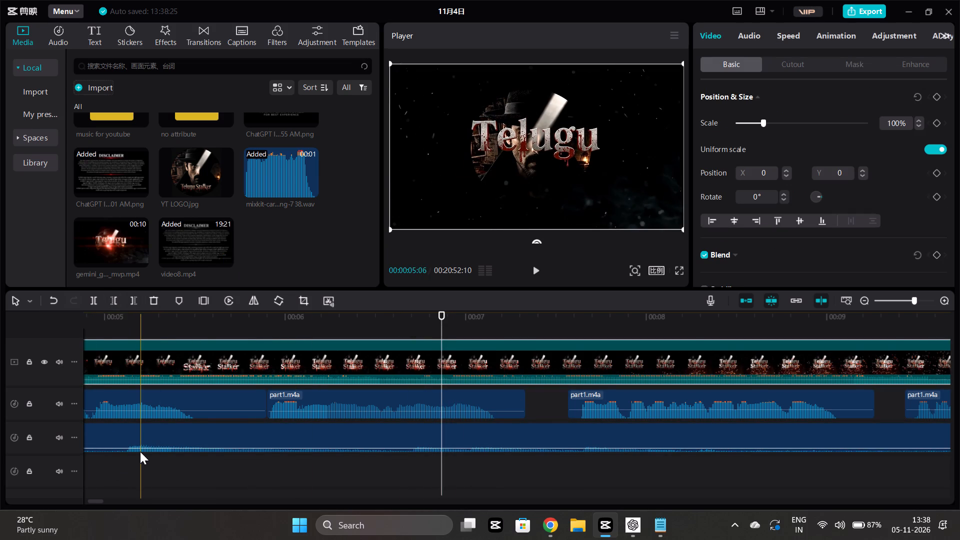
Play the trimmed video8 clip from the start of the timeline through the Telugu Stalker intro to the Wear Earphones card.
scroll(140, 451, "right", 6)
right_click_drag(341, 474, 361, 475)
left_click(361, 475)
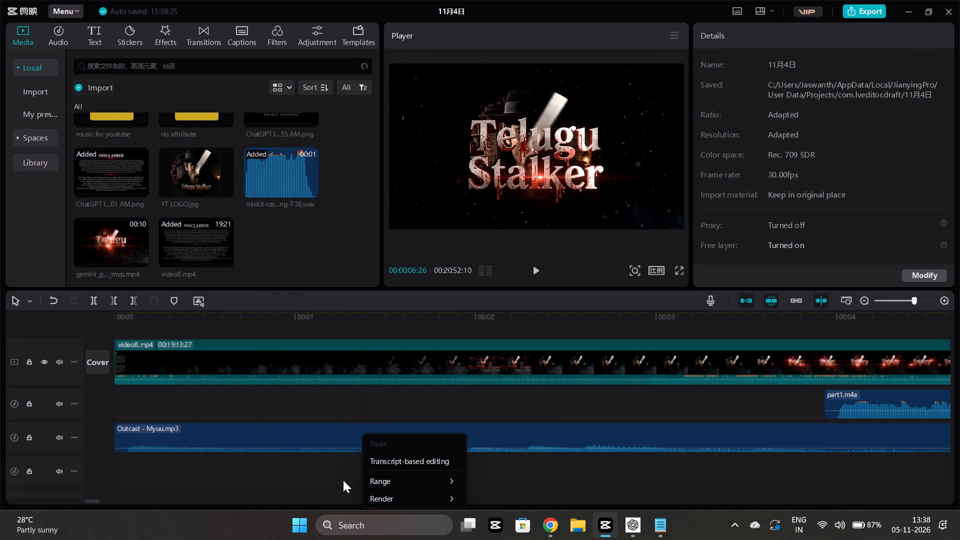
left_click(343, 480)
key("space")
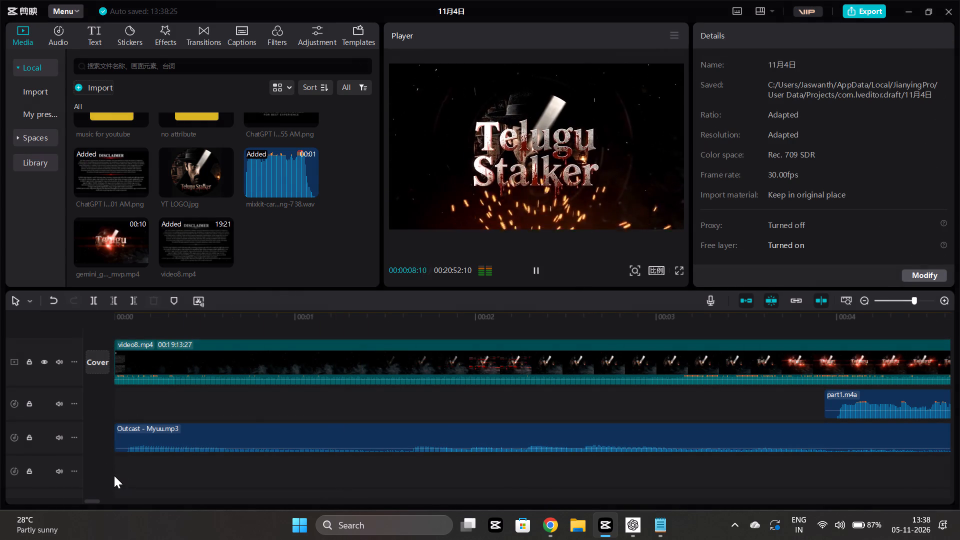
left_click(114, 475)
left_click(122, 477)
left_click_drag(122, 471, 110, 465)
key("space")
left_click(110, 465)
left_click(113, 468)
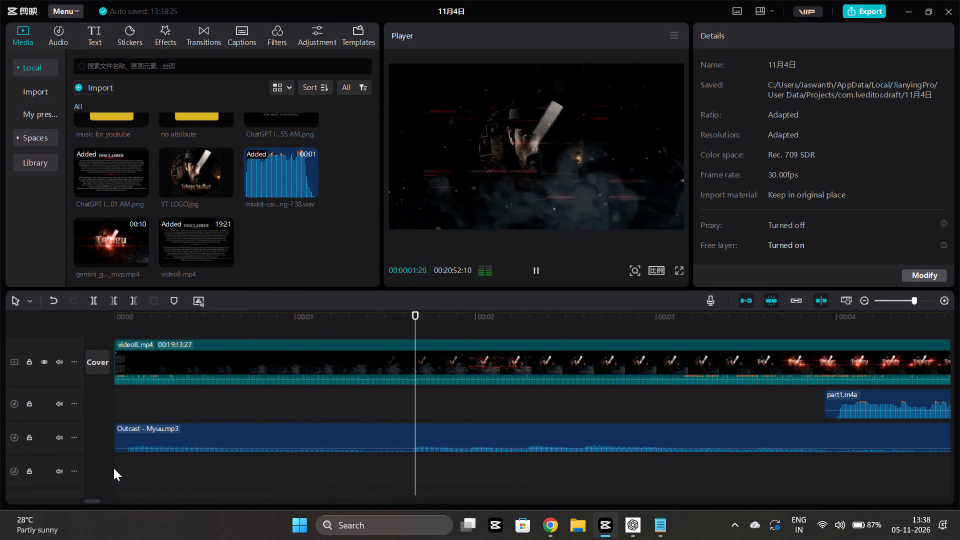
left_click(113, 468)
left_click(119, 460)
left_click_drag(119, 460, 106, 455)
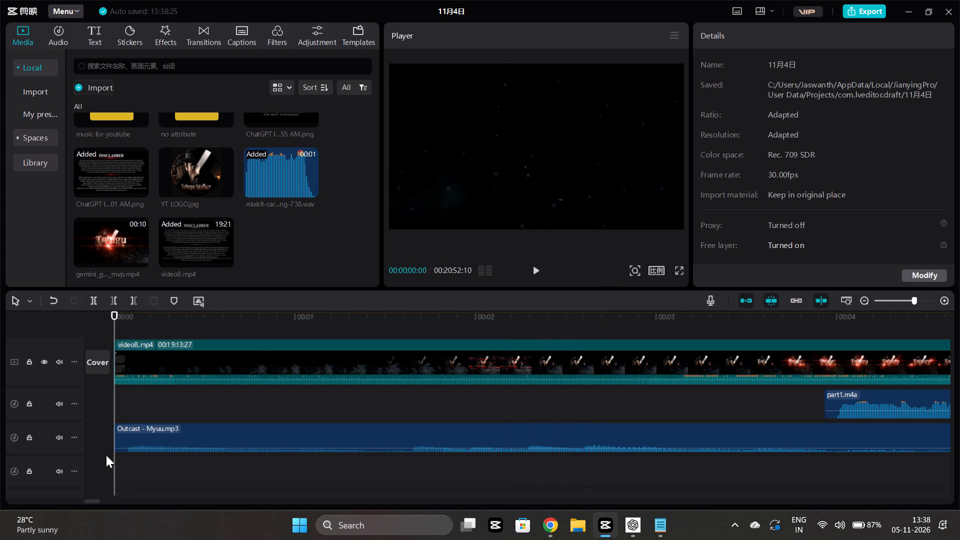
key("space")
scroll(106, 455, "left", 1)
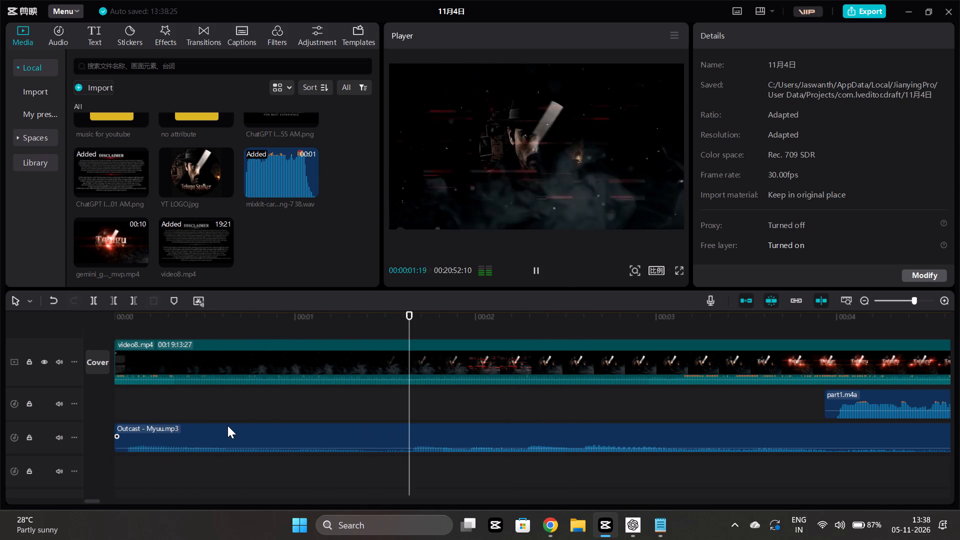
scroll(227, 425, "left", 3)
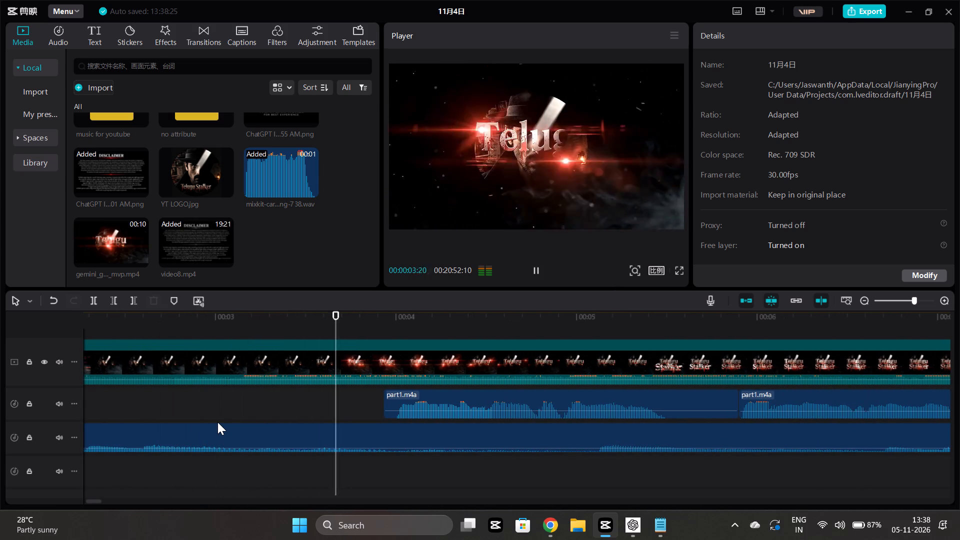
scroll(217, 422, "left", 2)
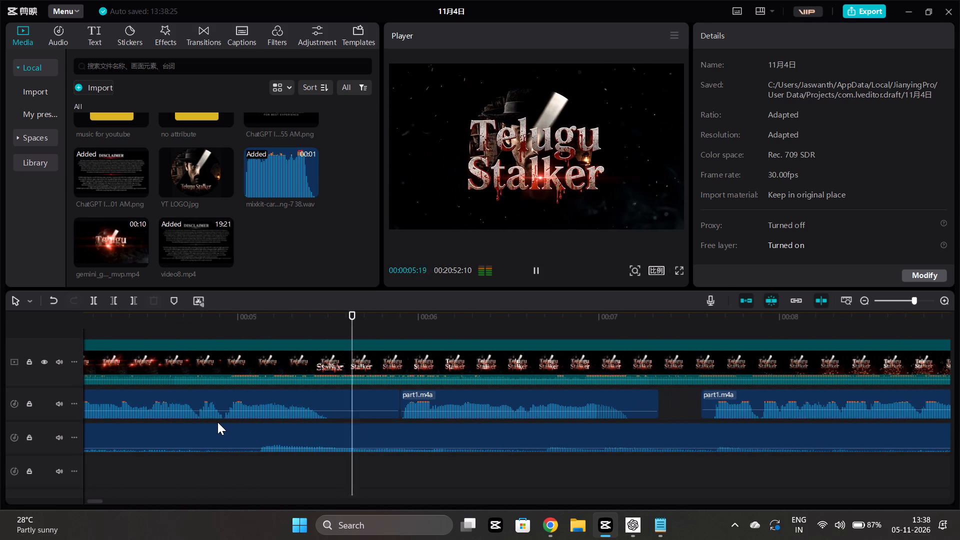
scroll(217, 422, "left", 3)
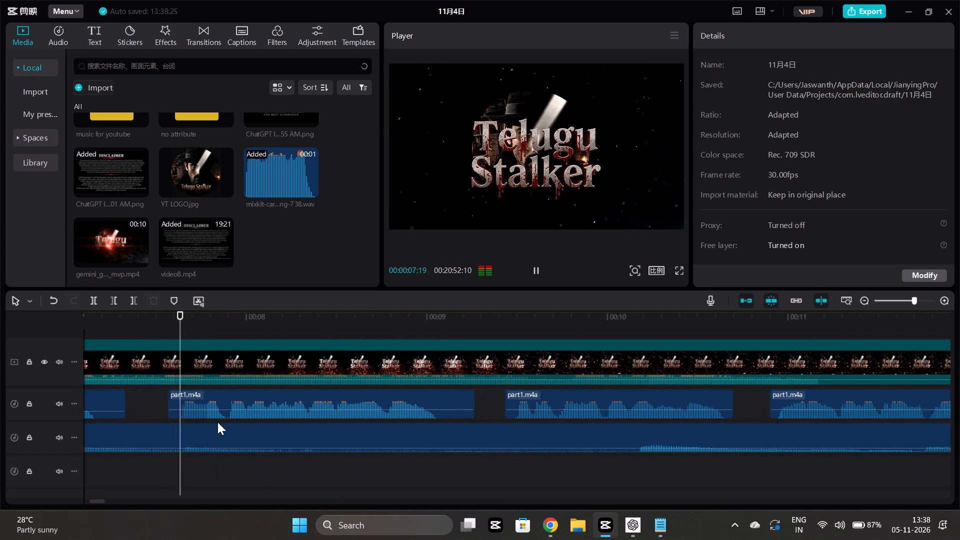
scroll(217, 422, "left", 1)
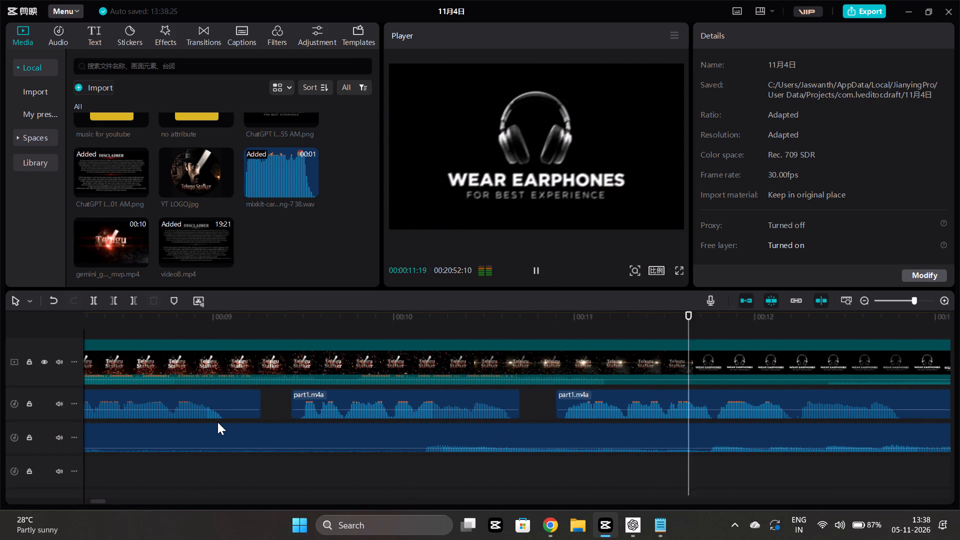
key("space")
Cut video8.mp4 at 00:00:11:15, just before its Wear Earphones card fades in, and remove everything after the cut.
scroll(217, 422, "left", 2)
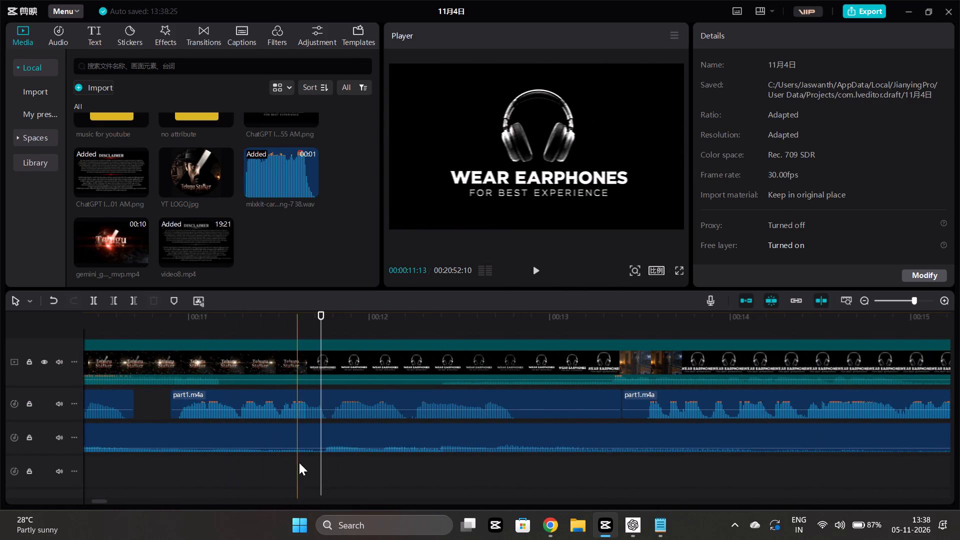
left_click(293, 460)
key("space")
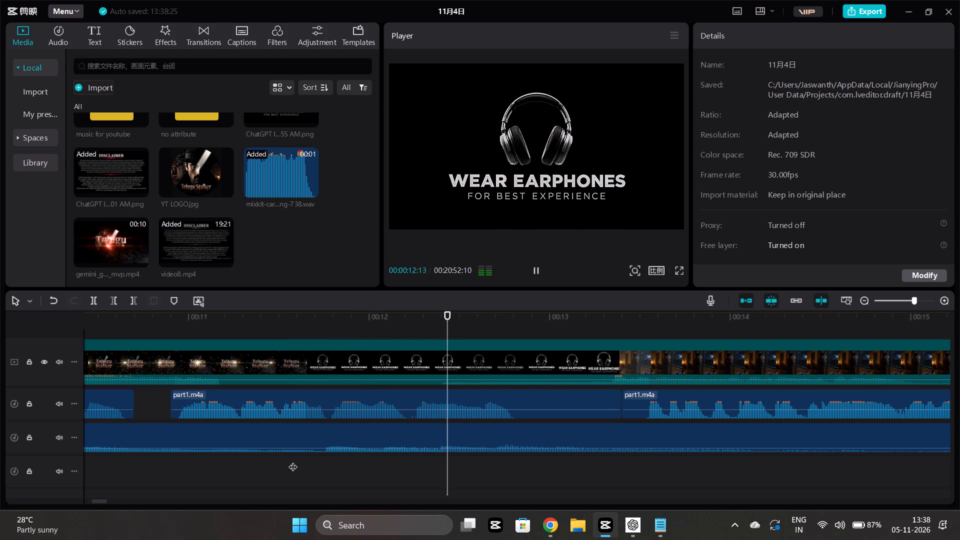
key("space")
left_click(293, 460)
left_click_drag(293, 460, 308, 459)
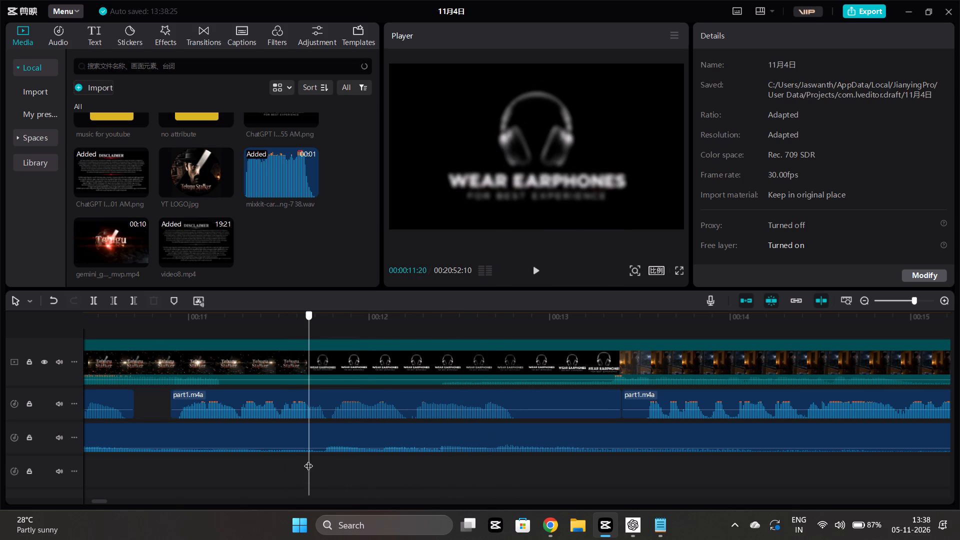
left_click_drag(308, 459, 259, 454)
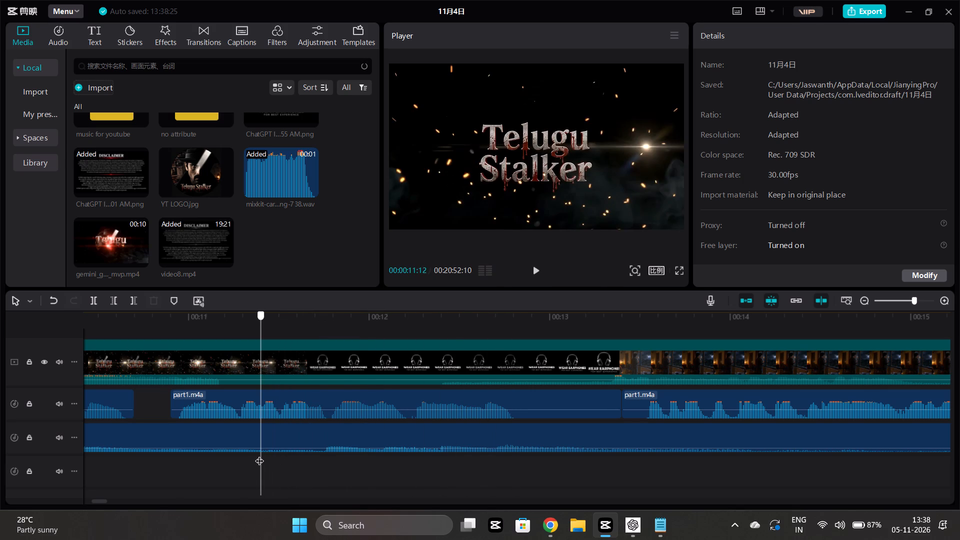
left_click_drag(259, 454, 280, 459)
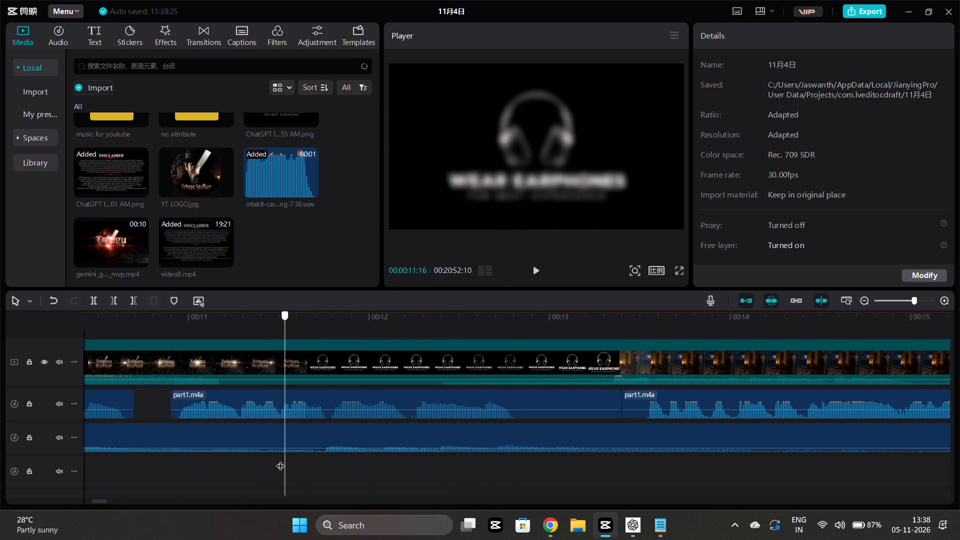
left_click_drag(280, 459, 278, 458)
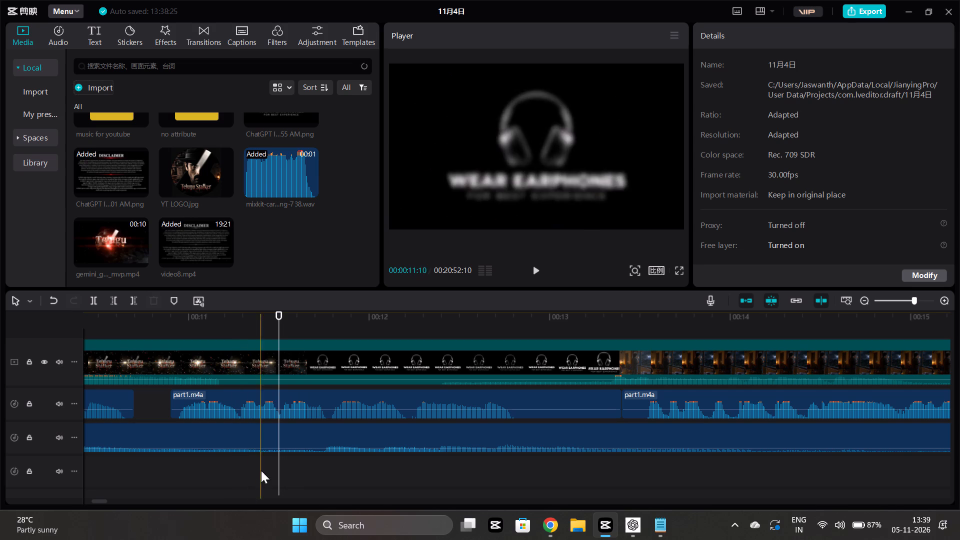
left_click(275, 372)
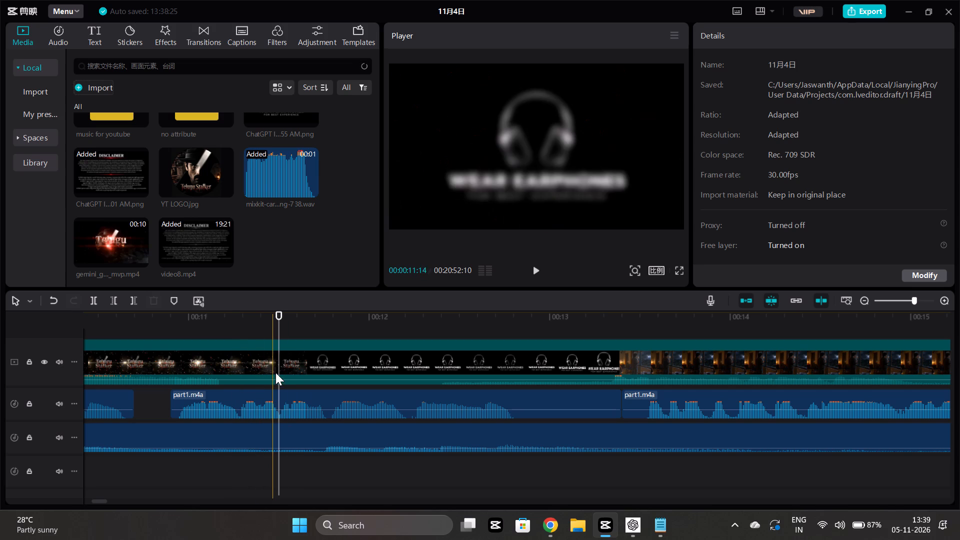
left_click(134, 297)
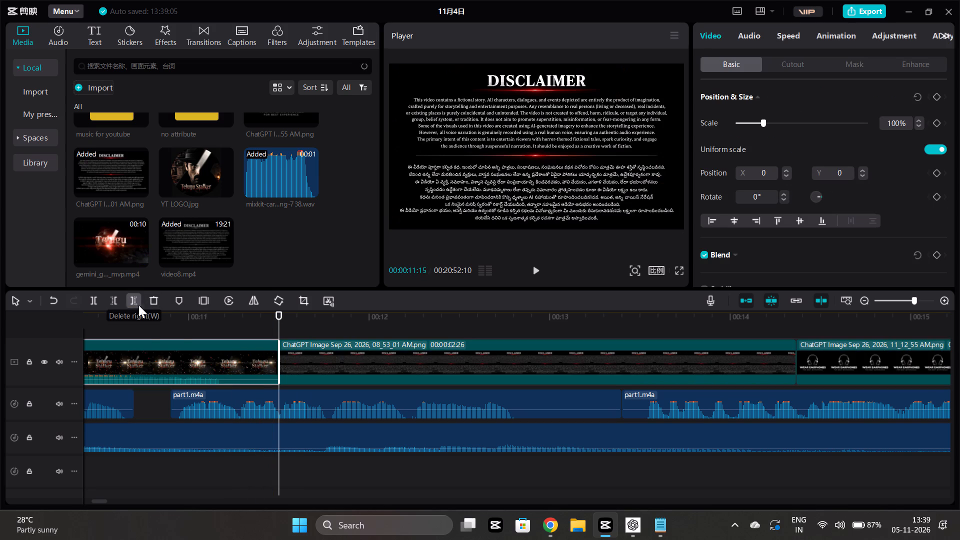
Play the transition from the end of the Telugu Stalker intro through the disclaimer image to the Wear Earphones image.
left_click(204, 486)
key("space")
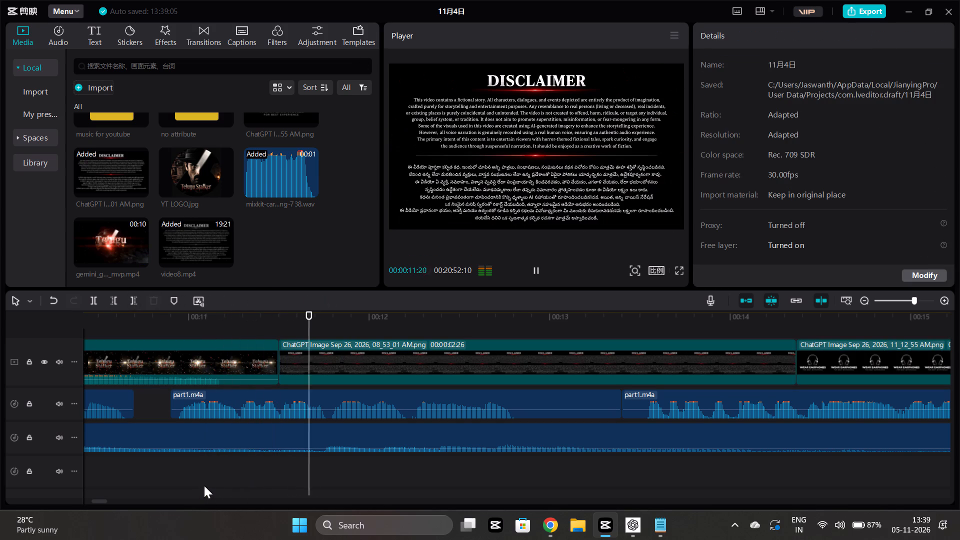
left_click(179, 481)
key("space")
left_click(179, 481)
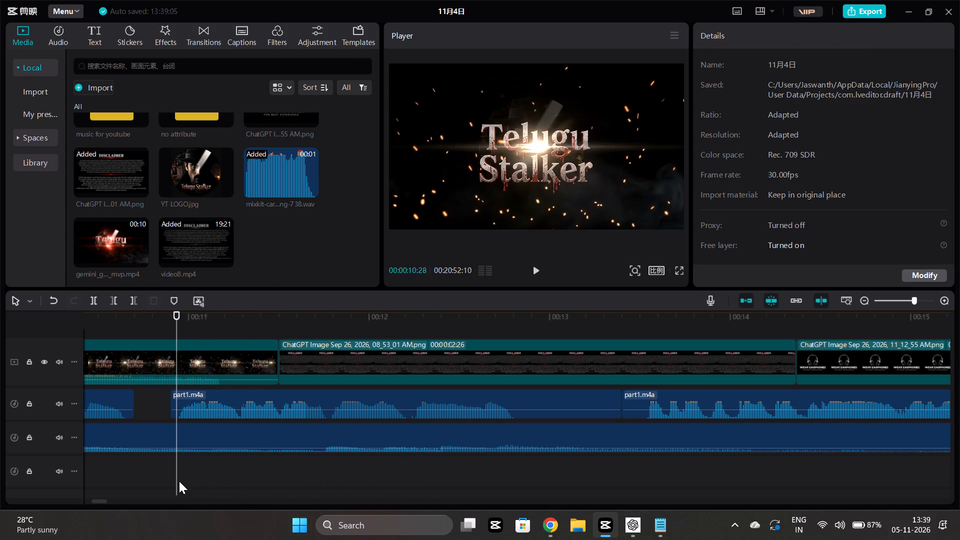
key("space")
left_click_drag(78, 479, 83, 479)
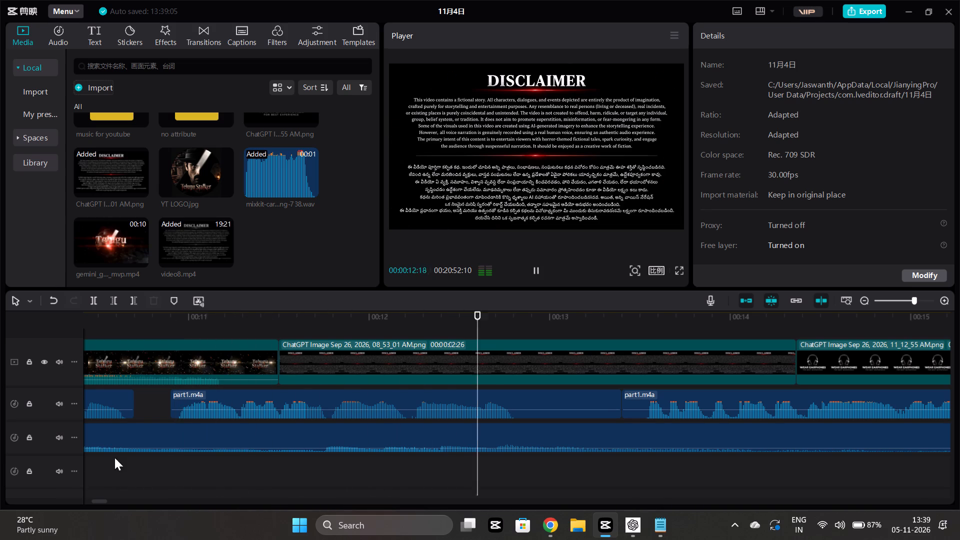
left_click(107, 471)
key("space")
left_click(107, 471)
key("space")
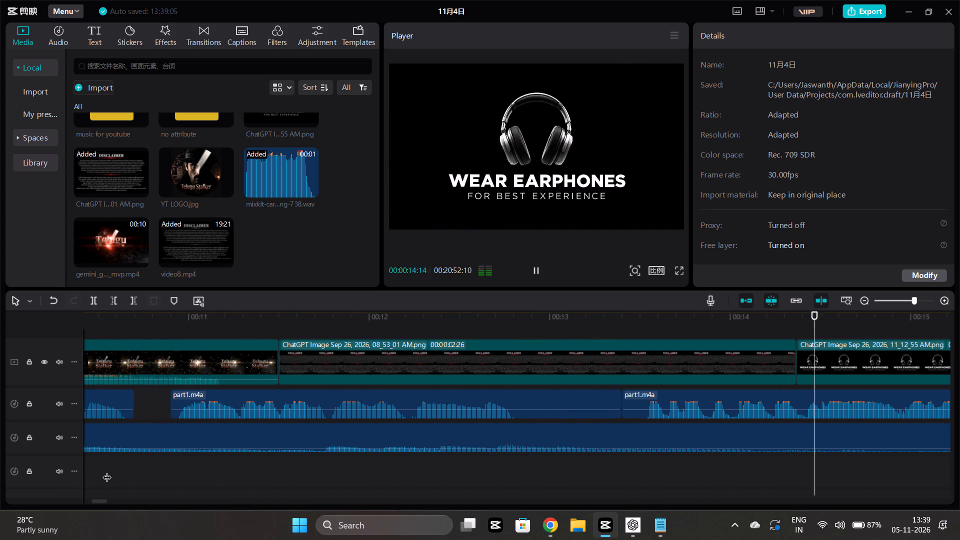
key("space")
Examine how the narration and music clips are laid out beneath the opening and across the rest of the timeline.
scroll(371, 466, "down", 3)
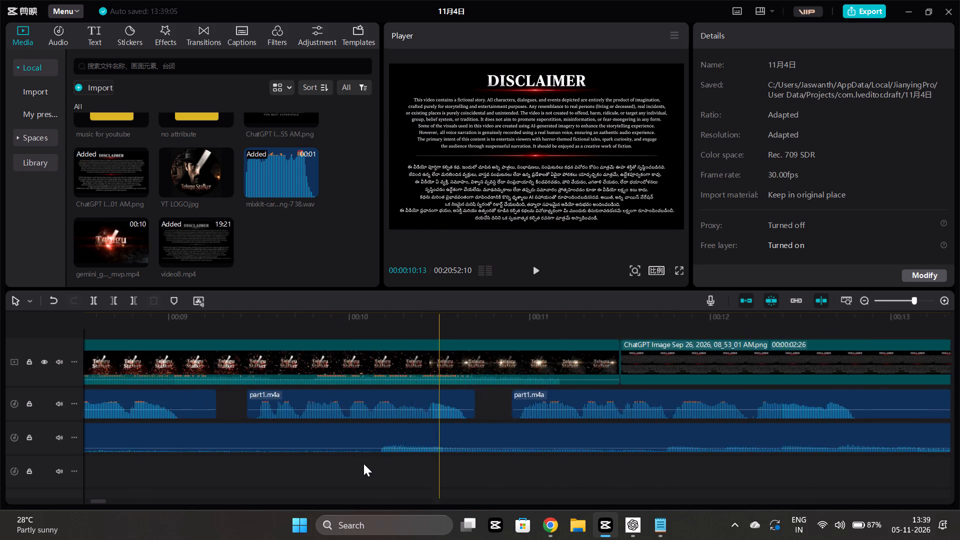
scroll(363, 463, "down", 3)
scroll(359, 462, "up", 5)
scroll(359, 462, "right", 7)
scroll(251, 466, "down", 5)
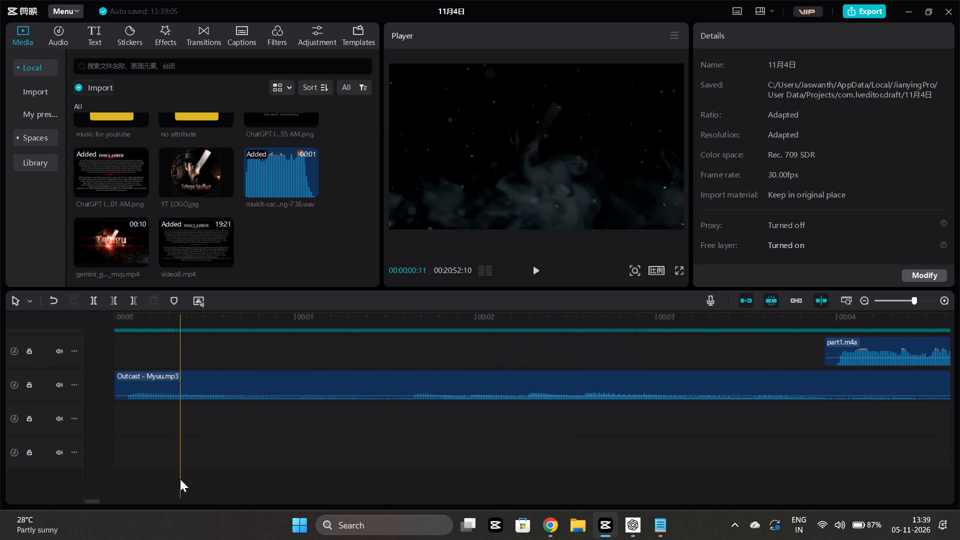
left_click(115, 452)
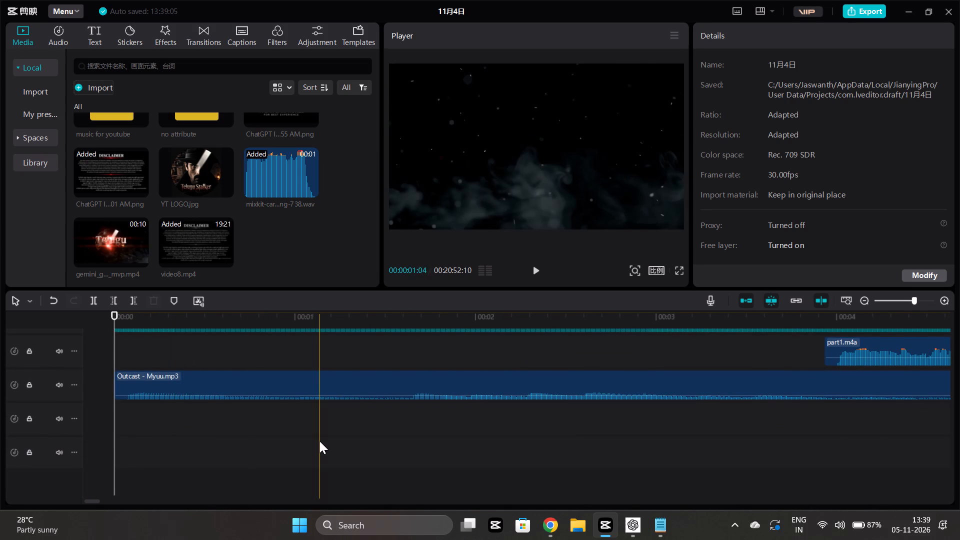
scroll(319, 441, "down", 14, "ctrl")
scroll(319, 441, "up", 2)
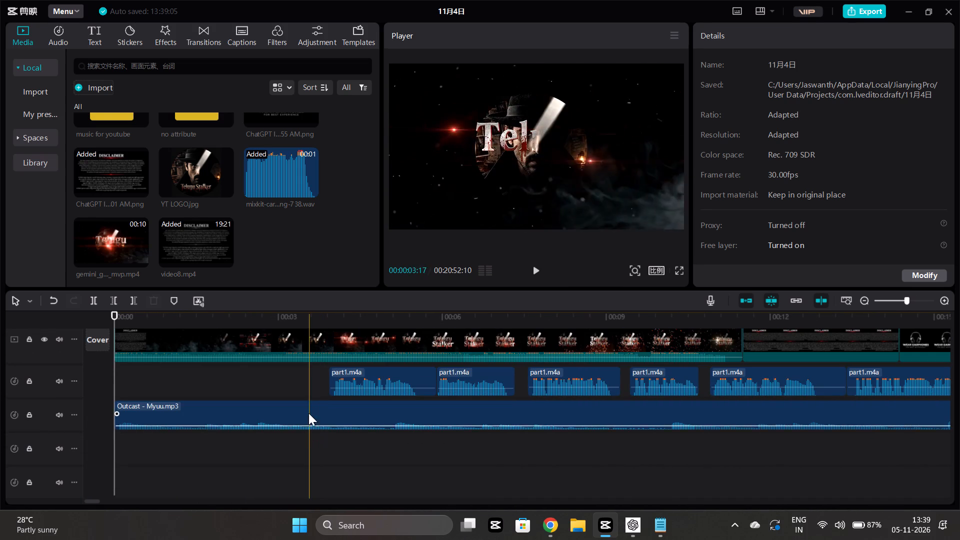
left_click(304, 387)
scroll(311, 380, "down", 8, "ctrl")
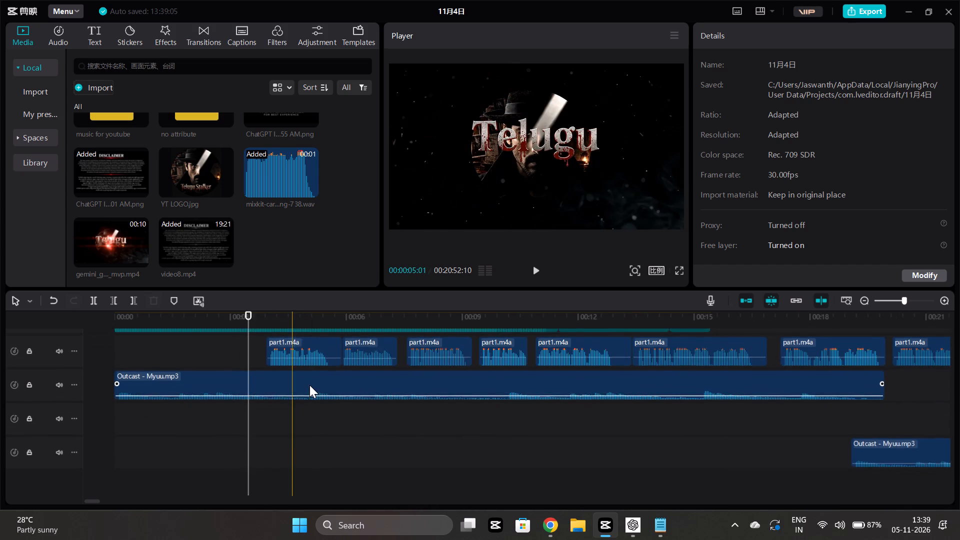
scroll(309, 385, "down", 12, "ctrl")
scroll(304, 395, "up", 5)
scroll(297, 401, "down", 1)
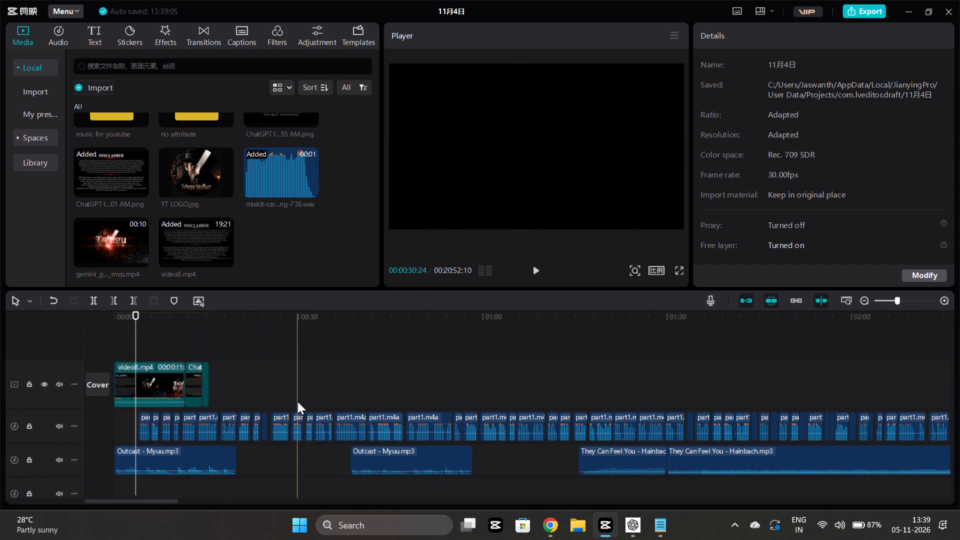
scroll(297, 401, "down", 2)
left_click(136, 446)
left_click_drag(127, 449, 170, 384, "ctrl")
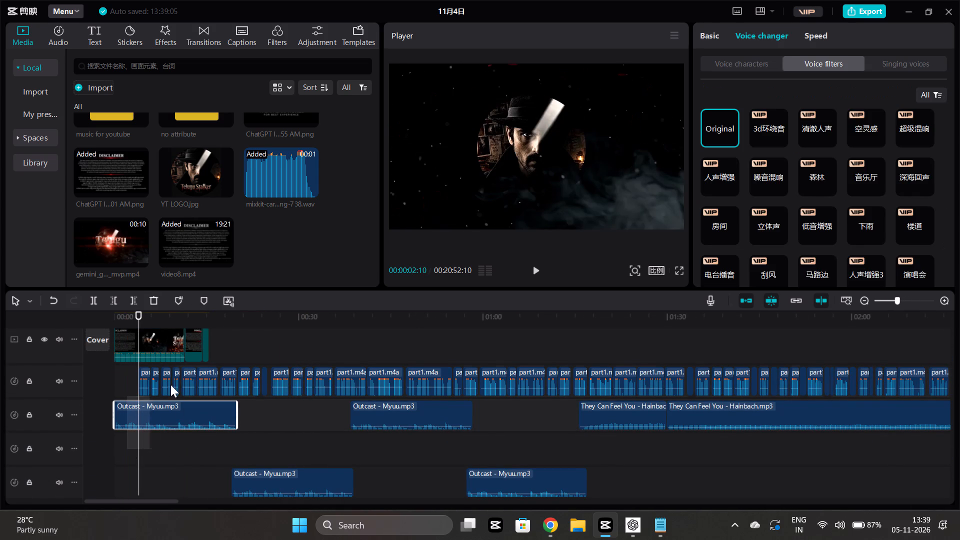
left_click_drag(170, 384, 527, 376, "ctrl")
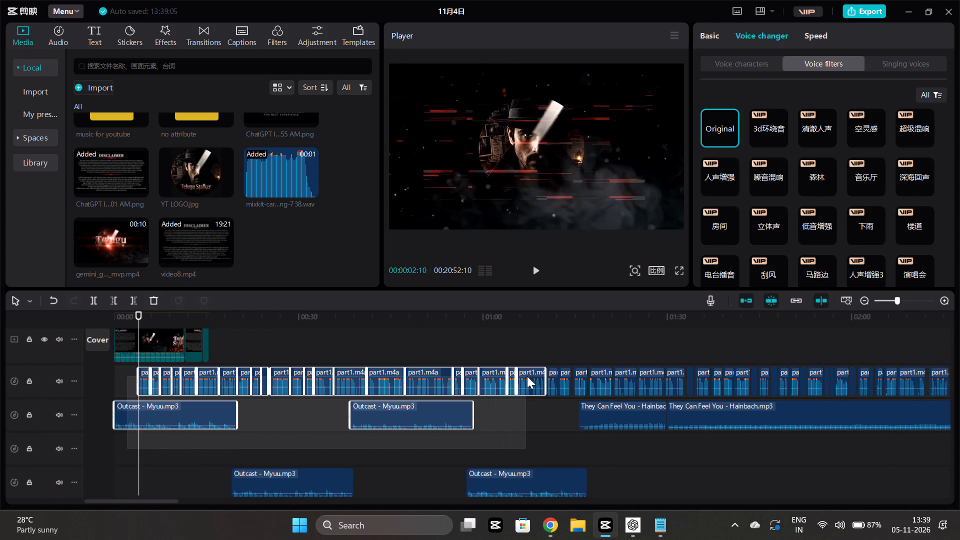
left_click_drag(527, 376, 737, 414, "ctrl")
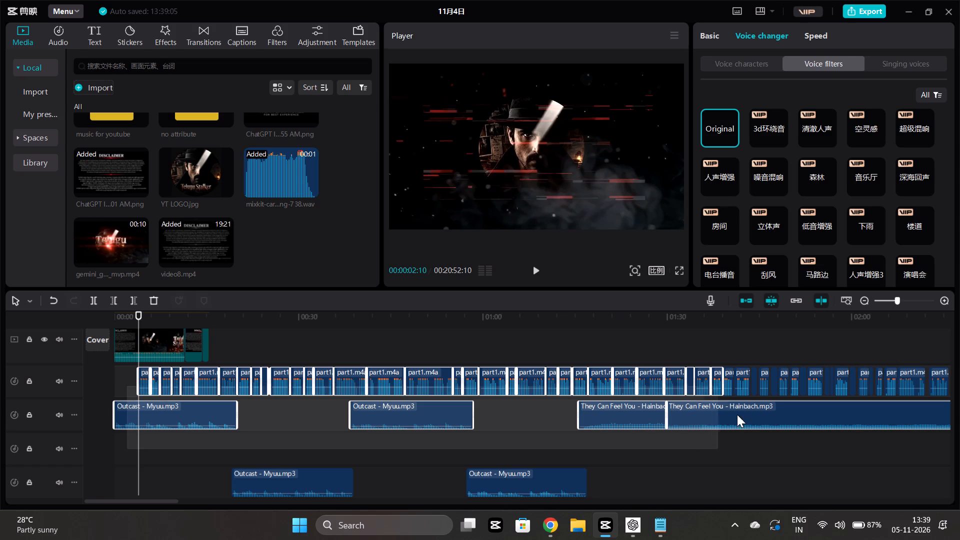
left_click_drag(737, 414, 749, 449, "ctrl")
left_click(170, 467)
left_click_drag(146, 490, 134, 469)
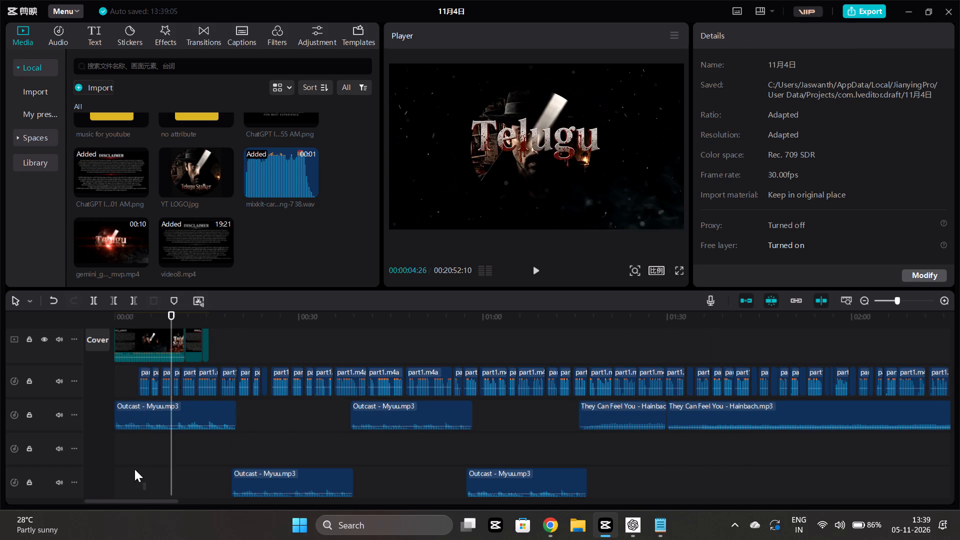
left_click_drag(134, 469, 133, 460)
Select all narration and music clips on the timeline and shift them later together so the first Outcast - Myuu.mp3 starts where video8.mp4 ends.
left_click_drag(143, 487, 238, 388)
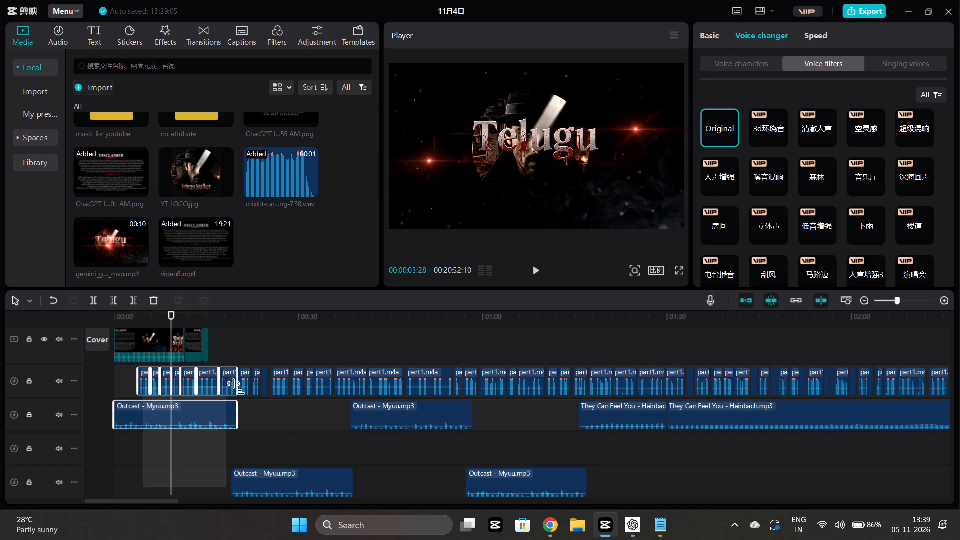
left_click_drag(238, 388, 703, 394)
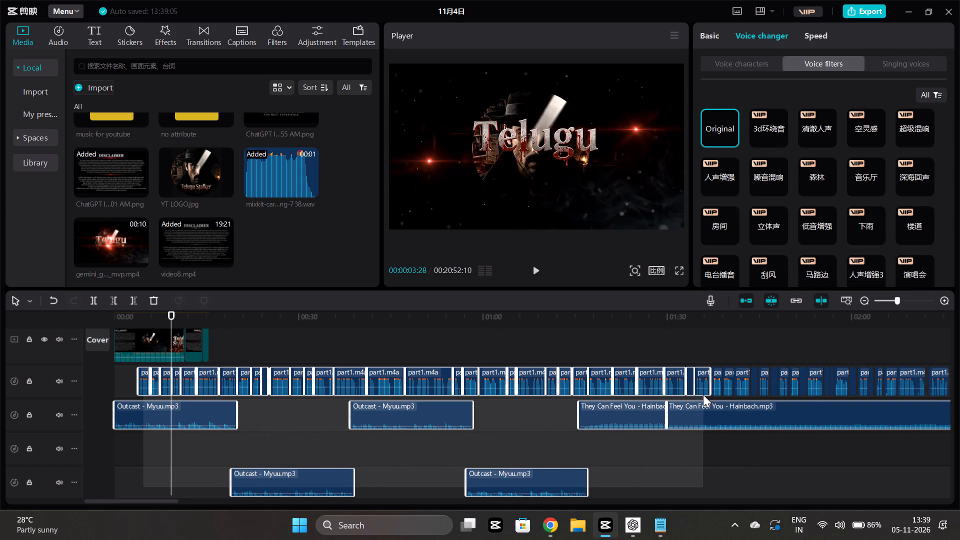
left_click_drag(703, 394, 959, 410)
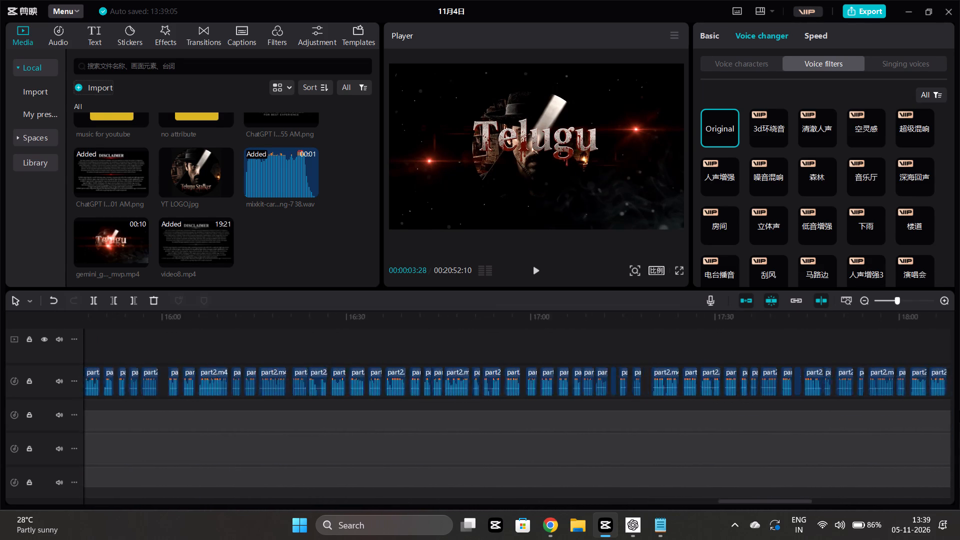
left_click_drag(959, 410, 959, 384)
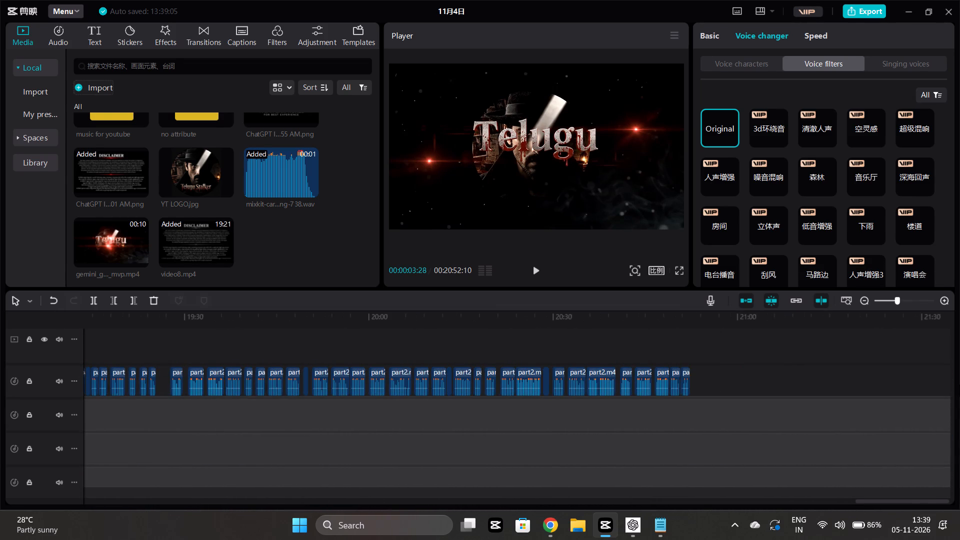
left_click_drag(959, 384, 959, 377)
scroll(944, 380, "right", 13)
scroll(739, 354, "right", 20)
scroll(739, 354, "right", 20)
scroll(739, 354, "right", 20)
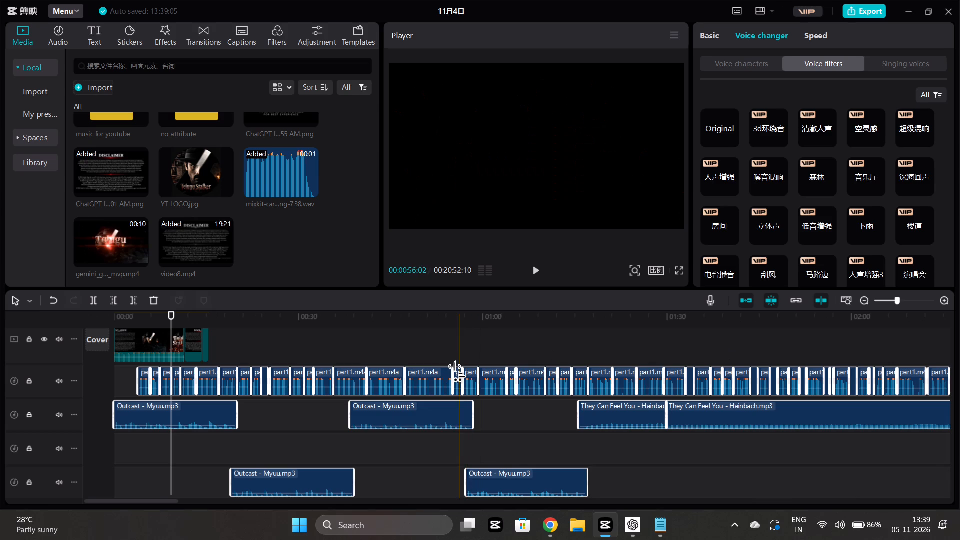
scroll(459, 371, "right", 20)
scroll(459, 371, "right", 20)
scroll(459, 371, "right", 20)
scroll(261, 407, "up", 4, "ctrl")
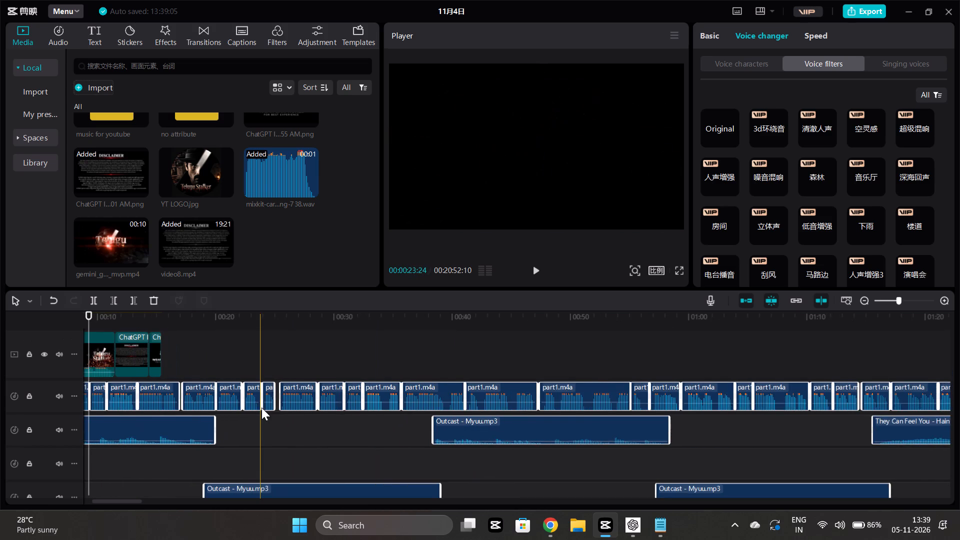
scroll(261, 407, "up", 8, "ctrl")
scroll(261, 407, "right", 3)
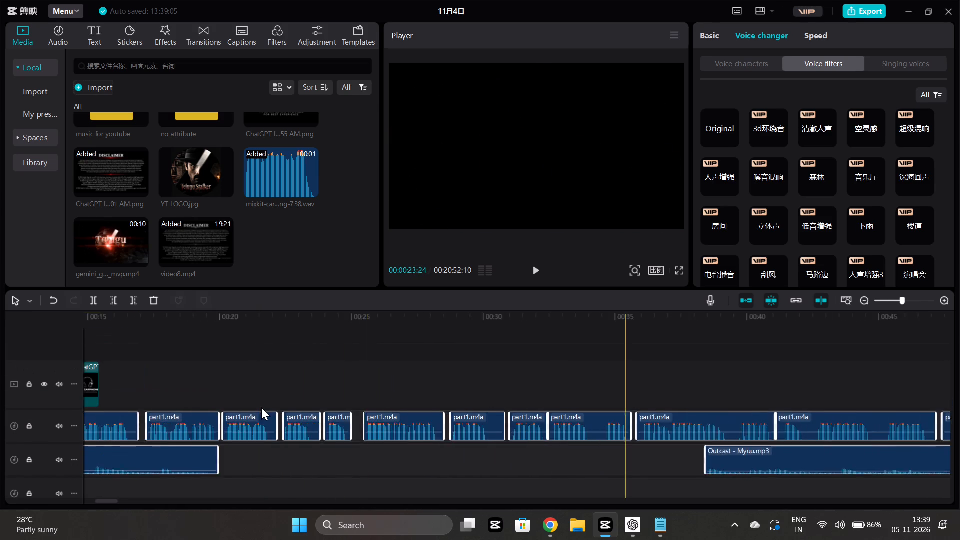
left_click_drag(237, 421, 375, 428)
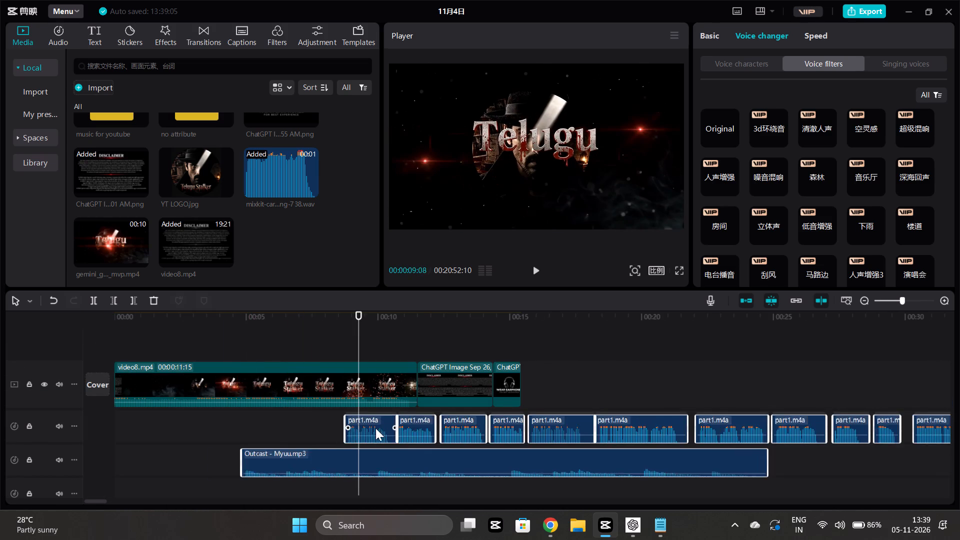
left_click_drag(375, 428, 543, 425)
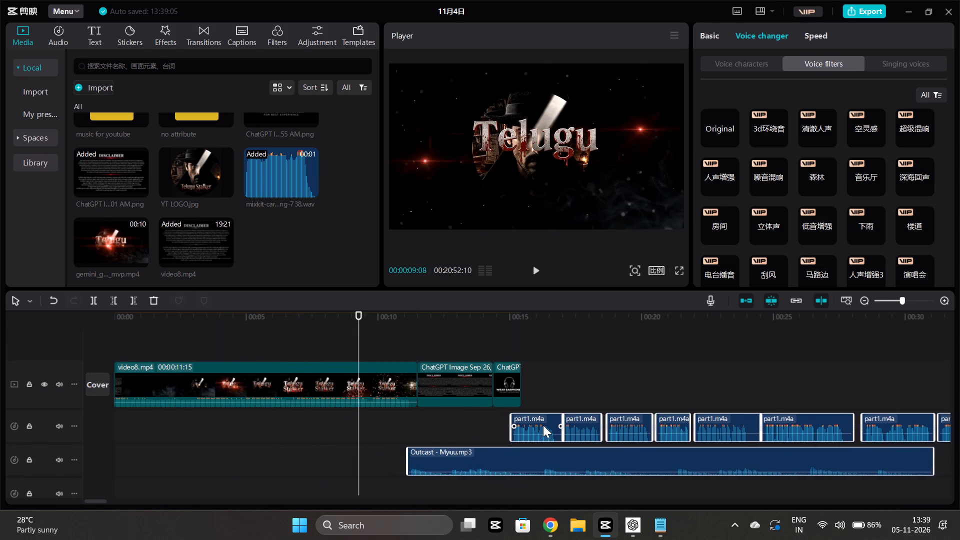
left_click_drag(543, 425, 541, 420)
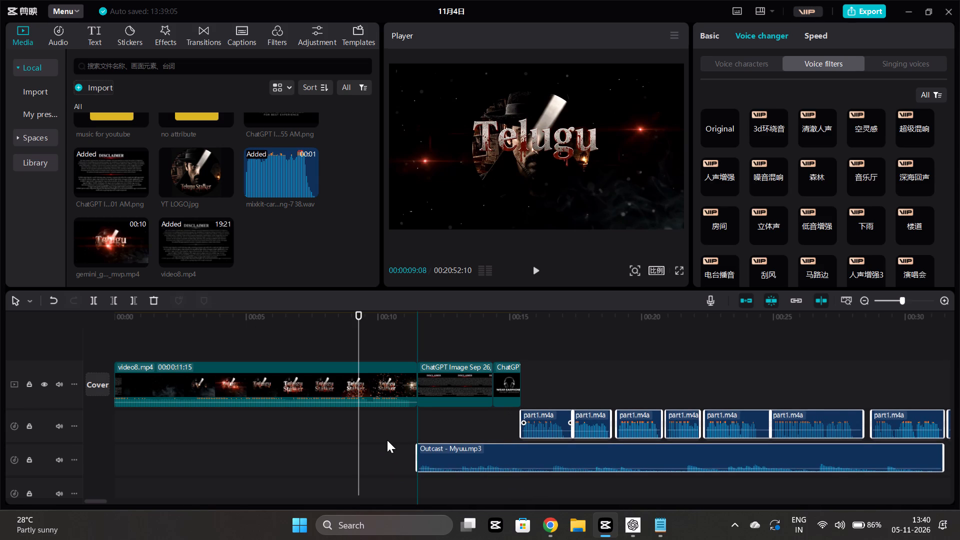
Play the timeline from about the 10-second mark through the disclaimer and Wear Earphones images into the shifted narration.
left_click(387, 439)
key("space")
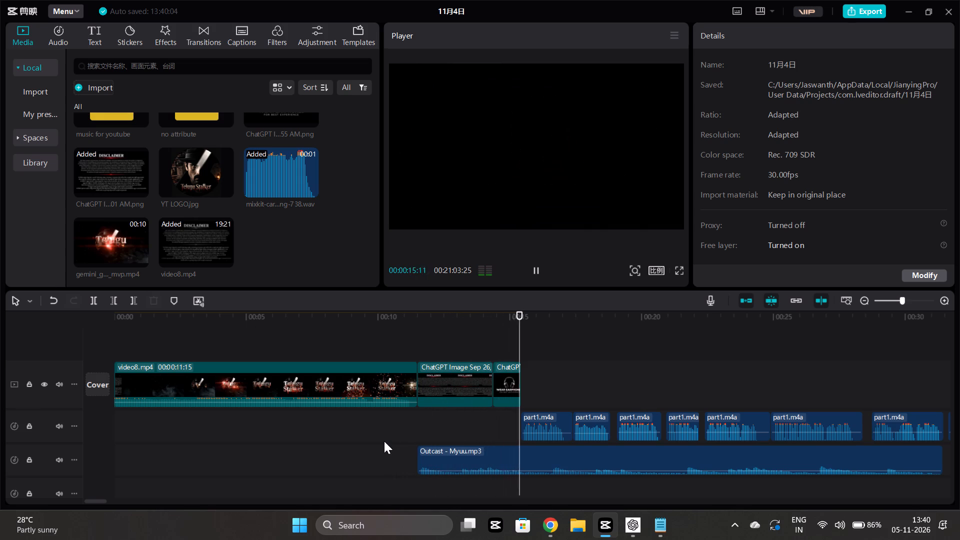
Shorten the disclaimer image slightly and extend the Wear Earphones image until it meets the start of the first part1.m4a narration clip.
left_click(485, 392)
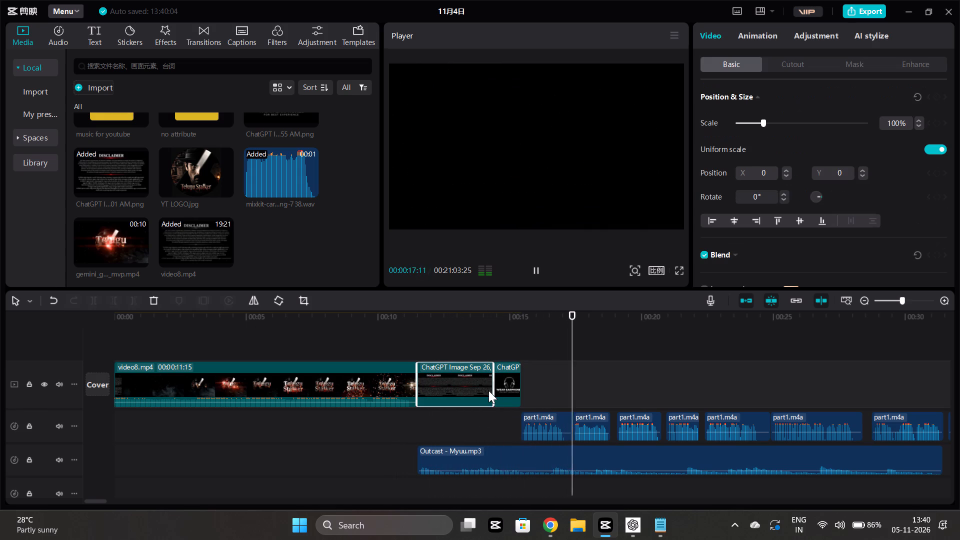
left_click_drag(491, 390, 483, 391)
left_click(509, 389)
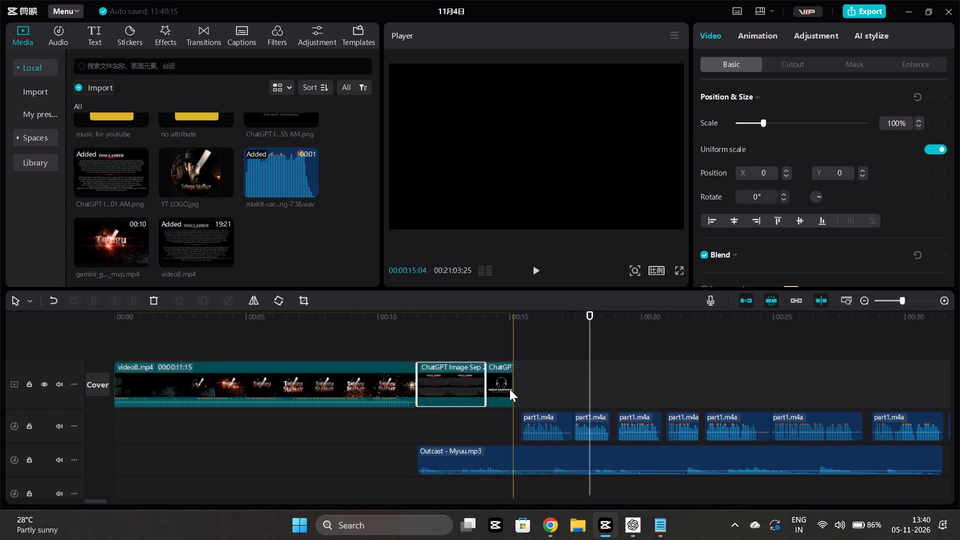
left_click_drag(512, 388, 520, 395)
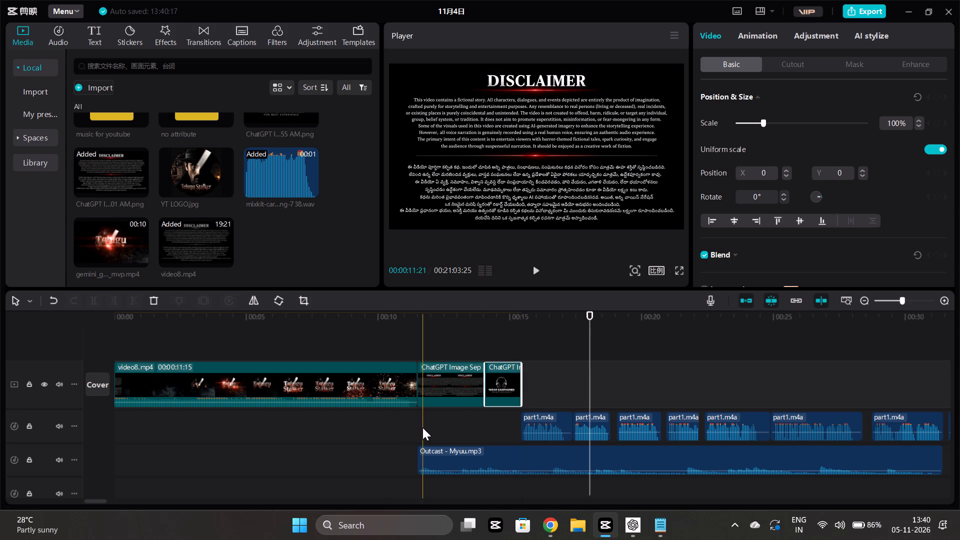
Play the retimed opening from the start of video8.mp4 through both images and into the narration.
left_click(415, 426)
key("space")
left_click(110, 424)
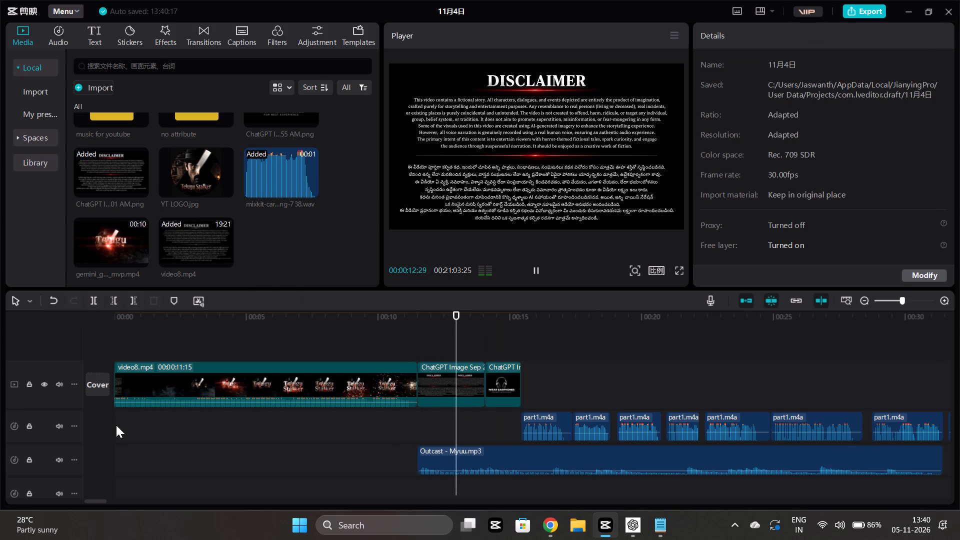
left_click(116, 425)
left_click(116, 425)
key("space")
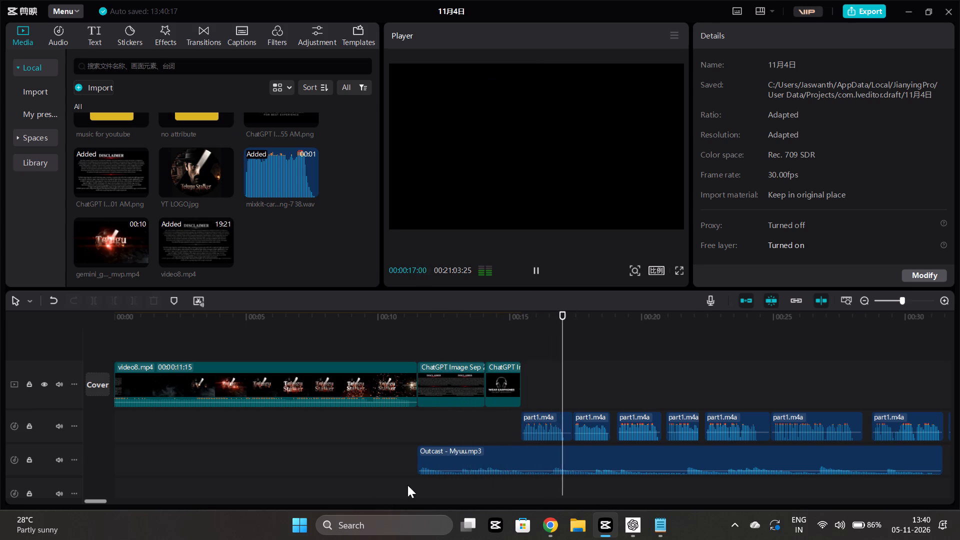
scroll(542, 428, "left", 1)
scroll(630, 384, "down", 6)
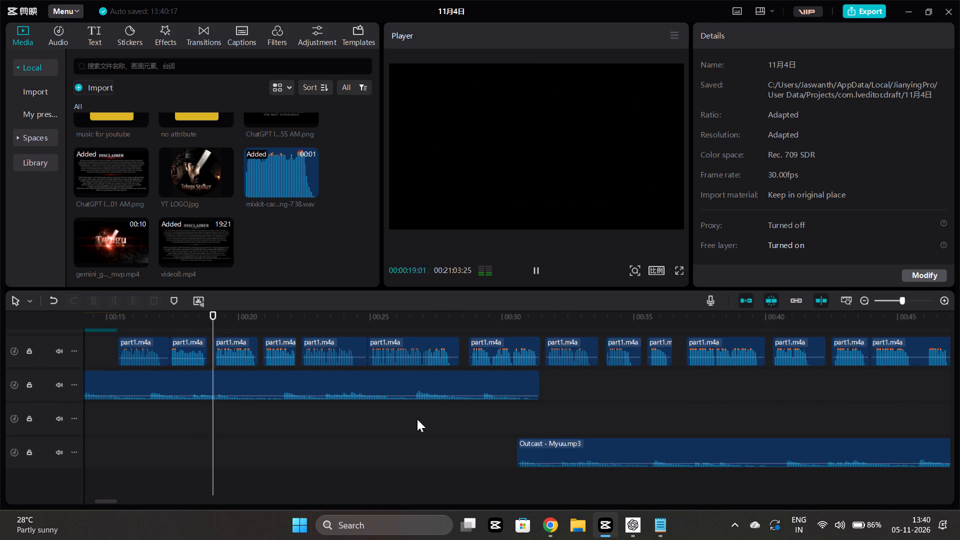
scroll(452, 408, "right", 1)
scroll(449, 419, "up", 5)
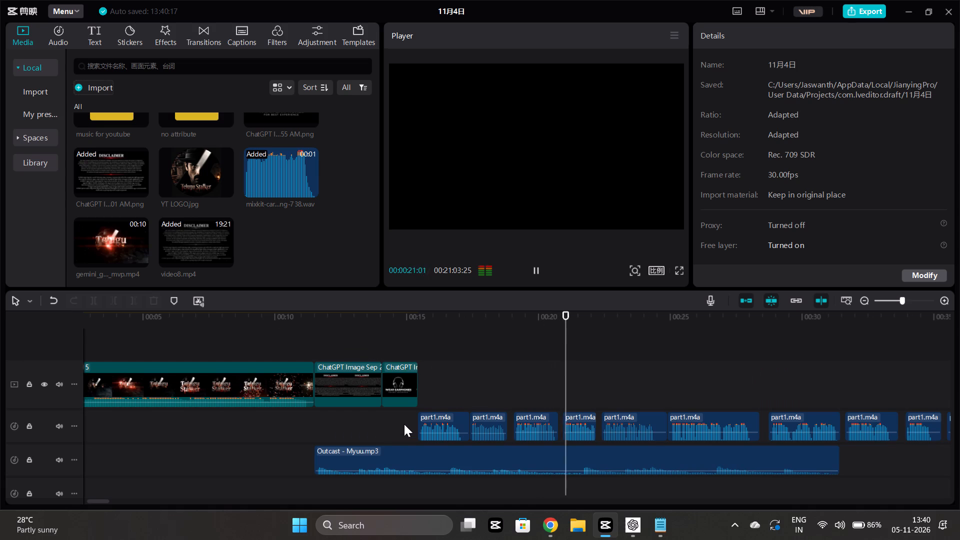
left_click(404, 424)
key("space")
left_click(412, 420)
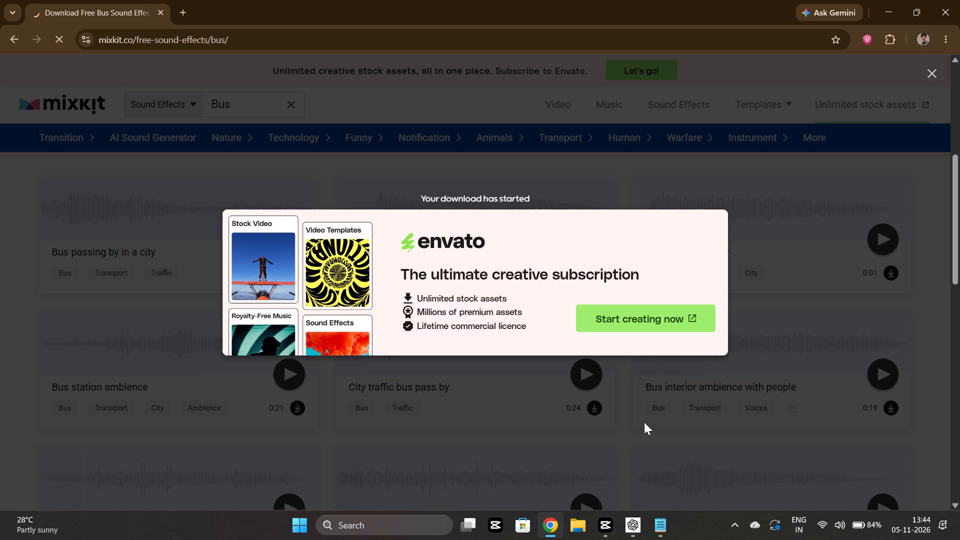
left_click(648, 452)
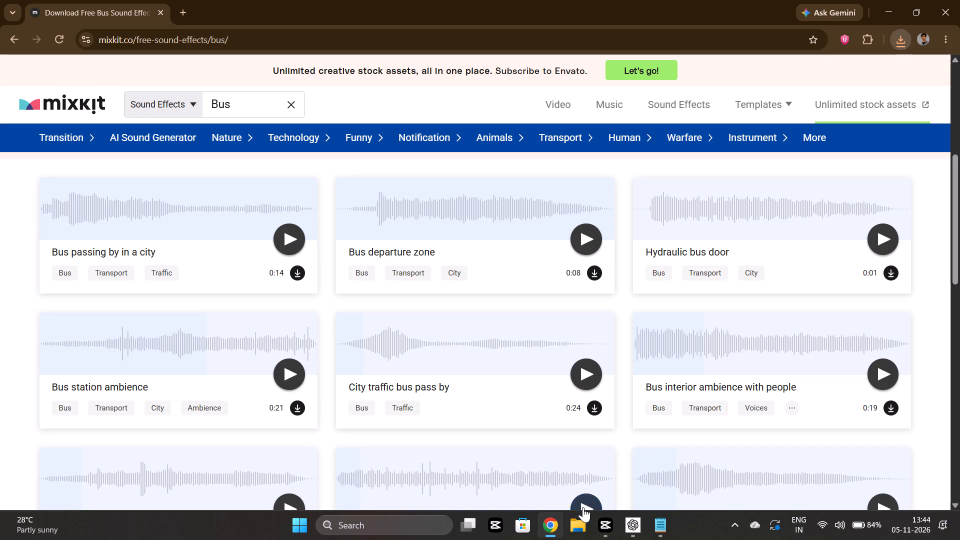
In File Explorer, move mixkit-bus-departure-zone-2710 from Downloads into the truck folder under Music > music for youtube.
left_click(582, 517)
left_click(65, 315)
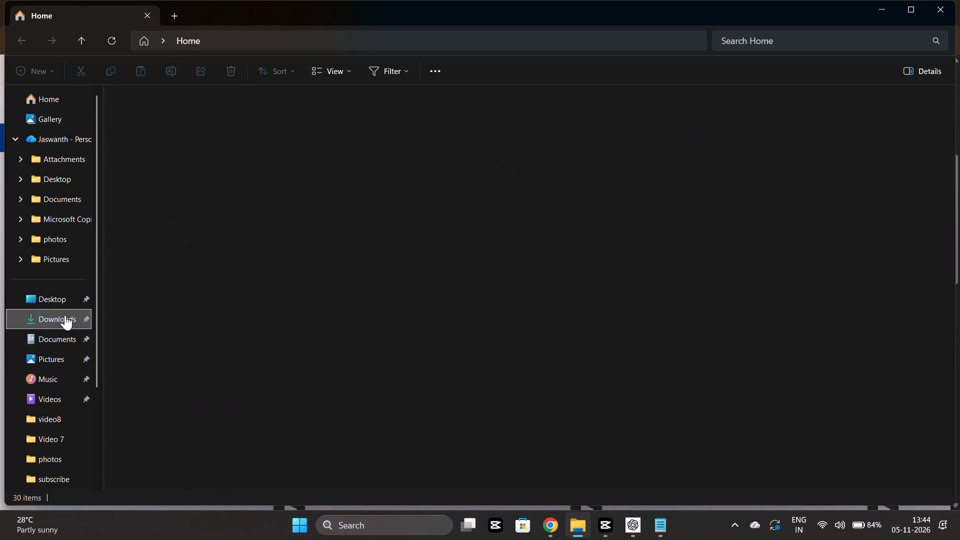
left_click(143, 139)
key("ctrl+x")
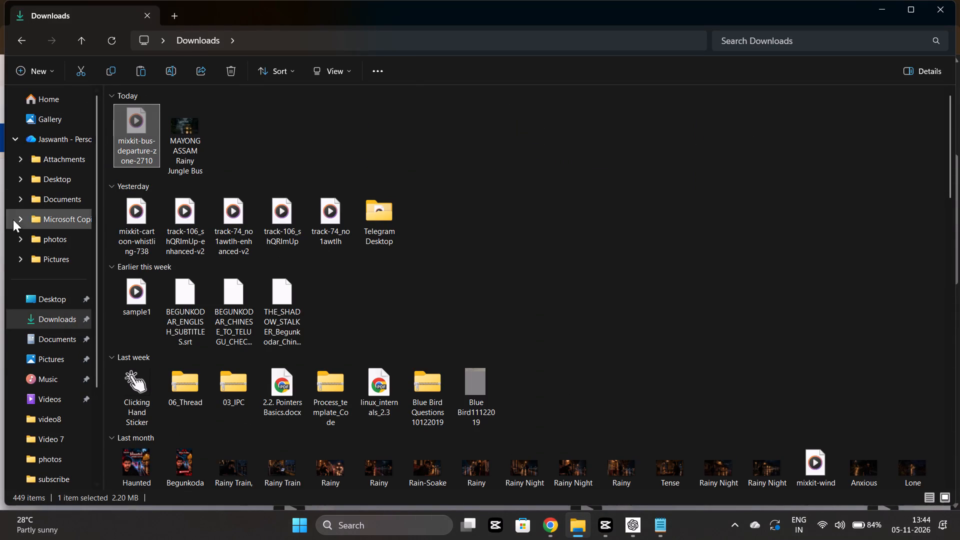
scroll(21, 267, "down", 5)
scroll(29, 332, "up", 2)
scroll(76, 339, "down", 3)
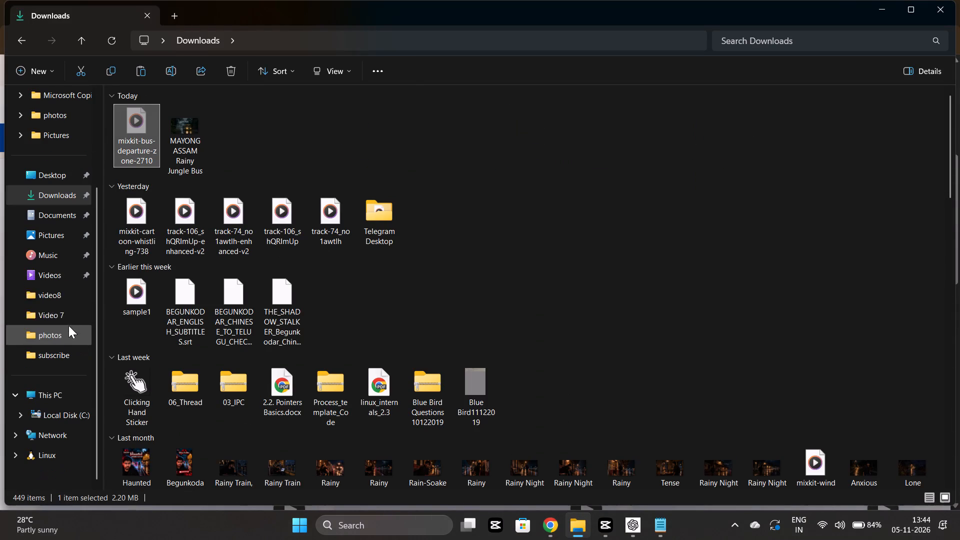
left_click(60, 259)
double_click(156, 141)
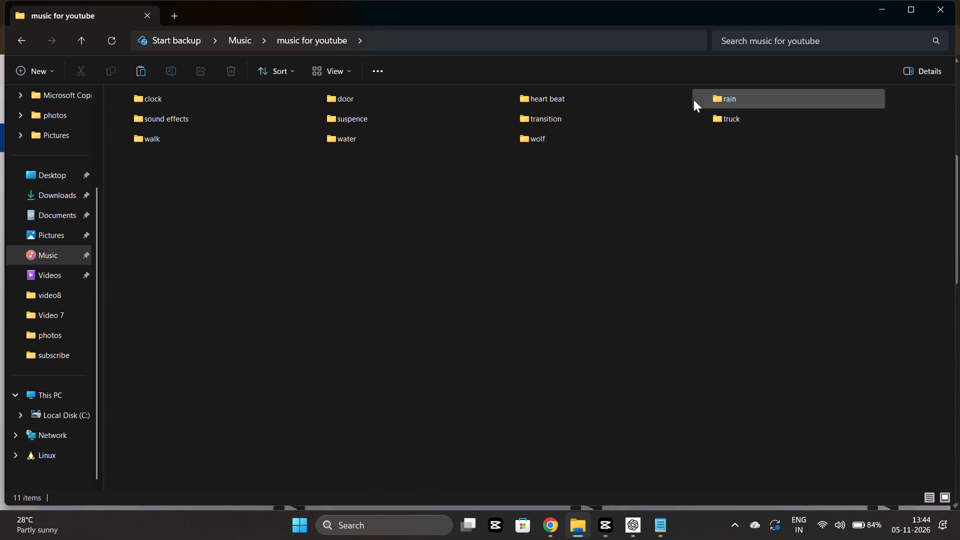
double_click(722, 111)
key("ctrl+v")
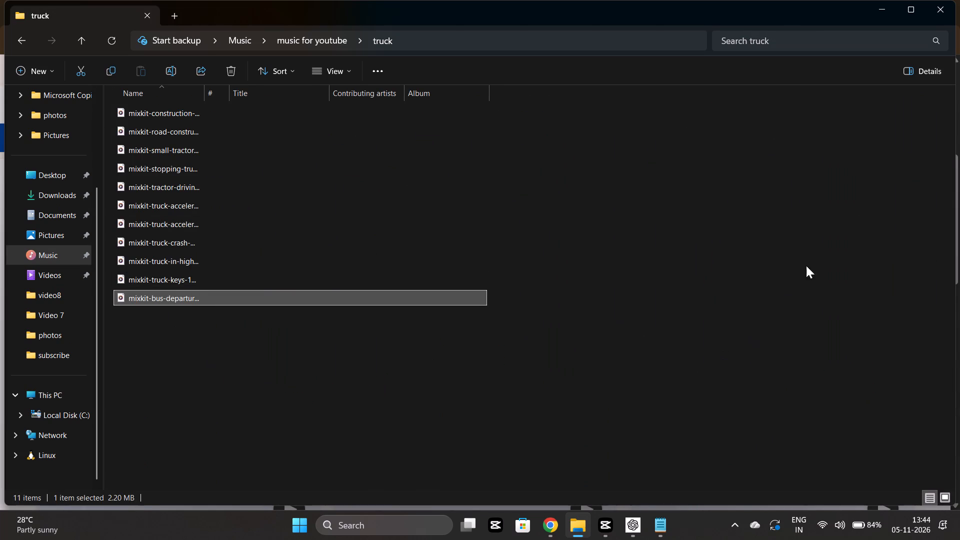
left_click(941, 17)
In the video editor, import mixkit-bus-departure-zone-2710 from Music > music for youtube > truck into the project's truck media folder.
left_click(611, 531)
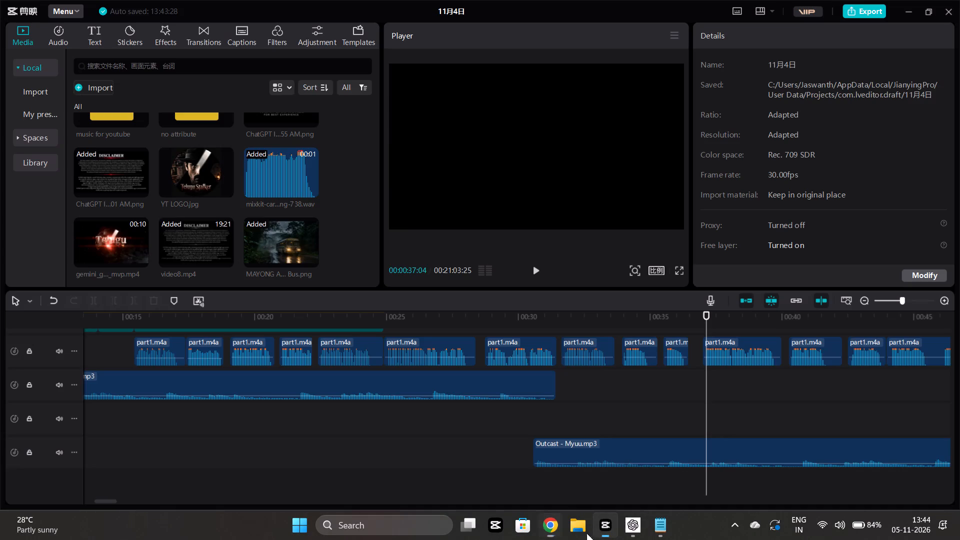
scroll(124, 135, "up", 5)
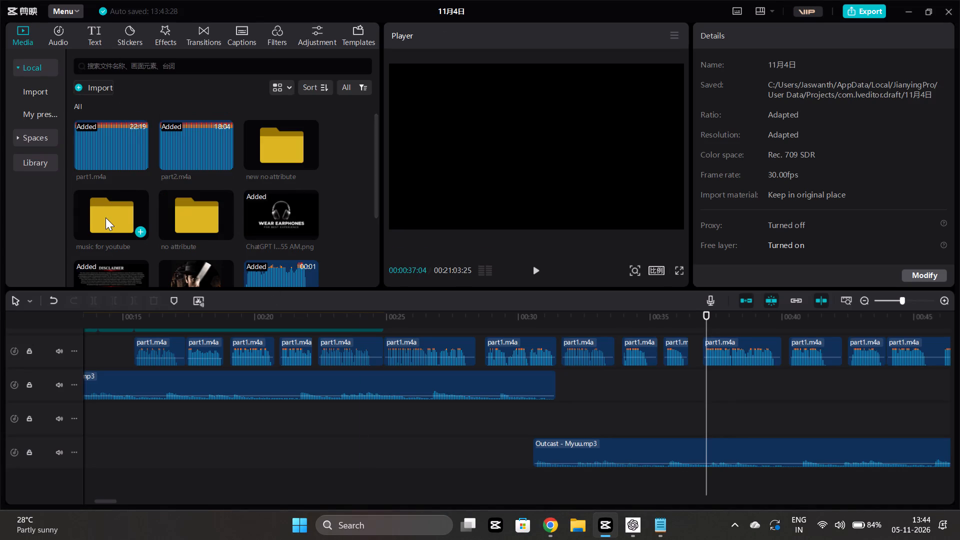
double_click(121, 202)
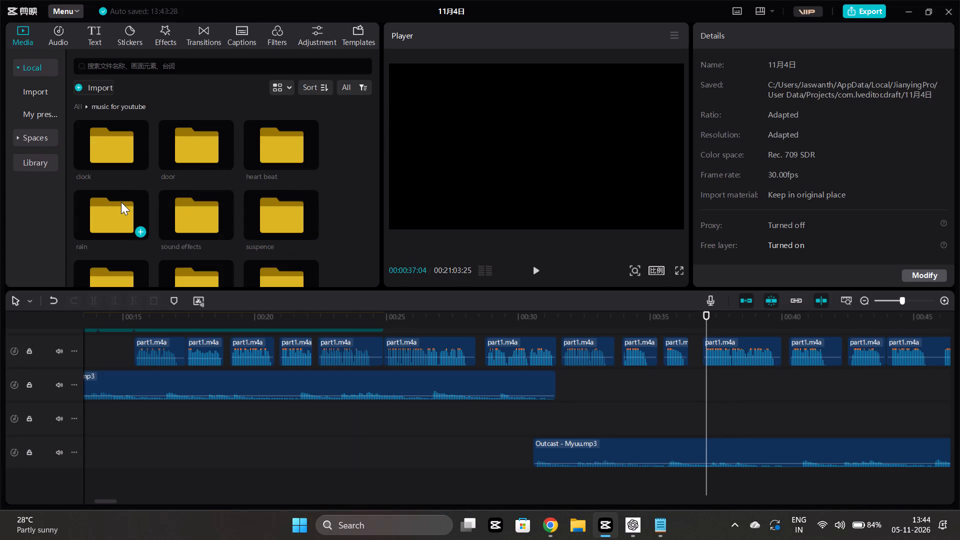
scroll(168, 208, "down", 3)
double_click(173, 180)
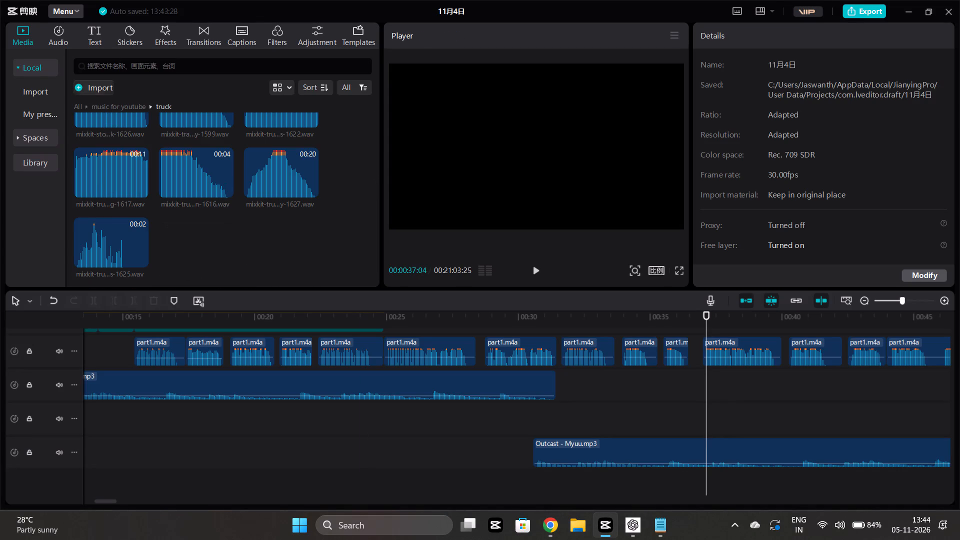
left_click(98, 95)
left_click(99, 82)
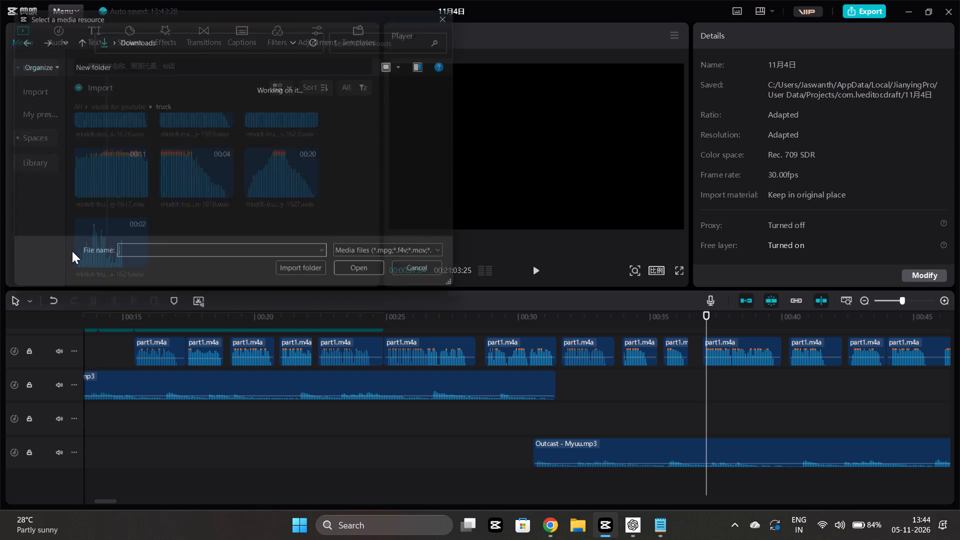
scroll(98, 156, "down", 4)
scroll(42, 184, "down", 2)
scroll(52, 172, "up", 2)
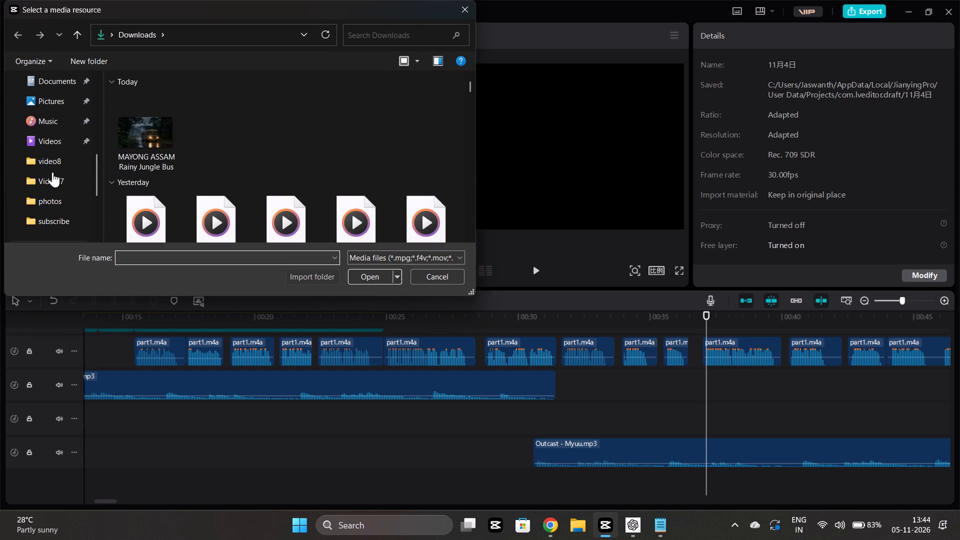
left_click(50, 123)
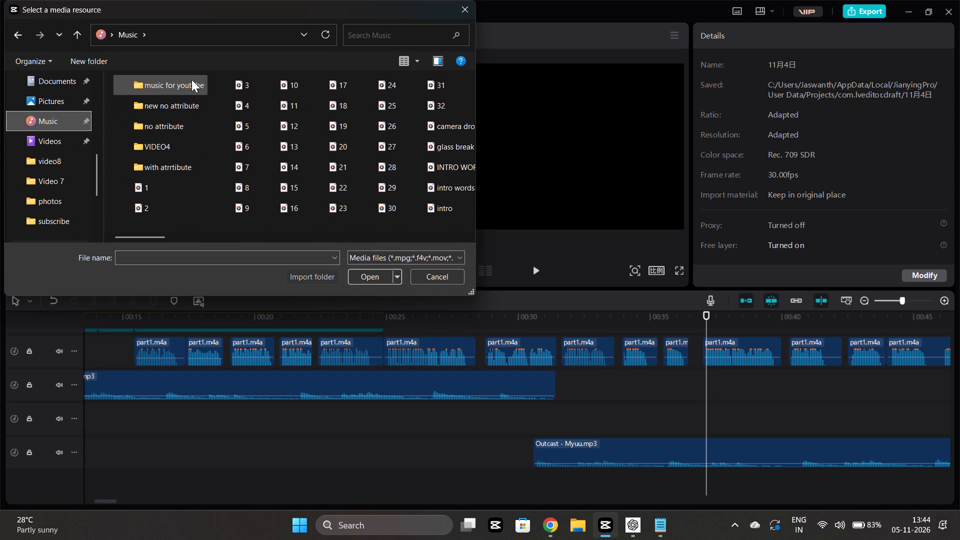
double_click(191, 78)
scroll(165, 120, "down", 2)
scroll(140, 165, "down", 1)
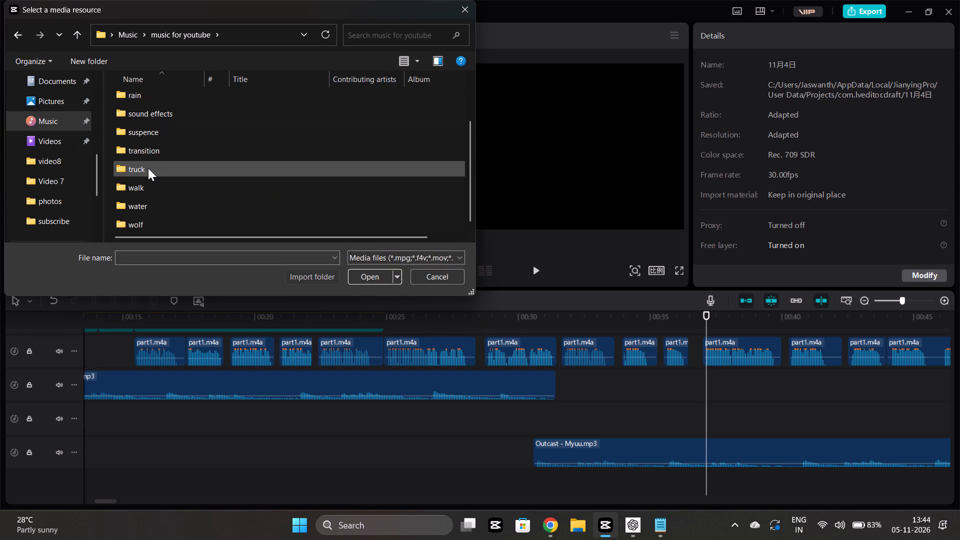
double_click(148, 168)
scroll(168, 177, "down", 4)
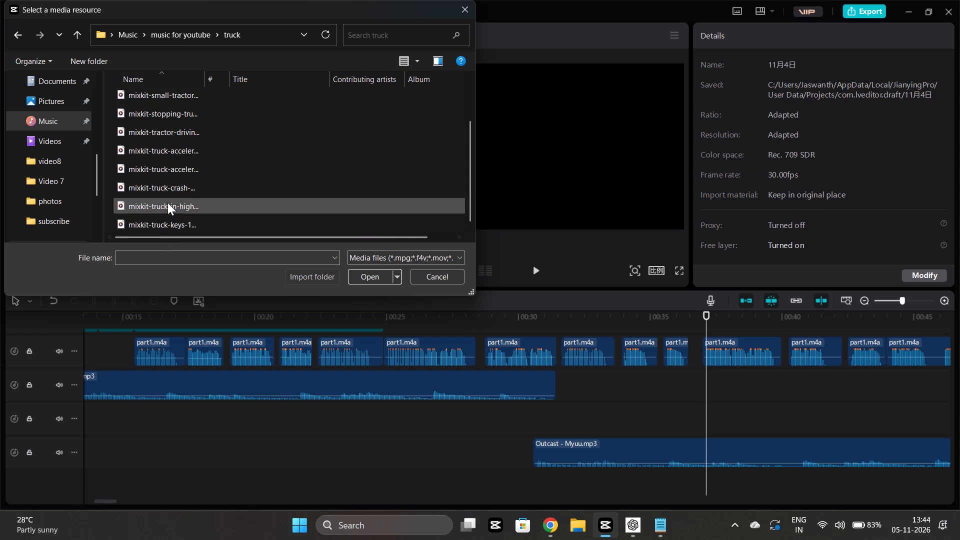
scroll(174, 178, "up", 4)
left_click(171, 95)
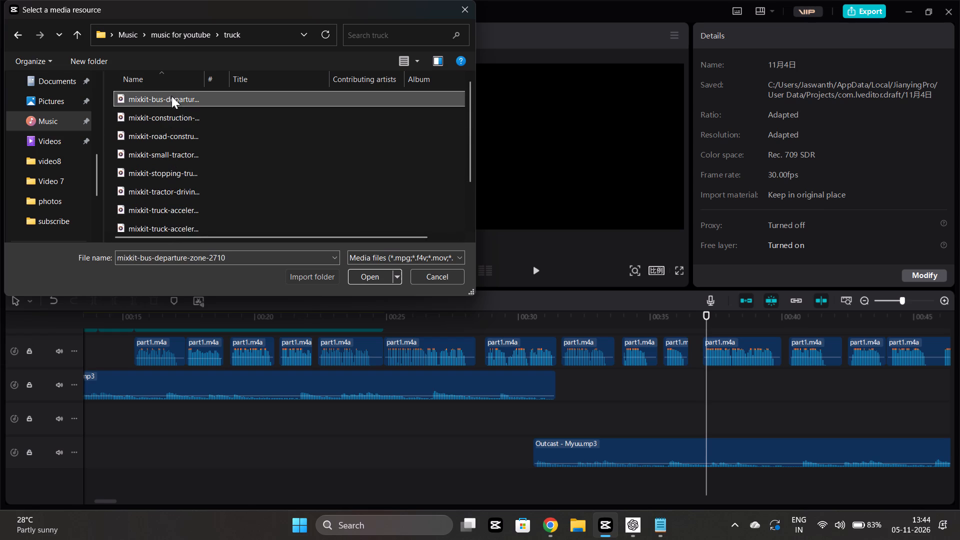
left_click(367, 270)
Play the narration and background music from about 28 seconds, following the timeline to about 1:21.
left_click(460, 408)
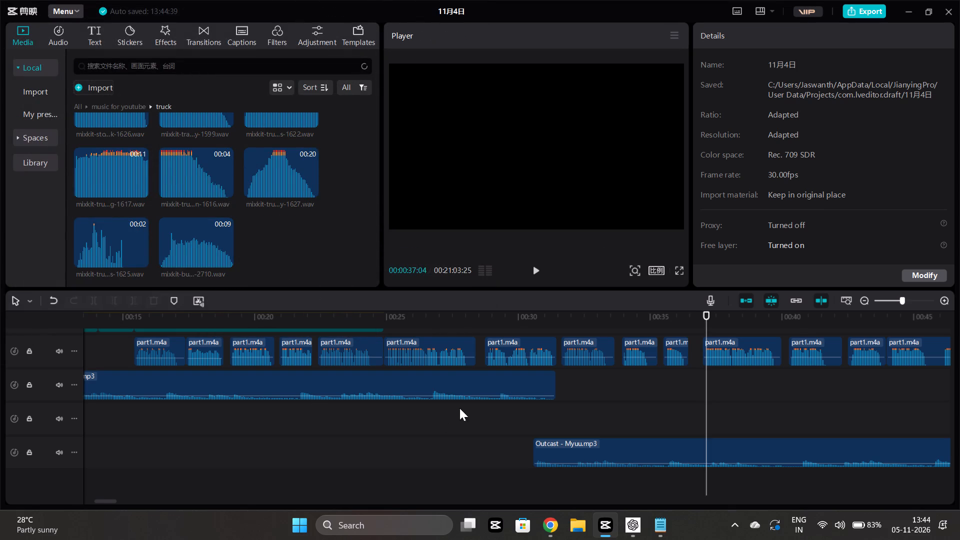
key("space")
scroll(444, 414, "left", 1)
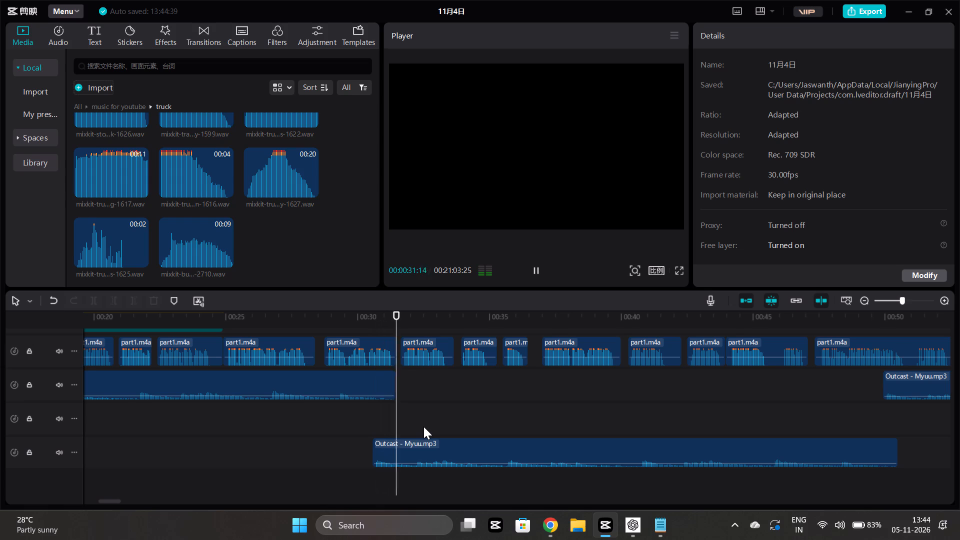
scroll(433, 414, "left", 1)
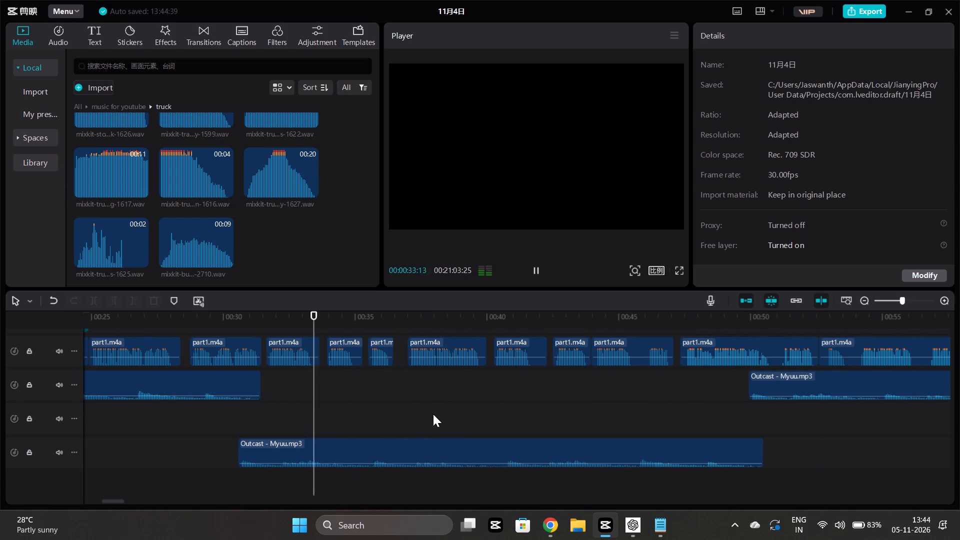
scroll(433, 414, "up", 2)
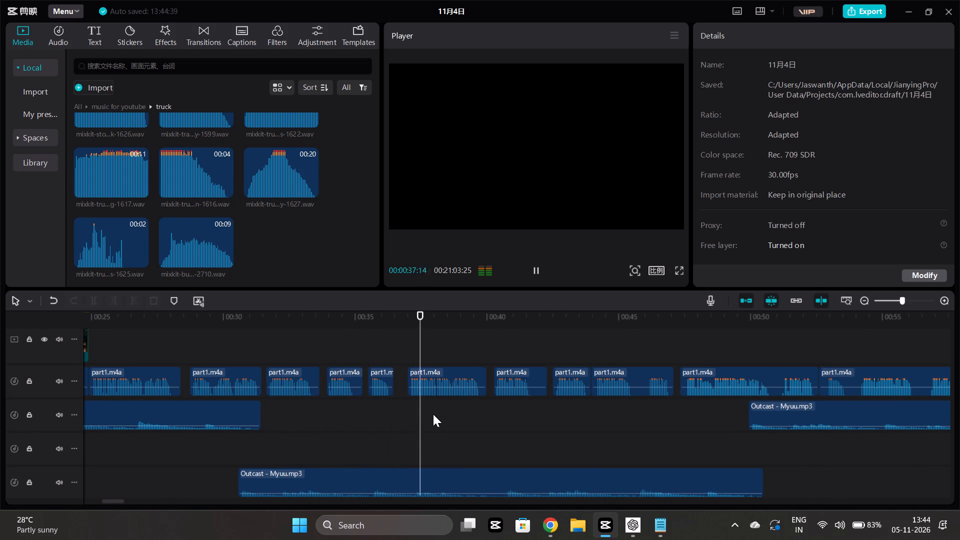
scroll(433, 414, "left", 1)
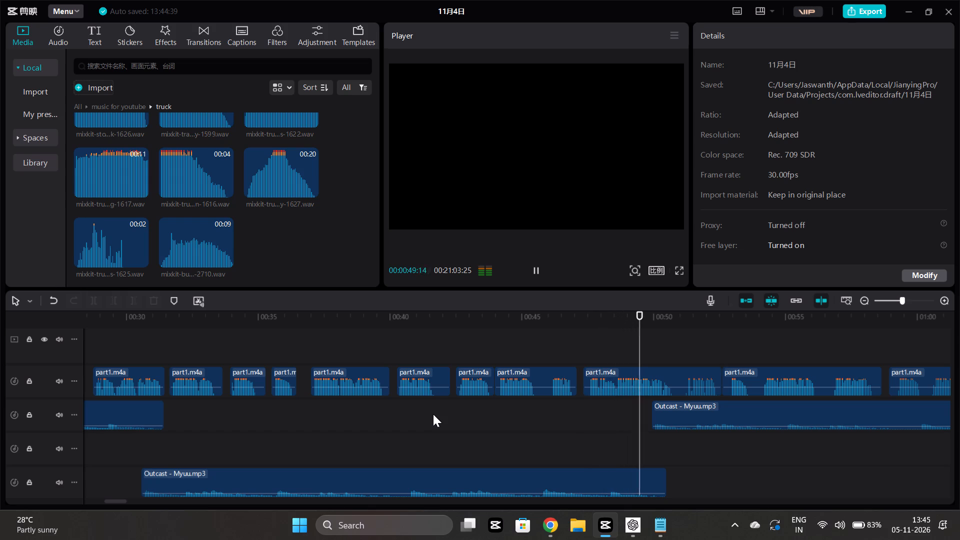
scroll(433, 414, "left", 1)
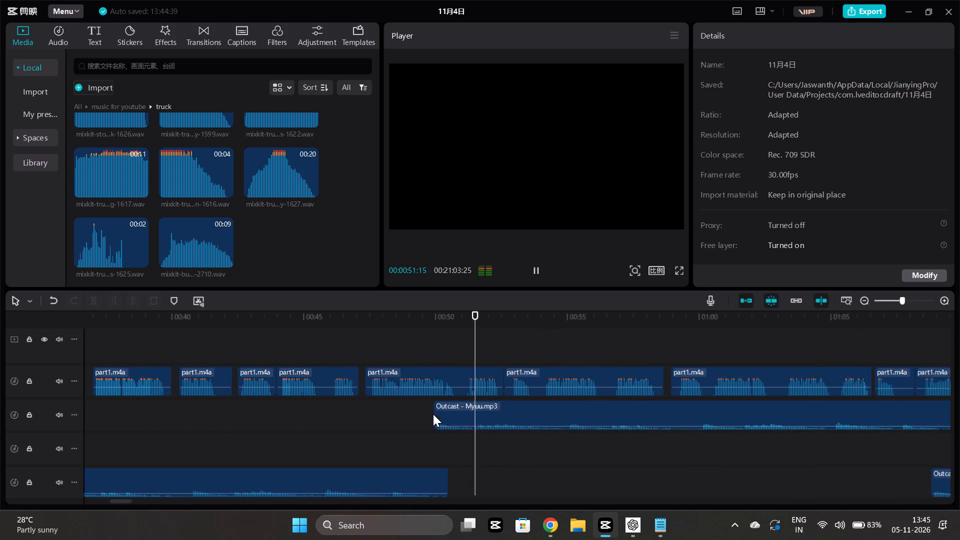
scroll(433, 414, "left", 1)
scroll(433, 414, "down", 4)
scroll(433, 414, "left", 1)
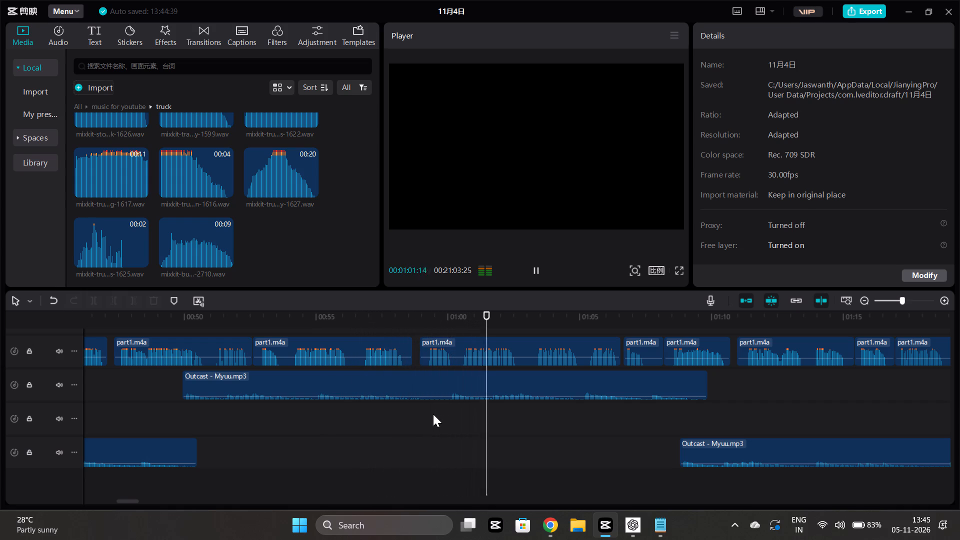
scroll(433, 414, "left", 1)
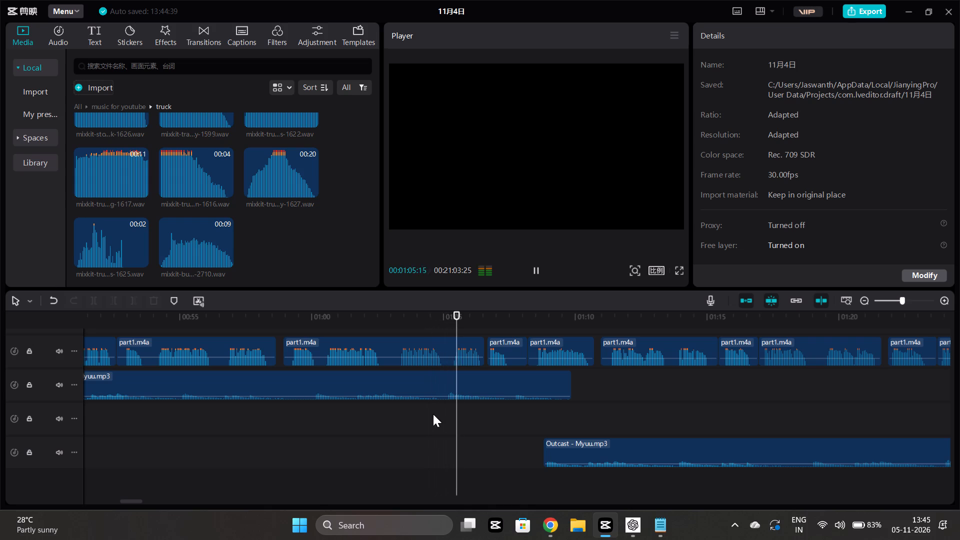
scroll(433, 414, "left", 1)
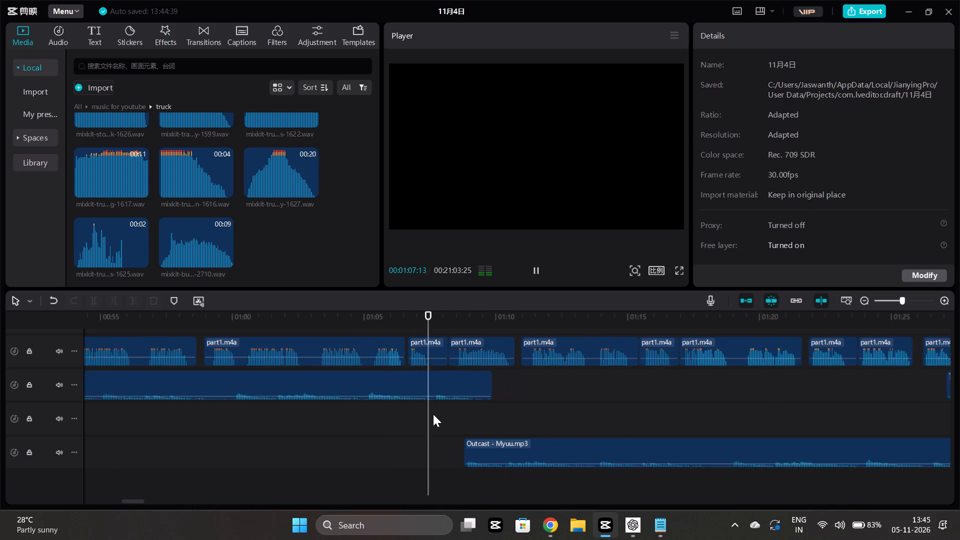
scroll(433, 414, "left", 1)
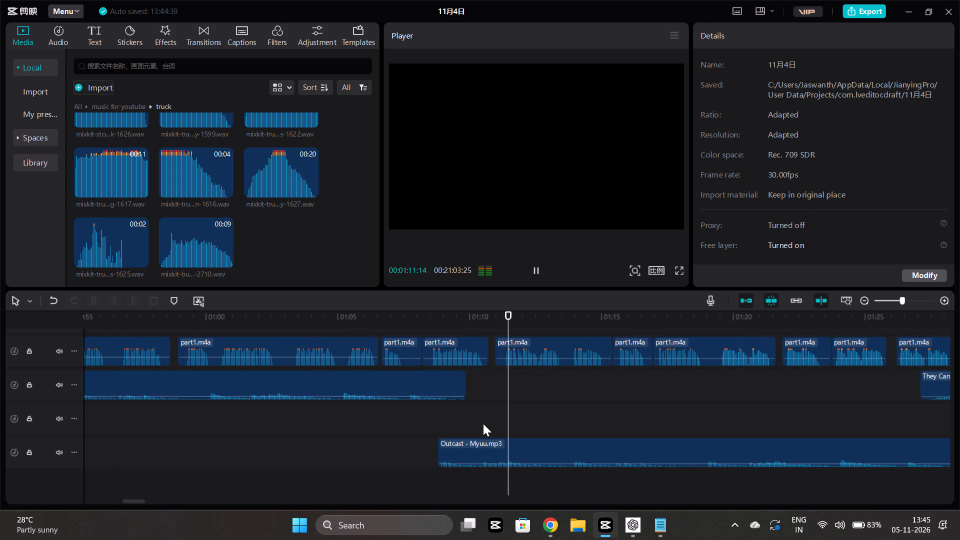
scroll(483, 423, "left", 1)
scroll(483, 423, "up", 2)
scroll(482, 423, "down", 2)
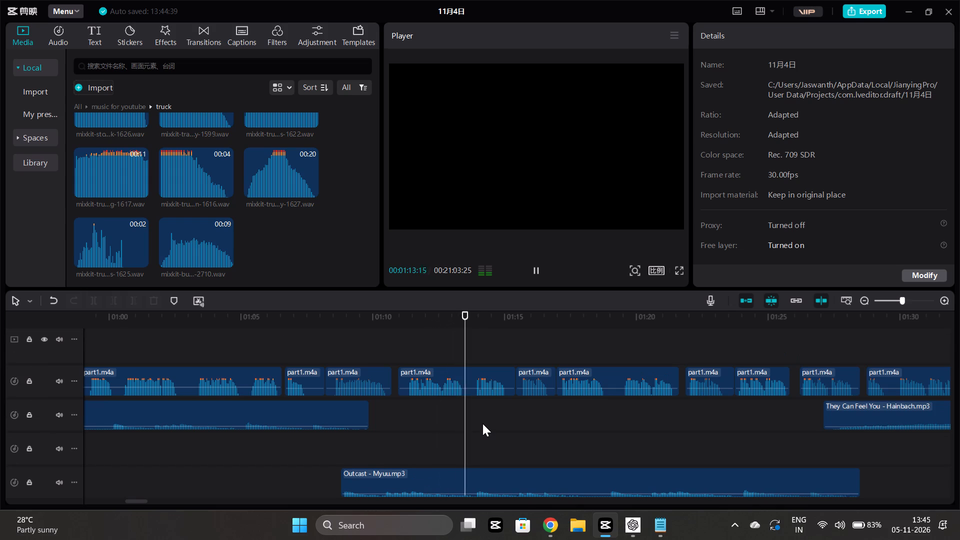
scroll(482, 423, "left", 1)
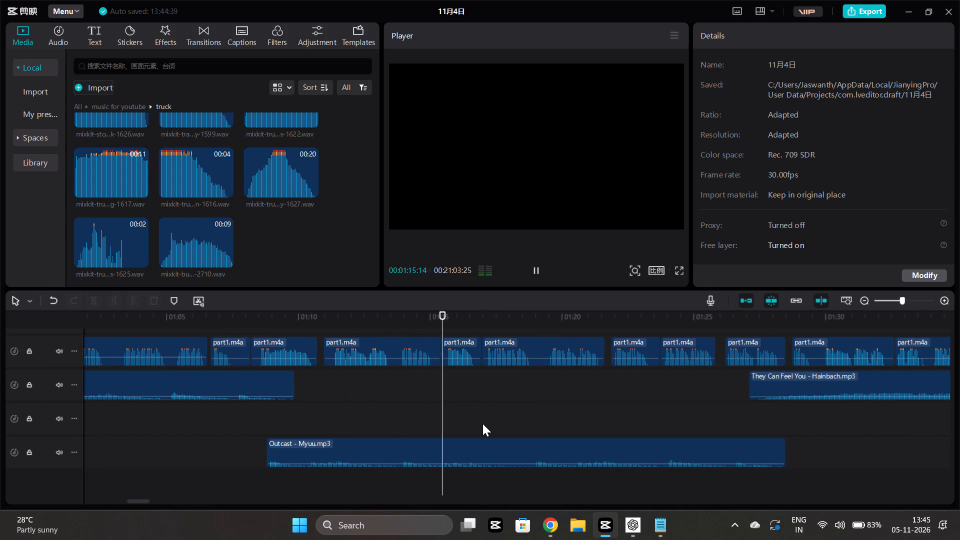
scroll(482, 423, "up", 1)
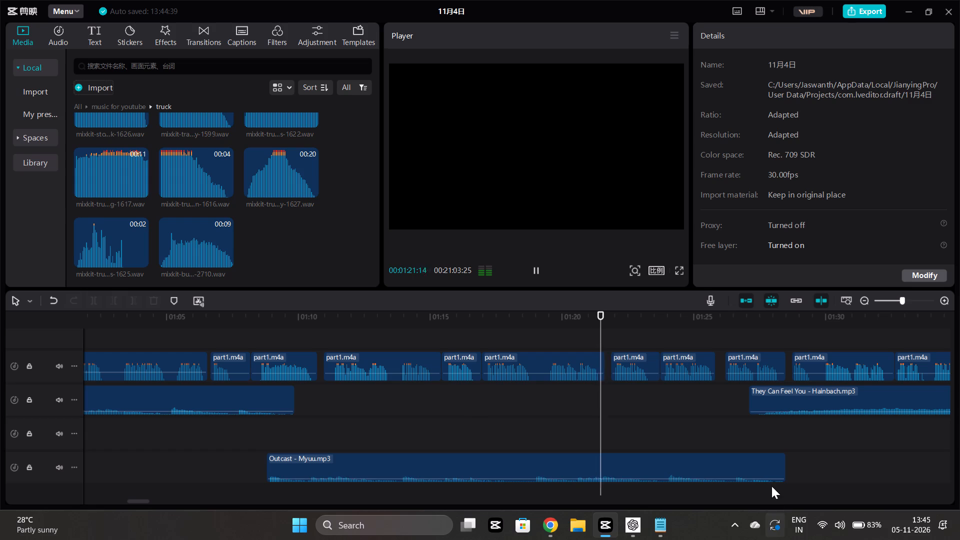
Add a fade-out of about 6 seconds to the Outcast - Myuu.mp3 clip that starts near 1:09.
left_click(774, 466)
left_click_drag(783, 467, 621, 452)
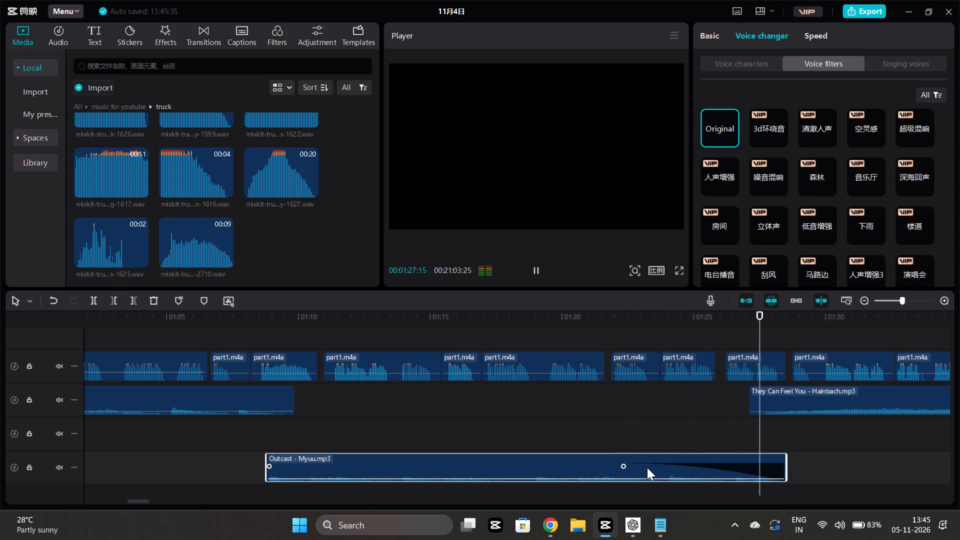
Listen on through the narration and delete the very short part1.m4a clip at about 2:08.
scroll(647, 467, "left", 1)
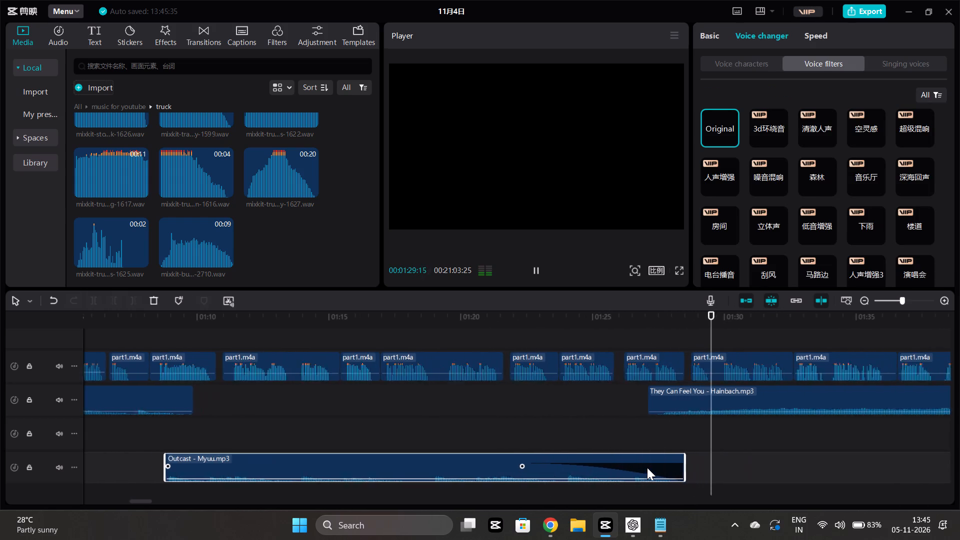
scroll(647, 467, "left", 2)
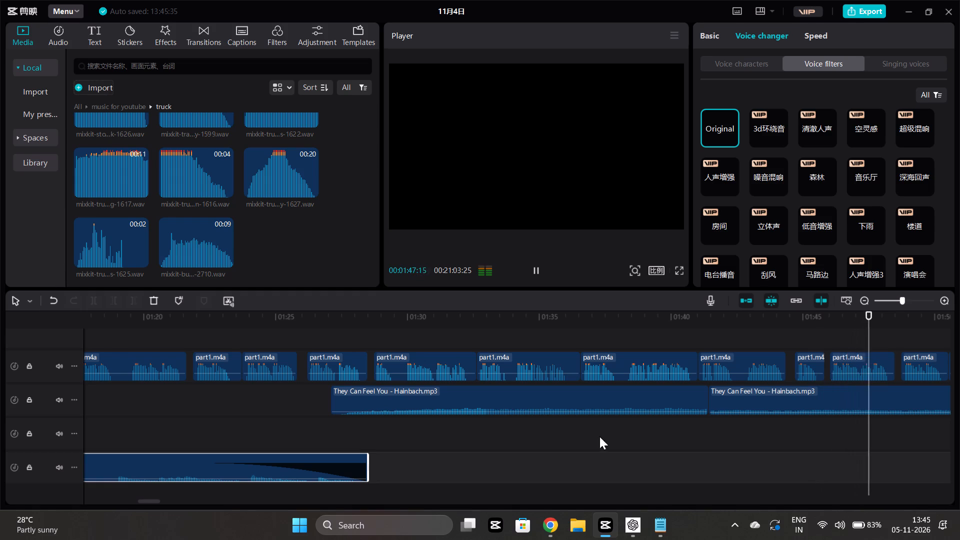
scroll(648, 437, "left", 3)
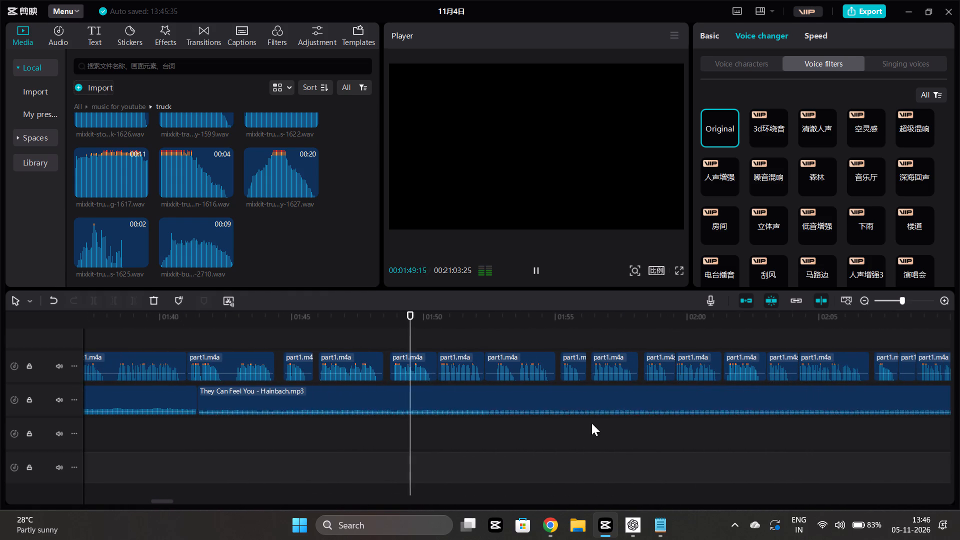
scroll(424, 416, "left", 1)
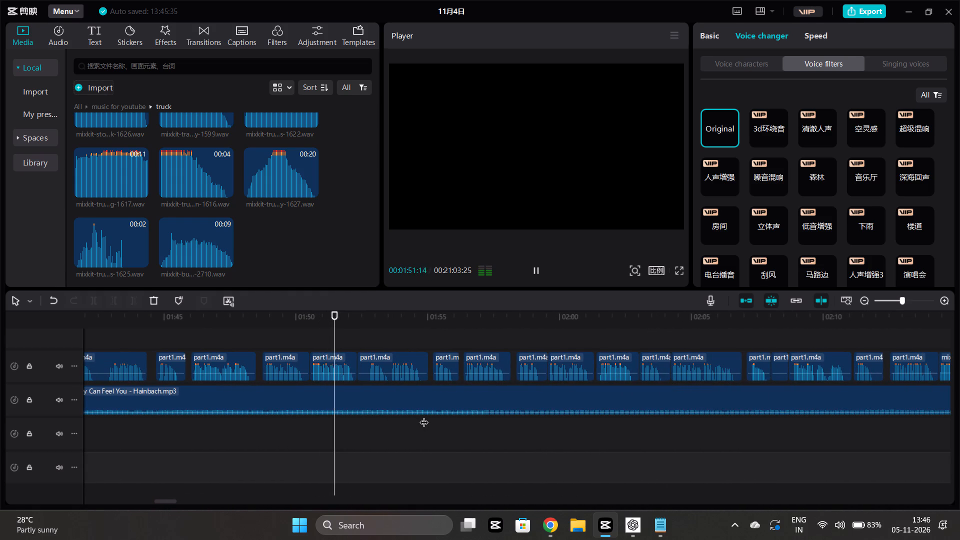
scroll(424, 416, "left", 1)
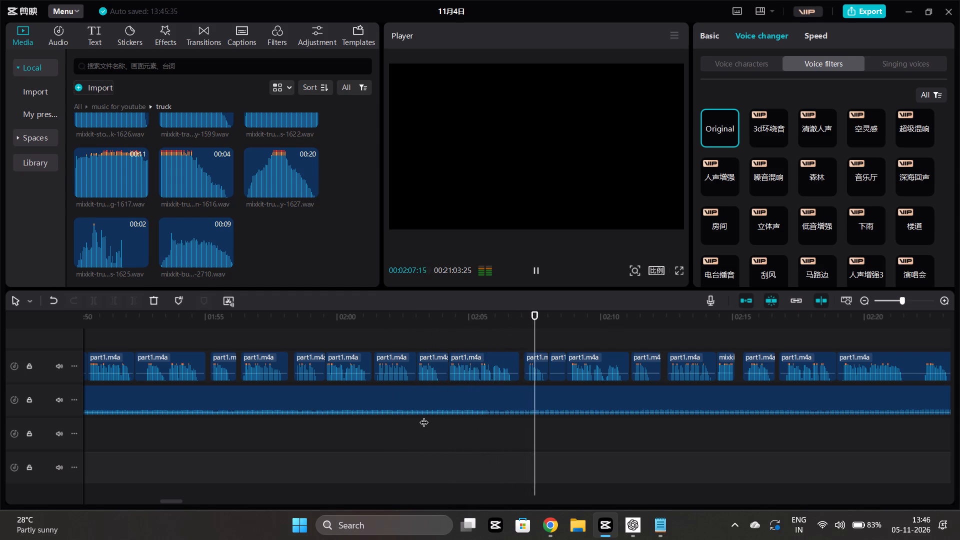
left_click(555, 377)
key("Delete")
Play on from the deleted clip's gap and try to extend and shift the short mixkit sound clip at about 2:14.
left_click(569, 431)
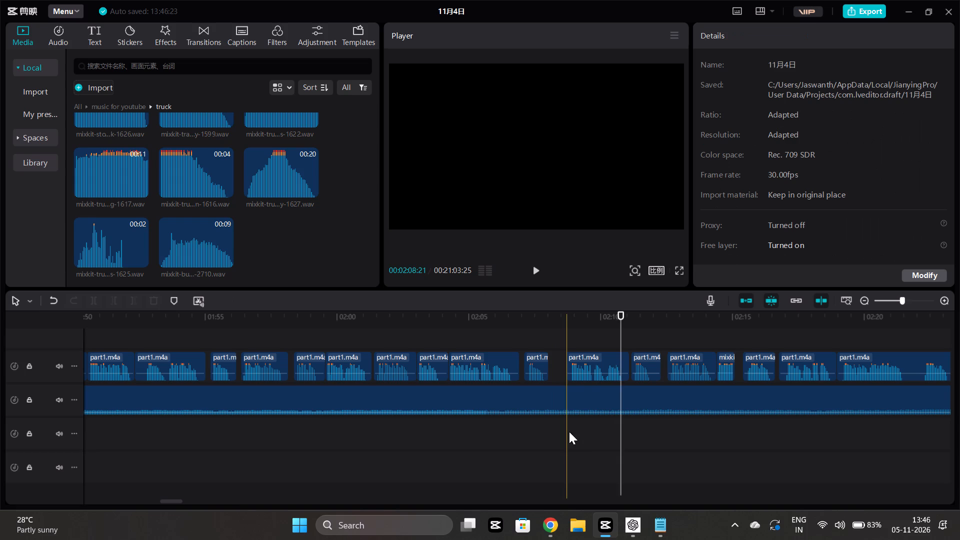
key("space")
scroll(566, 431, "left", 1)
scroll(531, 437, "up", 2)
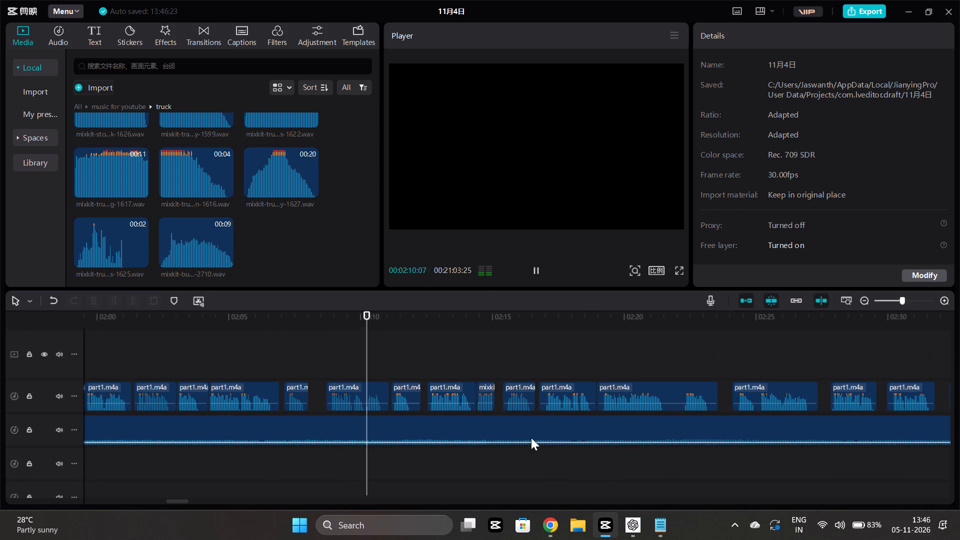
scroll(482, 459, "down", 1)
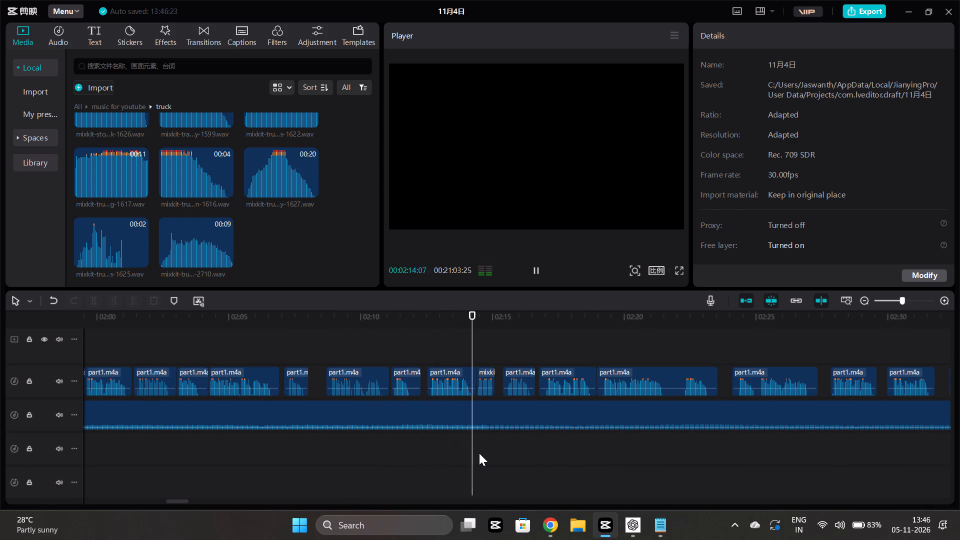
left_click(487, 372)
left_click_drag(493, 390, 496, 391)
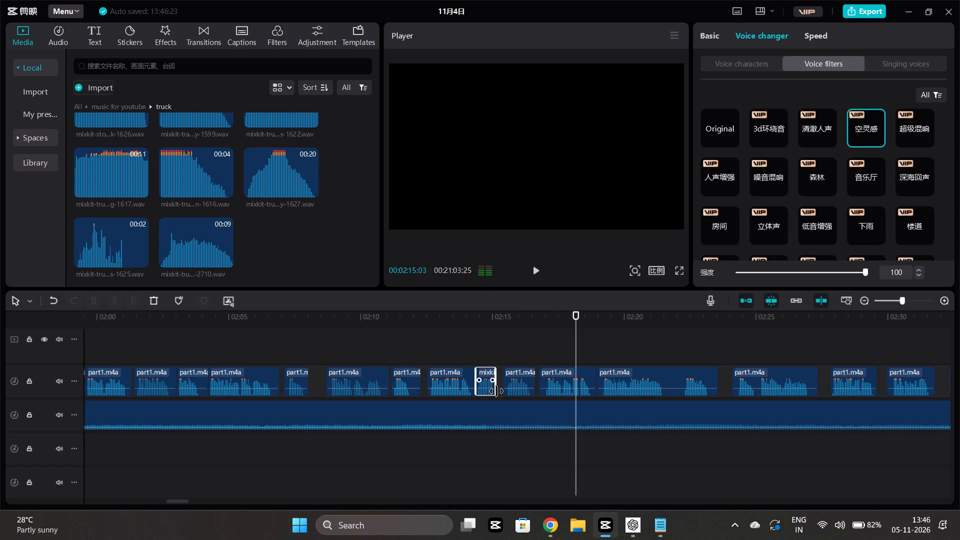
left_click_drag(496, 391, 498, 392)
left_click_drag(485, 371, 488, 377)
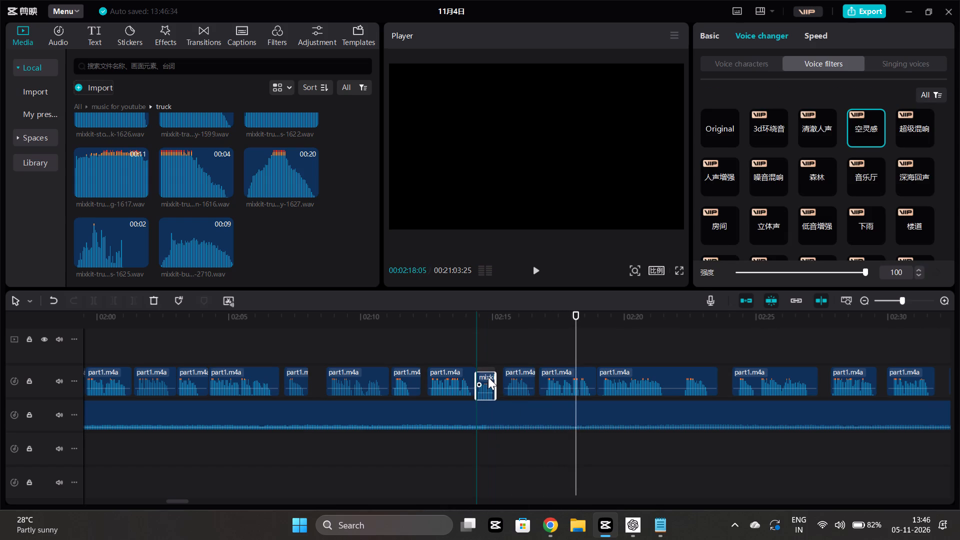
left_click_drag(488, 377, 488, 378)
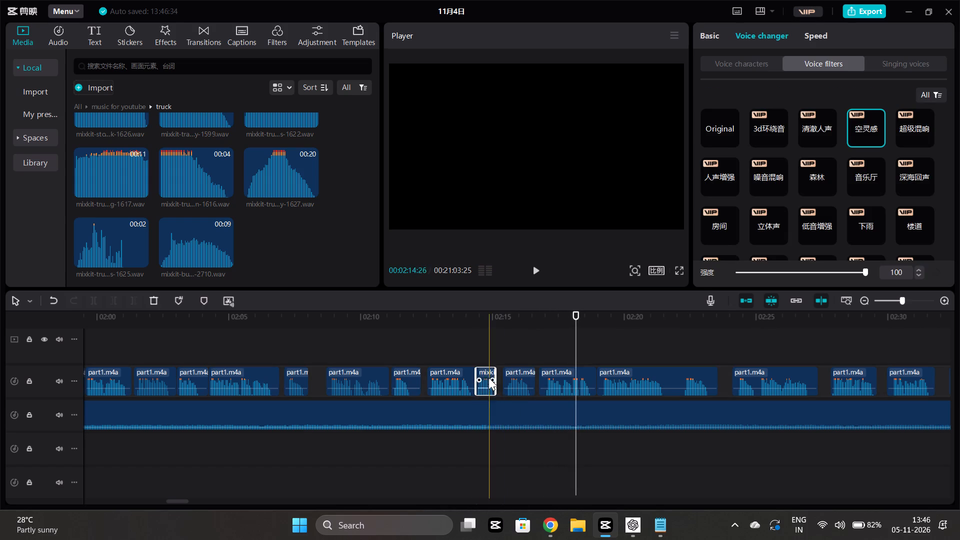
Play the narration and background music from about 2:14, following the timeline to about 2:36.
left_click(457, 462)
key("space")
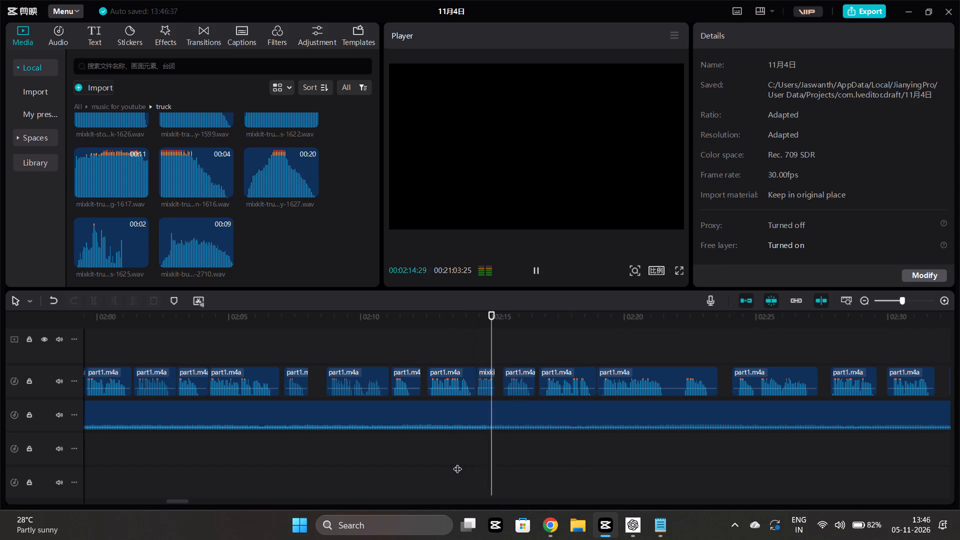
scroll(457, 462, "left", 1)
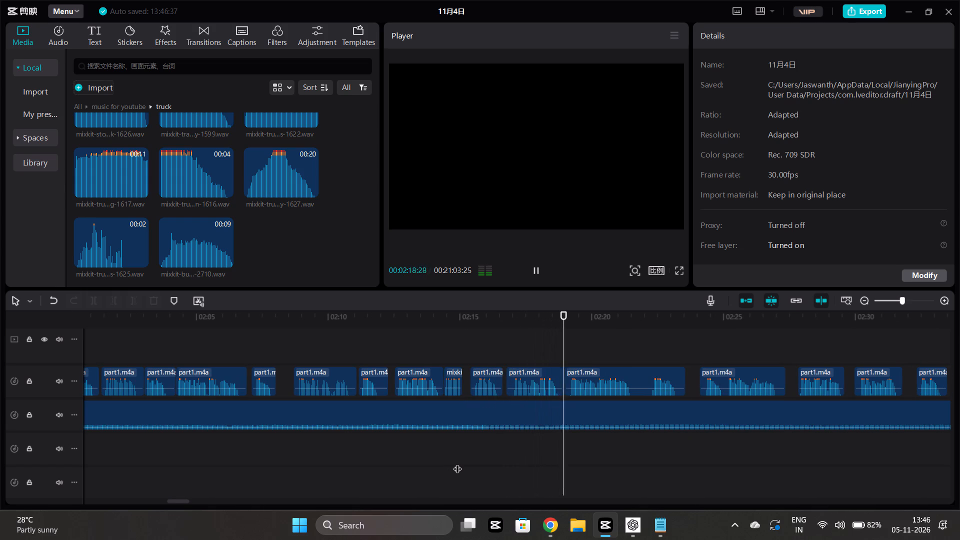
scroll(457, 462, "left", 1)
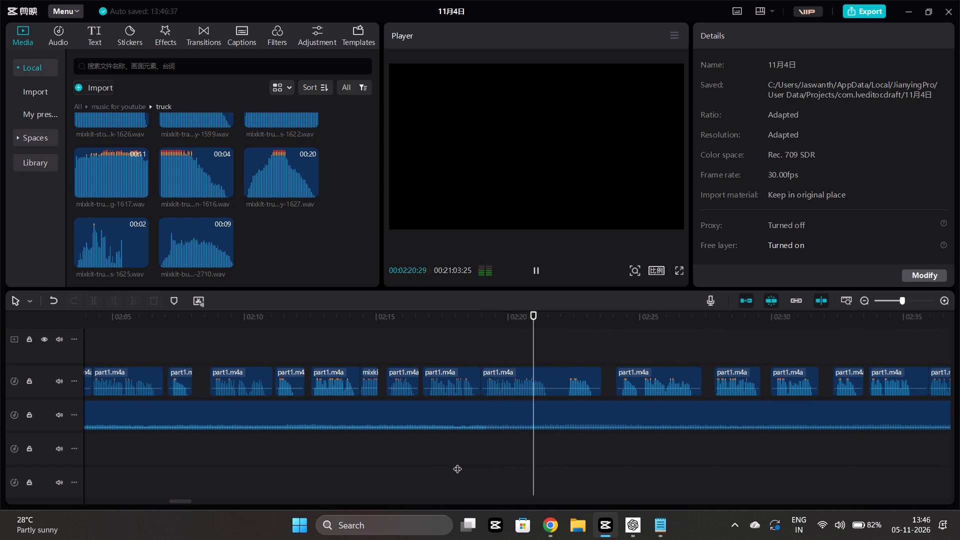
scroll(457, 462, "left", 1)
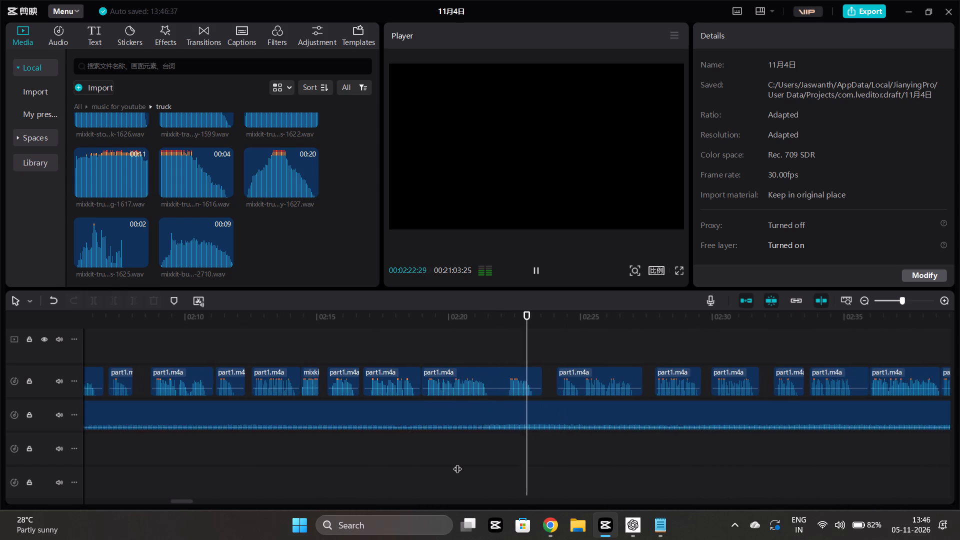
scroll(496, 465, "left", 1)
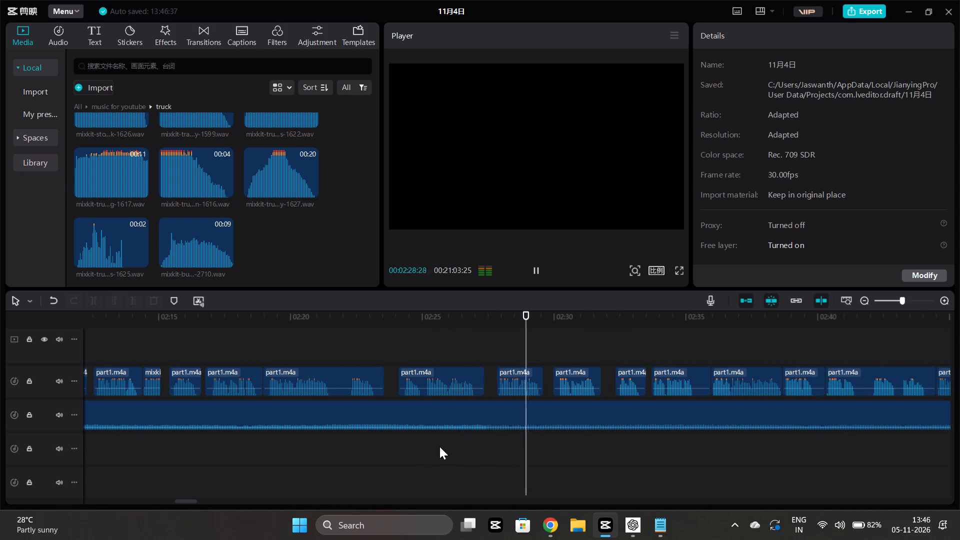
left_click(338, 449)
key("space")
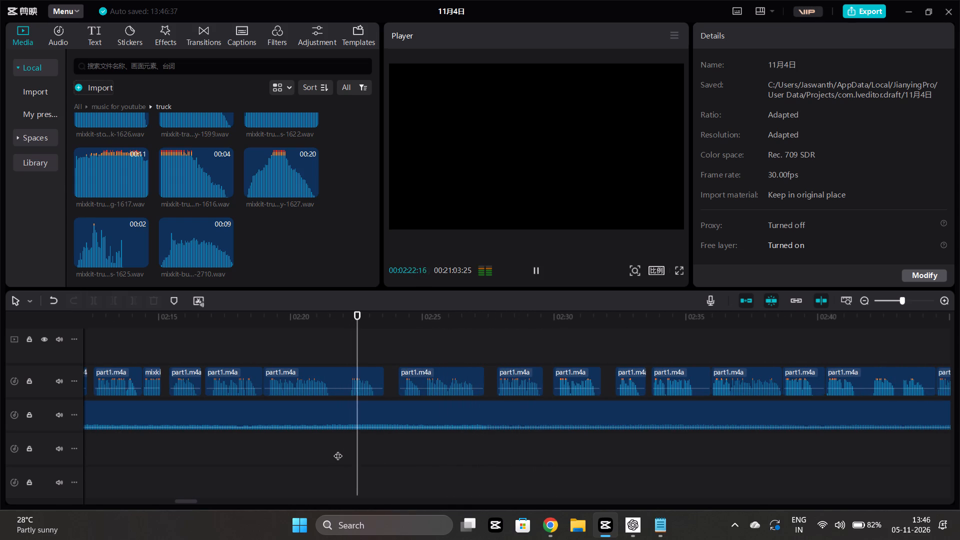
scroll(338, 449, "left", 1)
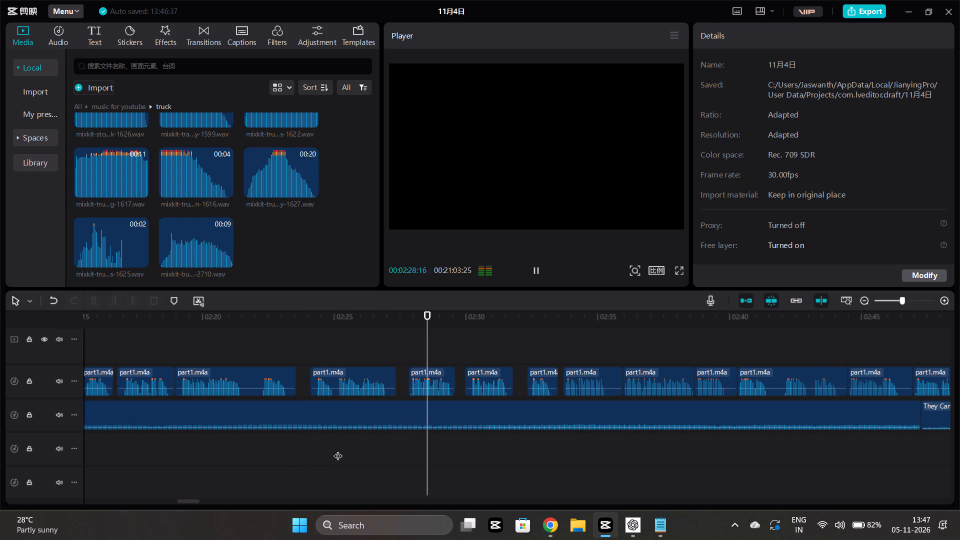
scroll(443, 450, "down", 2)
scroll(443, 450, "left", 1)
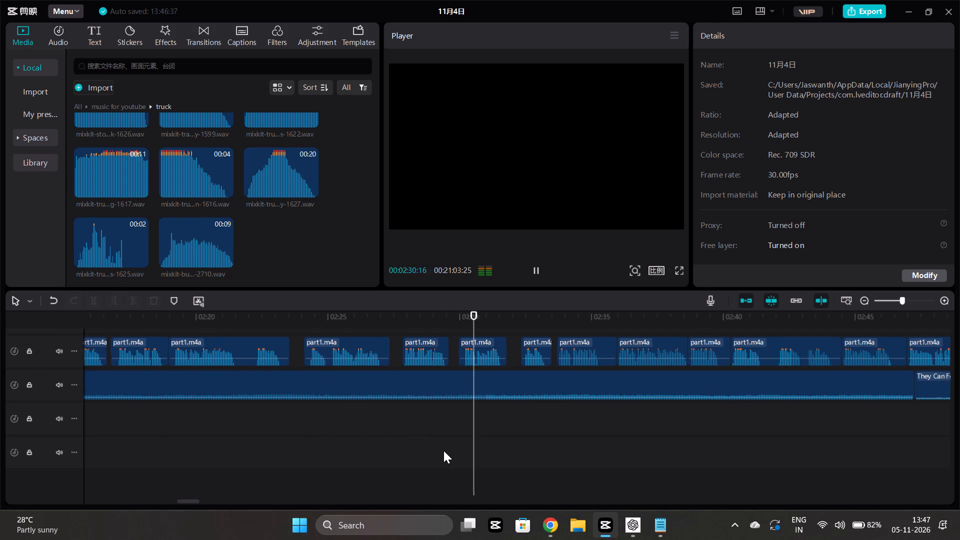
scroll(443, 450, "left", 1)
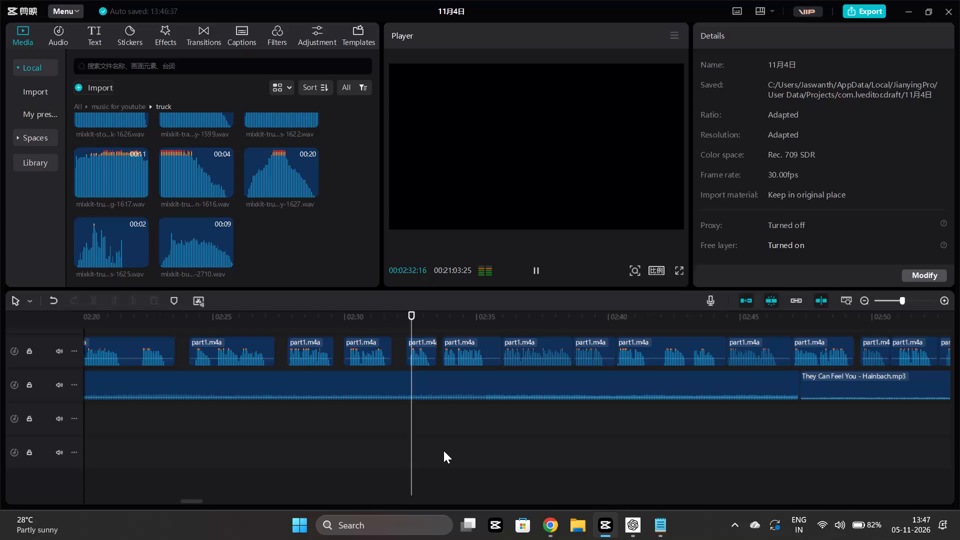
scroll(443, 450, "up", 1)
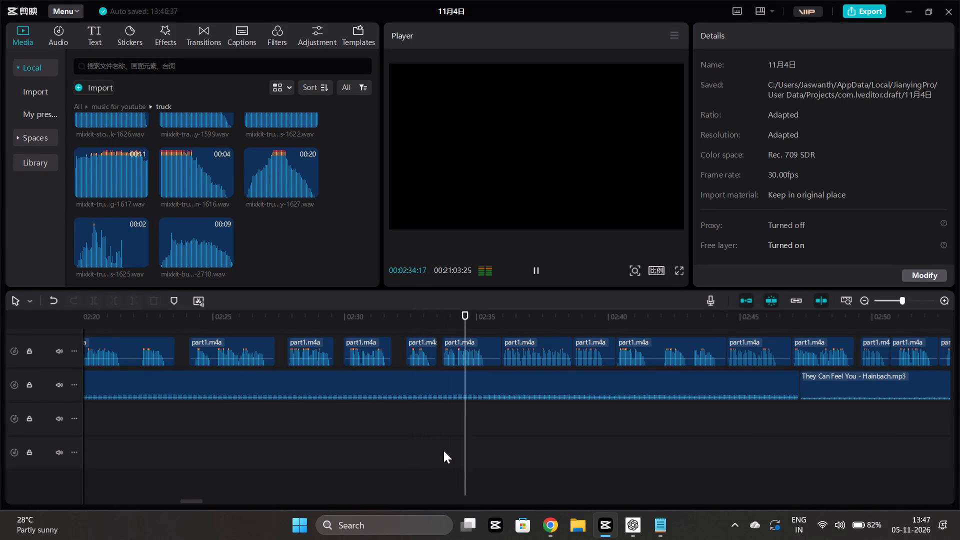
scroll(443, 450, "up", 1)
scroll(443, 450, "down", 2)
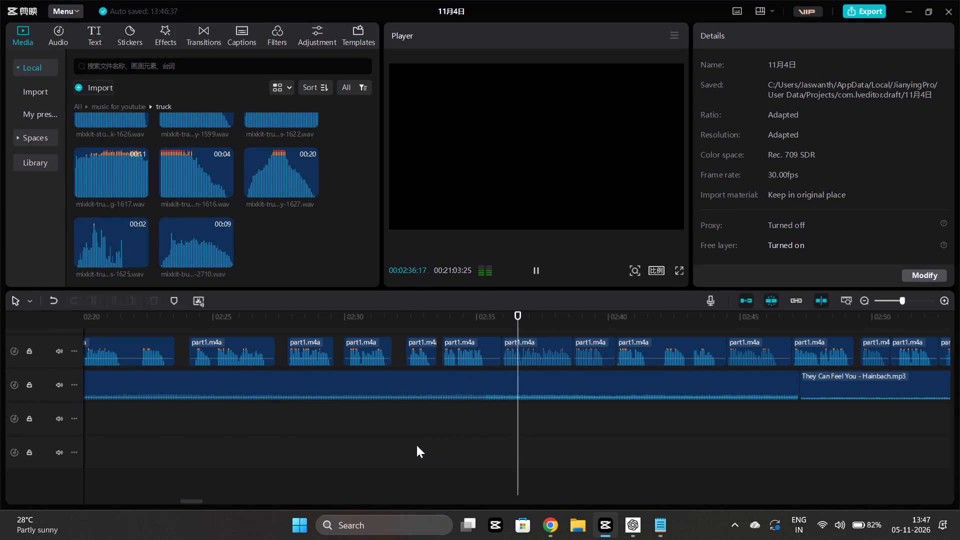
Replay the narration from about 2:28, skip ahead near 2:34 and listen on to about 2:56.
left_click(303, 440)
key("space")
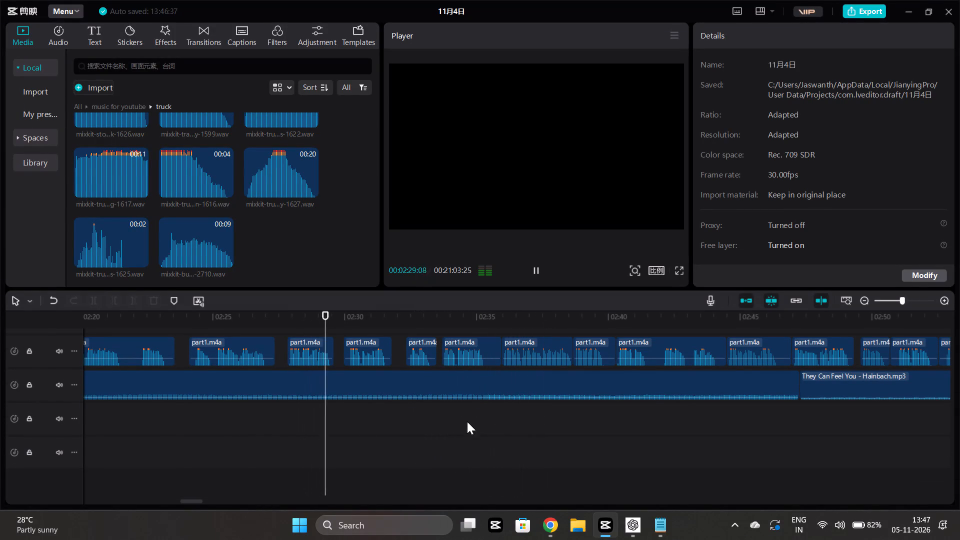
left_click(467, 421)
key("space")
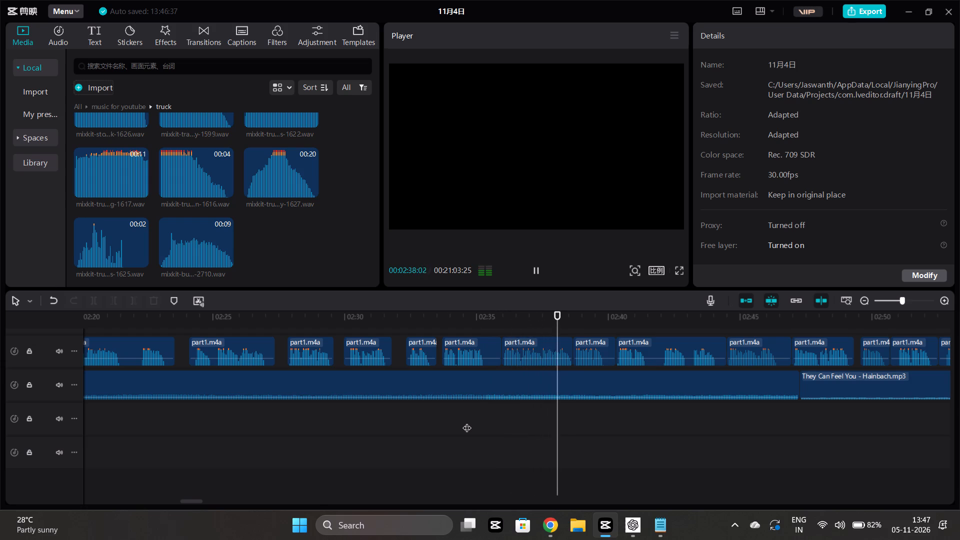
scroll(467, 421, "left", 1)
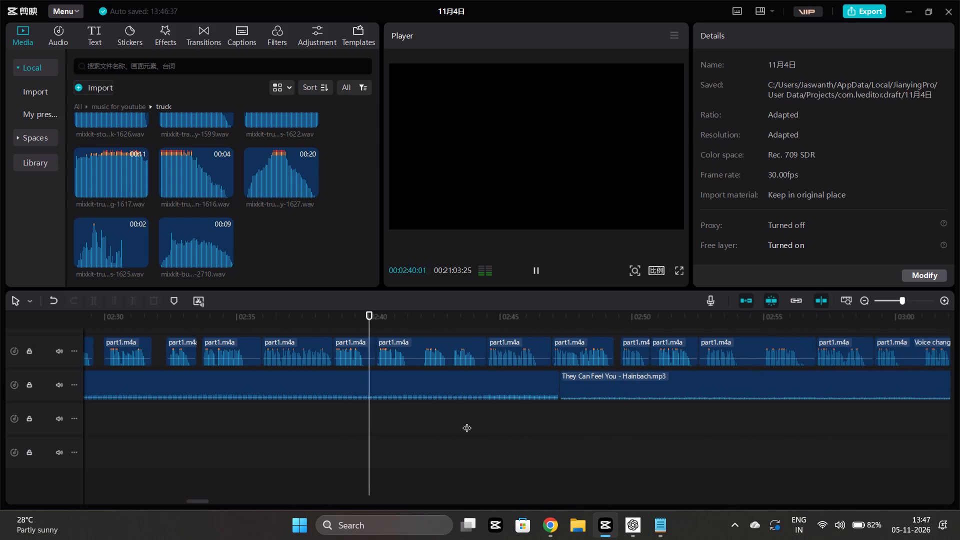
scroll(467, 421, "left", 2)
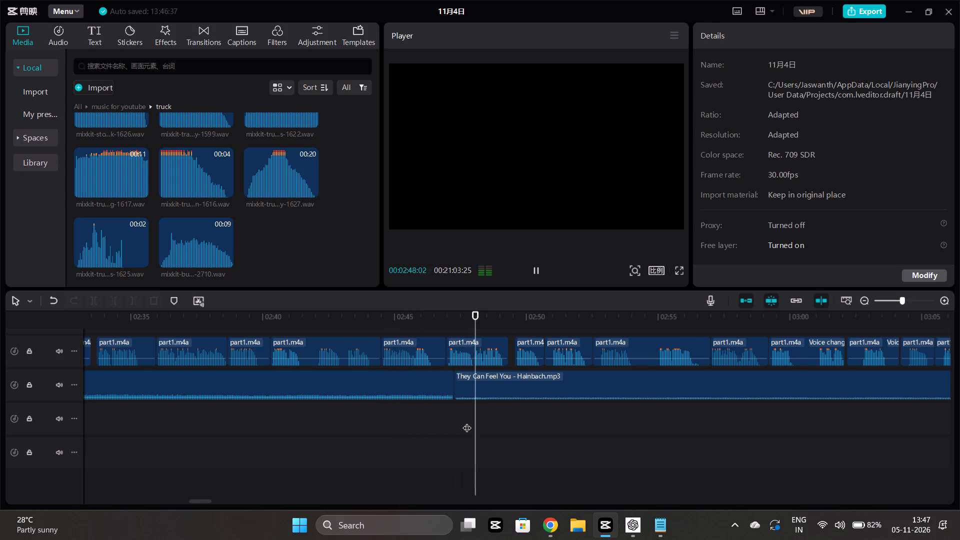
scroll(467, 421, "left", 1)
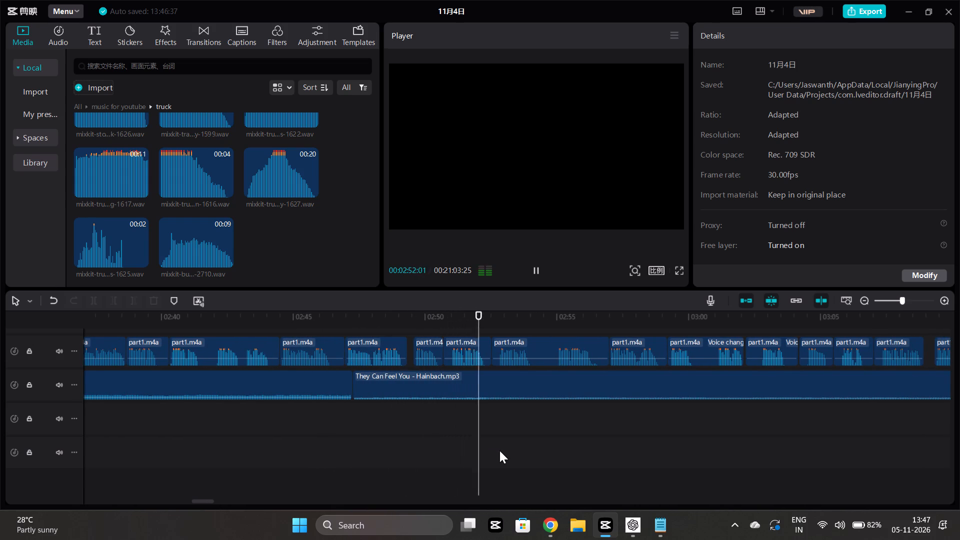
scroll(499, 450, "up", 2)
scroll(499, 450, "left", 1)
scroll(499, 450, "down", 2)
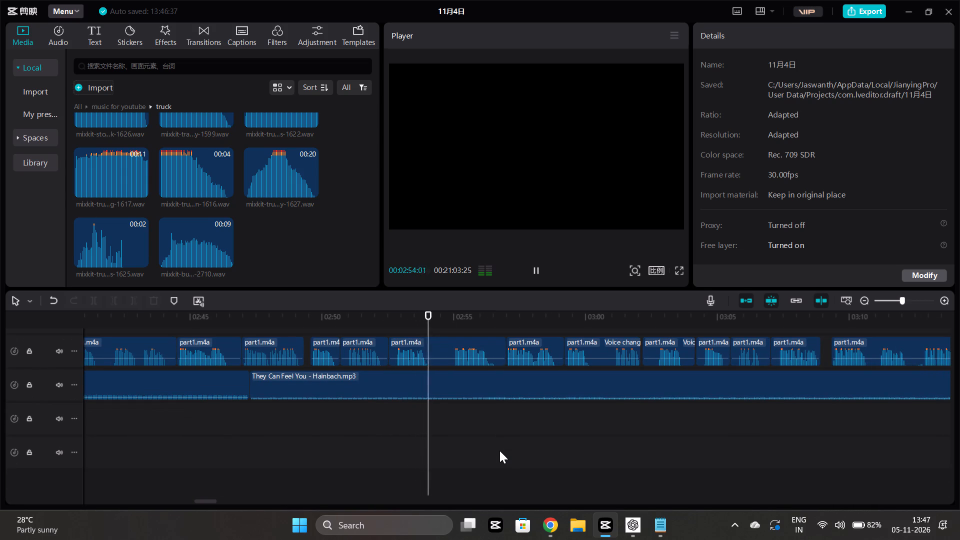
scroll(499, 450, "left", 1)
scroll(499, 450, "up", 1)
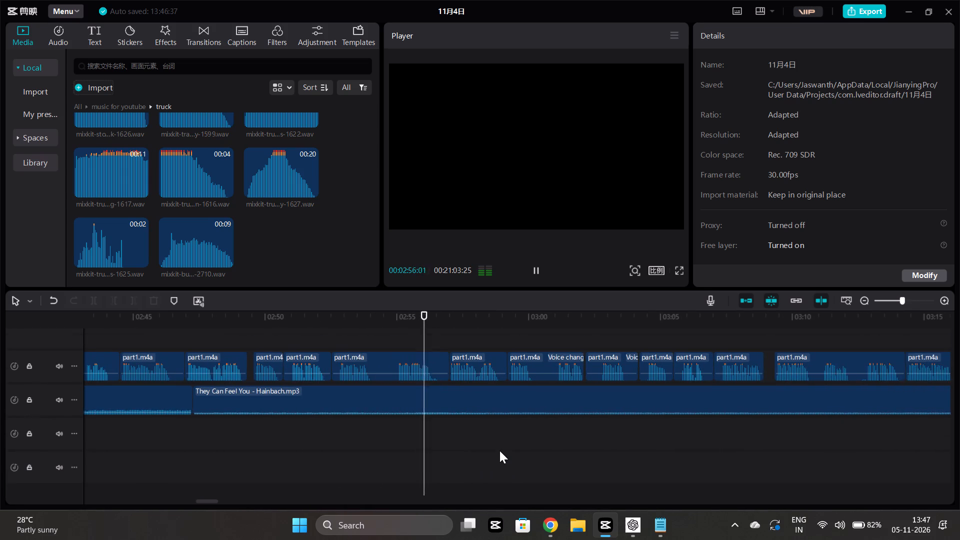
scroll(499, 450, "up", 1)
scroll(499, 450, "down", 3)
Replay the narration from about 2:52 and stop at about 2:56.
left_click(259, 417)
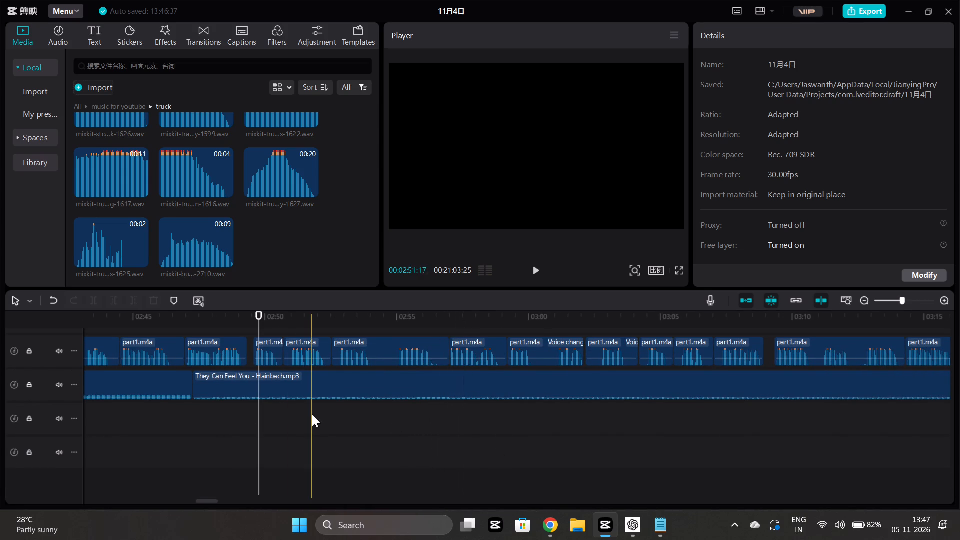
left_click(312, 414)
left_click(328, 409)
key("space")
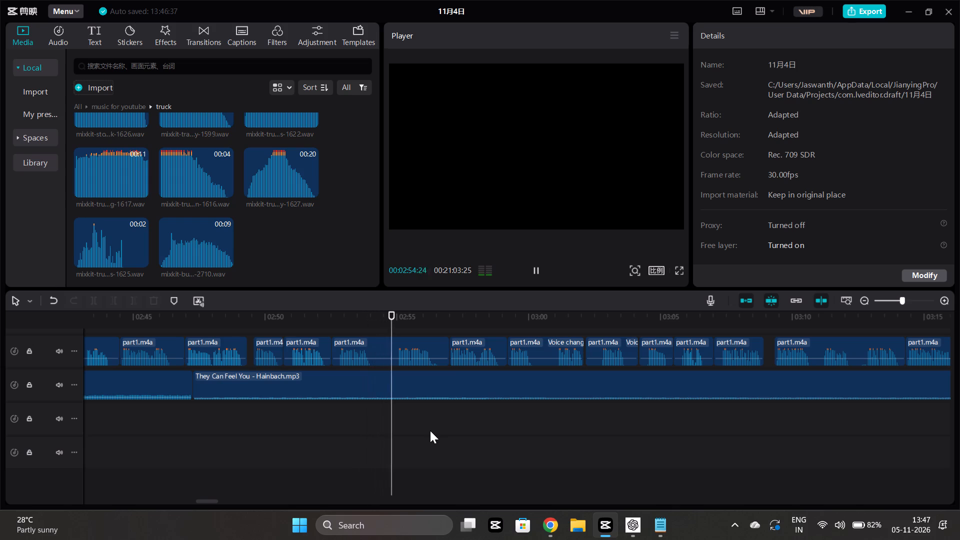
key("space")
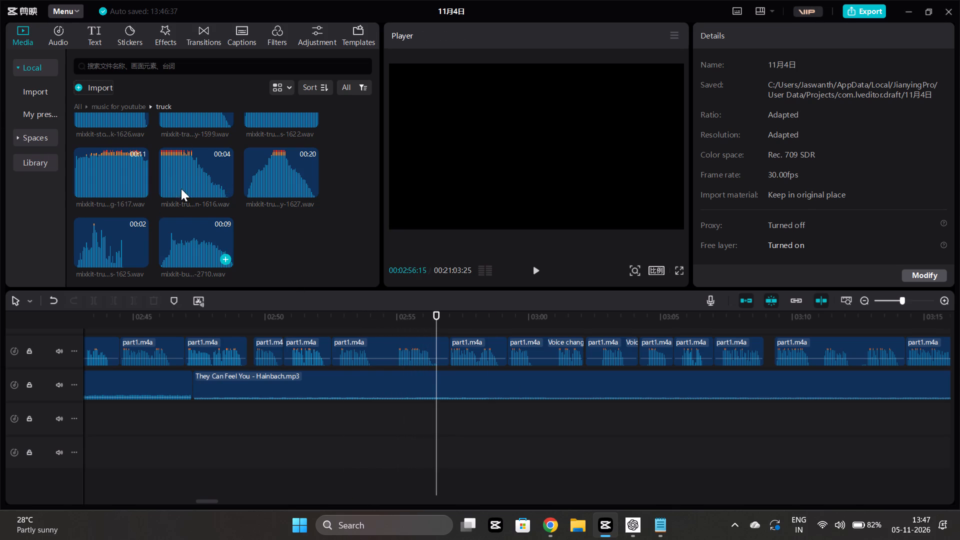
Add the Horror House - Aaron Kenny.mp3 track from the no attribute folder to the timeline at about 2:56.
scroll(122, 149, "up", 4)
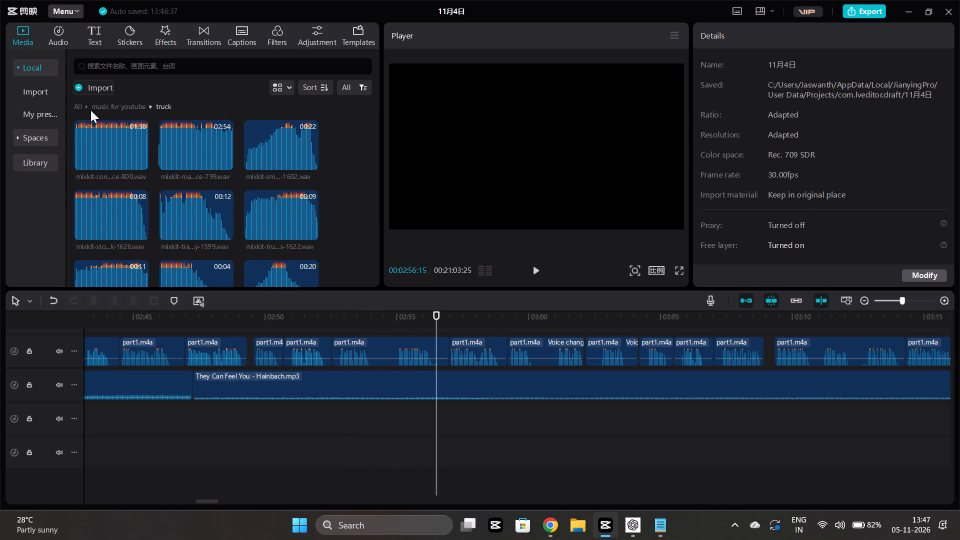
left_click(77, 102)
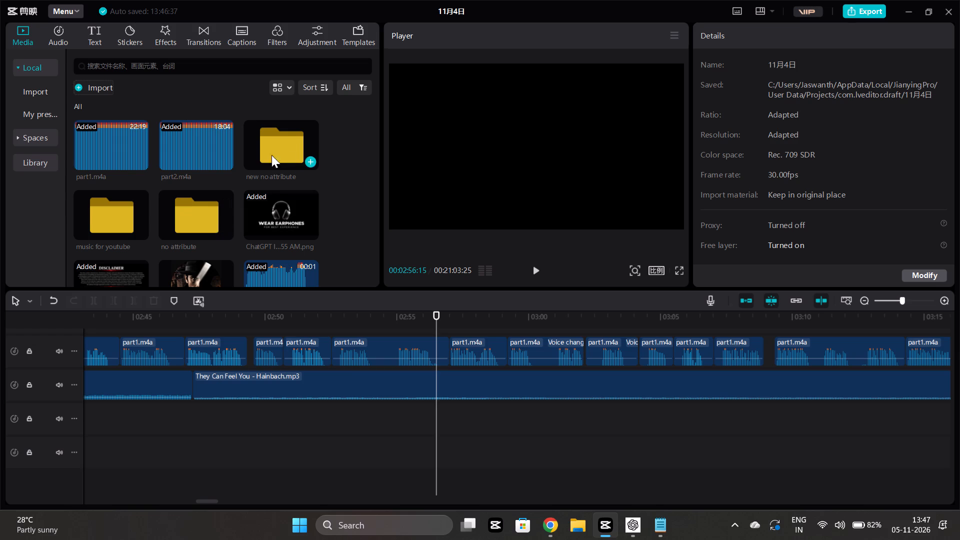
double_click(178, 212)
scroll(226, 199, "down", 5)
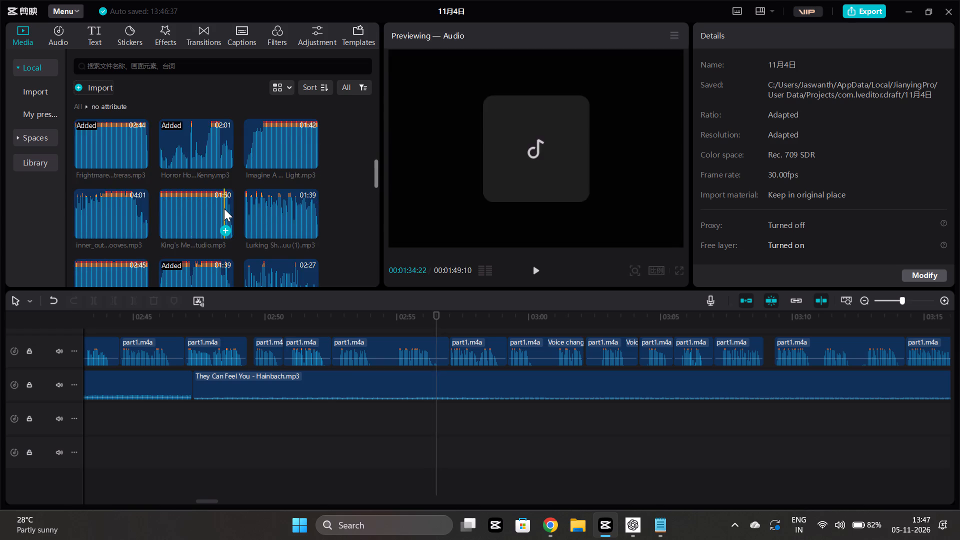
scroll(224, 208, "down", 2)
scroll(224, 208, "up", 2)
left_click(202, 161)
left_click(224, 159)
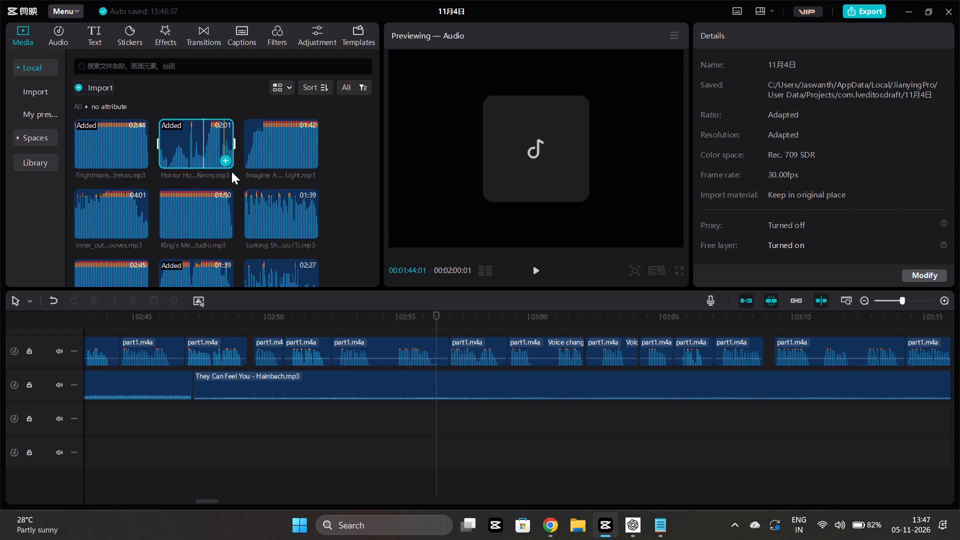
Trim about 5.5 seconds off the start of the Horror House clip and move it to begin at about 2:50.
left_click_drag(435, 416, 754, 419)
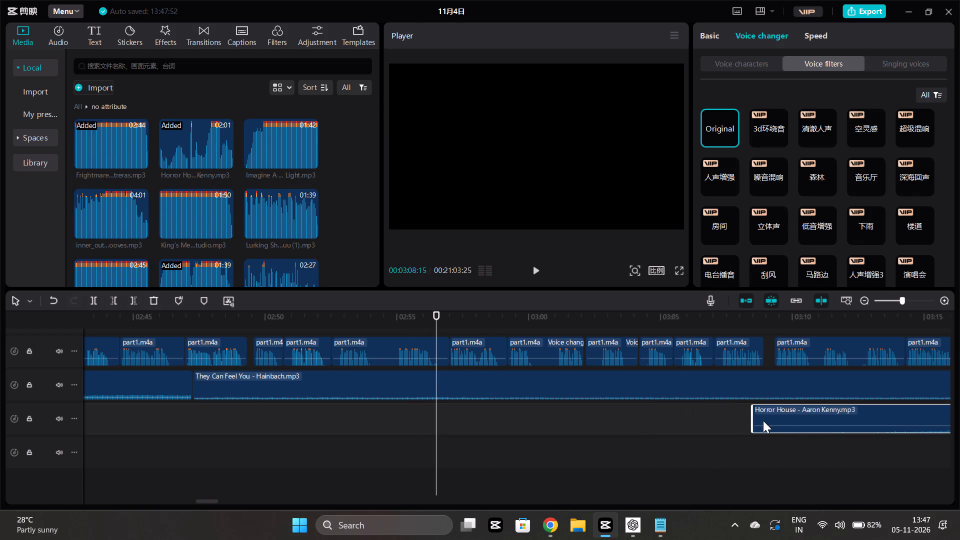
left_click_drag(774, 418, 362, 416)
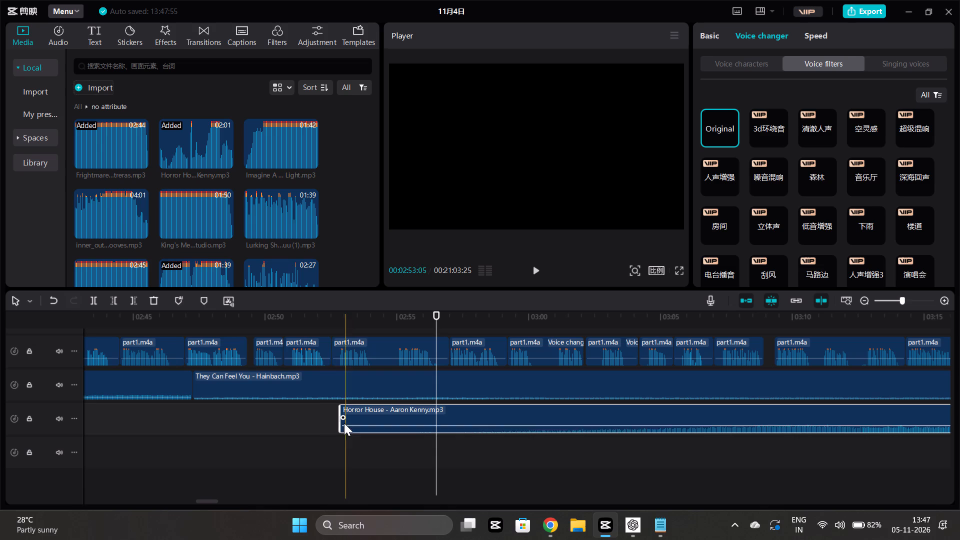
left_click_drag(339, 429, 488, 439)
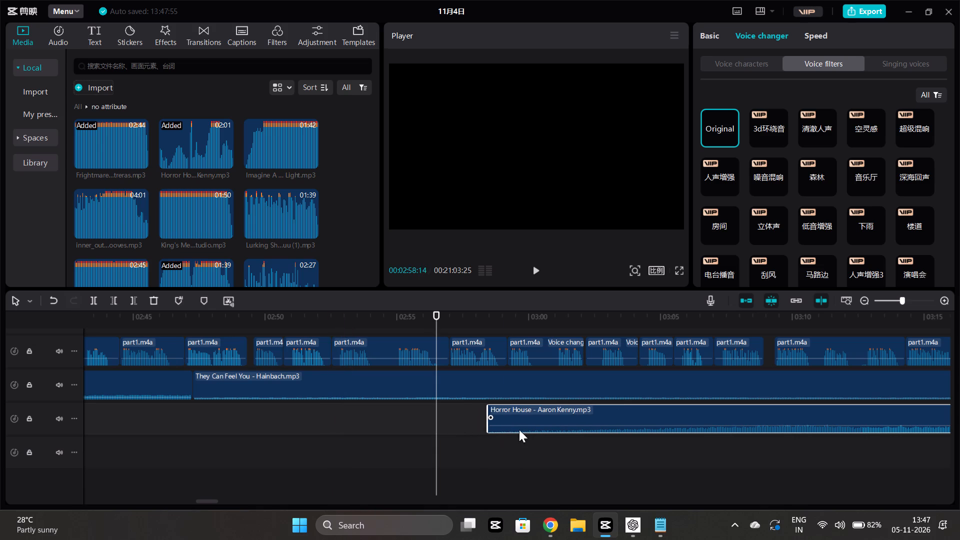
left_click_drag(521, 422, 306, 425)
Play the overlap from about 2:49 and move the Horror House clip earlier, starting at about 2:40.
left_click(248, 442)
key("space")
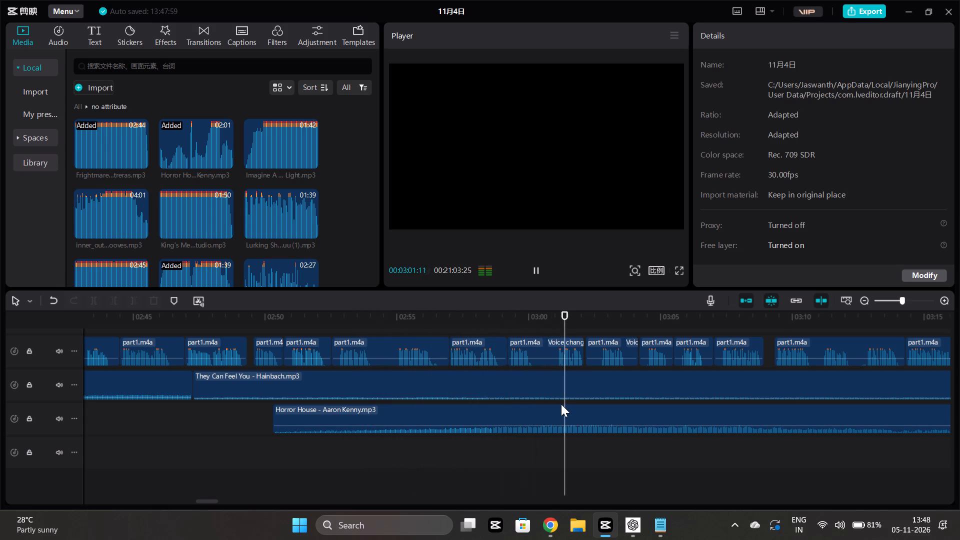
left_click_drag(561, 404, 464, 409)
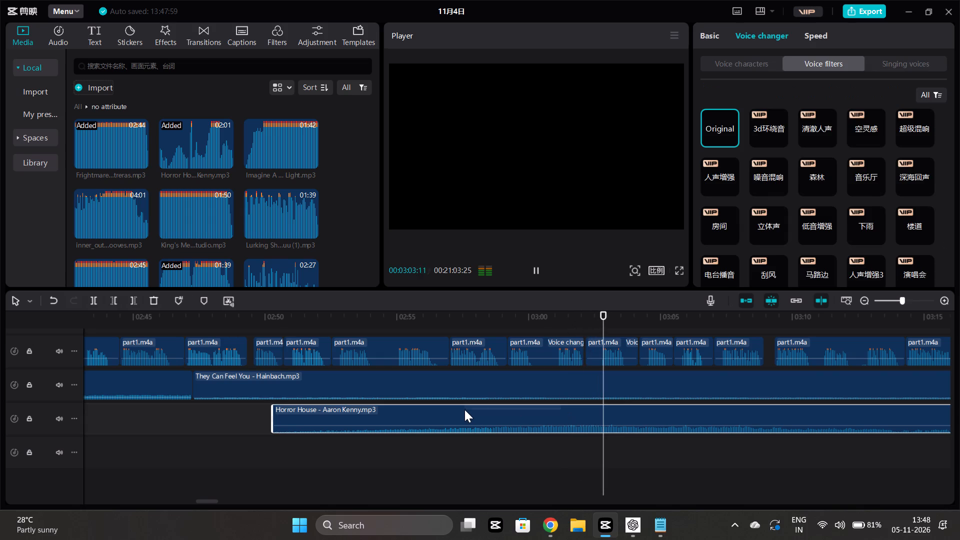
left_click_drag(504, 414, 239, 411)
Listen to the mix from about 2:38 and lower the Horror House clip's volume to -8.3 dB.
scroll(306, 431, "right", 1)
left_click(322, 453)
key("space")
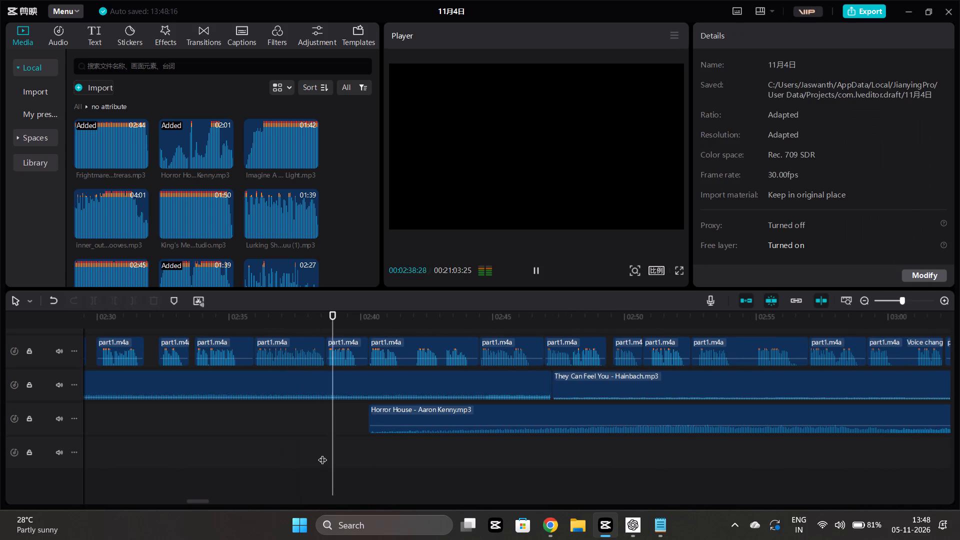
scroll(322, 453, "left", 1)
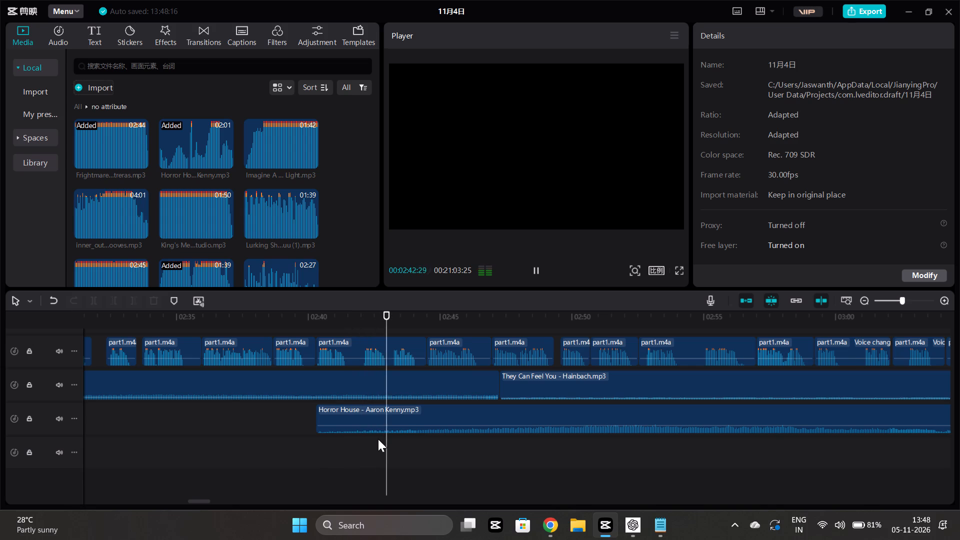
scroll(378, 439, "left", 1)
left_click(514, 415)
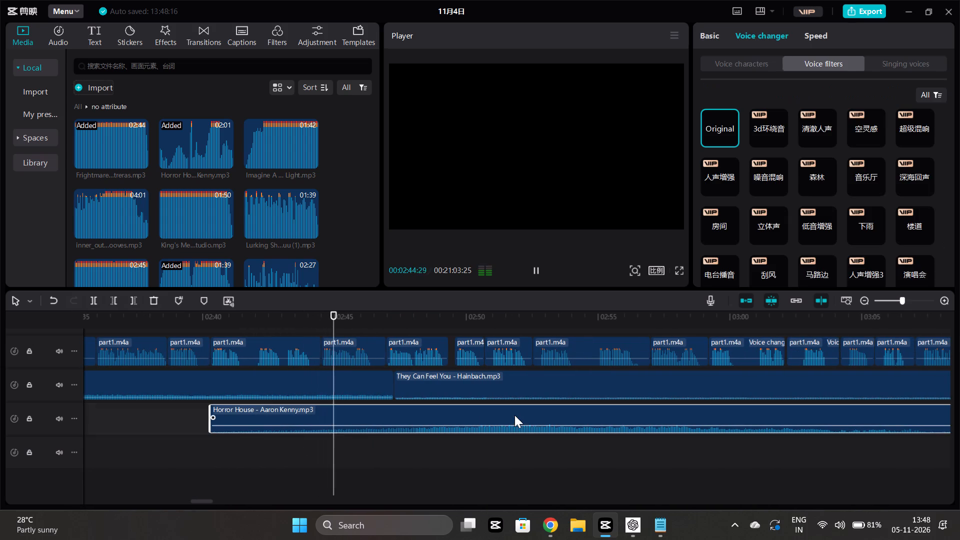
left_click(709, 36)
left_click(818, 90)
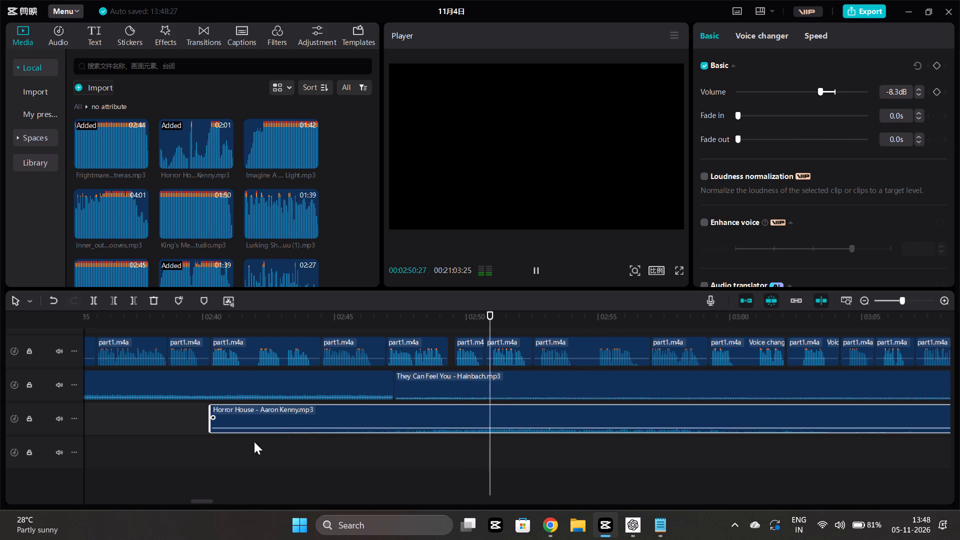
Listen to the mix from about 2:40 and trim the Horror House clip's end back to about 3:10.
left_click(203, 451)
key("space")
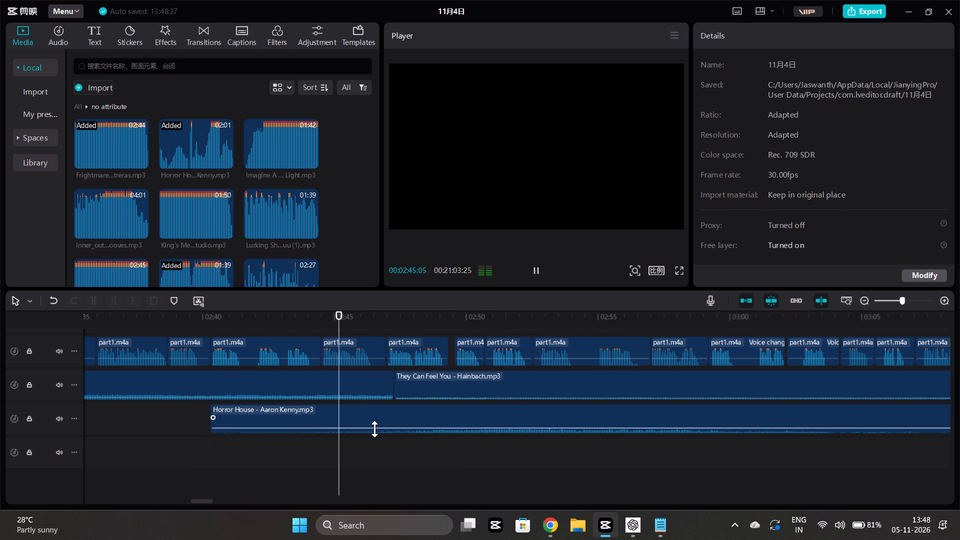
scroll(400, 428, "left", 1)
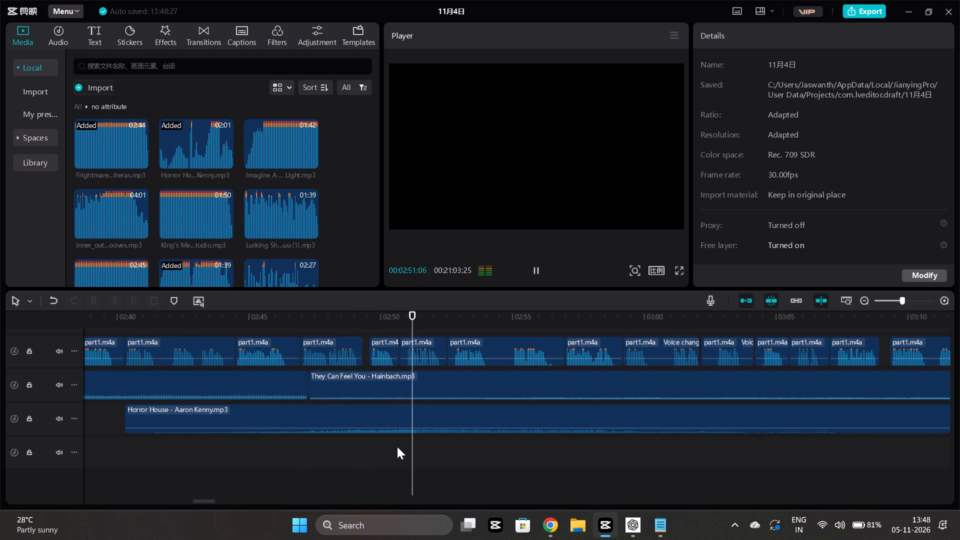
scroll(397, 446, "left", 1)
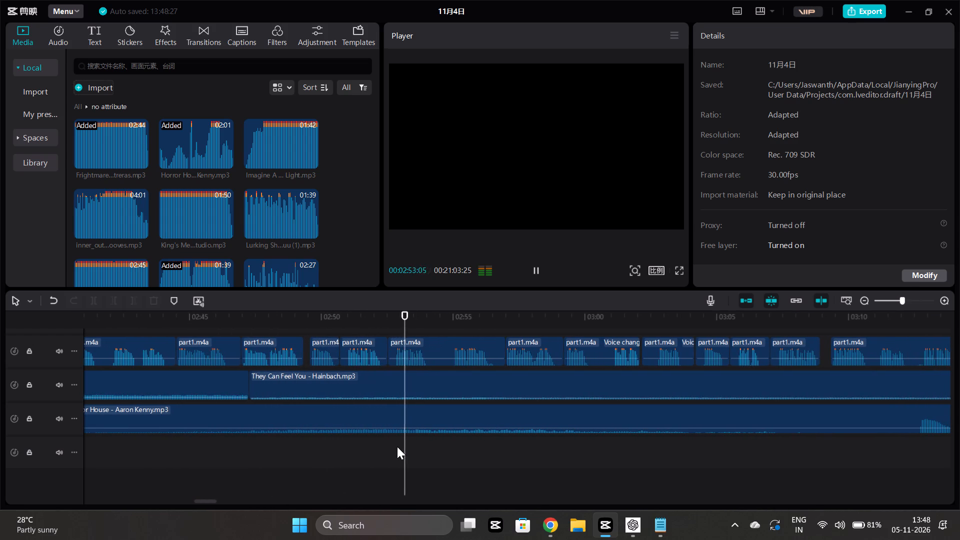
scroll(397, 446, "left", 1)
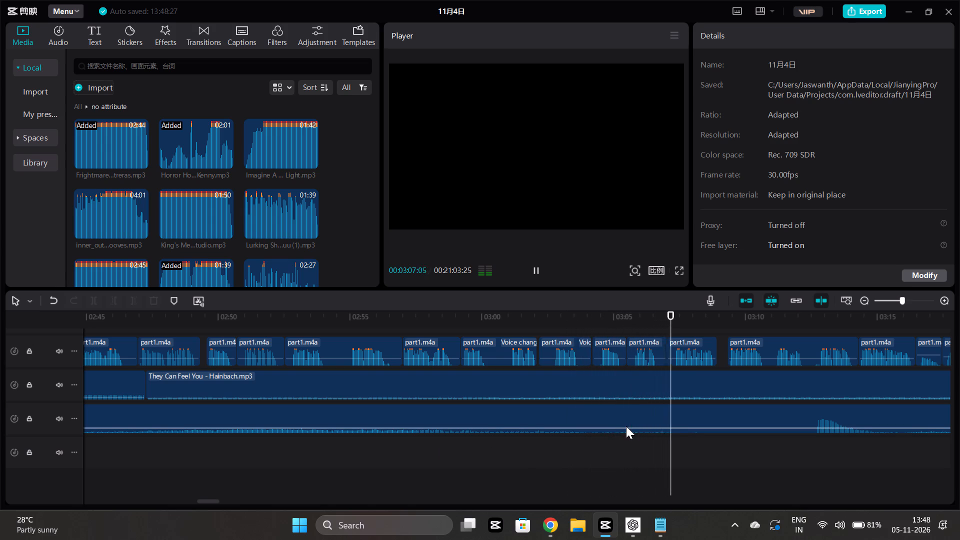
left_click(662, 412)
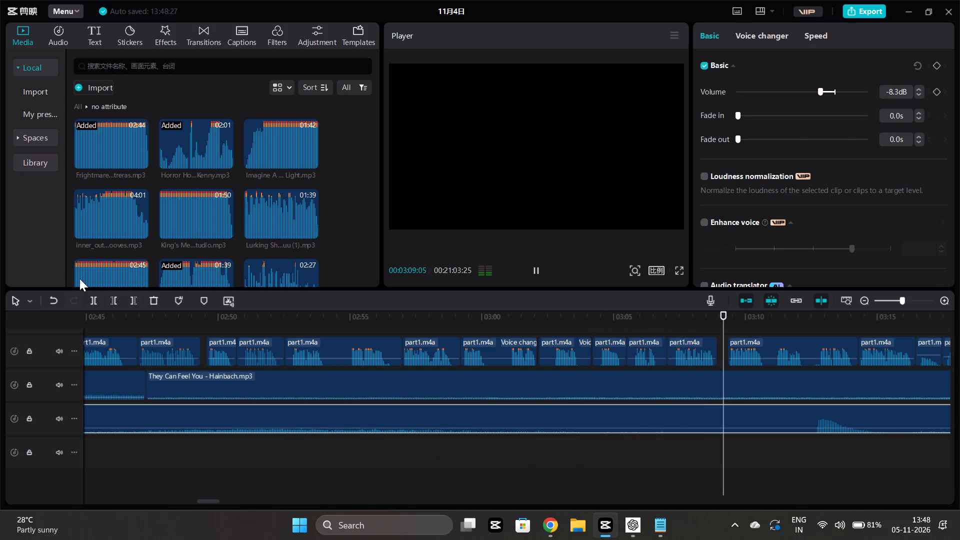
left_click(135, 297)
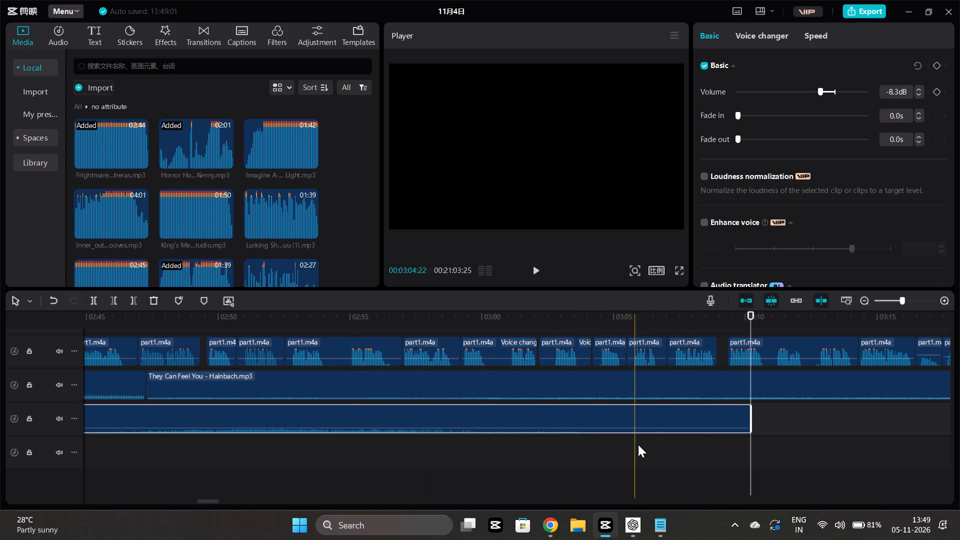
Listen to the mix across the Horror House clip's end at about 3:10, and replay the narration from about 2:56.
left_click(638, 444)
key("space")
scroll(635, 444, "left", 1)
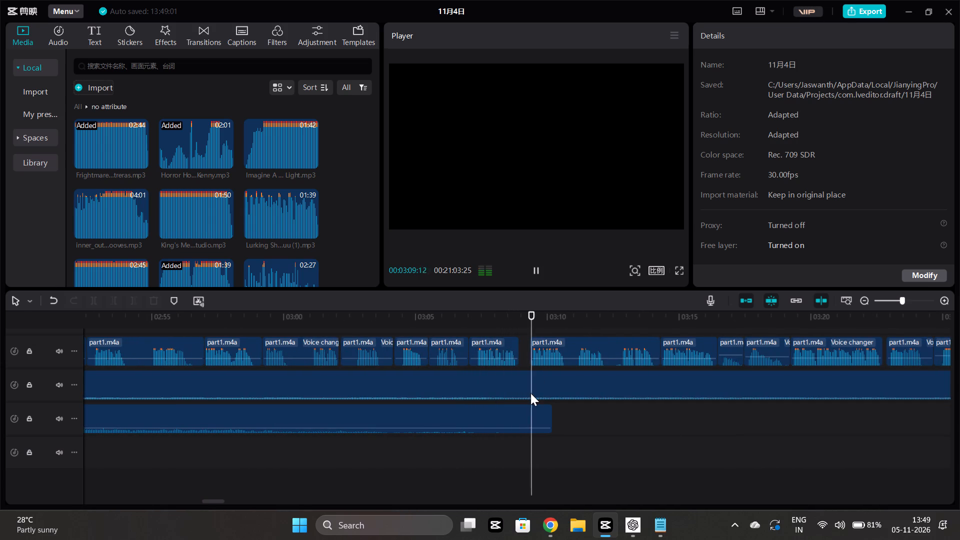
scroll(530, 393, "left", 1)
scroll(449, 435, "up", 1)
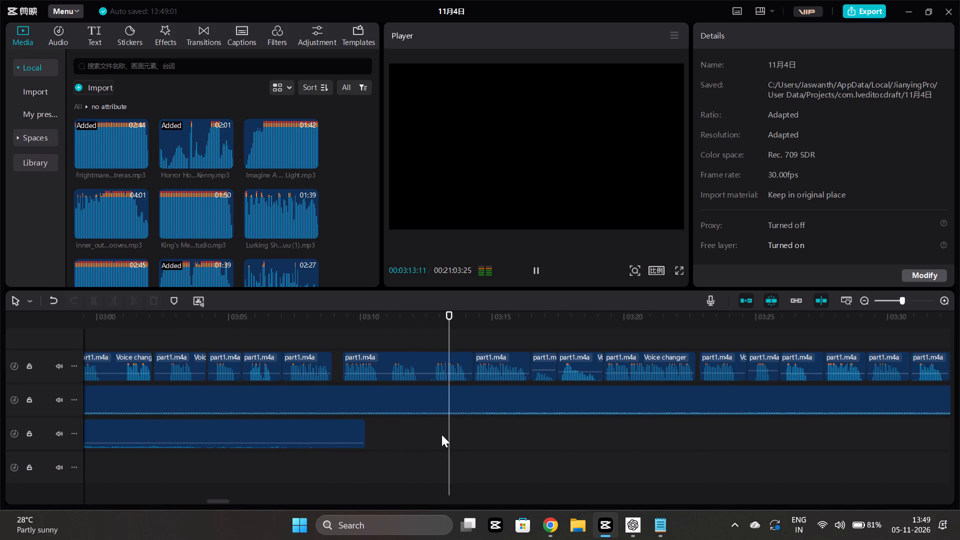
scroll(409, 433, "right", 1)
left_click(473, 462)
key("space")
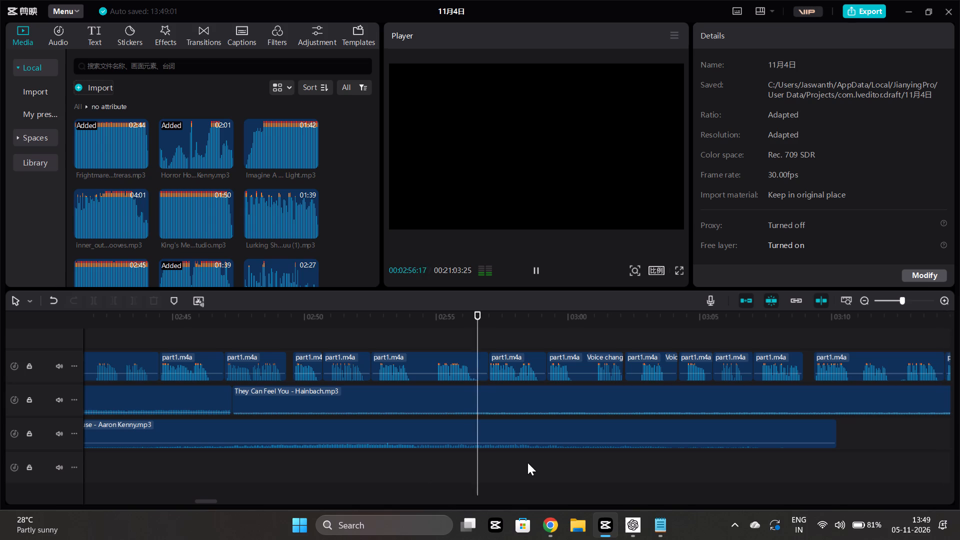
left_click(523, 456)
key("space")
scroll(523, 456, "left", 1)
Set the 空灵感 voice filter strength to about 68 on the narration clip at about 2:59 and check the following clips' filters.
left_click(443, 364)
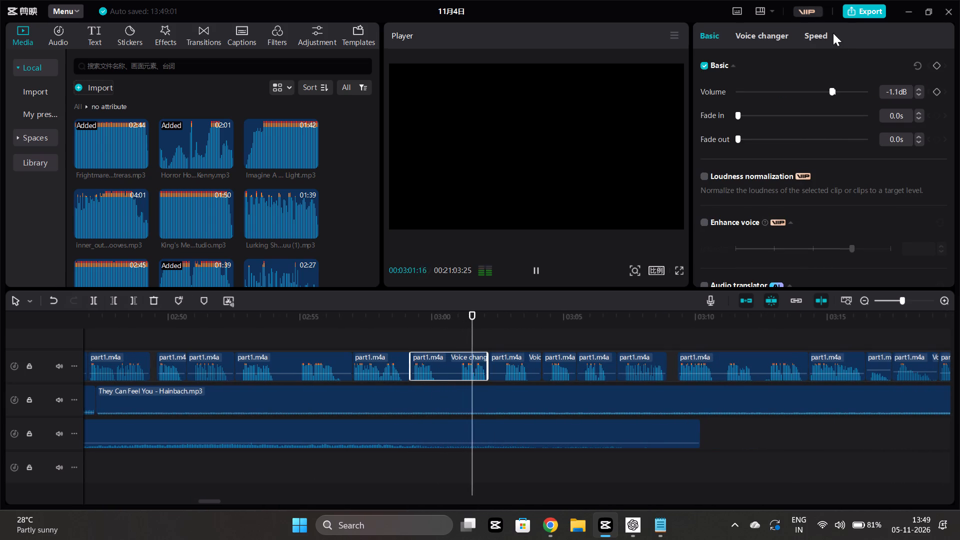
left_click(764, 36)
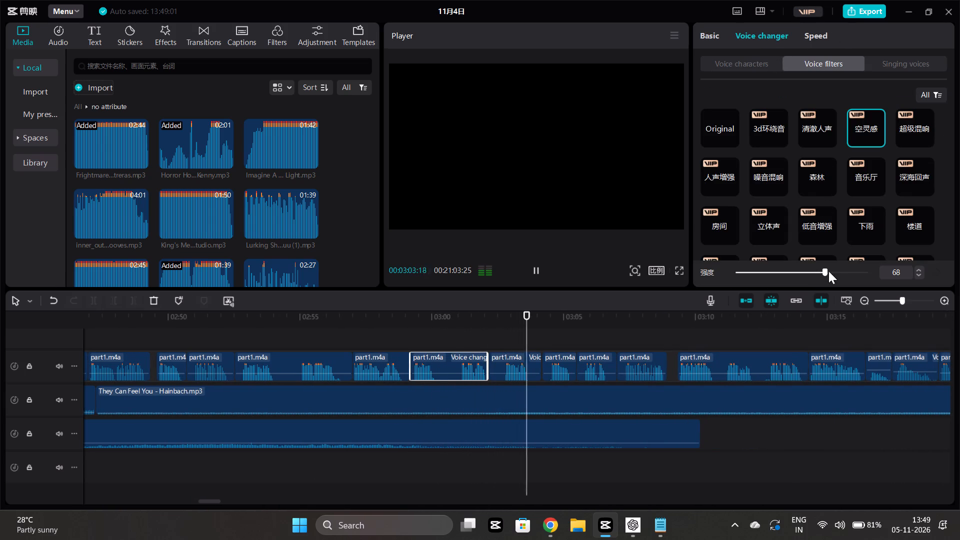
left_click(829, 269)
left_click(514, 367)
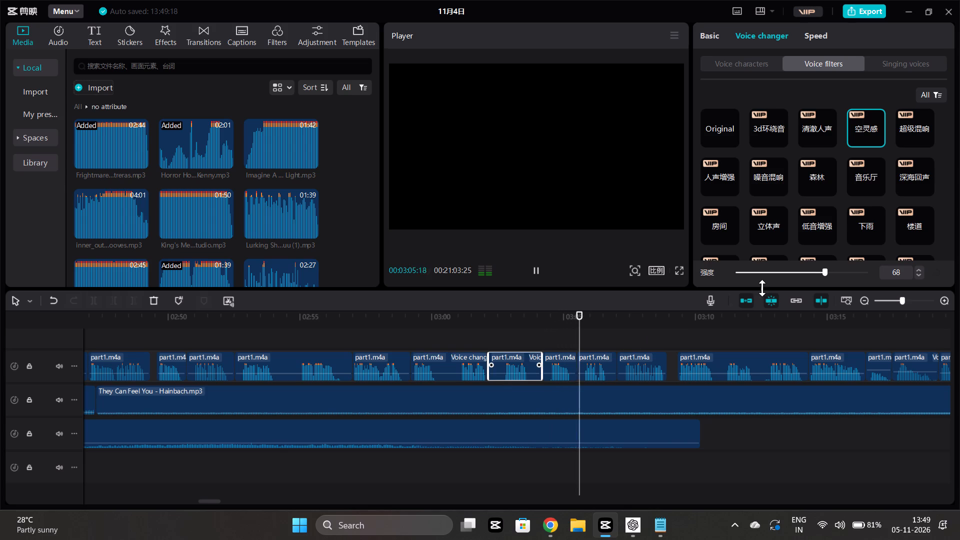
left_click(572, 357)
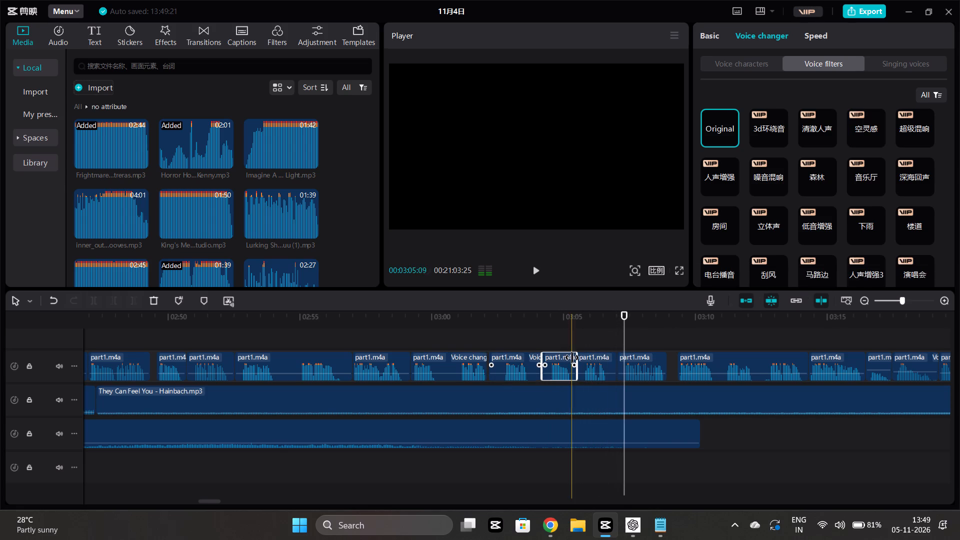
Listen to the narration and music from about 3:03 through the Horror House clip's end to about 3:19.
left_click(528, 434)
key("space")
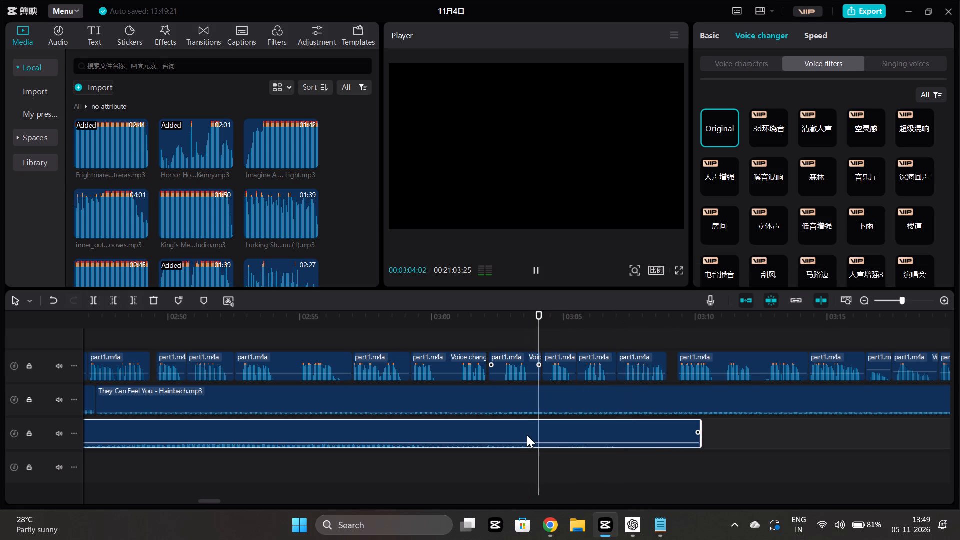
left_click(522, 464)
key("space")
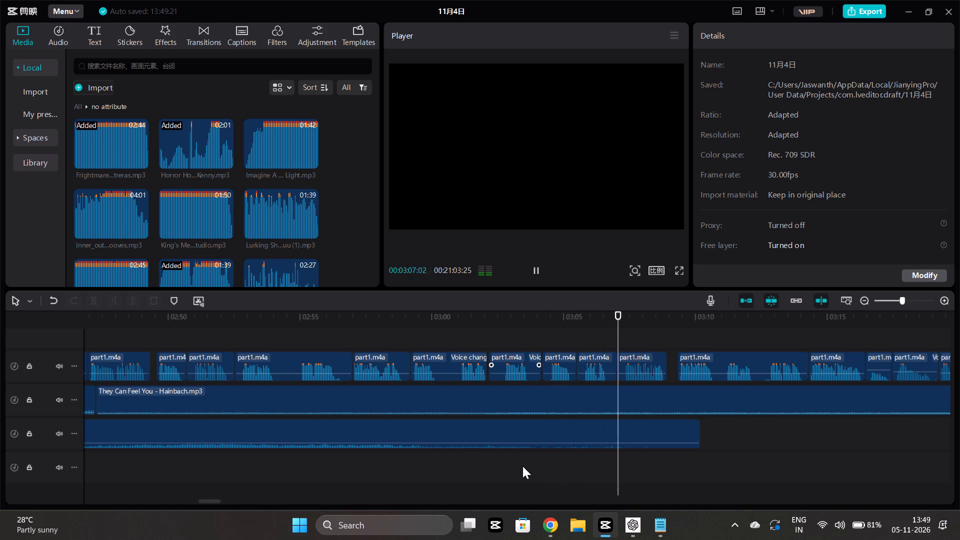
scroll(518, 439, "left", 1)
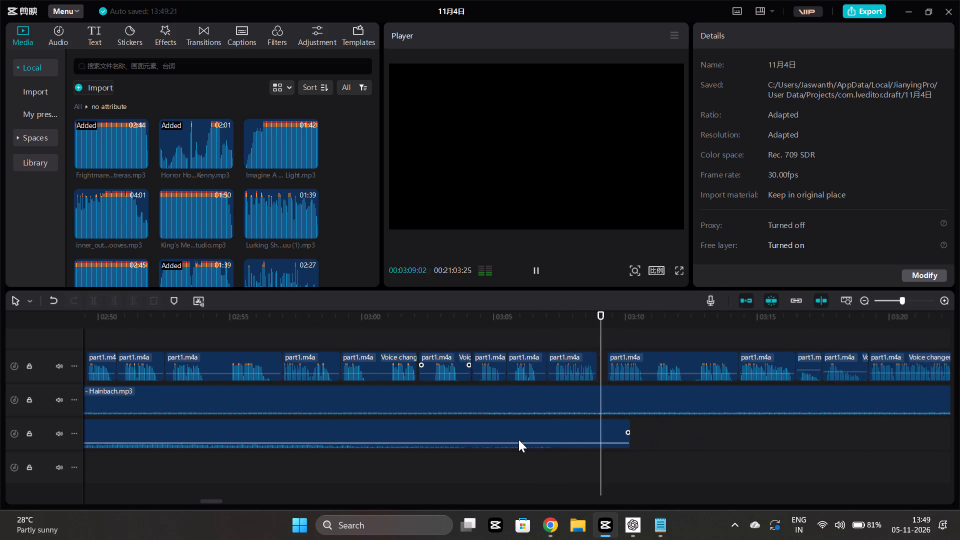
scroll(518, 439, "left", 3)
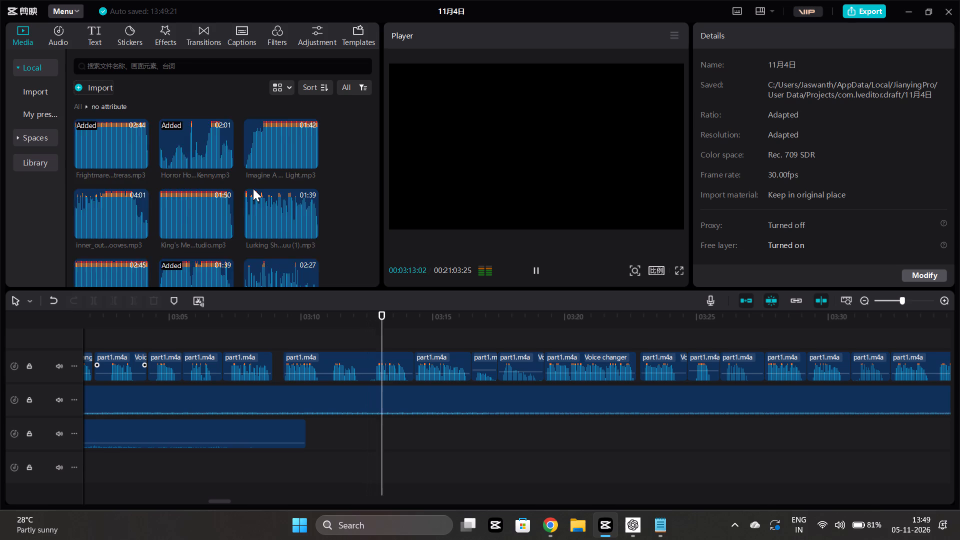
scroll(253, 188, "down", 1)
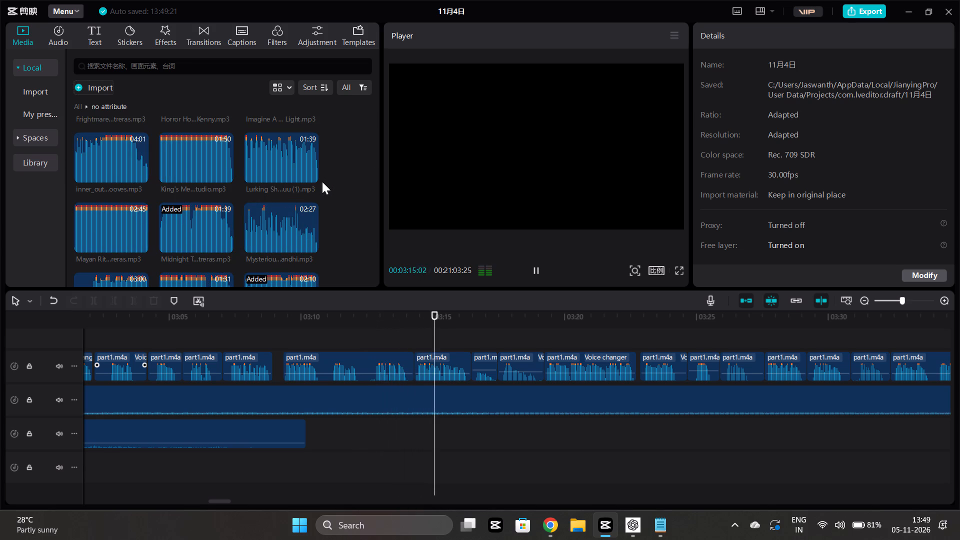
scroll(322, 181, "left", 1)
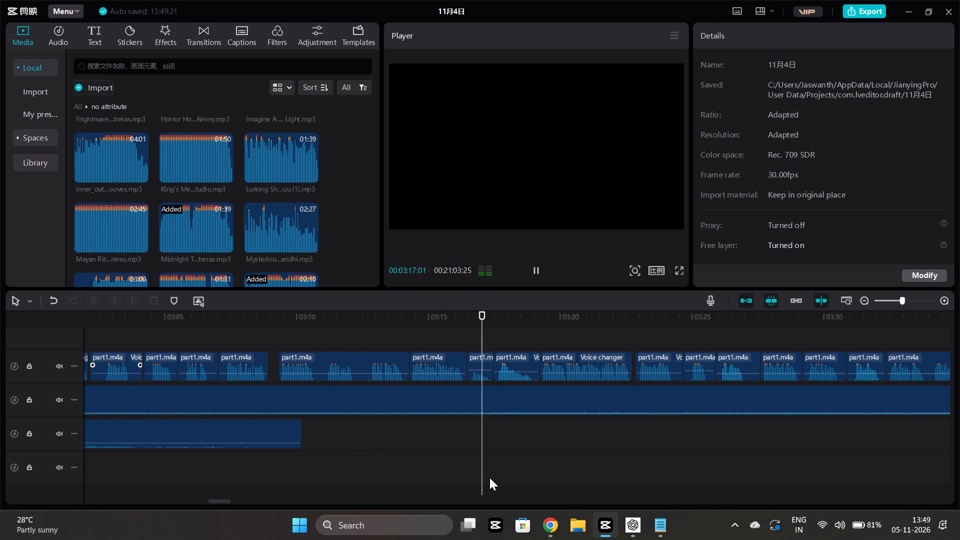
Check the voice filters on the two short narration clips near 3:17 and listen on to about 3:30, replaying from about 3:26.
left_click(483, 364)
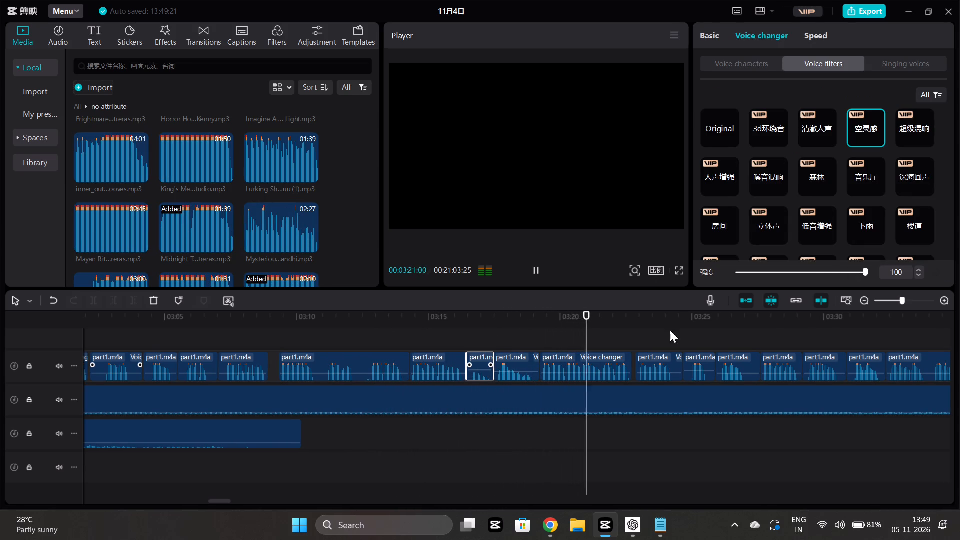
left_click(512, 359)
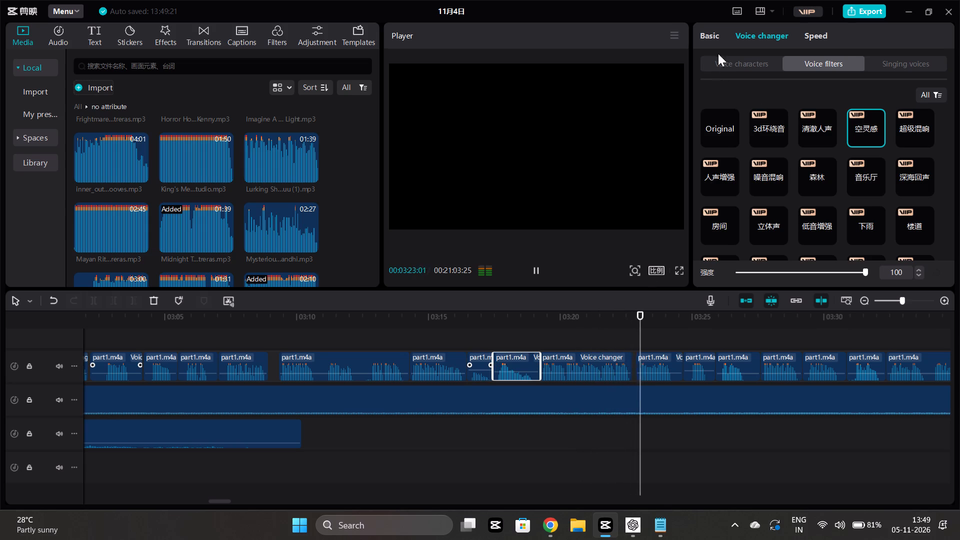
scroll(721, 202, "left", 1)
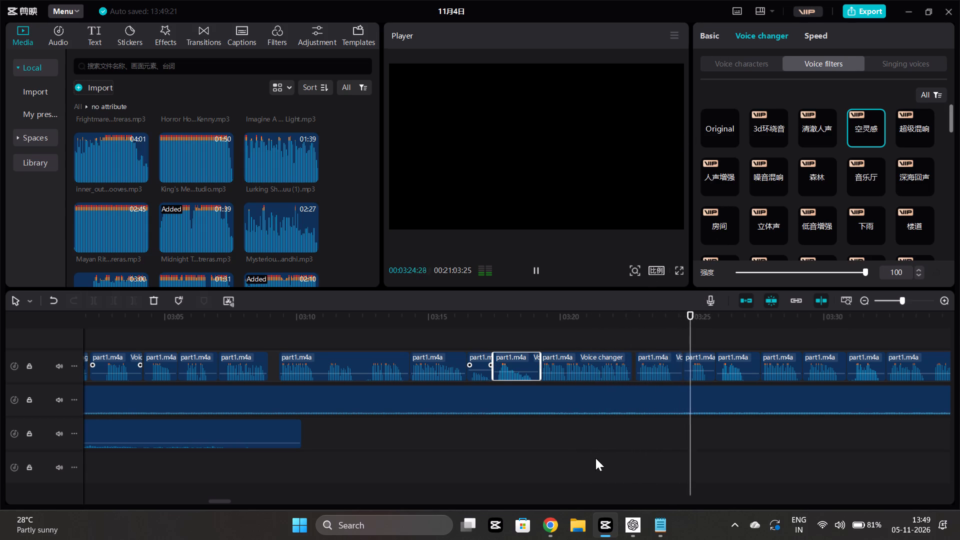
scroll(595, 458, "left", 1)
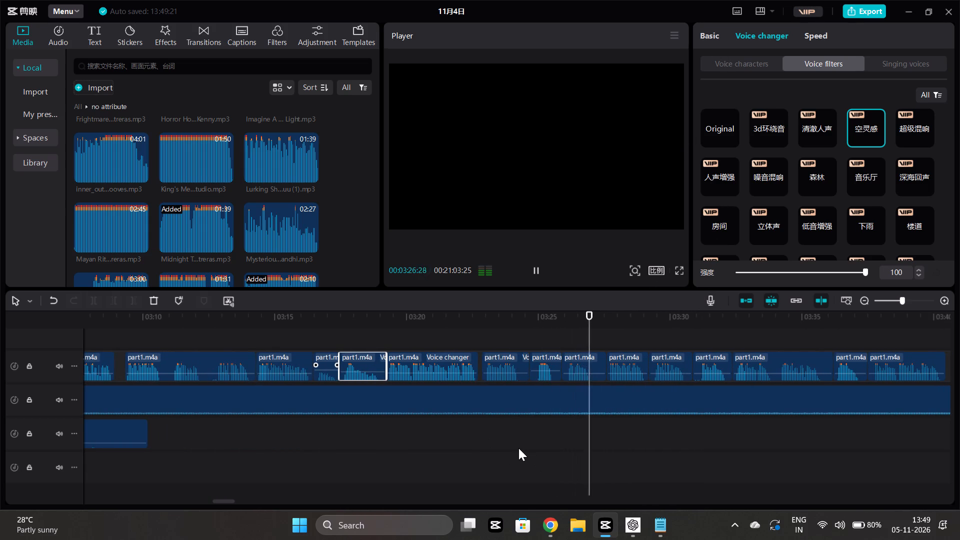
scroll(518, 448, "left", 1)
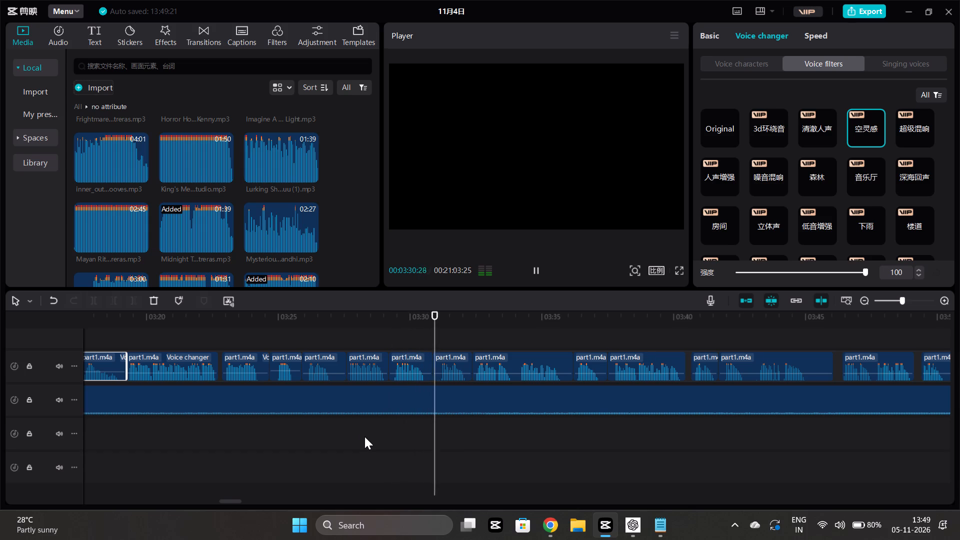
left_click_drag(354, 422, 354, 429)
left_click(348, 432)
key("space")
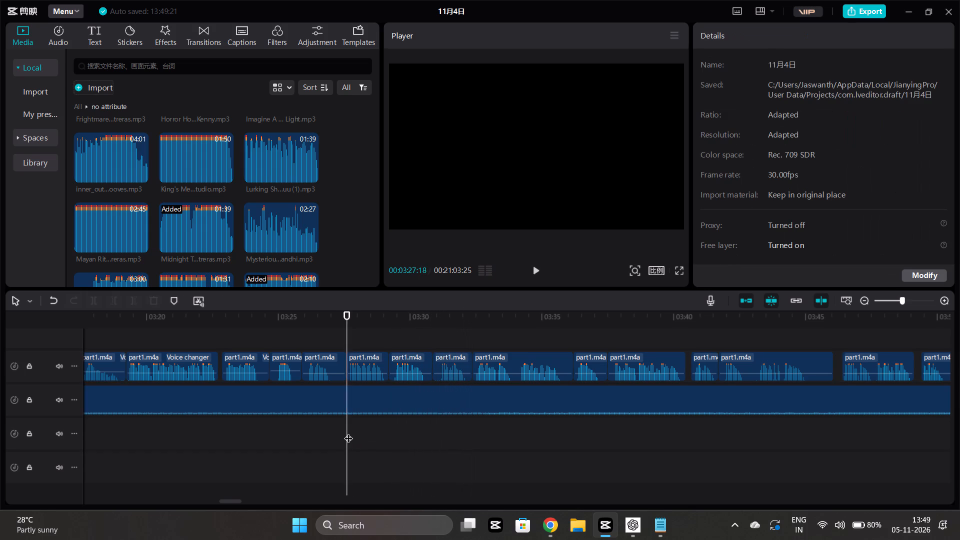
left_click(307, 430)
key("space")
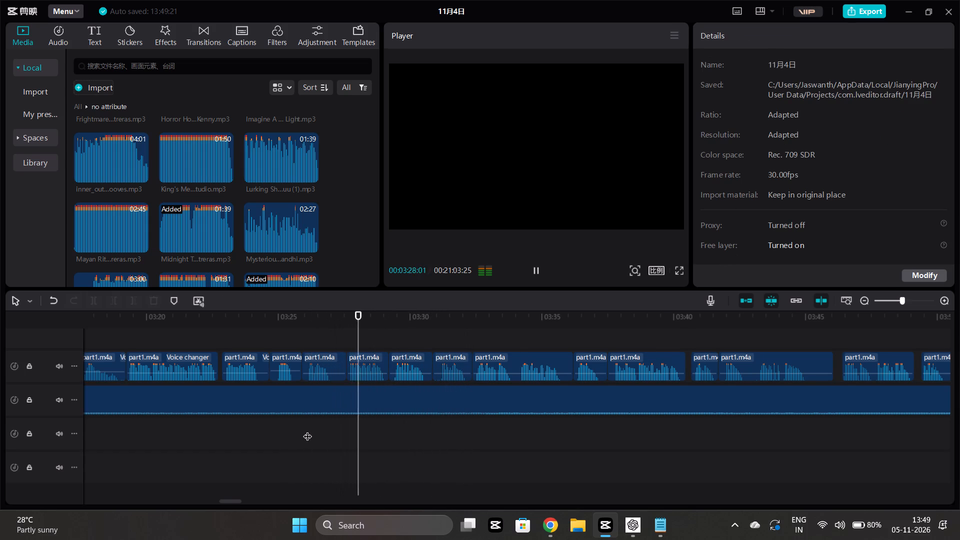
scroll(307, 430, "left", 1)
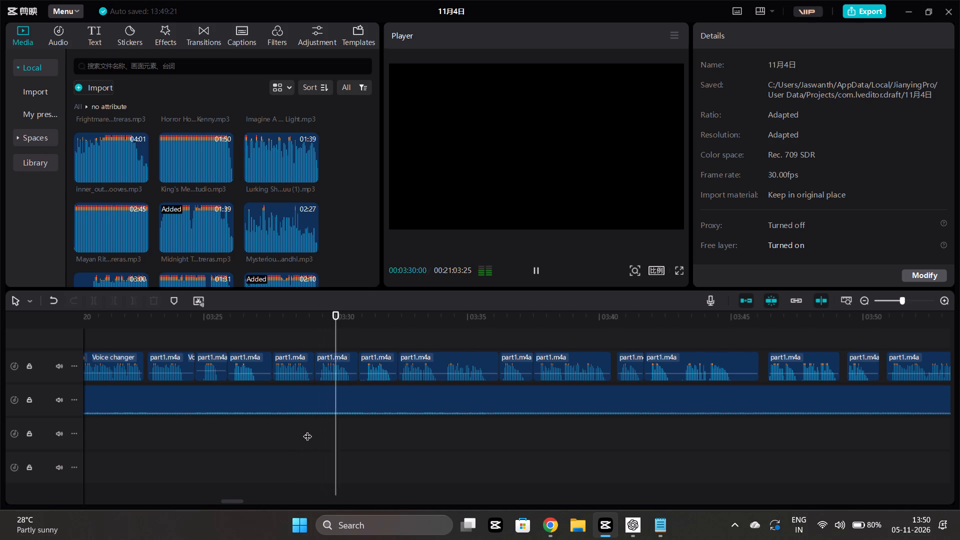
Add mixkit-bus-departure-zone-2710.wav from the truck folder in music for youtube to the timeline at about 3:30.
key("space")
left_click_drag(355, 428, 350, 428)
scroll(221, 249, "down", 4)
scroll(221, 249, "up", 2)
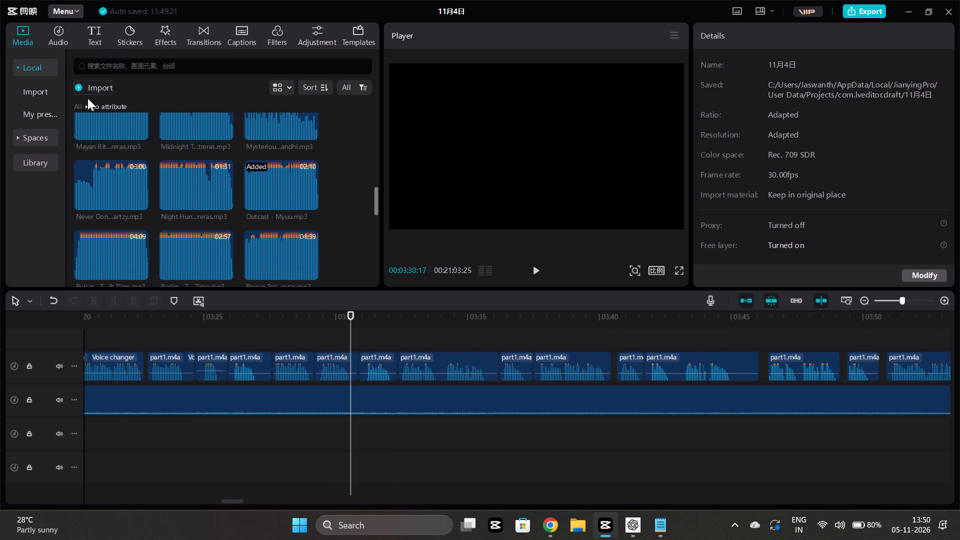
left_click(76, 105)
scroll(264, 174, "up", 6)
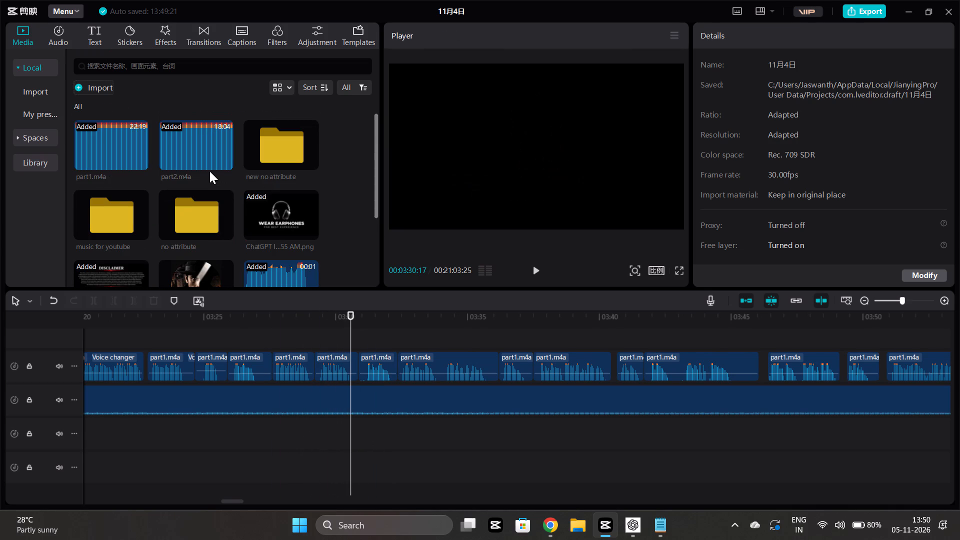
scroll(161, 222, "down", 4)
scroll(161, 226, "up", 4)
scroll(107, 155, "up", 4)
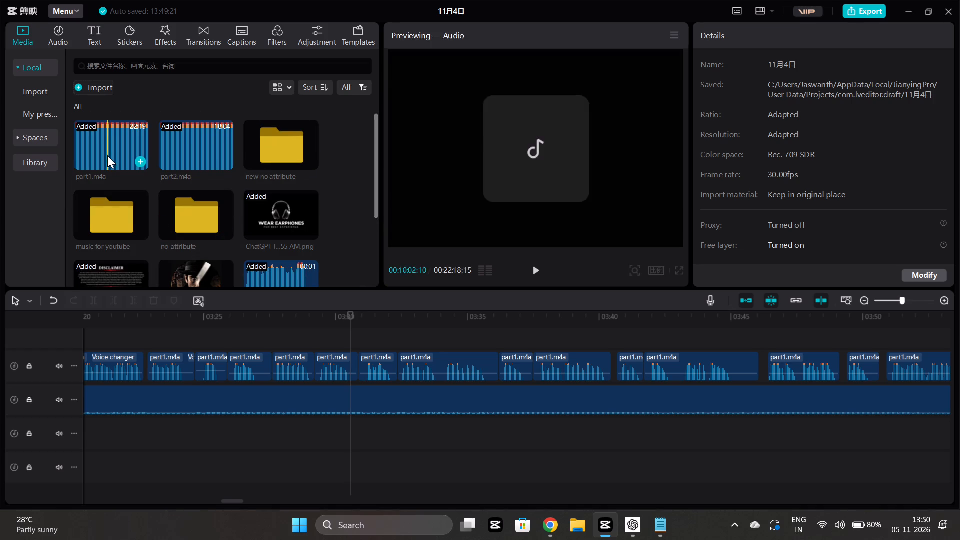
double_click(130, 220)
scroll(146, 237, "down", 6)
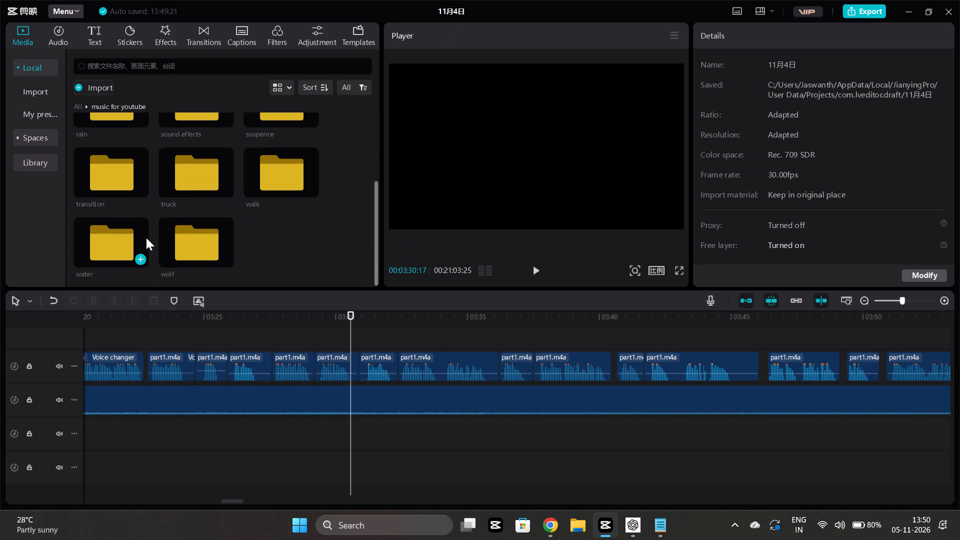
double_click(213, 166)
scroll(109, 180, "up", 4)
scroll(115, 139, "up", 2)
scroll(148, 217, "down", 3)
left_click(198, 253)
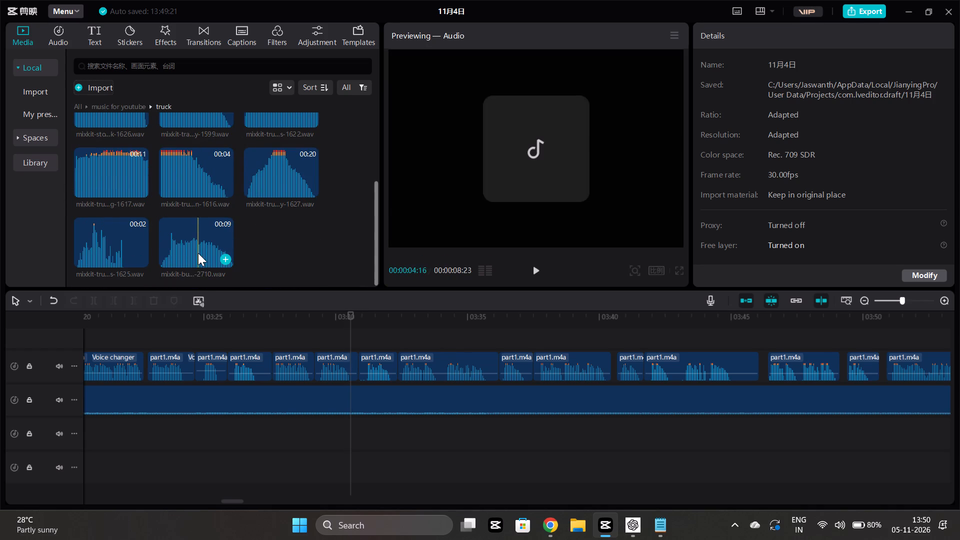
left_click(227, 257)
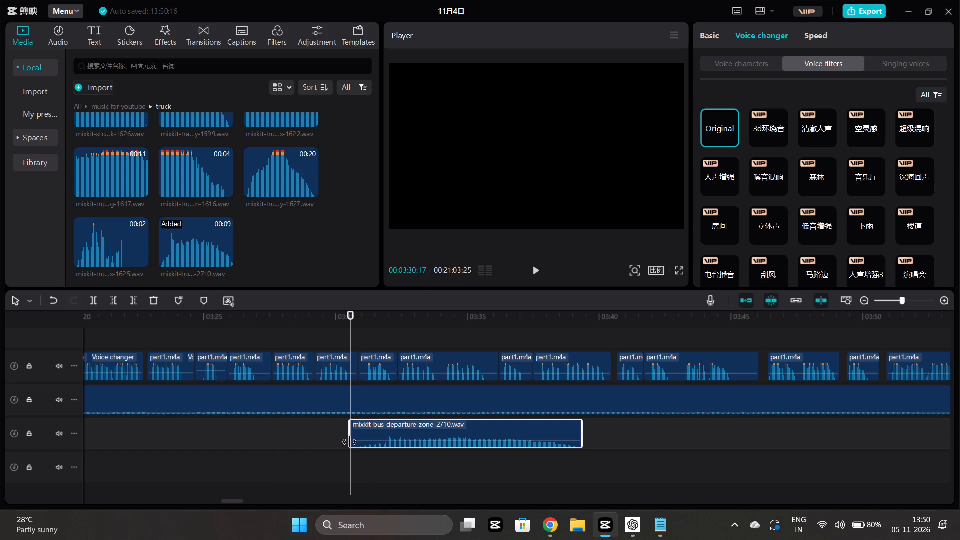
Trim about 2 seconds off the start of the bus departure sound, move it to begin at about 3:30, and play it.
left_click_drag(349, 442, 399, 456)
left_click_drag(424, 431, 375, 435)
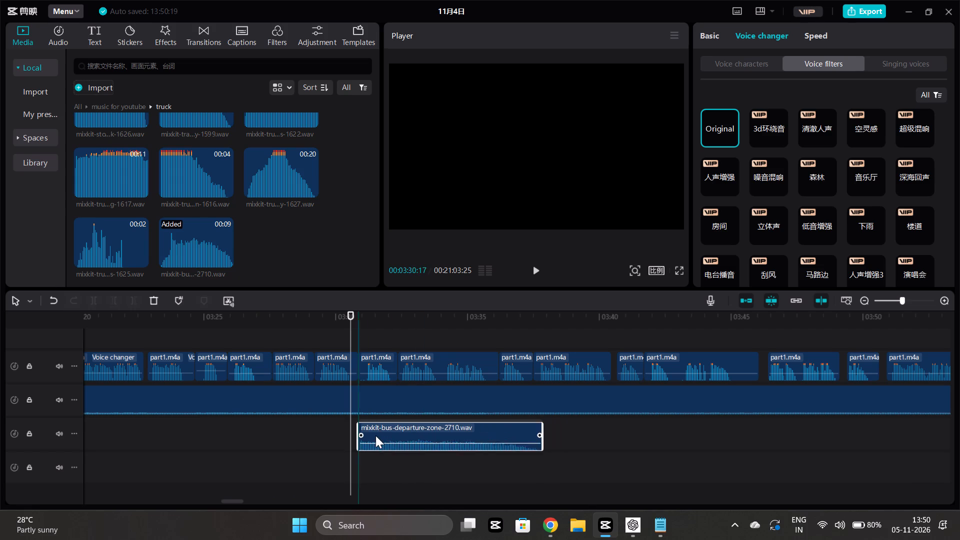
left_click_drag(375, 435, 372, 435)
left_click(346, 433)
key("space")
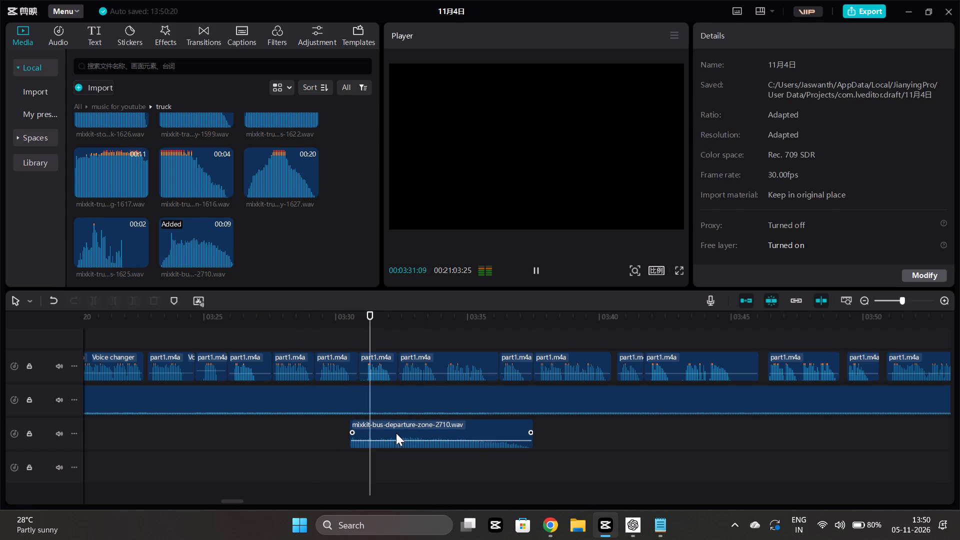
Lower the bus departure sound's volume to about -13.0 dB and play it against the narration.
left_click(405, 427)
left_click(699, 34)
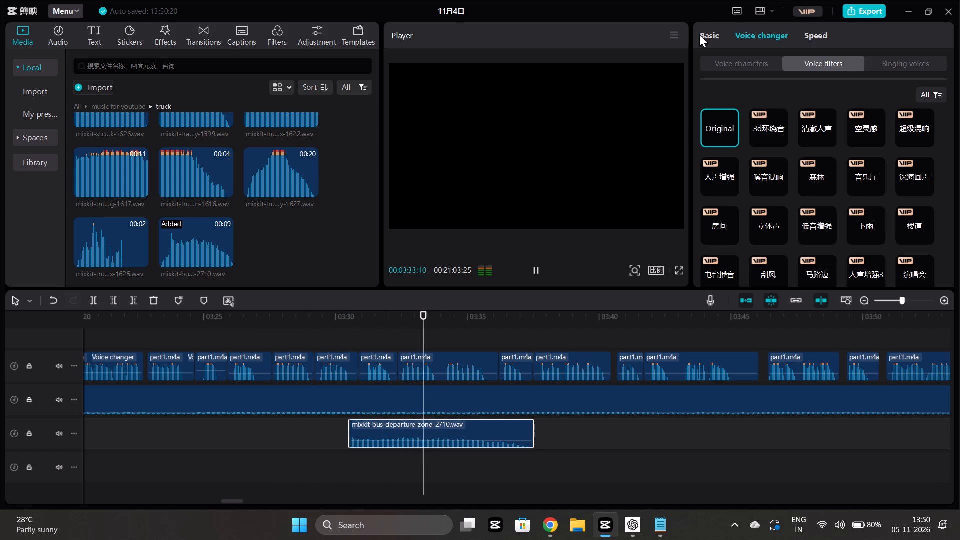
left_click(817, 92)
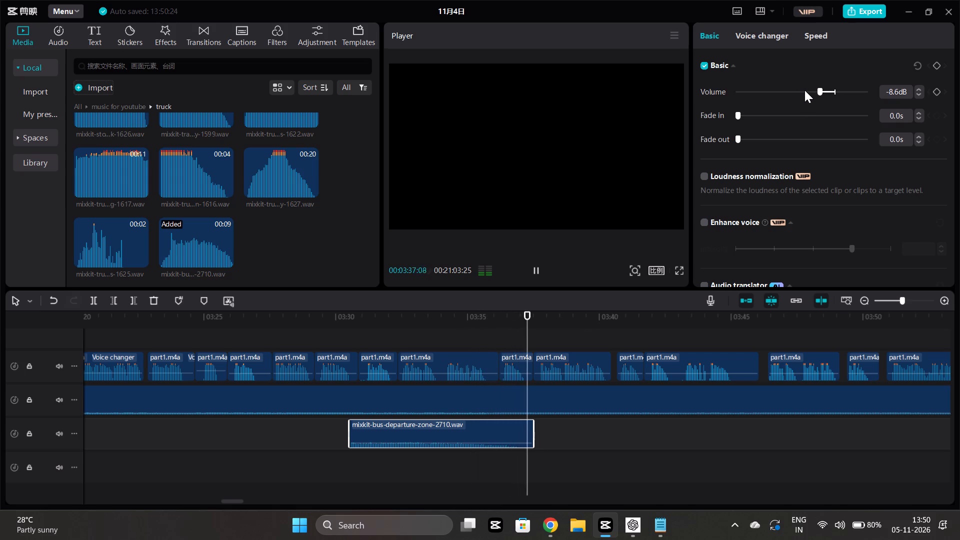
left_click(804, 90)
left_click(346, 460)
key("space")
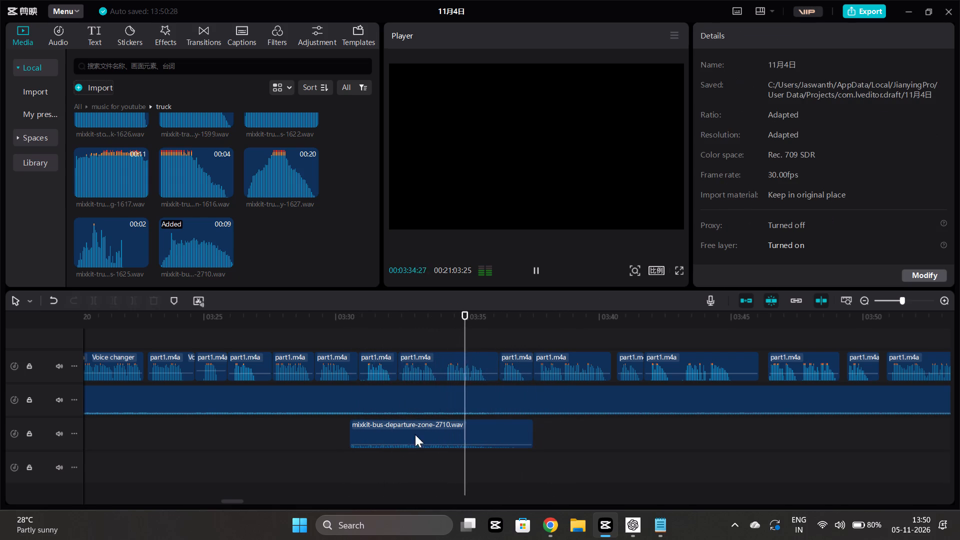
left_click(450, 436)
left_click(810, 90)
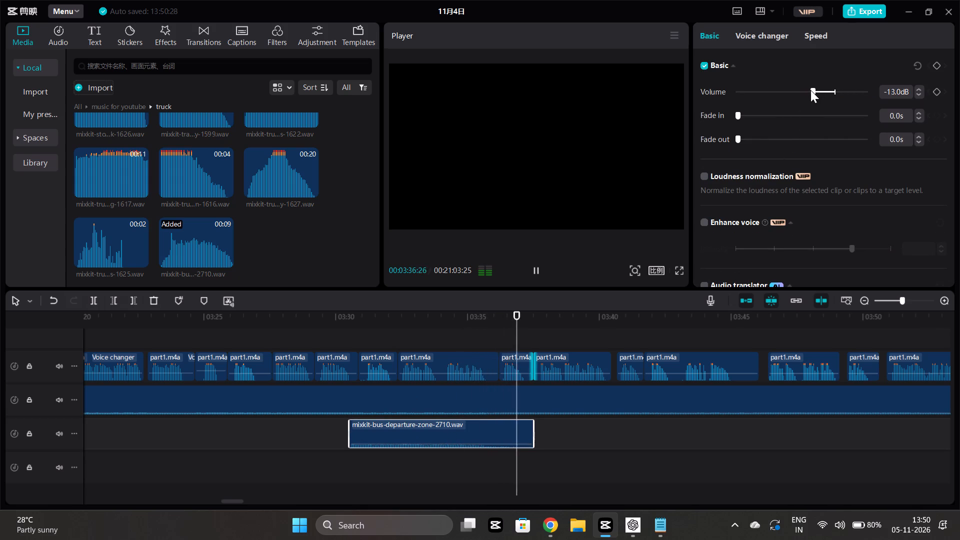
left_click(351, 459)
key("space")
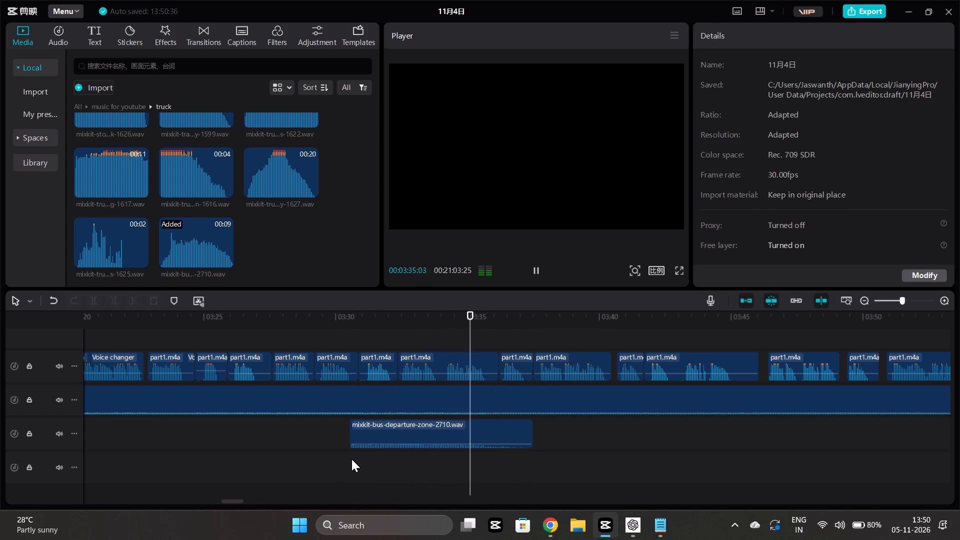
Sample the earlier narration and music at several spots, working back from about 3:00 to about 2:20.
scroll(351, 459, "right", 3)
left_click(351, 459)
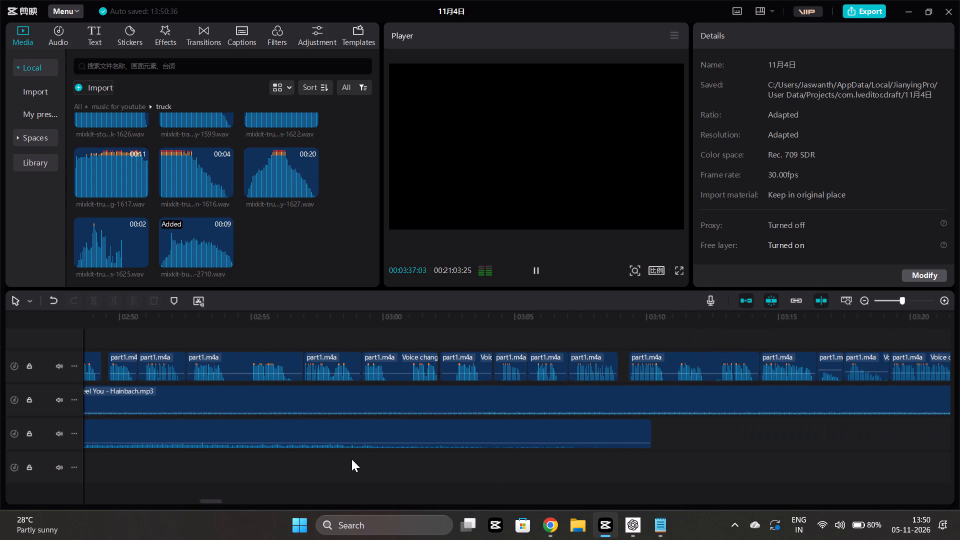
key("space")
scroll(351, 459, "right", 1)
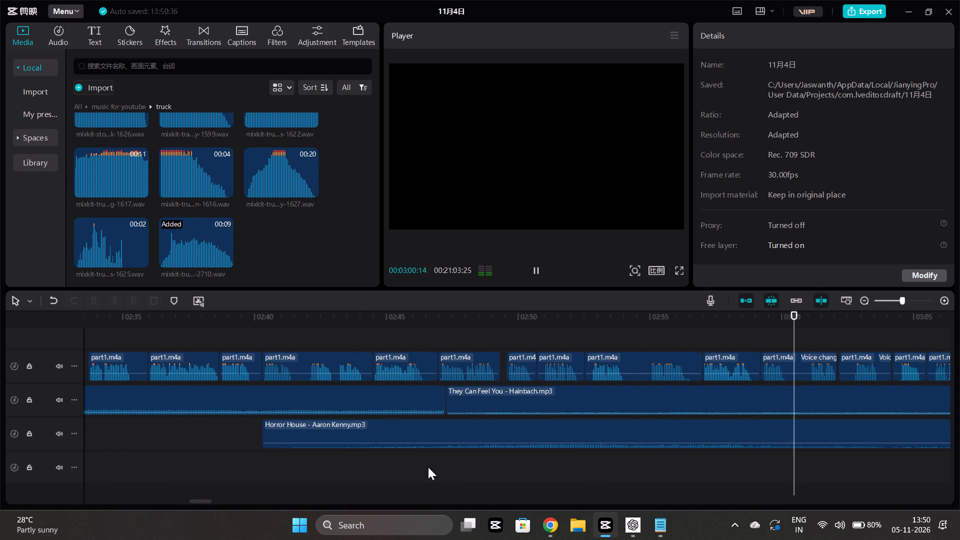
scroll(427, 467, "left", 1)
left_click(180, 454)
key("space")
scroll(180, 454, "right", 1)
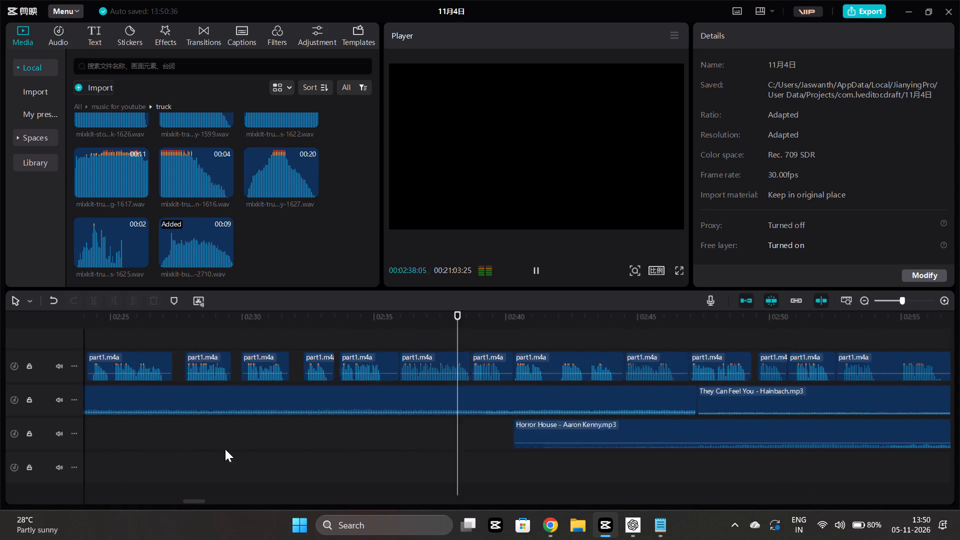
scroll(225, 449, "right", 1)
left_click(437, 434)
key("space")
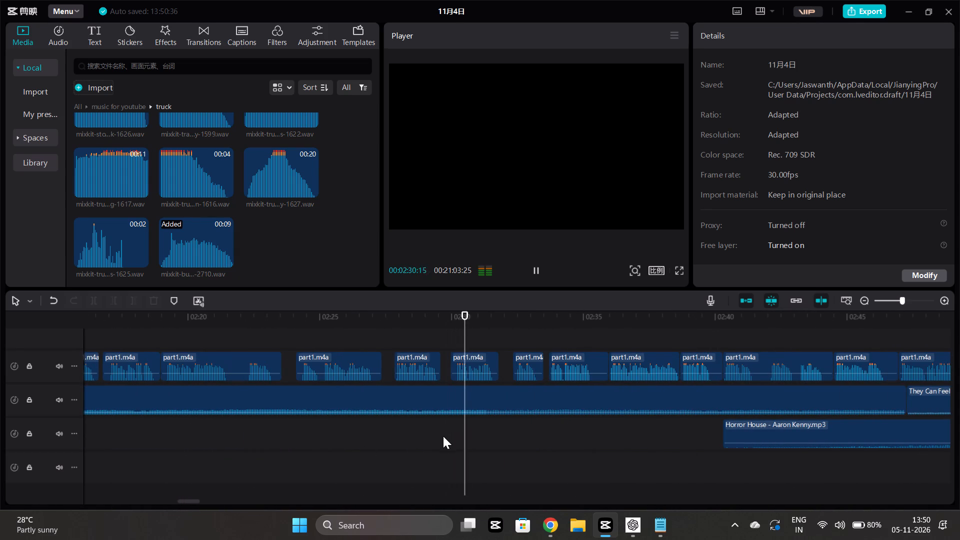
left_click(196, 442)
key("space")
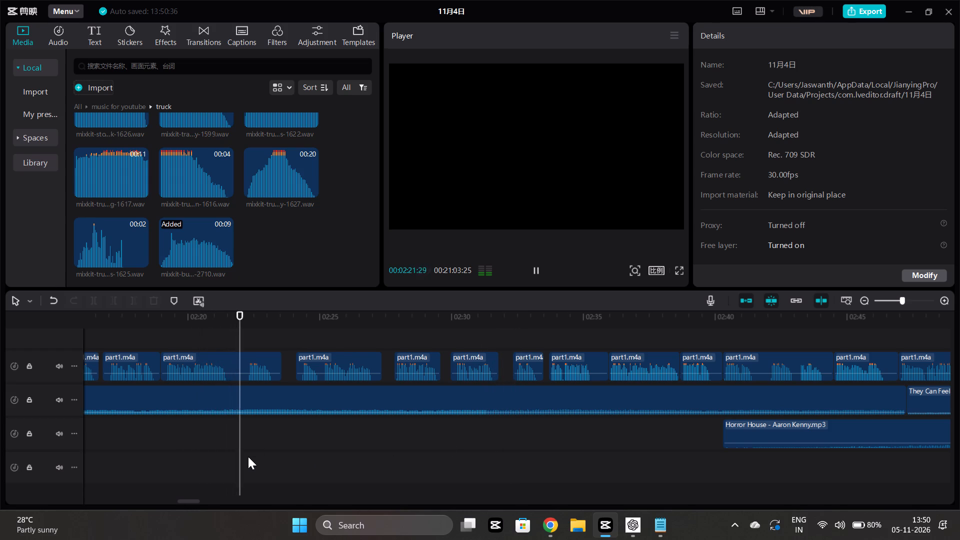
Listen to the narration and music from about 2:12, skip to about 2:15, and continue to about 2:26.
scroll(248, 456, "right", 1)
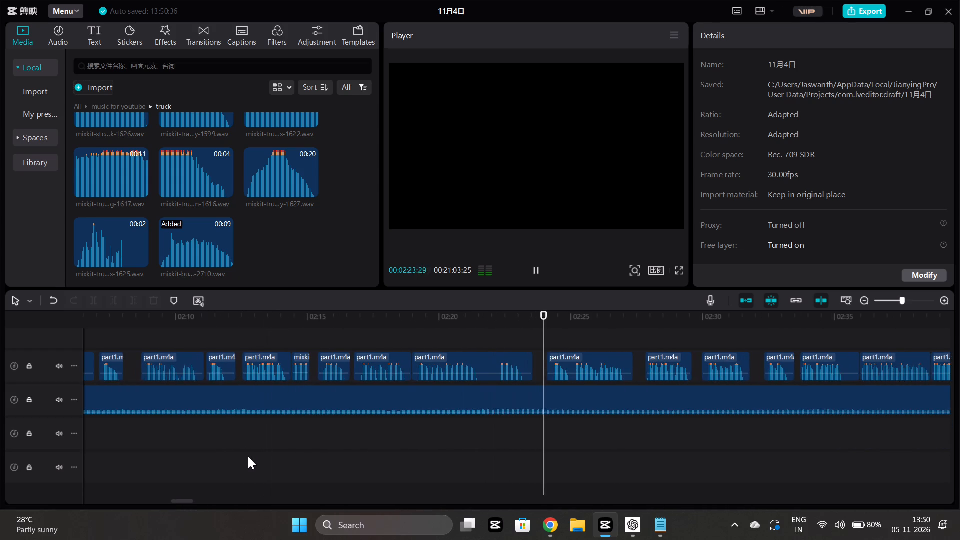
left_click(245, 456)
key("space")
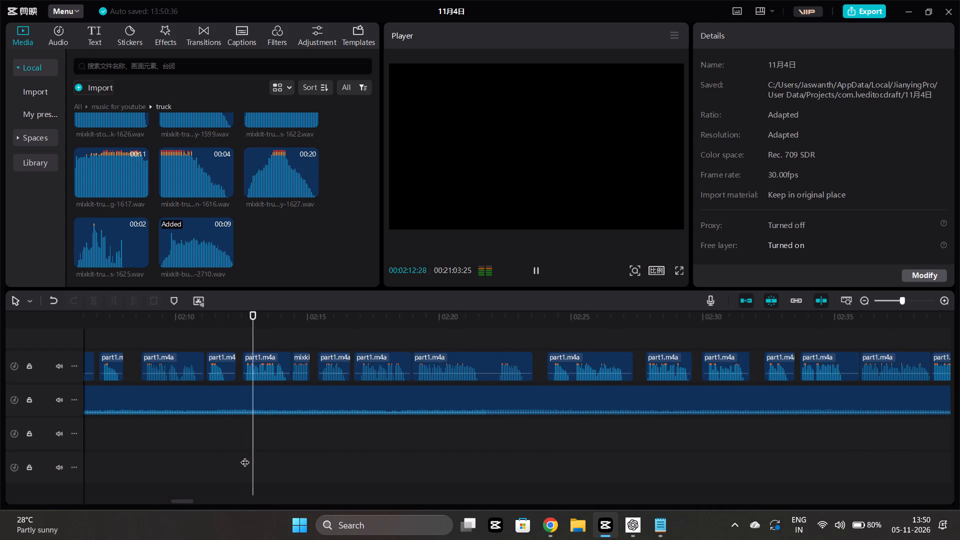
left_click(316, 457)
key("space")
left_click(316, 457)
key("space")
scroll(316, 457, "left", 1)
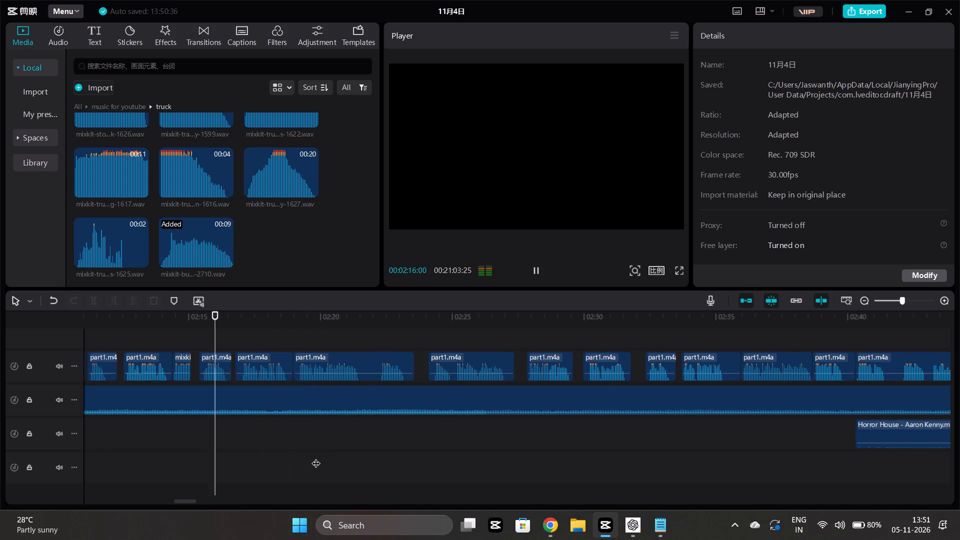
scroll(316, 457, "left", 1)
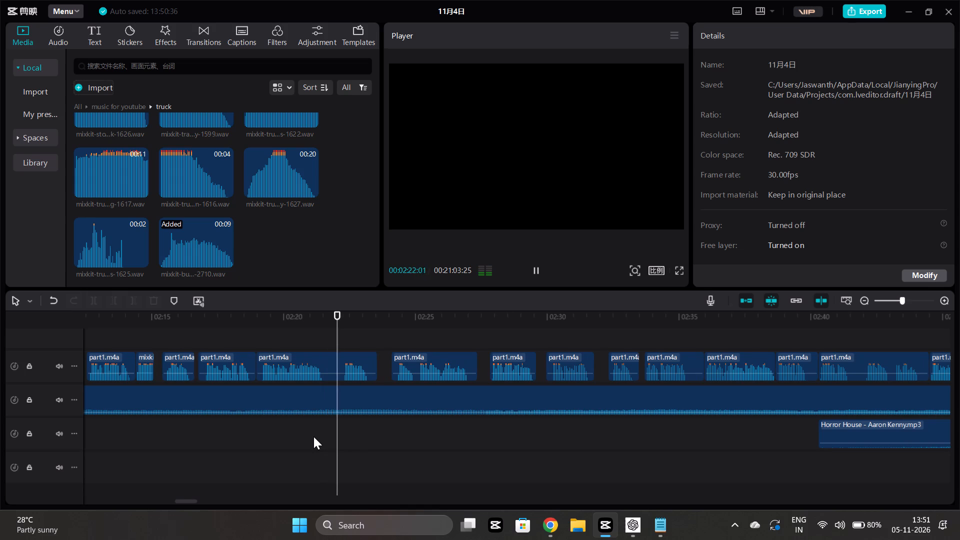
scroll(313, 436, "right", 1)
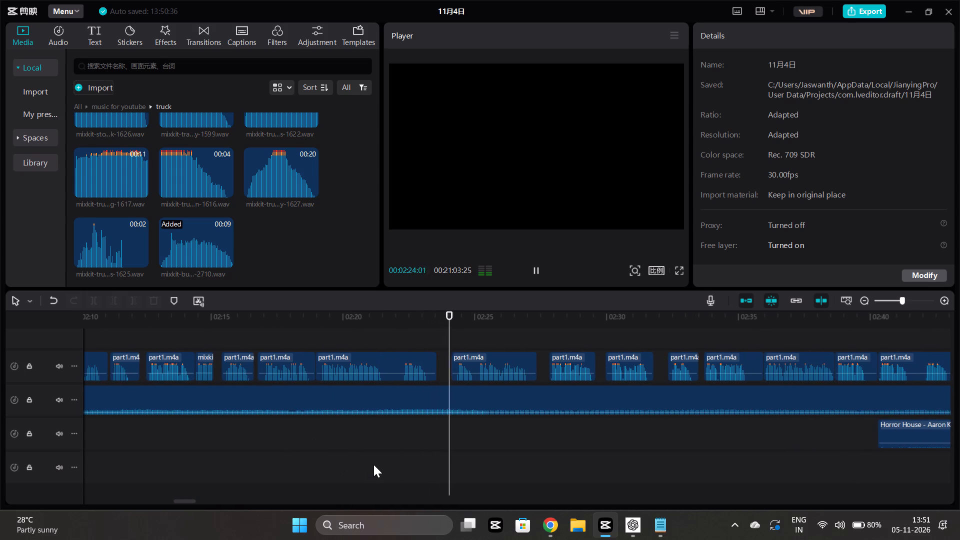
scroll(370, 458, "left", 1)
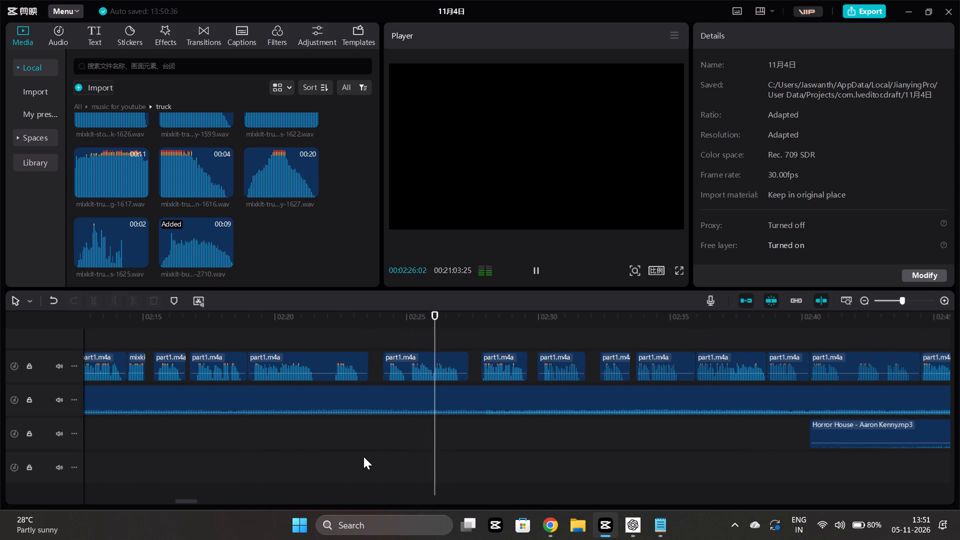
Split the narration clip at about 2:22, at the pause before its last phrase.
key("space")
left_click(325, 456)
left_click(320, 359)
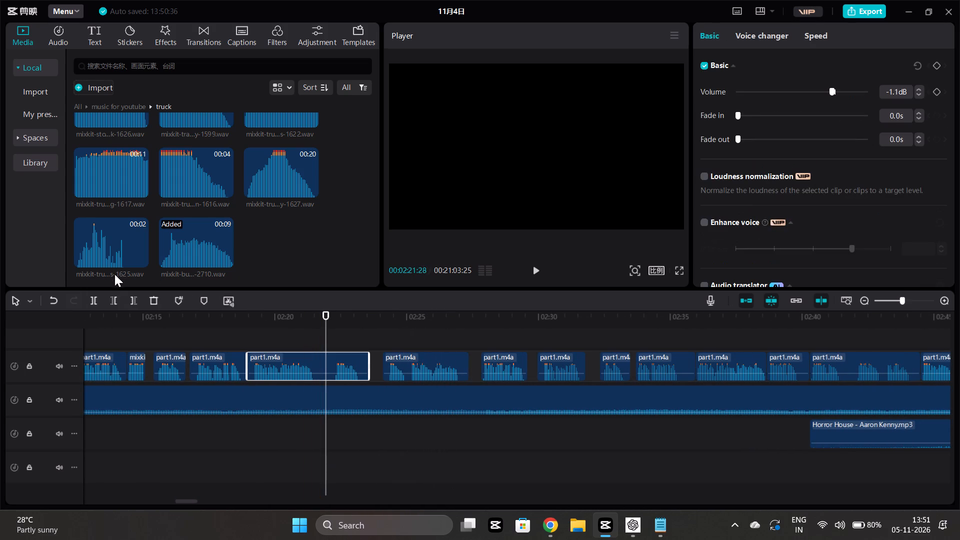
left_click(96, 297)
Adjust the volume of the split clip's first part, apply the 空灵感 voice filter at strength 59, and play it.
left_click(304, 370)
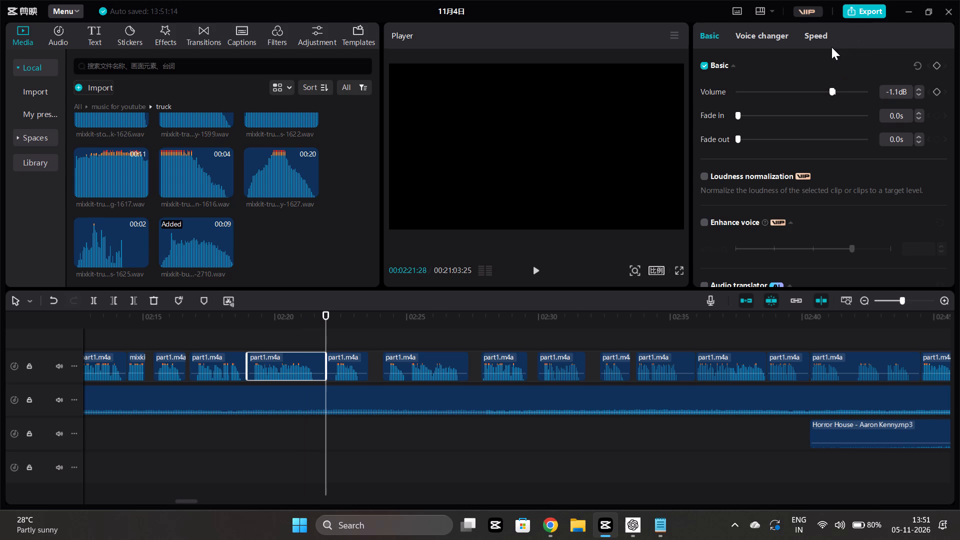
left_click(834, 92)
left_click(775, 28)
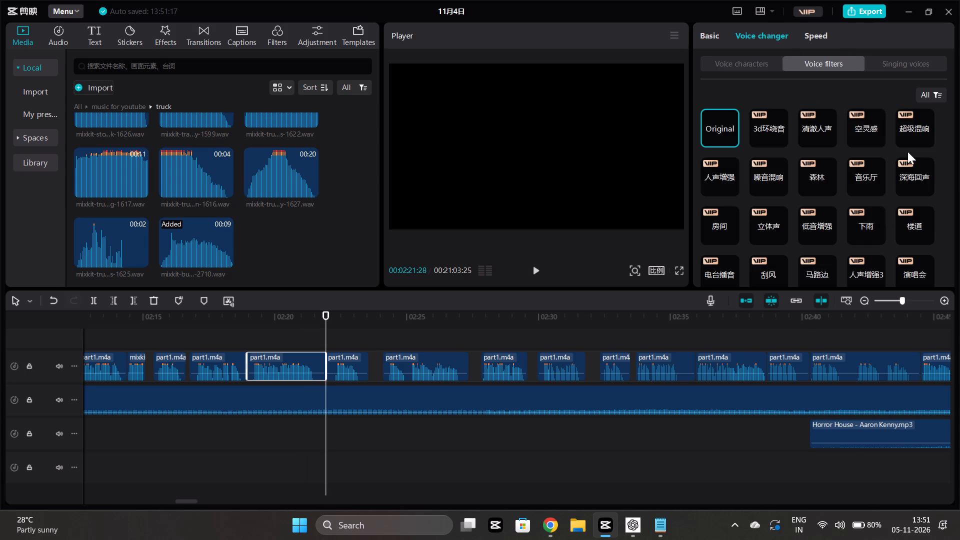
left_click(852, 130)
left_click(813, 267)
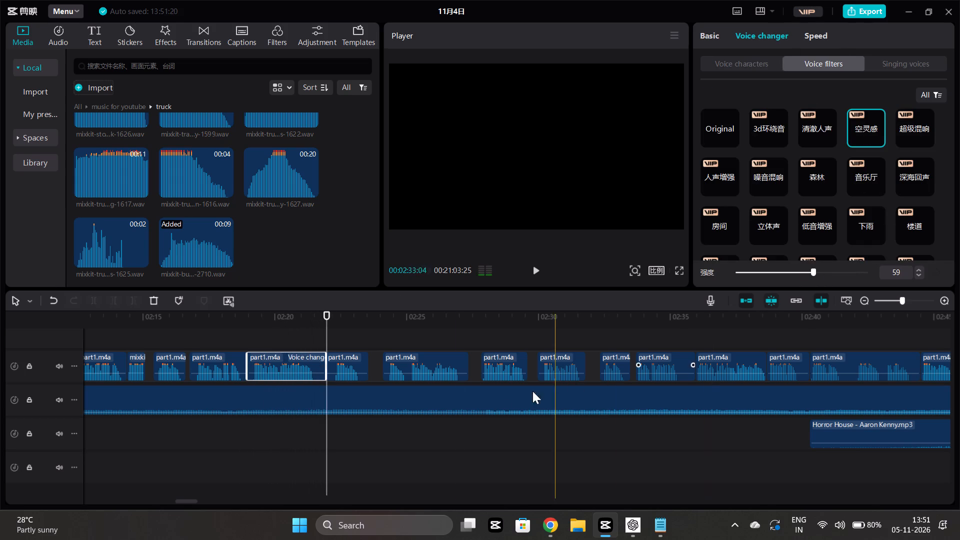
left_click(301, 438)
key("space")
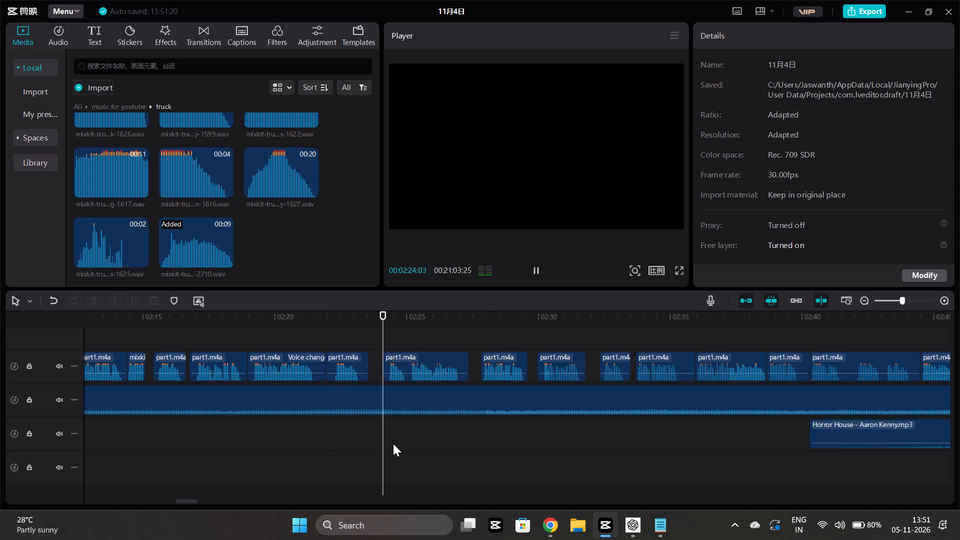
Listen on through the narration to about 2:34 and return the playhead to about 2:32.
scroll(404, 444, "left", 2)
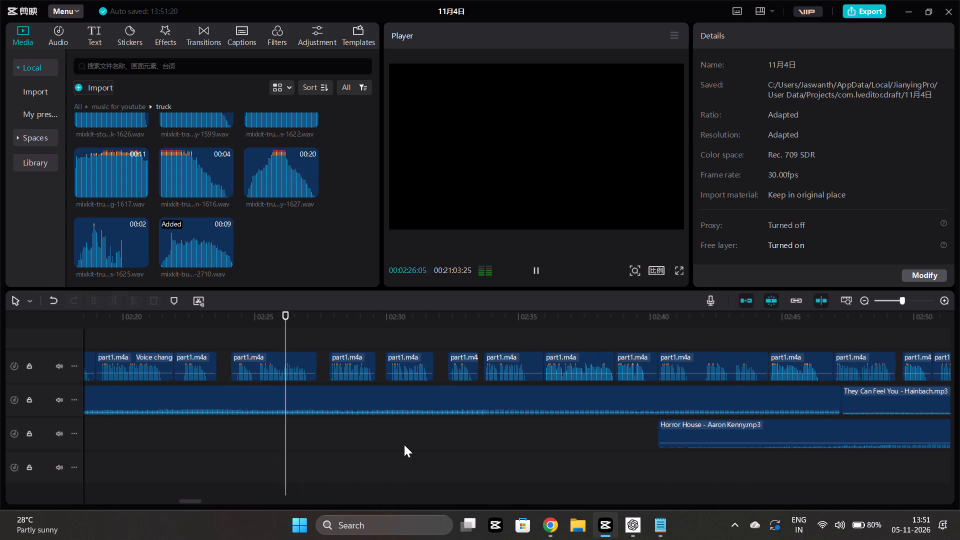
scroll(404, 444, "left", 1)
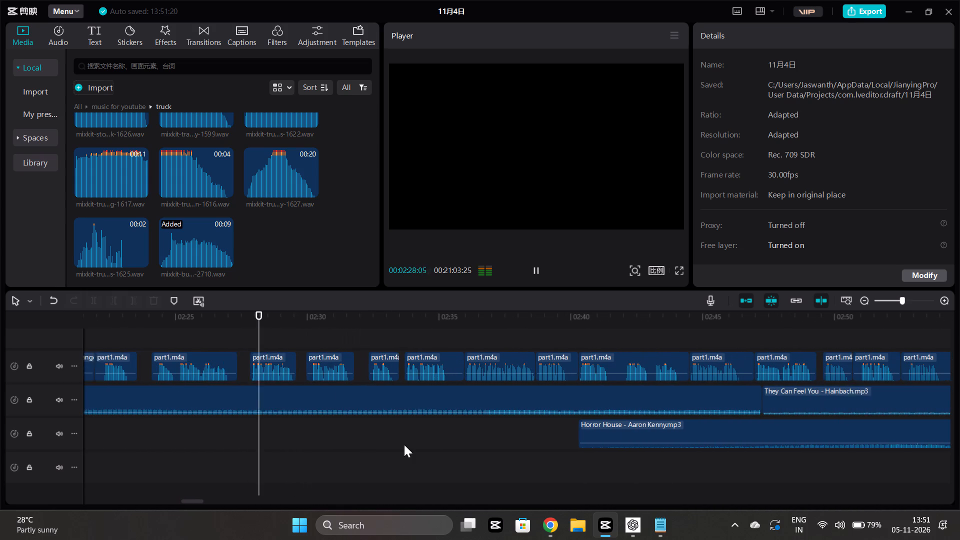
scroll(404, 444, "left", 2)
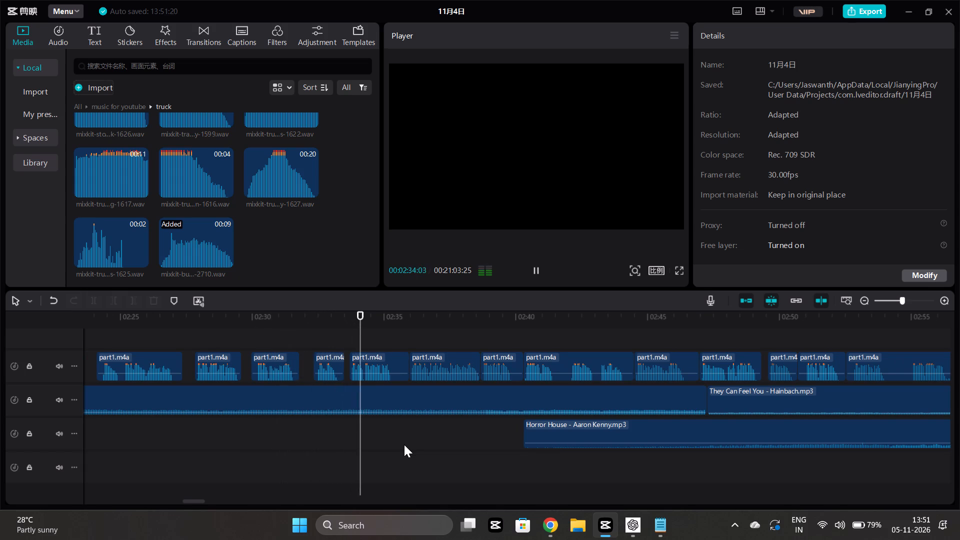
left_click(302, 443)
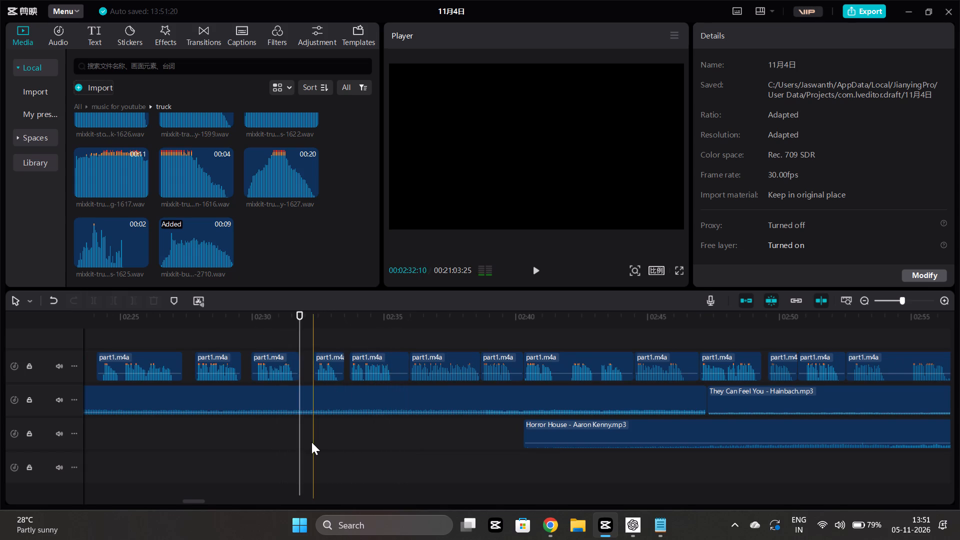
left_click(311, 442)
Audition the 22-second mixkit-sm...-1602.wav from the truck folder at its start, middle and later part.
scroll(263, 186, "up", 3)
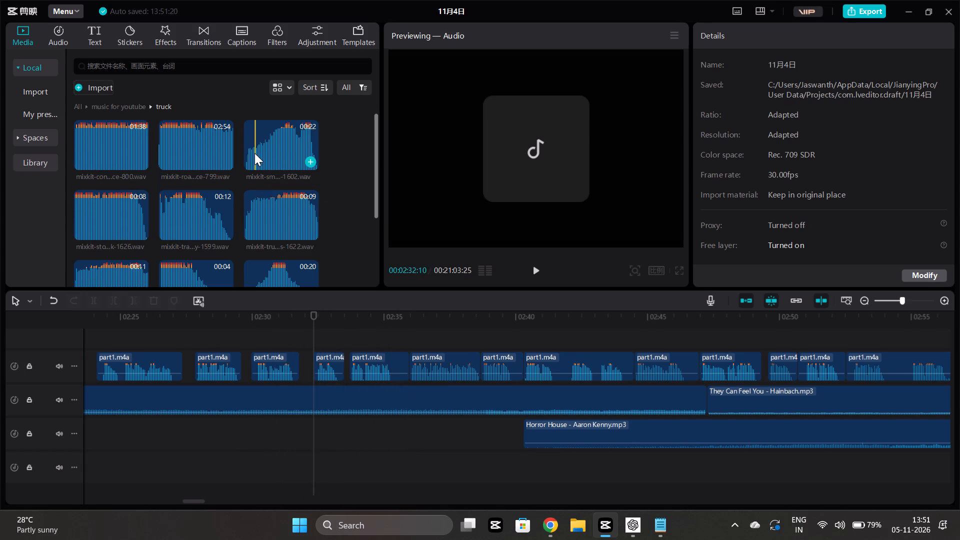
left_click(248, 147)
key("space")
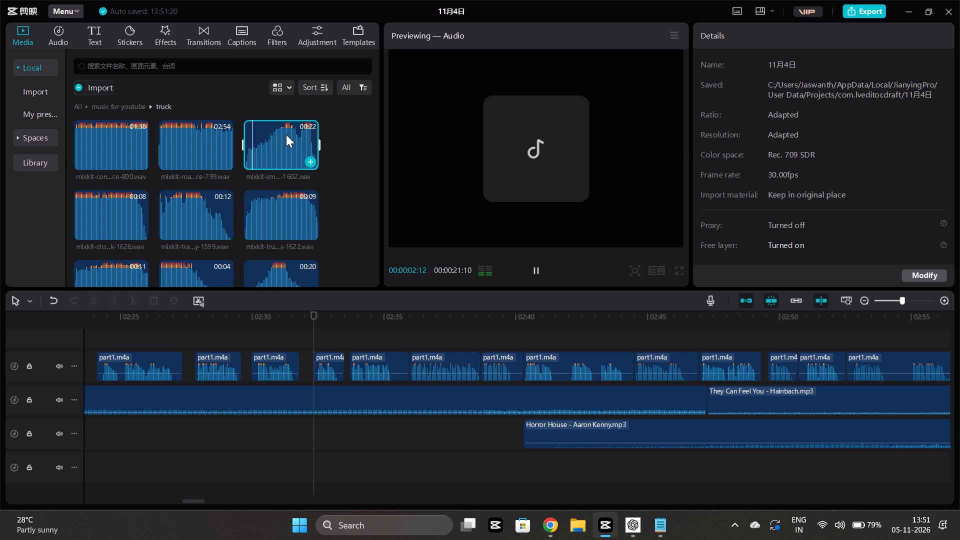
left_click(286, 134)
key("space")
left_click(300, 134)
key("space")
Audition the 2:54 mixkit-roa...-799.wav at several points from its start to about 1:58.
left_click(207, 136)
key("space")
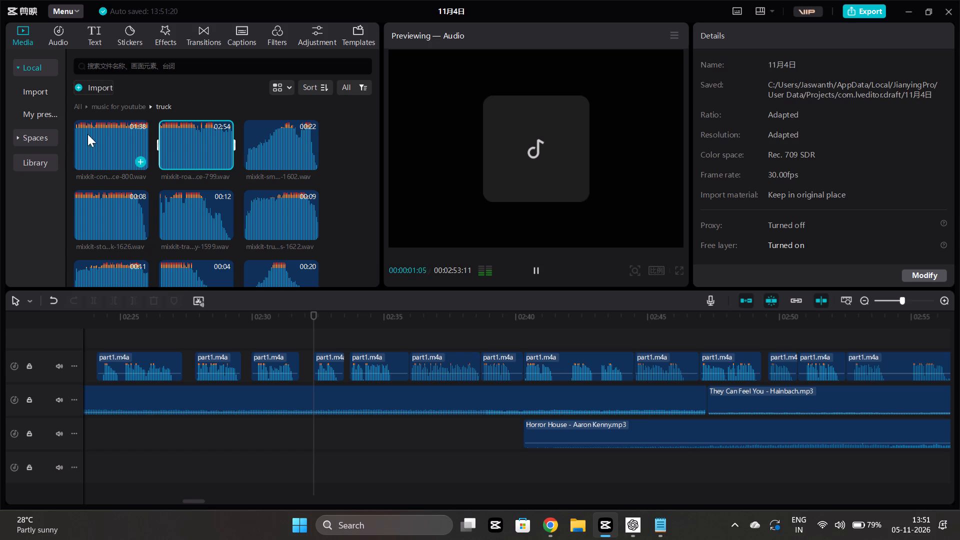
left_click(167, 136)
key("space")
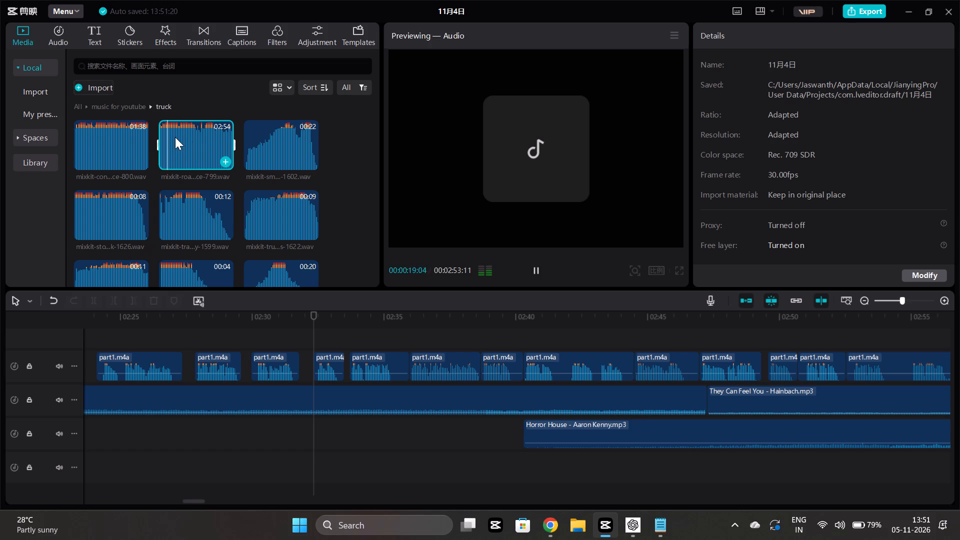
left_click(175, 137)
key("space")
left_click(188, 135)
key("space")
left_click(200, 135)
key("space")
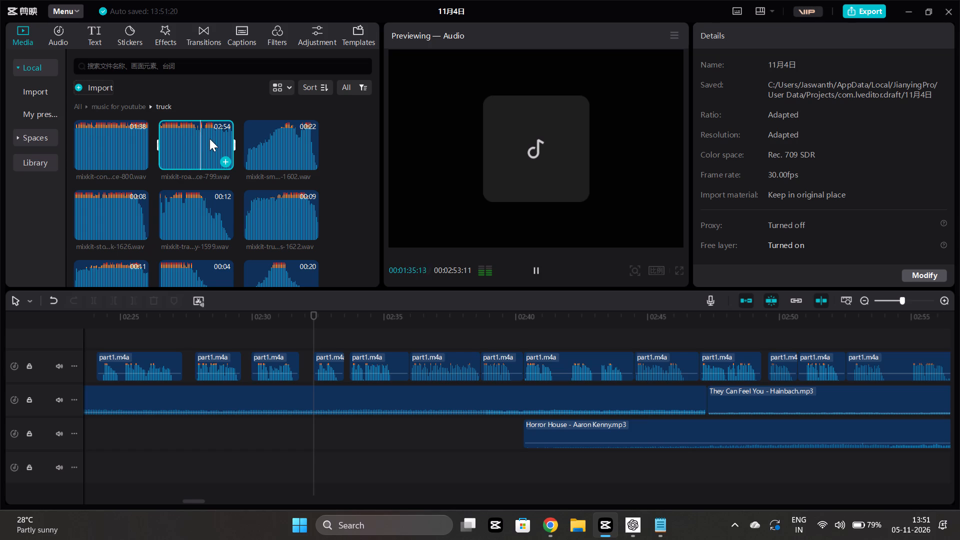
left_click(209, 138)
key("space")
Audition the 1:38 mixkit-con...-800.wav at several points from its start to near its end.
left_click(77, 143)
key("space")
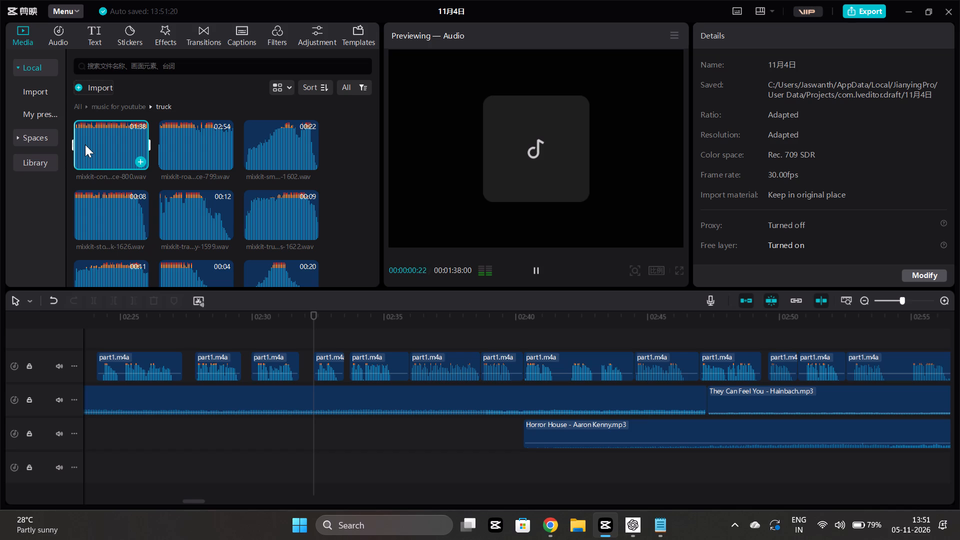
left_click(85, 144)
key("space")
left_click(97, 146)
key("space")
left_click(110, 146)
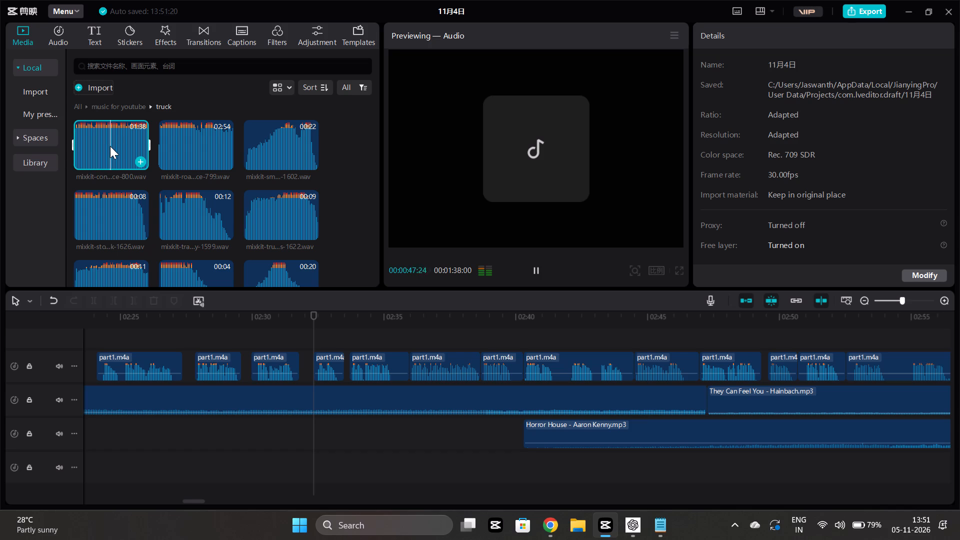
key("space")
left_click(121, 149)
key("space")
left_click(130, 146)
left_click(138, 139)
Audition the 8-second mixkit-stopping-truck-1626.wav from its start and add it to the timeline at about 2:32.
key("space")
left_click(76, 219)
key("space")
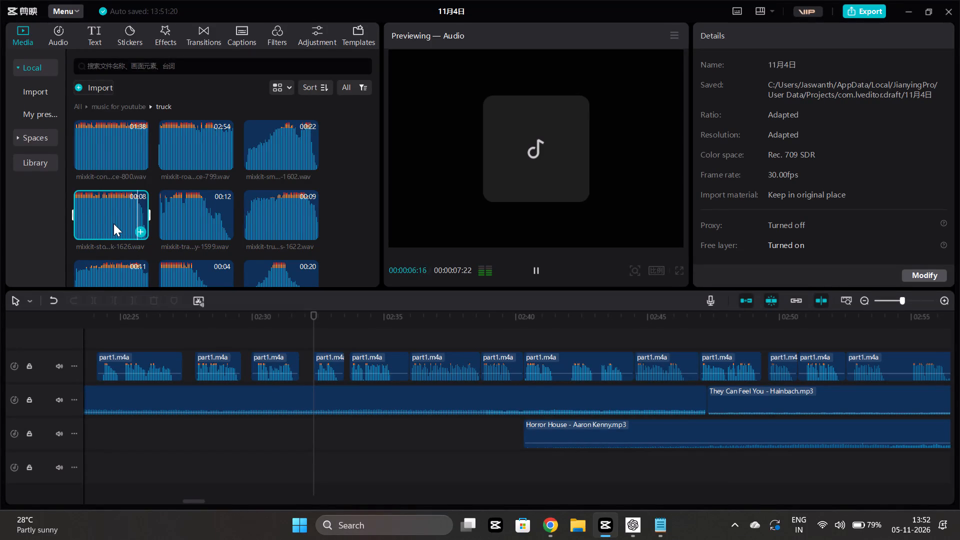
left_click(142, 230)
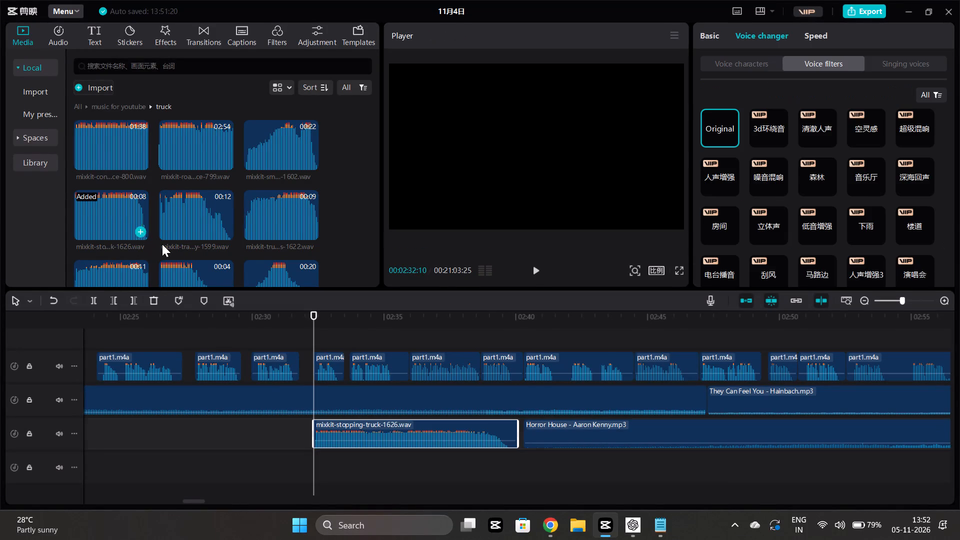
Trim the stopping-truck clip to its last 1.5 seconds or so, move it back to about 2:32, and listen to it.
left_click_drag(311, 443, 472, 441)
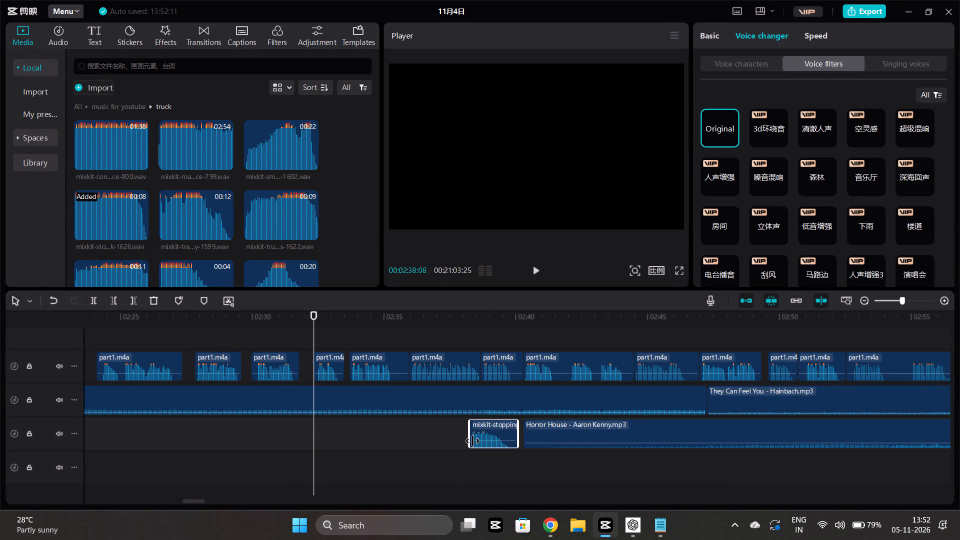
left_click_drag(472, 441, 476, 441)
left_click_drag(490, 431, 324, 441)
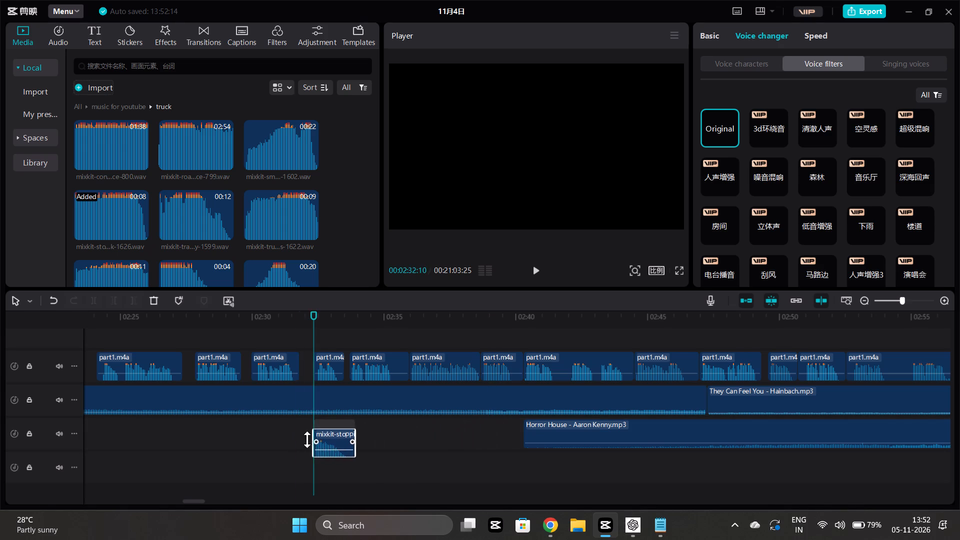
left_click(301, 439)
key("space")
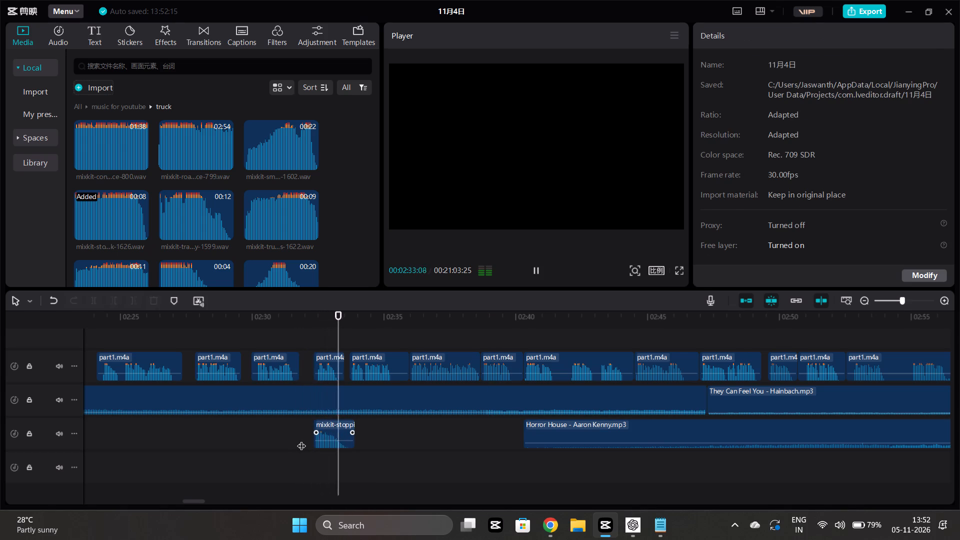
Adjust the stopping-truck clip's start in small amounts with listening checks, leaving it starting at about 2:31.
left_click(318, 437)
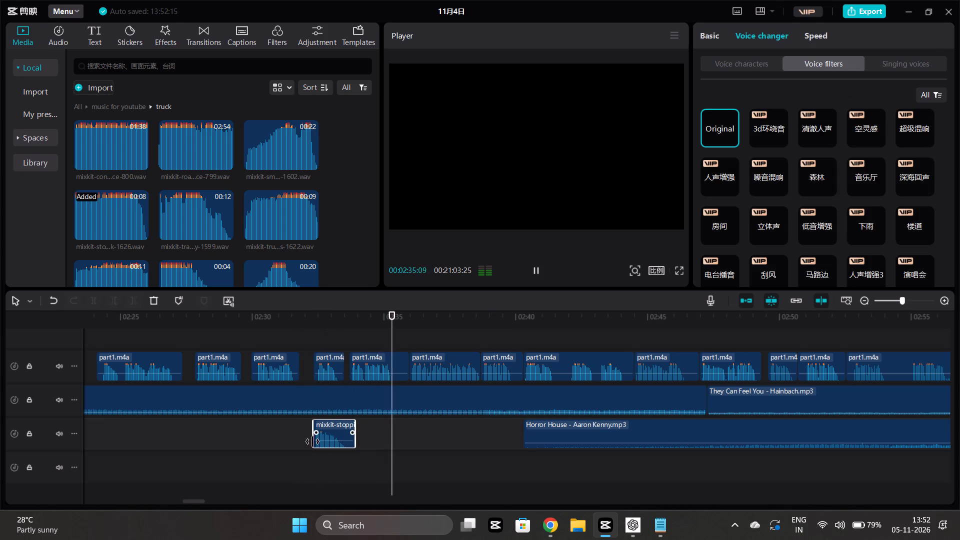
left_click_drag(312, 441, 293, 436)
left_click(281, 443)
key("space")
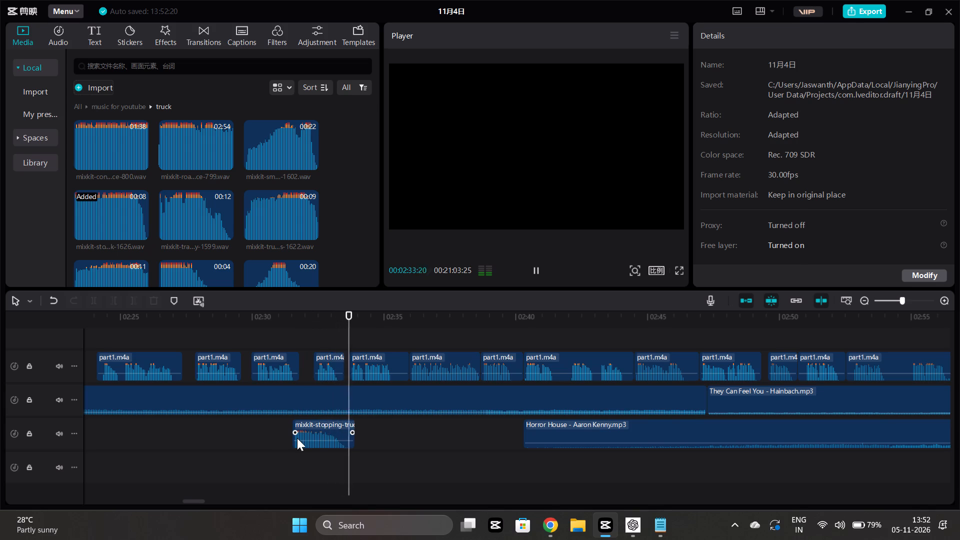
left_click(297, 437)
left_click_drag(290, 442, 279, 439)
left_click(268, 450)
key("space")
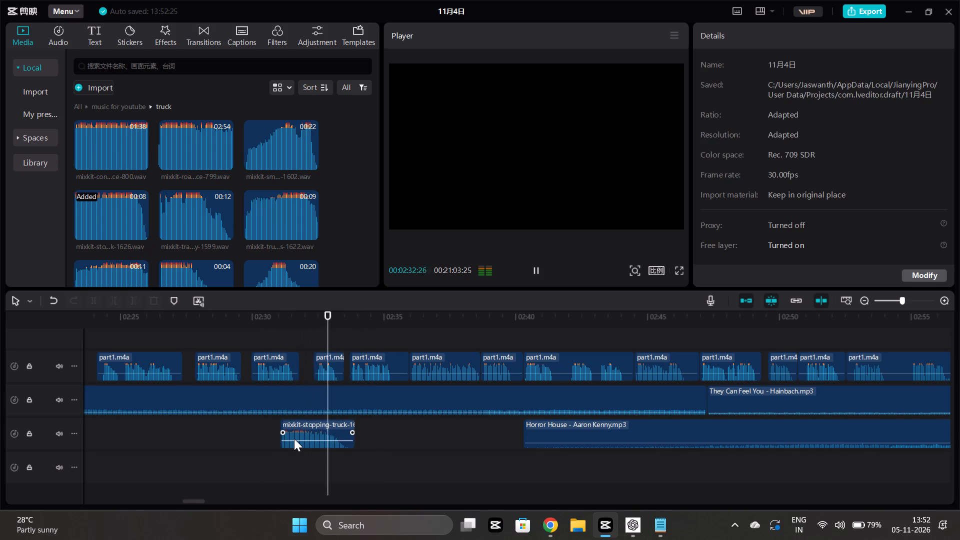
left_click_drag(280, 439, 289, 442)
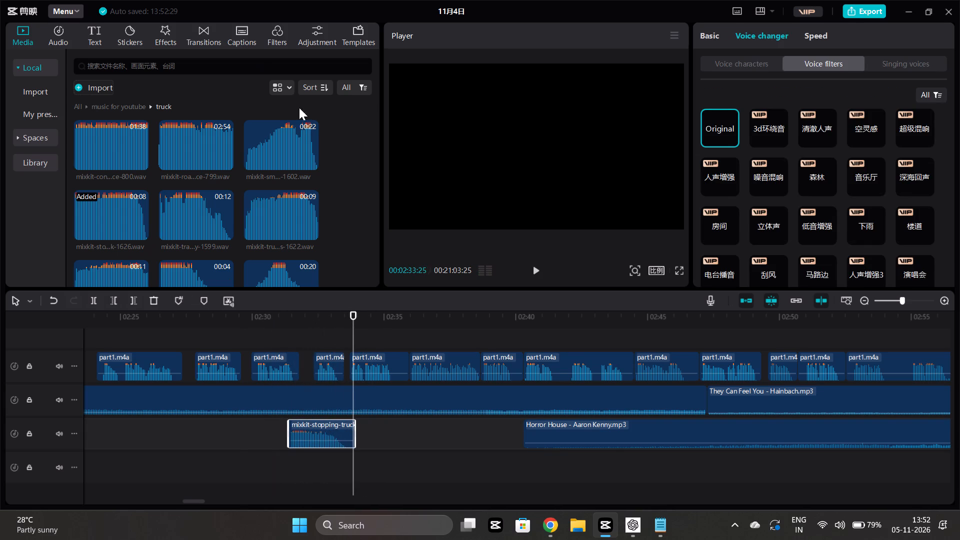
Audition the 22-second mixkit-sm...-1602.wav around its middle and at its start.
left_click(275, 121)
key("space")
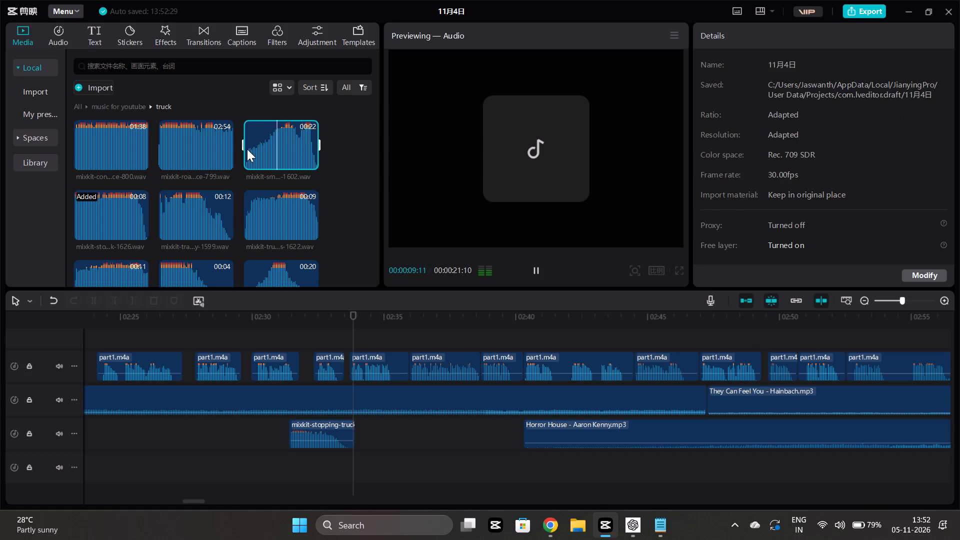
left_click(247, 148)
key("space")
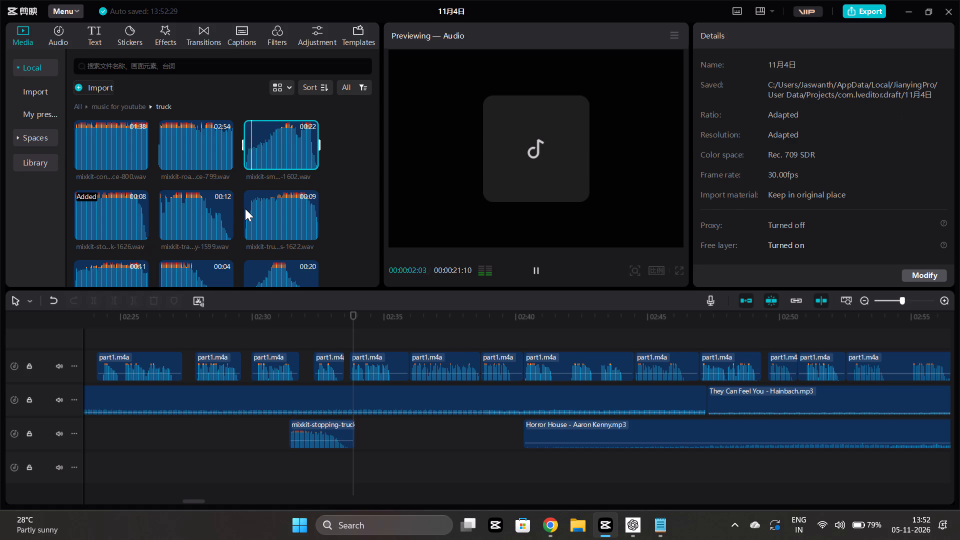
Audition the 9-second mixkit-tru...s-1622.wav and the 12-second mixkit-tra...y-1599.wav from the truck folder.
left_click(245, 208)
key("space")
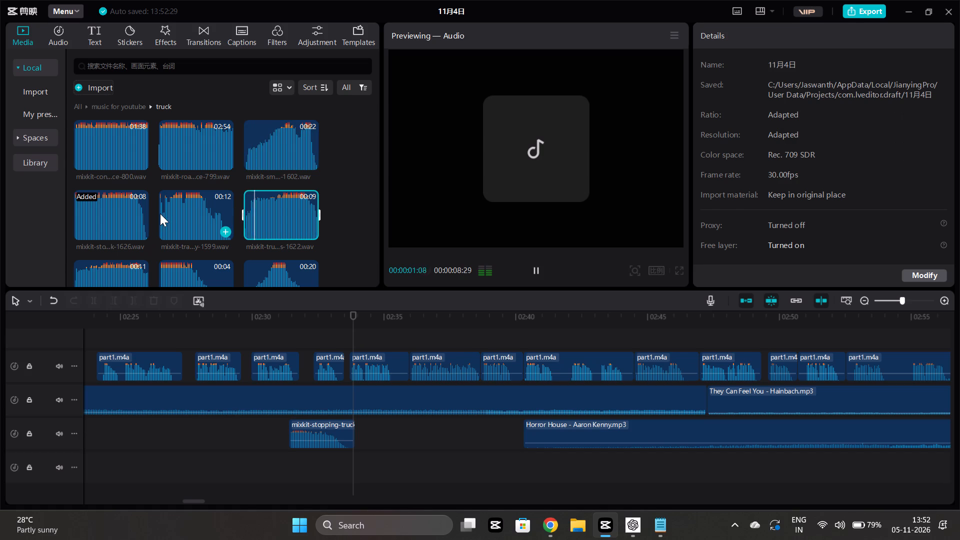
left_click(160, 213)
key("space")
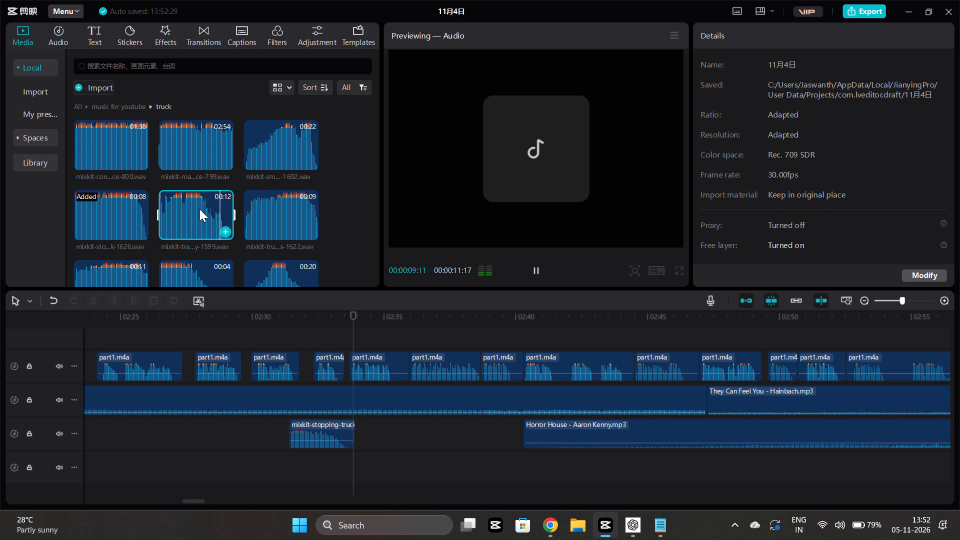
left_click(254, 210)
key("space")
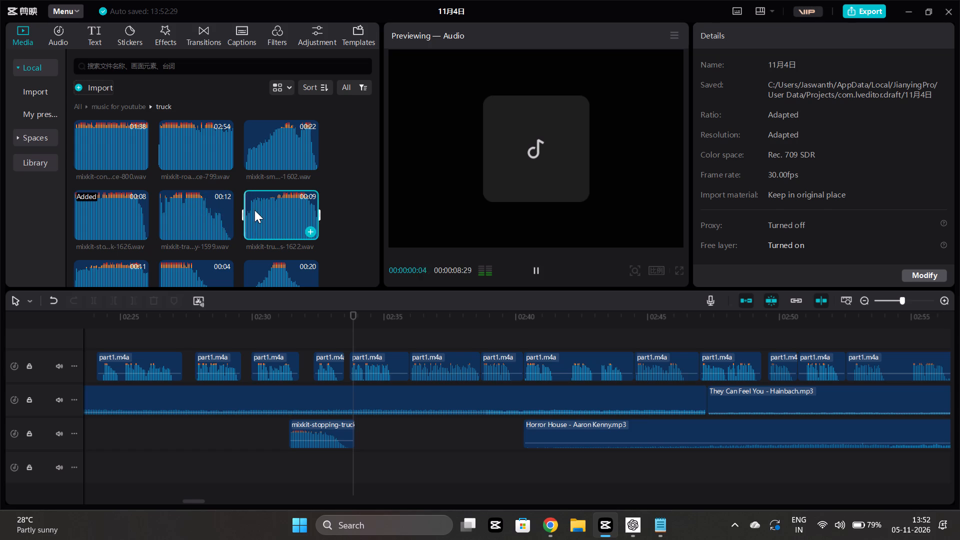
scroll(254, 210, "down", 1)
left_click(300, 157)
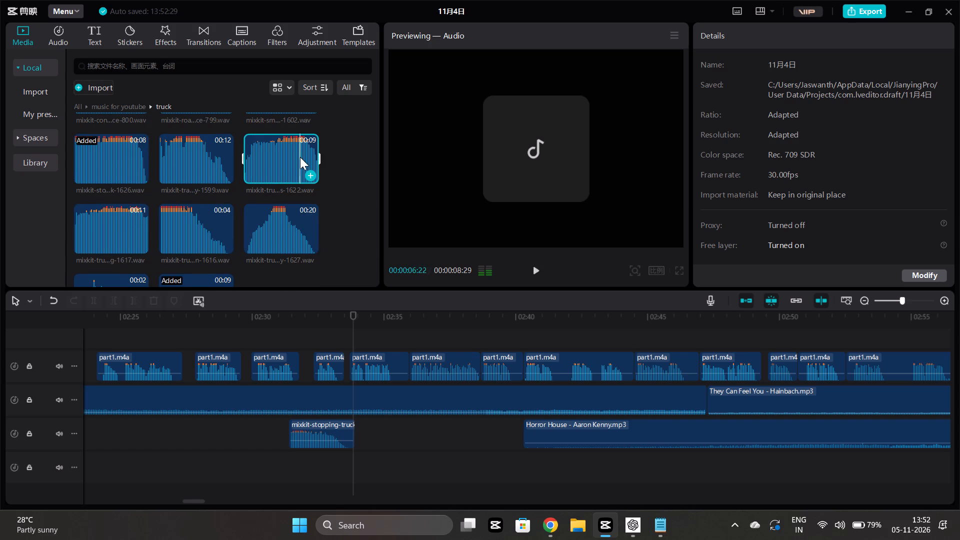
key("space")
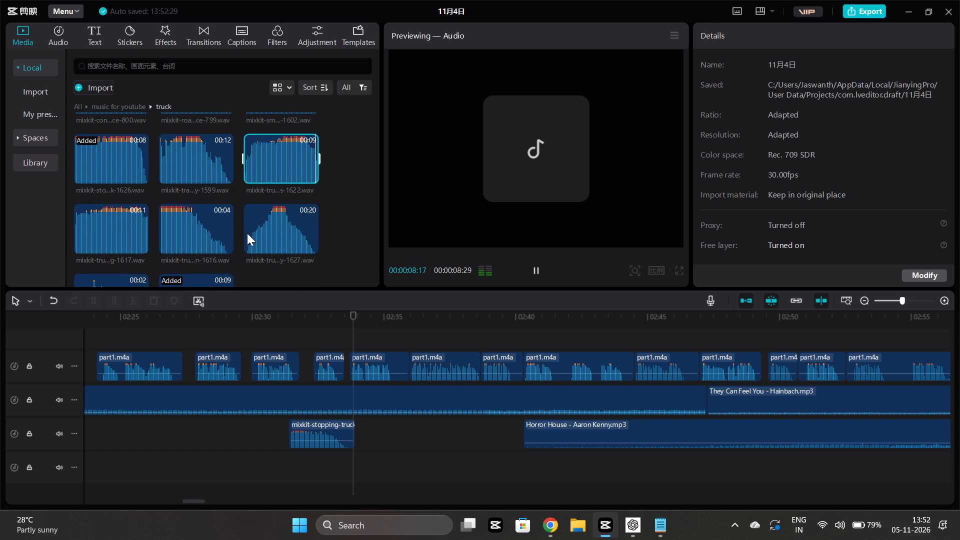
Audition the 20-second mixkit-tru...y-1627.wav at several points from its start to just past its middle.
left_click(248, 233)
key("space")
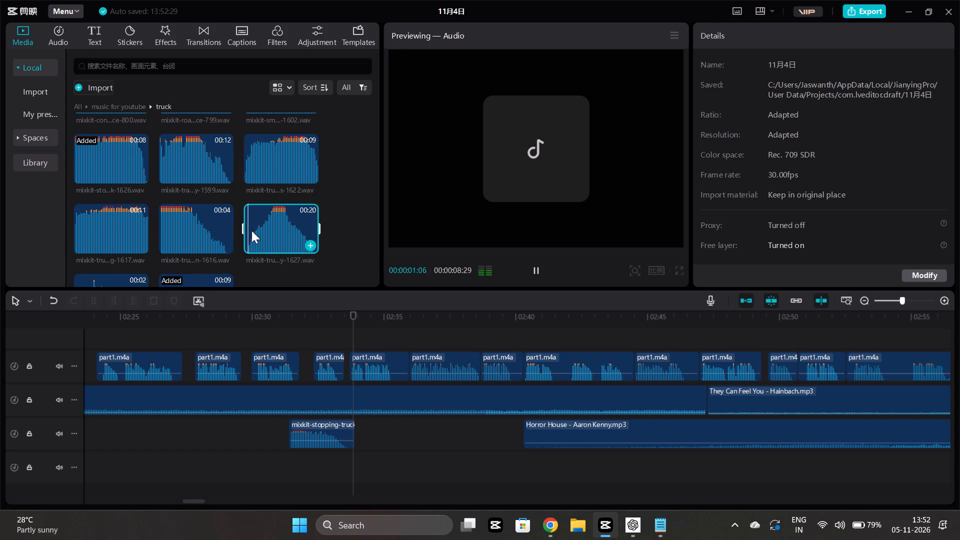
left_click(257, 228)
key("space")
left_click(268, 223)
key("space")
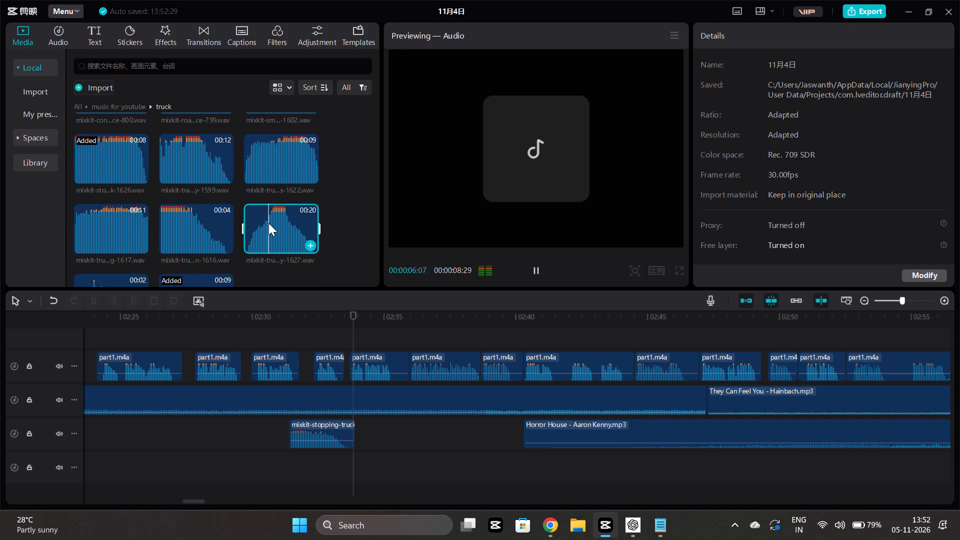
left_click(278, 219)
key("space")
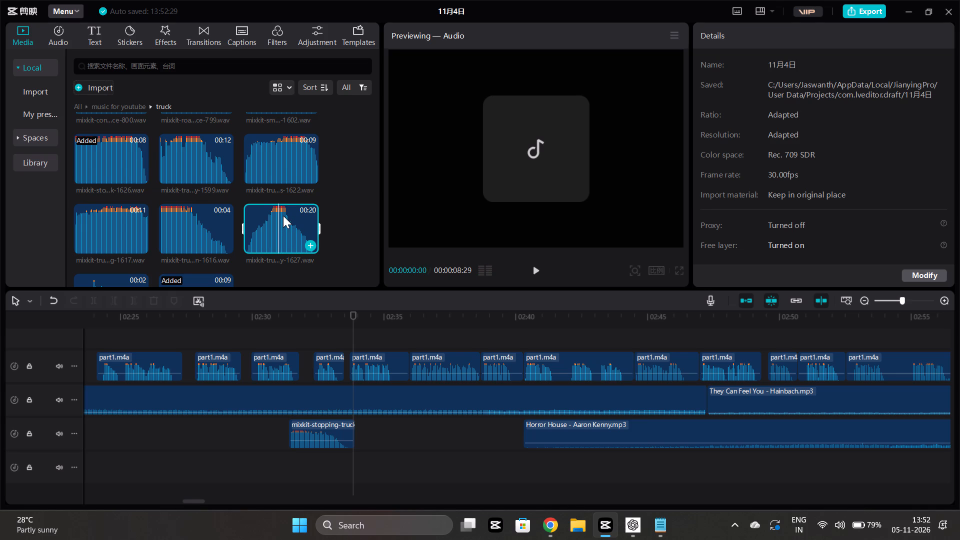
left_click(283, 215)
key("space")
left_click(289, 226)
key("space")
Audition the 4-second mixkit-tru...n-1616.wav from its start and the 11-second mixkit-tru...g-1617.wav at several points.
left_click(163, 236)
key("space")
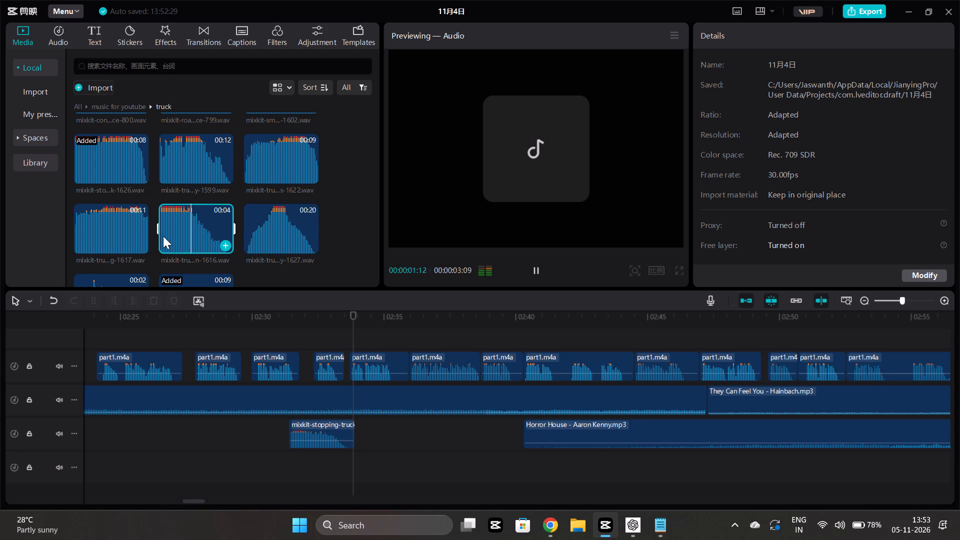
left_click(77, 236)
key("space")
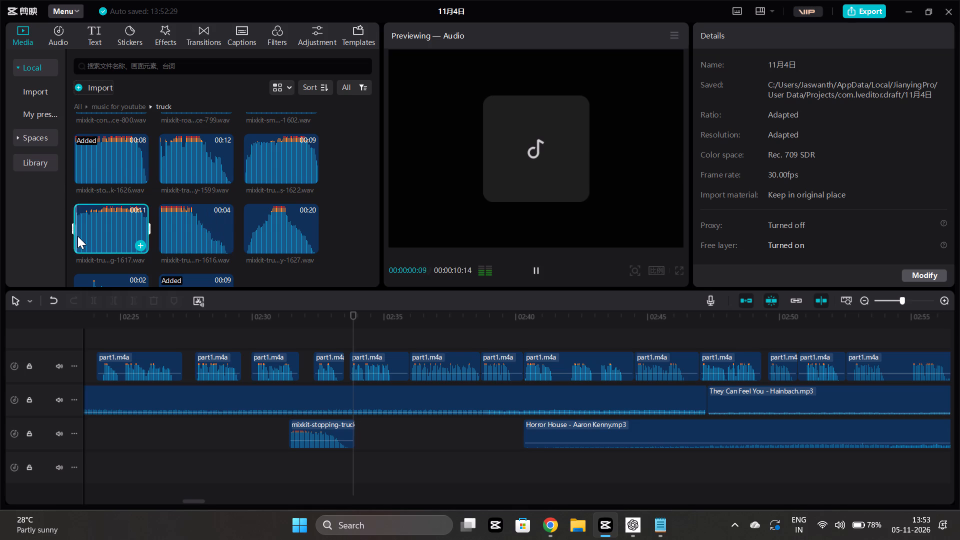
left_click(101, 230)
key("space")
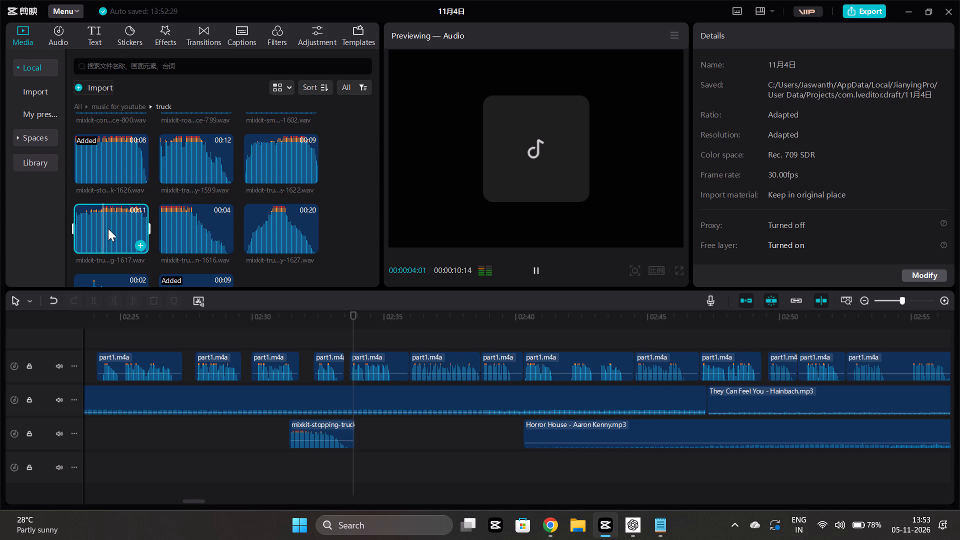
left_click(117, 226)
key("space")
Audition the 2-second mixkit-tru...s-1625.wav at several points from its start to its later part.
scroll(130, 222, "down", 3)
left_click(82, 247)
key("space")
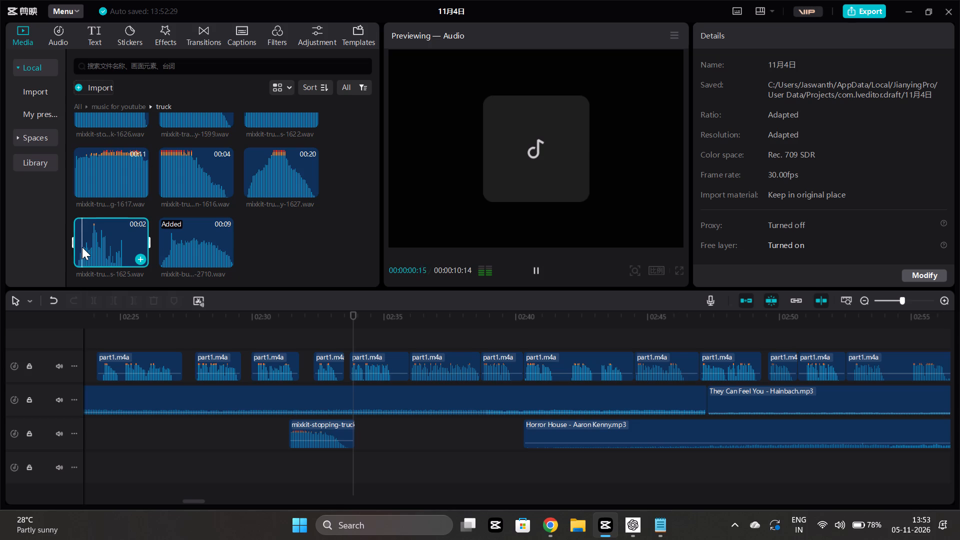
left_click(79, 246)
key("space")
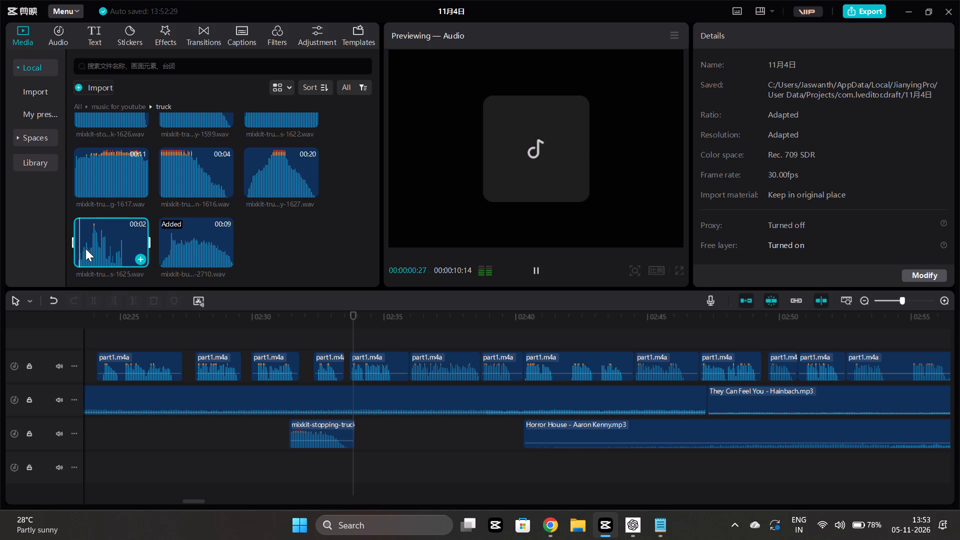
left_click(93, 244)
key("space")
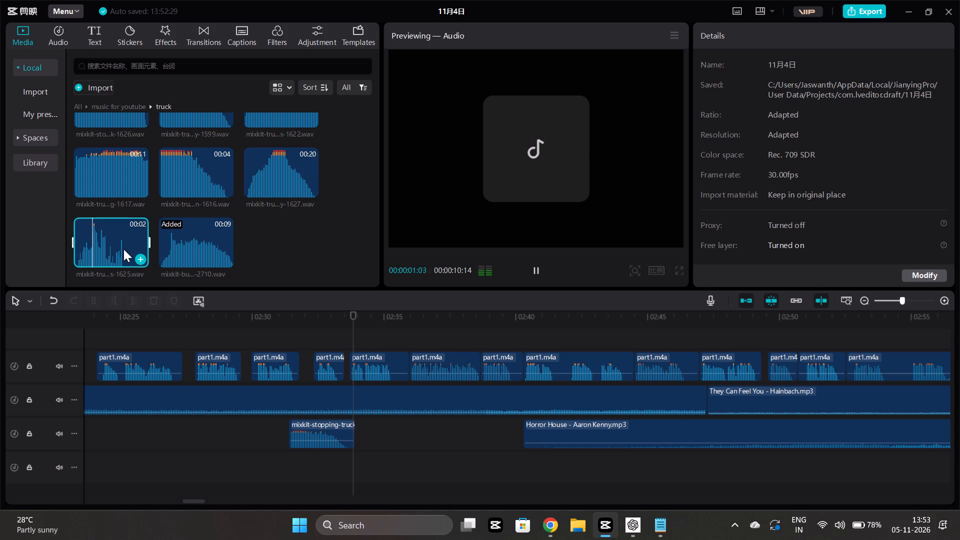
left_click(123, 249)
key("space")
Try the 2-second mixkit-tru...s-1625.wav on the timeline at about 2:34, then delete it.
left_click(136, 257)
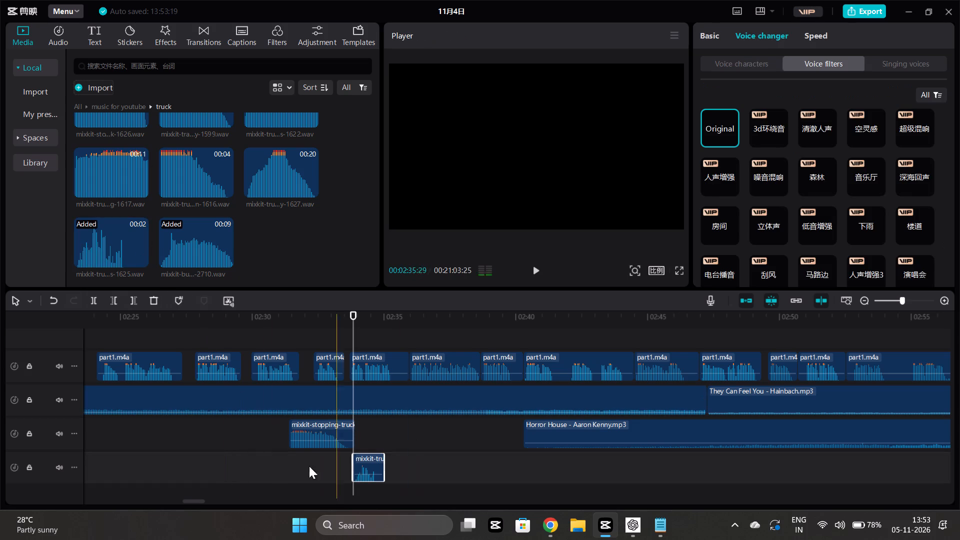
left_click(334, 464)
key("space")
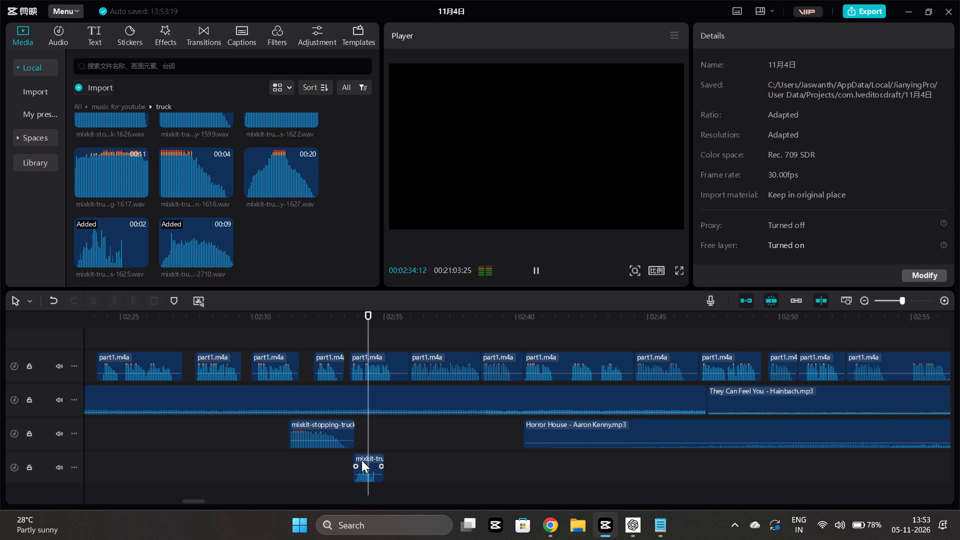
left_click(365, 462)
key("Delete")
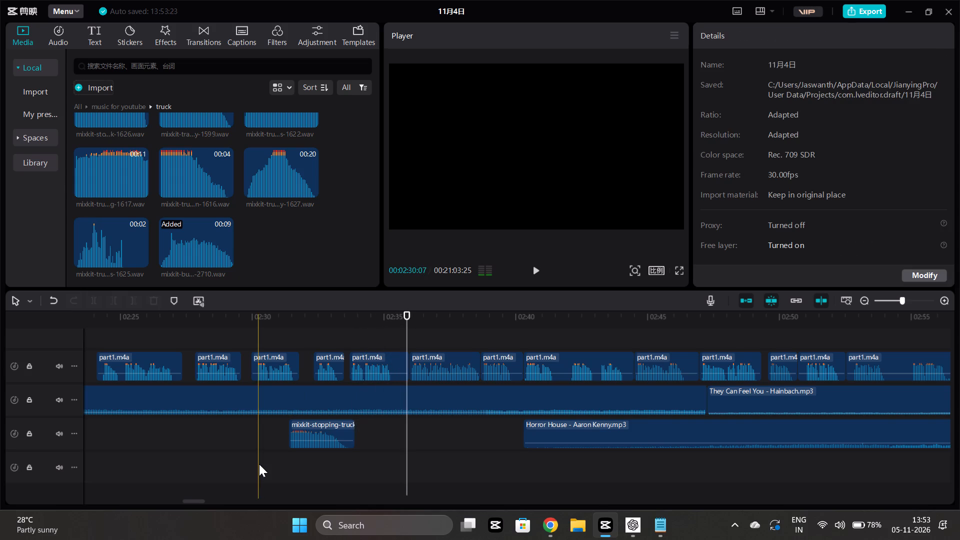
Listen to the narration with the stopping-truck clip from about 2:30, then again from just before the clip starts.
left_click(259, 464)
key("space")
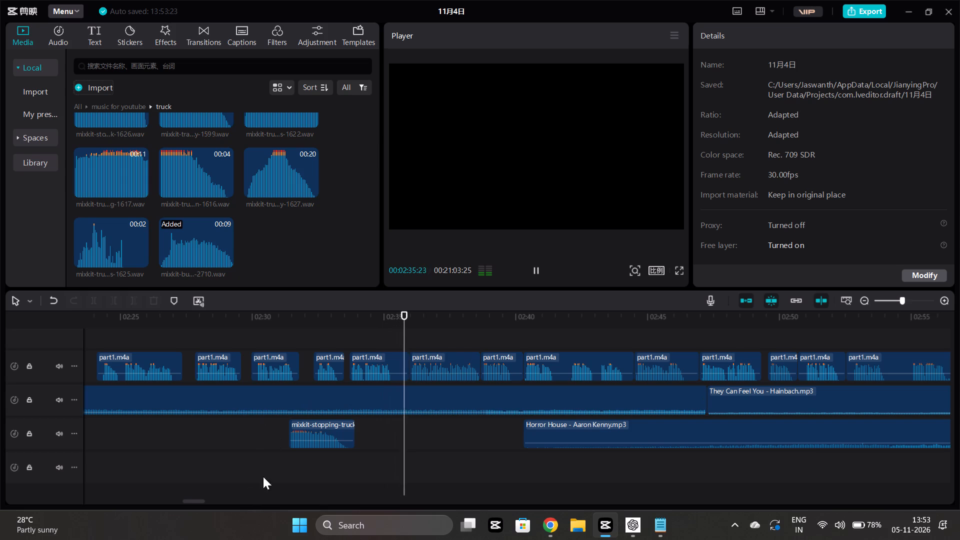
left_click(274, 451)
key("space")
Extend the start of the stopping-truck clip back to its full length, beginning at about 2:26.
left_click(329, 431)
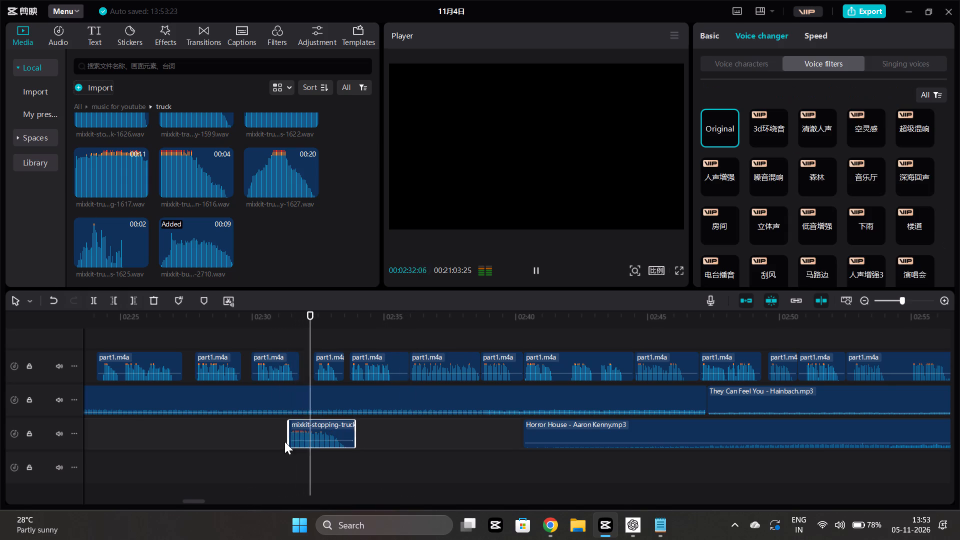
left_click_drag(290, 439, 127, 450)
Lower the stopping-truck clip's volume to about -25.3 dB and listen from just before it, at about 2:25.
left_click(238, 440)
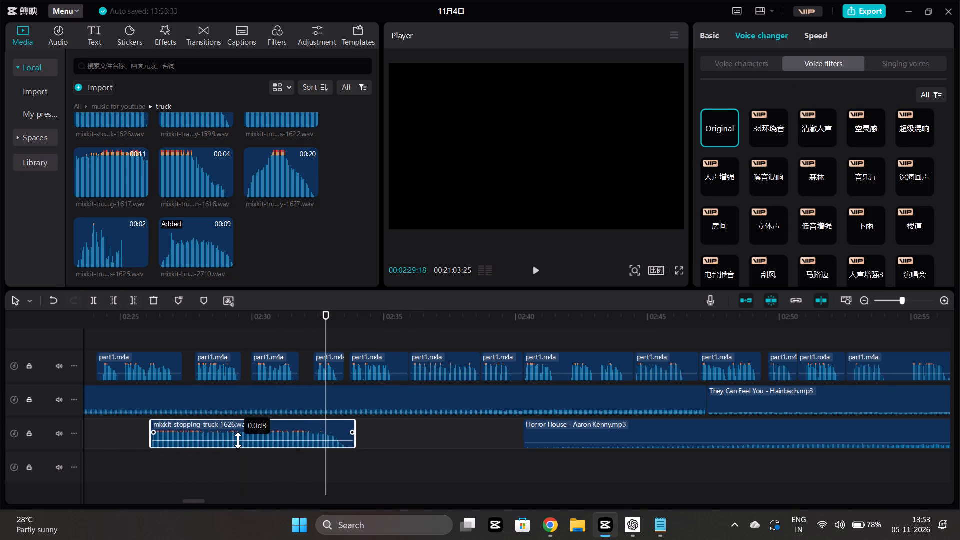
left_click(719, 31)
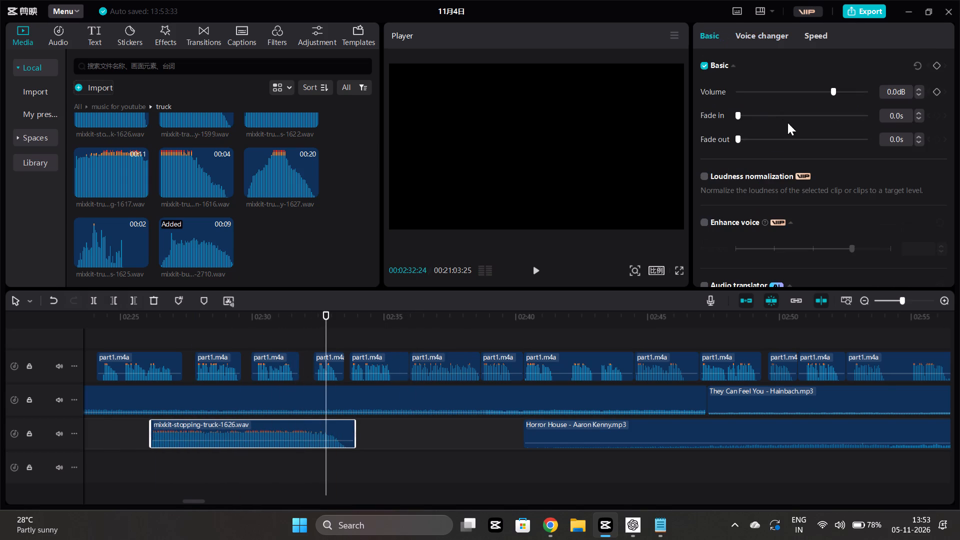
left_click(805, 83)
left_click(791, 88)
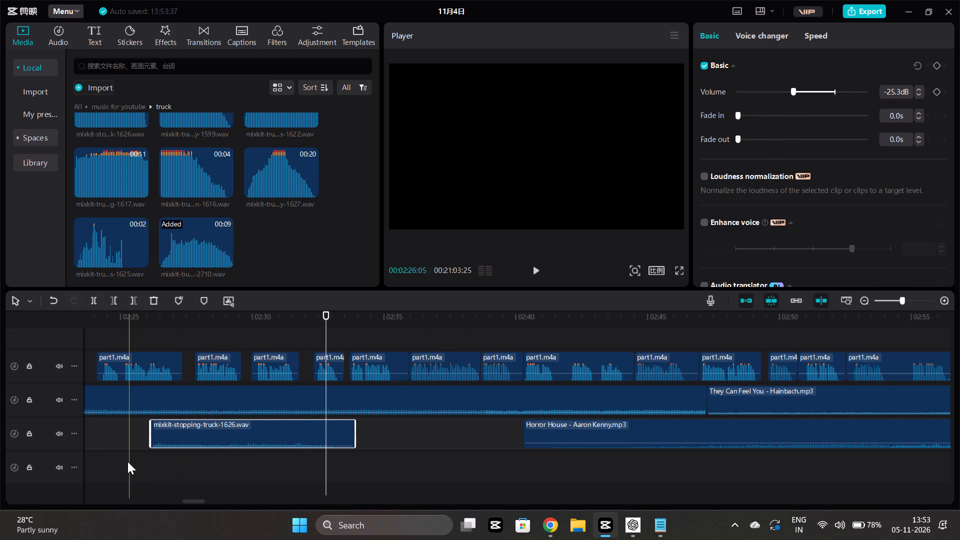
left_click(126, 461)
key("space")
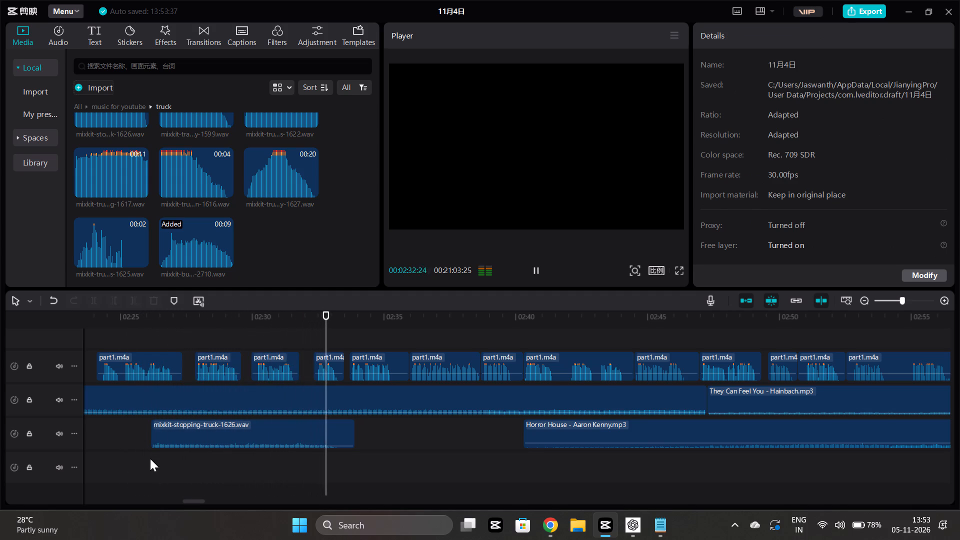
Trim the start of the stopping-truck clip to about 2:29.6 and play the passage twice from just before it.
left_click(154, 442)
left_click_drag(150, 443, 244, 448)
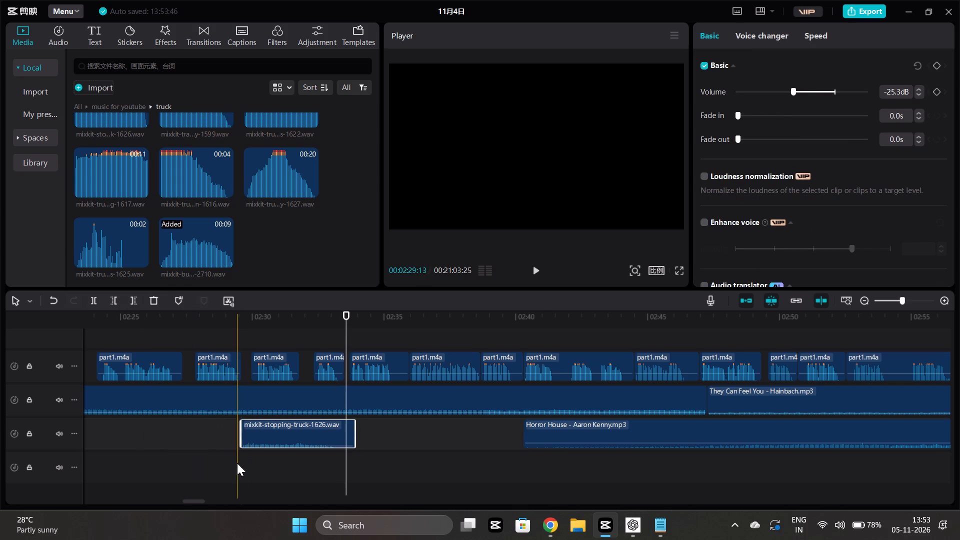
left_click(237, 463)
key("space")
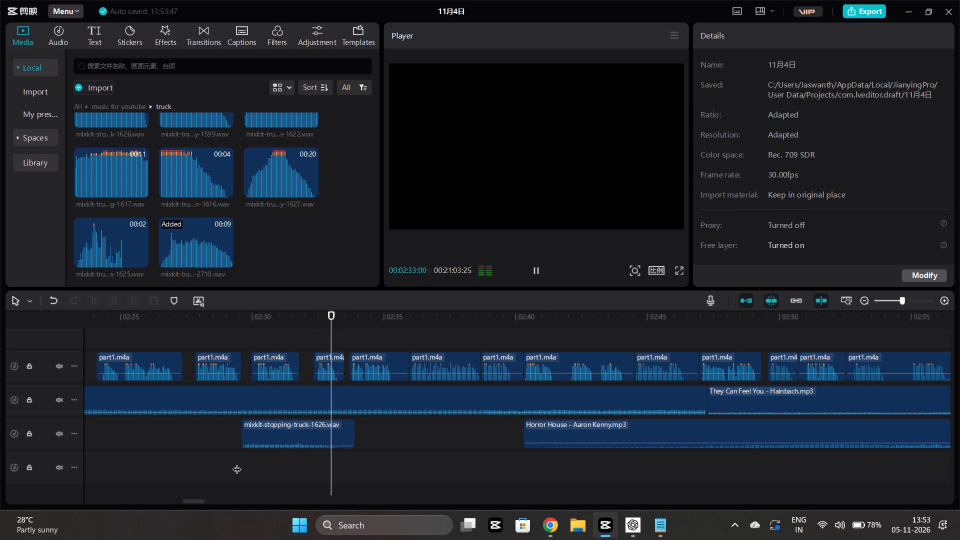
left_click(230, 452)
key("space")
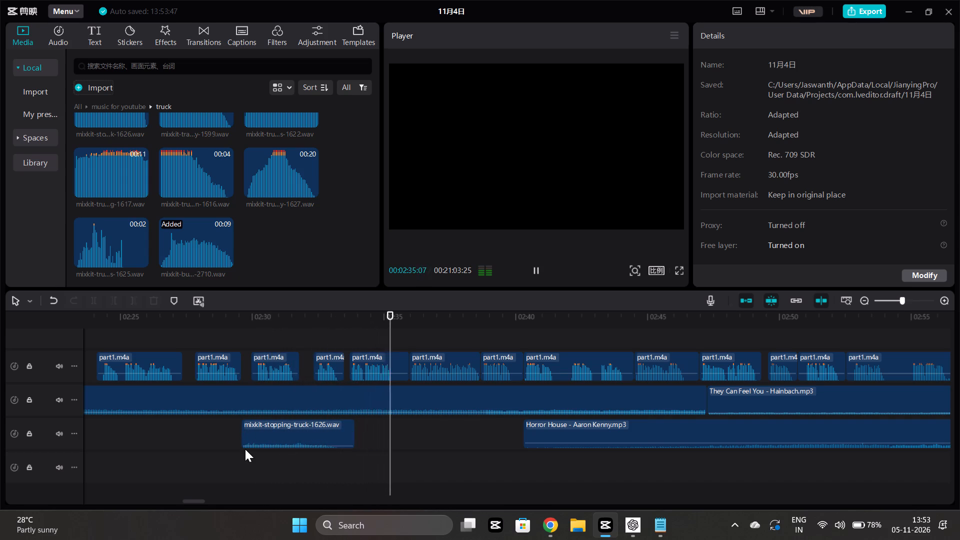
Delete the mixkit-stopping-truck-1626.wav clip from the timeline.
left_click(289, 430)
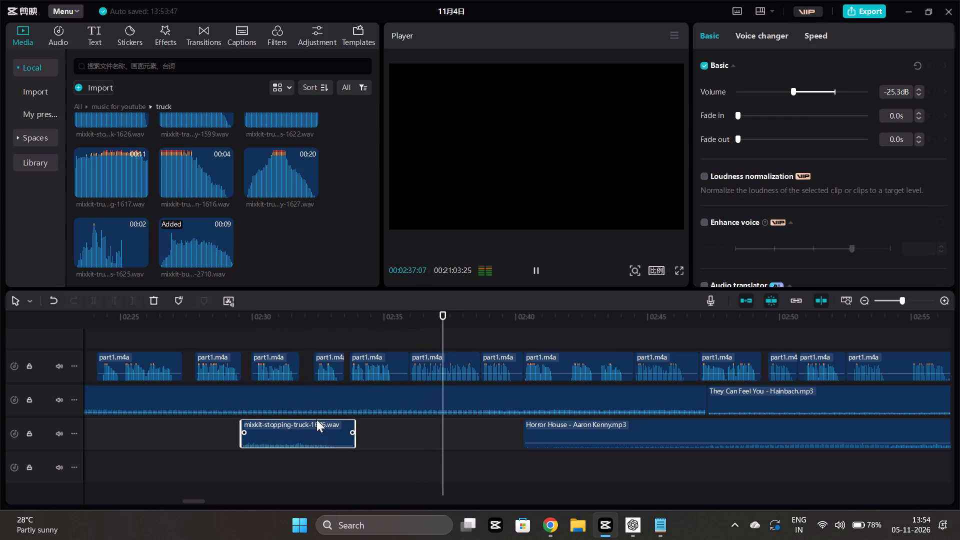
key("Delete")
Play the narration briefly from about 2:39, then listen to the bus-departure clip from its start near 3:30, twice.
left_click(502, 454)
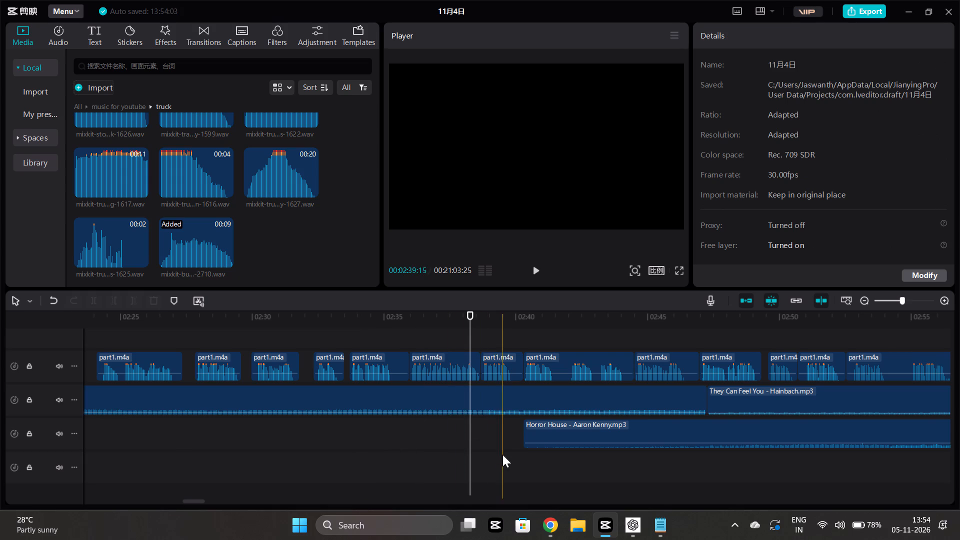
key("space")
scroll(491, 429, "left", 5)
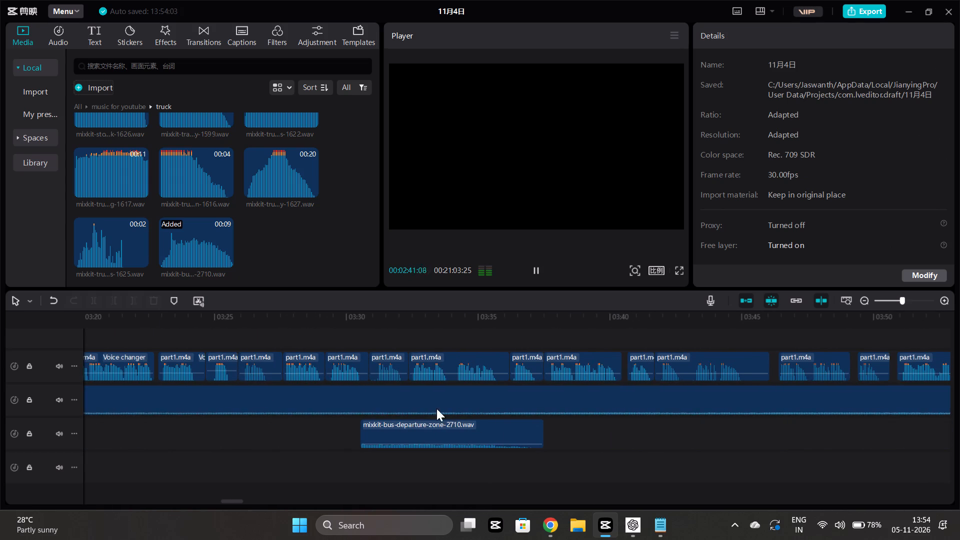
scroll(436, 408, "left", 1)
left_click(346, 458)
key("space")
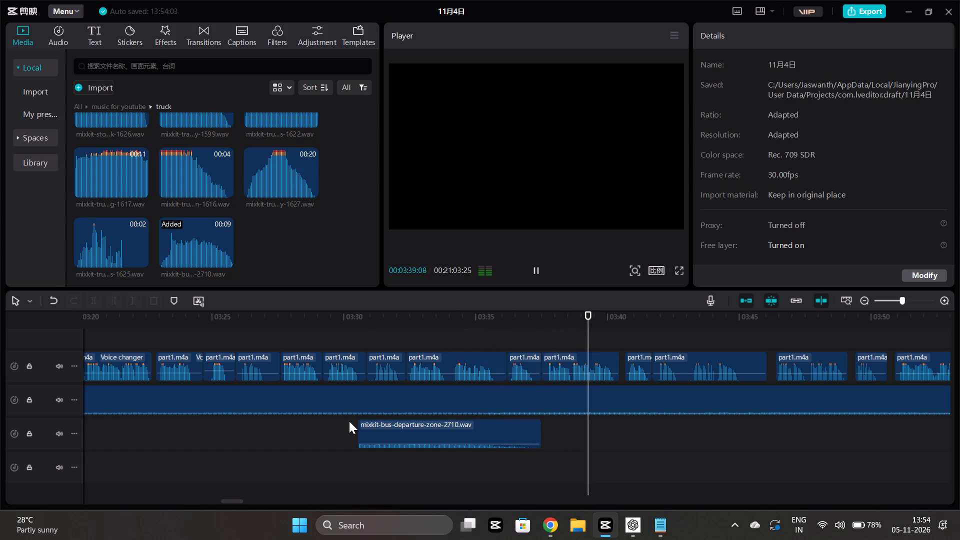
left_click(355, 432)
key("n")
type("n")
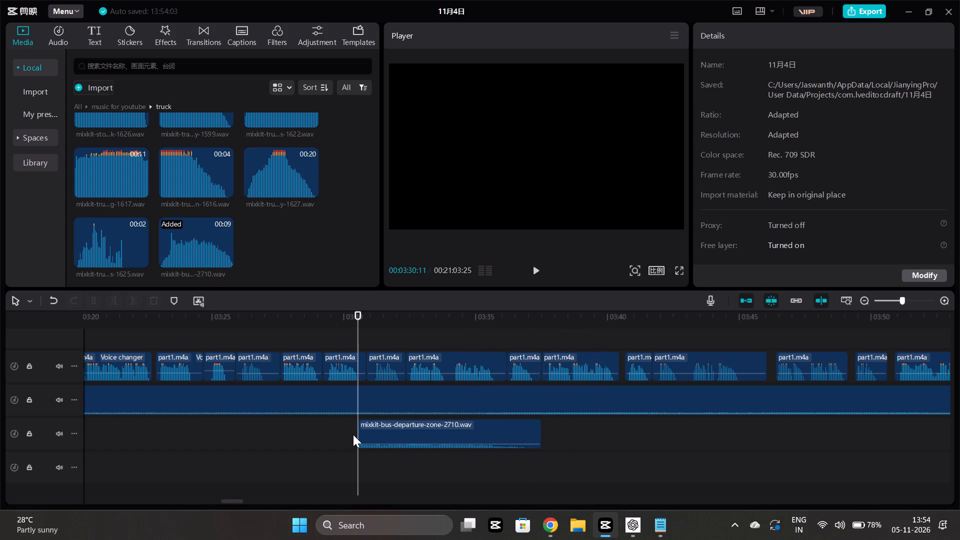
key("space")
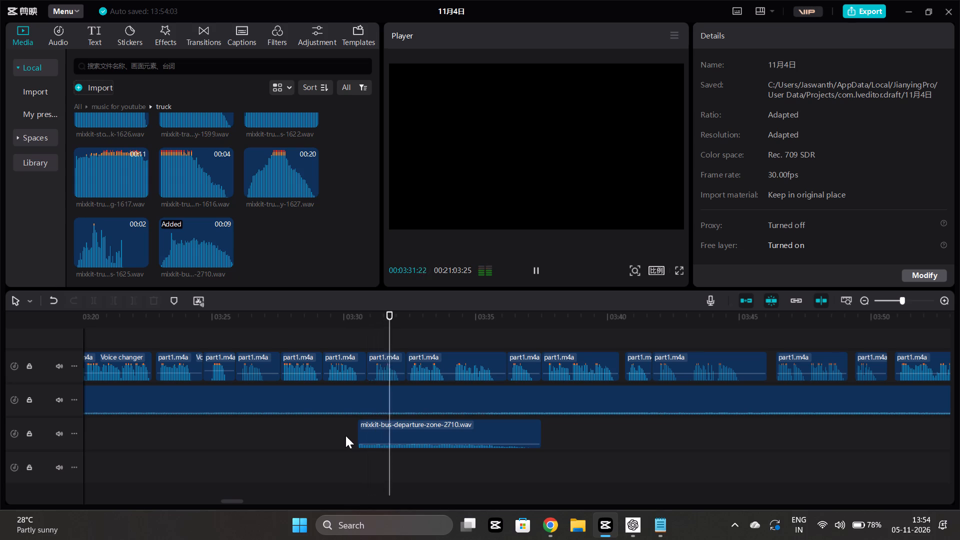
Extend the start of the mixkit-bus-departure-zone-2710.wav clip back to about 3:29 and listen from just before it.
left_click(370, 442)
left_click_drag(358, 439, 356, 439)
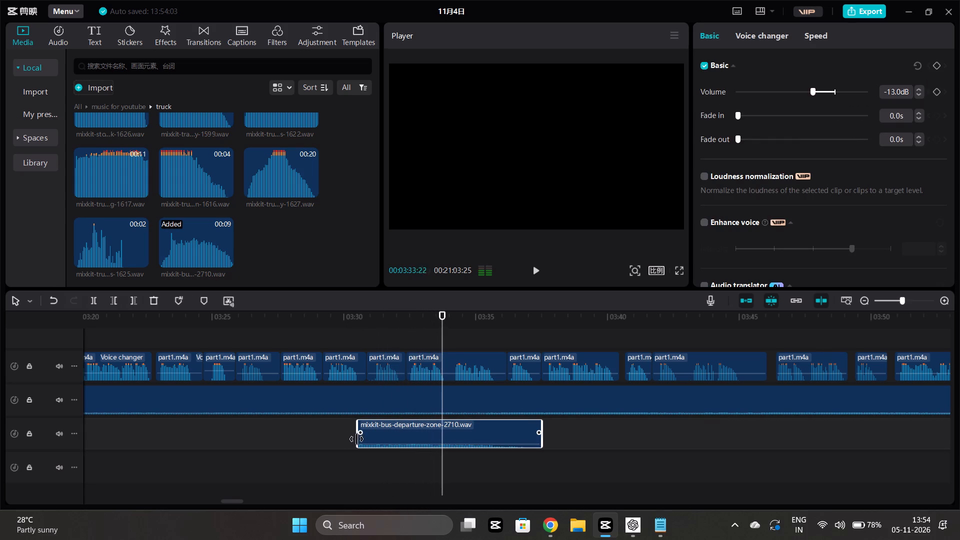
left_click_drag(356, 439, 304, 458)
left_click(304, 458)
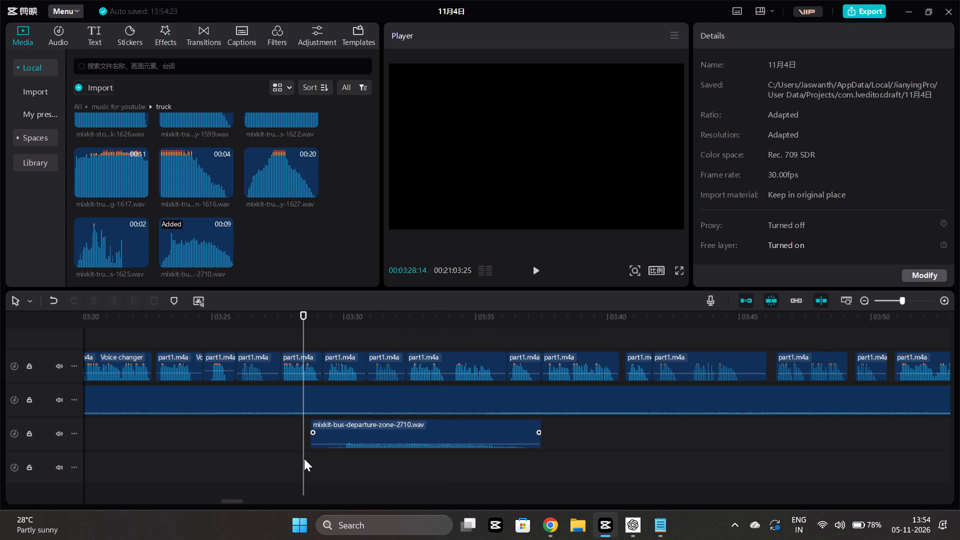
key("space")
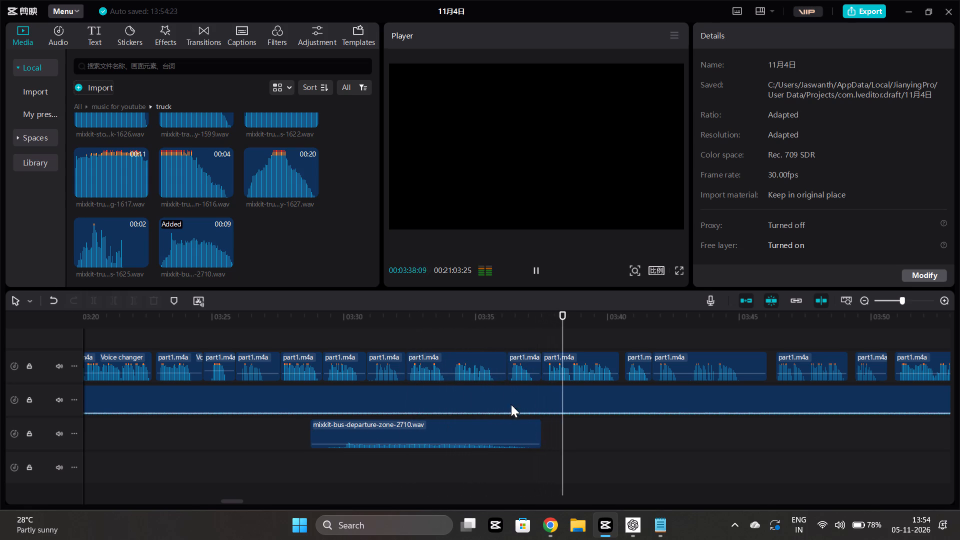
Listen to the narration after the bus-departure clip, replay it from about 3:41, and leave the playhead at 3:45:03.
scroll(637, 364, "left", 1)
scroll(546, 394, "left", 1)
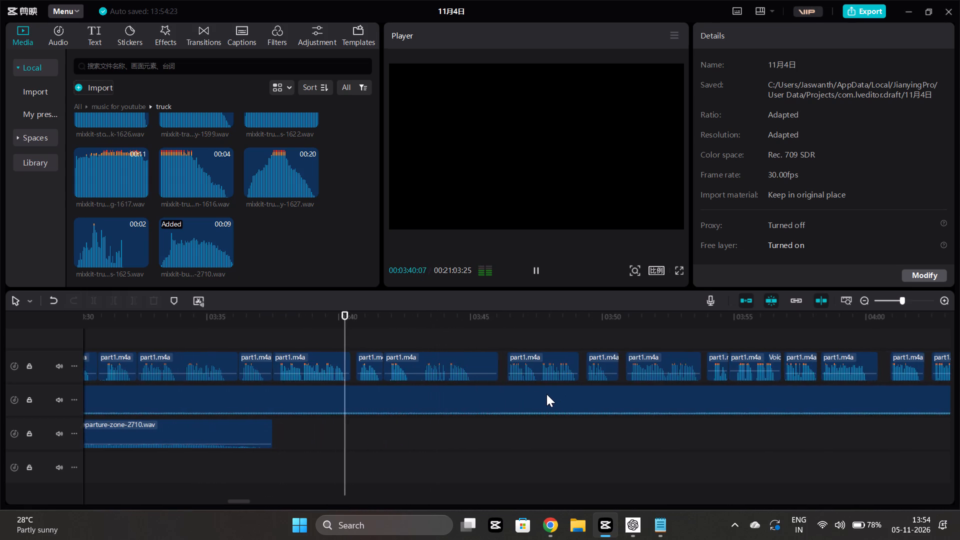
scroll(546, 394, "left", 1)
scroll(440, 432, "left", 1)
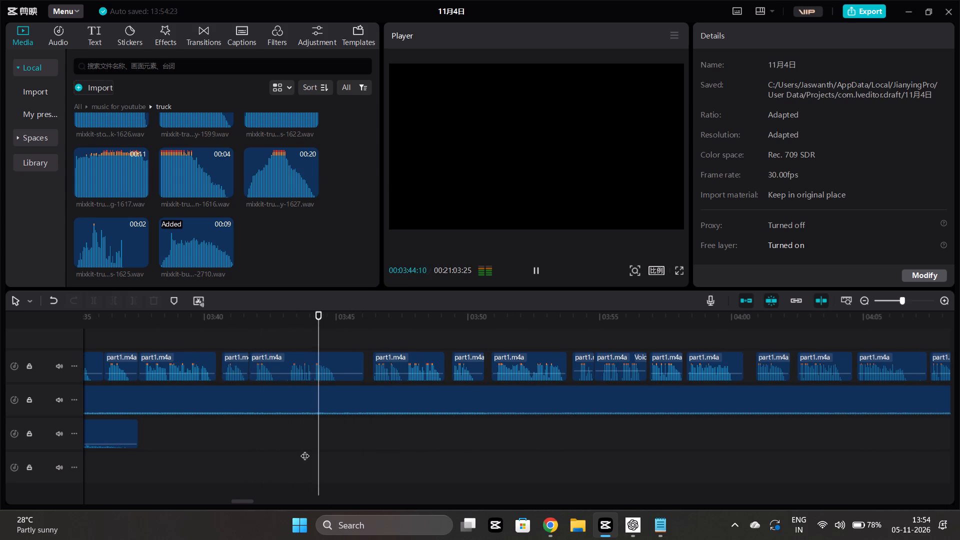
key("space")
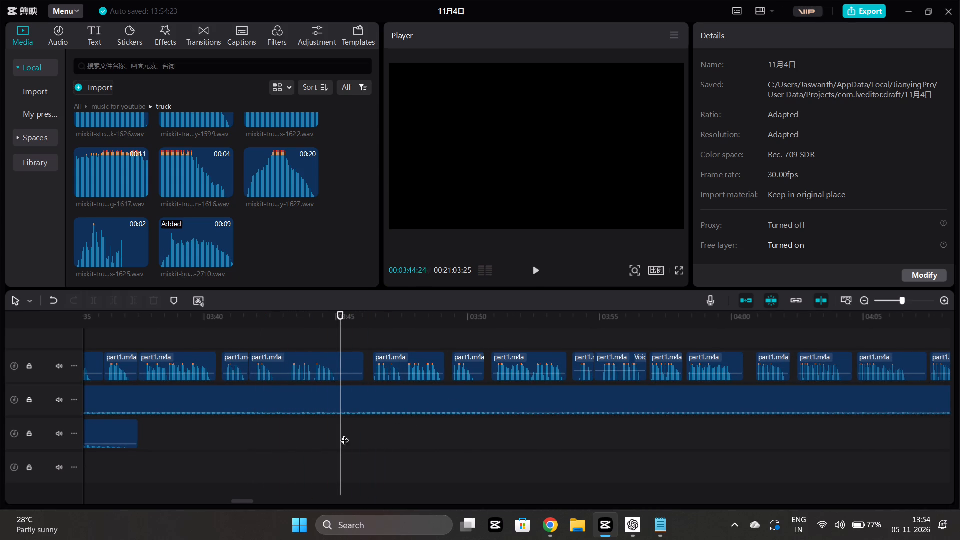
left_click(245, 443)
key("space")
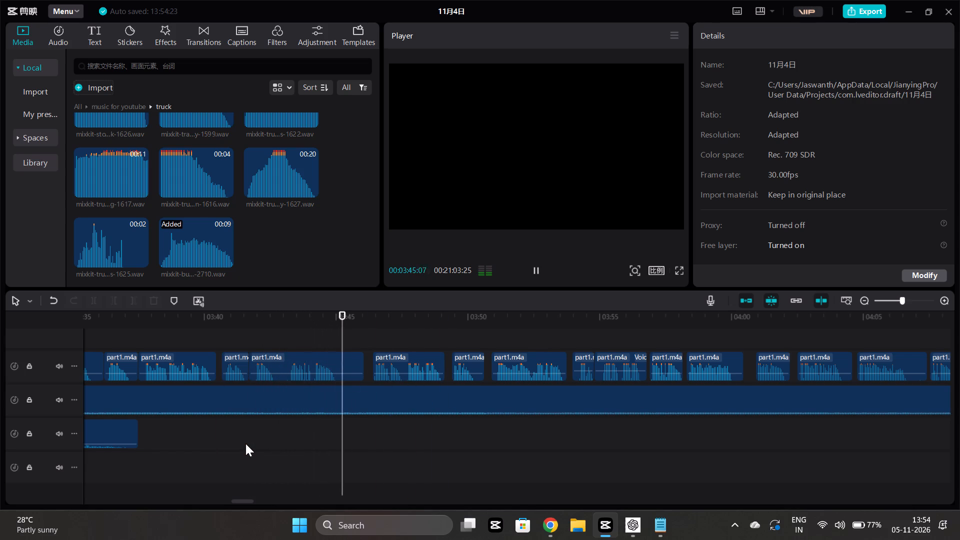
left_click(332, 438)
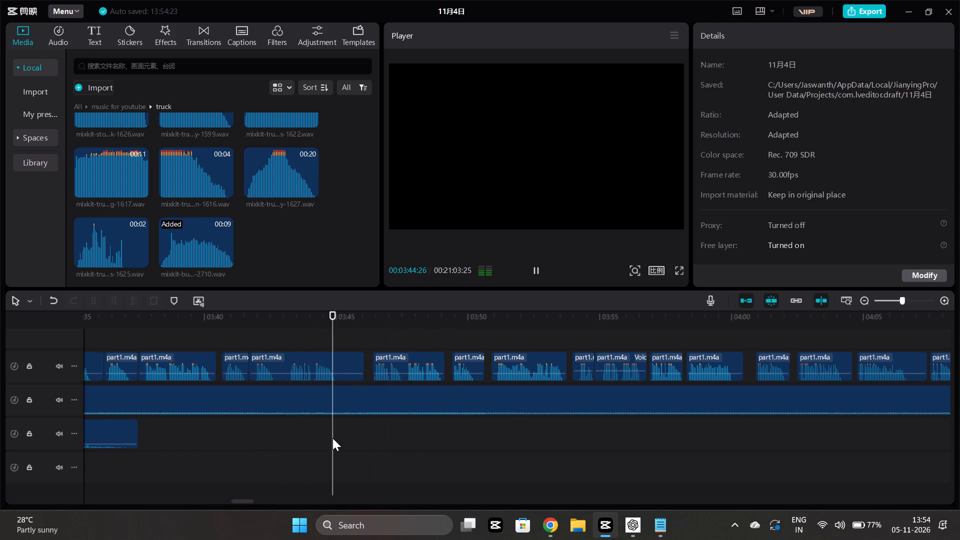
left_click_drag(332, 438, 338, 435)
Open the suspense folder within music for youtube and audition the 12-second cinematic suspense swell twice from its start.
left_click(130, 103)
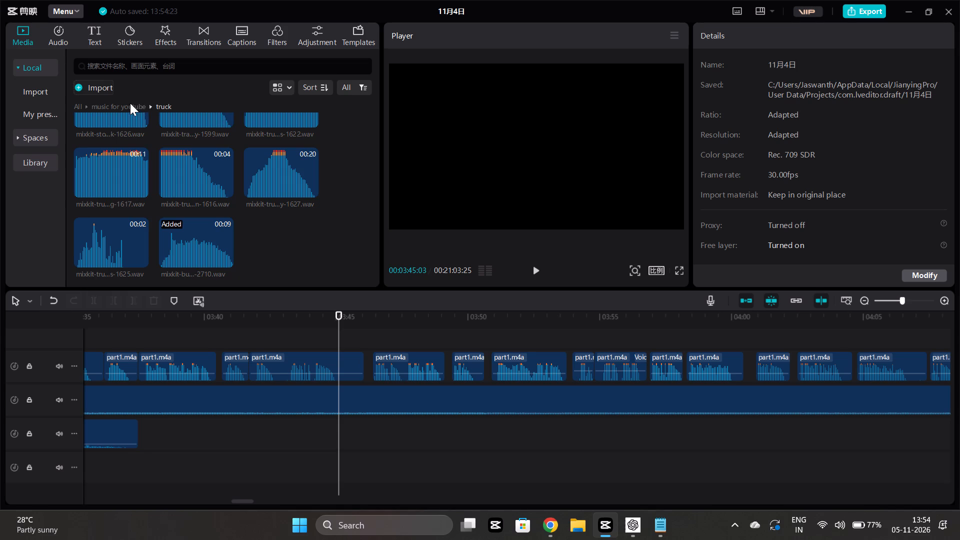
scroll(184, 184, "up", 3)
double_click(260, 229)
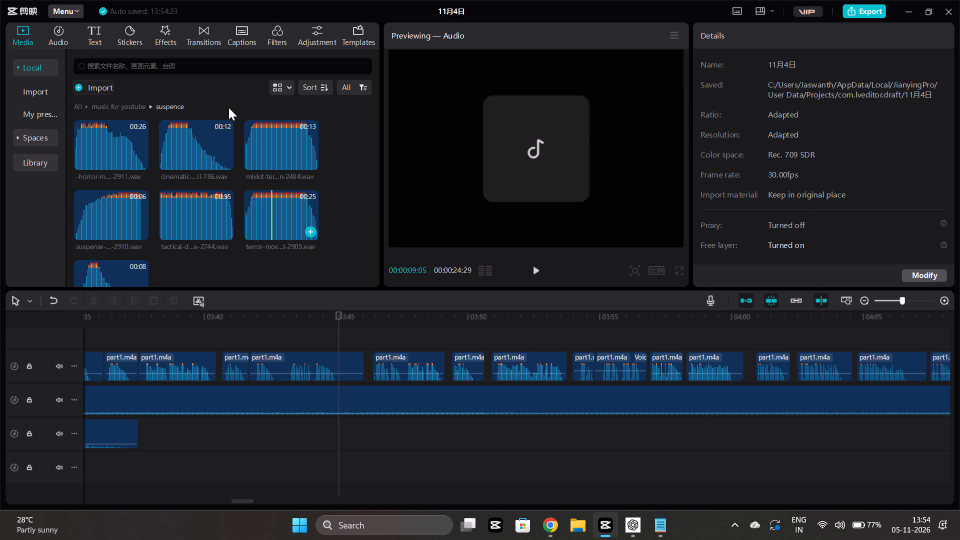
left_click(163, 140)
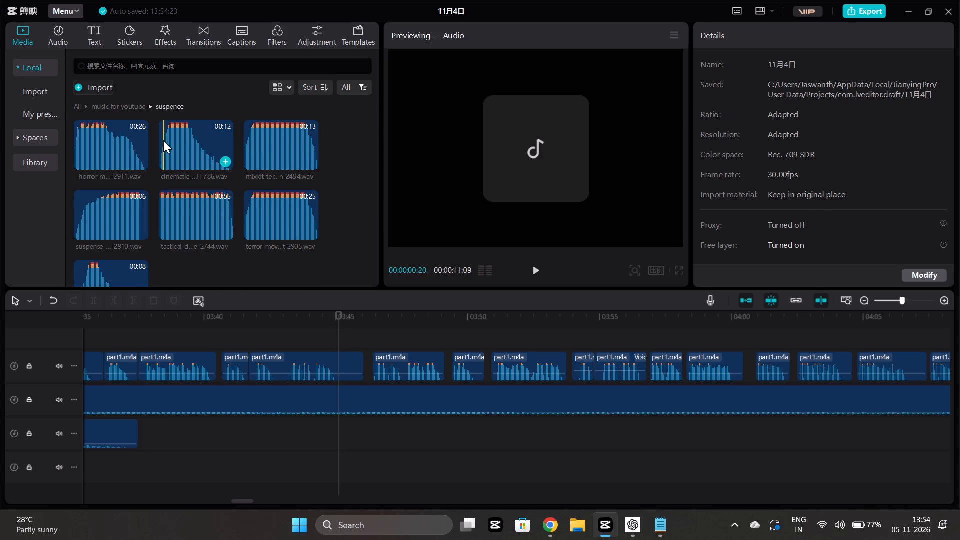
key("space")
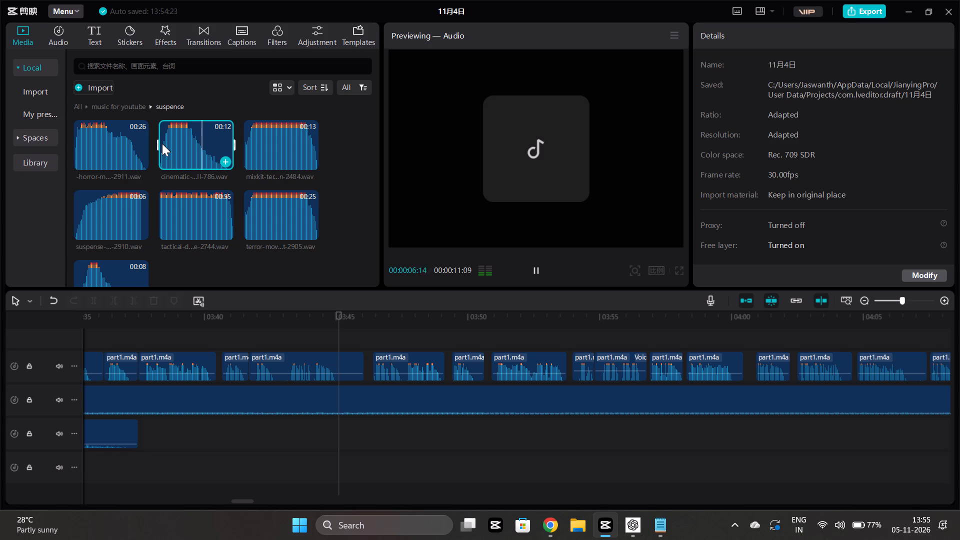
left_click(161, 143)
key("space")
Add cinematic-suspense-swell-786.wav at 3:45:03 with about 0.7 seconds trimmed off its start.
left_click(224, 159)
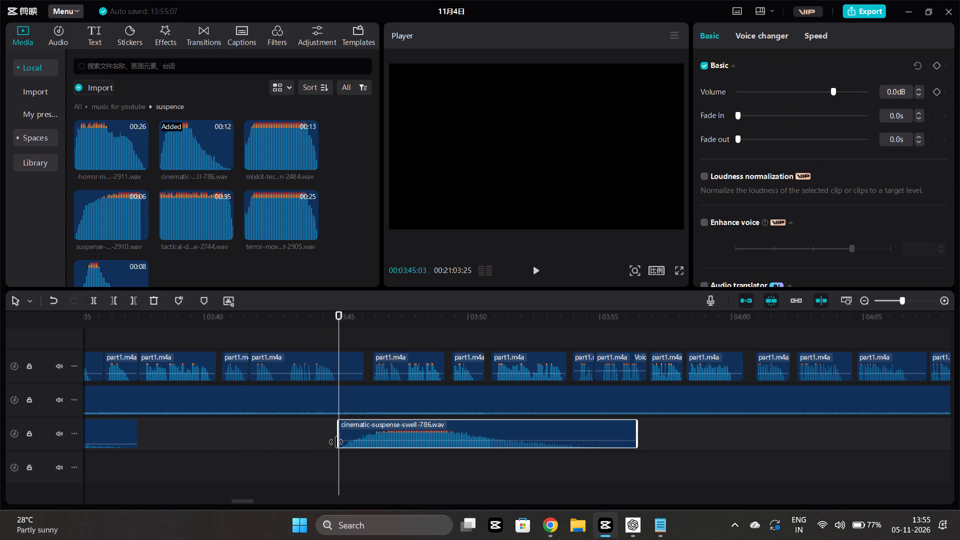
left_click(336, 442)
left_click_drag(338, 441, 358, 445)
left_click_drag(382, 424, 375, 429)
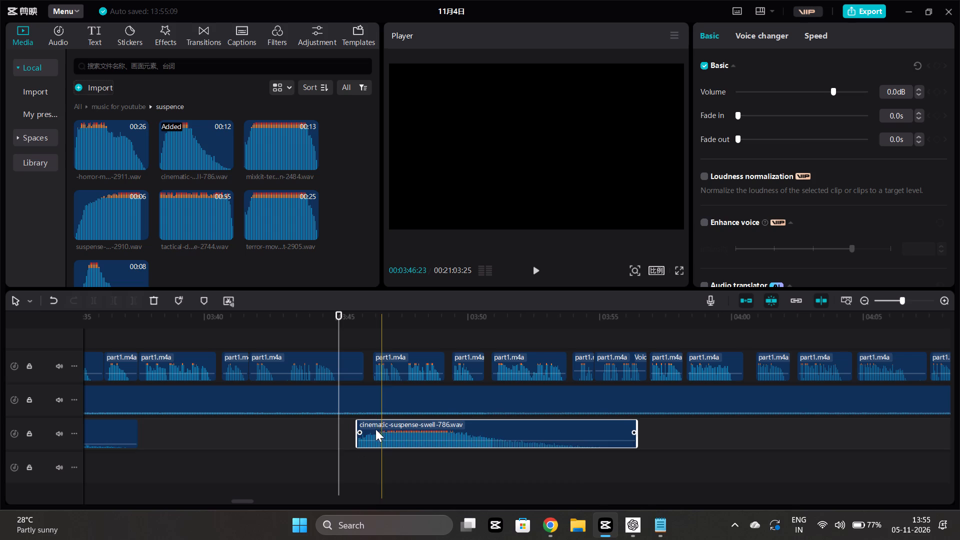
left_click_drag(375, 429, 364, 433)
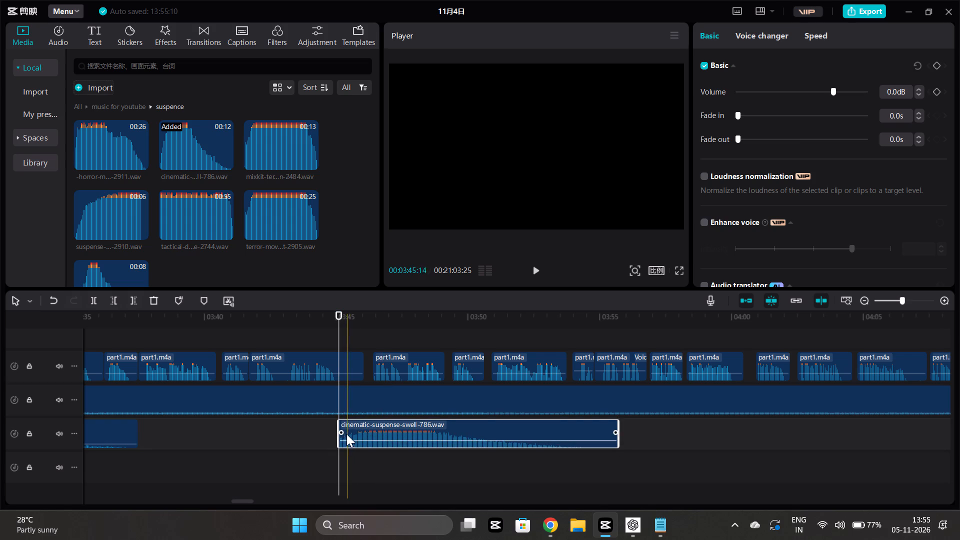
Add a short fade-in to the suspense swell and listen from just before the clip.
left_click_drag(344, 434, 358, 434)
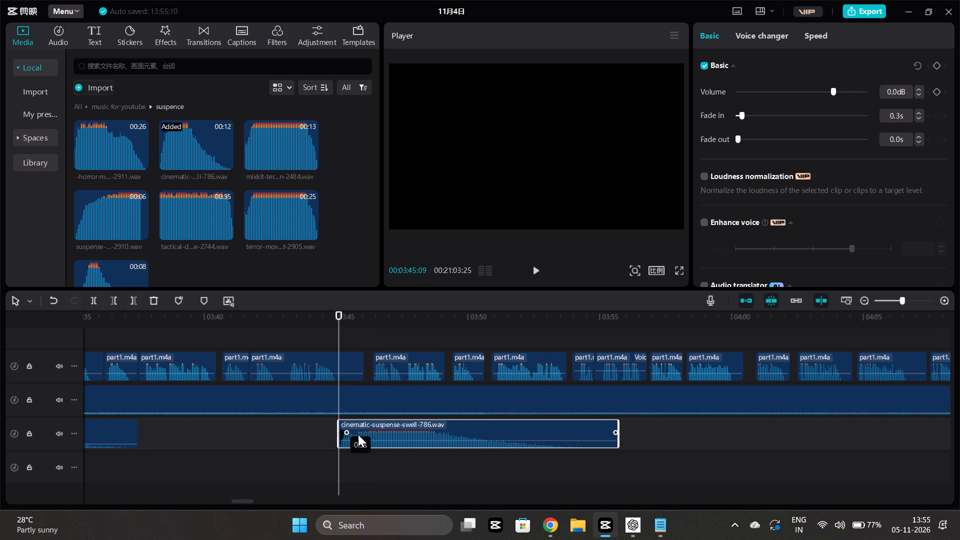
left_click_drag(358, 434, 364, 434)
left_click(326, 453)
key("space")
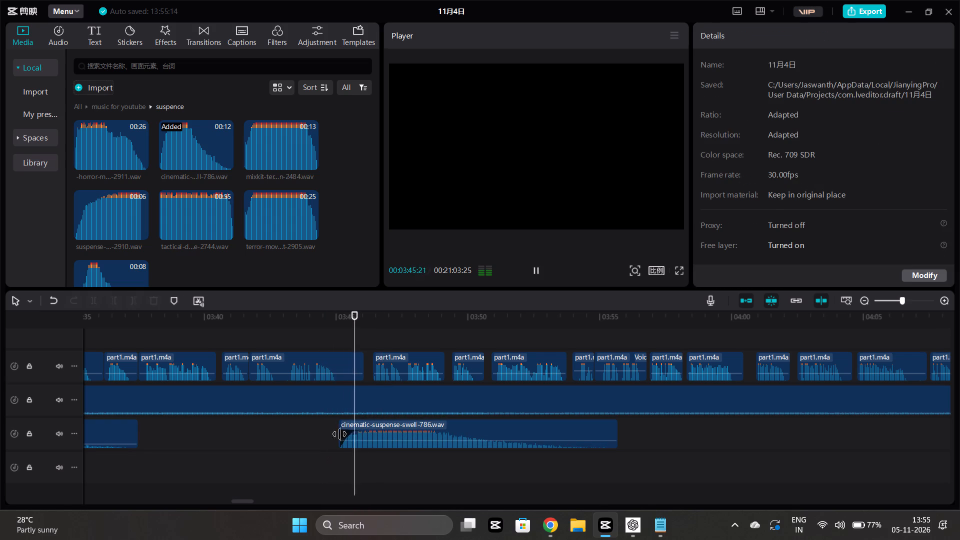
Move the suspense swell clip about 0.2 seconds earlier on the timeline.
left_click_drag(351, 424, 346, 424)
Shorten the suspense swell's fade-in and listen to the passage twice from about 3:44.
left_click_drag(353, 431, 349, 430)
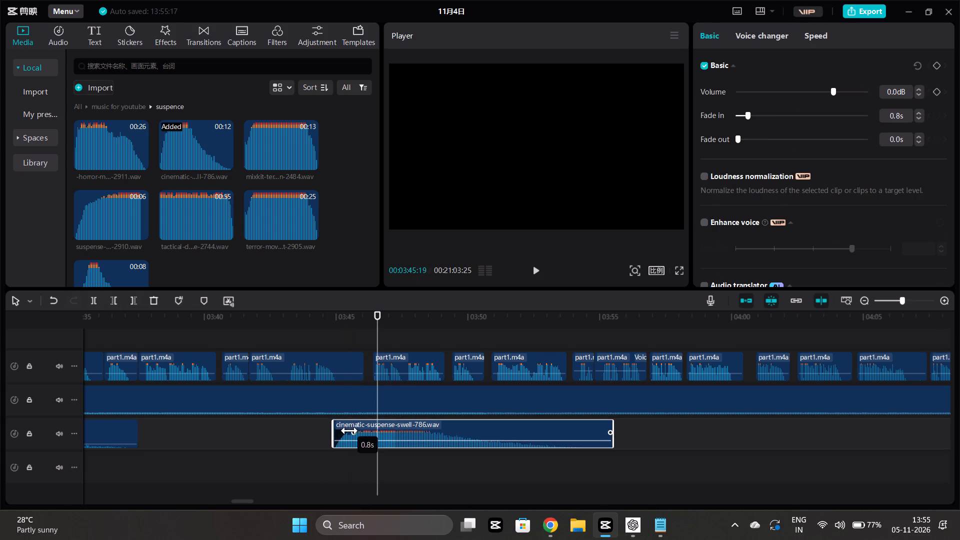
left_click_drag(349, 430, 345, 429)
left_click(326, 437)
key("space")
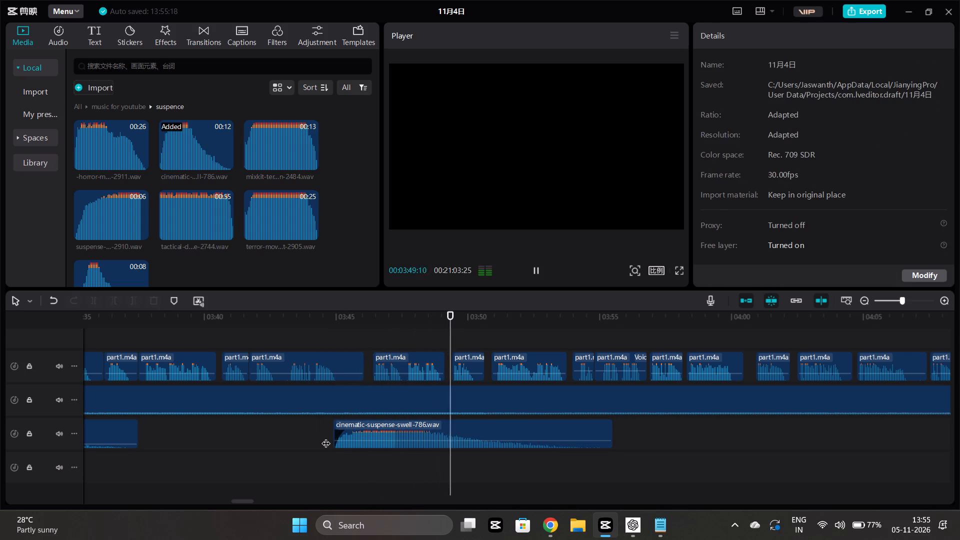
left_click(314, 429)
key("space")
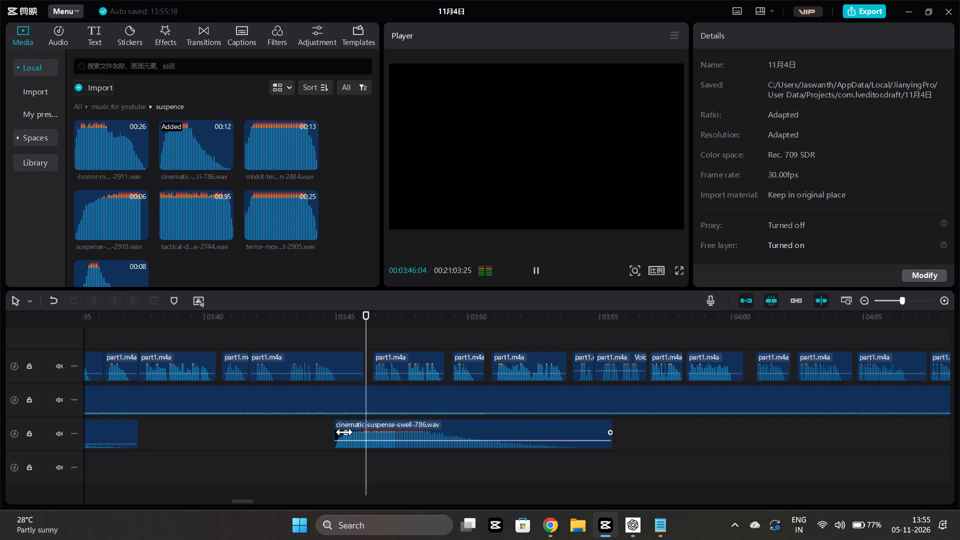
Remove the fade-in from the suspense swell and listen again from about 3:44.
left_click_drag(347, 433, 332, 426)
left_click(315, 436)
key("space")
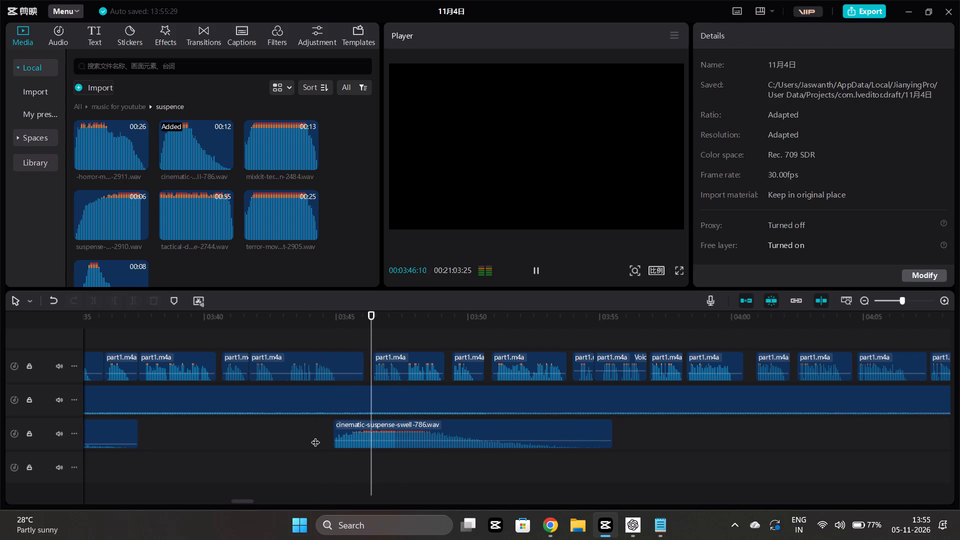
Listen to the suspense swell under the narration through about 3:50.
scroll(310, 432, "left", 1)
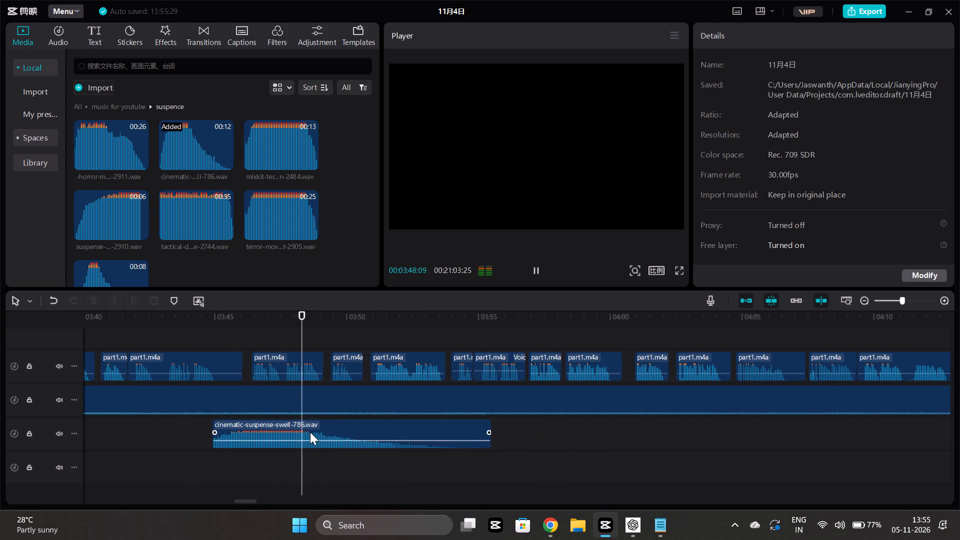
left_click(300, 463)
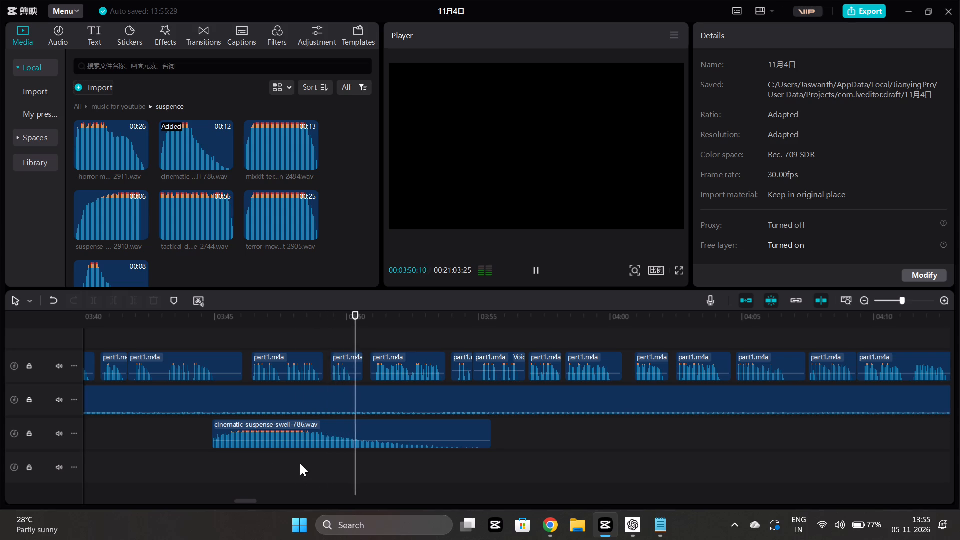
key("space")
key("space")
key("space")
key("space")
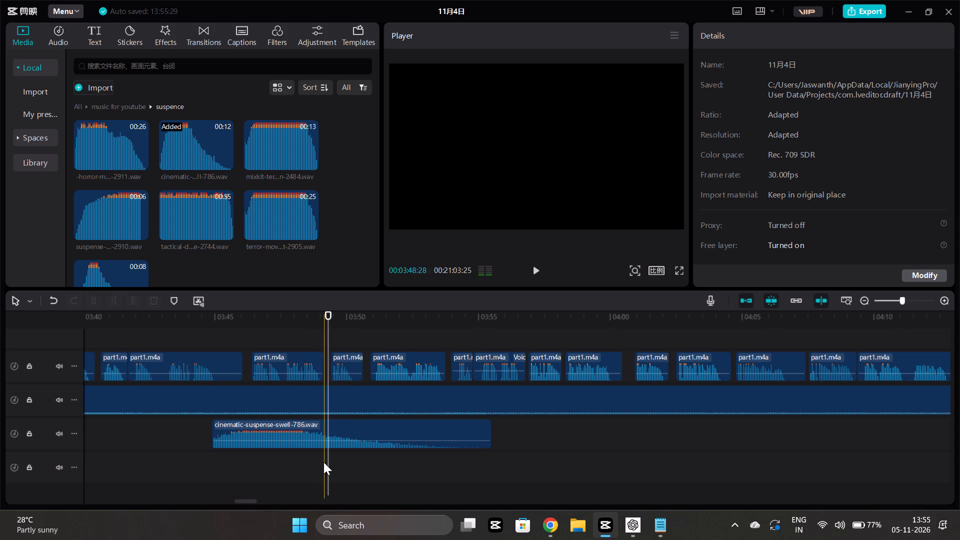
left_click(255, 334)
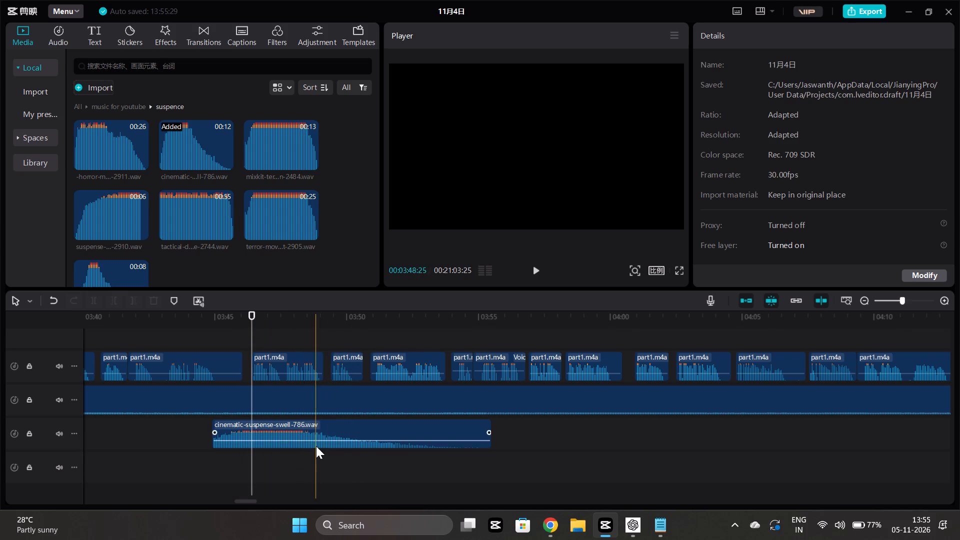
left_click(320, 466)
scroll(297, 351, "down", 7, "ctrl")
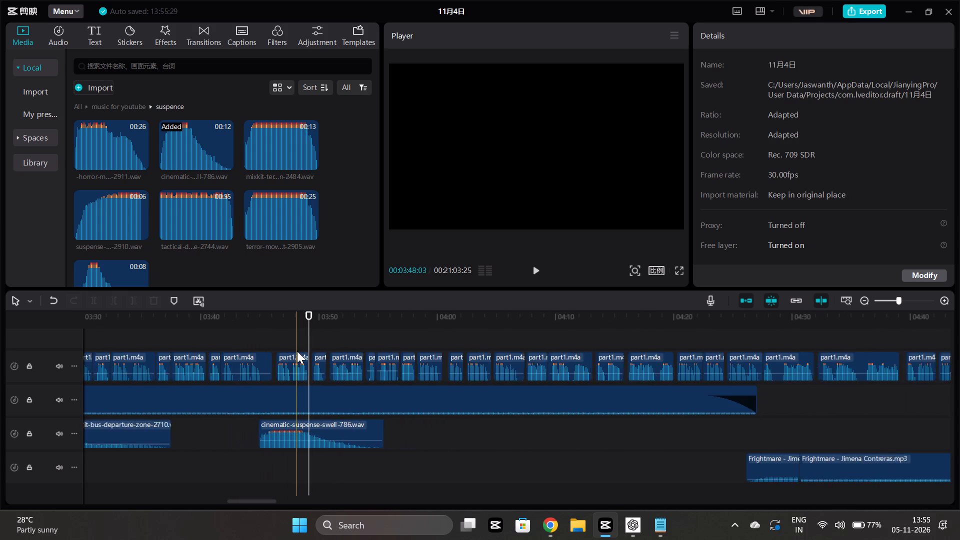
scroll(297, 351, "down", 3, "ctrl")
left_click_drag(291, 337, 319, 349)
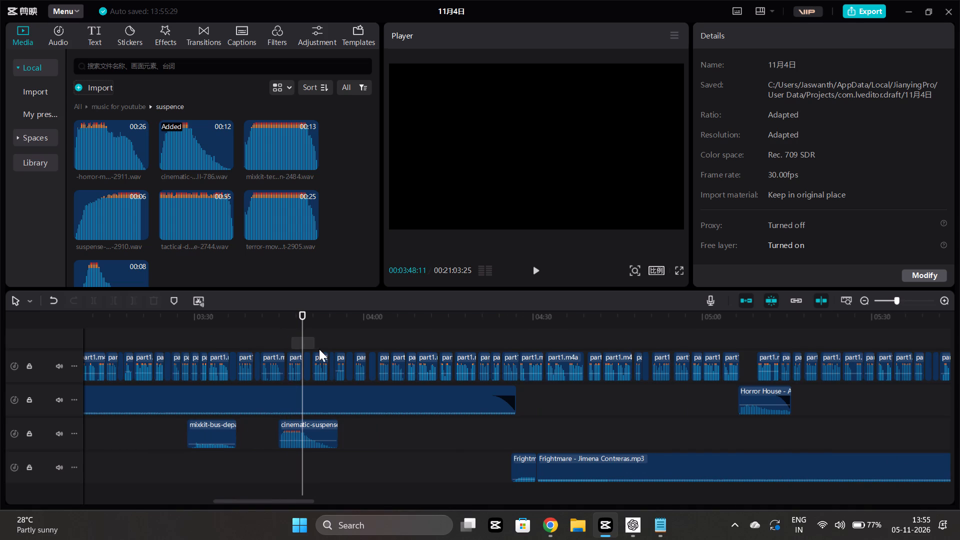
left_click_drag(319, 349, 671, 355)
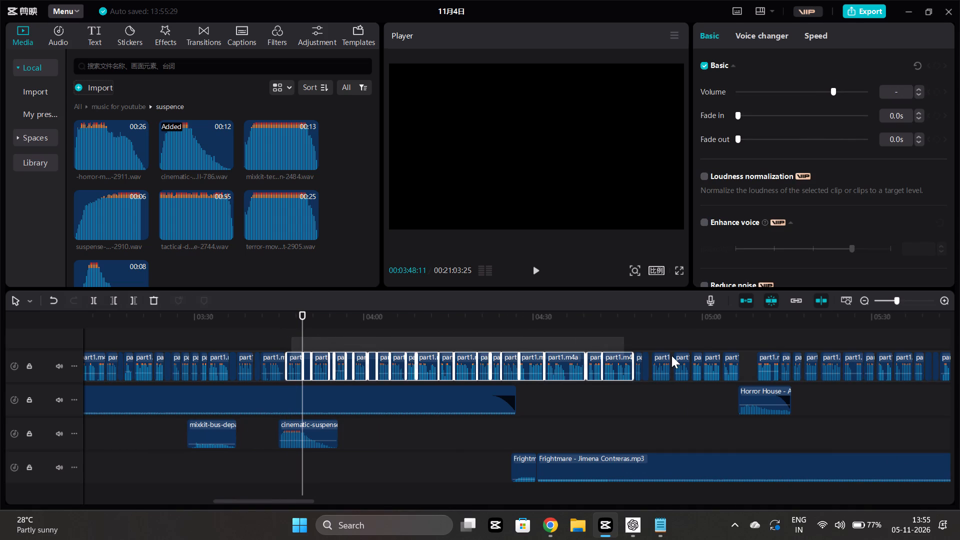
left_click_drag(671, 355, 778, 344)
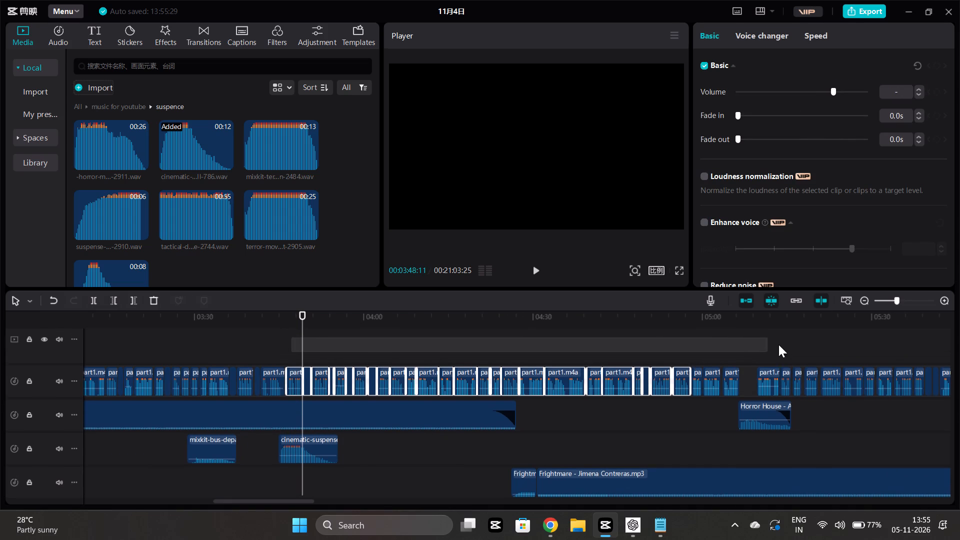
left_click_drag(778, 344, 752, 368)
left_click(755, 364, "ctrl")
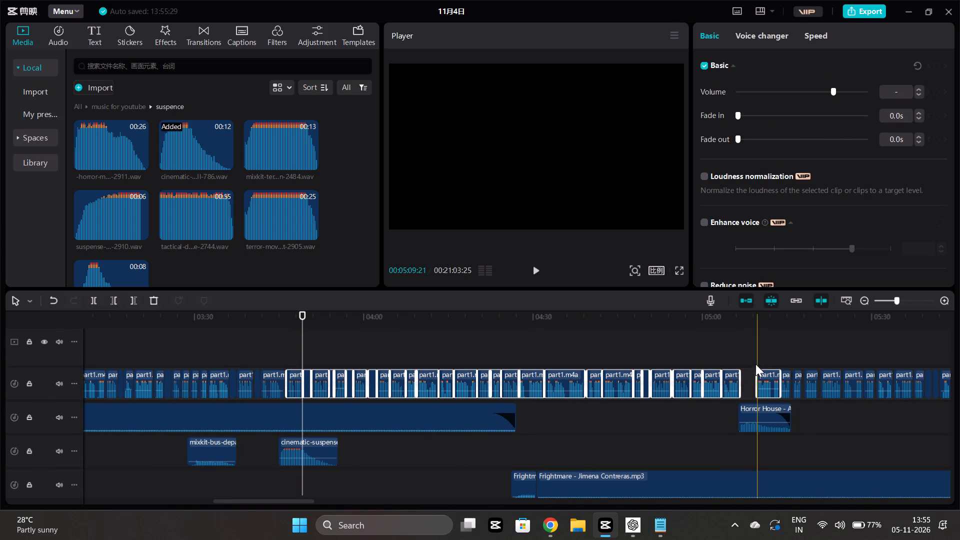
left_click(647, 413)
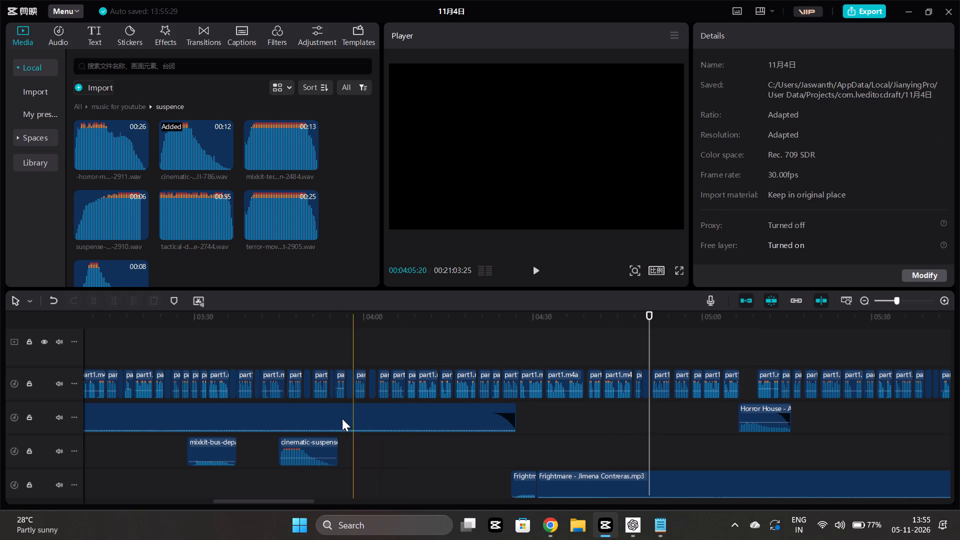
Replay the beginning of the suspense swell twice from about 3:44 to judge its loudness.
left_click(274, 473)
key("space")
scroll(274, 473, "up", 5)
scroll(280, 469, "down", 5)
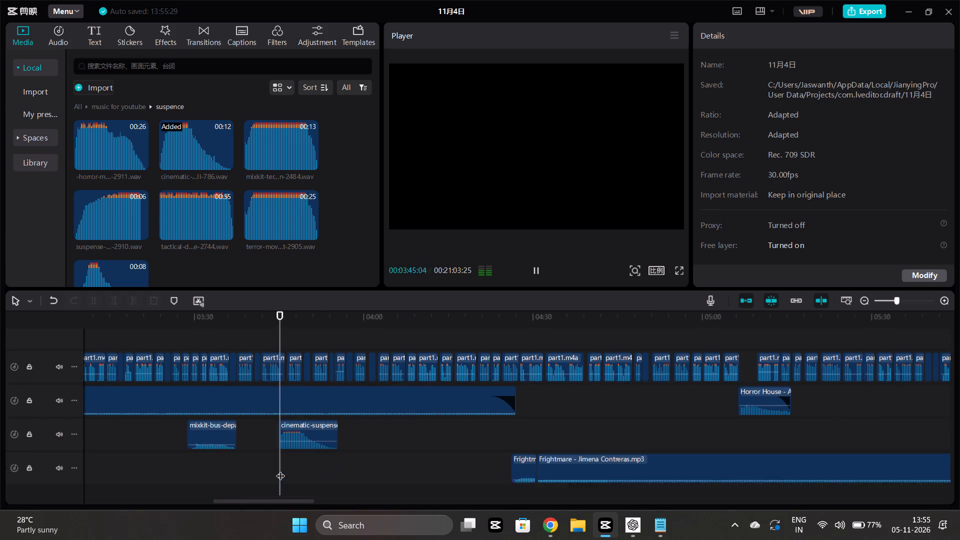
scroll(280, 469, "up", 5, "ctrl")
scroll(301, 410, "up", 5, "ctrl")
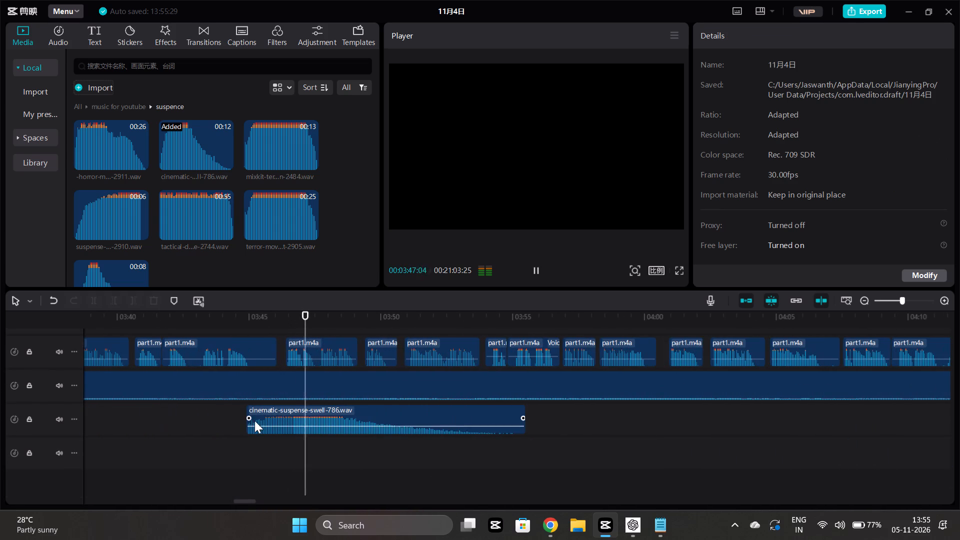
left_click_drag(245, 427, 232, 428)
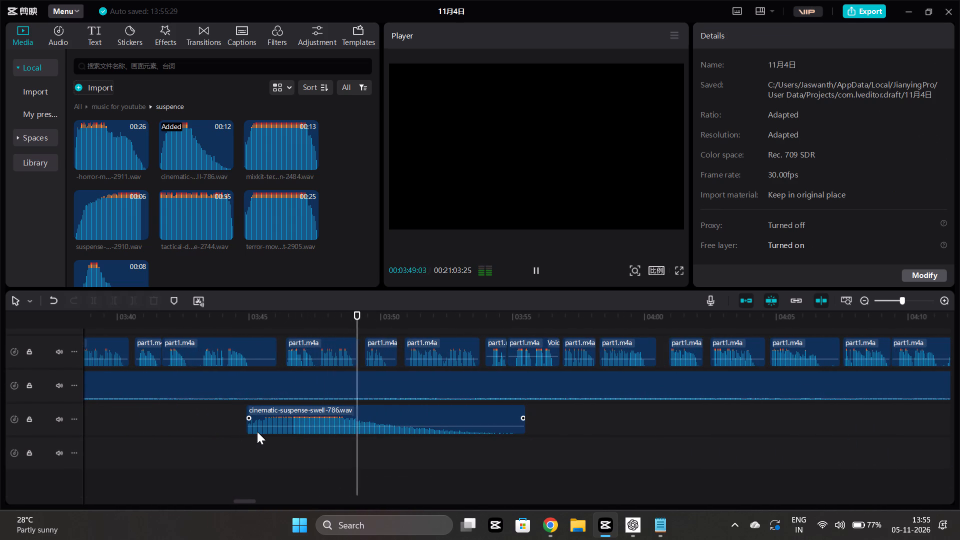
left_click(237, 459)
key("space")
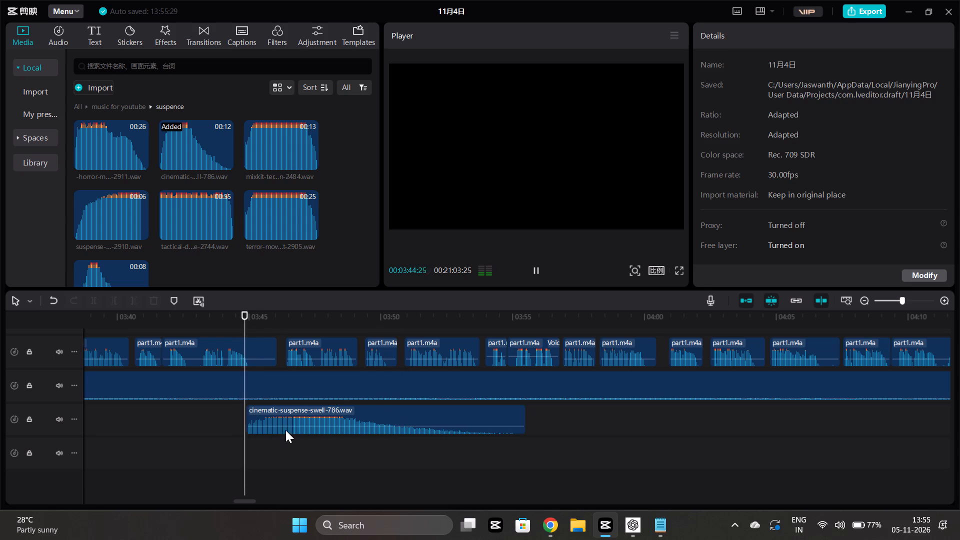
Set the suspense swell's volume to -13.0 dB and listen to the passage twice from about 3:44.
left_click(285, 430)
left_click(810, 89)
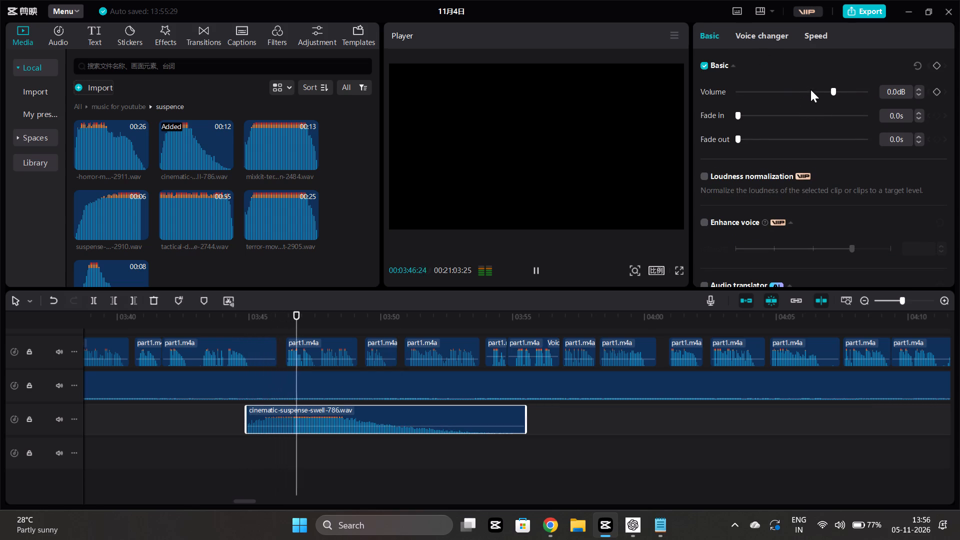
left_click(237, 449)
key("space")
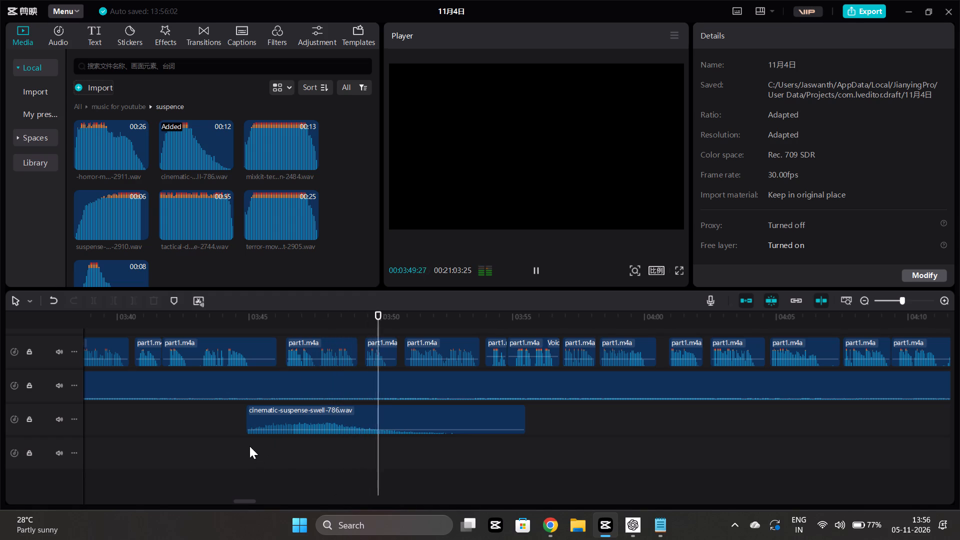
left_click(241, 442)
key("space")
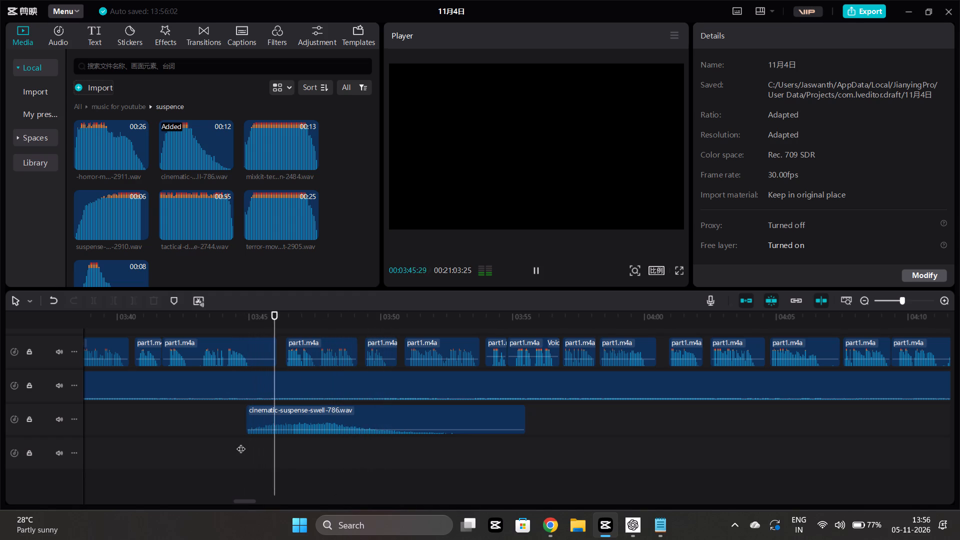
Raise the volume of the narration clips starting around 3:46 and 3:49, setting the second to 3.6 dB.
left_click(322, 348)
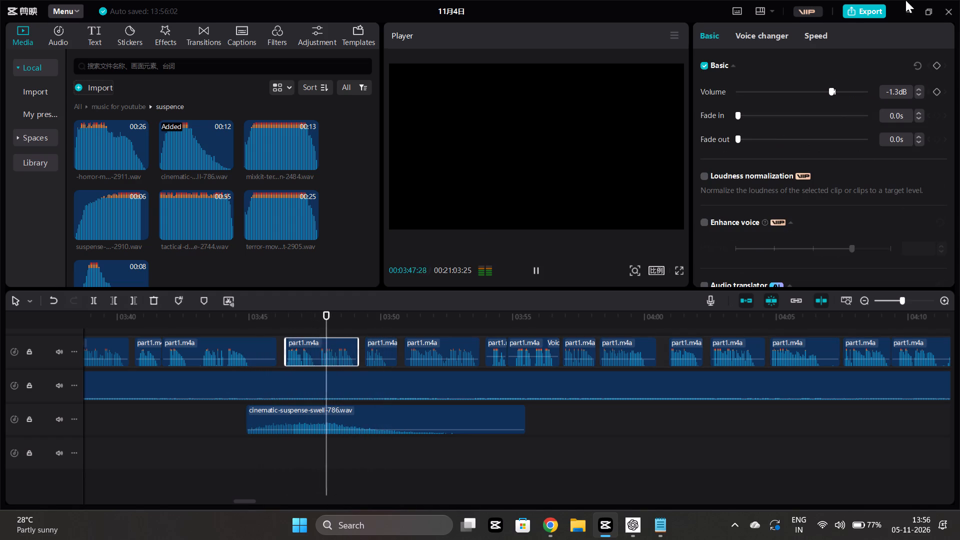
left_click(841, 91)
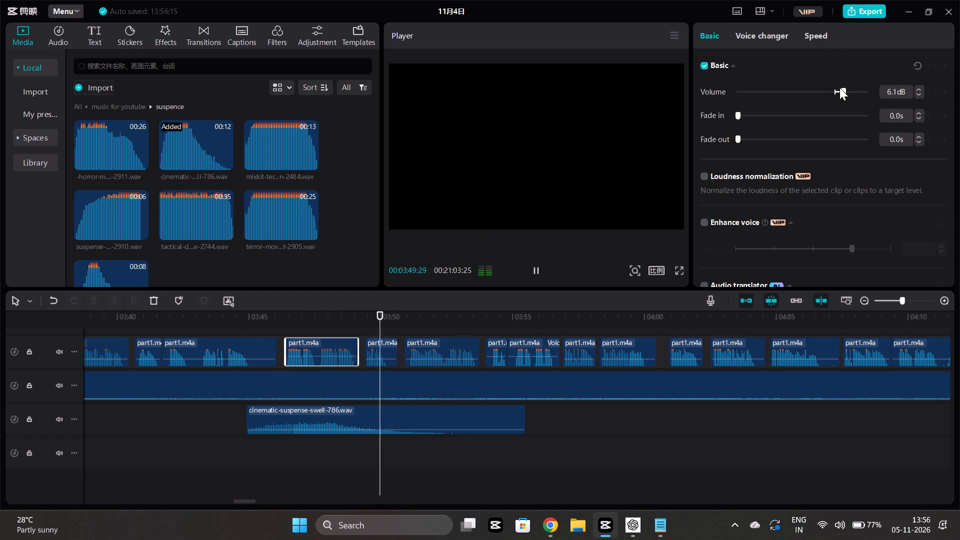
left_click(839, 87)
left_click(369, 354)
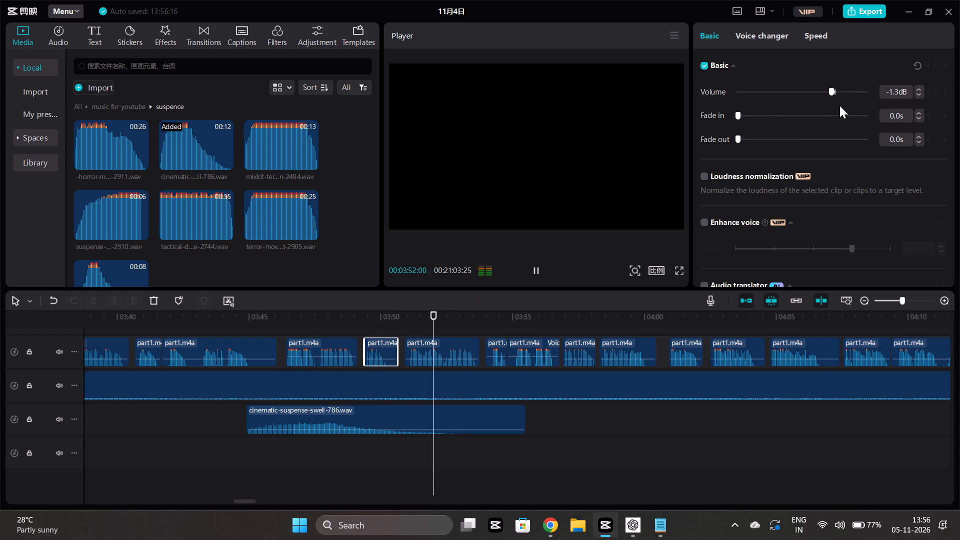
left_click(837, 93)
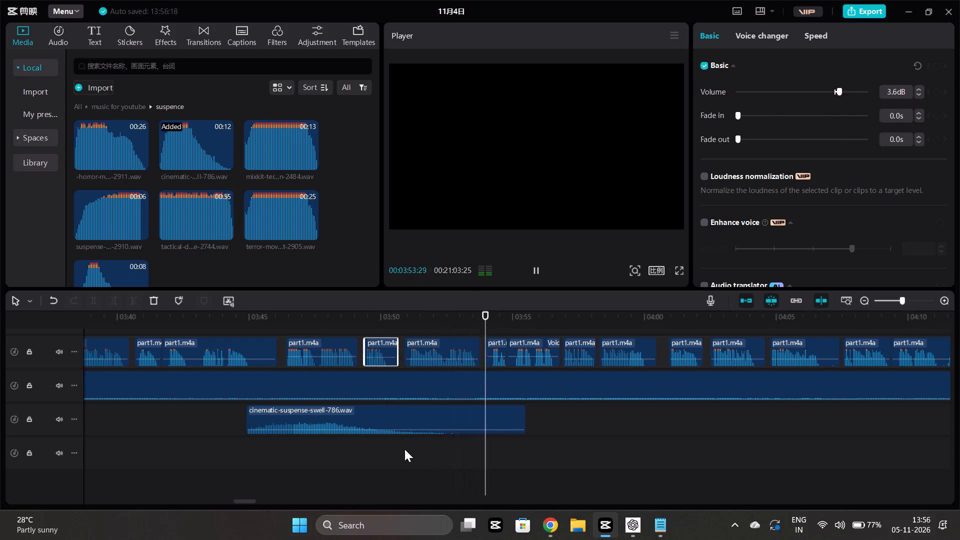
Listen to the narration at the end of the suspense swell, replaying it from about 3:54.
scroll(459, 421, "down", 1)
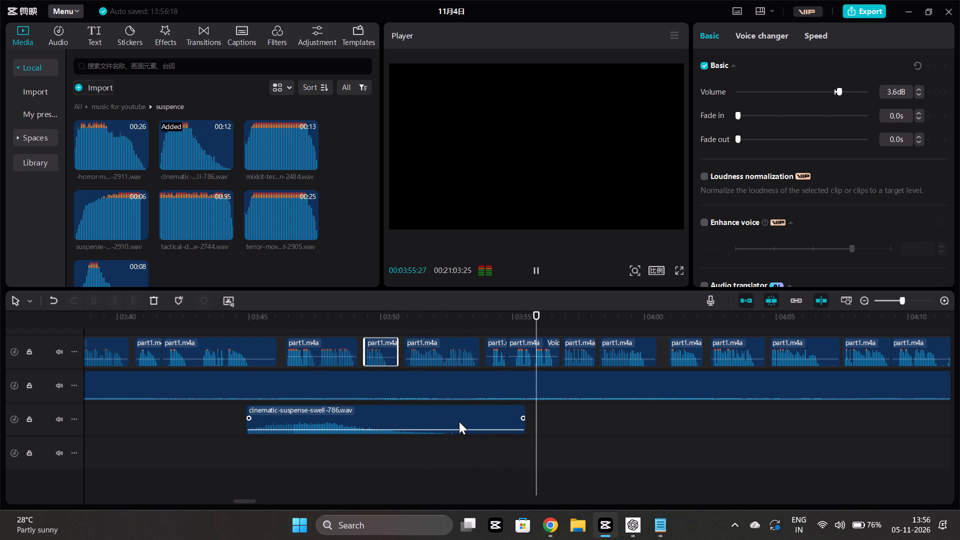
scroll(459, 421, "left", 1)
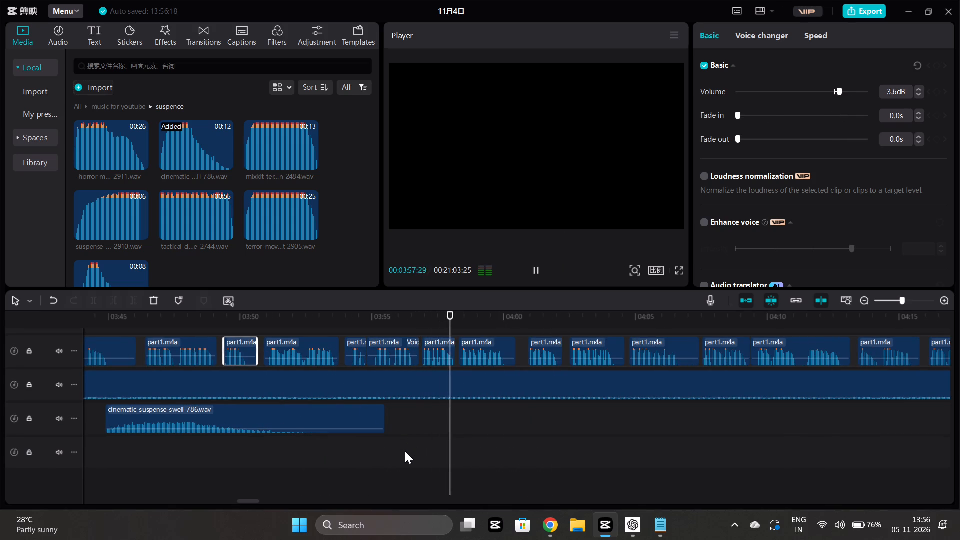
scroll(403, 448, "up", 1)
scroll(371, 471, "down", 2)
left_click(364, 440)
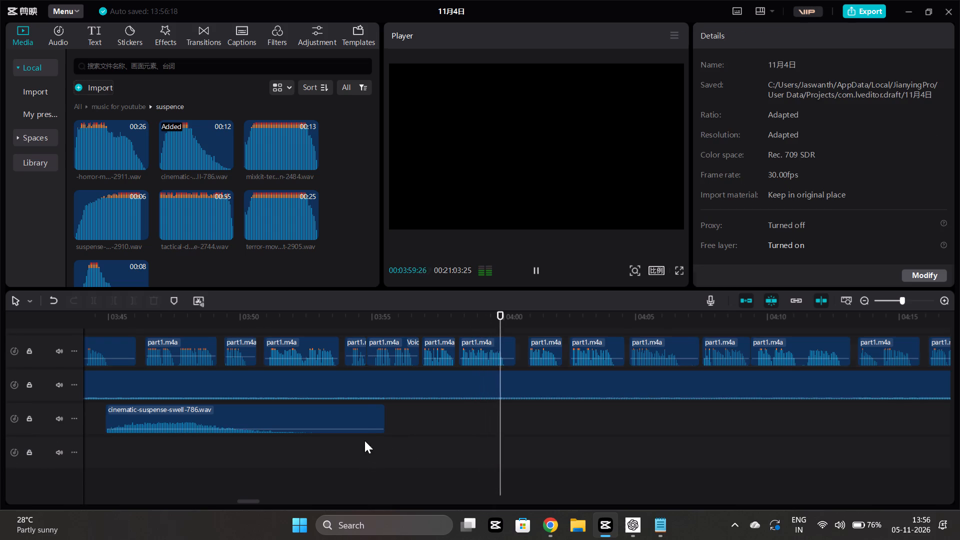
key("space")
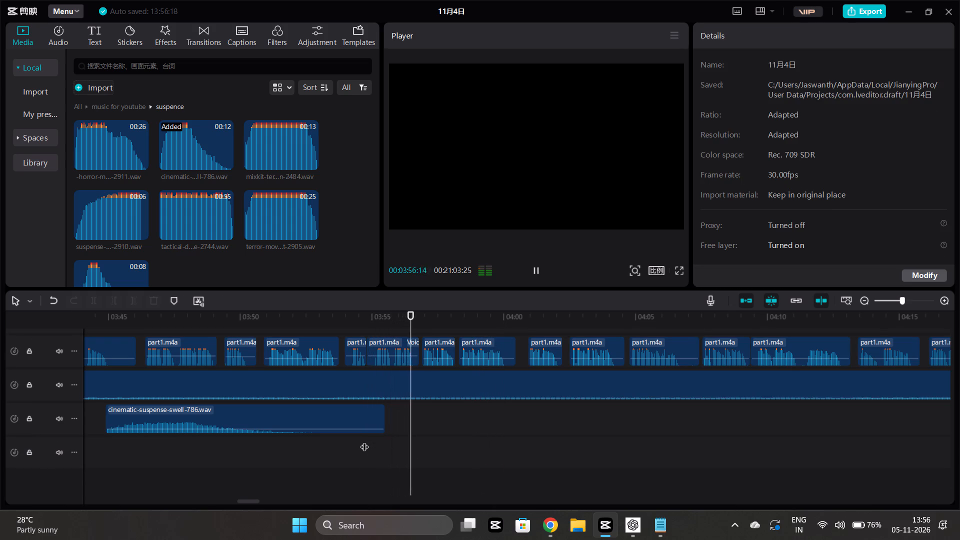
scroll(421, 437, "up", 1)
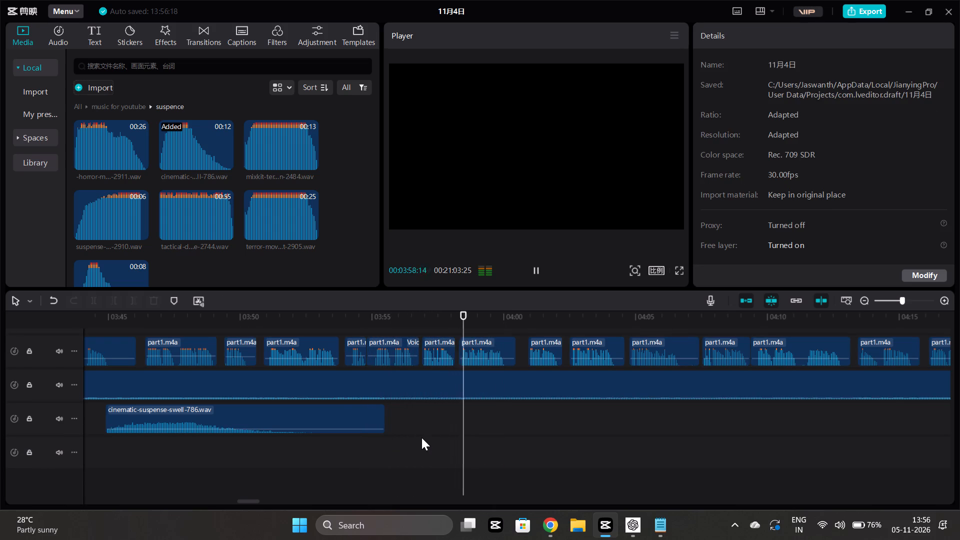
scroll(421, 437, "up", 1)
scroll(345, 478, "down", 2)
left_click(342, 468)
key("space")
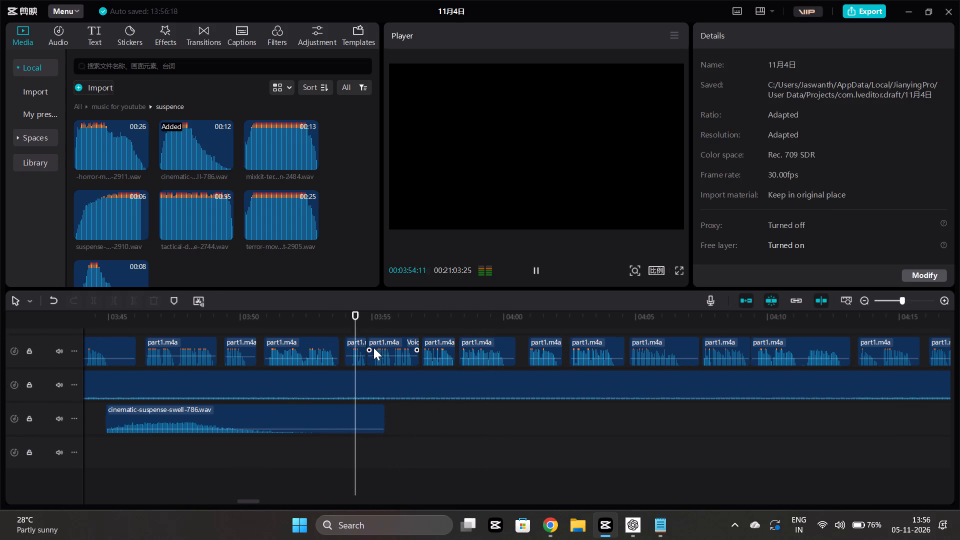
Apply the 超级混响 voice filter to the short narration clip at about 3:54 with strength 69.
left_click(360, 346)
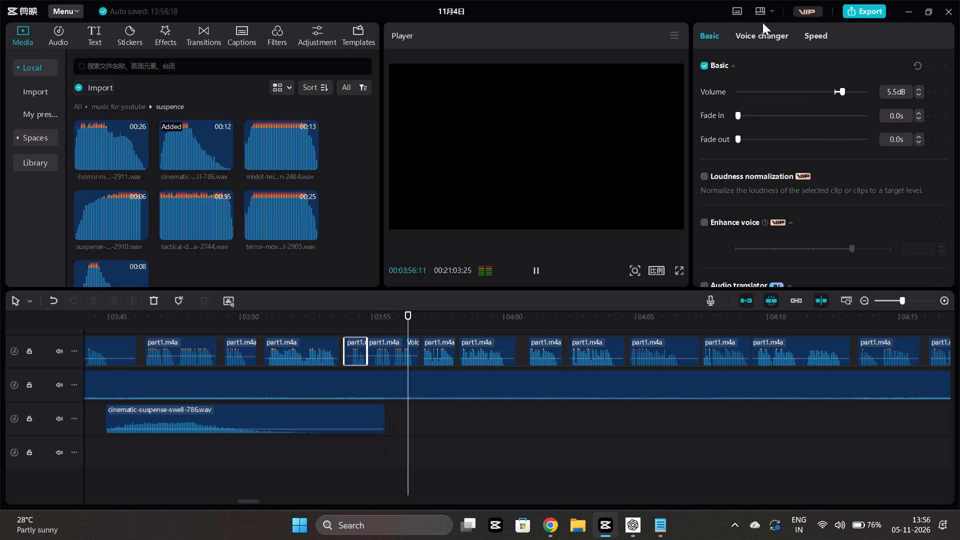
left_click(760, 34)
left_click(906, 136)
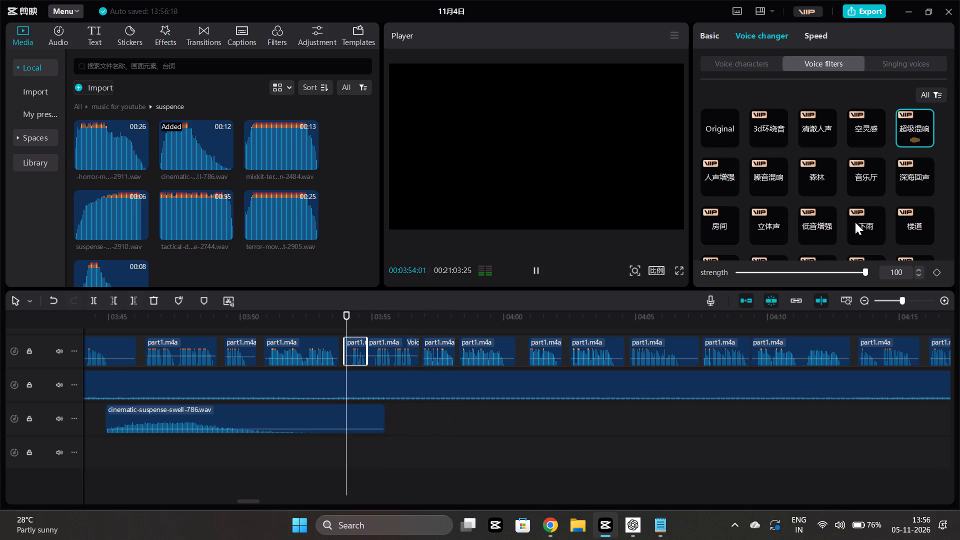
left_click(826, 273)
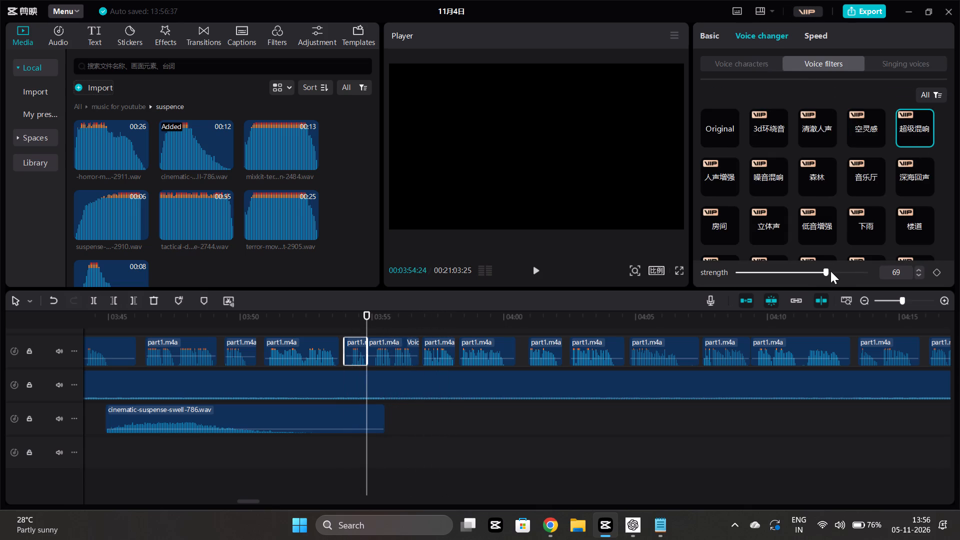
Switch the following narration clip's voice filter from 空灵感 to 超级混响 and set its strength to 69.
left_click(383, 351)
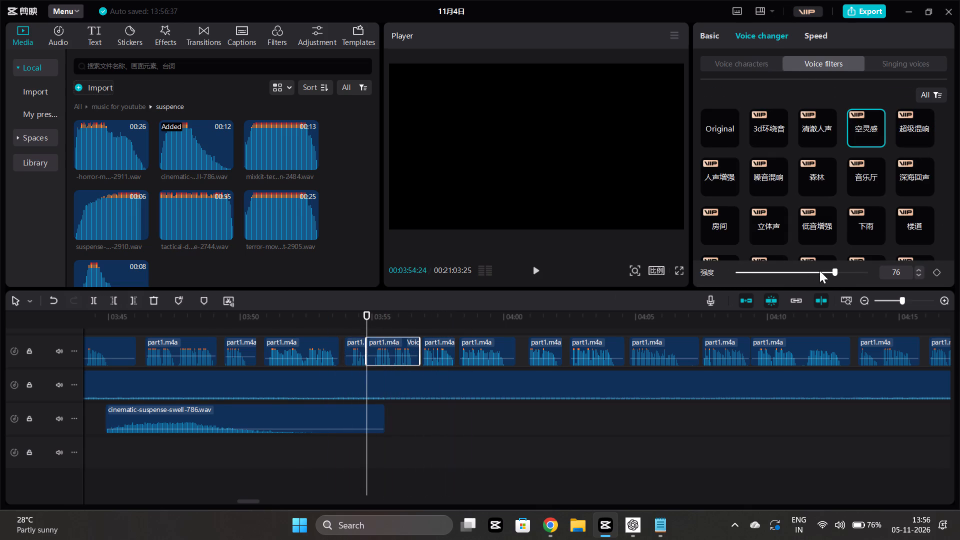
left_click(828, 272)
left_click(914, 117)
left_click(826, 269)
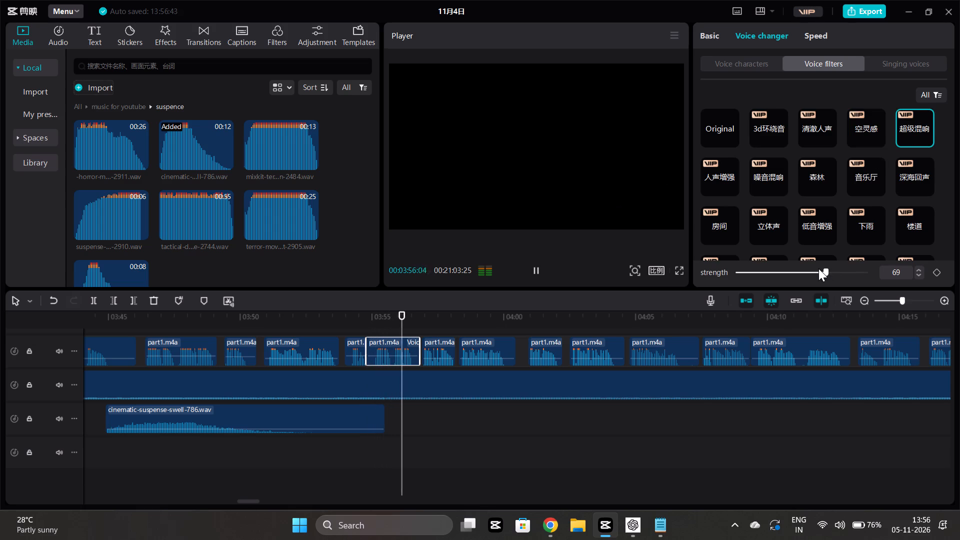
Listen to the two filtered narration clips from about 3:54.
left_click(443, 347)
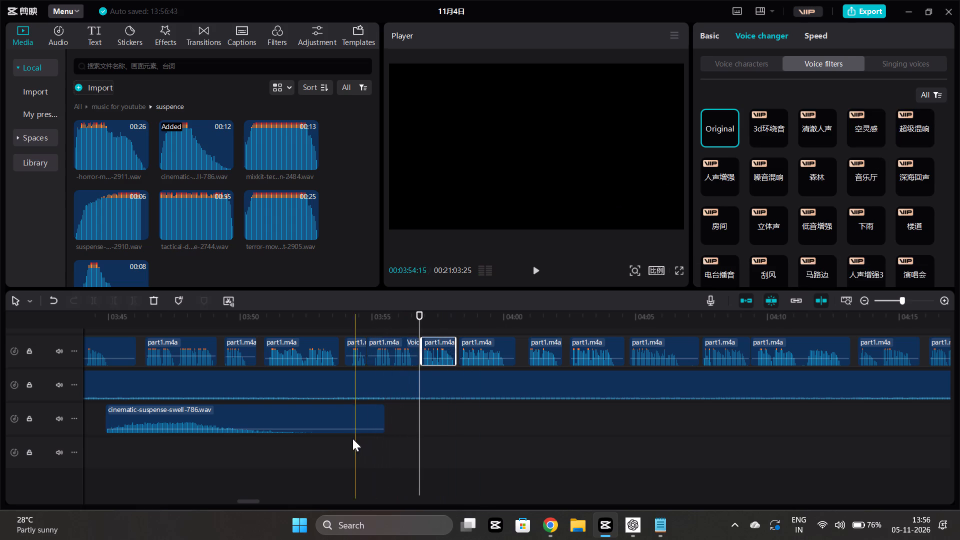
left_click(340, 440)
key("space")
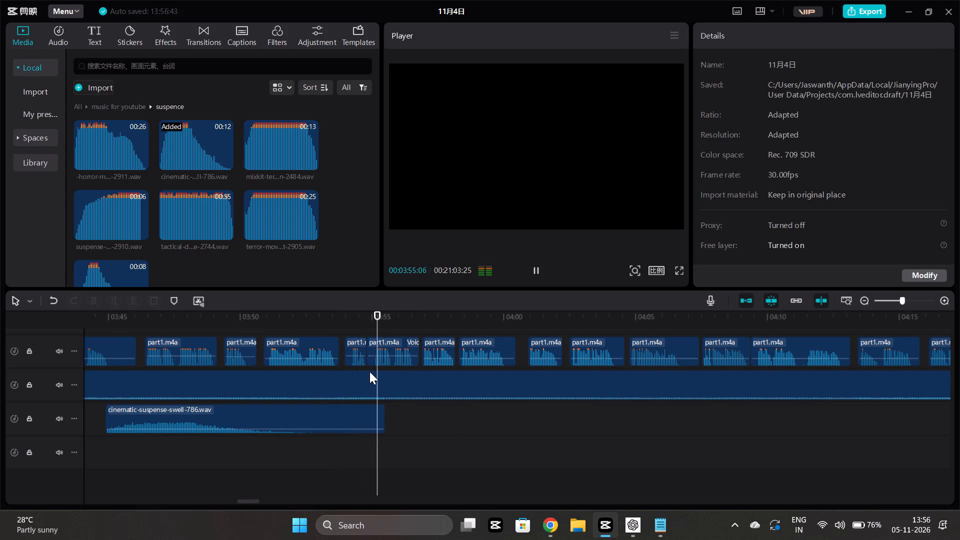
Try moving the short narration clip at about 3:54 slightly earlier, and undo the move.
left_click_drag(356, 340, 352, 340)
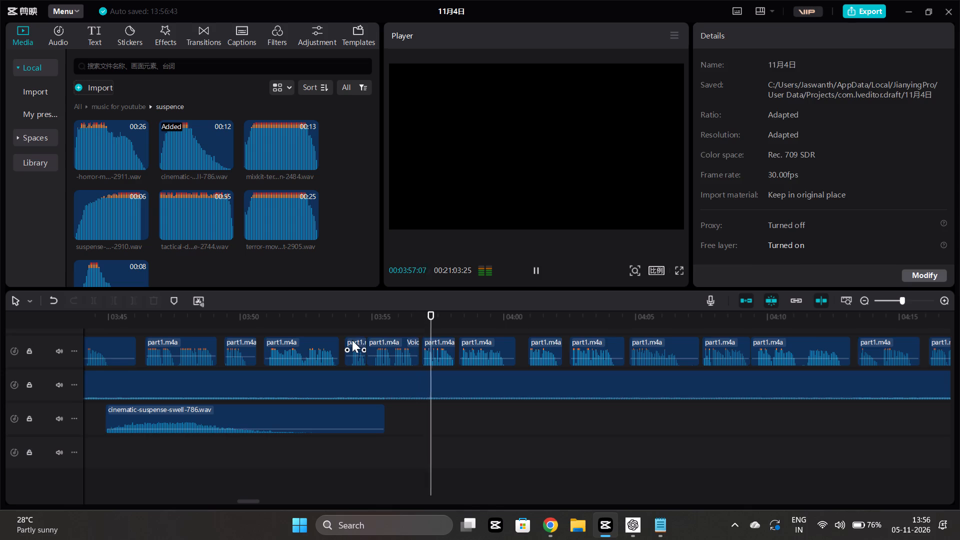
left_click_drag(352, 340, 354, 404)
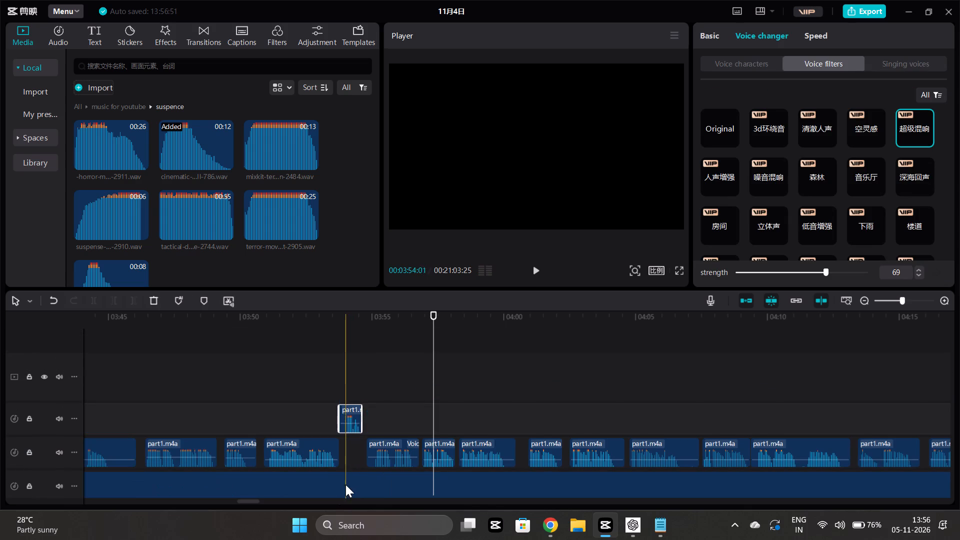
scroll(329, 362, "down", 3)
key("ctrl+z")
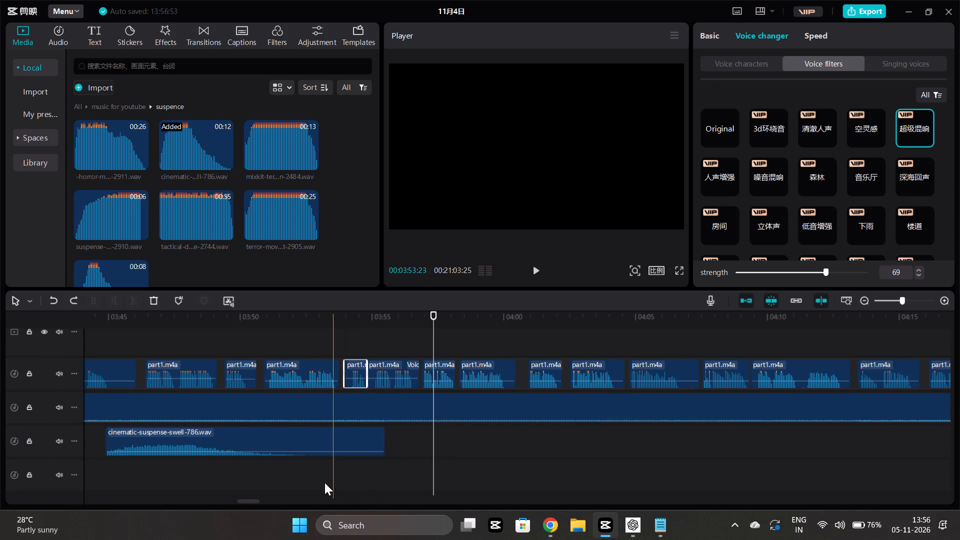
Replay the narration from about 3:53 and delete the short filtered clip at about 3:54.
left_click(318, 483)
key("space")
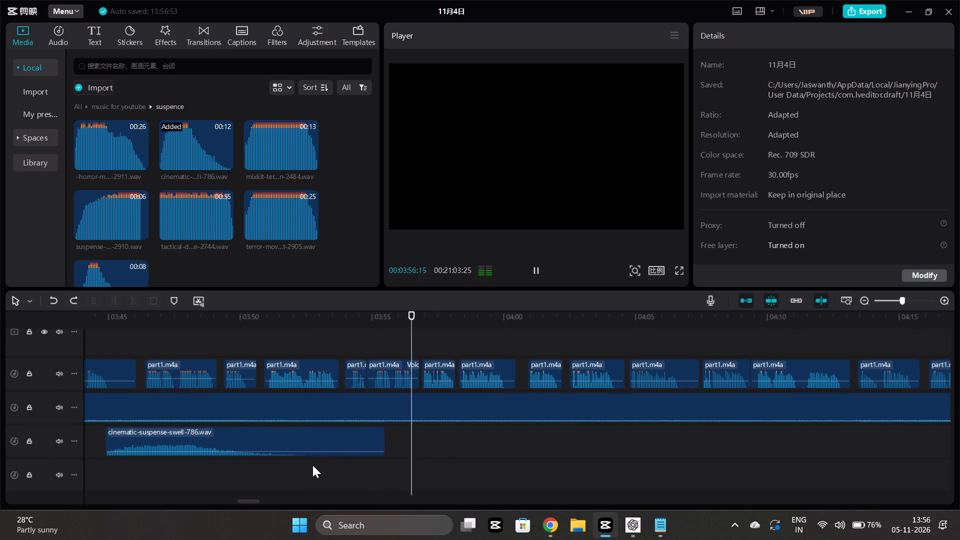
left_click(349, 374)
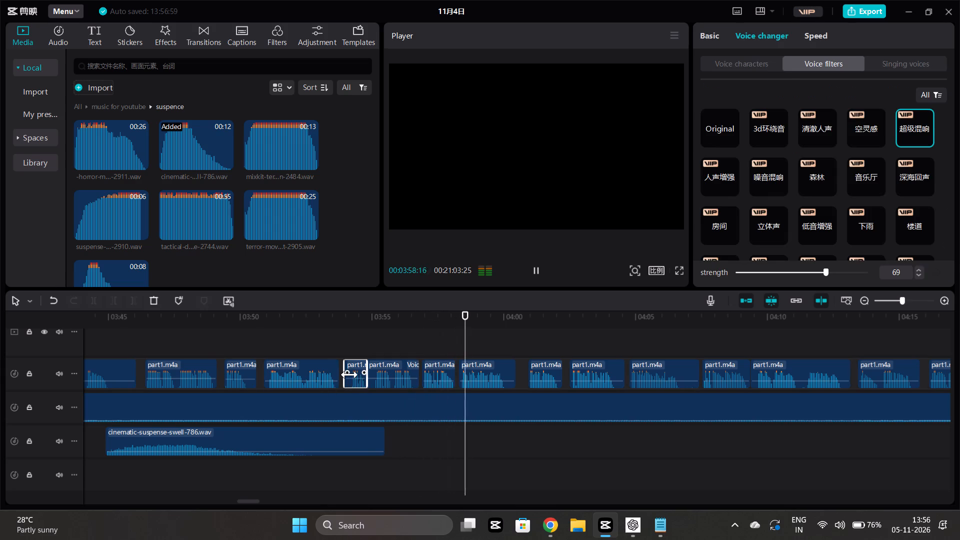
key("Delete")
Move the remaining 超级混响 narration clip earlier so it starts right after the preceding clip at about 3:53, and listen to it.
left_click_drag(391, 365, 375, 368)
left_click(326, 451)
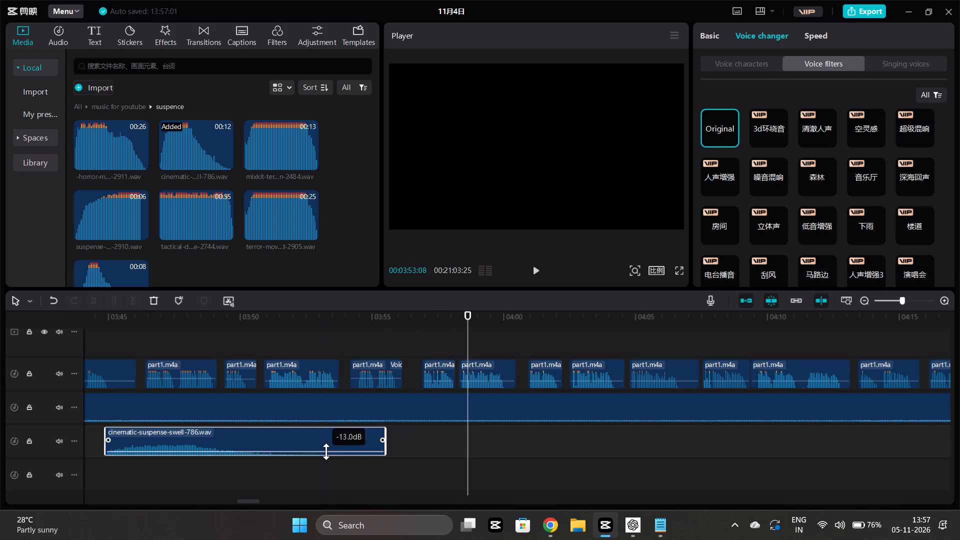
key("space")
left_click_drag(374, 363, 366, 365)
left_click(310, 452)
key("space")
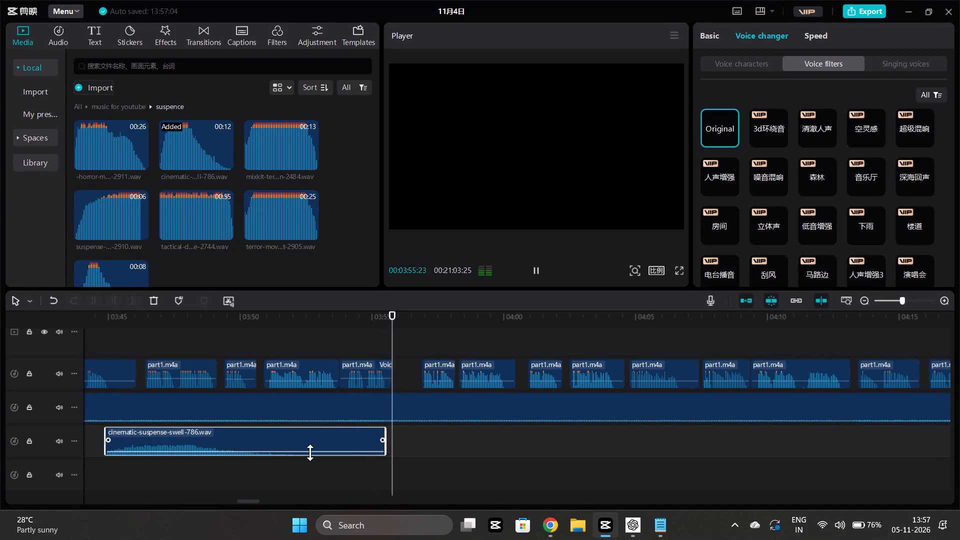
Extend the end of the 超级混响 narration clip to about 3:56, just short of the following clip.
left_click(378, 370)
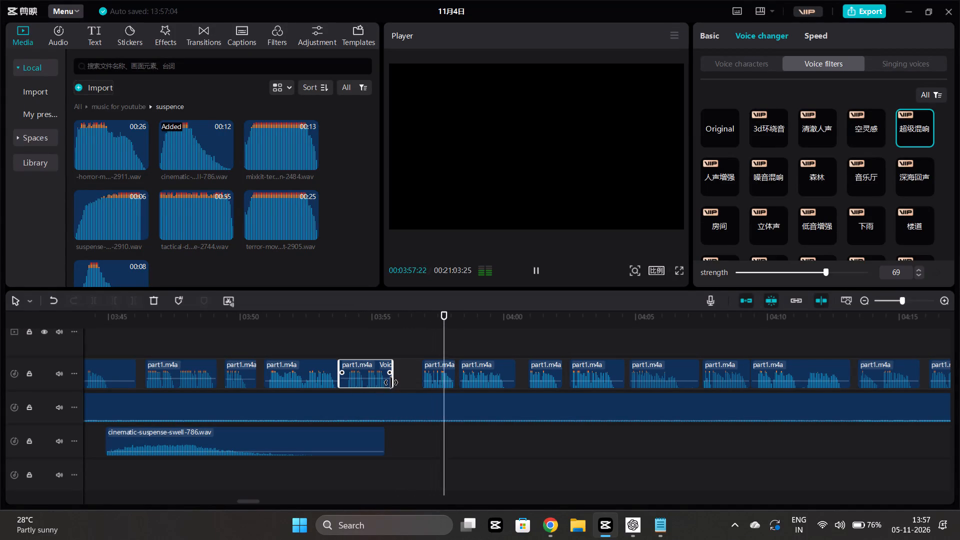
left_click_drag(390, 382, 423, 384)
left_click(337, 477)
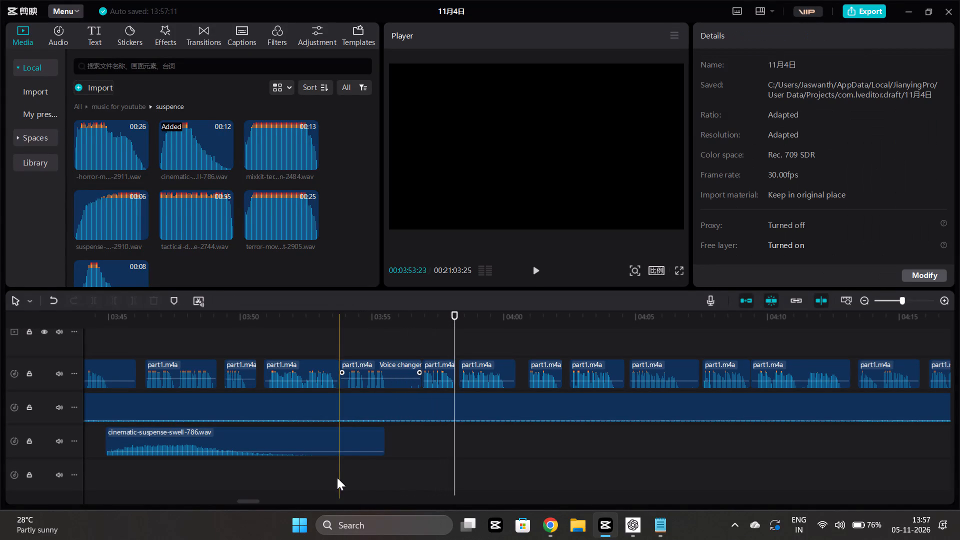
key("space")
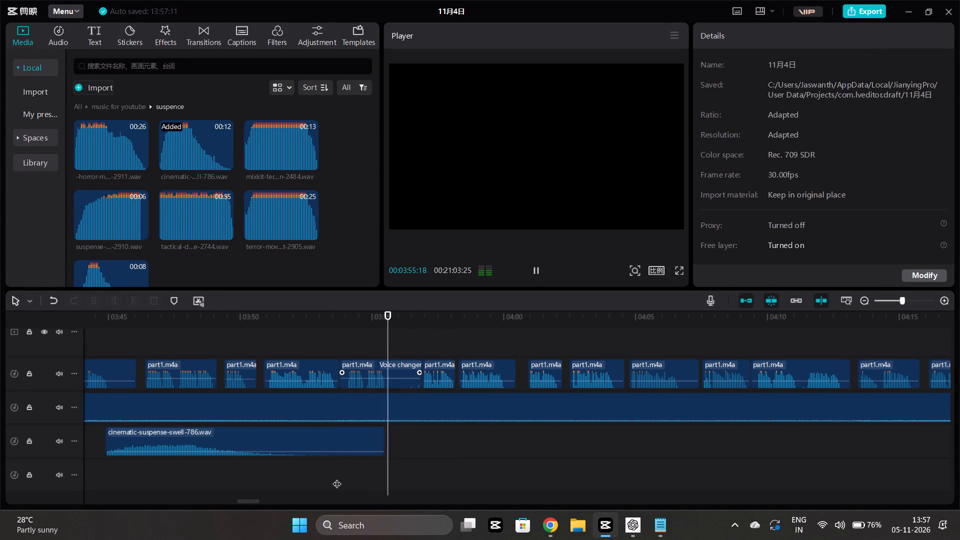
scroll(337, 477, "down", 1)
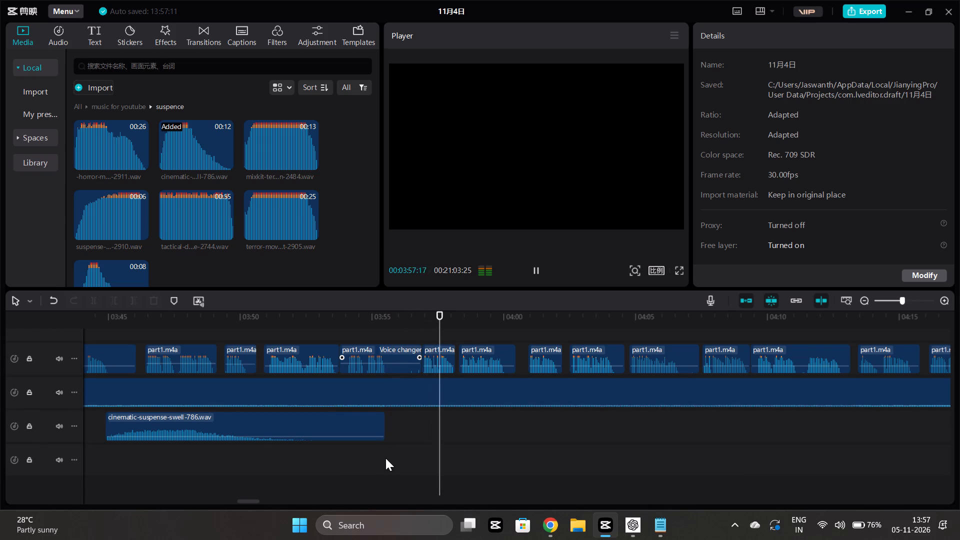
left_click(417, 359)
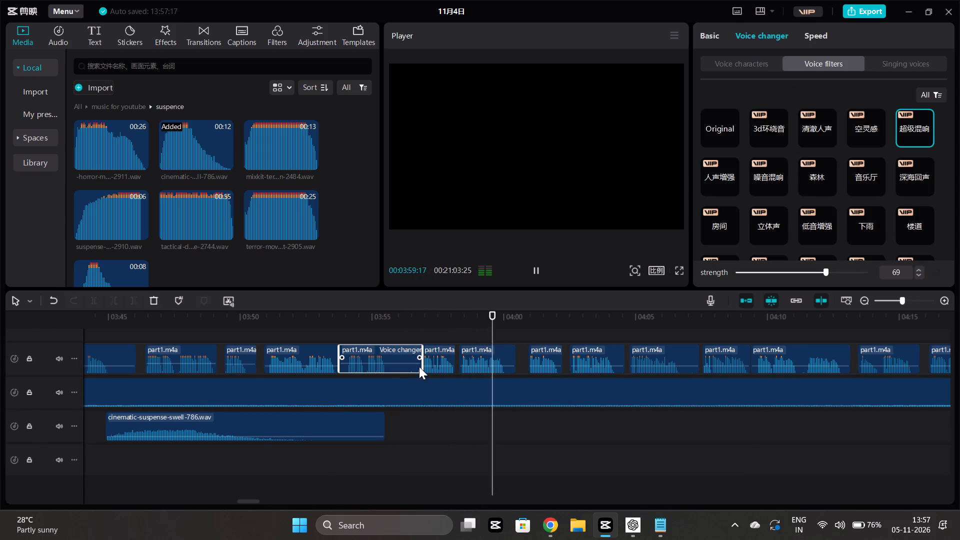
left_click_drag(420, 366, 415, 365)
Set the playhead at 3:55:15 and audition the sounds in the suspence folder for a fitting effect there.
left_click(381, 461)
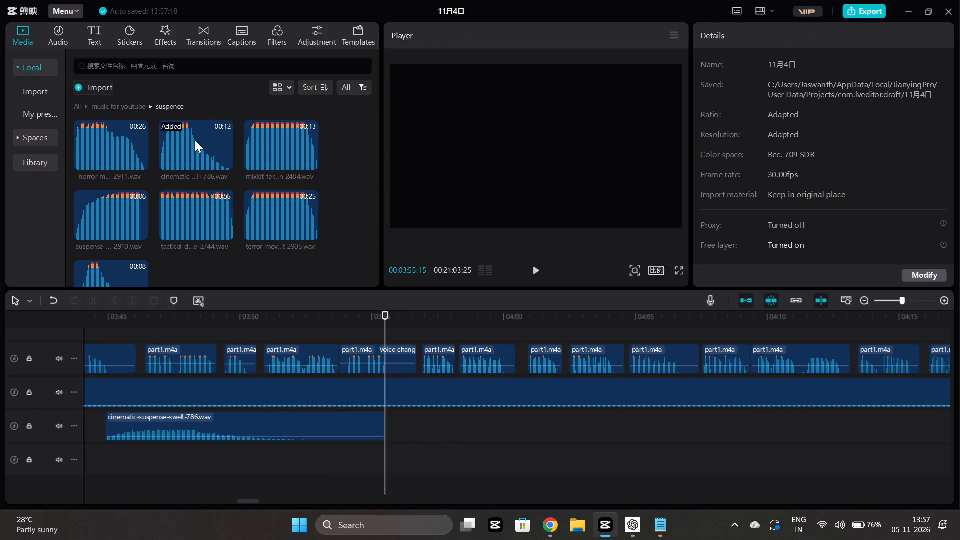
left_click(79, 151)
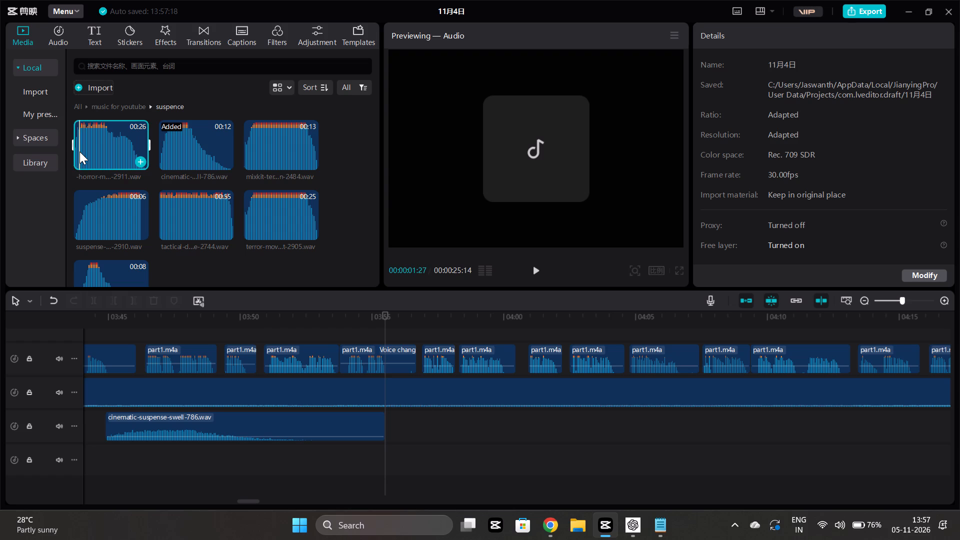
key("space")
left_click(247, 151)
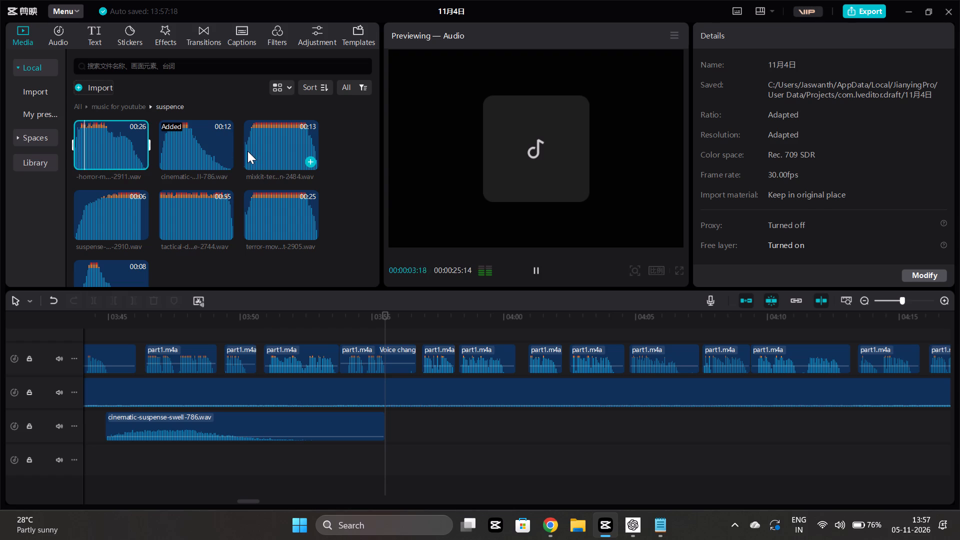
key("space")
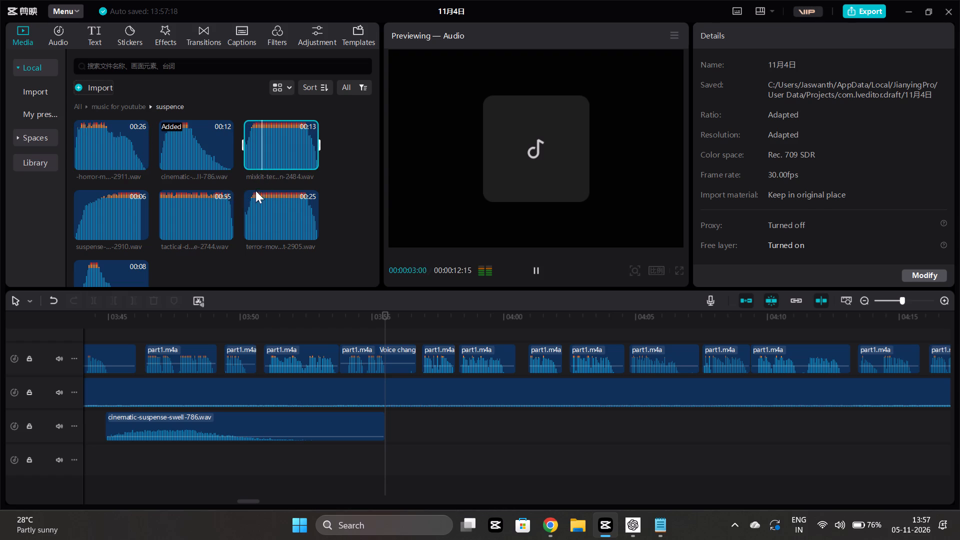
left_click(247, 208)
key("space")
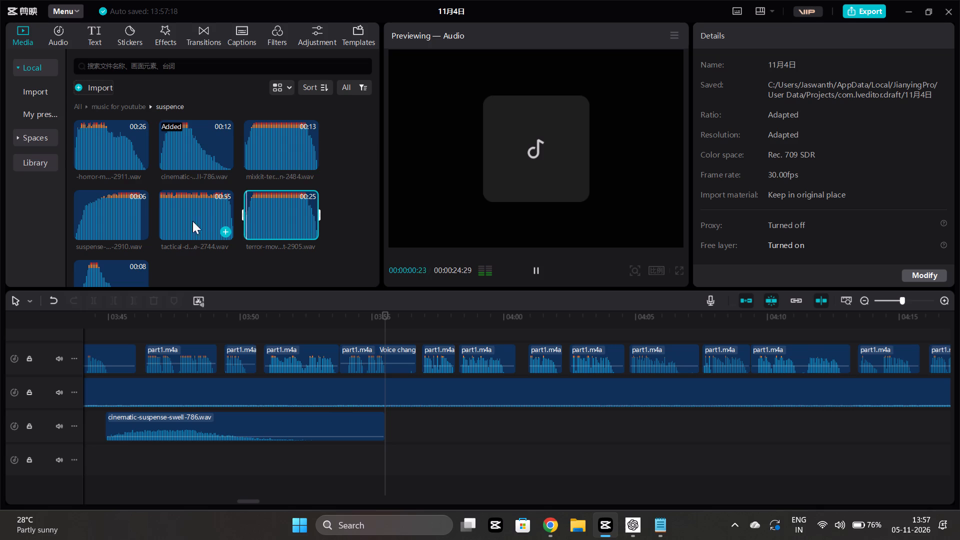
left_click(161, 219)
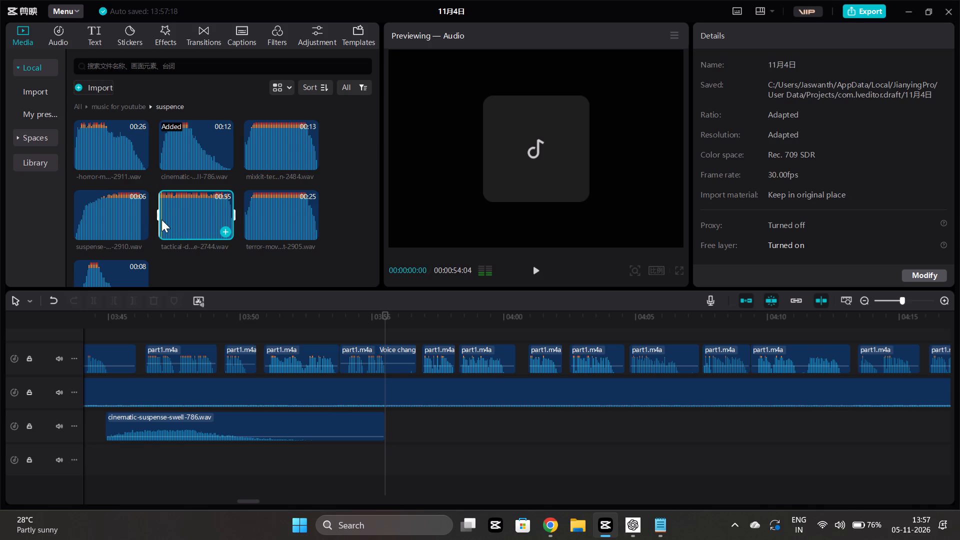
key("space")
left_click(77, 219)
key("space")
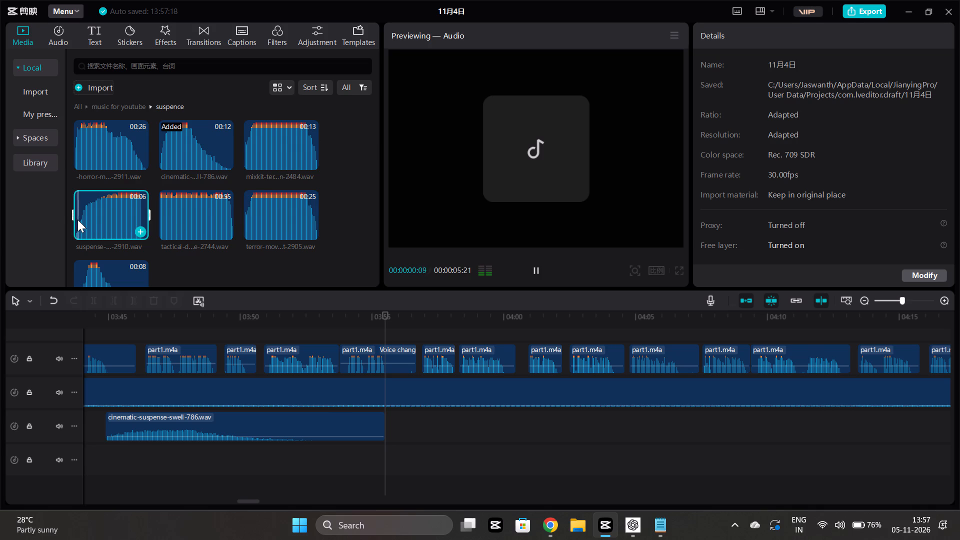
scroll(77, 219, "down", 1)
left_click(79, 244)
key("space")
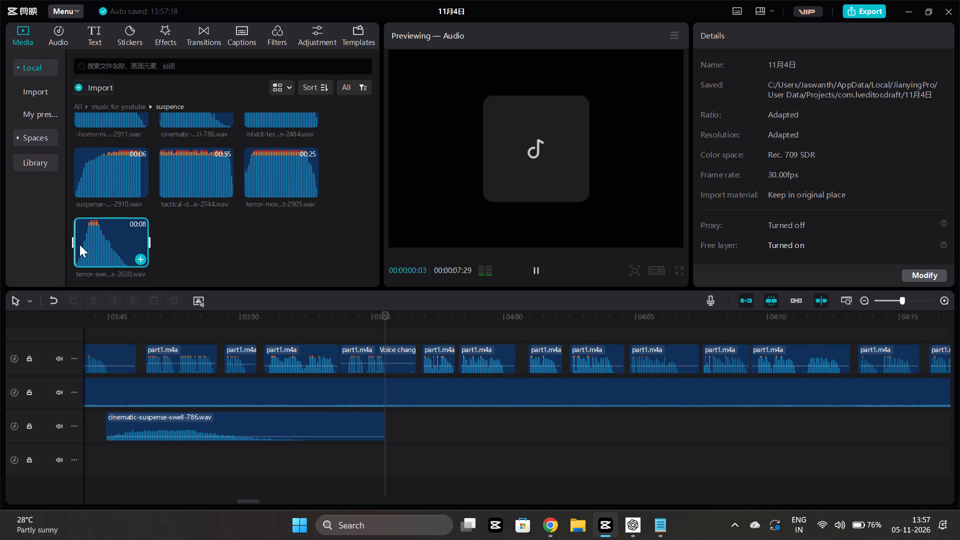
Preview transition2.wav from the sound effects folder and add it to the timeline at 3:55:15.
left_click(94, 105)
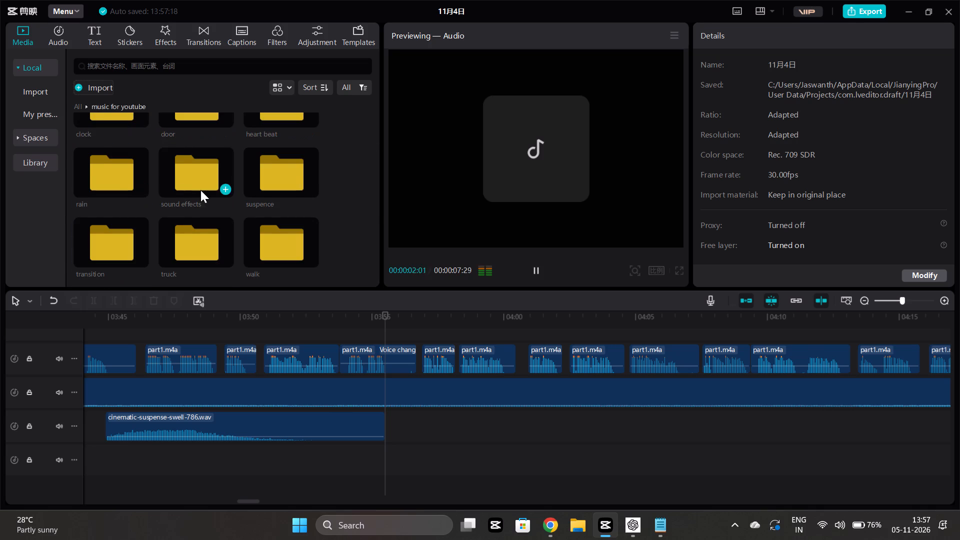
scroll(202, 190, "up", 2)
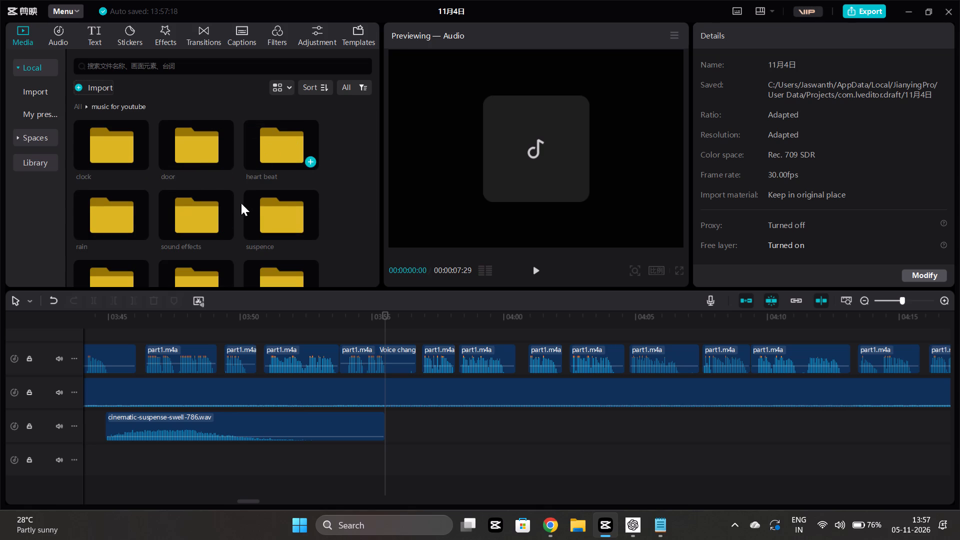
scroll(258, 208, "down", 1)
double_click(181, 164)
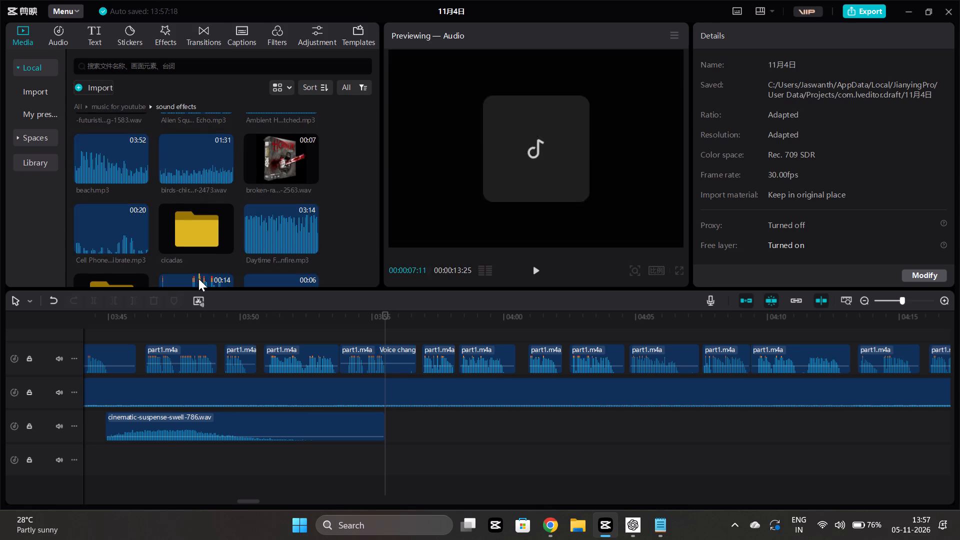
scroll(198, 278, "down", 6)
scroll(197, 221, "down", 10)
scroll(184, 203, "up", 2)
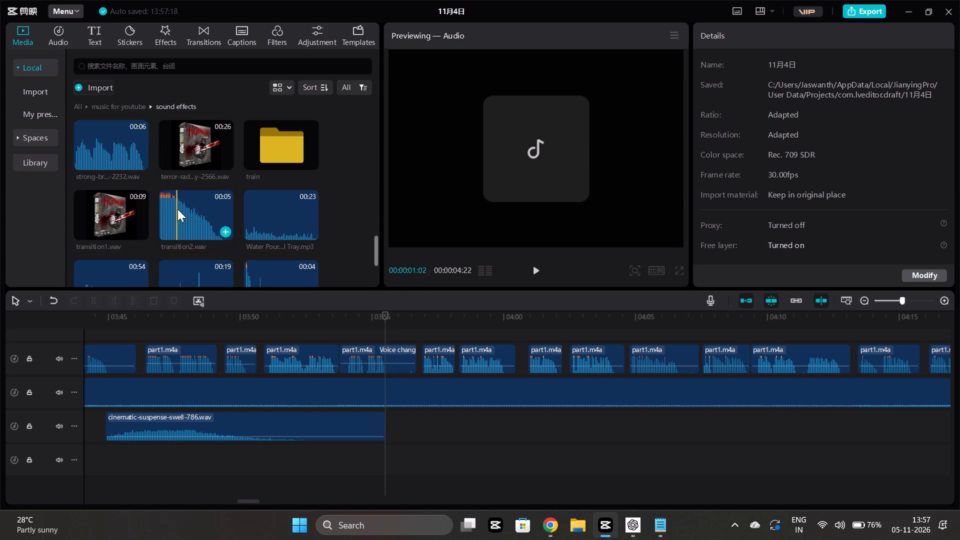
left_click(158, 219)
left_click(164, 222)
key("space")
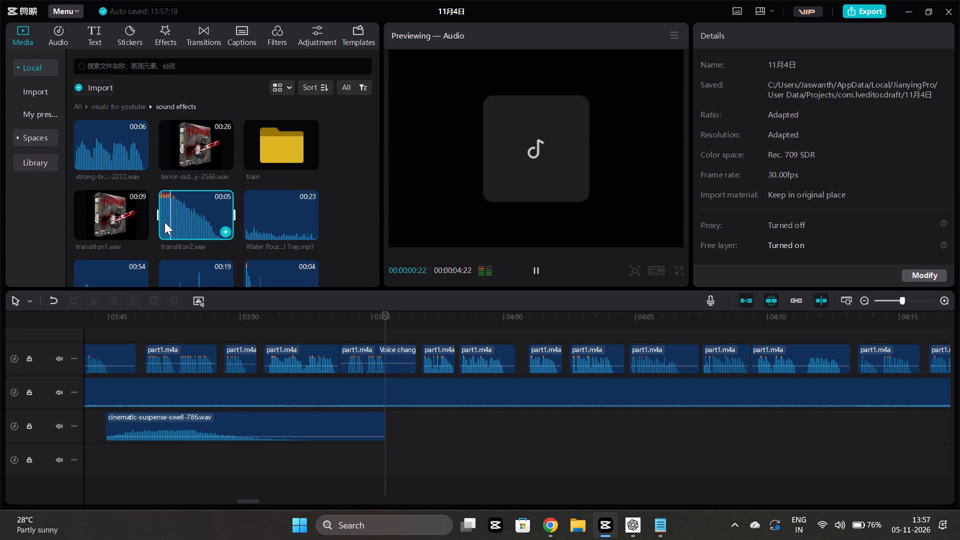
left_click(226, 229)
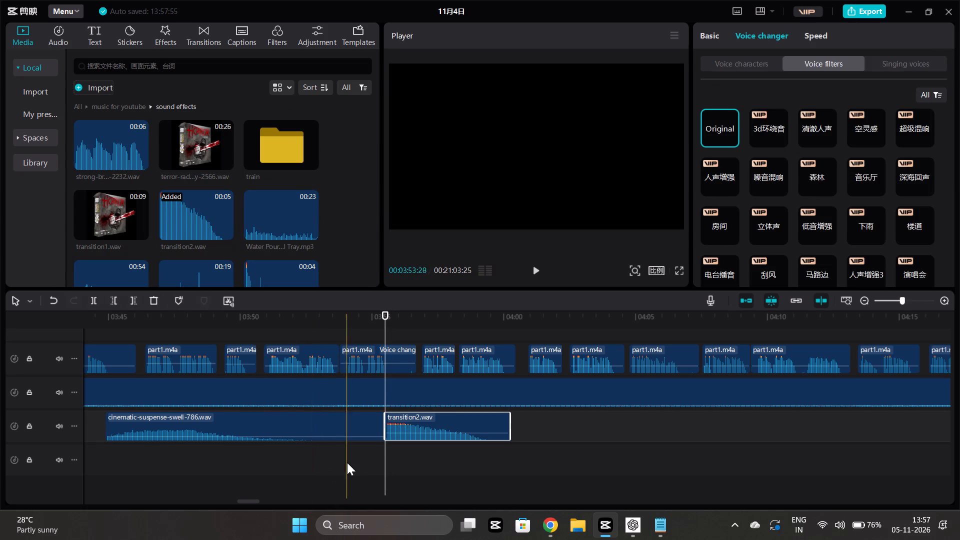
Move transition2.wav slightly later, leaving a small gap after the suspense swell, and check its timing against the narration.
left_click(335, 466)
key("space")
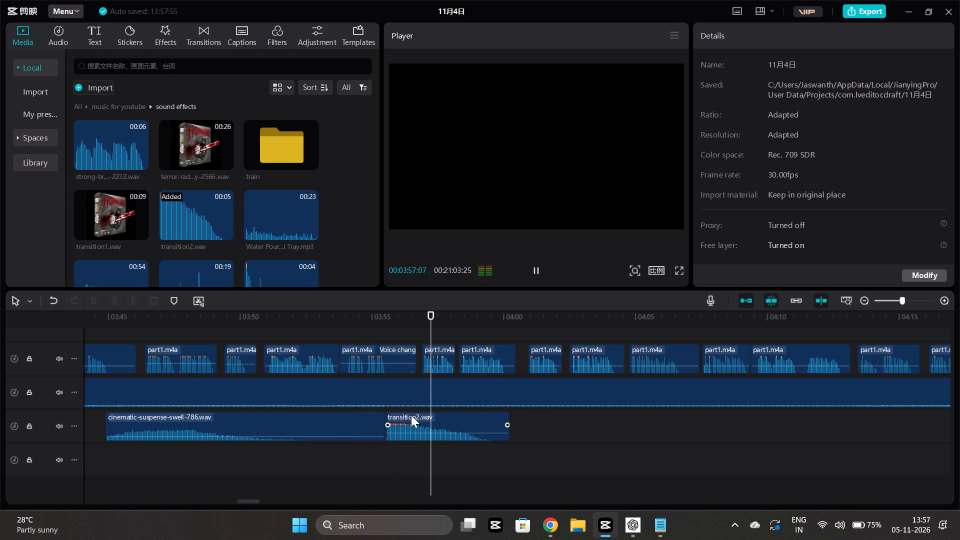
left_click_drag(407, 417, 415, 421)
left_click(321, 460)
key("space")
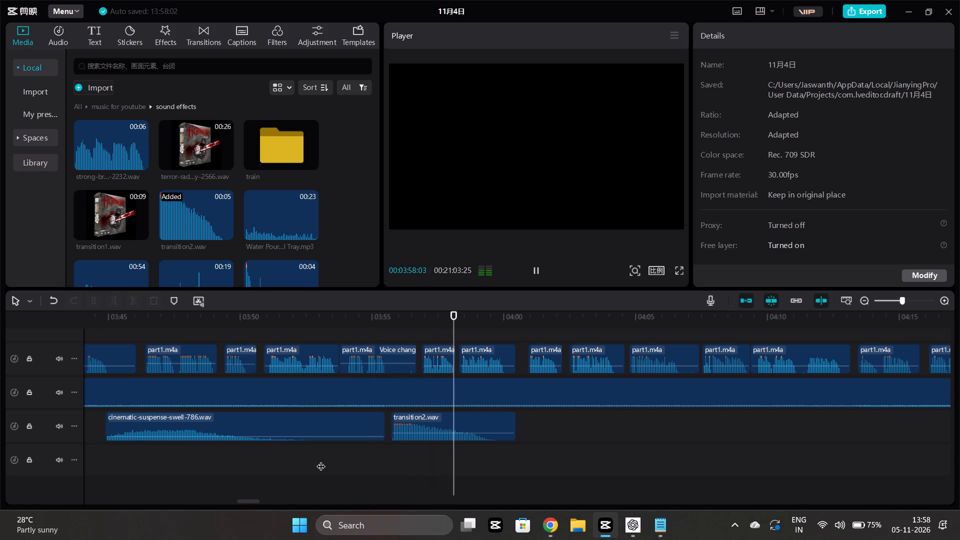
left_click(341, 463)
key("space")
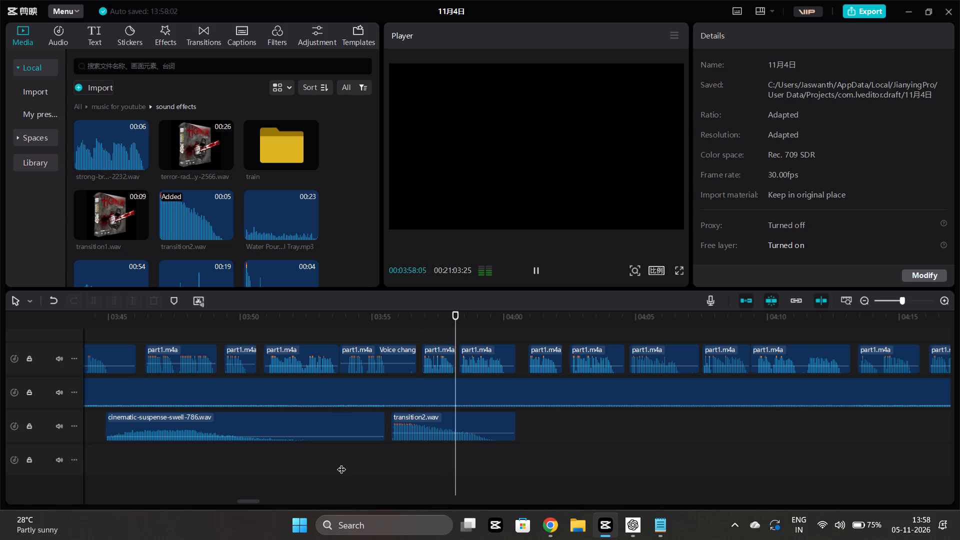
Raise the volume of the short narration clip at about 3:57.
left_click(443, 357)
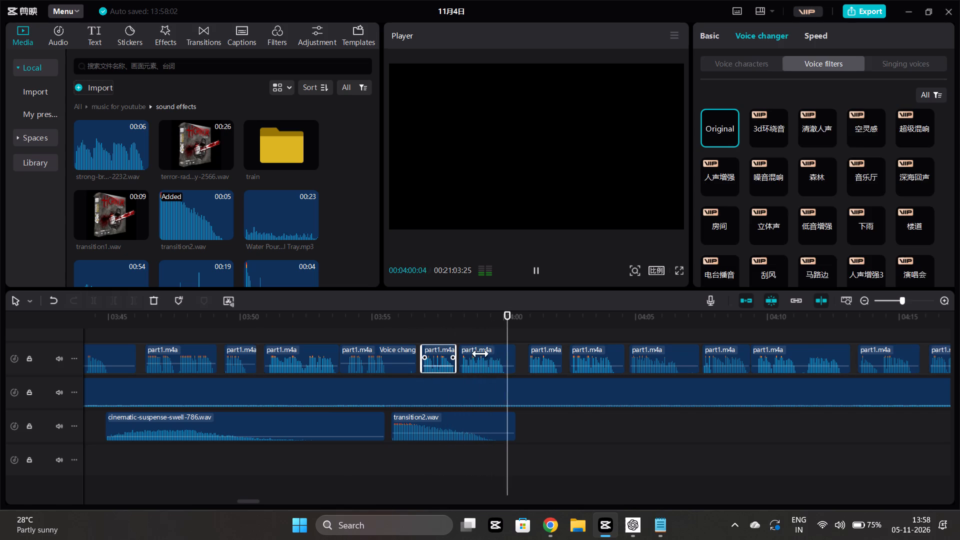
left_click(714, 34)
left_click(834, 88)
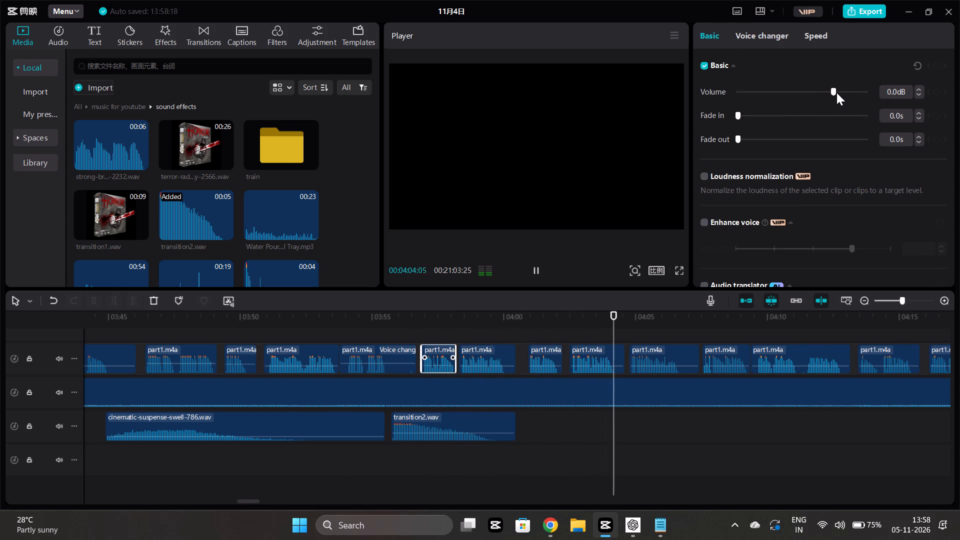
left_click(838, 92)
Listen to the mix from about 3:53 through the transition effect and on past 4:06.
left_click(317, 459)
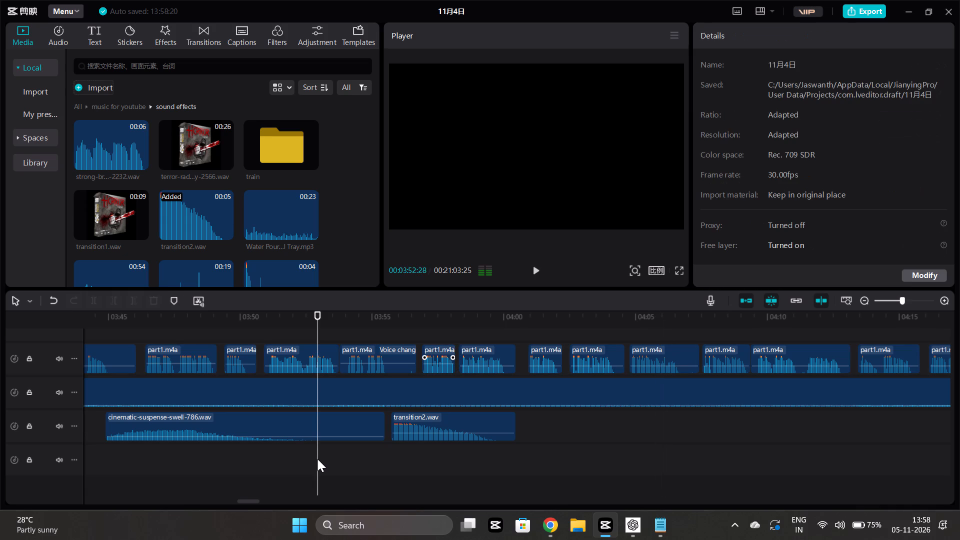
key("space")
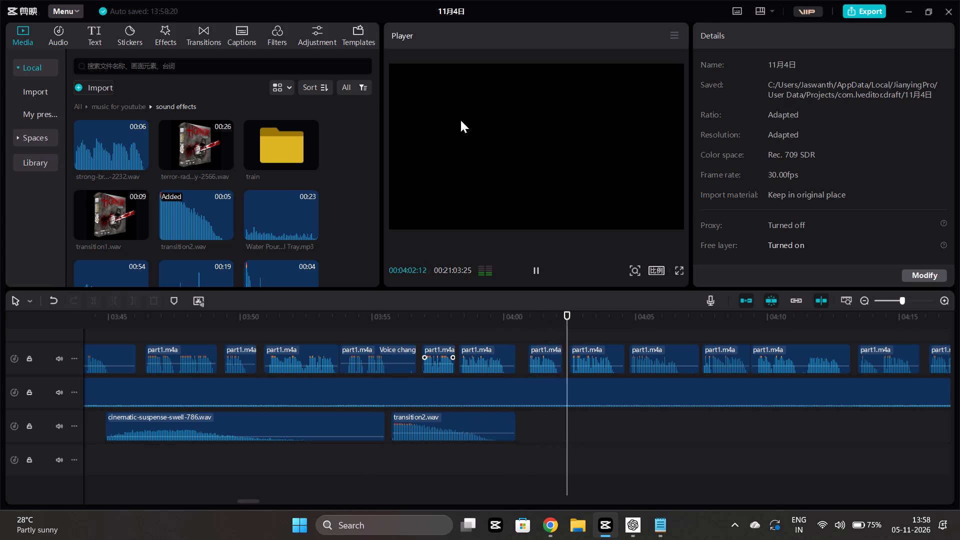
scroll(647, 362, "left", 1)
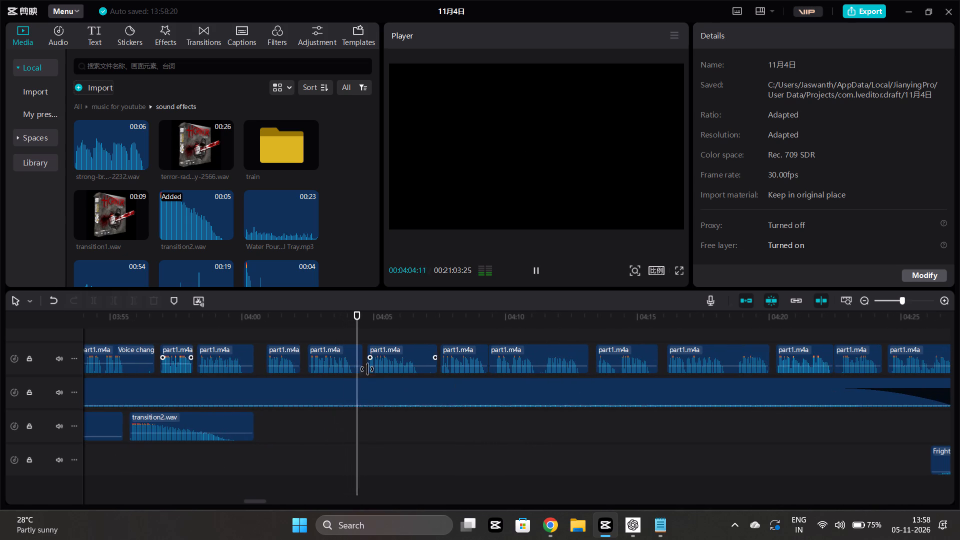
scroll(357, 376, "down", 1)
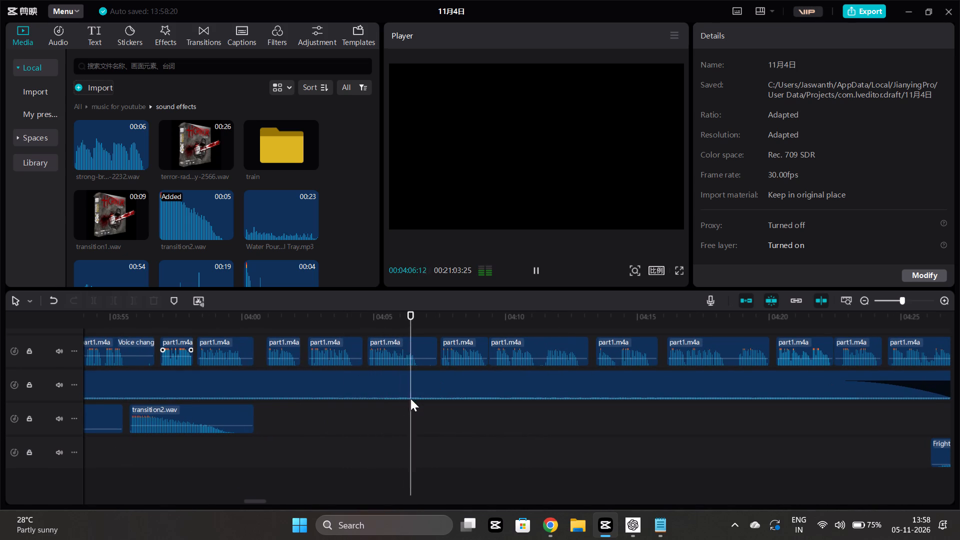
Listen to the mix from about 4:06 to 4:28, following the narration into the Frightmare music.
scroll(418, 437, "up", 1)
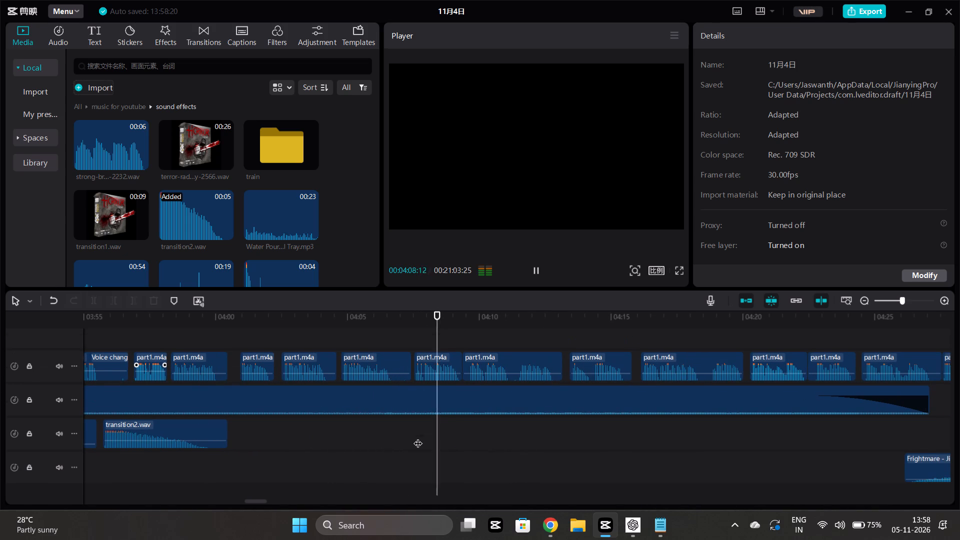
scroll(418, 437, "down", 2)
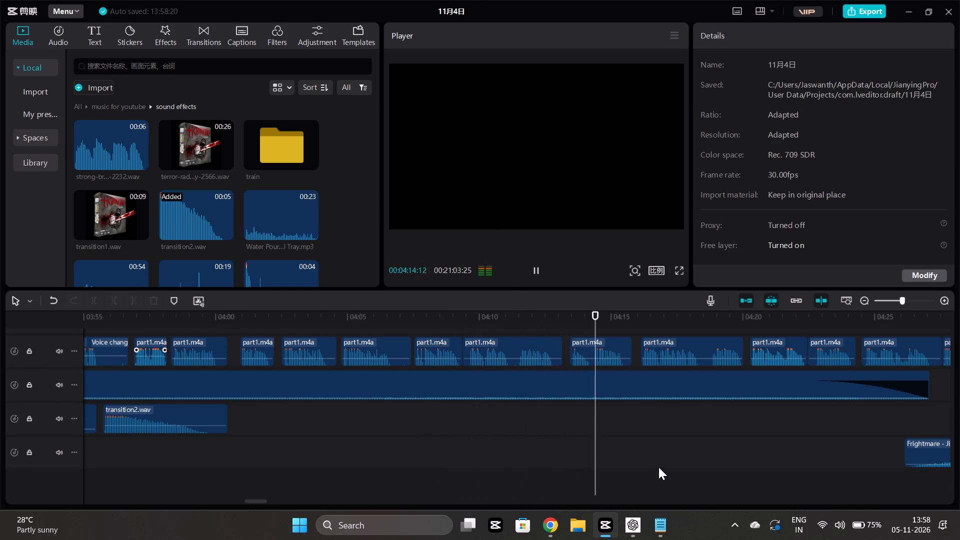
scroll(647, 453, "left", 1)
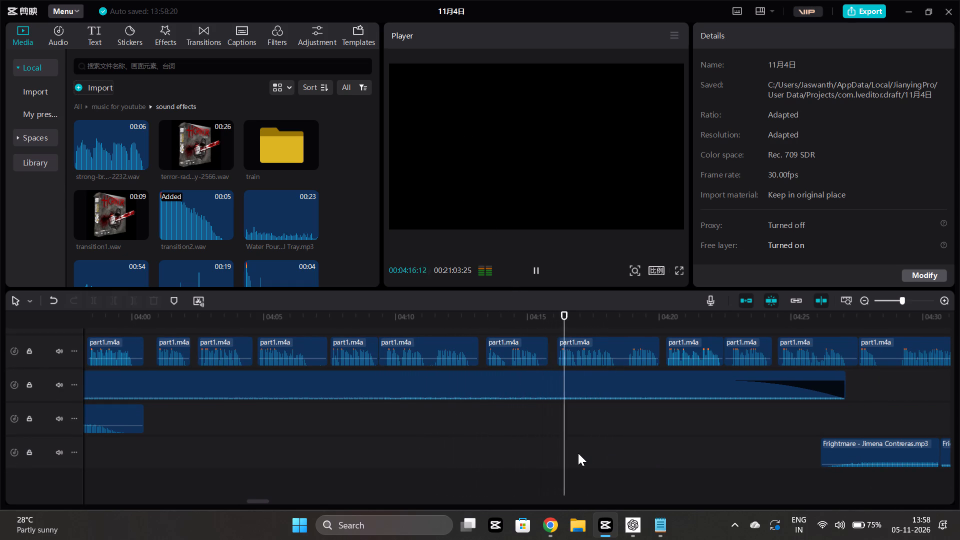
scroll(578, 453, "down", 2)
scroll(577, 453, "up", 2)
scroll(577, 453, "down", 3)
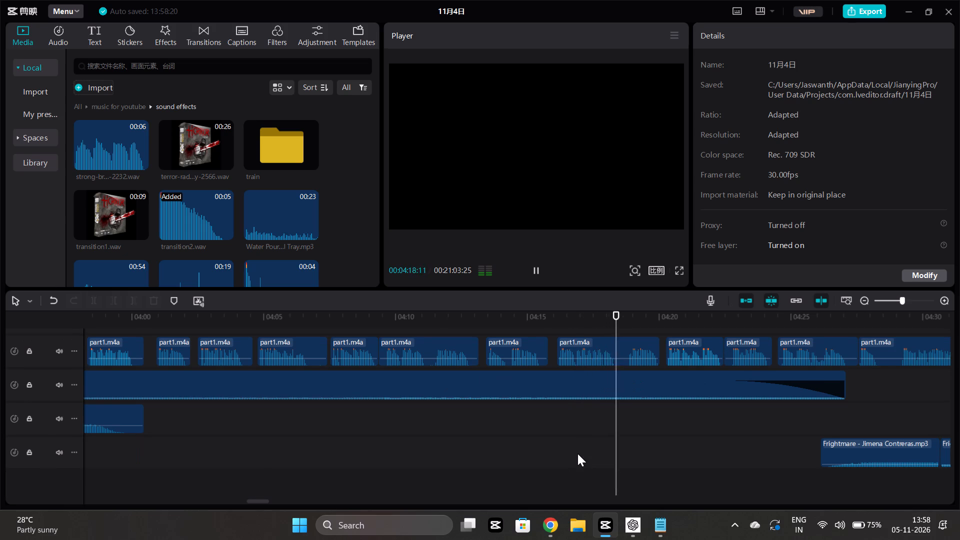
scroll(577, 453, "left", 1)
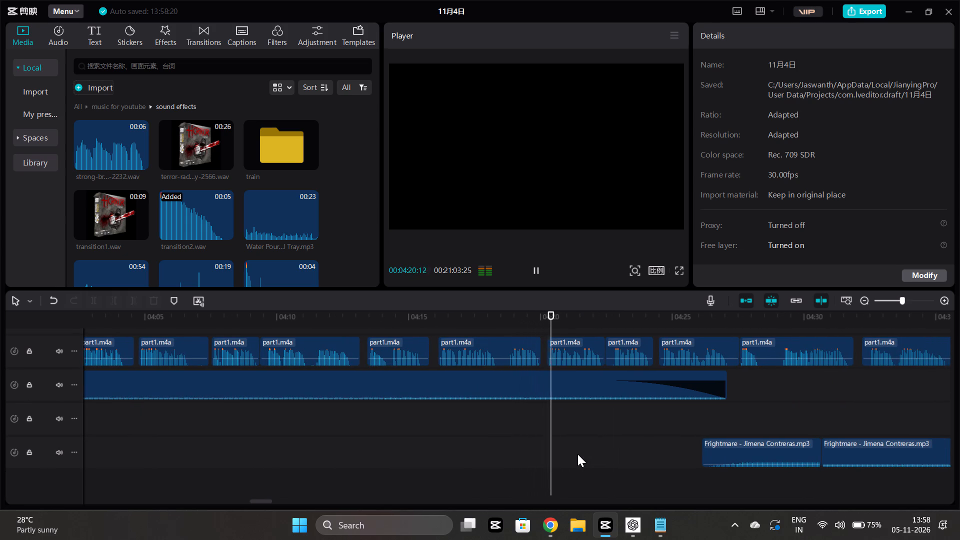
scroll(577, 454, "left", 1)
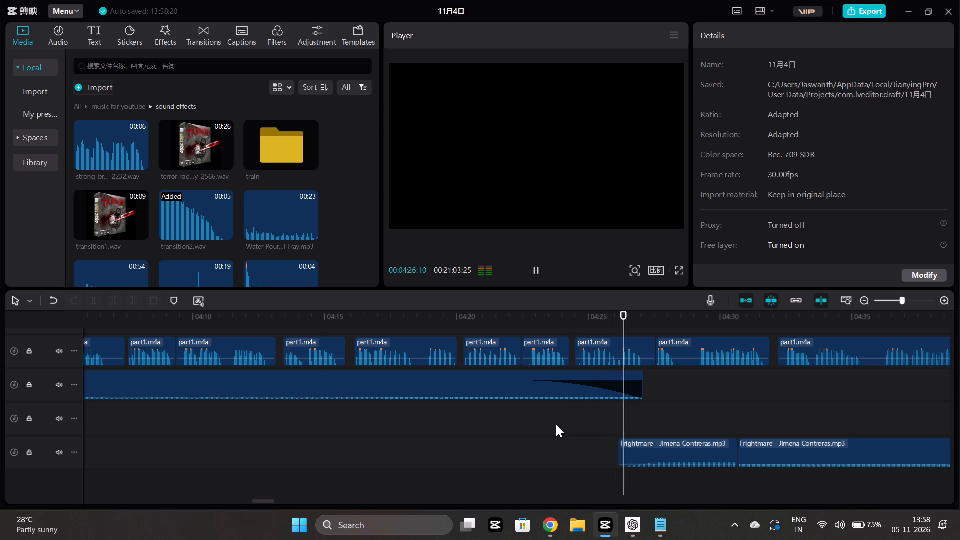
scroll(686, 394, "left", 1)
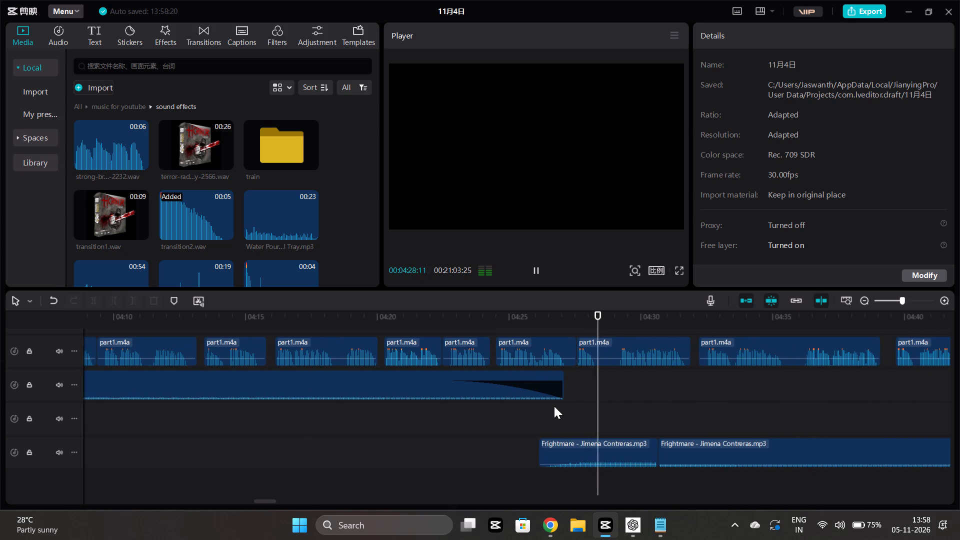
Set the playhead at 4:27:03, where the background music fades out, and open the walk folder inside music for youtube.
left_click(563, 409)
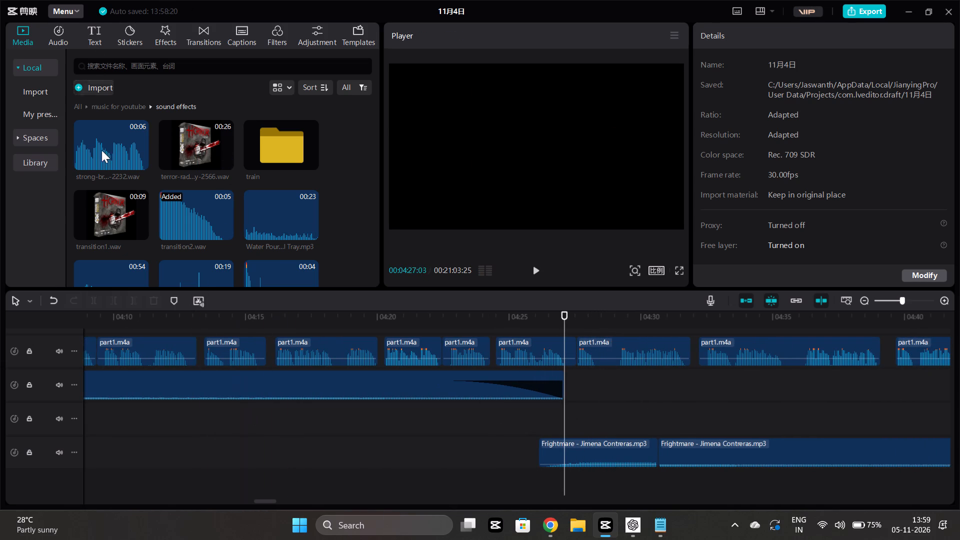
scroll(116, 171, "down", 3)
left_click(121, 105)
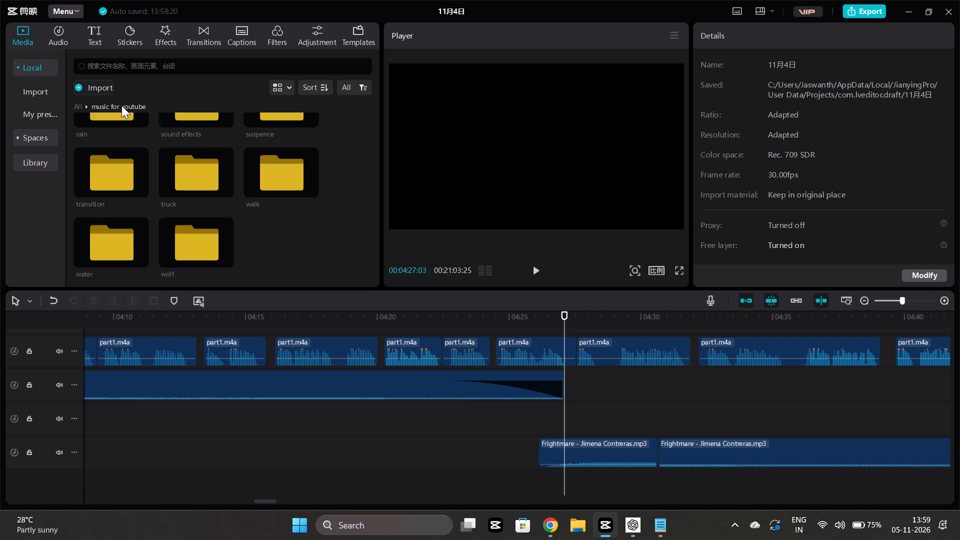
scroll(220, 213, "up", 3)
scroll(190, 180, "down", 2)
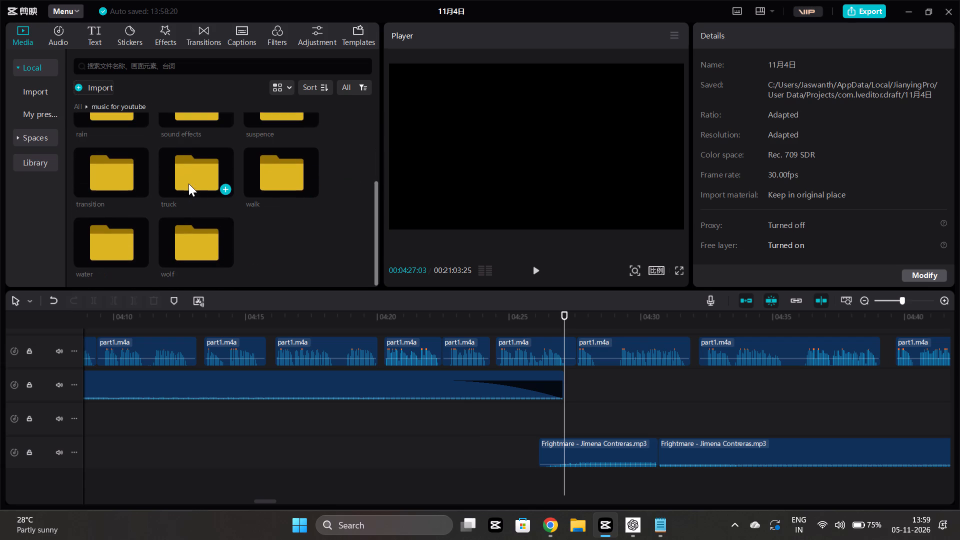
scroll(83, 137, "up", 2)
scroll(83, 137, "down", 2)
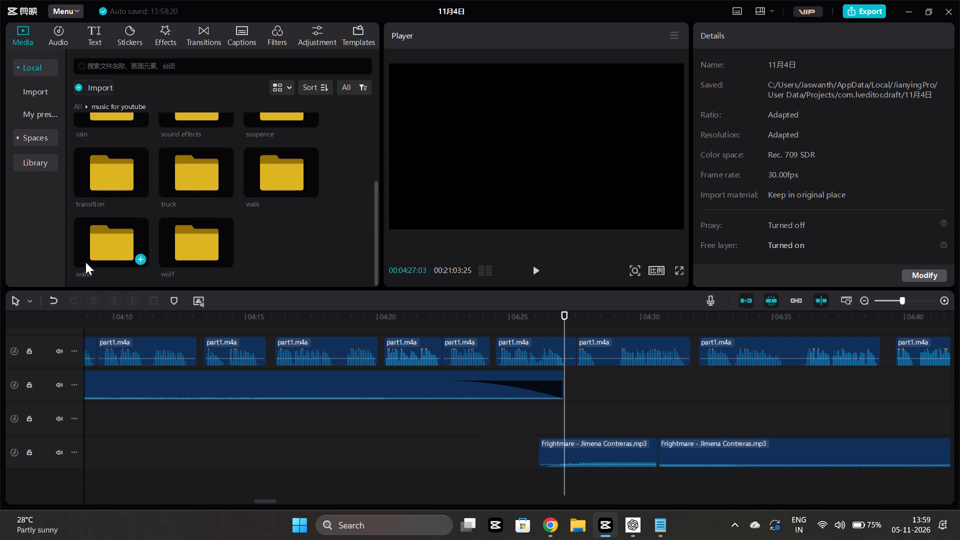
double_click(290, 169)
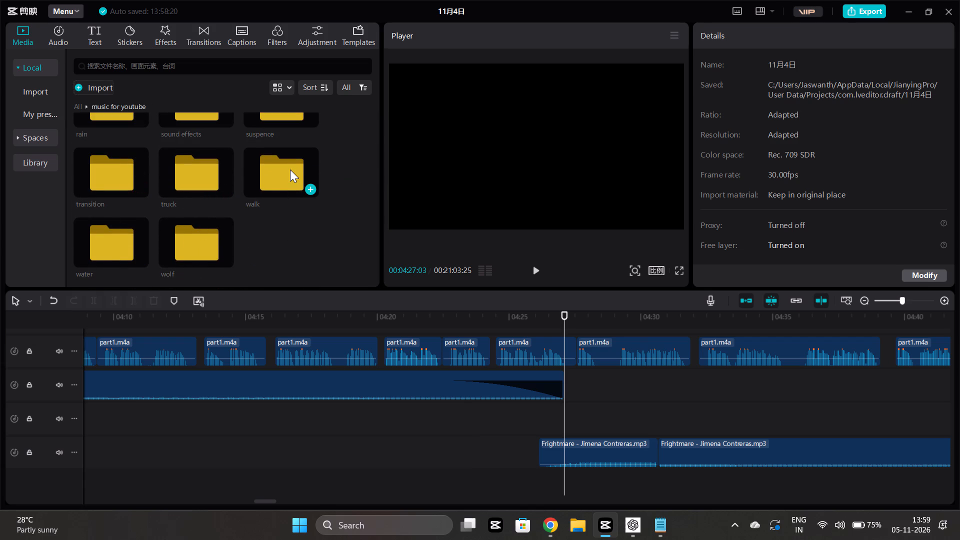
Preview the footstep sounds in the walk folder and add Walk on Tile Series.mp3 to the timeline at 4:27:03.
left_click(75, 158)
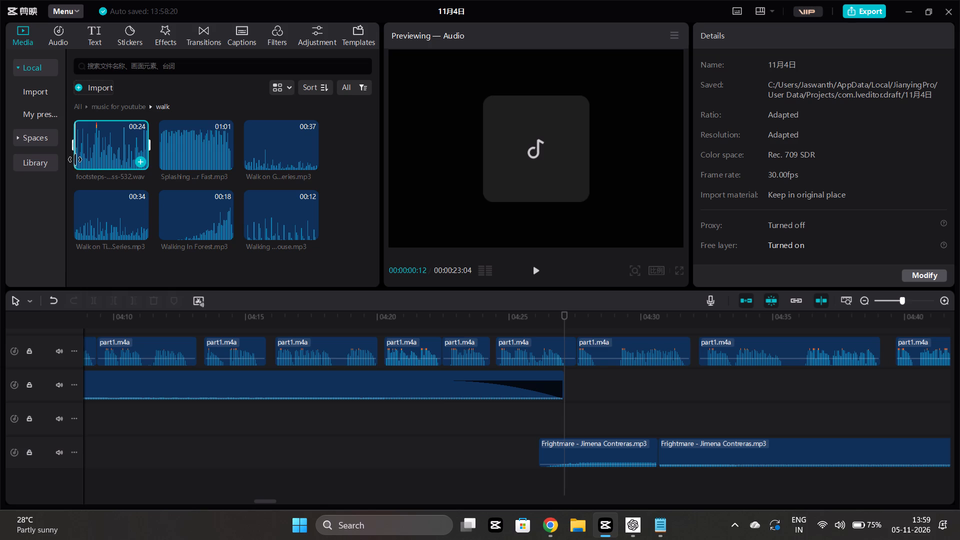
key("space")
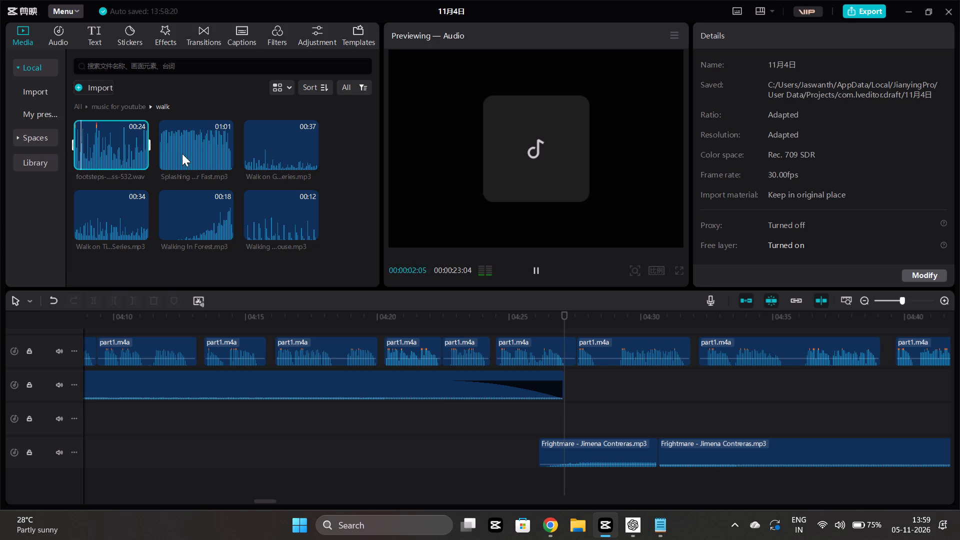
left_click(248, 154)
key("space")
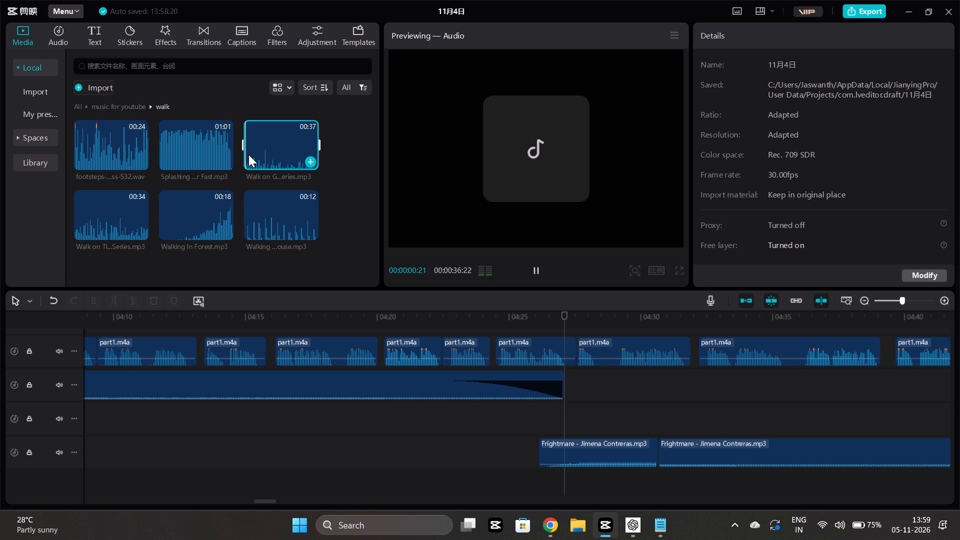
left_click(177, 222)
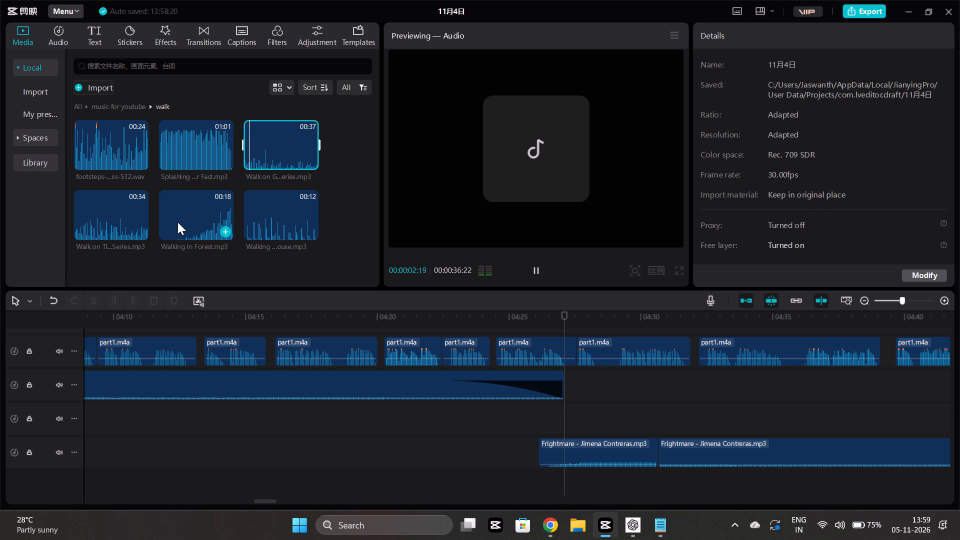
key("space")
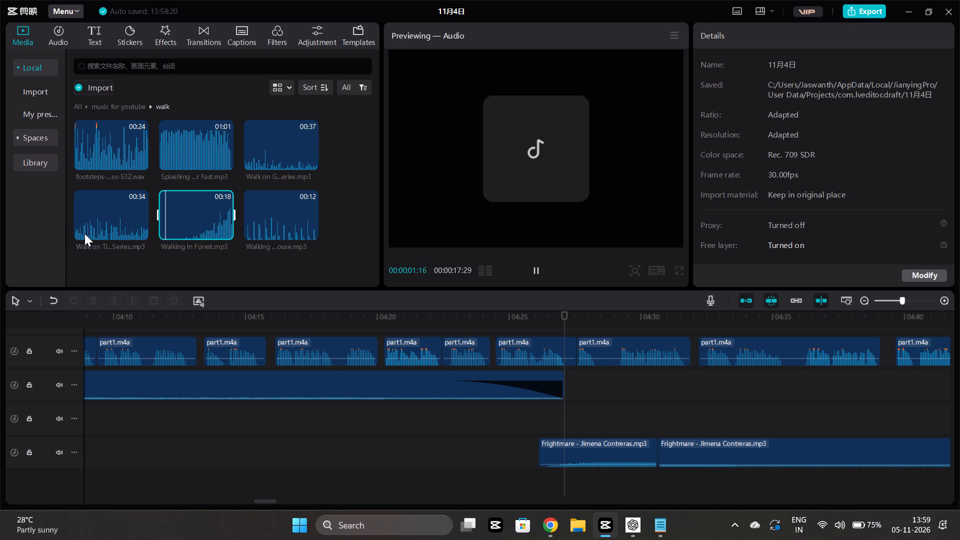
left_click(77, 228)
key("space")
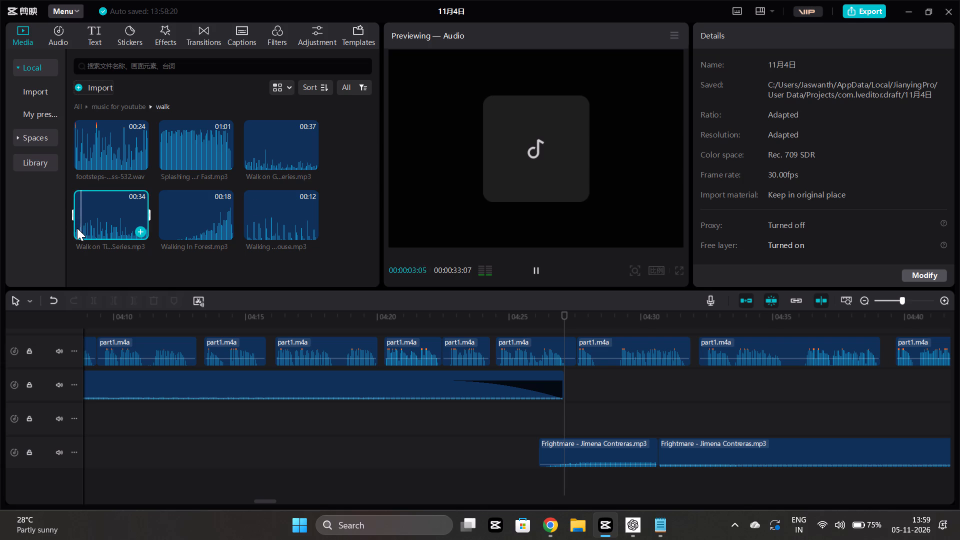
left_click(140, 233)
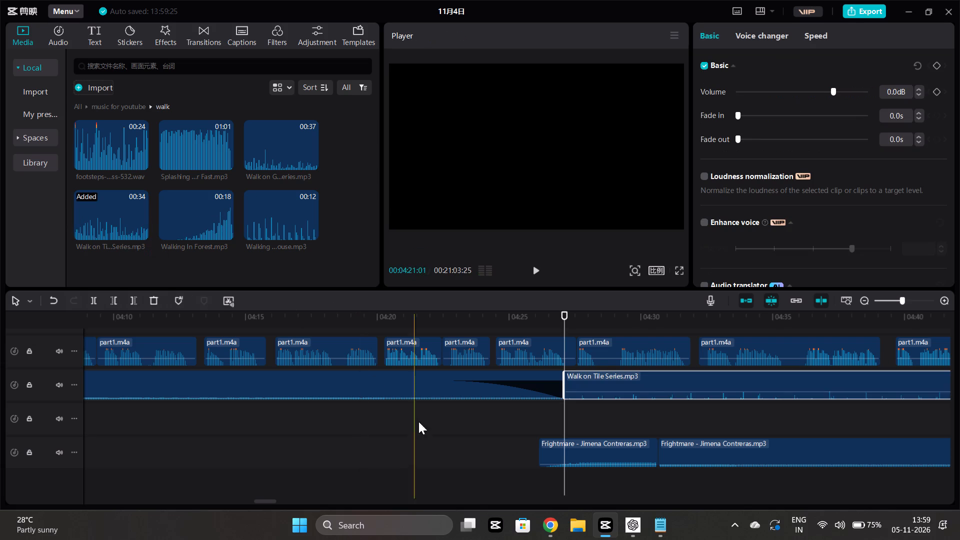
Listen to the footsteps under the narration from about 4:27 to past 4:31.
left_click_drag(544, 425, 551, 425)
left_click(559, 413)
key("space")
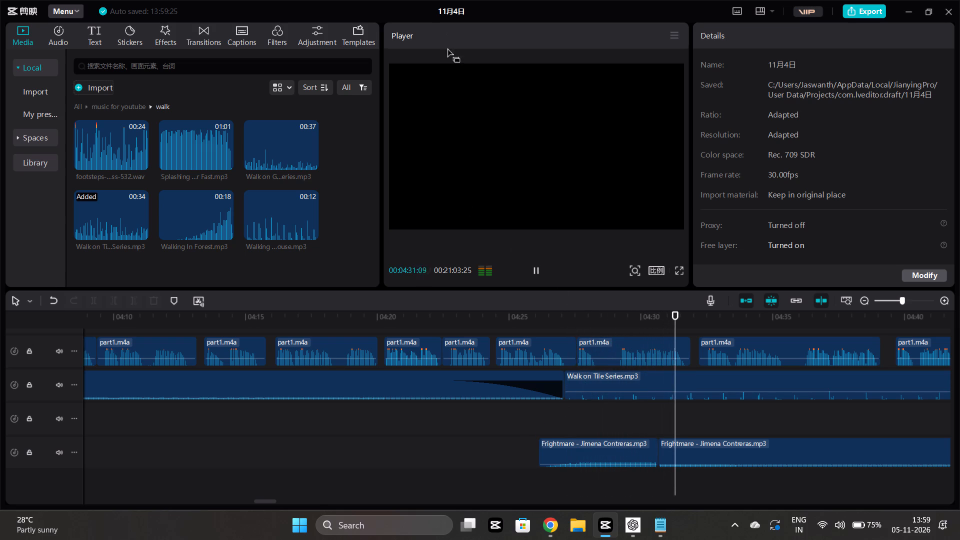
key("space")
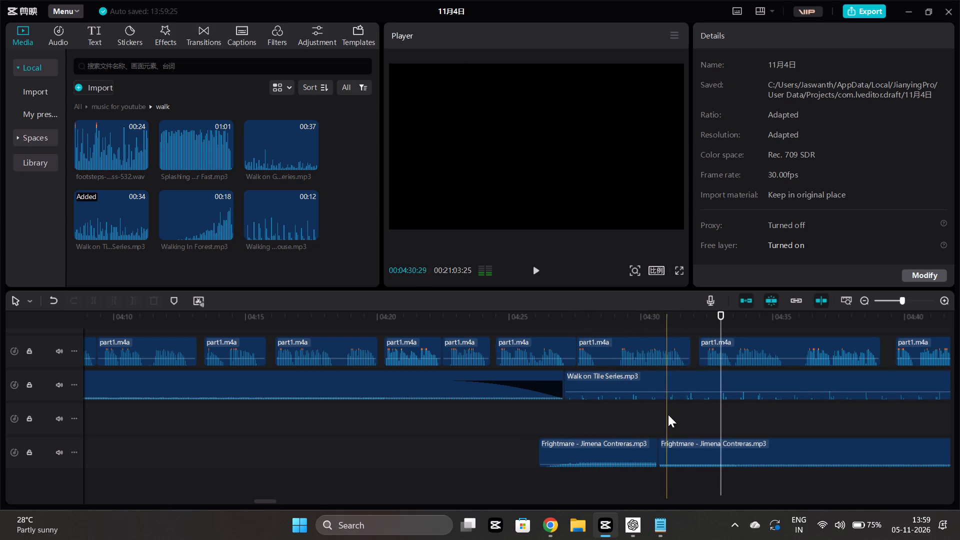
Split the Walk on Tile Series clip at 4:30:02.
left_click(643, 410)
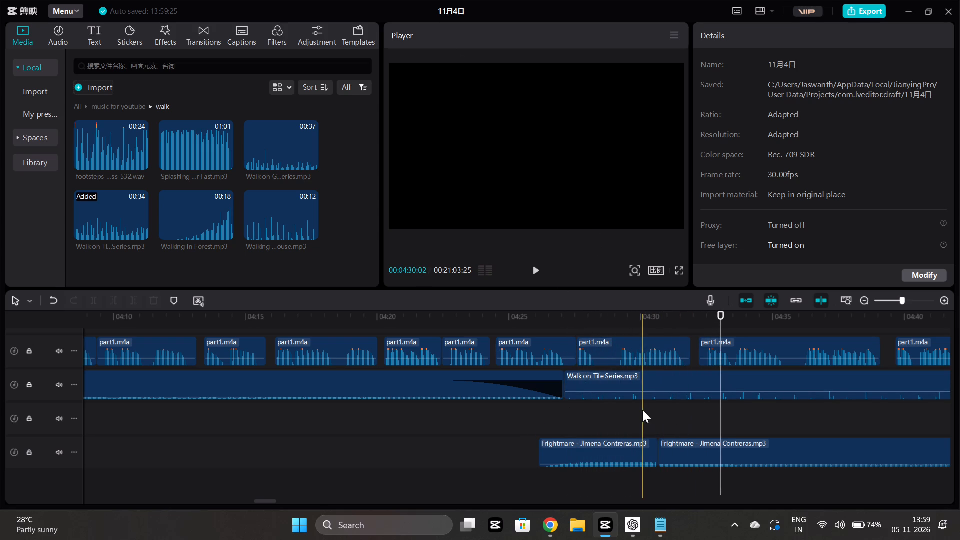
left_click(641, 383)
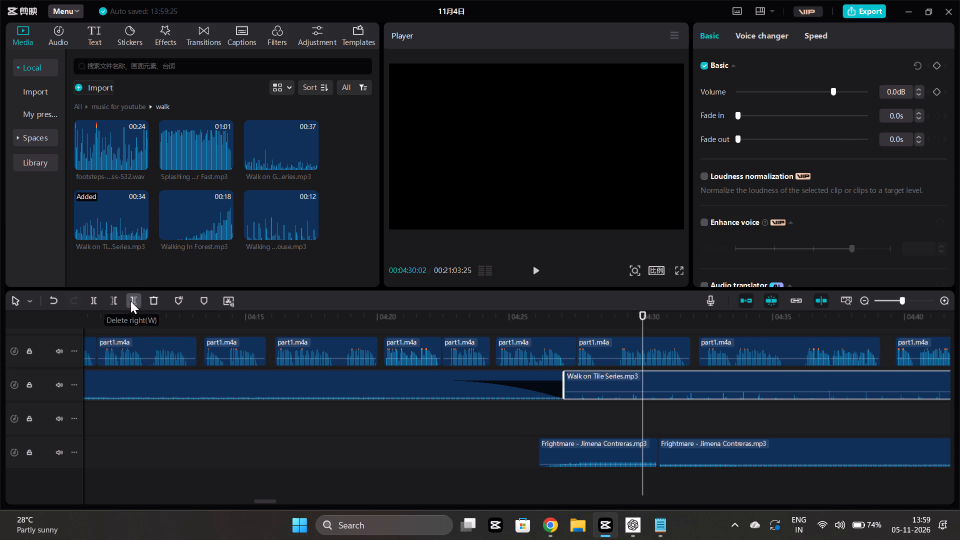
left_click(93, 300)
Apply the 超级混响 voice filter to the first Walk on Tile Series piece and raise its volume to 20.0 dB.
left_click(607, 388)
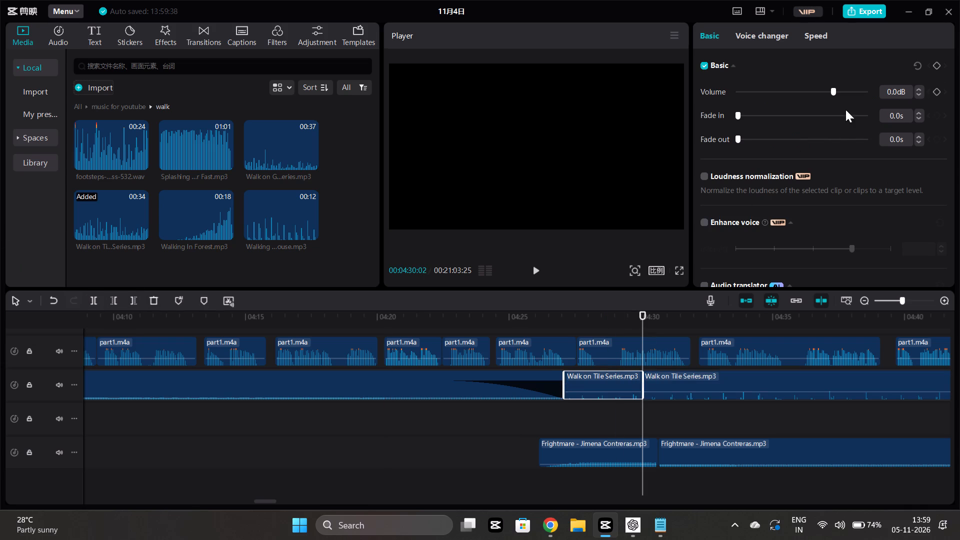
left_click(845, 94)
left_click(861, 88)
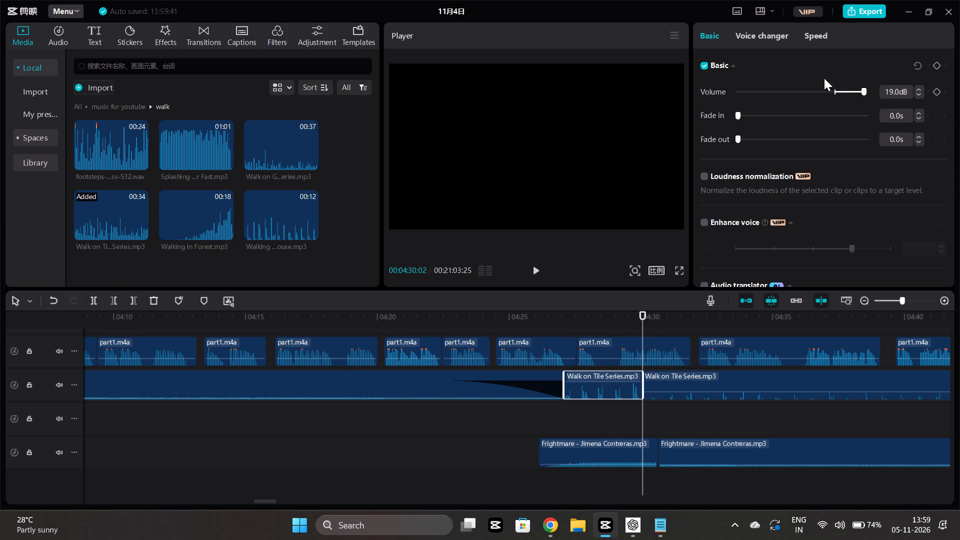
left_click(763, 36)
left_click(921, 125)
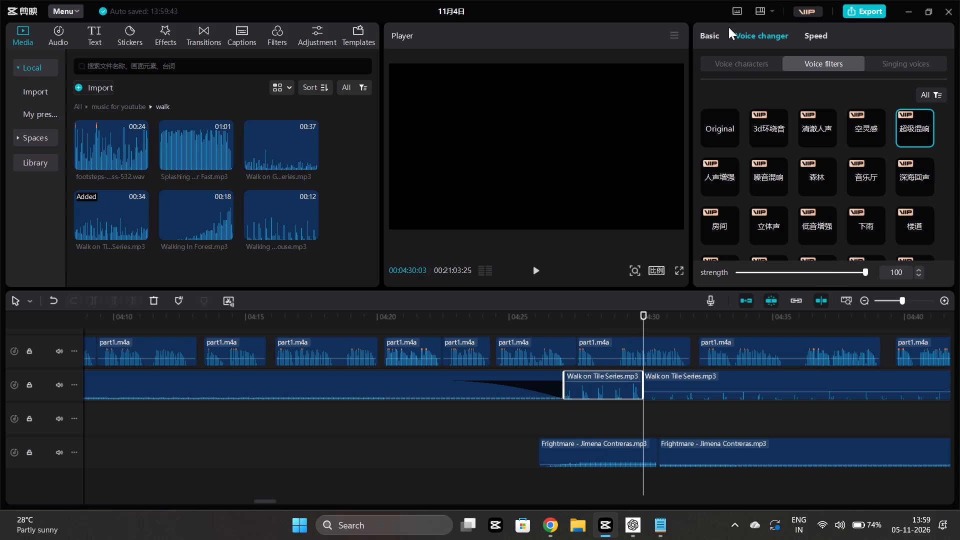
left_click(711, 35)
left_click_drag(862, 90, 871, 88)
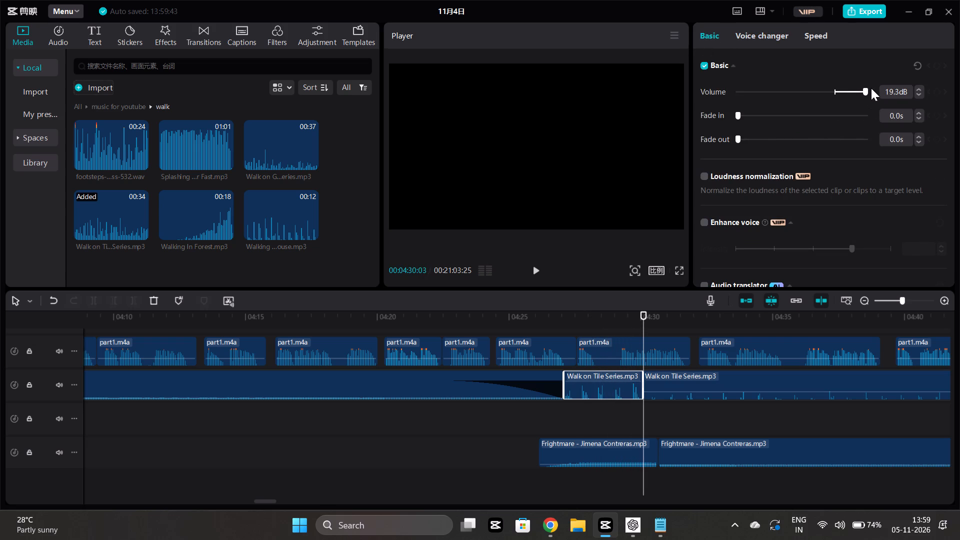
left_click_drag(871, 88, 873, 88)
Check the first footsteps piece, trim about half a second off its start, move it back to 4:27:03, and extend its end to about 4:30.
left_click(535, 410)
key("space")
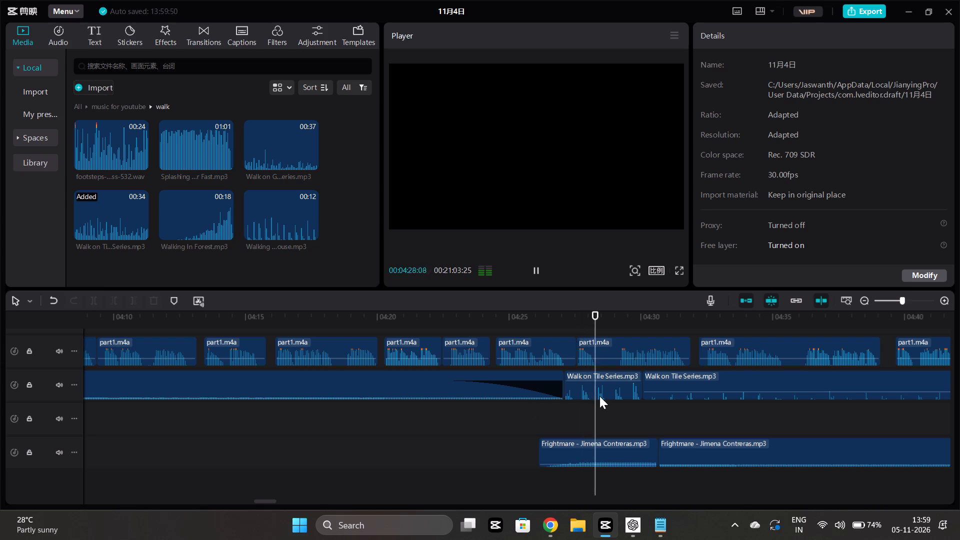
left_click(569, 396)
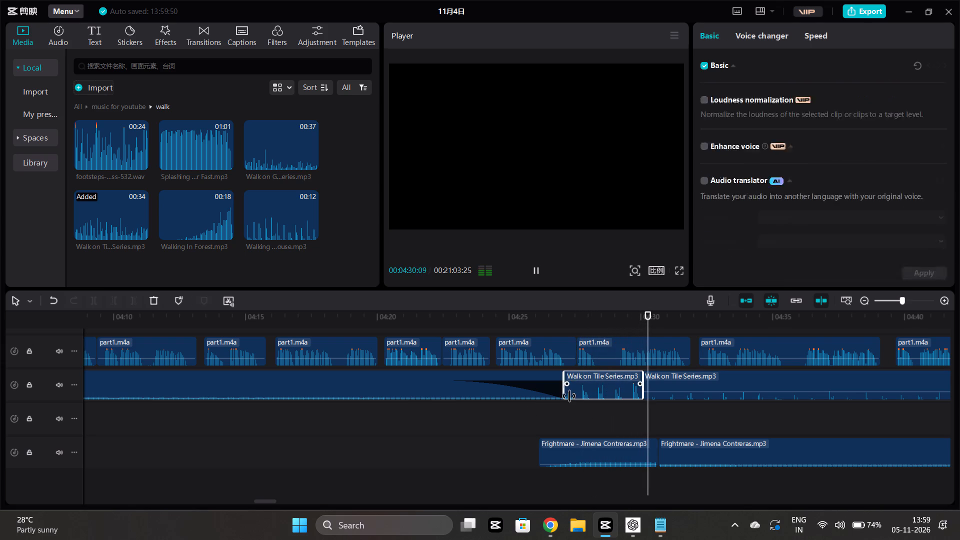
left_click_drag(562, 396, 577, 398)
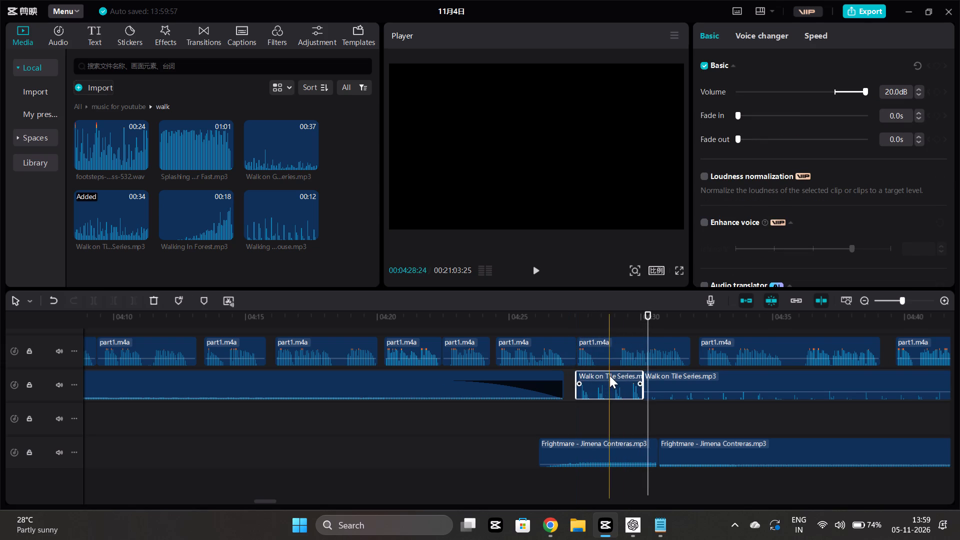
left_click_drag(609, 375, 600, 377)
left_click_drag(630, 391, 646, 392)
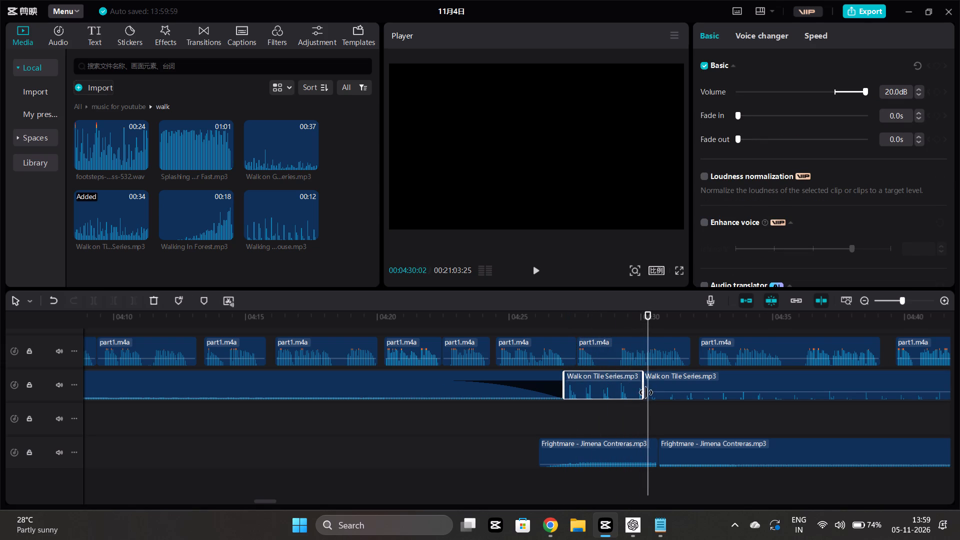
Move the remaining Walk on Tile Series piece later to about 4:31 and extend the first piece's end to 4:31:03.
left_click_drag(646, 392, 646, 393)
left_click_drag(660, 388, 690, 391)
left_click(636, 388)
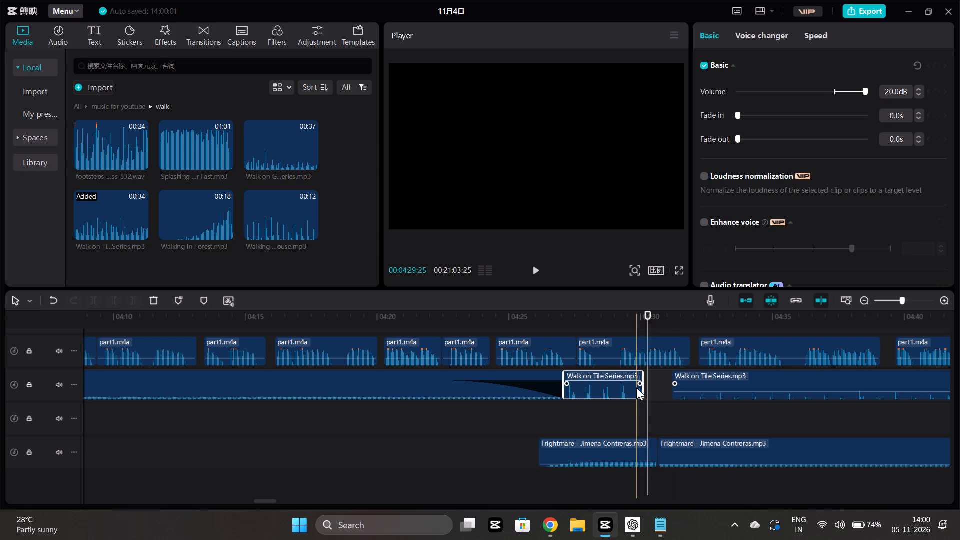
left_click_drag(644, 389, 668, 398)
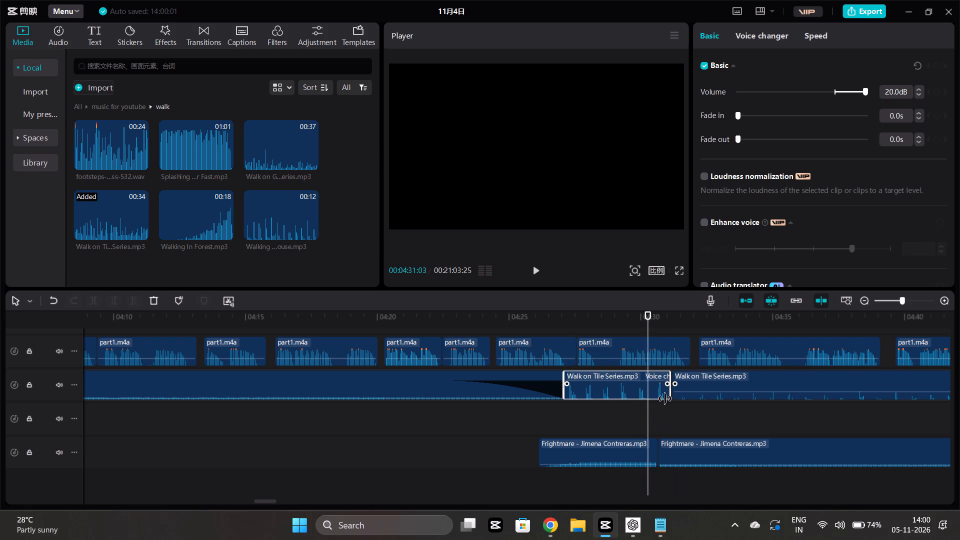
Listen to the adjusted footsteps with the narration from about 4:27 to past 4:33.
left_click(562, 412)
key("space")
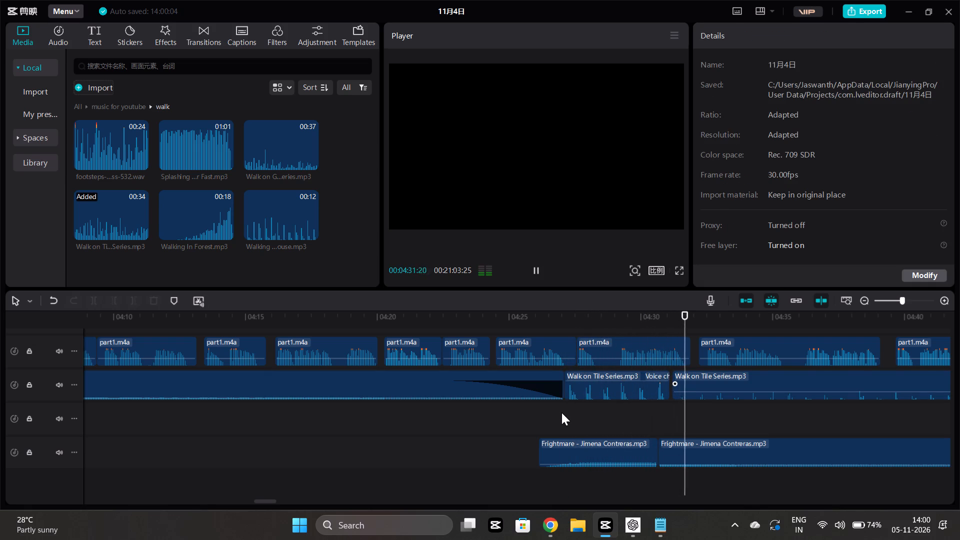
scroll(577, 420, "up", 1)
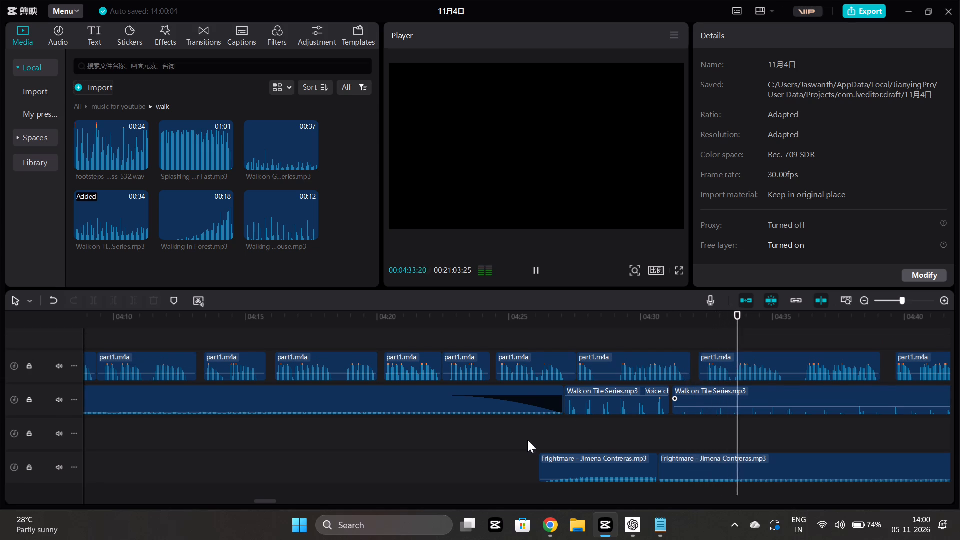
Replay the lead-in to the footsteps and move the first Walk on Tile Series piece to the track below, at about 4:20.
left_click(527, 440)
key("space")
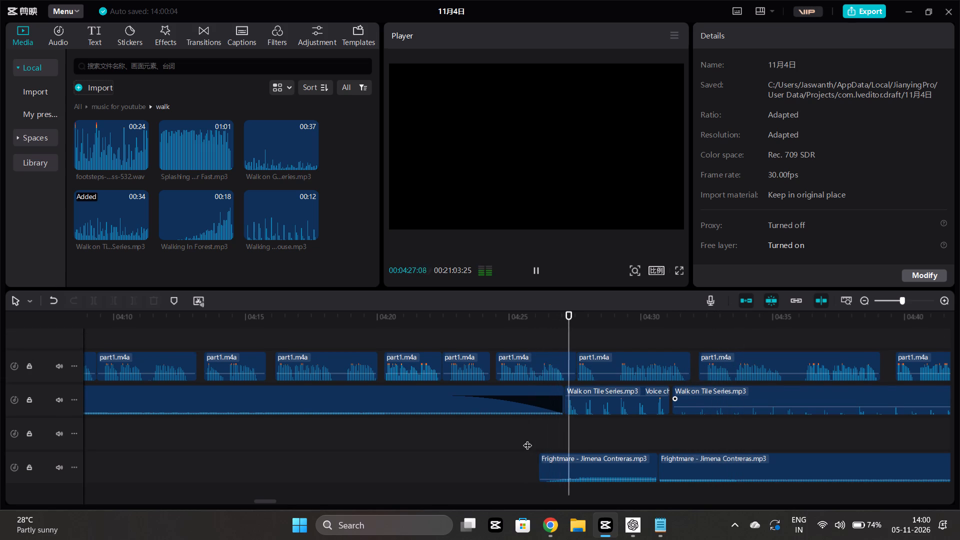
key("space")
left_click(526, 436)
scroll(605, 373, "up", 3)
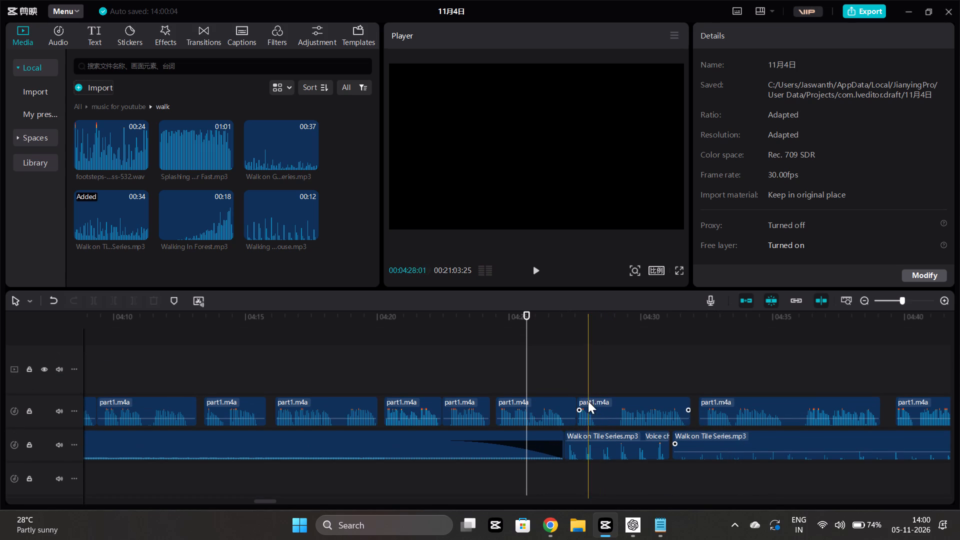
scroll(589, 425, "down", 9, "ctrl")
scroll(589, 425, "up", 1)
scroll(589, 425, "left", 1)
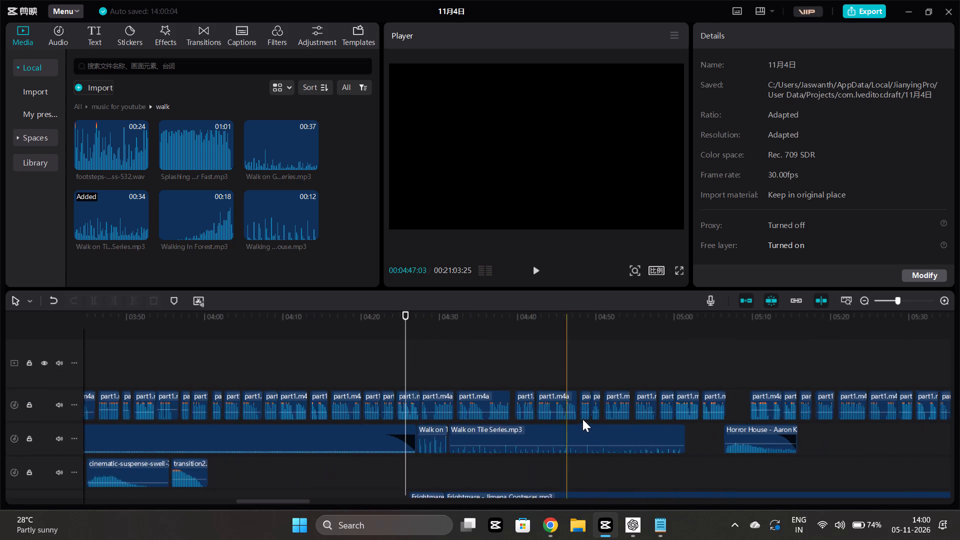
scroll(582, 419, "left", 1)
scroll(528, 416, "down", 1)
scroll(528, 416, "left", 1)
scroll(528, 416, "down", 2)
left_click_drag(418, 386, 362, 427)
Listen to the narration from about 4:26 to 4:28 without the footsteps piece.
left_click(400, 424)
key("space")
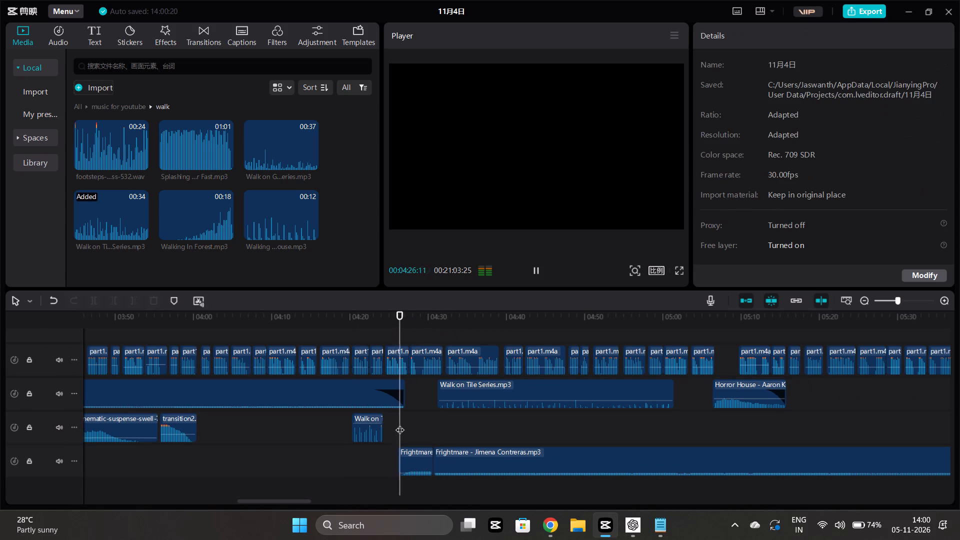
scroll(415, 422, "up", 1)
left_click(419, 332)
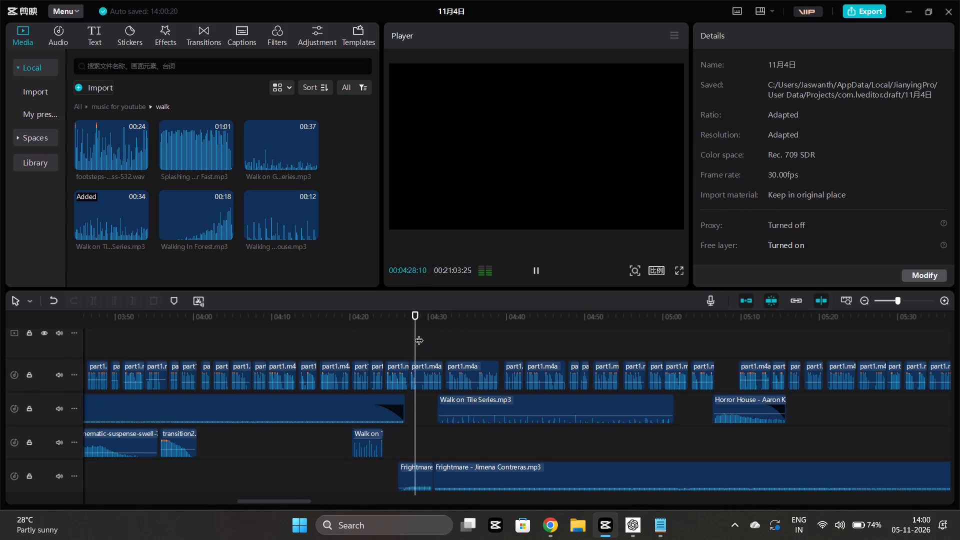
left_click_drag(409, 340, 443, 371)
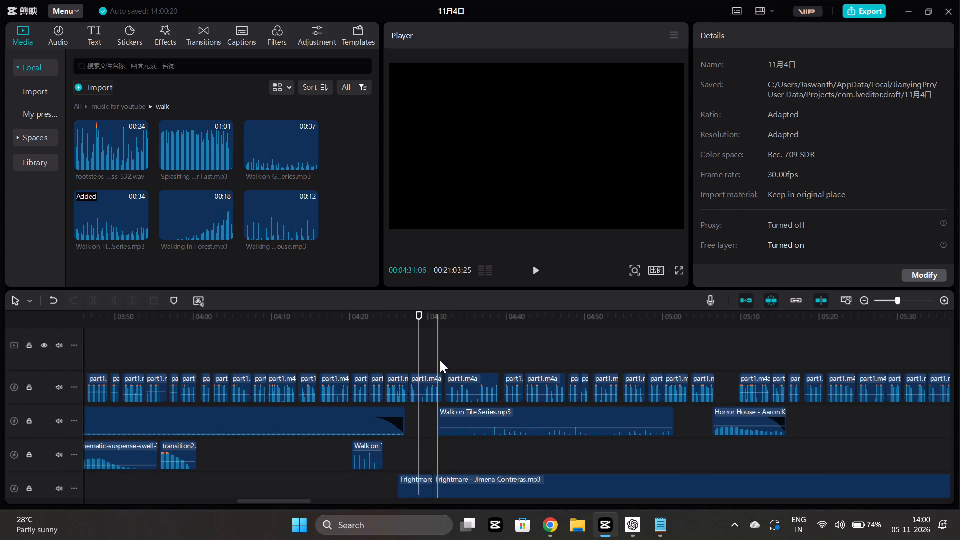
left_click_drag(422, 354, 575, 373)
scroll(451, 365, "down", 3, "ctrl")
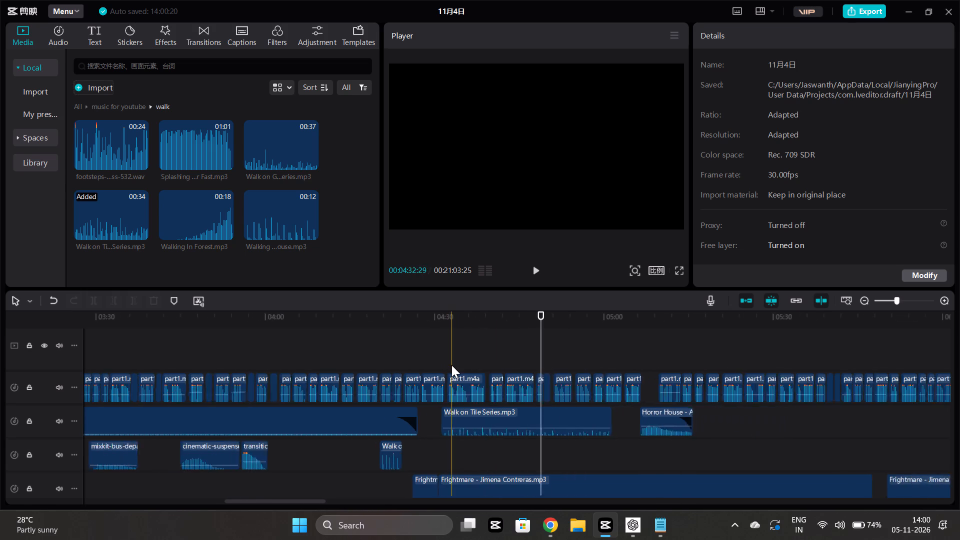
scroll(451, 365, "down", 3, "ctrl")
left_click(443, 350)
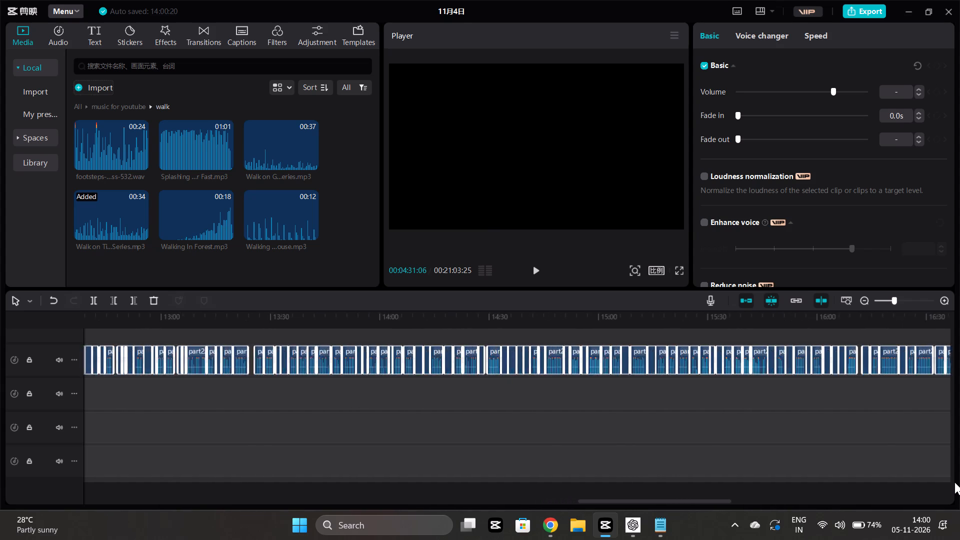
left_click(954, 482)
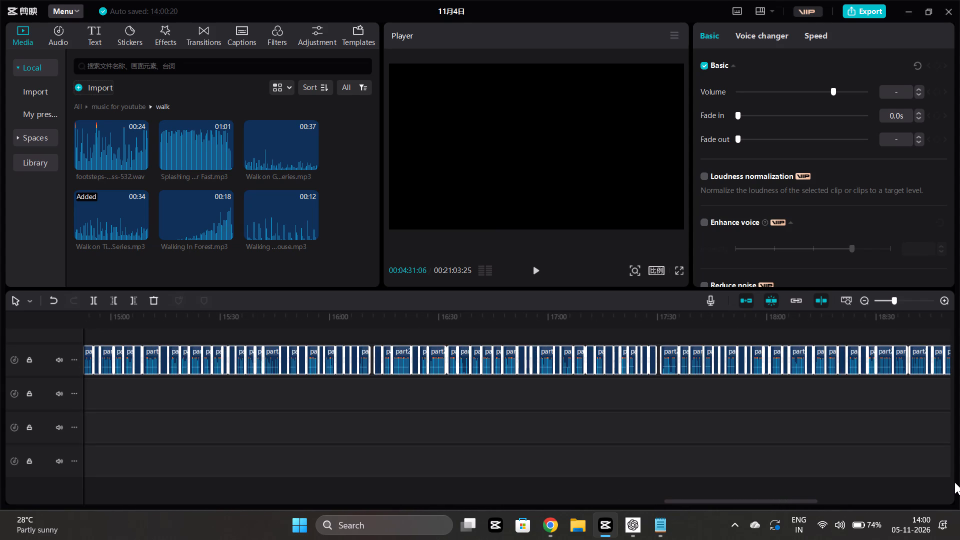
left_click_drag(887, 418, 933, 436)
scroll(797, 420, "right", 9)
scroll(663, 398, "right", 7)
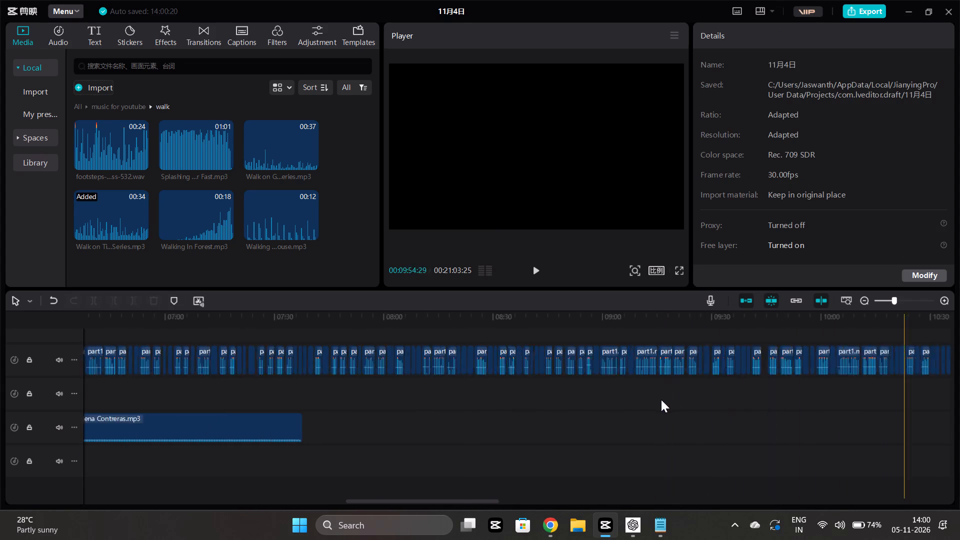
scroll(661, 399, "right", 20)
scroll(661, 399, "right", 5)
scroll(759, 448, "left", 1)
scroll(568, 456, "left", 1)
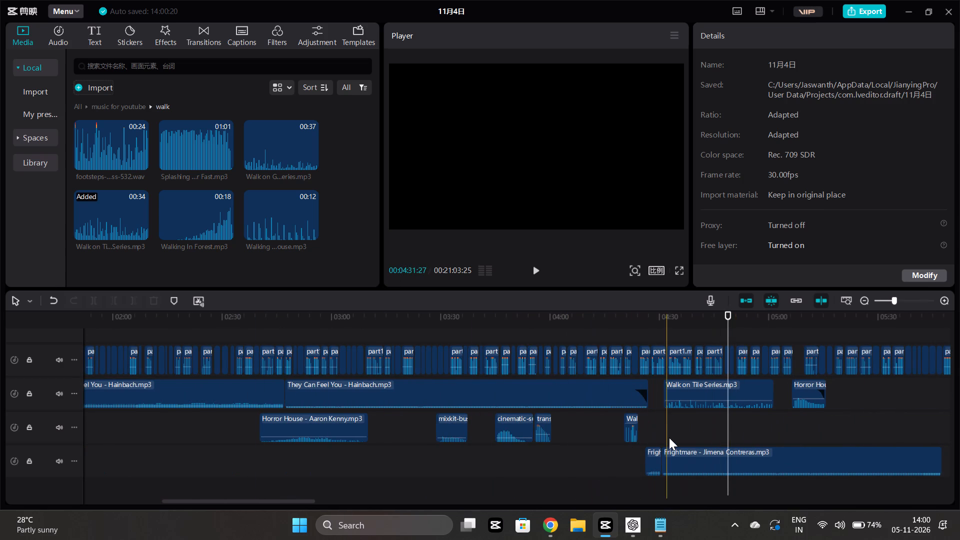
Select all narration, footsteps and music clips from the narration piece at about 4:27 onward, and move them about 5 seconds later.
scroll(669, 437, "up", 8, "ctrl")
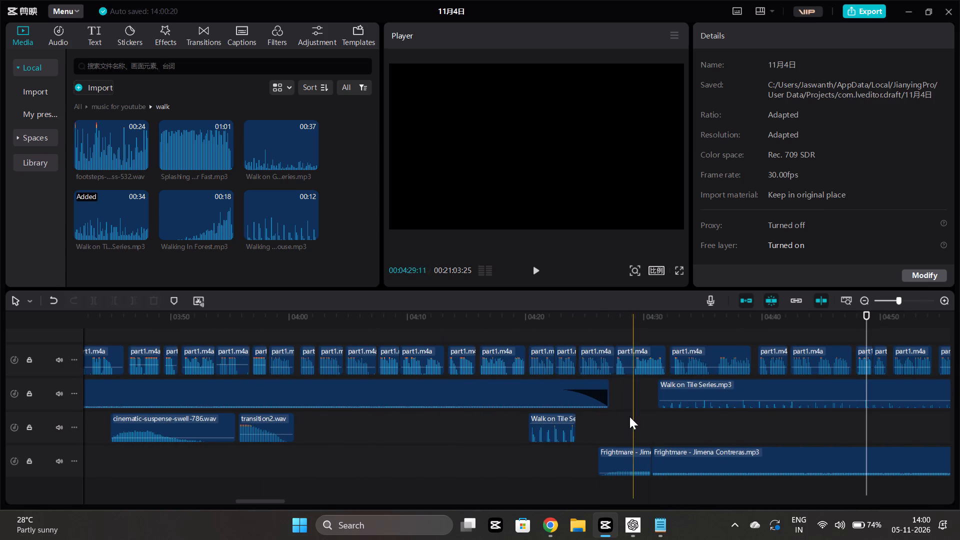
left_click_drag(623, 333, 788, 442)
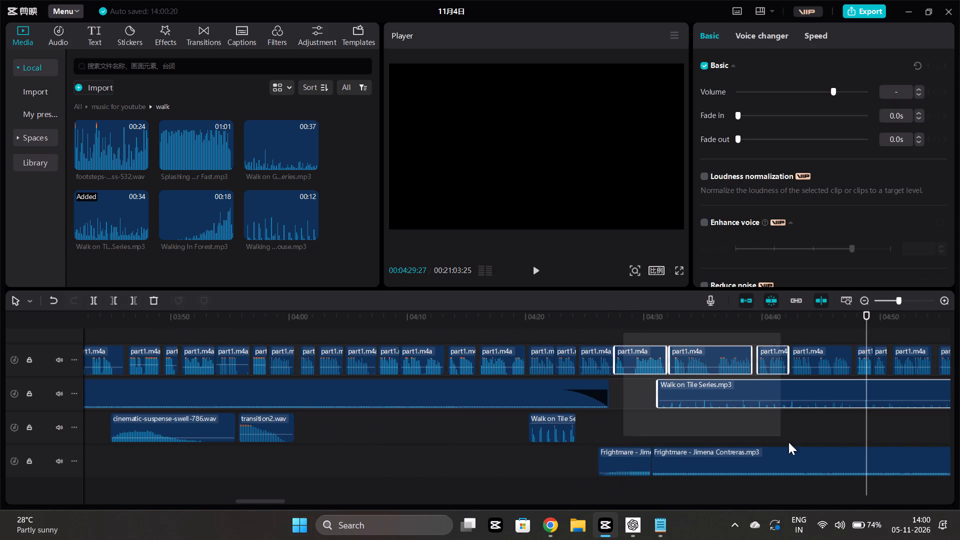
left_click_drag(788, 442, 959, 516)
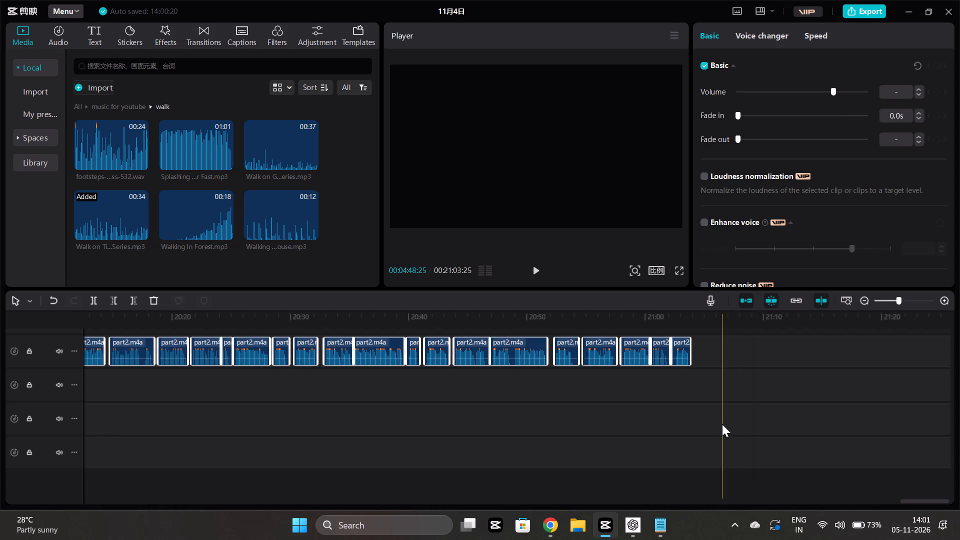
scroll(722, 424, "right", 20)
scroll(722, 424, "right", 20)
scroll(722, 424, "right", 20)
scroll(547, 410, "left", 20)
scroll(547, 410, "left", 19)
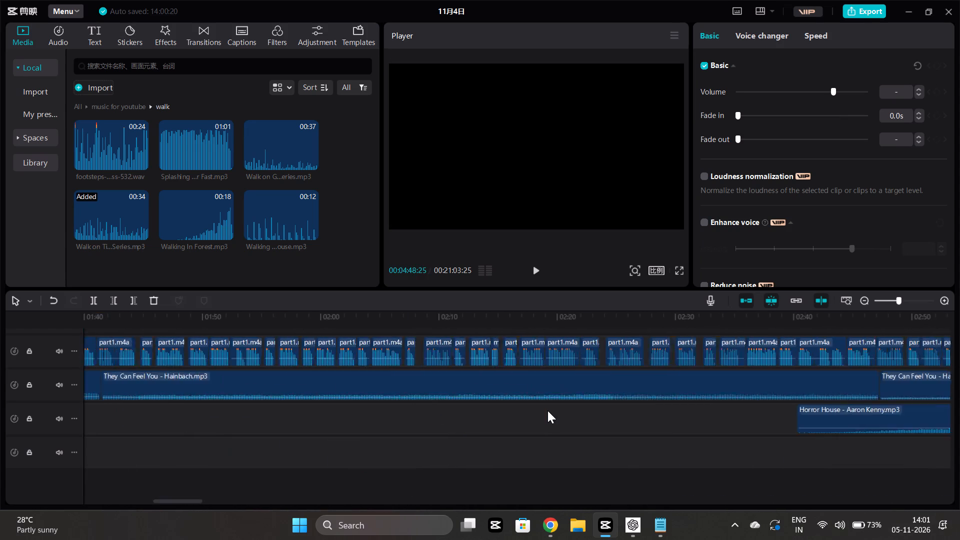
scroll(547, 410, "left", 9)
scroll(547, 410, "right", 2)
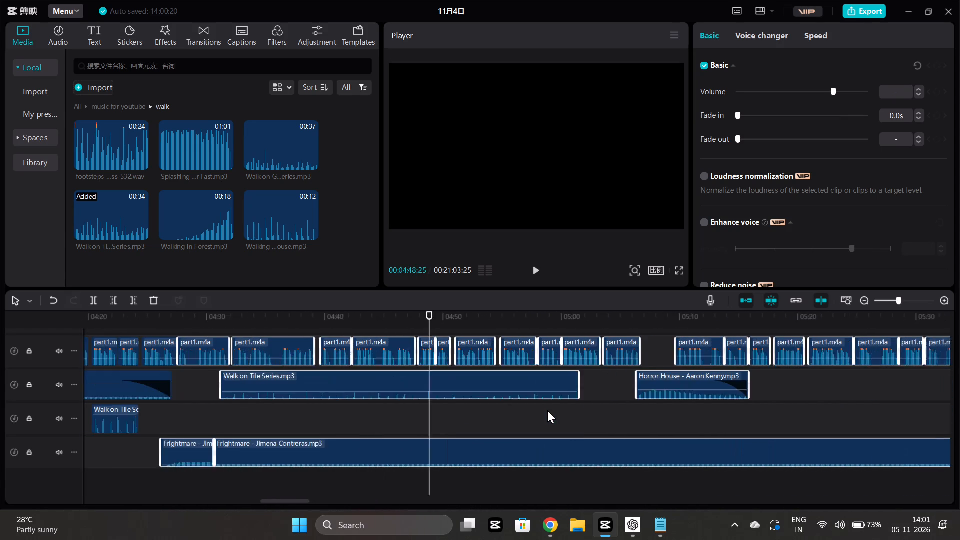
scroll(547, 410, "right", 1)
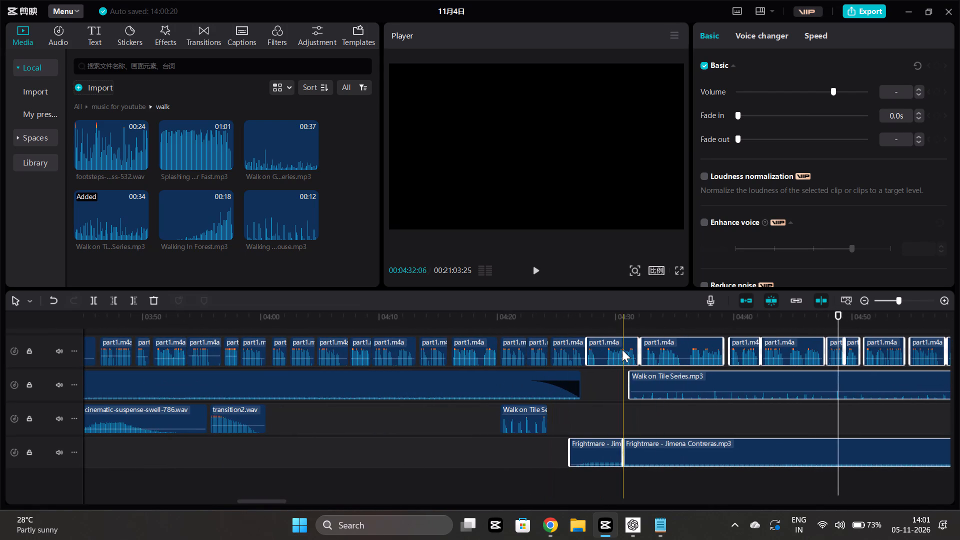
left_click_drag(613, 347, 656, 357)
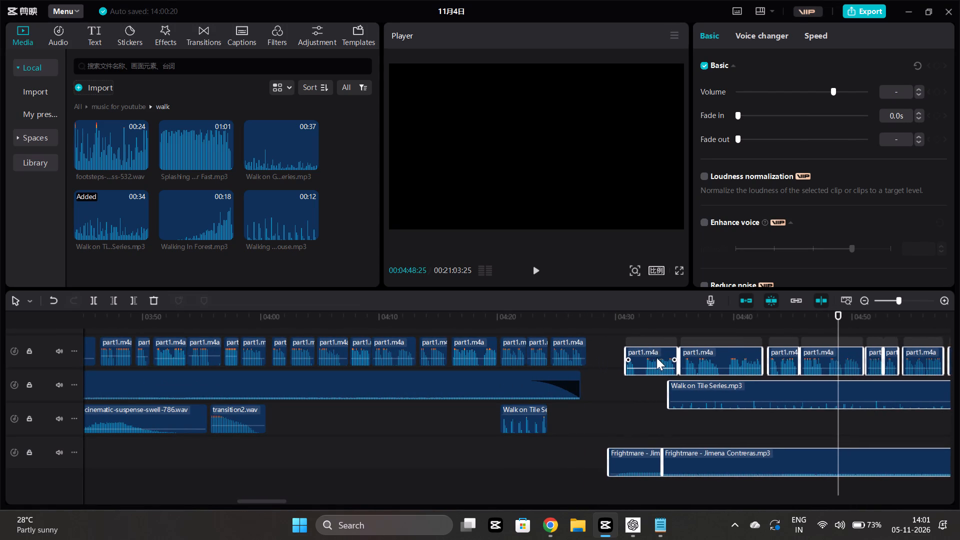
left_click_drag(656, 357, 669, 348)
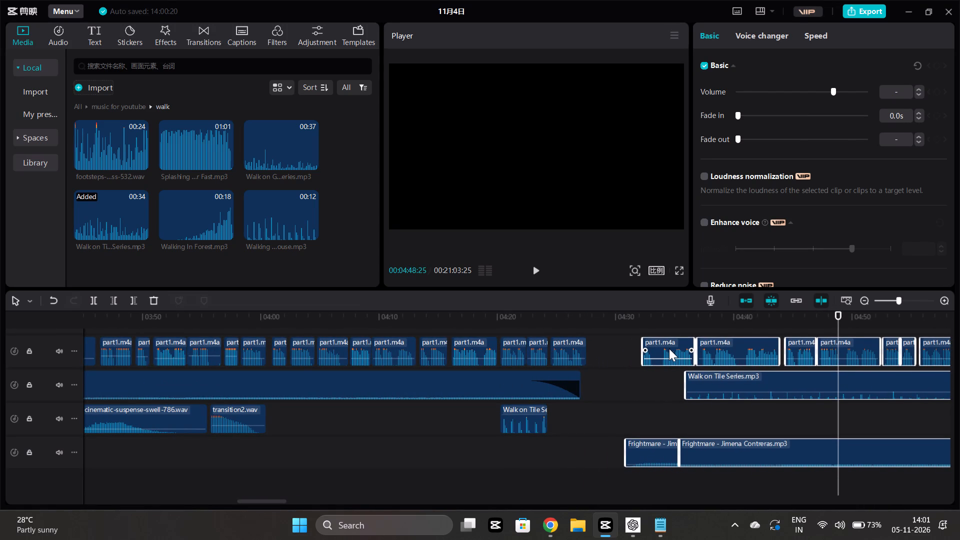
left_click_drag(669, 348, 669, 348)
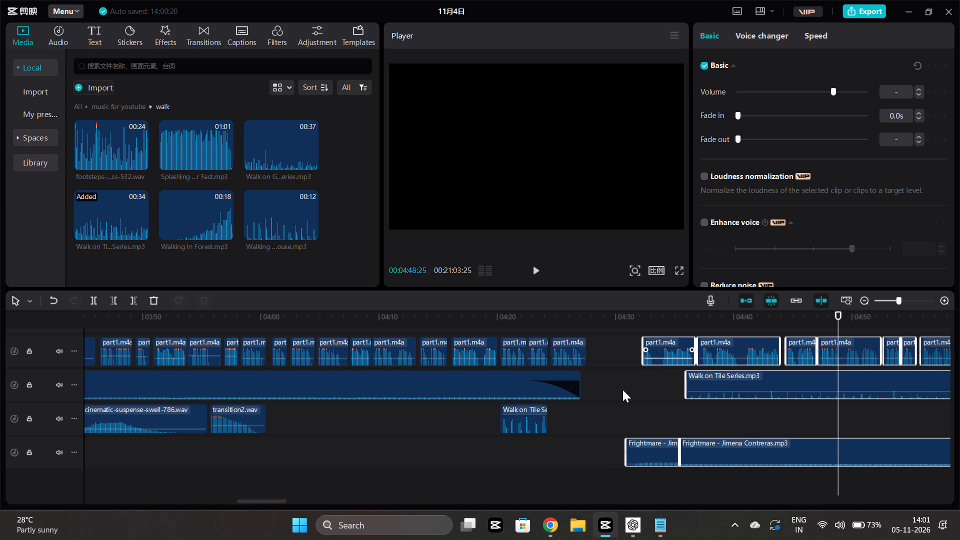
left_click(591, 422)
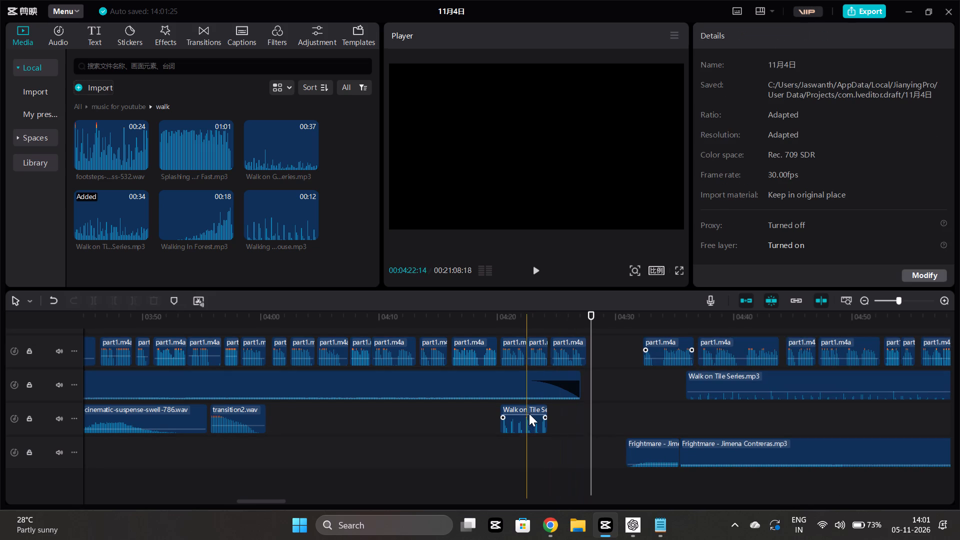
Move the first Walk on Tile Series piece into the gap on the music track at about 4:28 and play the passage.
left_click_drag(529, 412, 624, 386)
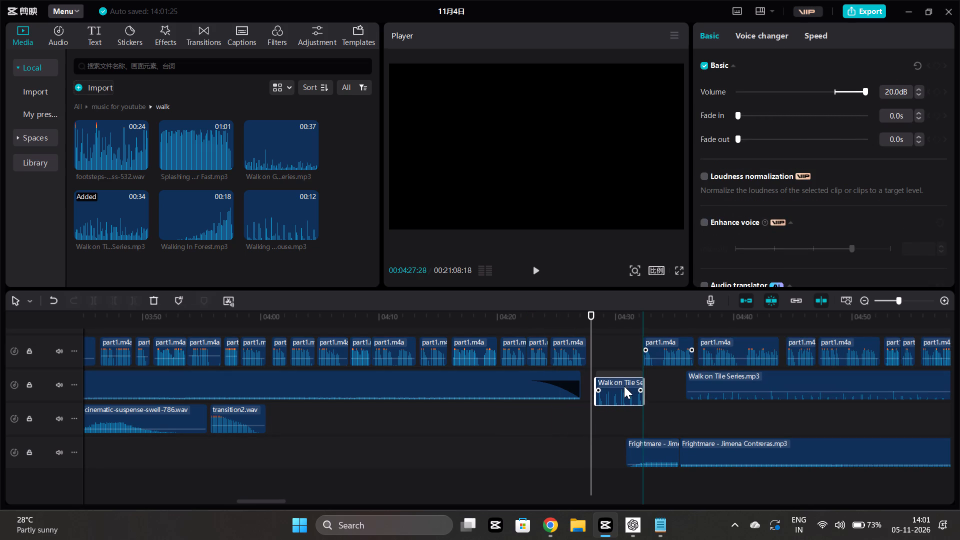
left_click_drag(624, 386, 624, 384)
left_click(567, 438)
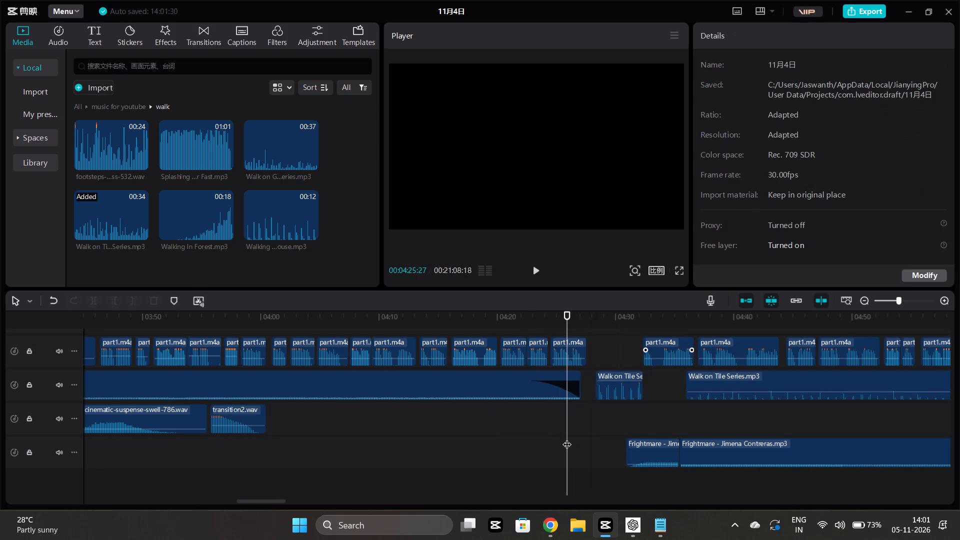
key("space")
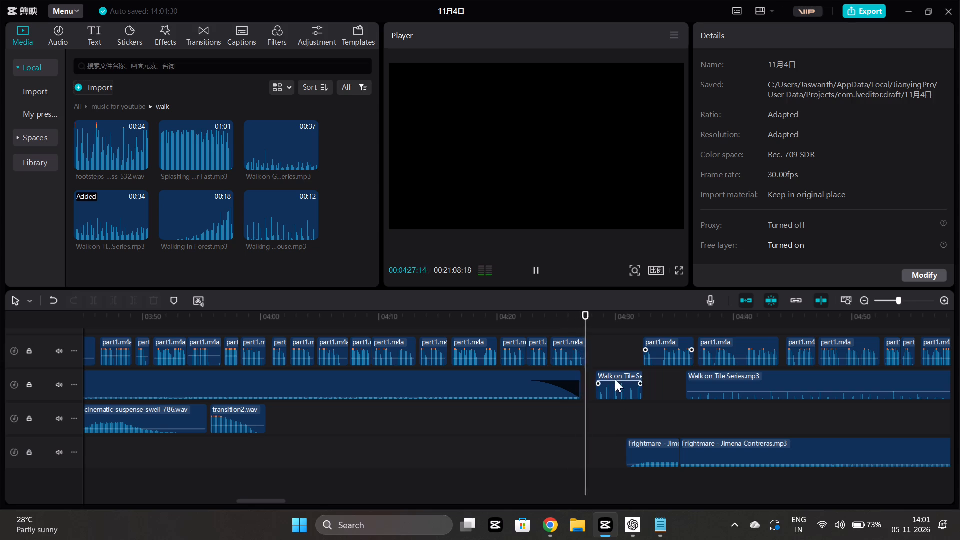
Extend the footsteps piece's start by about half a second and move it earlier to about 4:27, against the end of the music.
left_click(612, 376)
left_click_drag(595, 390, 569, 391)
left_click_drag(614, 376, 608, 376)
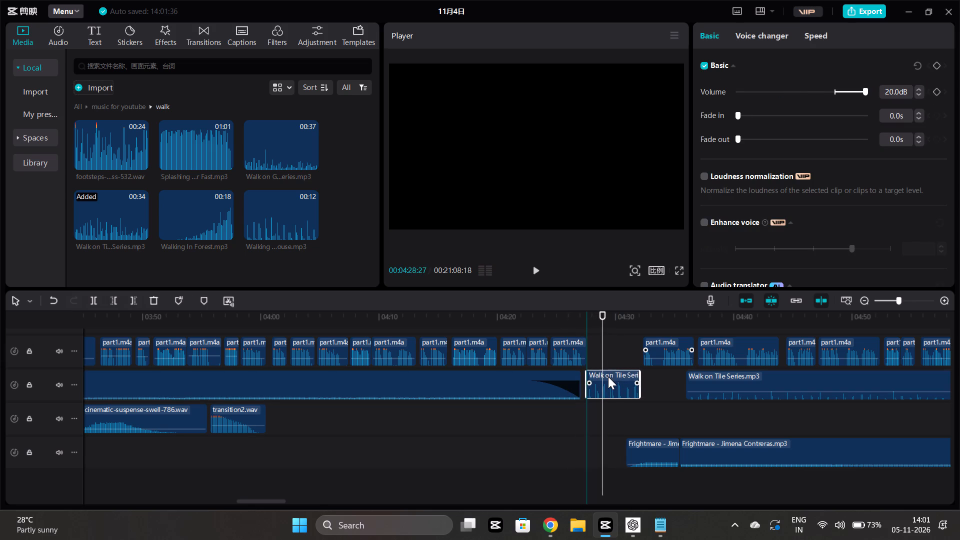
left_click(566, 405)
key("space")
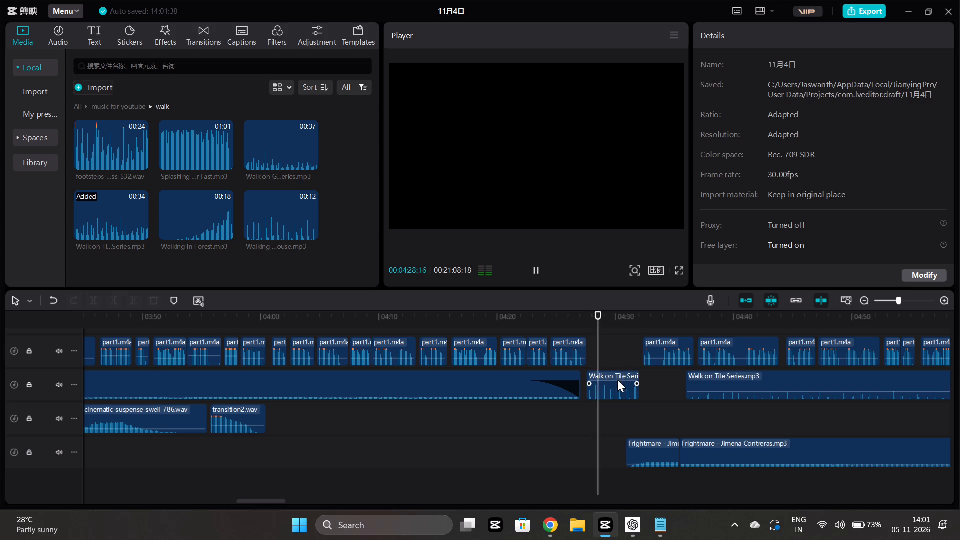
left_click(614, 375)
Listen to the repositioned footsteps in the narration gap from about 4:25 to 4:32, replaying the stretch around 4:27 to 4:29.
left_click(556, 416)
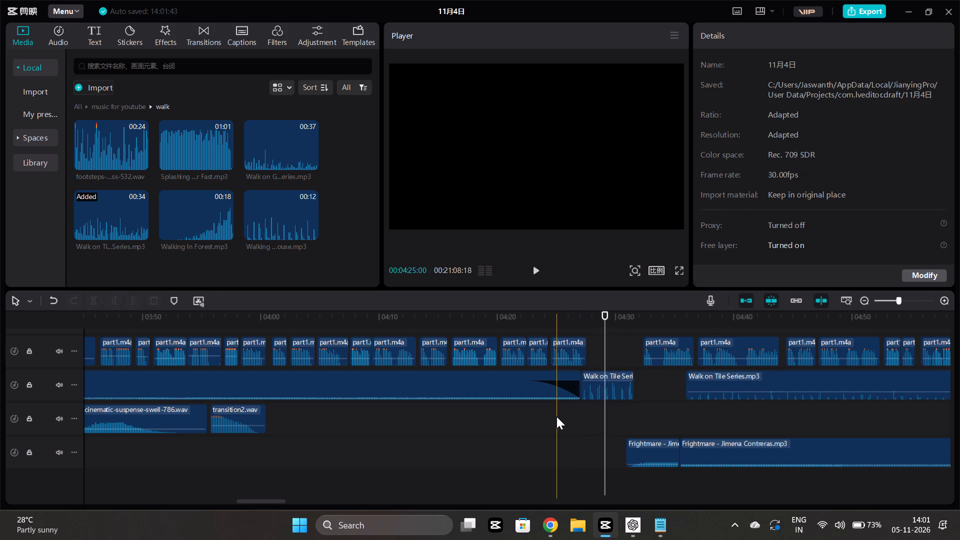
key("space")
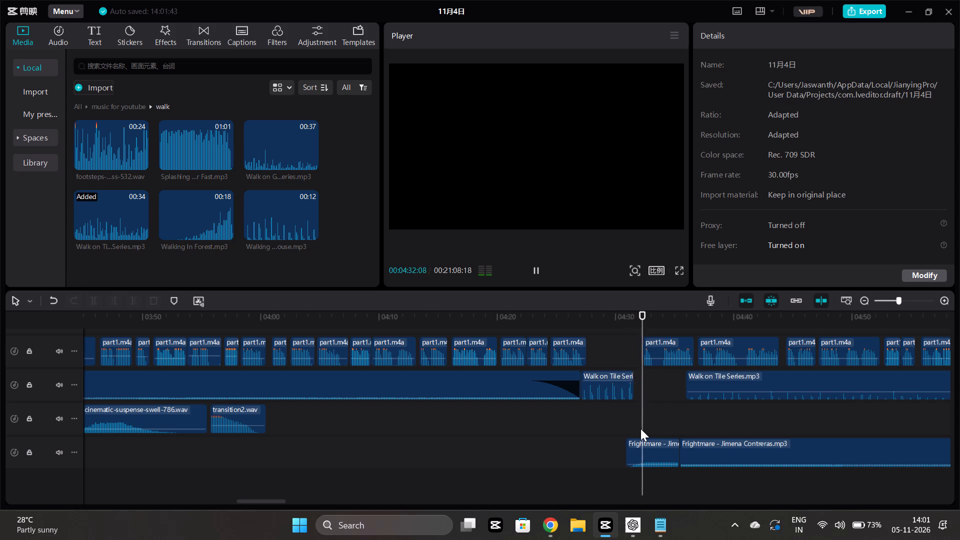
left_click(599, 420)
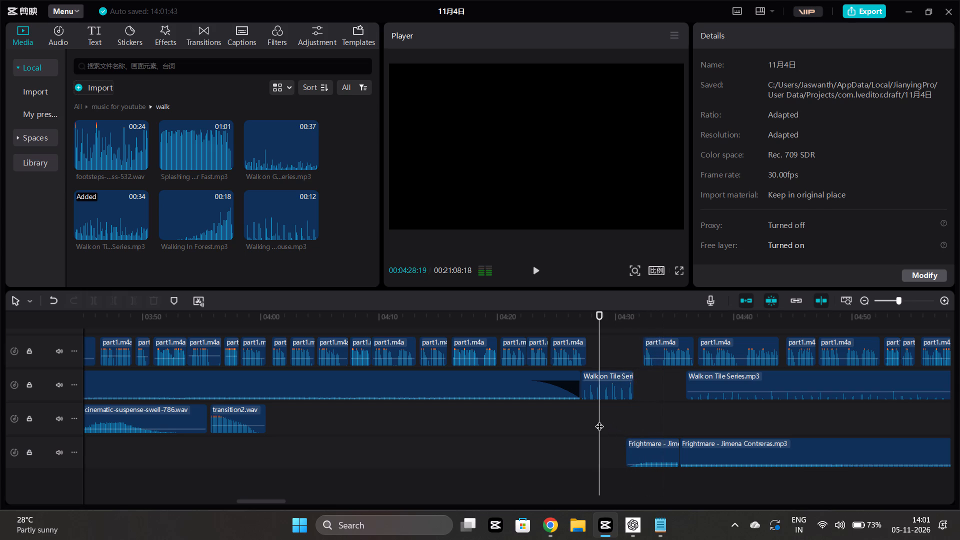
key("space")
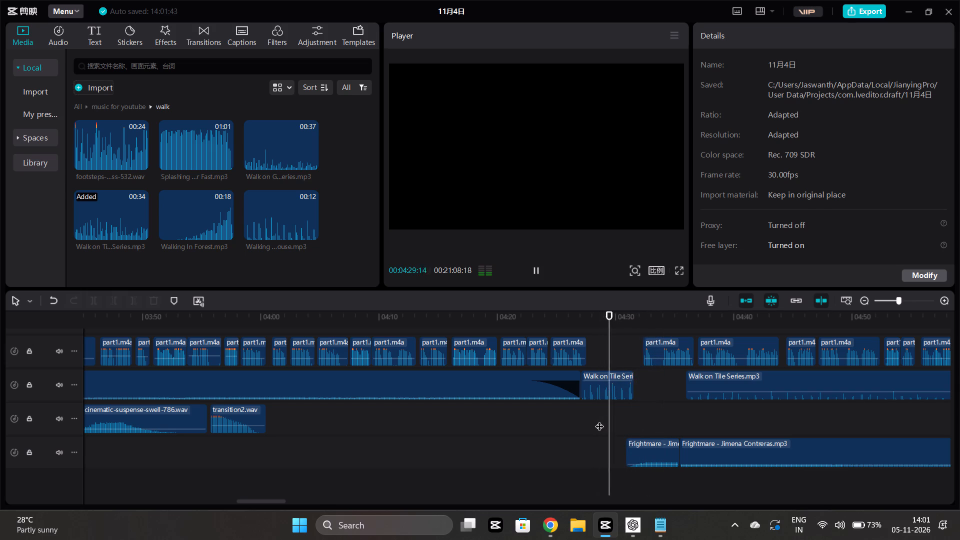
left_click(582, 420)
key("space")
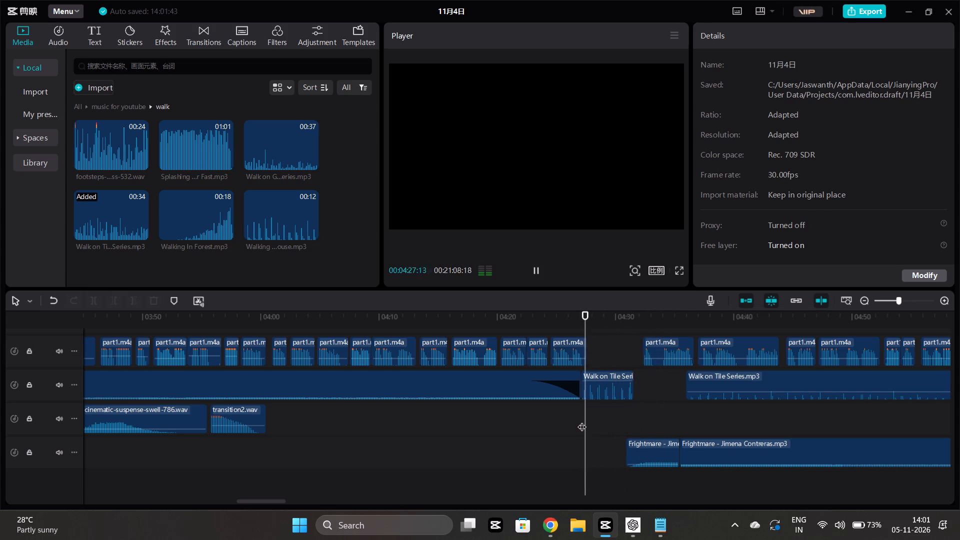
key("space")
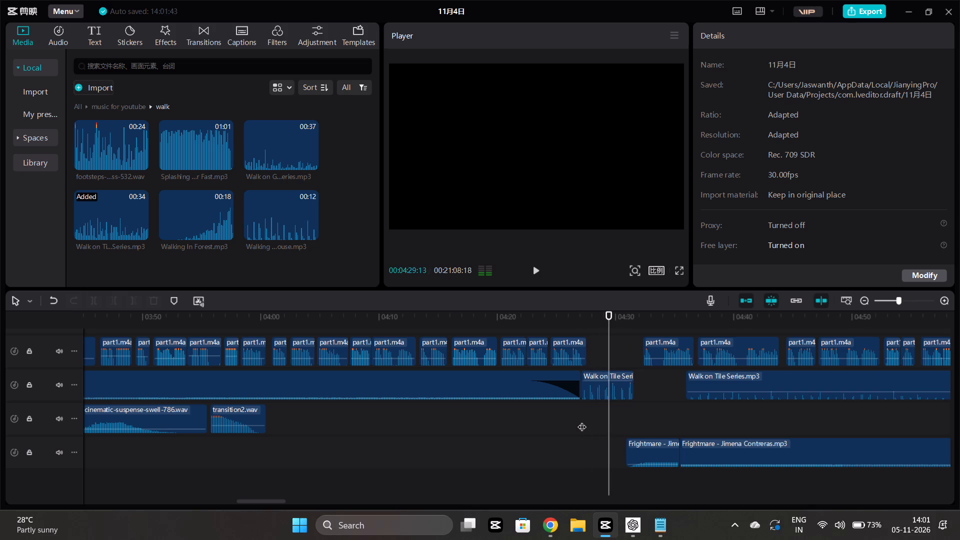
left_click(610, 415)
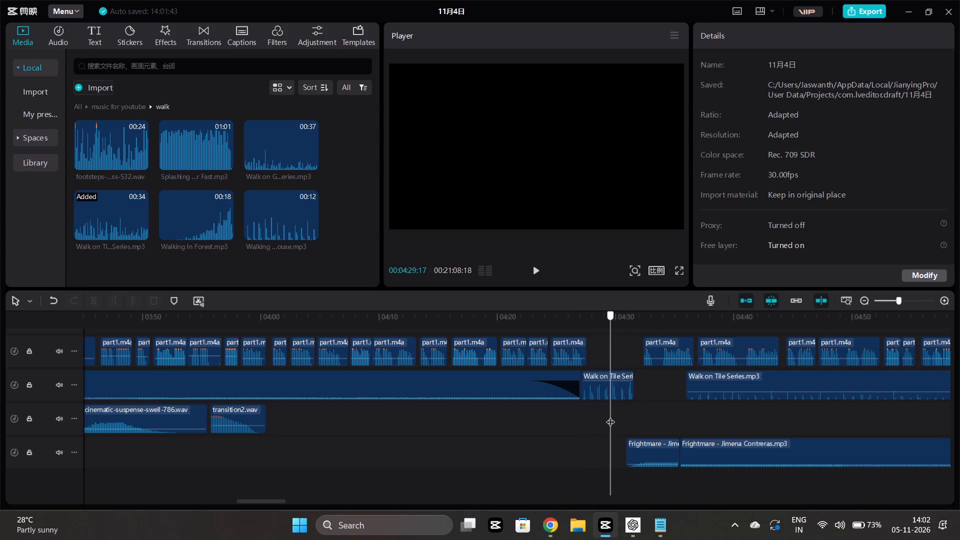
left_click(623, 349)
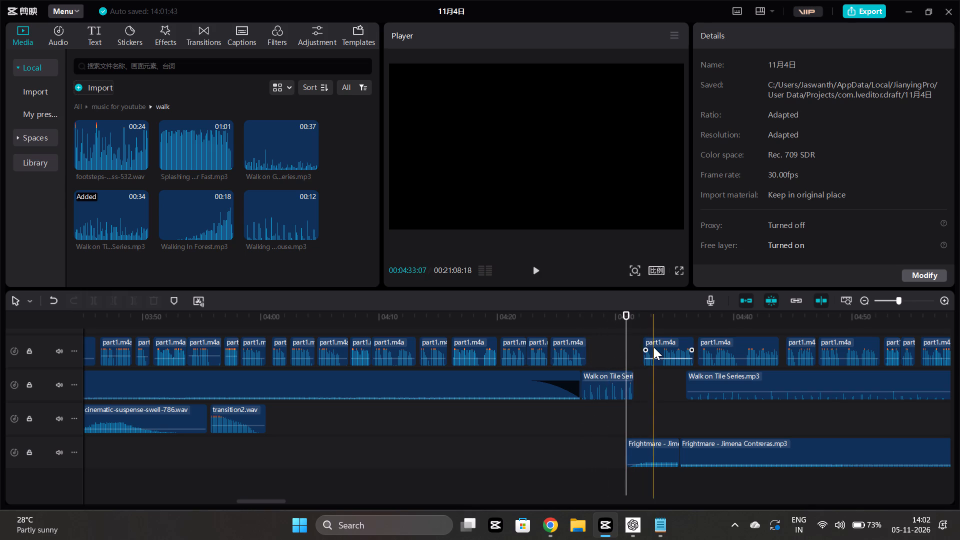
left_click(609, 414)
left_click(609, 414)
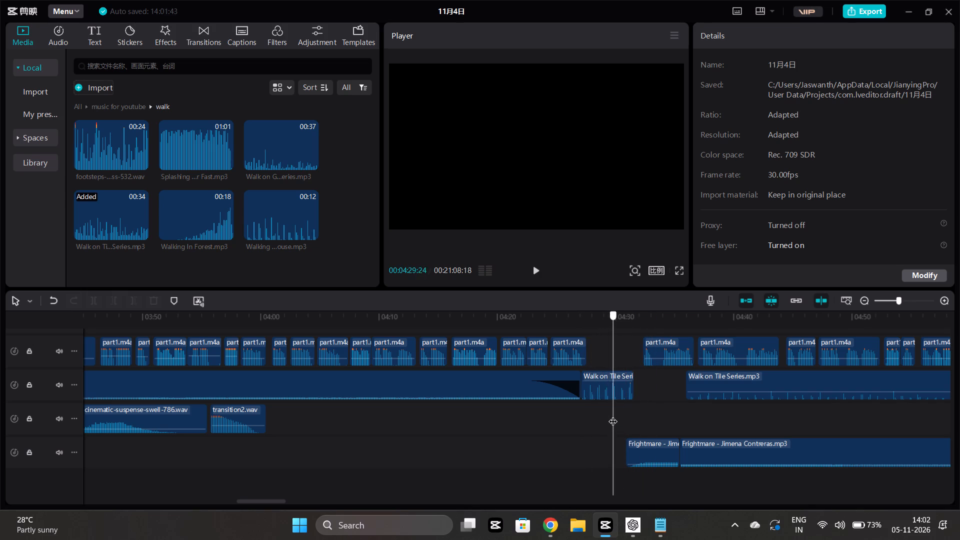
Move the first narration piece after the footsteps gap earlier, so it starts at about 4:29.
left_click_drag(663, 342, 629, 350)
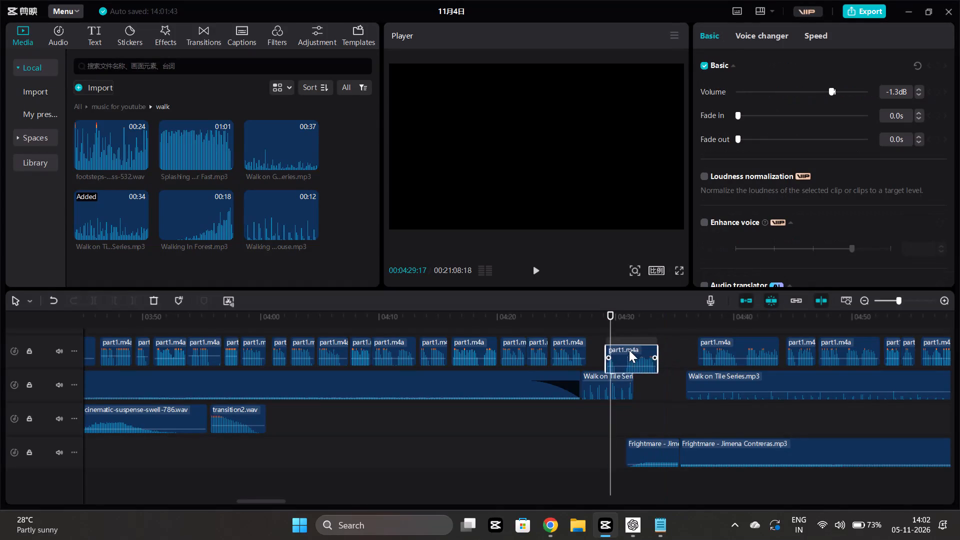
left_click_drag(629, 350, 632, 347)
Select all narration, footsteps and music clips from about 4:36 onward and move them about 3 seconds earlier, against the preceding narration piece.
scroll(665, 399, "down", 3, "ctrl")
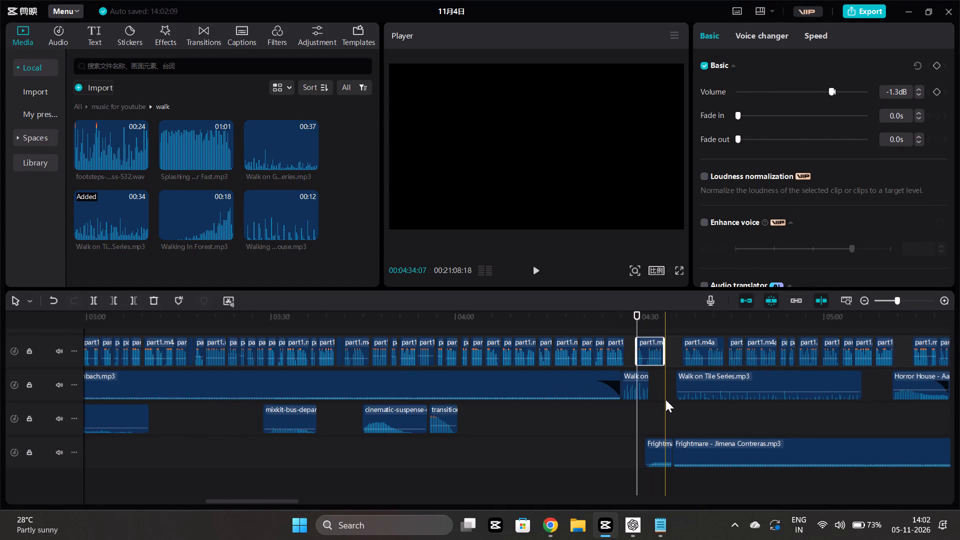
scroll(665, 405, "down", 5, "ctrl")
scroll(665, 405, "up", 2)
scroll(665, 405, "down", 1)
scroll(665, 405, "down", 2, "ctrl")
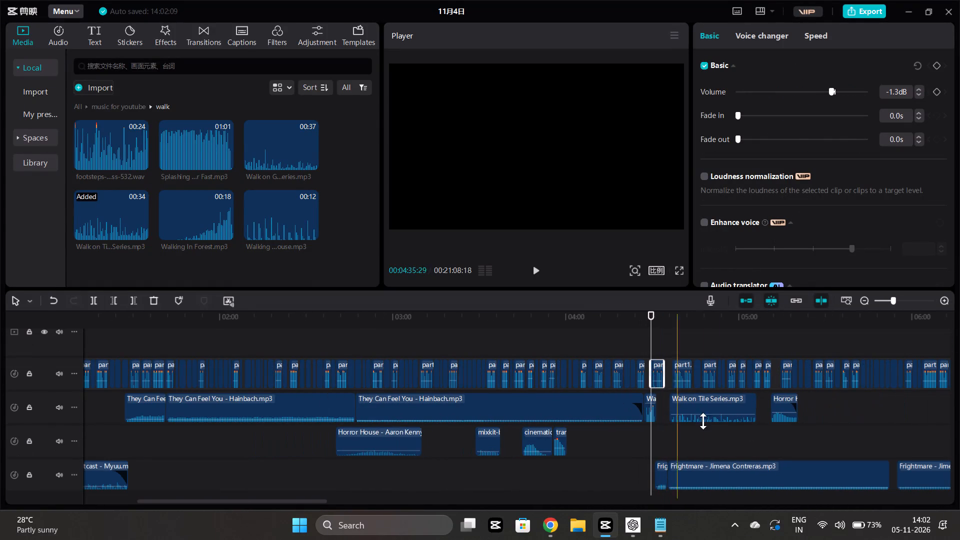
scroll(746, 425, "down", 1)
left_click(697, 416)
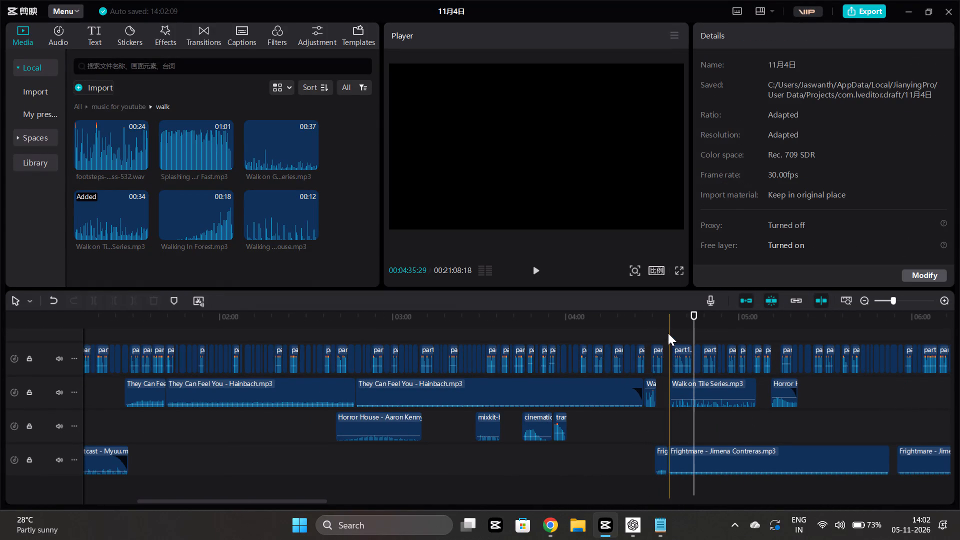
left_click_drag(668, 333, 959, 463)
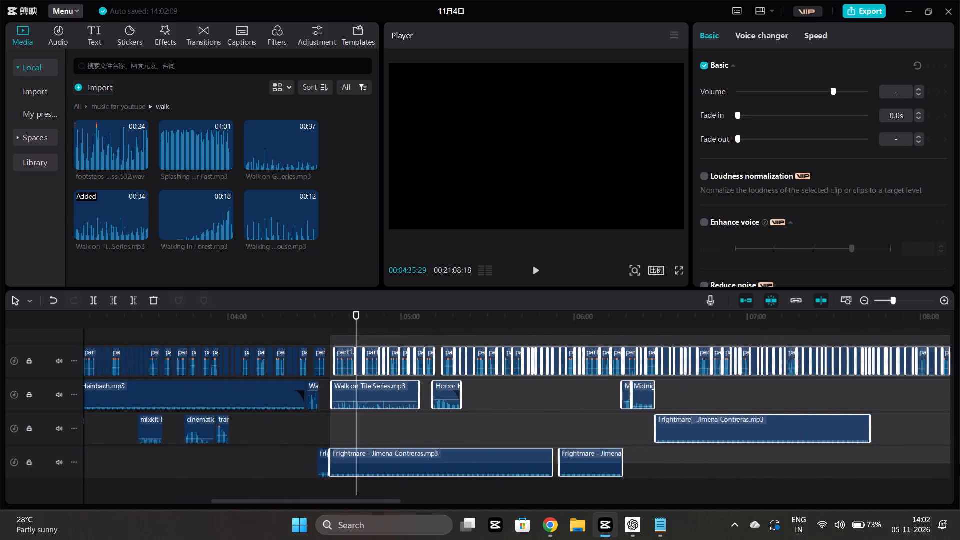
left_click_drag(959, 463, 959, 464)
scroll(797, 422, "right", 4)
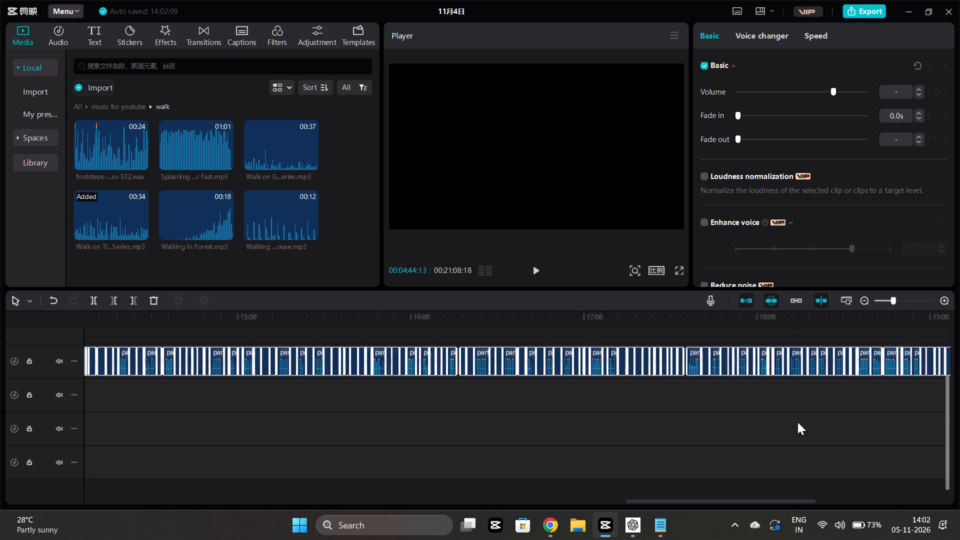
scroll(768, 421, "right", 14)
scroll(756, 417, "left", 1)
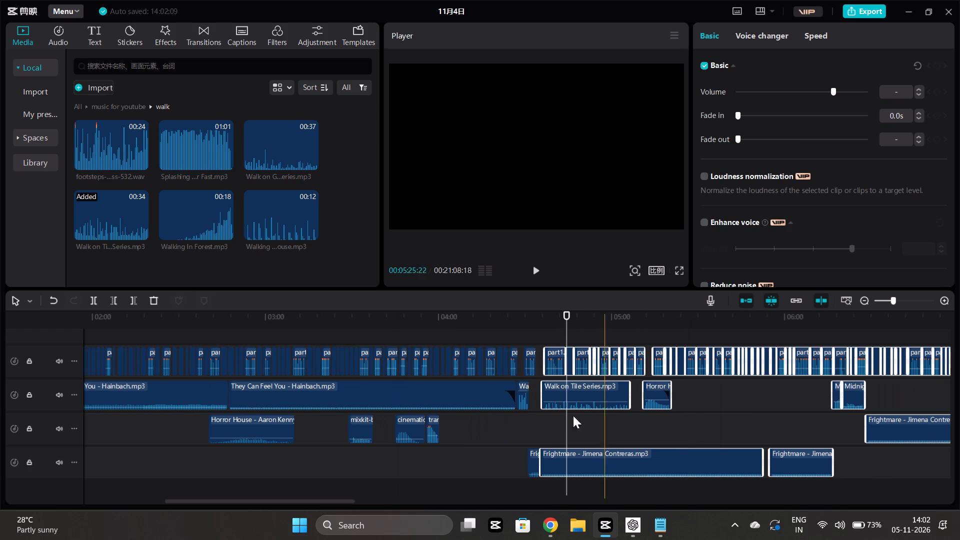
scroll(559, 417, "up", 8, "ctrl")
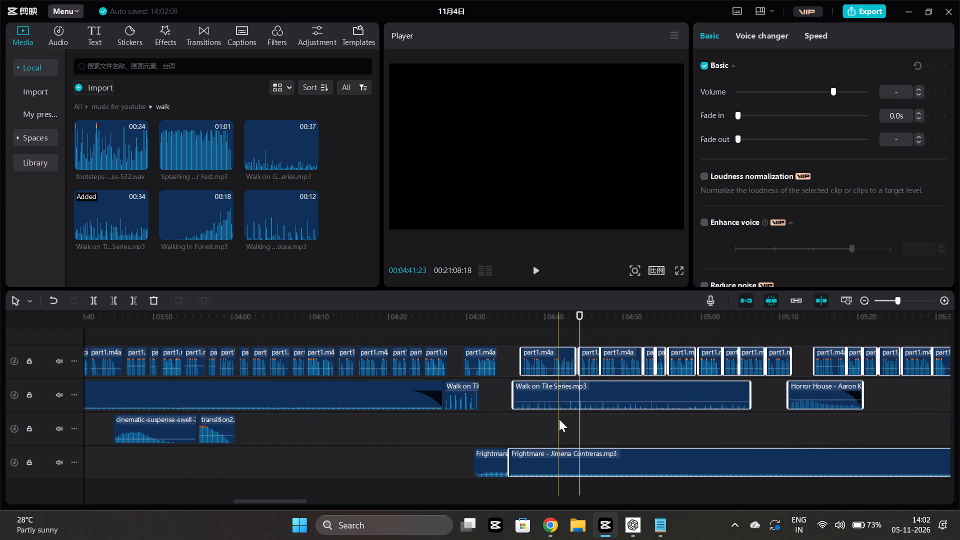
left_click_drag(543, 356, 543, 356)
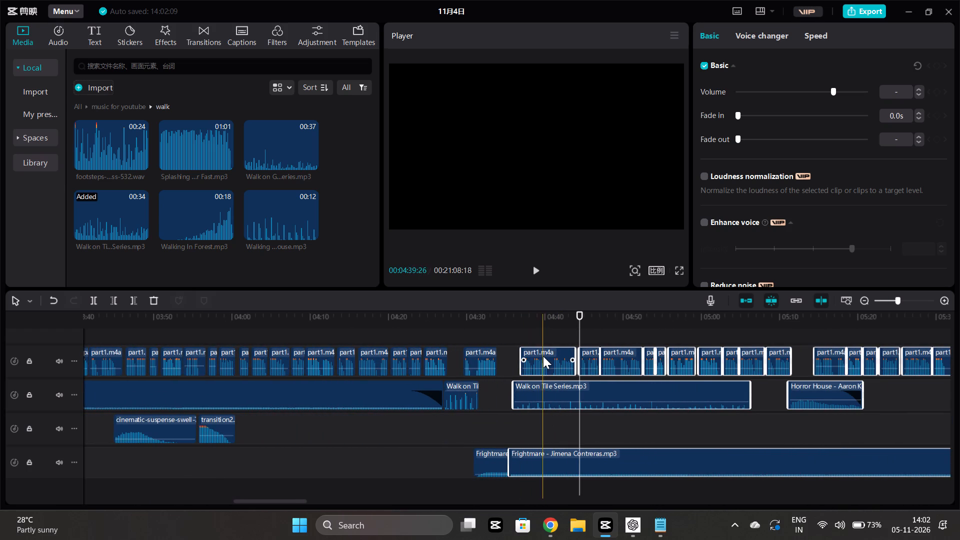
left_click_drag(543, 356, 522, 359)
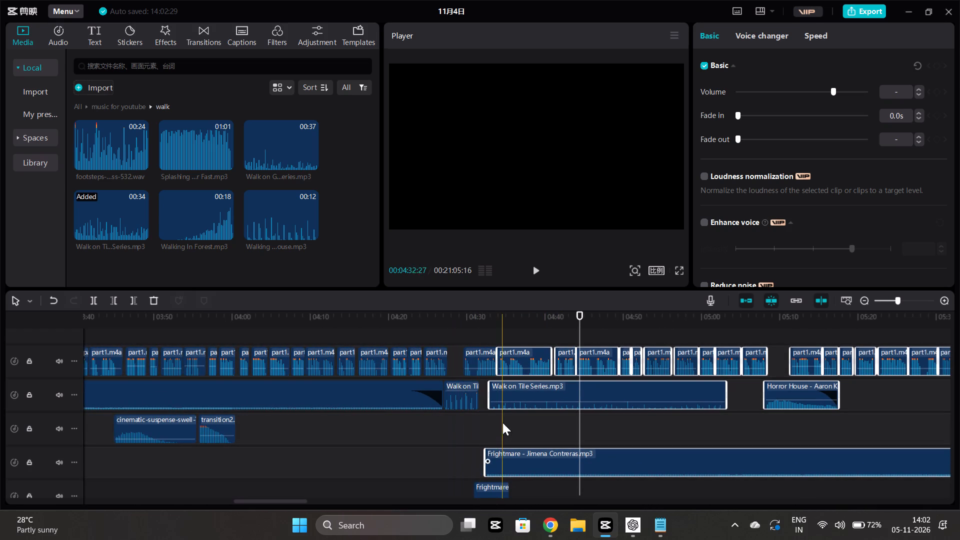
Play the passage from about 4:26 and trim about half a second off the start of the first footsteps piece.
left_click(439, 440)
key("space")
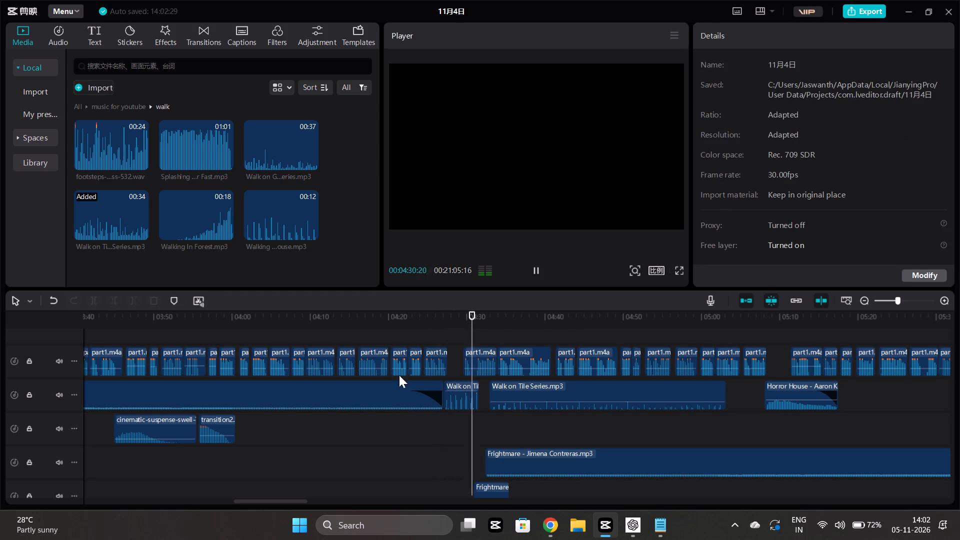
left_click(452, 383)
left_click_drag(444, 404, 449, 404)
left_click_drag(458, 385, 453, 386)
left_click_drag(450, 416, 451, 393)
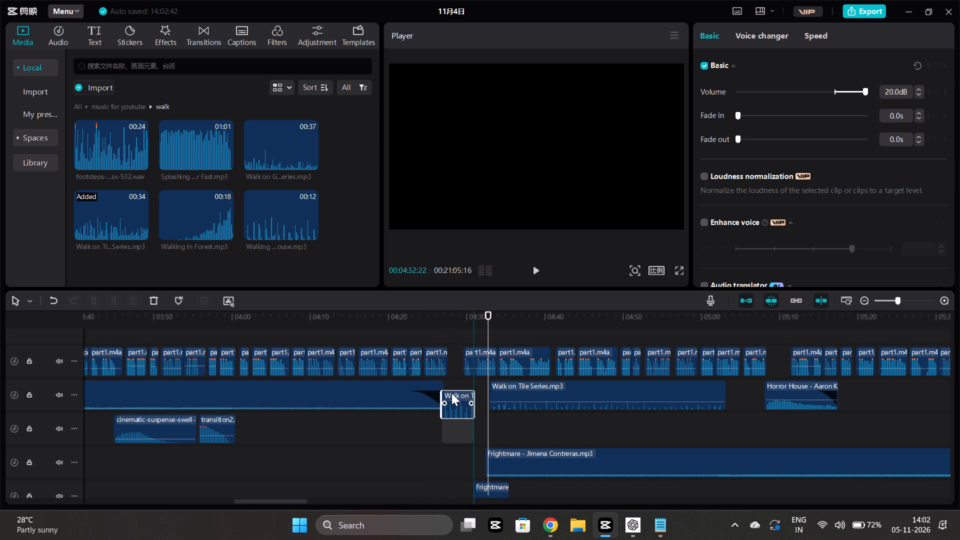
left_click_drag(451, 393, 452, 389)
left_click(434, 426)
key("space")
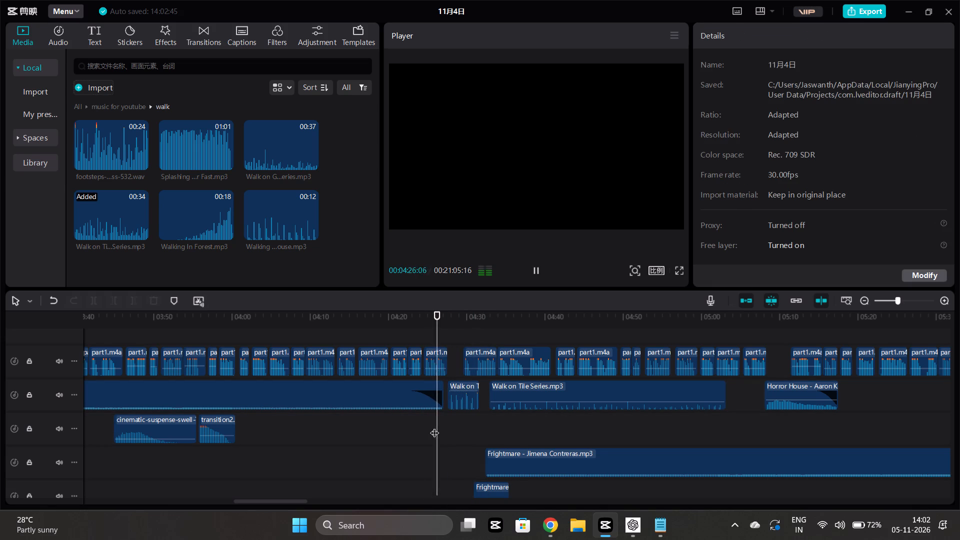
Move the first footsteps piece earlier to about 4:27, against the end of the music, and play it.
scroll(456, 402, "up", 3, "ctrl")
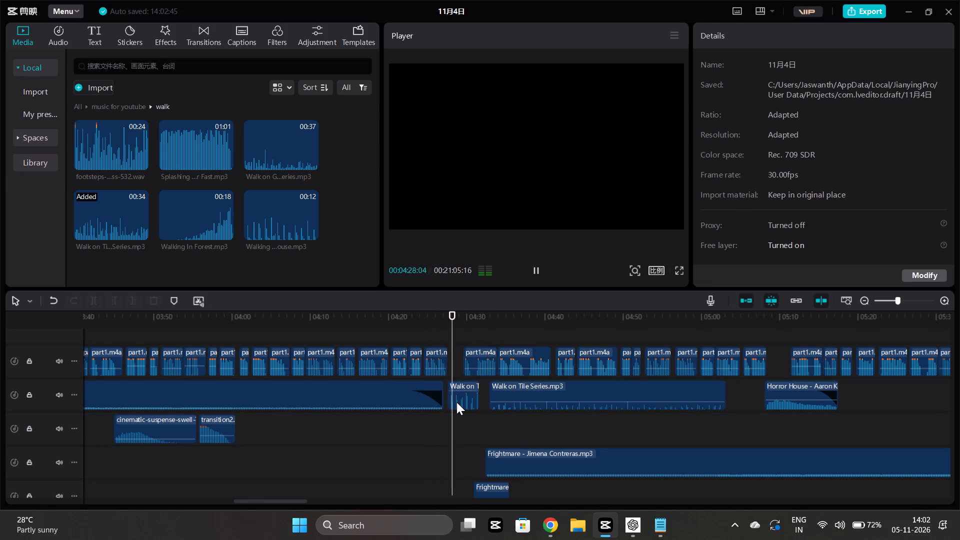
scroll(456, 402, "up", 5, "ctrl")
left_click_drag(457, 388, 448, 389)
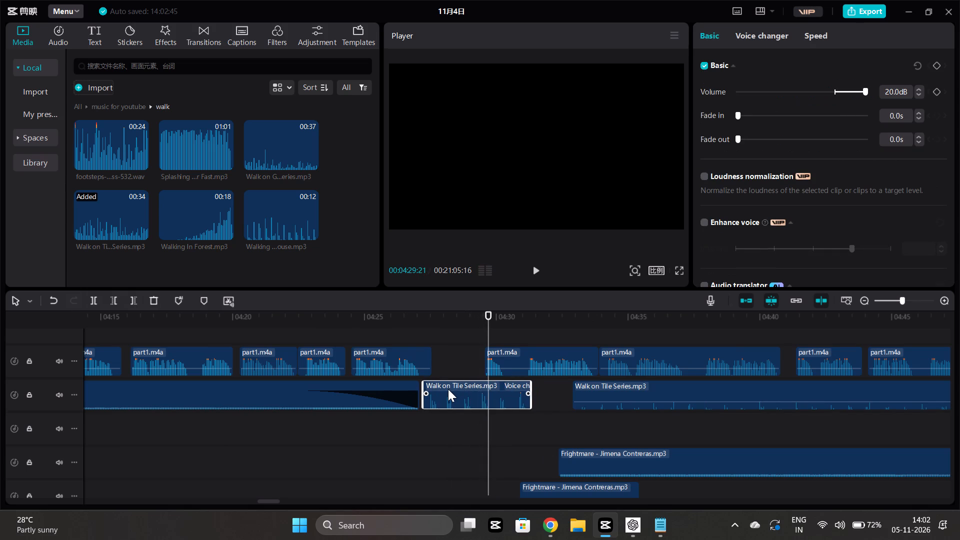
left_click_drag(448, 389, 447, 389)
left_click(415, 424)
key("space")
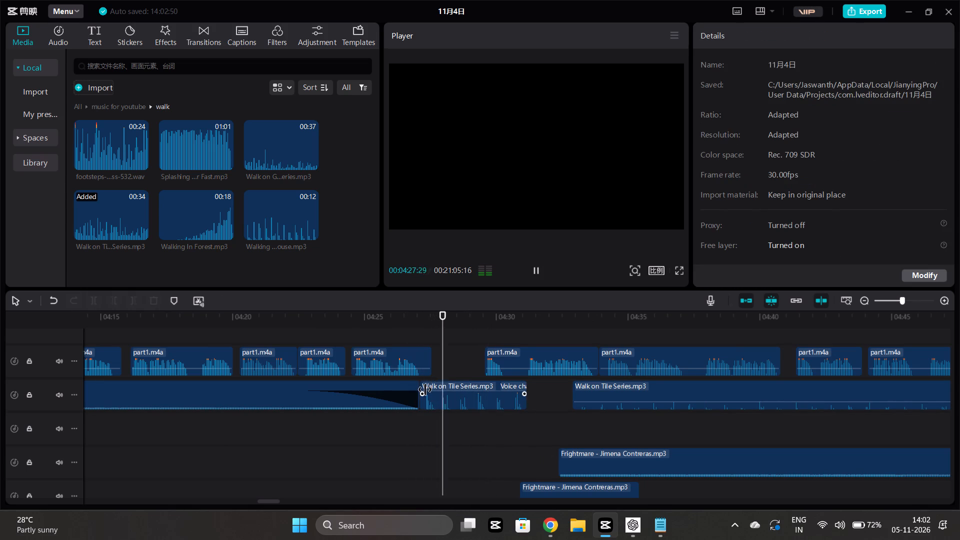
Trim about a quarter second off the first footsteps piece's start, move it back against the music's end at about 4:27, and play it.
left_click(424, 389)
left_click_drag(419, 406, 425, 405)
left_click_drag(436, 387, 431, 387)
left_click_drag(430, 417, 431, 409)
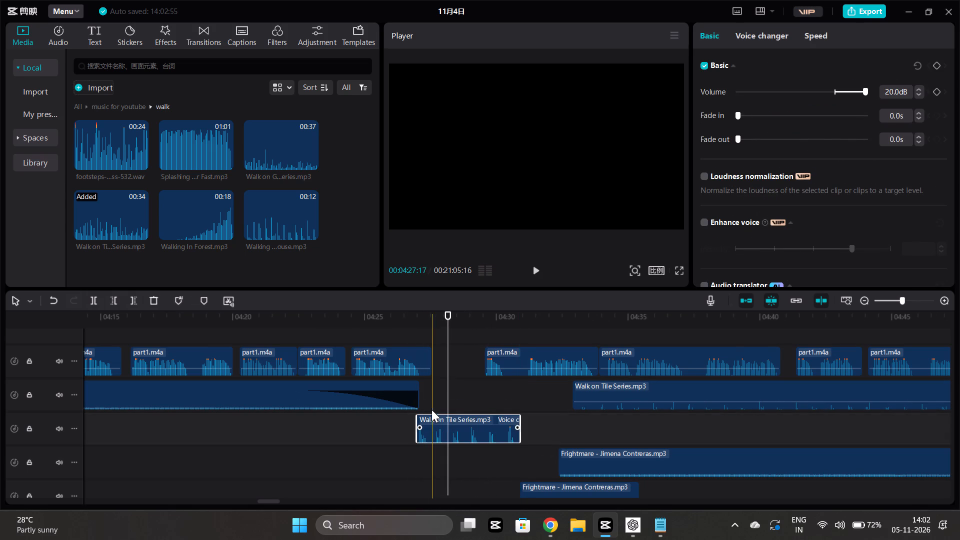
left_click_drag(431, 409, 436, 391)
left_click(411, 420)
key("space")
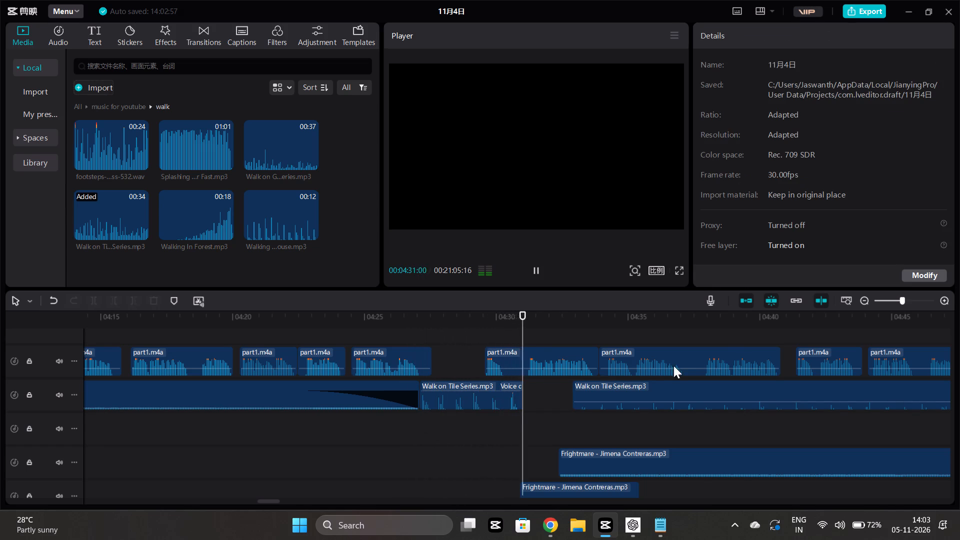
Move the long Walk on Tile Series piece earlier to about 4:31, against the end of the first footsteps piece, and play the join.
left_click_drag(629, 385, 579, 393)
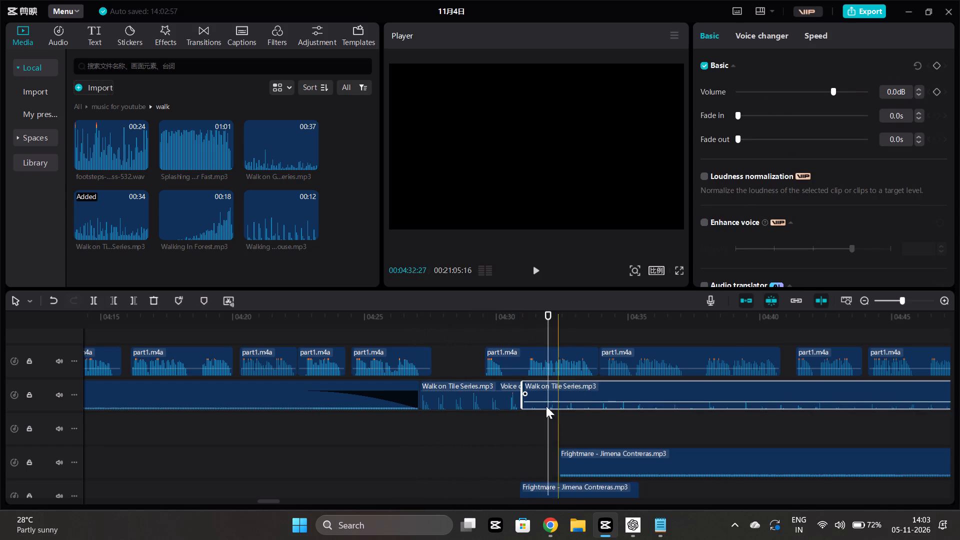
left_click(485, 442)
key("space")
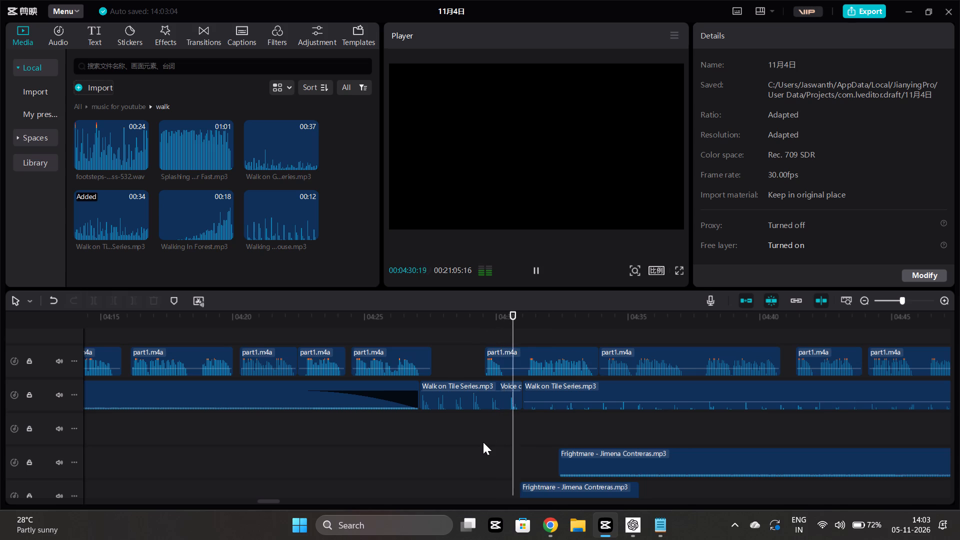
Cut off the first footsteps piece's end at about 4:30, close the gap with the long footsteps piece, and play the join.
left_click(504, 425)
left_click(503, 404)
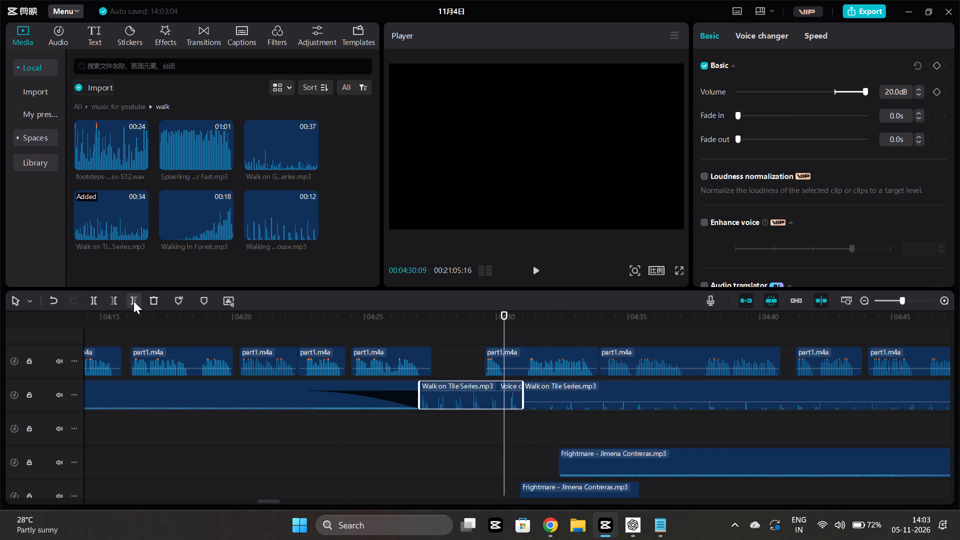
left_click(133, 301)
left_click_drag(566, 389, 548, 392)
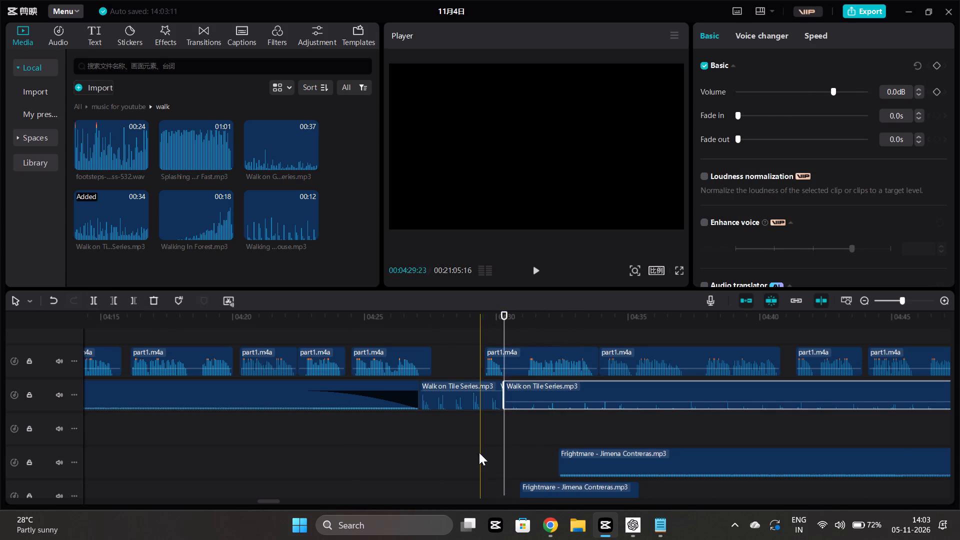
left_click(479, 452)
key("space")
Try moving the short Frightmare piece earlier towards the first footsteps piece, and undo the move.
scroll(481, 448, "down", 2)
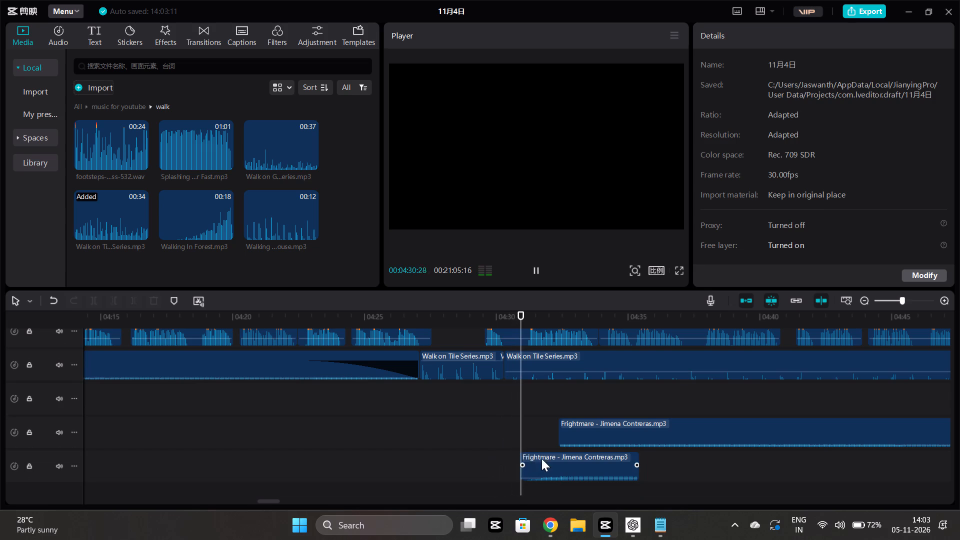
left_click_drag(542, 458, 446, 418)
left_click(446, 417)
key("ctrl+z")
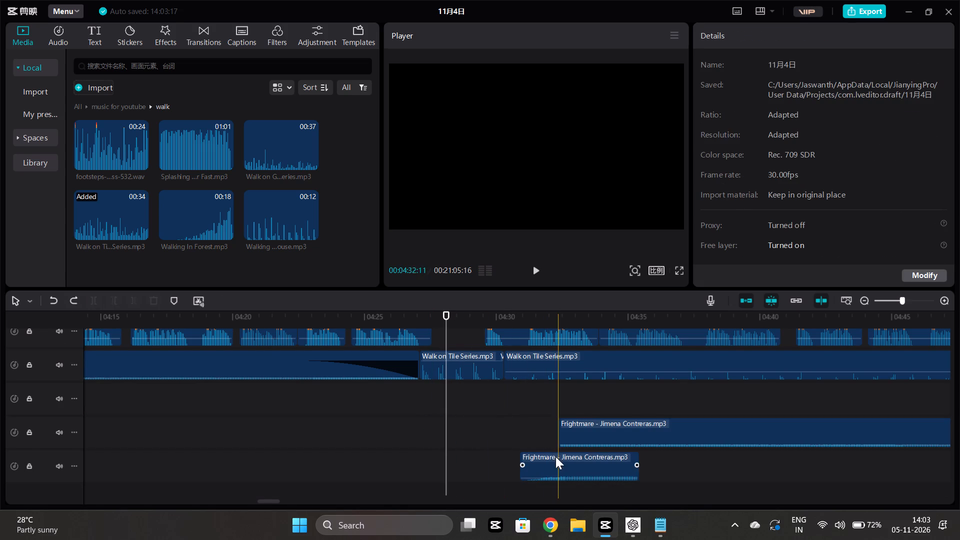
Move the short Frightmare piece to the track directly below the footsteps, starting at about 4:27, and play the passage.
left_click_drag(555, 456, 460, 396)
left_click(391, 421)
key("space")
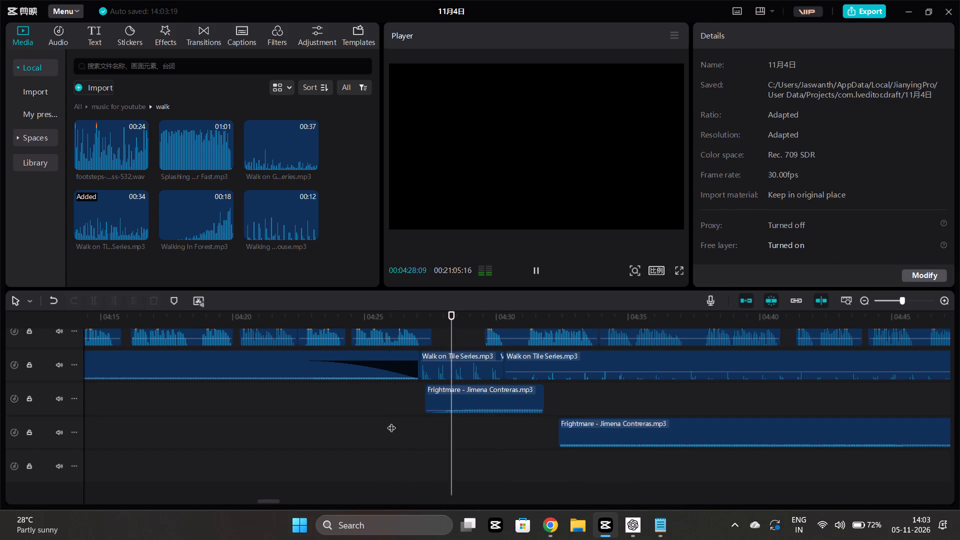
Move the long Frightmare piece onto the same track, against the end of the short Frightmare piece at about 4:32.
scroll(391, 421, "up", 2)
scroll(525, 430, "down", 1)
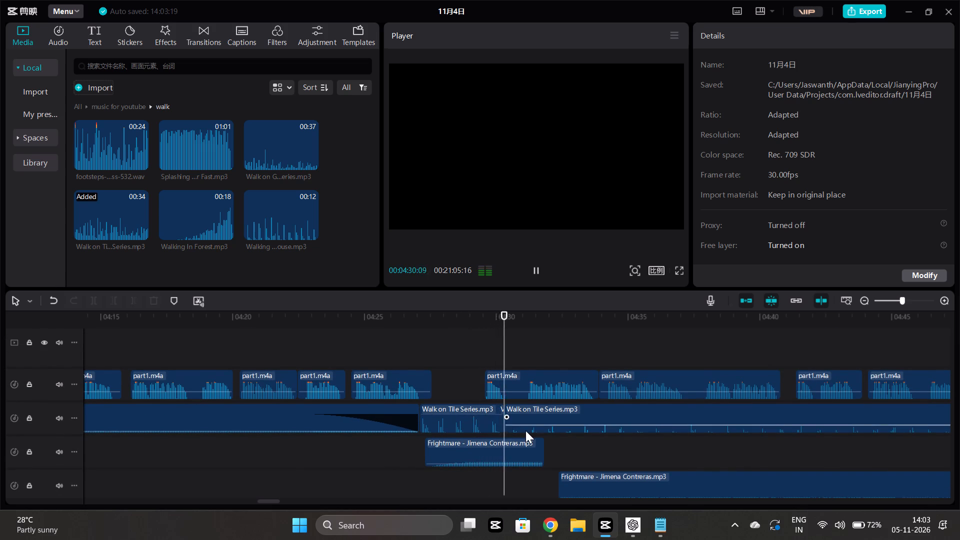
scroll(525, 430, "down", 1)
left_click_drag(591, 452, 574, 429)
left_click_drag(576, 449, 582, 422)
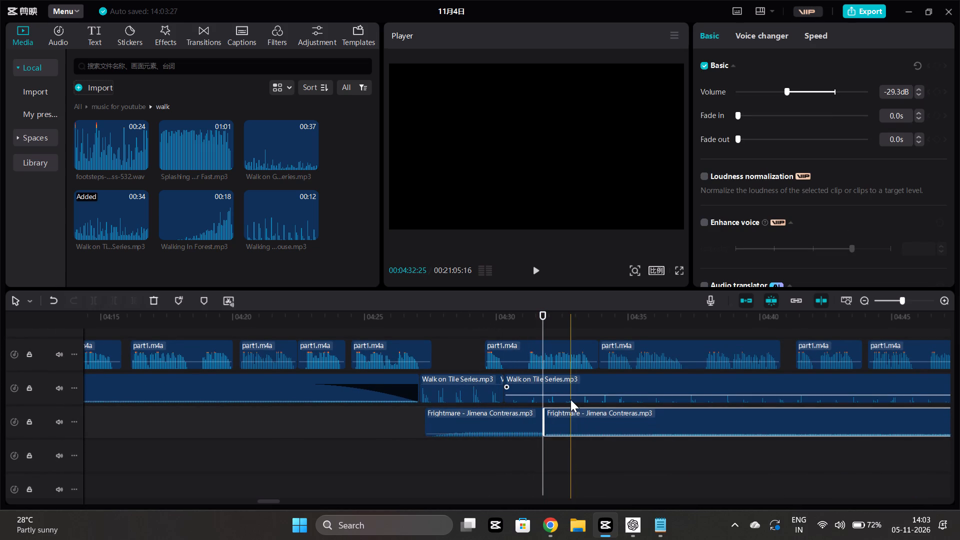
Apply the 超级混响 voice filter to the long Walk on Tile Series piece and listen to it until about 4:40.
left_click(572, 392)
left_click(770, 36)
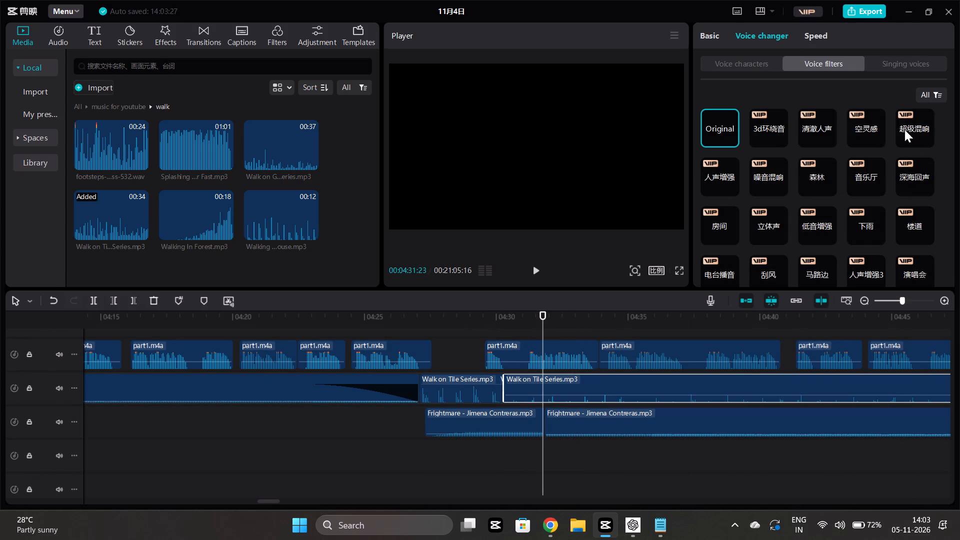
left_click(904, 129)
scroll(480, 466, "left", 1)
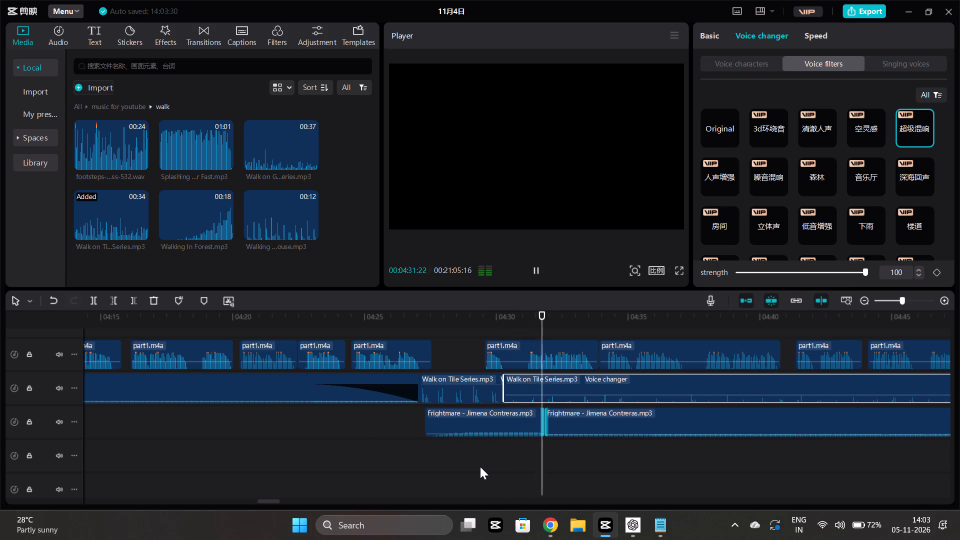
scroll(480, 466, "left", 1)
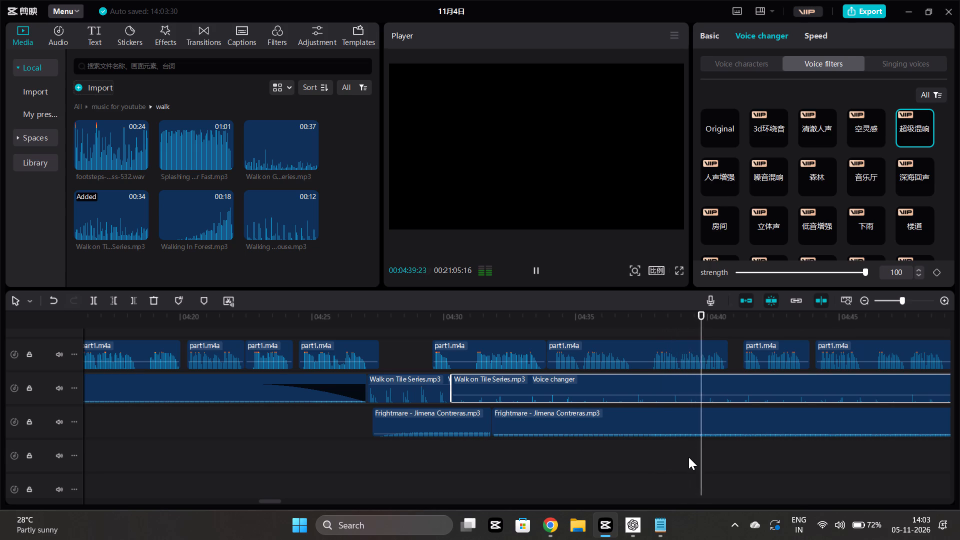
key("space")
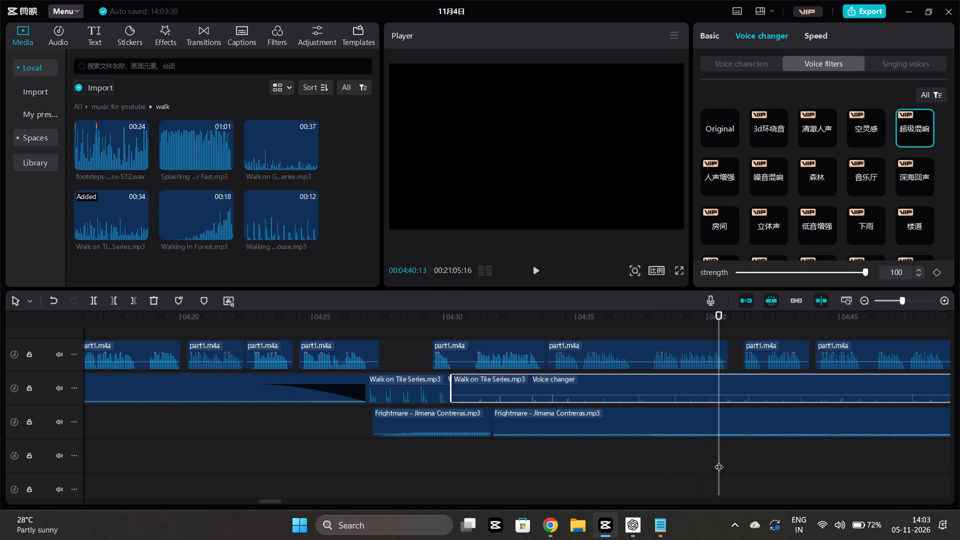
Cut off the end of the long Walk on Tile Series piece at about 4:41 and play the passage from about 4:27.
left_click_drag(719, 460, 734, 462)
left_click(741, 385)
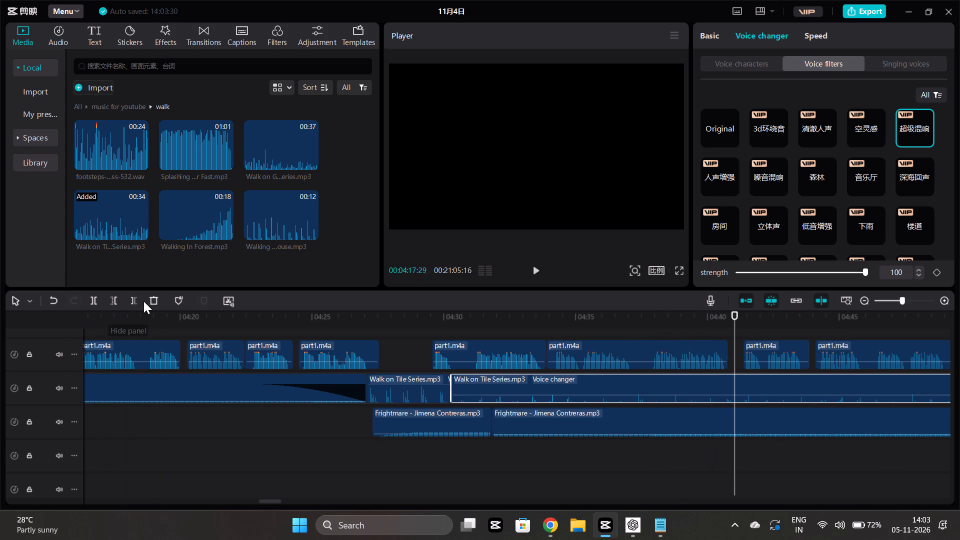
left_click(138, 296)
left_click(370, 469)
key("space")
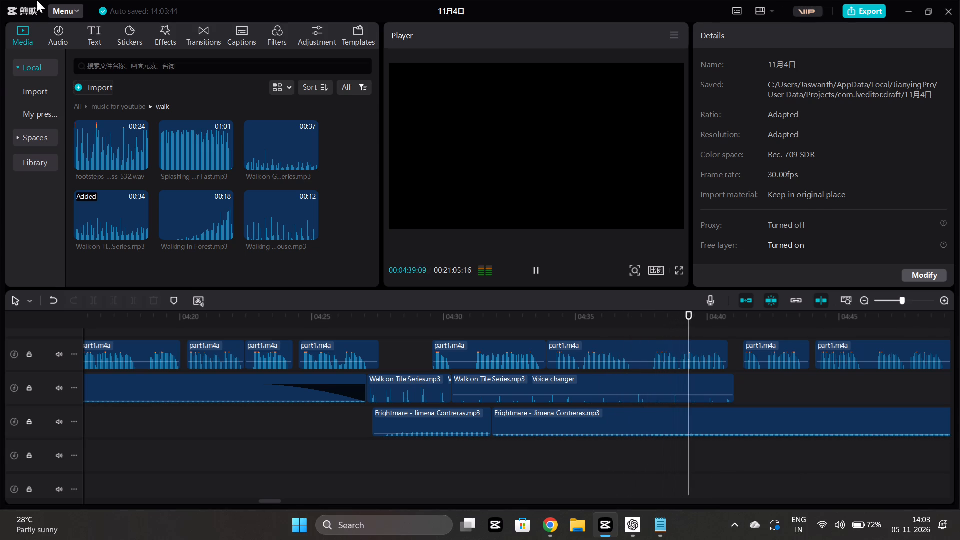
Preview suspense-folder sounds and add terror-movie-long-impact-2905.wav below the Frightmare music, starting at about 4:44.
left_click(121, 105)
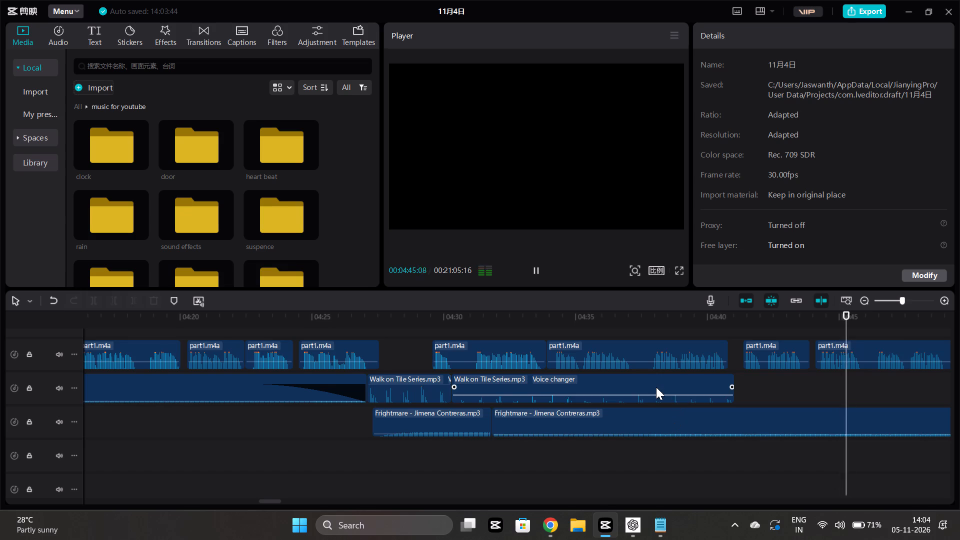
scroll(656, 387, "left", 2)
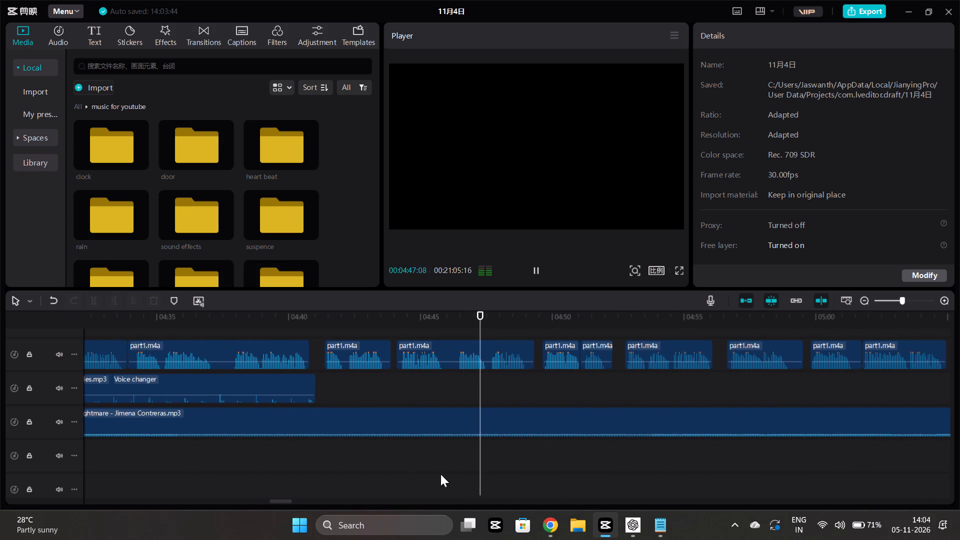
key("space")
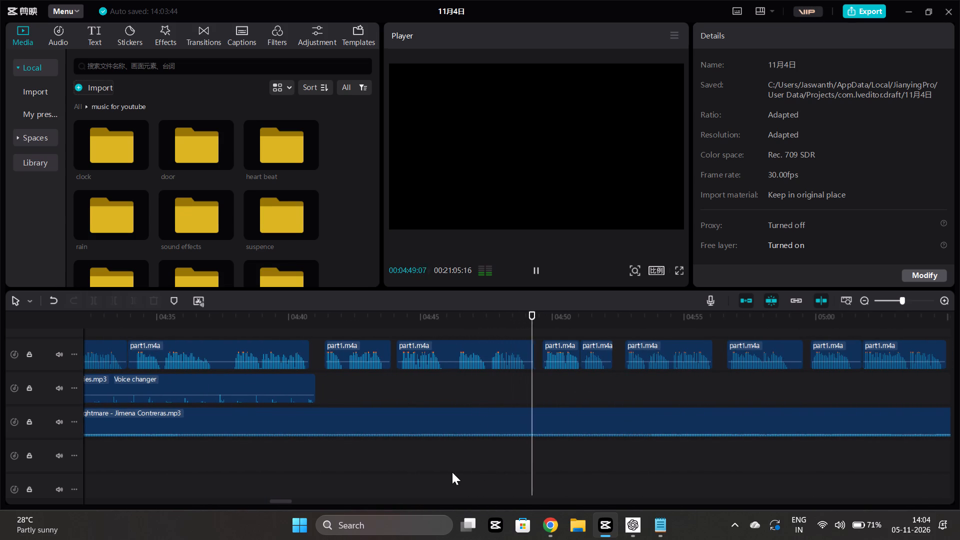
left_click(527, 458)
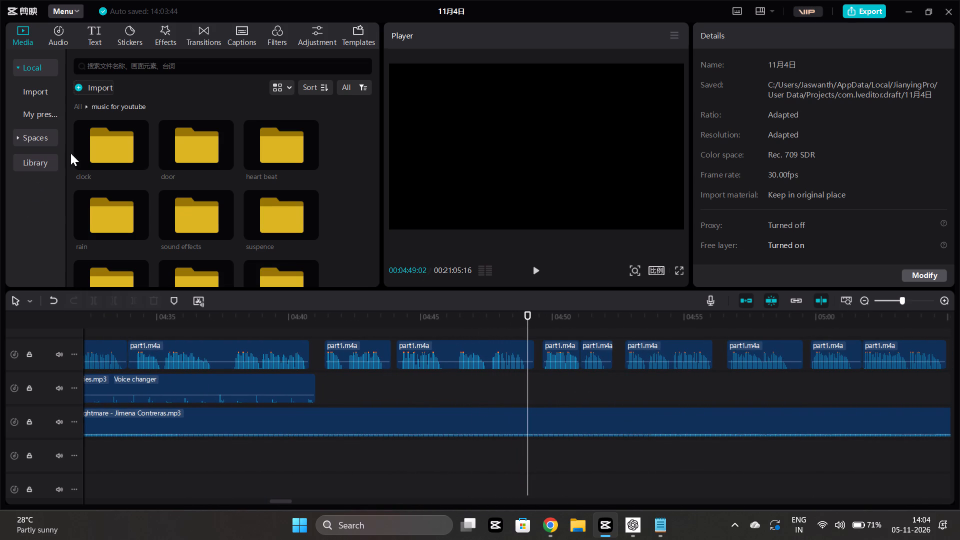
scroll(249, 180, "down", 1)
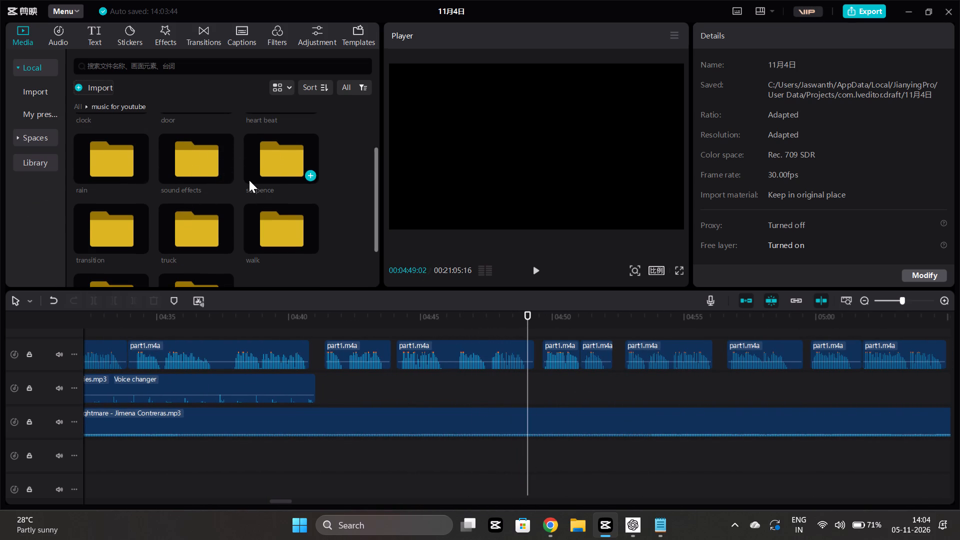
double_click(262, 150)
scroll(273, 170, "up", 5)
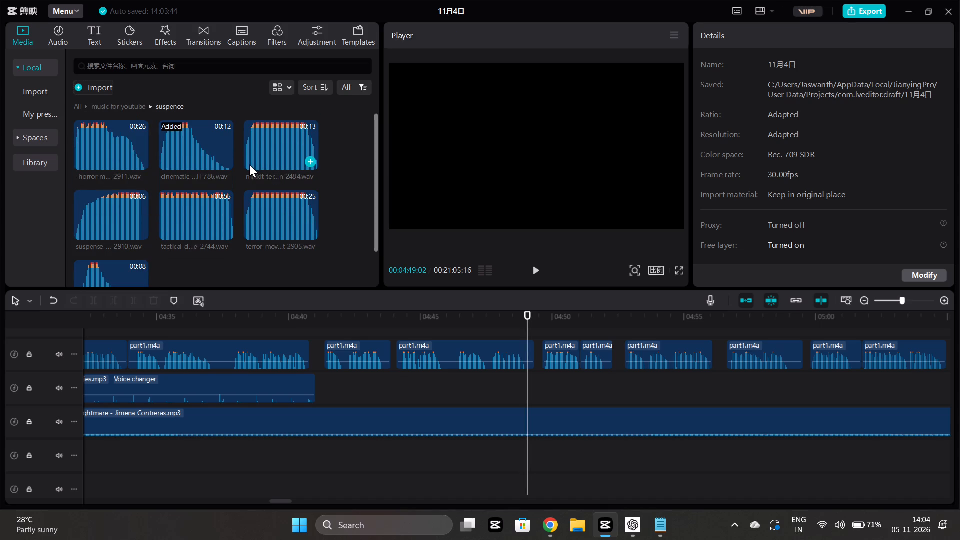
left_click(249, 163)
key("space")
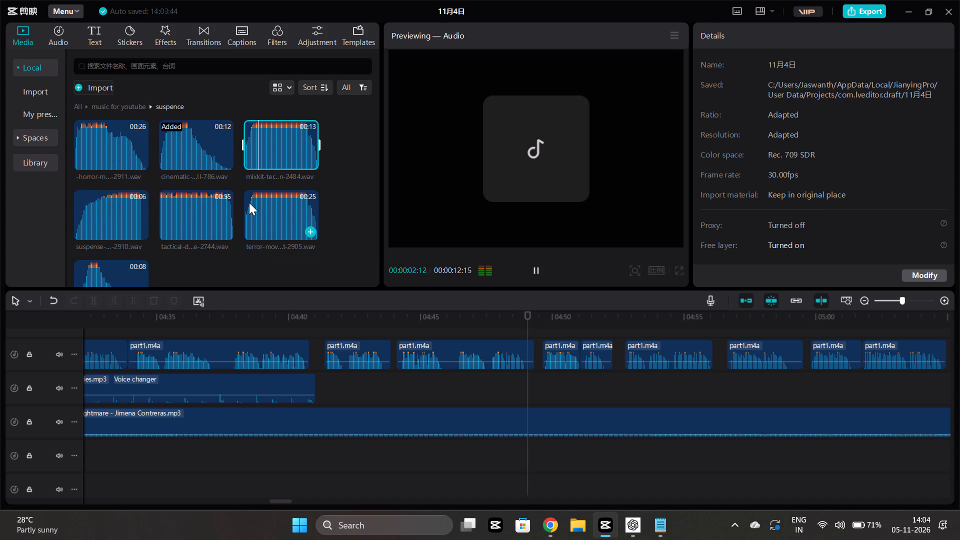
left_click(248, 202)
key("space")
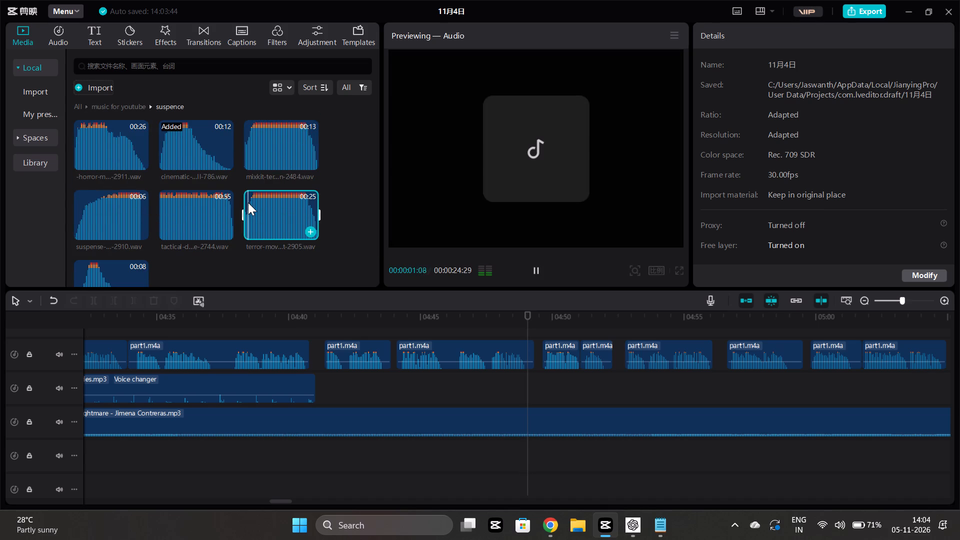
left_click(312, 229)
left_click_drag(540, 449, 492, 461)
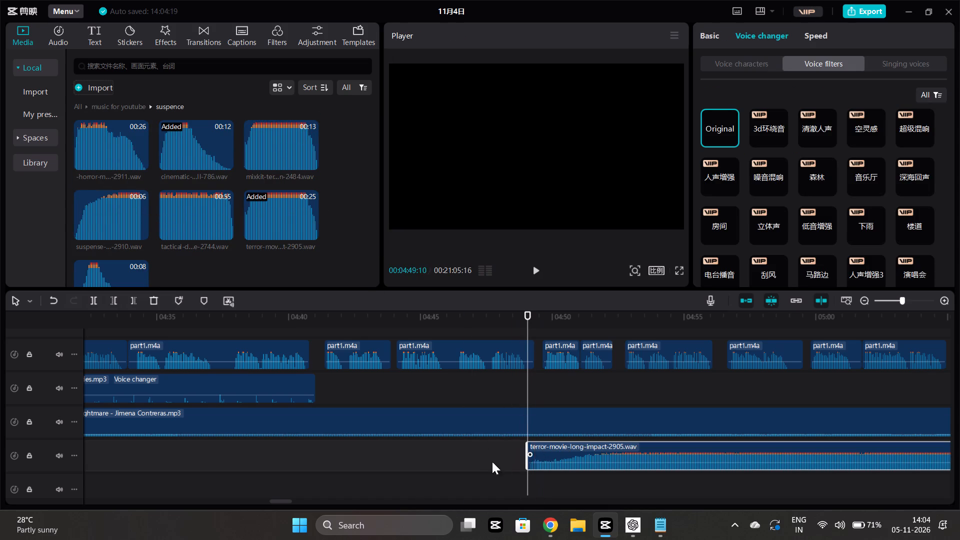
left_click_drag(492, 461, 413, 444)
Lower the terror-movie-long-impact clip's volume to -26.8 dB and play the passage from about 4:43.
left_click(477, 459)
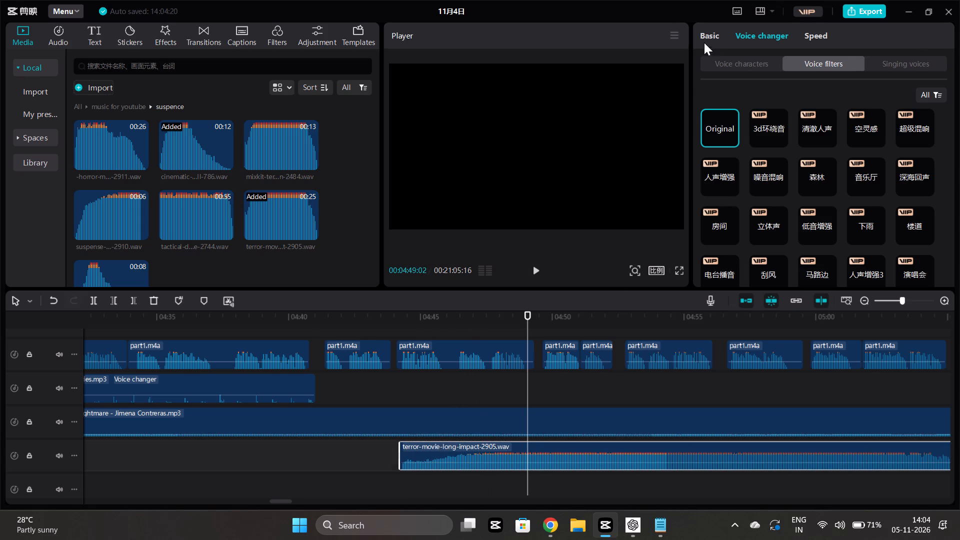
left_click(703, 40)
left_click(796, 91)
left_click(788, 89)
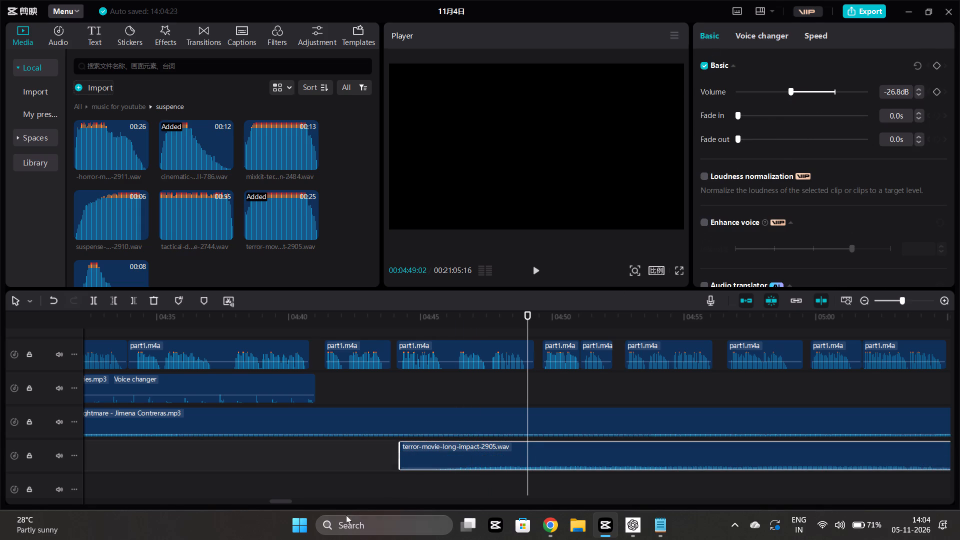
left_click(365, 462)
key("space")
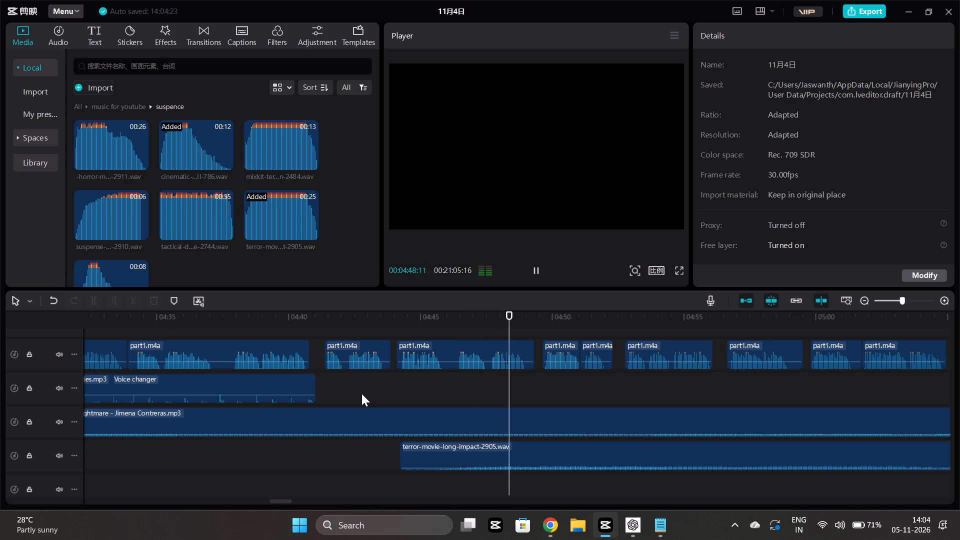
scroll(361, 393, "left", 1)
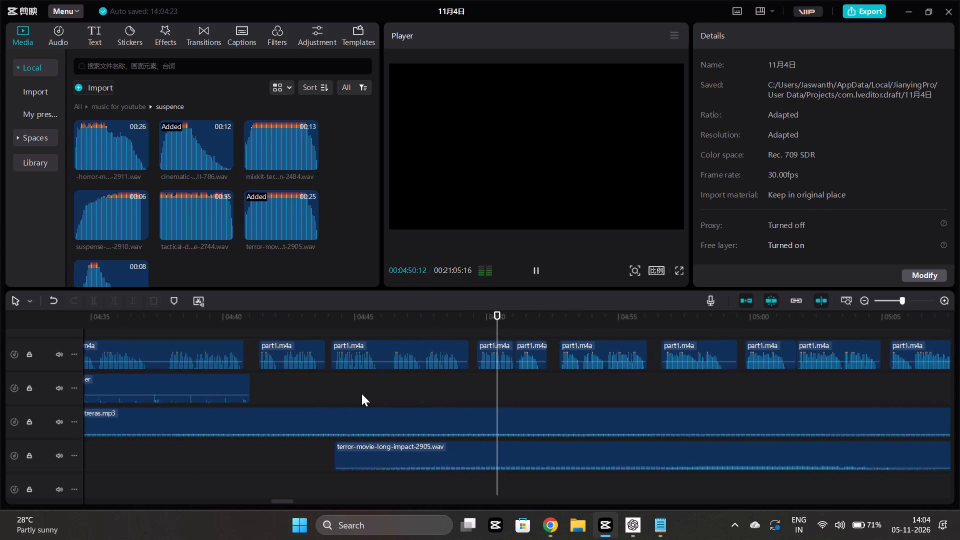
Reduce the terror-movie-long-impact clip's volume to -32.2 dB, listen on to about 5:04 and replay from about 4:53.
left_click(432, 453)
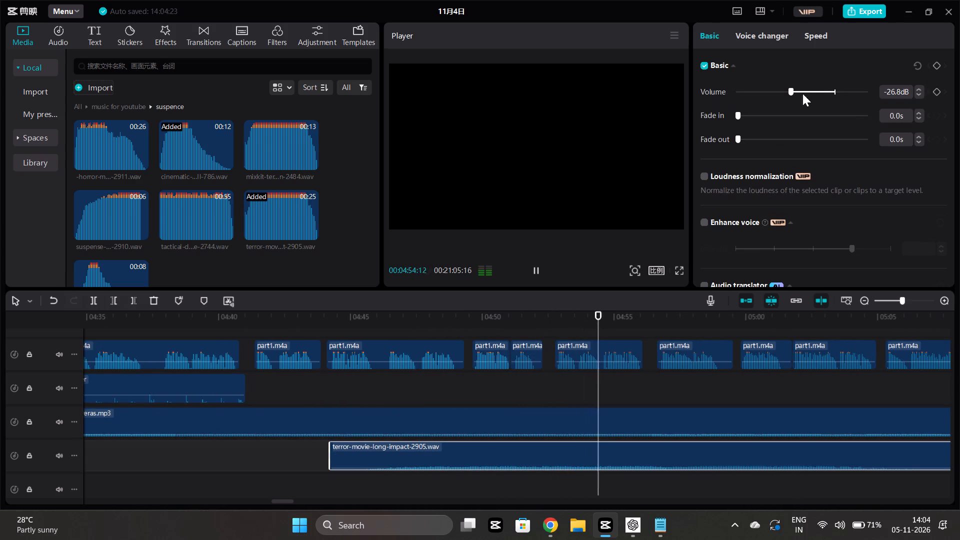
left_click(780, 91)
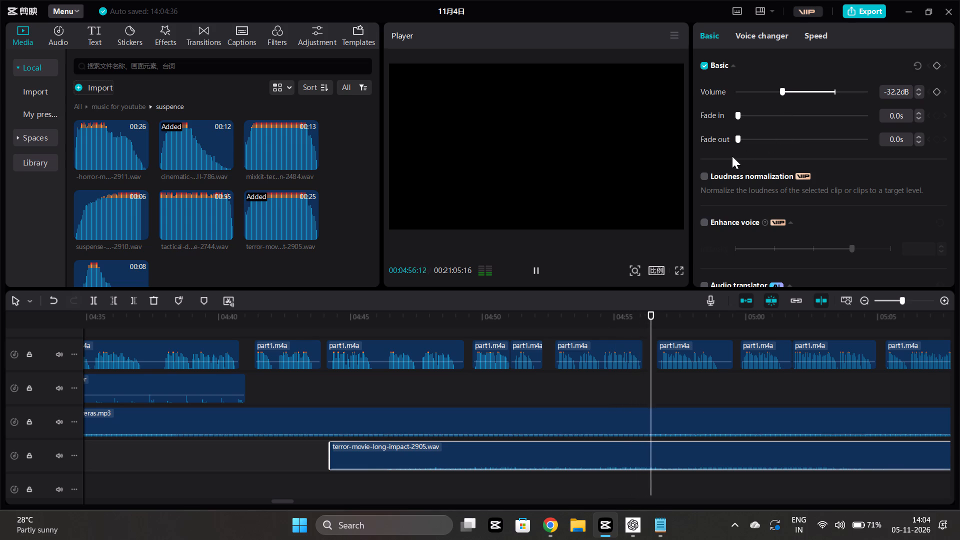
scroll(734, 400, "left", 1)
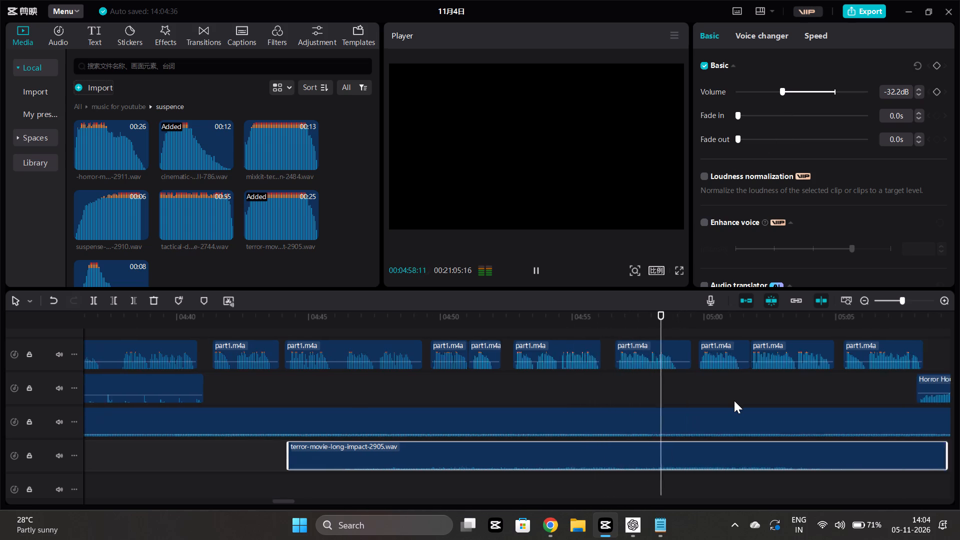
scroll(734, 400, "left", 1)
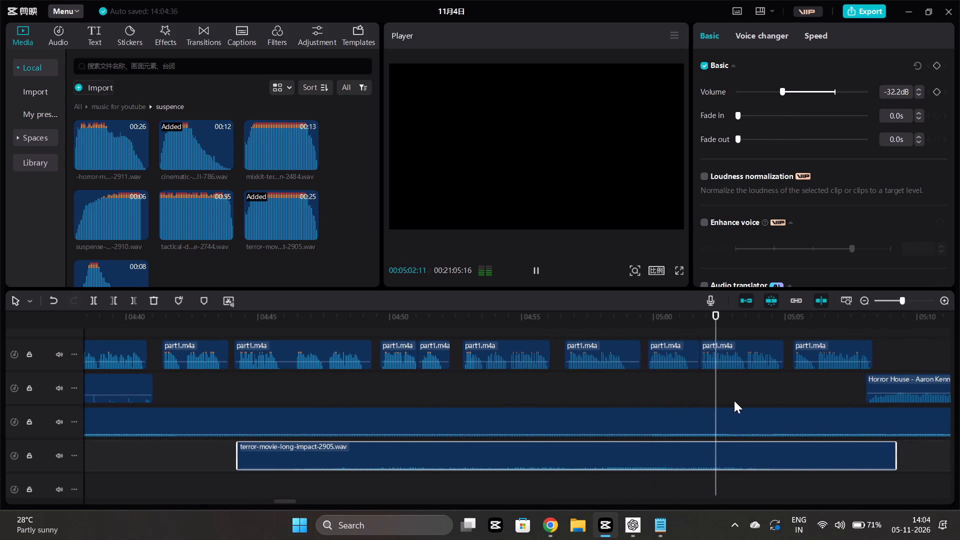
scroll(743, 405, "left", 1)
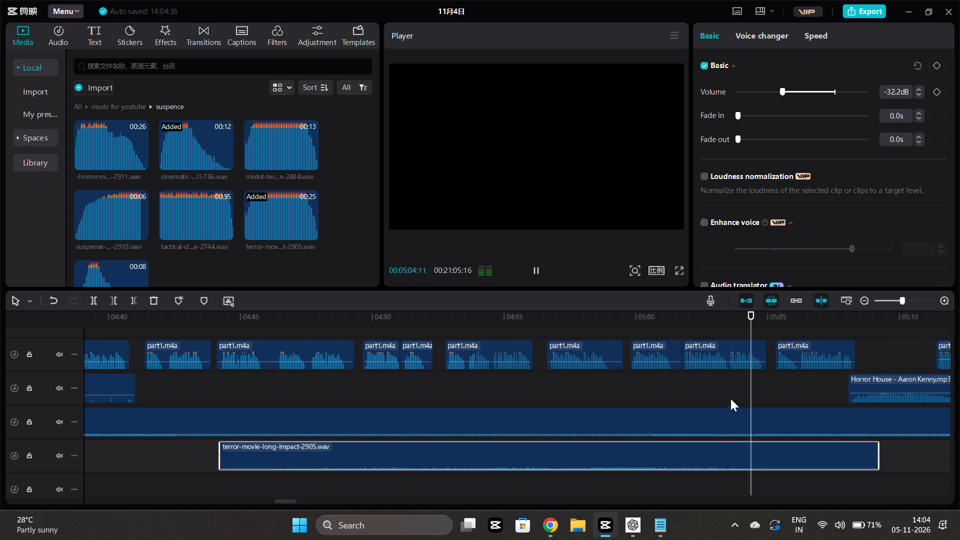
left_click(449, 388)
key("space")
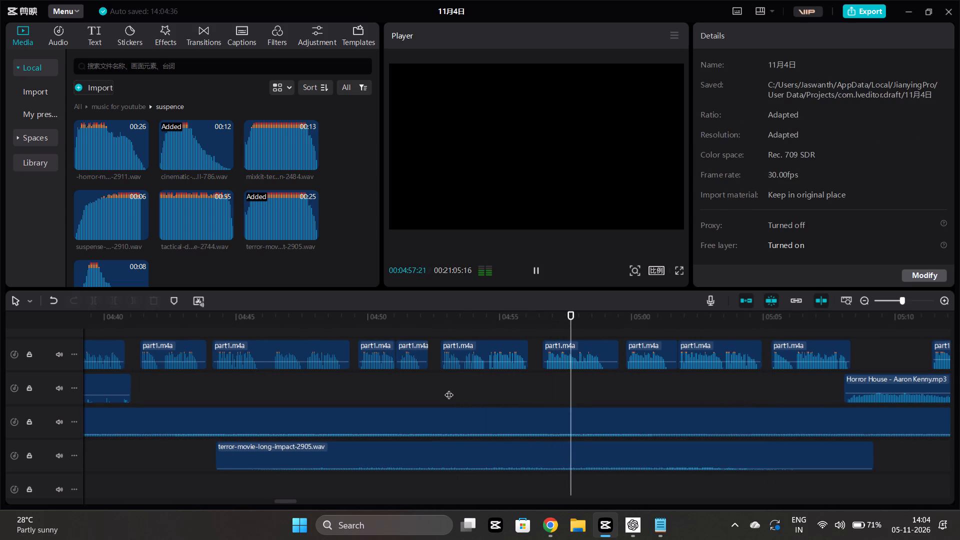
Add male-conspiracy-voices-whispers-302.wav from the sound effects folder at about 4:56, on the footsteps track before Horror House.
left_click(450, 381)
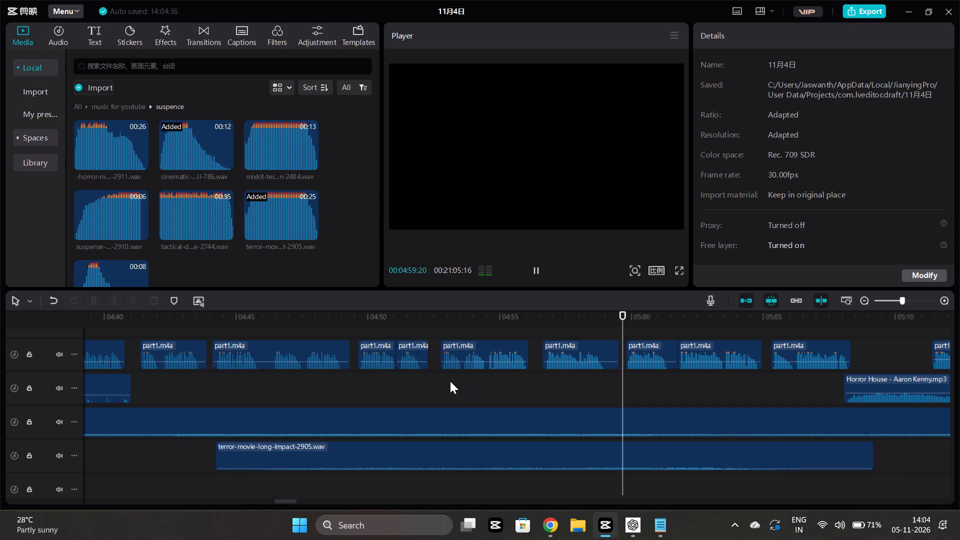
key("space")
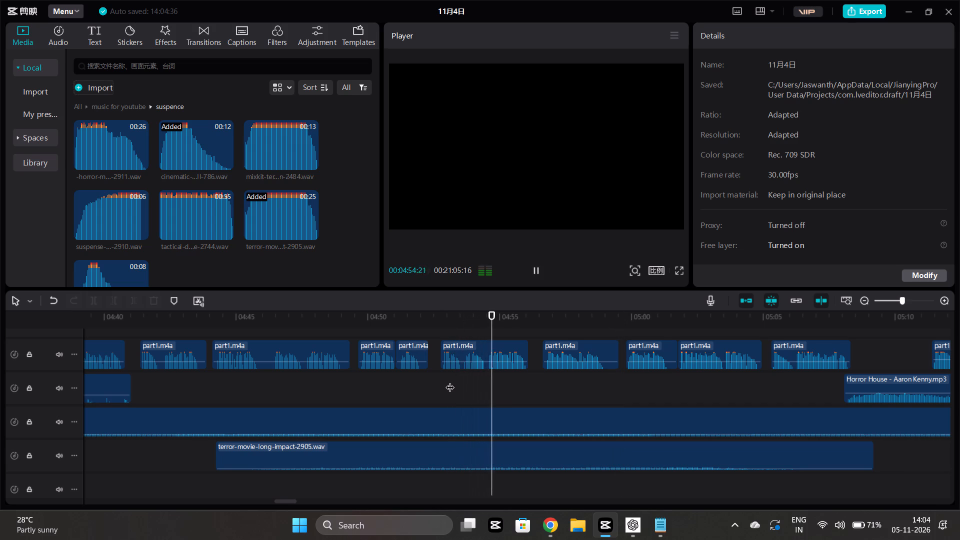
key("space")
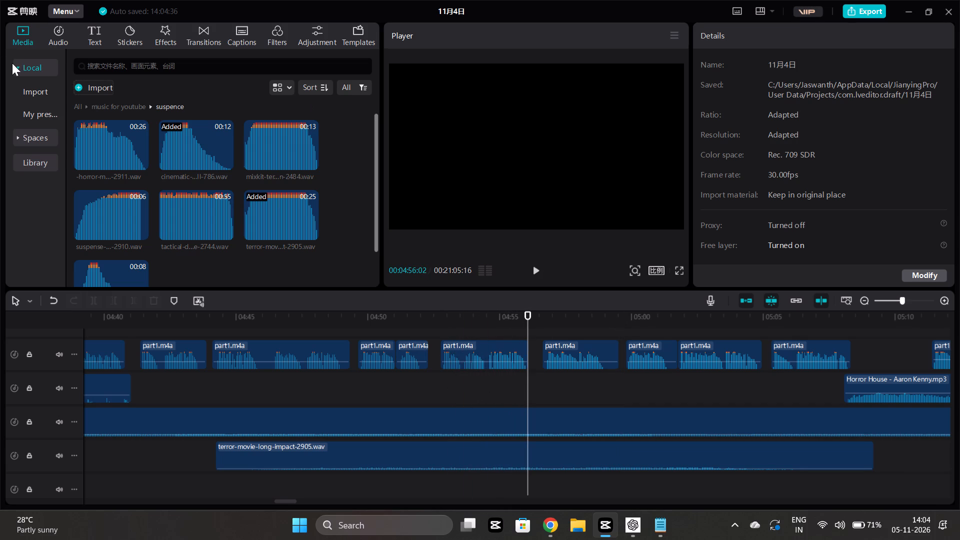
scroll(124, 149, "up", 2)
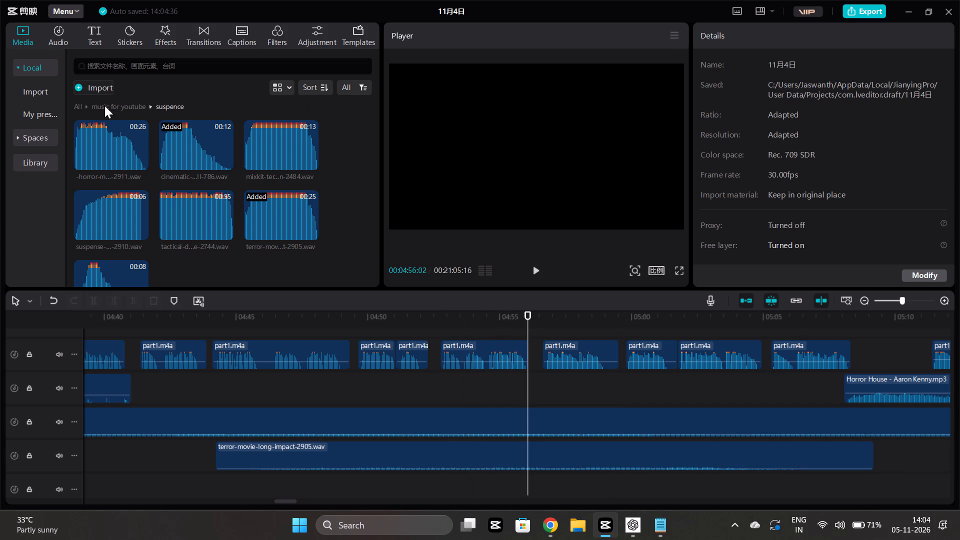
left_click(104, 105)
double_click(194, 206)
scroll(198, 218, "down", 7)
scroll(109, 215, "up", 1)
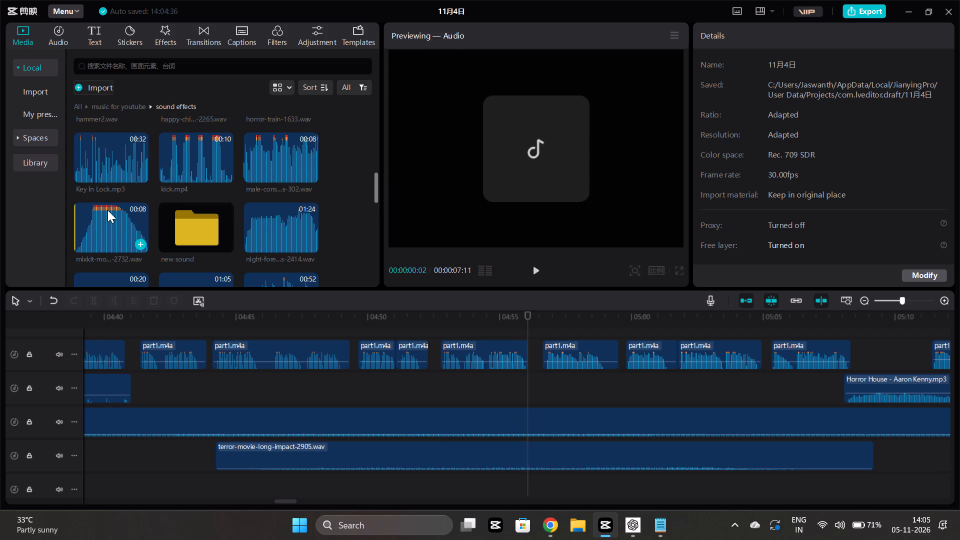
scroll(165, 205, "down", 2)
scroll(196, 197, "up", 1)
left_click(286, 123)
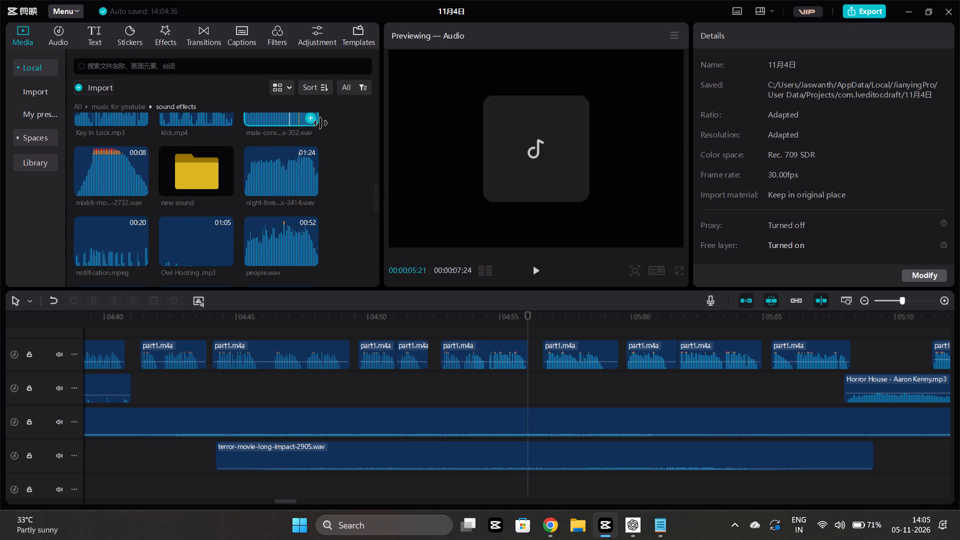
left_click(310, 122)
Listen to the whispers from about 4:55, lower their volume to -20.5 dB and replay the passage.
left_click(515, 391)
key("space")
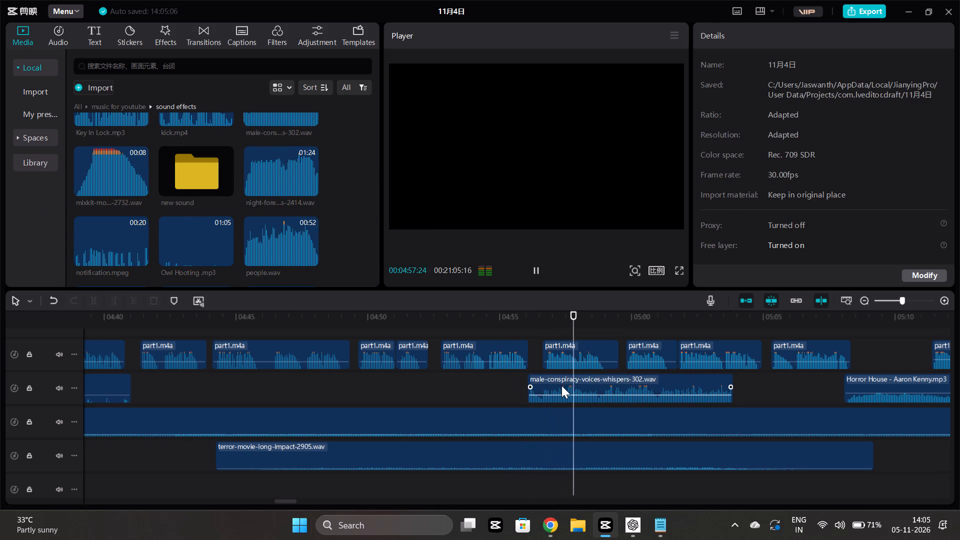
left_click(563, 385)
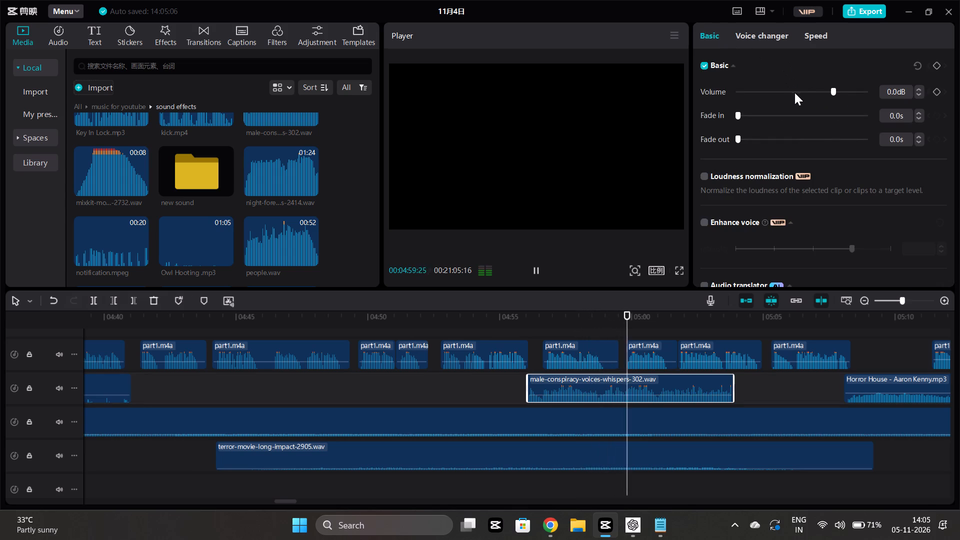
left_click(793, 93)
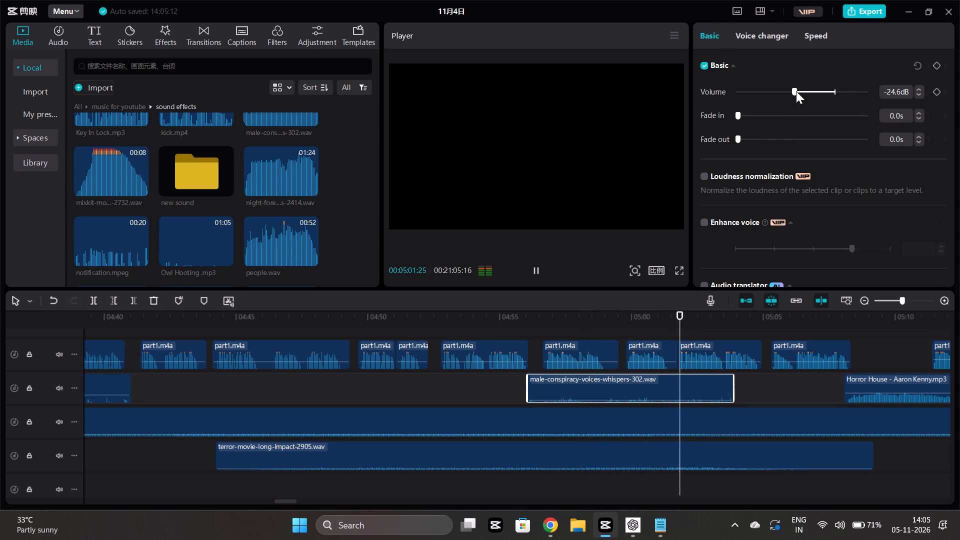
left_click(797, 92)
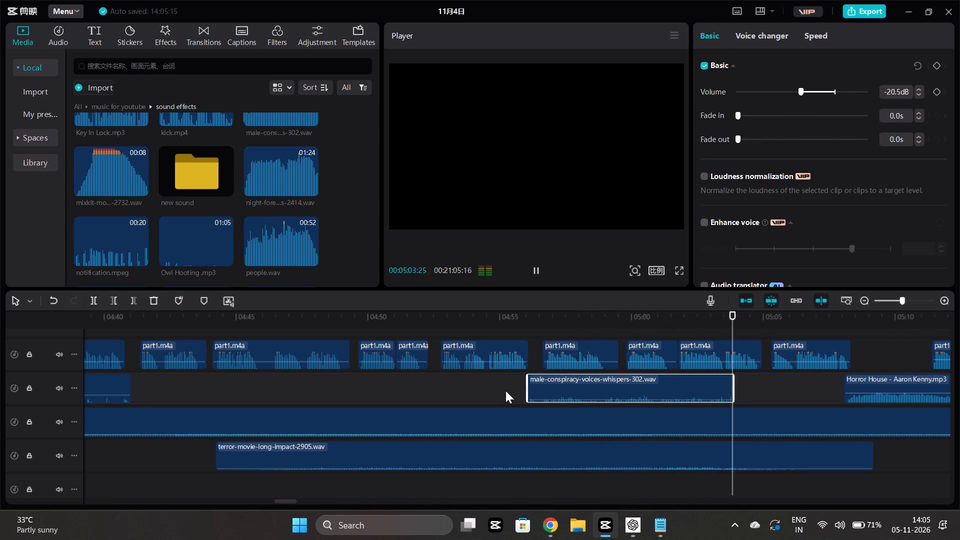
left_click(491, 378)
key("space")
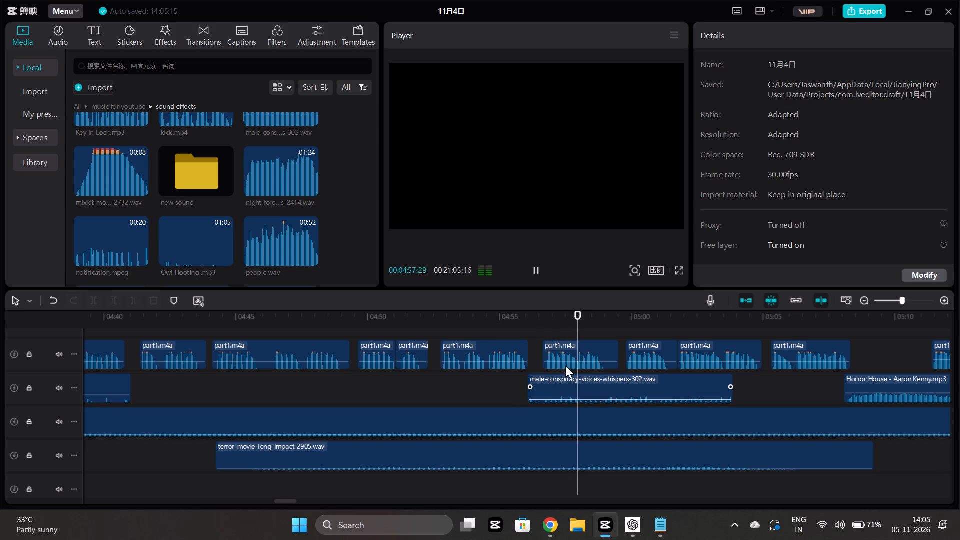
Set the terror-movie-long-impact clip's volume to -38.4 dB.
left_click(488, 445)
left_click(770, 91)
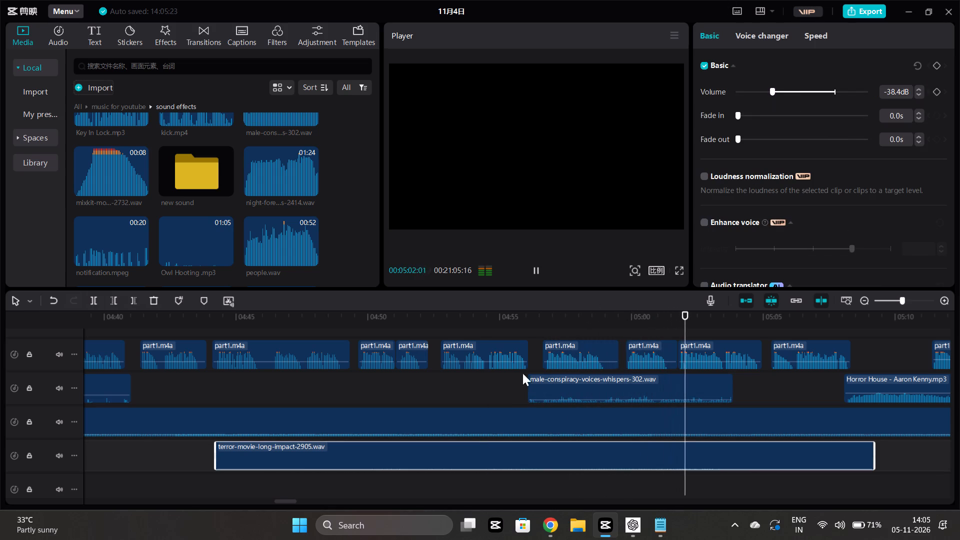
Set the whispers clip's volume to -34.4 dB and replay the passage from about 4:53, and again from about 4:44.
left_click(573, 384)
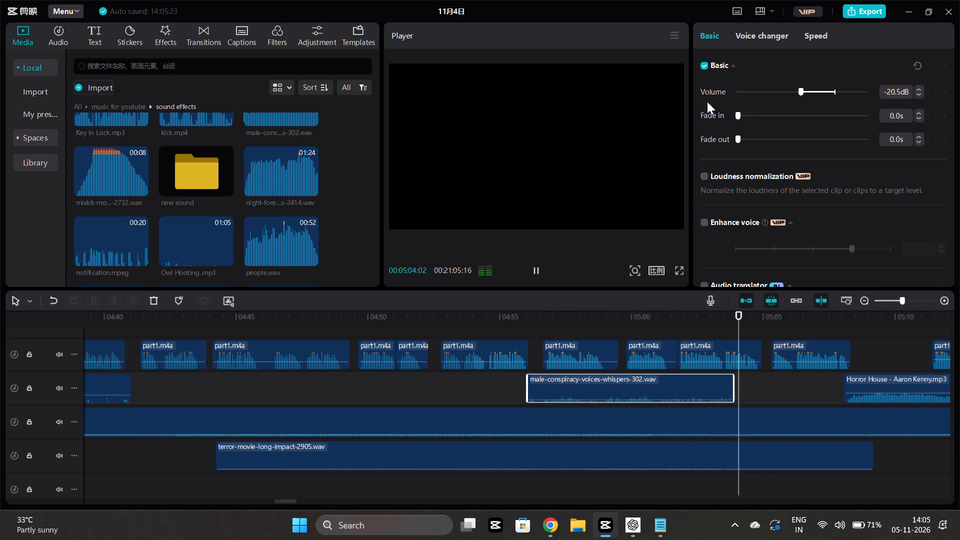
left_click(769, 92)
left_click(777, 88)
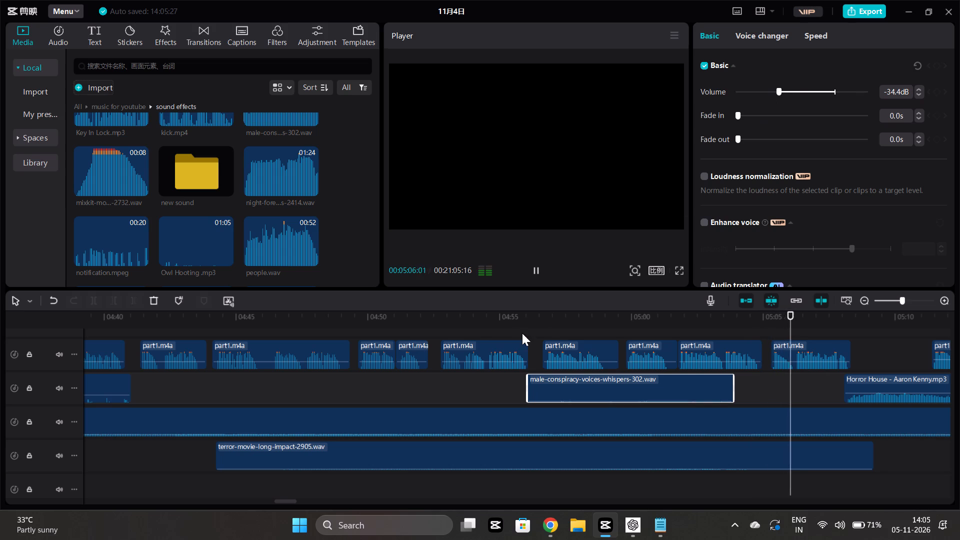
left_click(489, 388)
key("space")
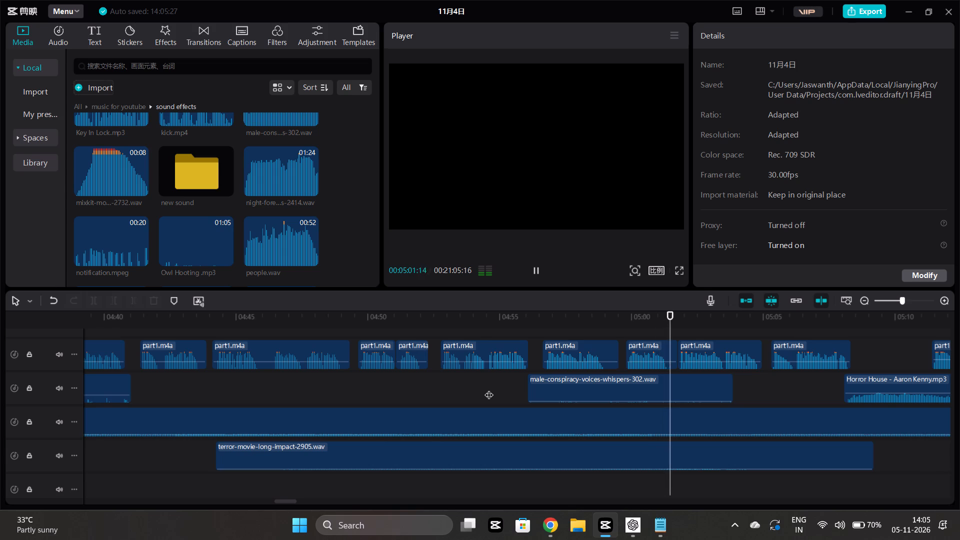
left_click(208, 387)
key("space")
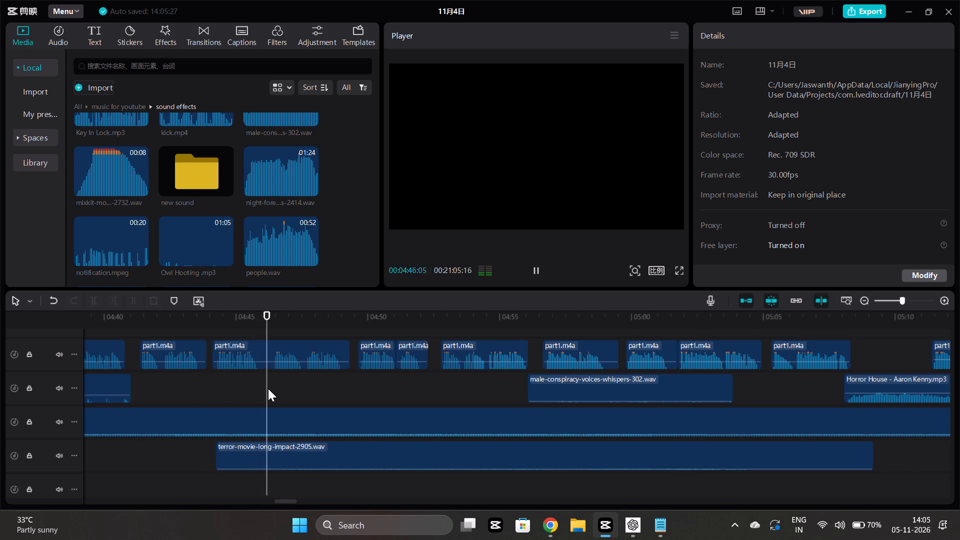
Raise the terror-movie-long-impact clip's volume to -36.4 dB and replay the passage from about 4:44.
left_click(286, 448)
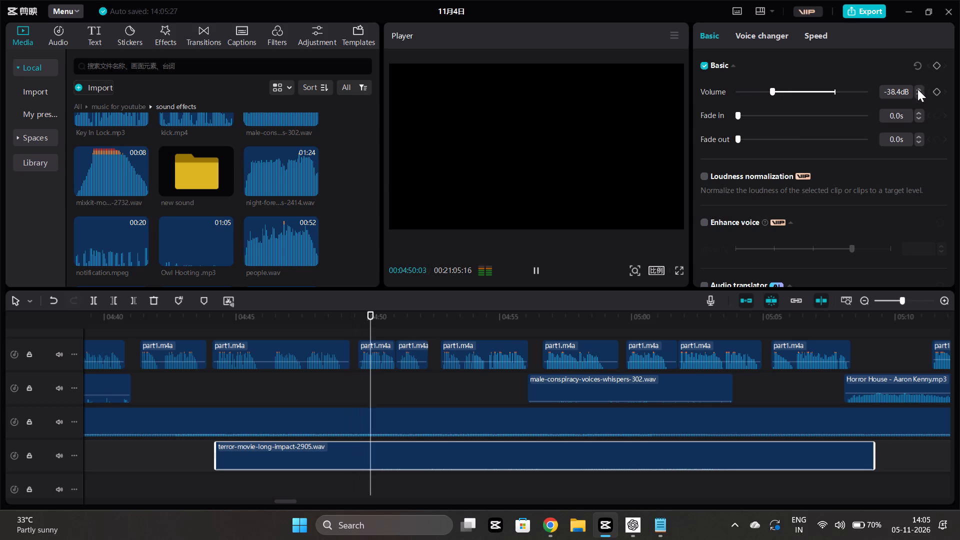
left_click(918, 83)
triple_click(920, 87)
triple_click(920, 87)
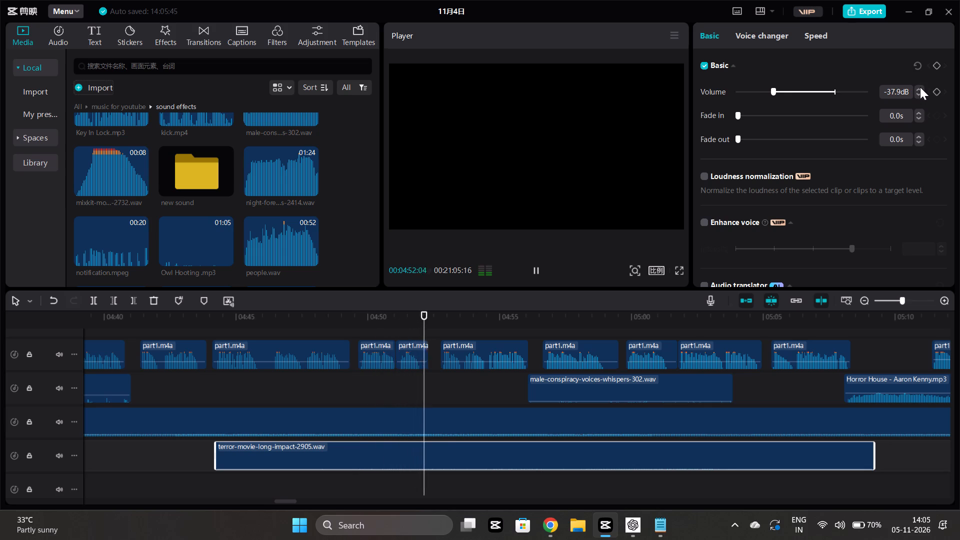
triple_click(920, 87)
triple_click(920, 87)
left_click(920, 87)
triple_click(920, 87)
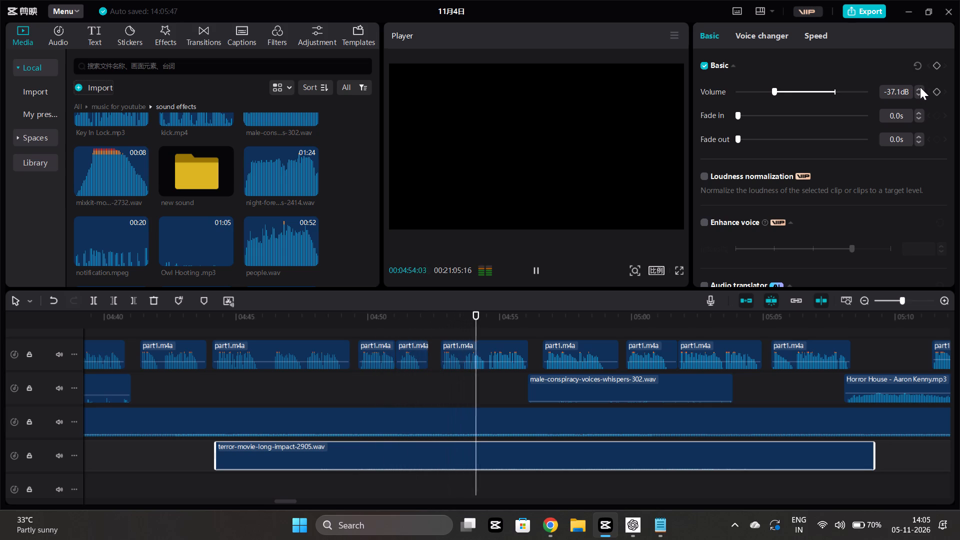
triple_click(920, 87)
left_click(920, 87)
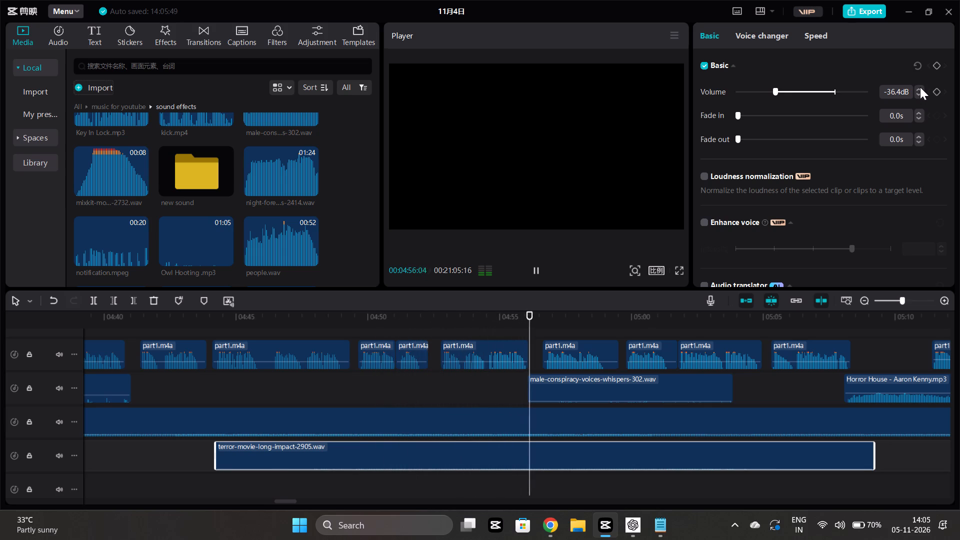
left_click(214, 384)
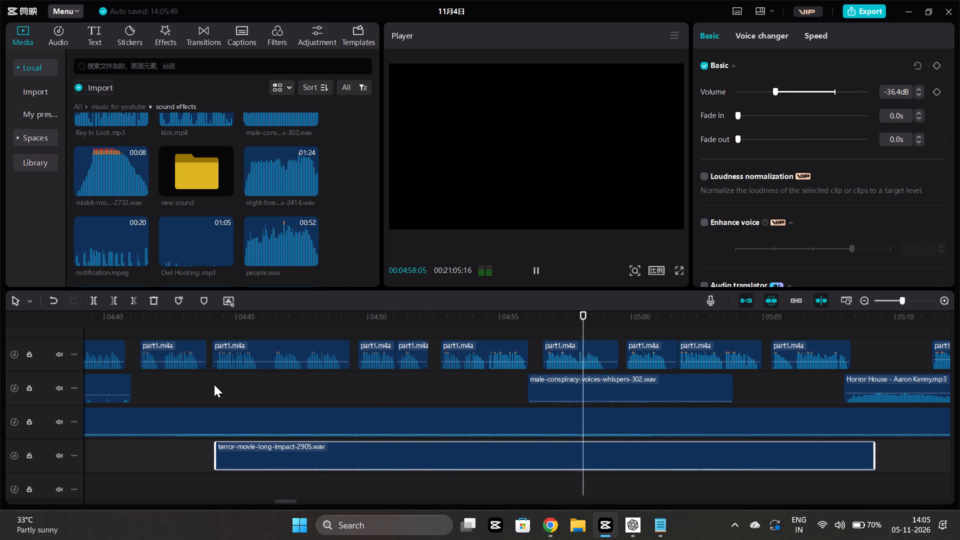
key("space")
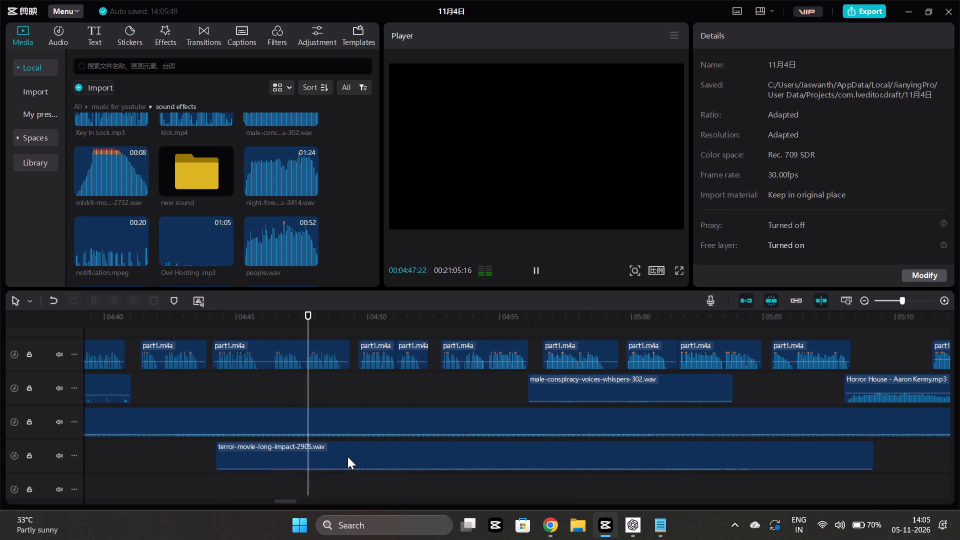
Set the male-conspiracy-voices-whispers clip's volume to -30.9 dB and listen through to its end.
scroll(436, 462, "left", 1)
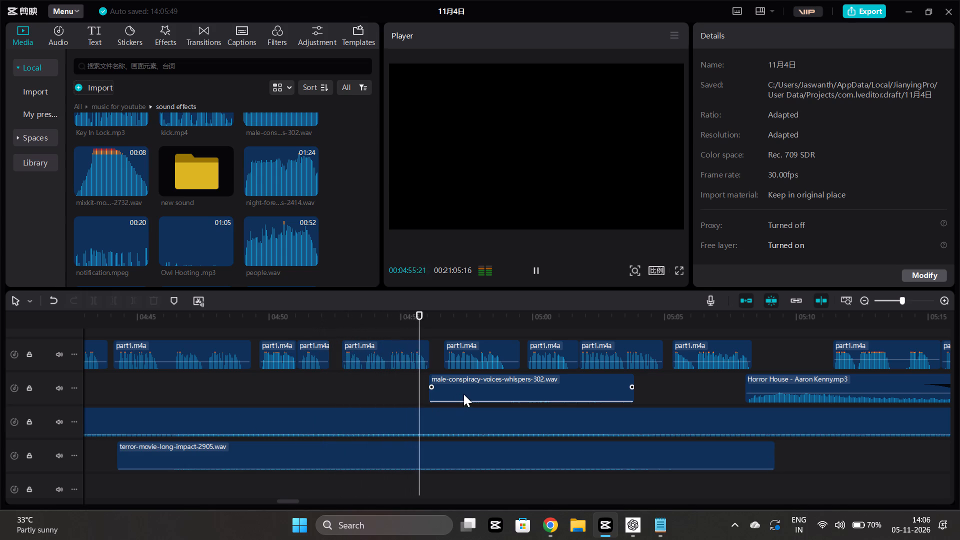
left_click(486, 388)
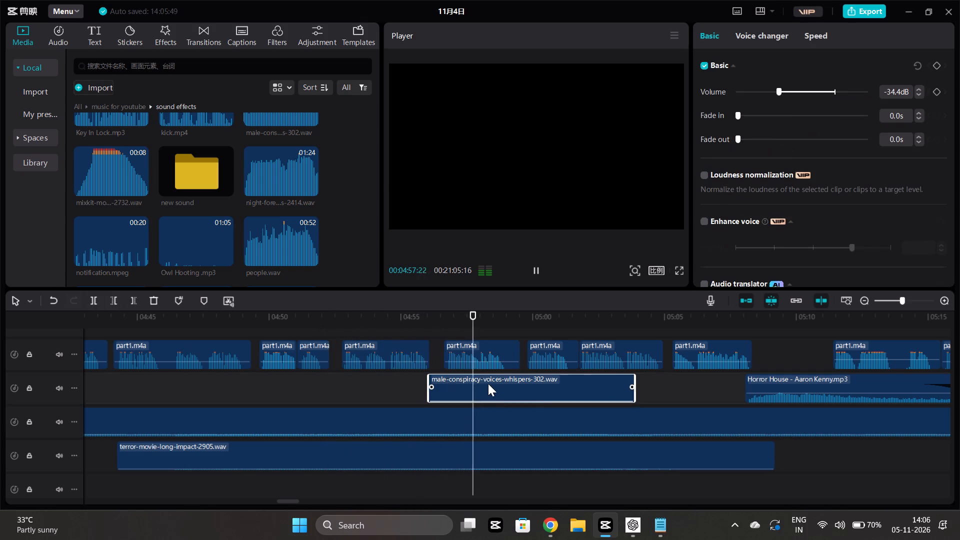
left_click(782, 88)
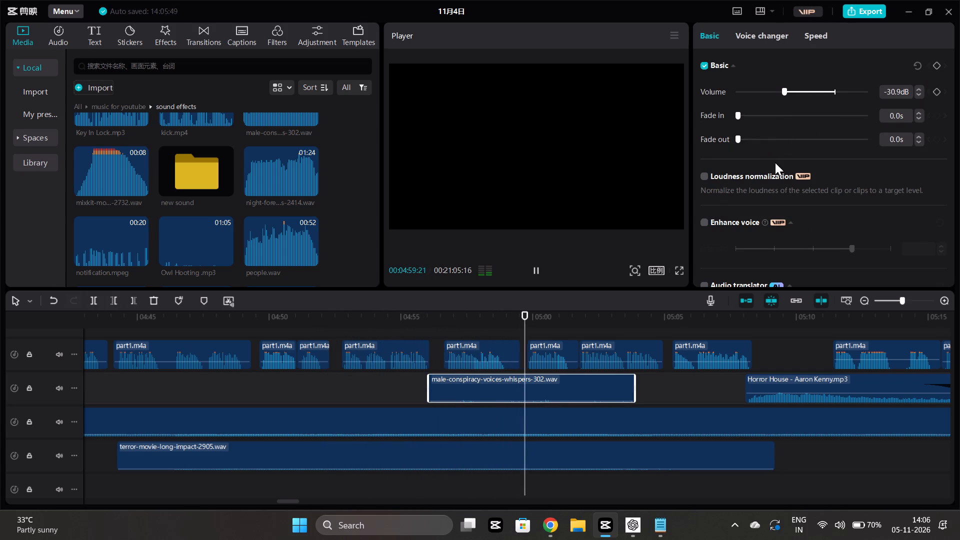
scroll(580, 383, "left", 1)
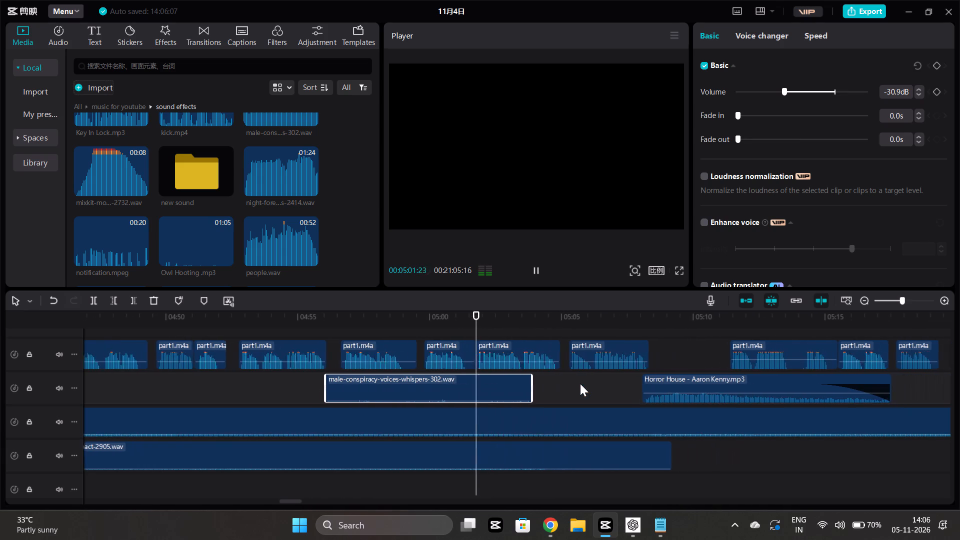
scroll(580, 383, "left", 1)
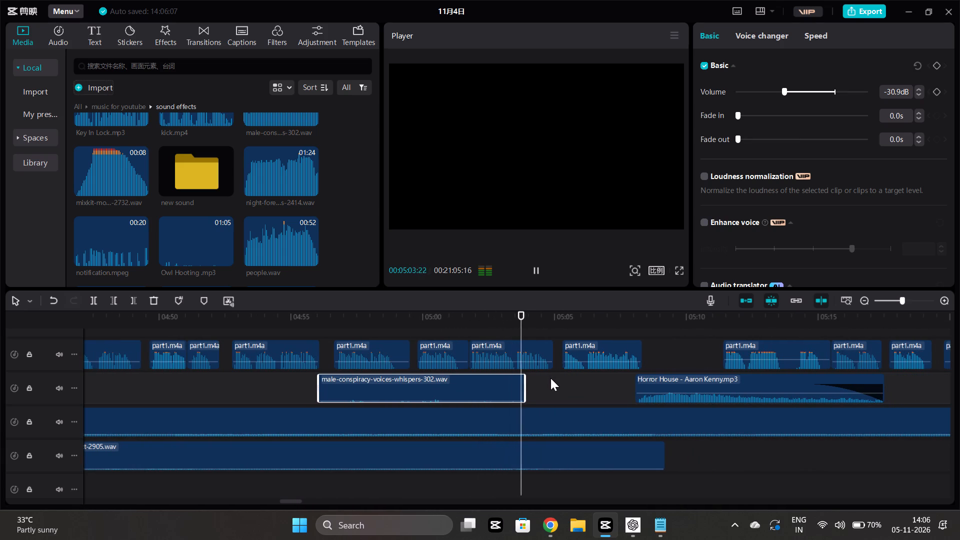
Duplicate the whispers clip directly after the original at about 5:03, placing the copy on the track below the terror-movie impact.
scroll(550, 378, "down", 2)
left_click(520, 364)
key("ctrl+c")
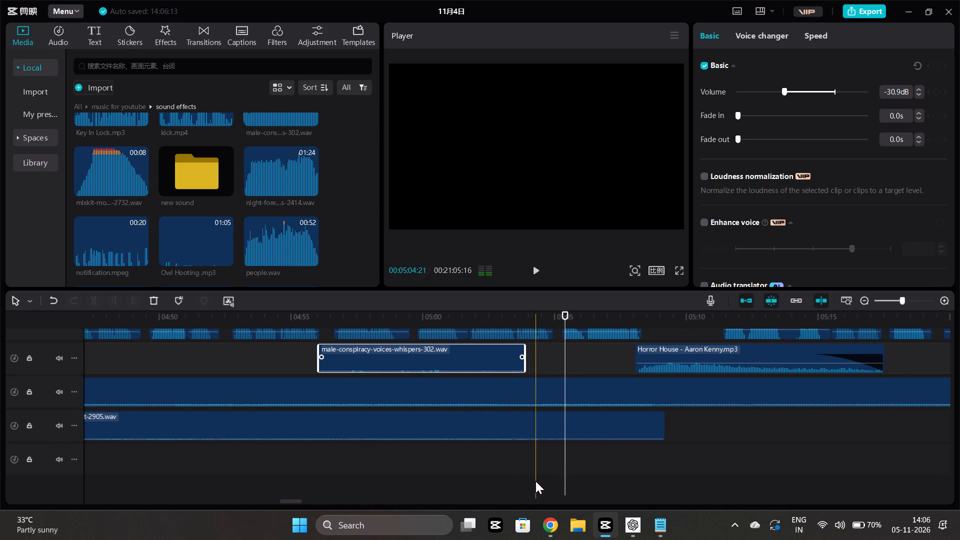
left_click(527, 478)
key("ctrl+v")
left_click_drag(559, 382, 560, 397)
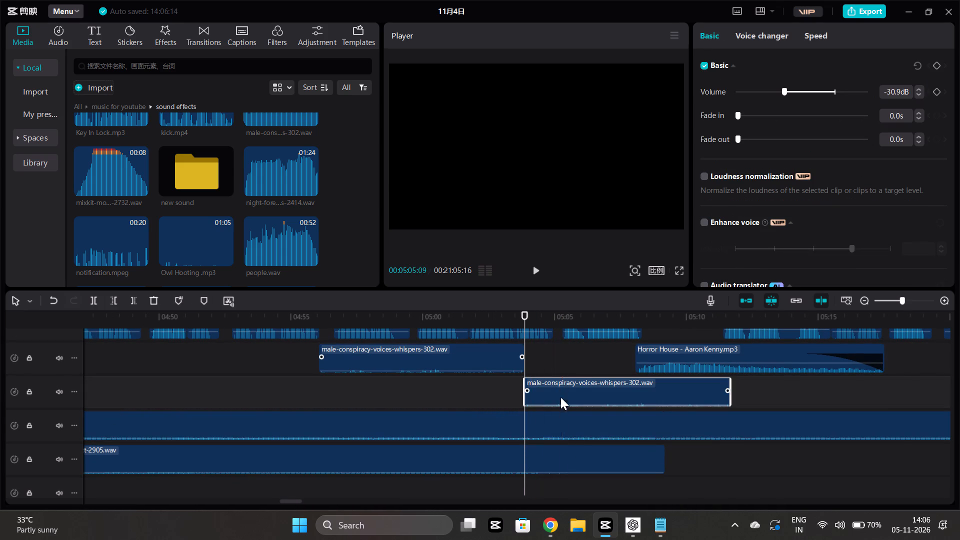
left_click_drag(560, 397, 558, 478)
Listen to the transition between the two whispers clips from about 5:03.
left_click(514, 467)
key("space")
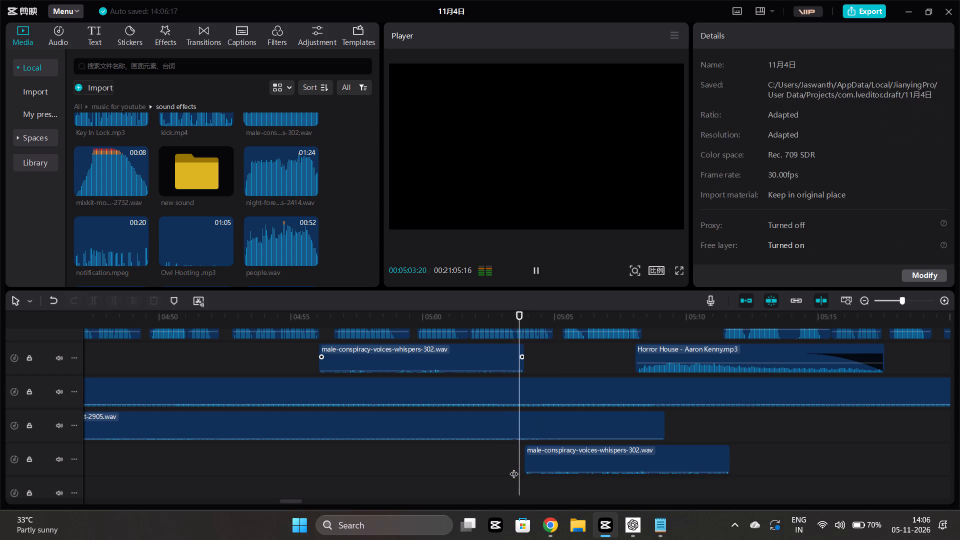
scroll(514, 467, "left", 1)
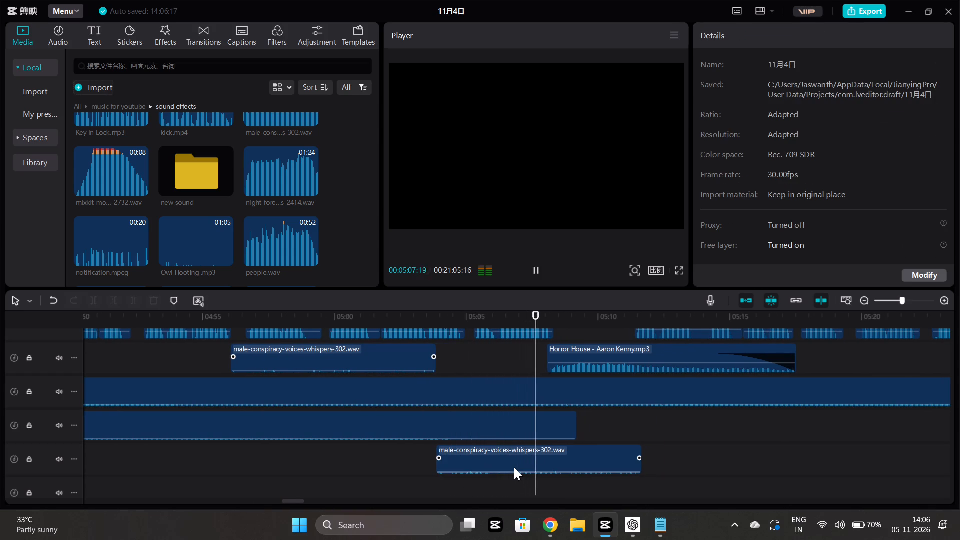
Trim the second whispers clip's end to where Horror House starts, at about 5:08, and replay from about 5:03.
left_click(545, 482)
left_click(545, 482)
left_click(548, 448)
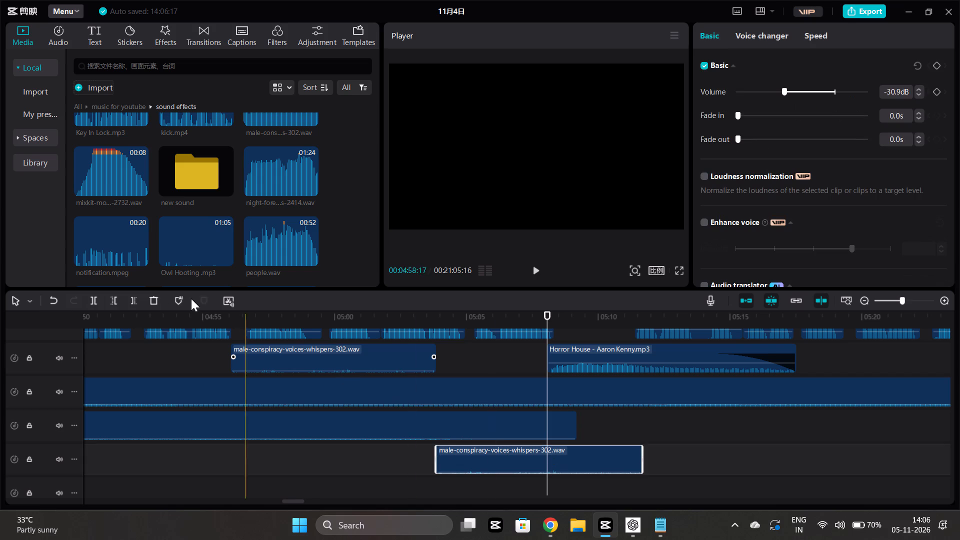
left_click(129, 305)
left_click(426, 469)
key("space")
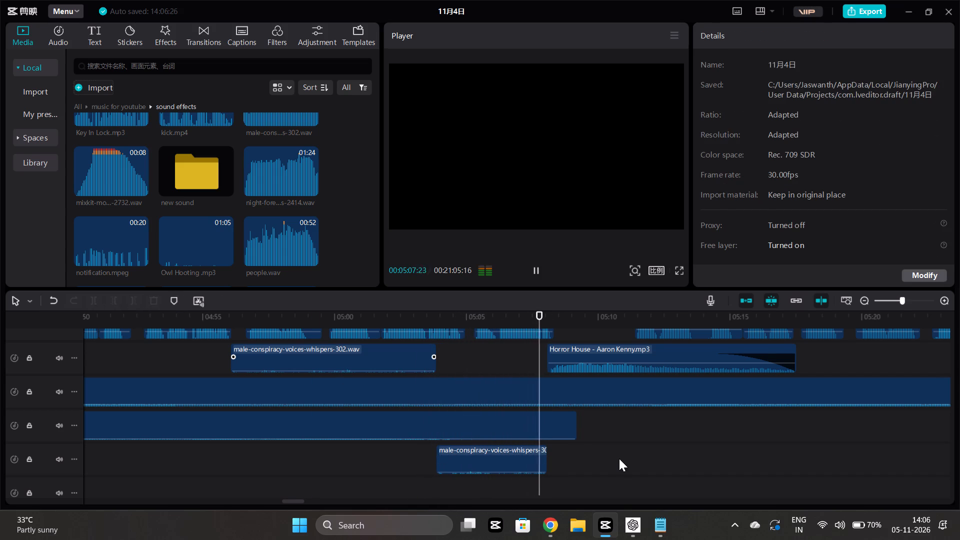
Give the Horror House clip that starts at about 5:08 a 0.7 s fade-in.
left_click(559, 355)
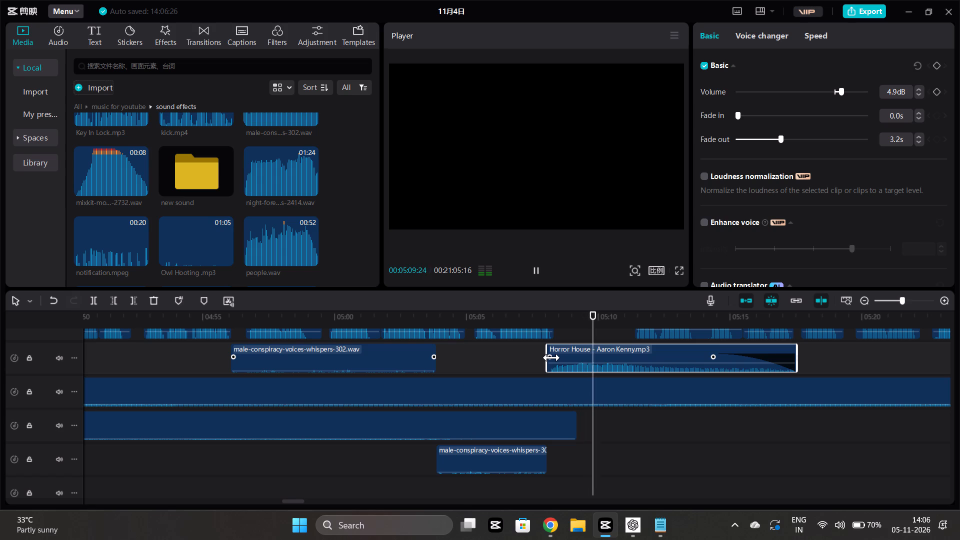
left_click_drag(551, 357, 569, 356)
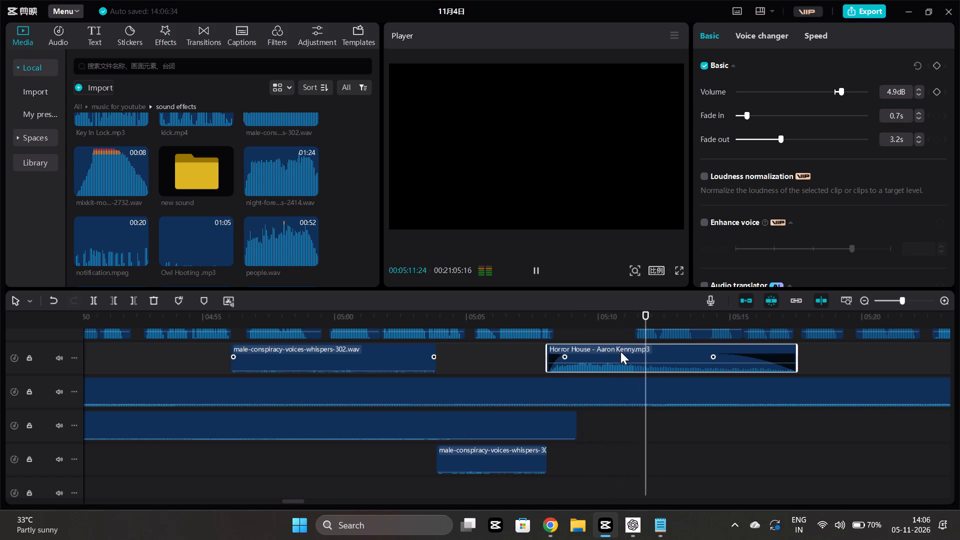
Try the 超级混响 voice filter at strength 51 on the Horror House clip, and settle on 空灵感 at strength 100.
left_click(758, 38)
left_click(917, 125)
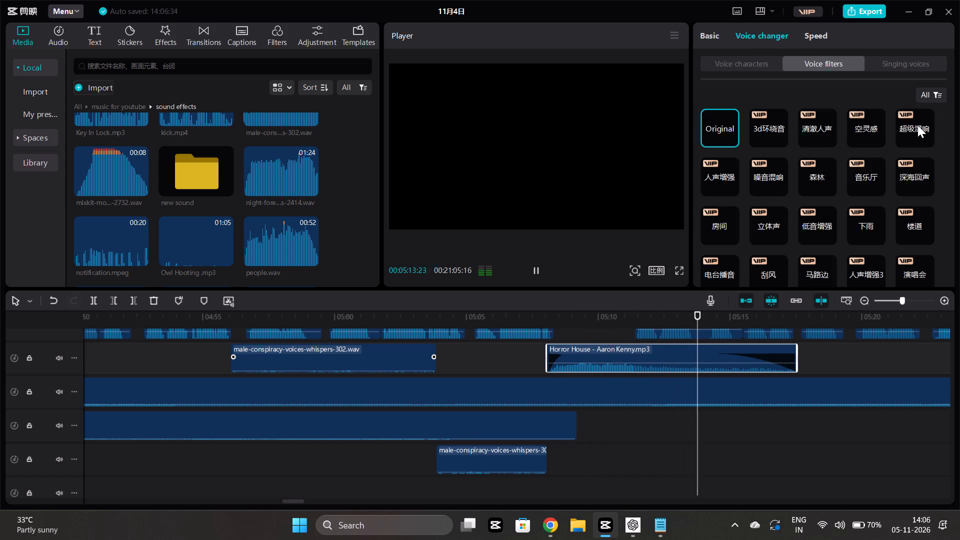
left_click(803, 271)
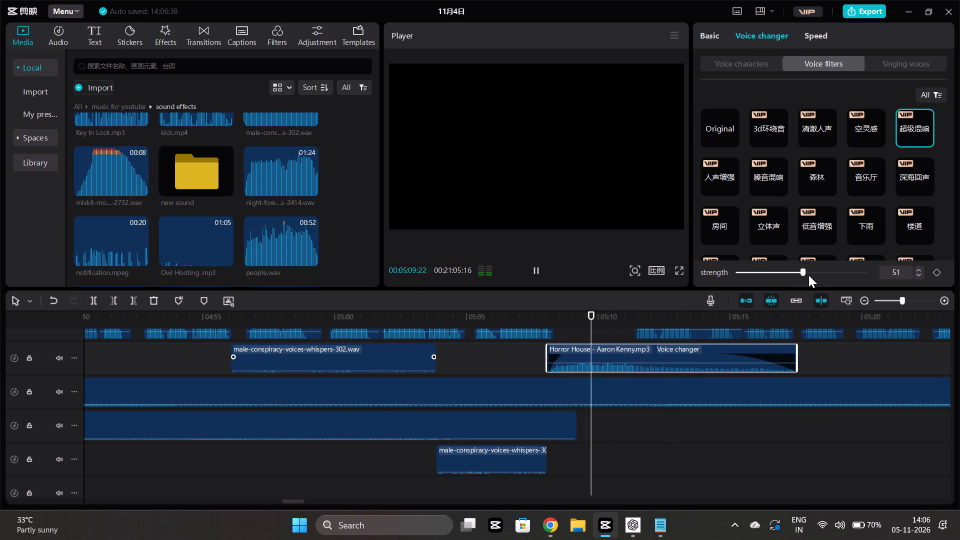
left_click(862, 123)
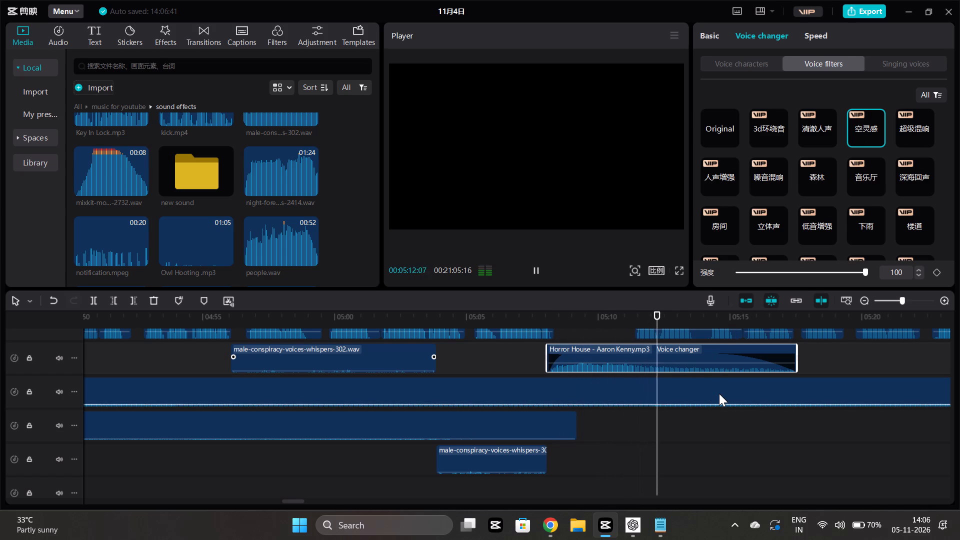
Listen to the filtered Horror House clip through its fade-out and continue the narration from about 5:18.
scroll(719, 393, "up", 3)
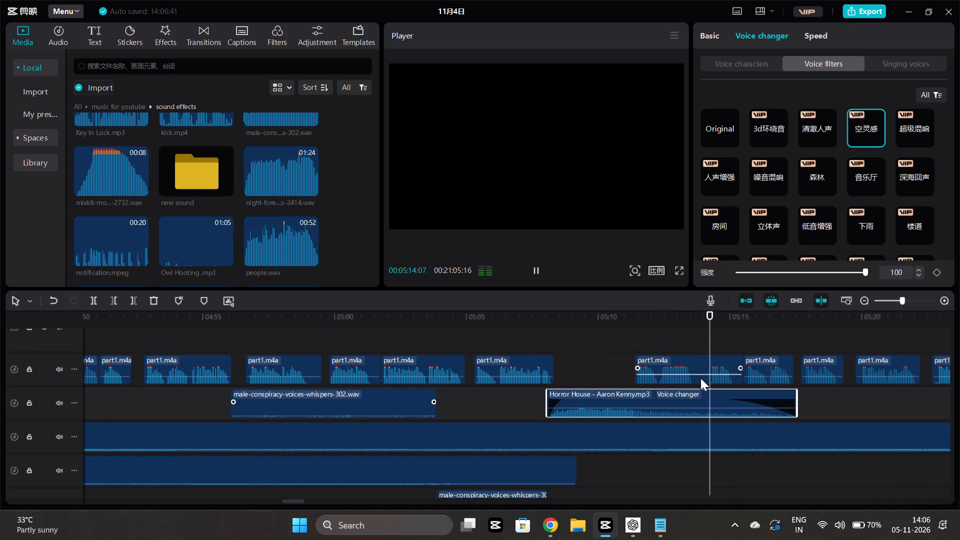
scroll(700, 378, "left", 1)
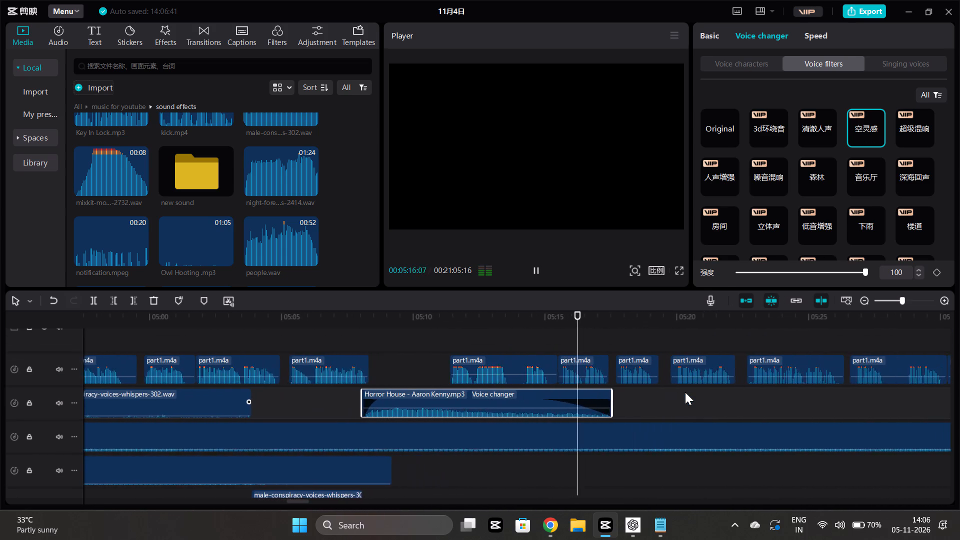
scroll(685, 392, "left", 1)
scroll(685, 392, "down", 2)
scroll(684, 392, "left", 1)
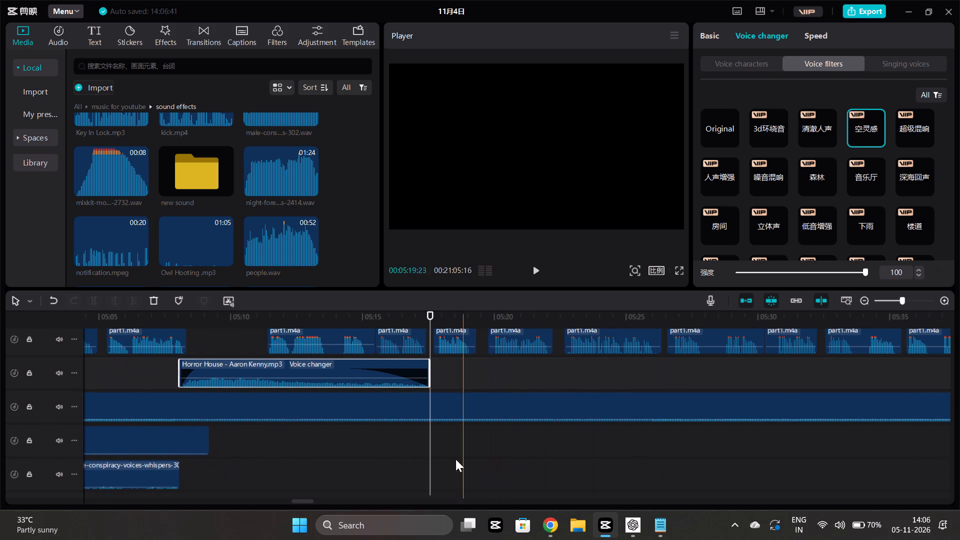
left_click(416, 441)
key("space")
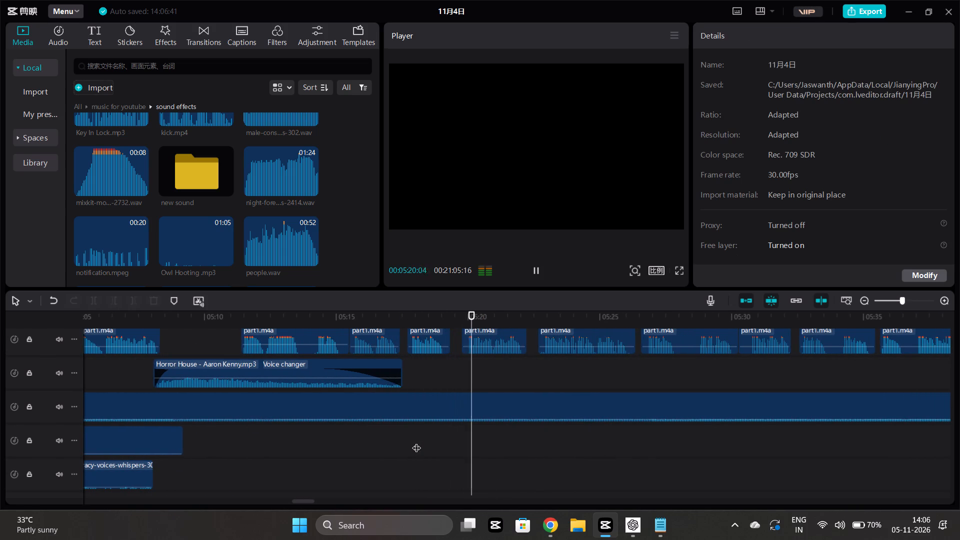
Review the second whispers clip's placement and the tracks up to about 5:45, and replay the narration from about 5:25 to 5:28.
scroll(423, 430, "right", 1)
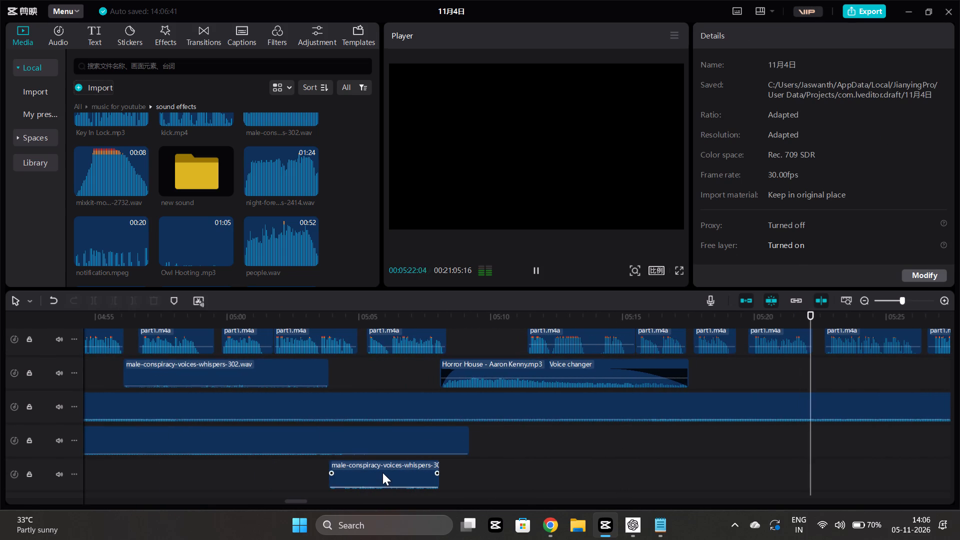
left_click(382, 472)
scroll(682, 441, "left", 1)
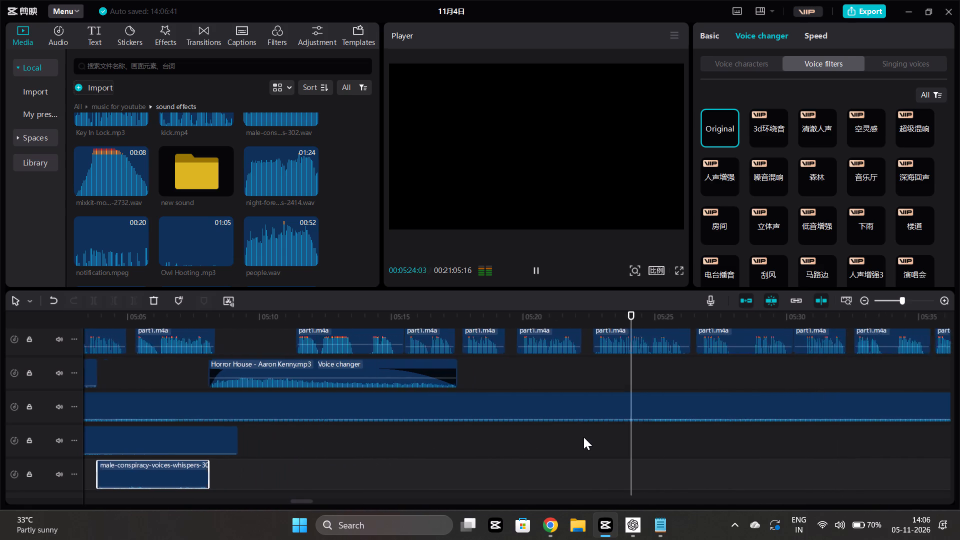
scroll(583, 437, "left", 1)
scroll(542, 439, "up", 1)
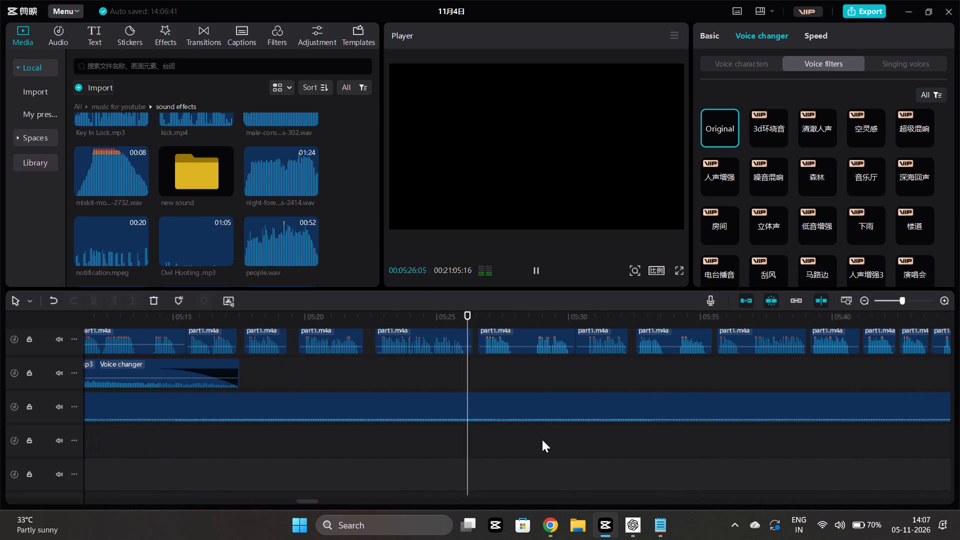
scroll(542, 439, "up", 1)
scroll(542, 439, "left", 1)
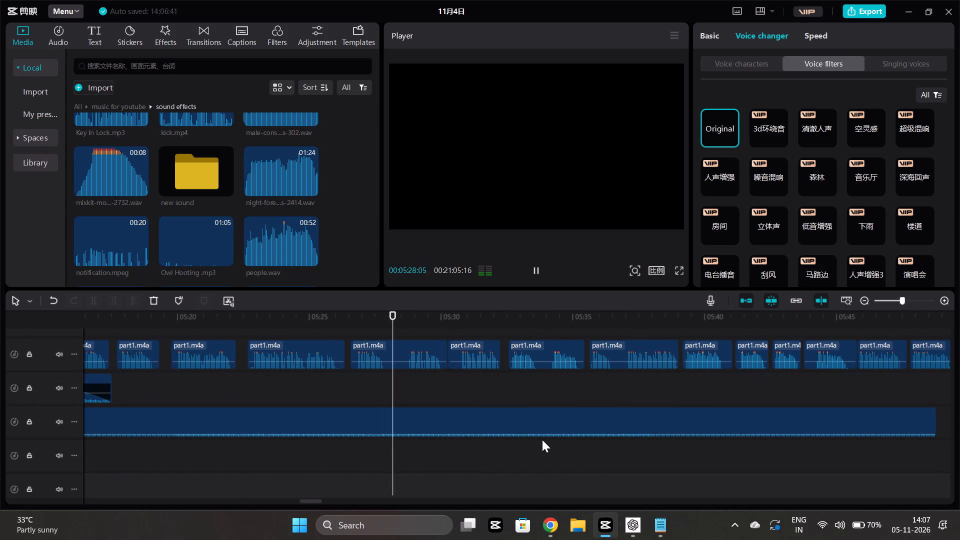
scroll(542, 439, "down", 1)
scroll(369, 436, "up", 2)
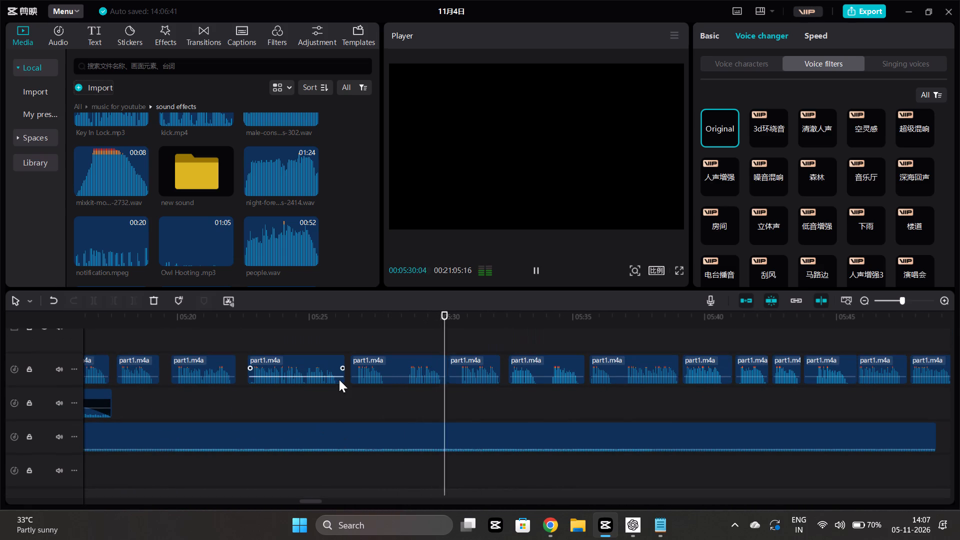
left_click(323, 401)
key("space")
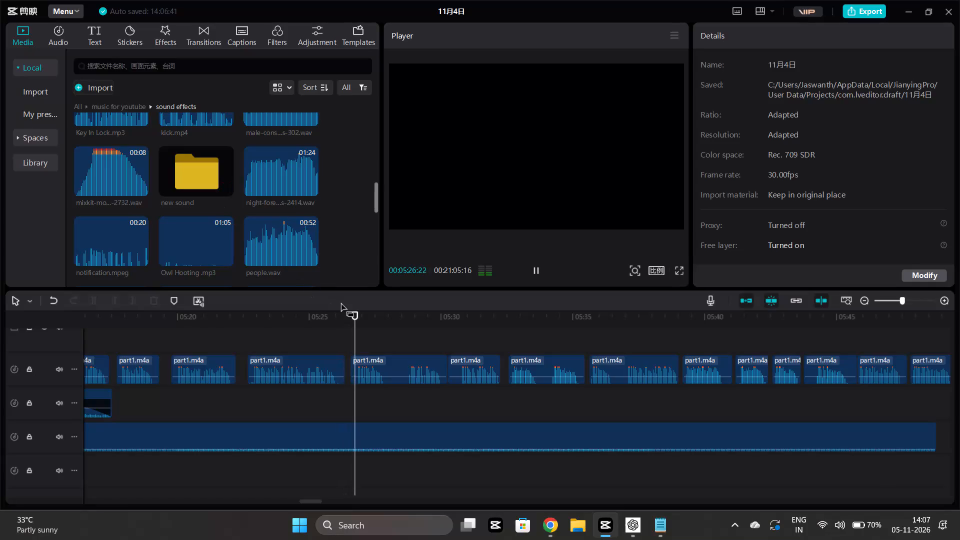
key("space")
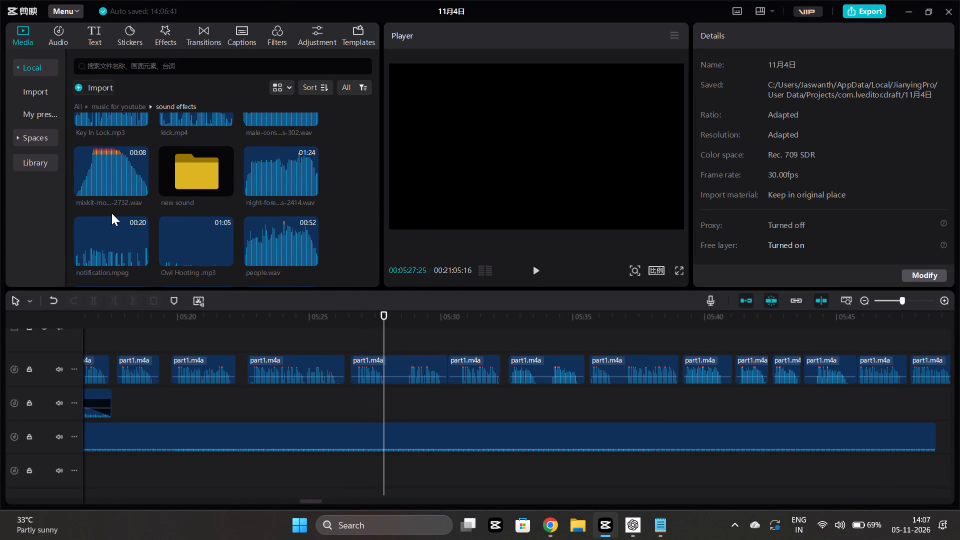
Audition the sounds in the transition folder and add mixkit-cinematic-tunnel-reverb-woosh-1486.wav to the timeline at about 5:27.
scroll(102, 263, "up", 1)
scroll(102, 263, "down", 3)
left_click(100, 107)
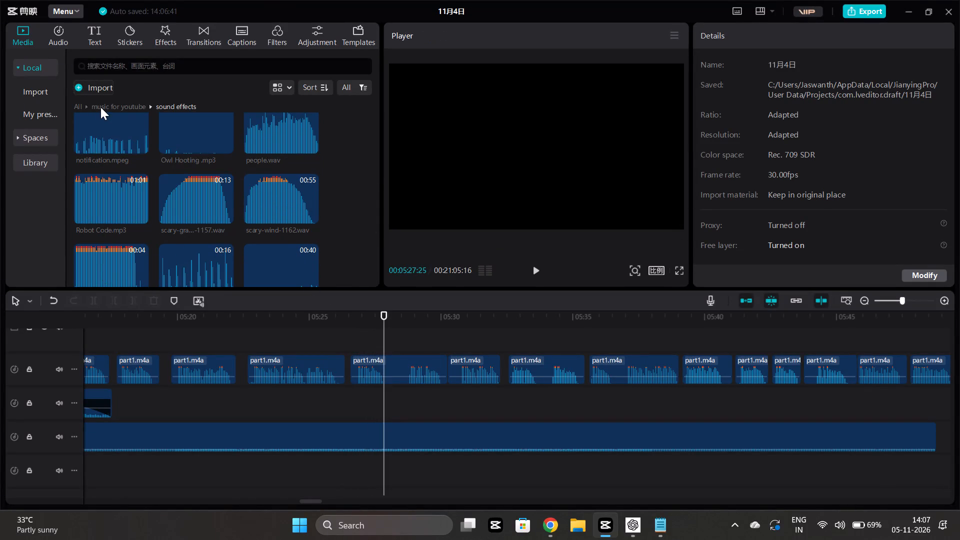
double_click(88, 181)
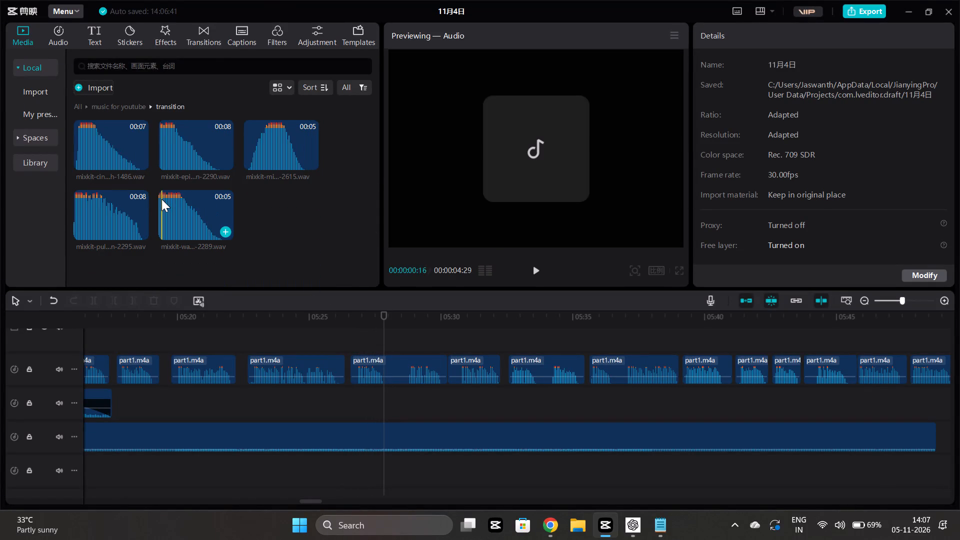
left_click(161, 199)
key("space")
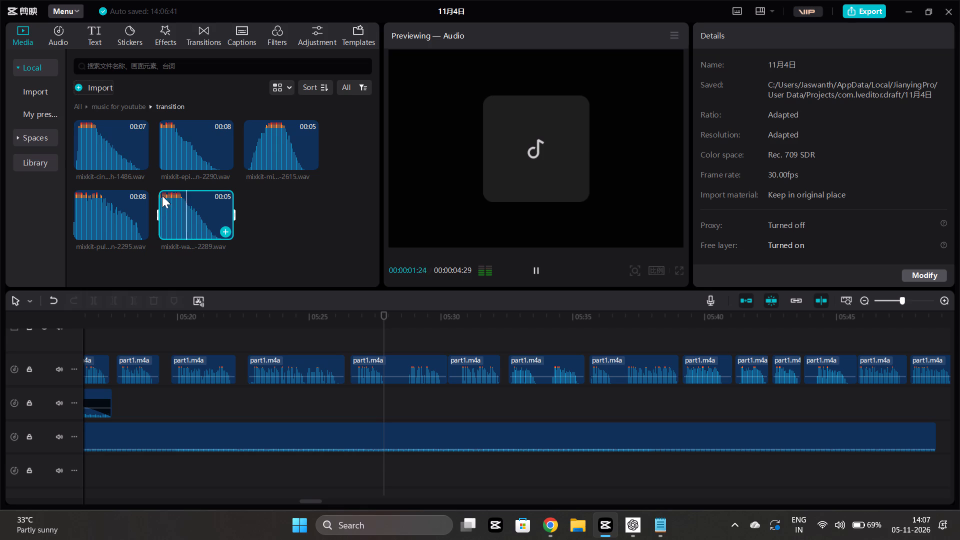
left_click(160, 142)
key("space")
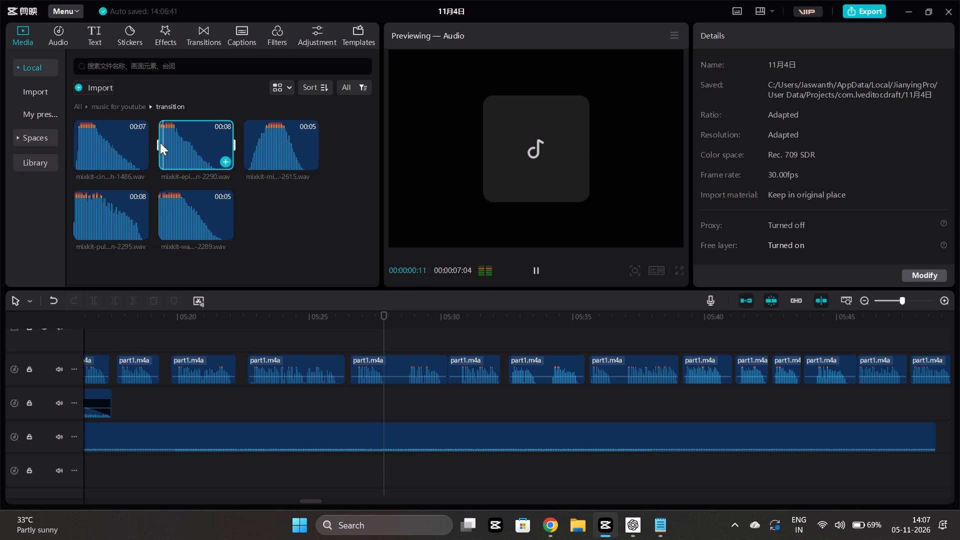
left_click(78, 156)
key("space")
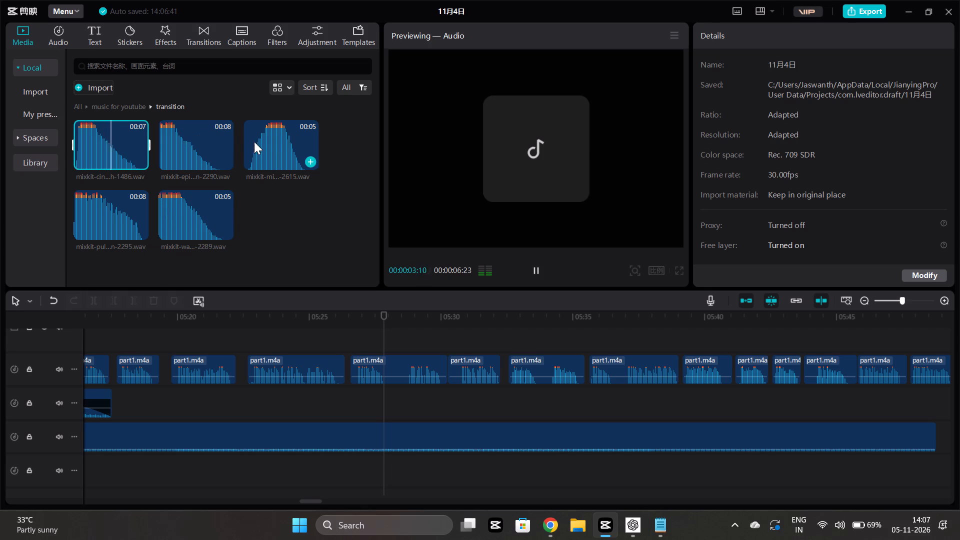
left_click(139, 163)
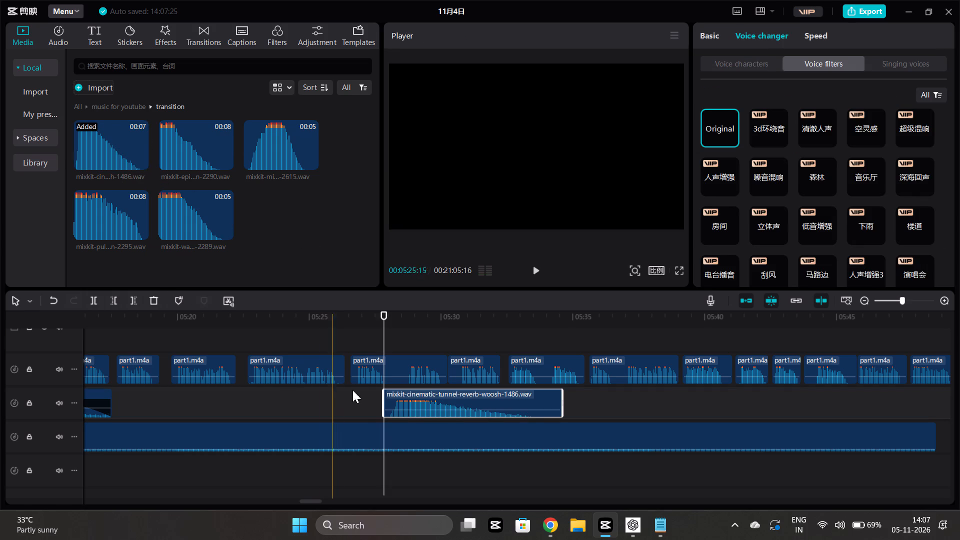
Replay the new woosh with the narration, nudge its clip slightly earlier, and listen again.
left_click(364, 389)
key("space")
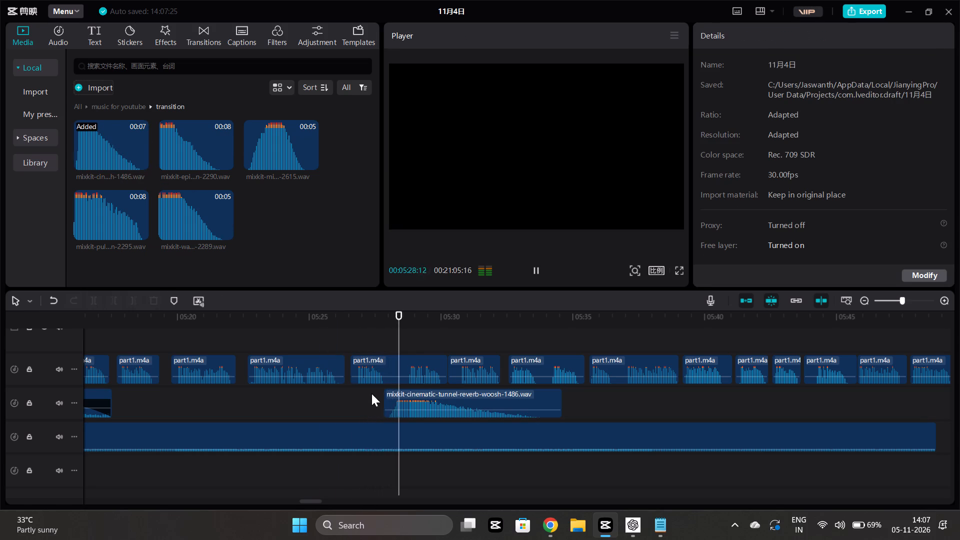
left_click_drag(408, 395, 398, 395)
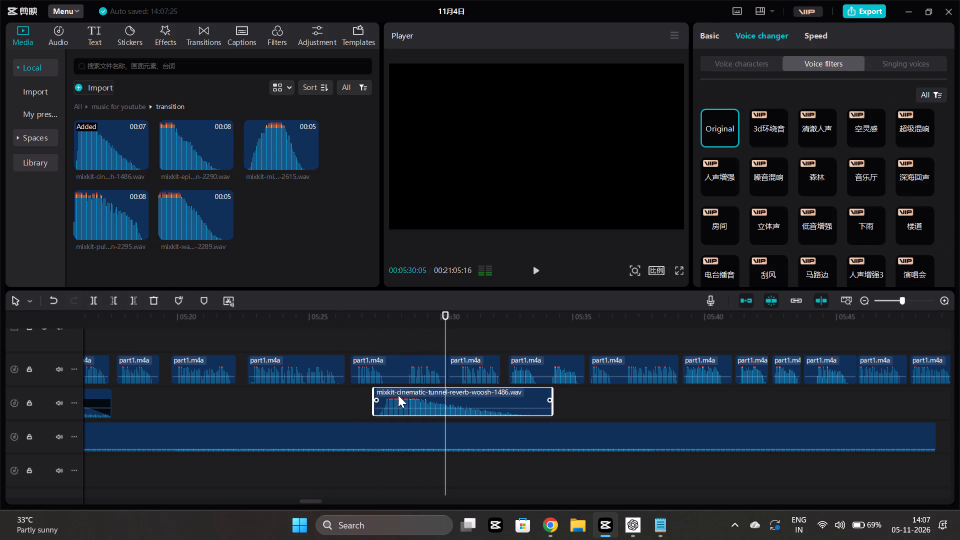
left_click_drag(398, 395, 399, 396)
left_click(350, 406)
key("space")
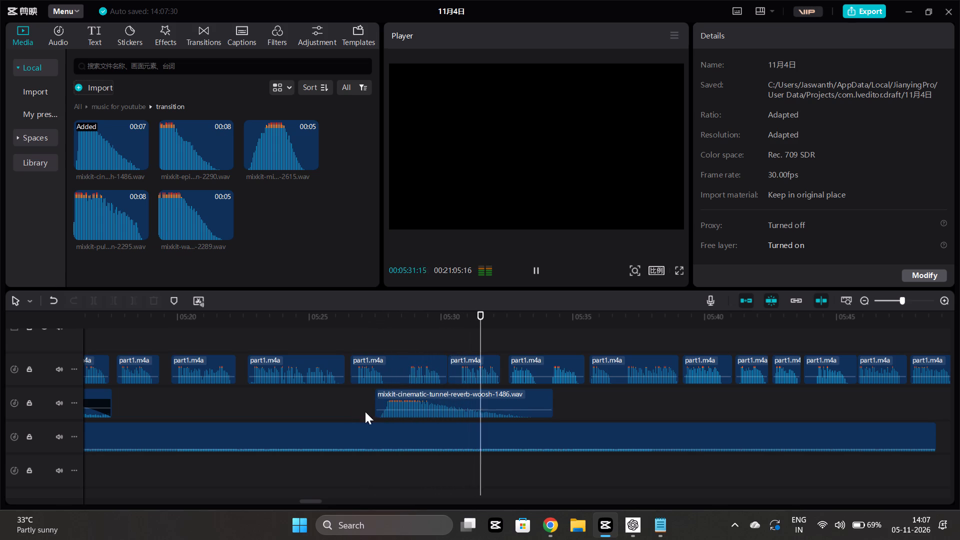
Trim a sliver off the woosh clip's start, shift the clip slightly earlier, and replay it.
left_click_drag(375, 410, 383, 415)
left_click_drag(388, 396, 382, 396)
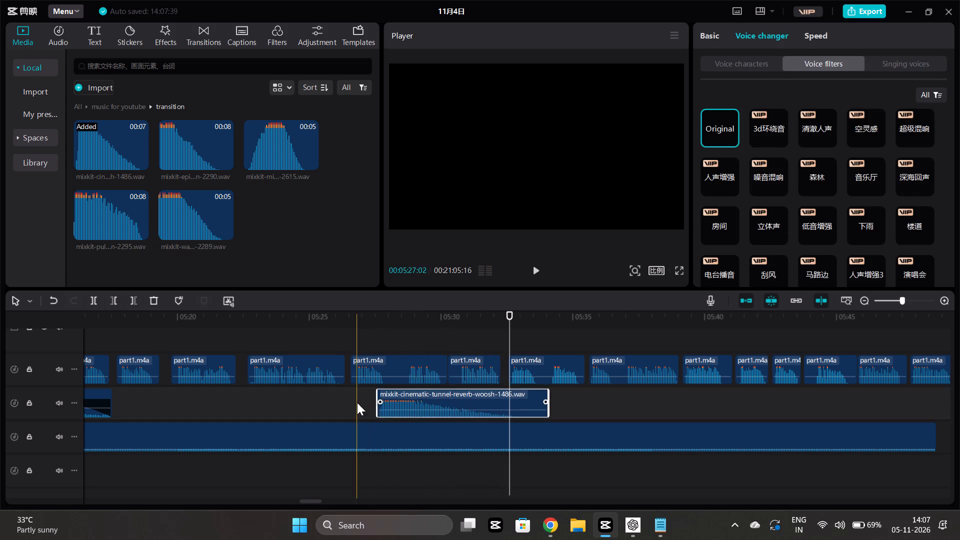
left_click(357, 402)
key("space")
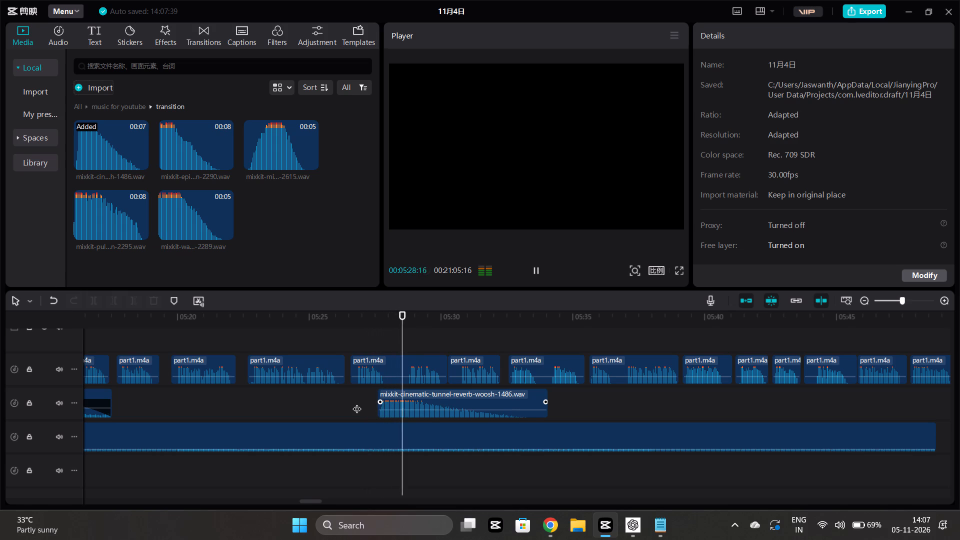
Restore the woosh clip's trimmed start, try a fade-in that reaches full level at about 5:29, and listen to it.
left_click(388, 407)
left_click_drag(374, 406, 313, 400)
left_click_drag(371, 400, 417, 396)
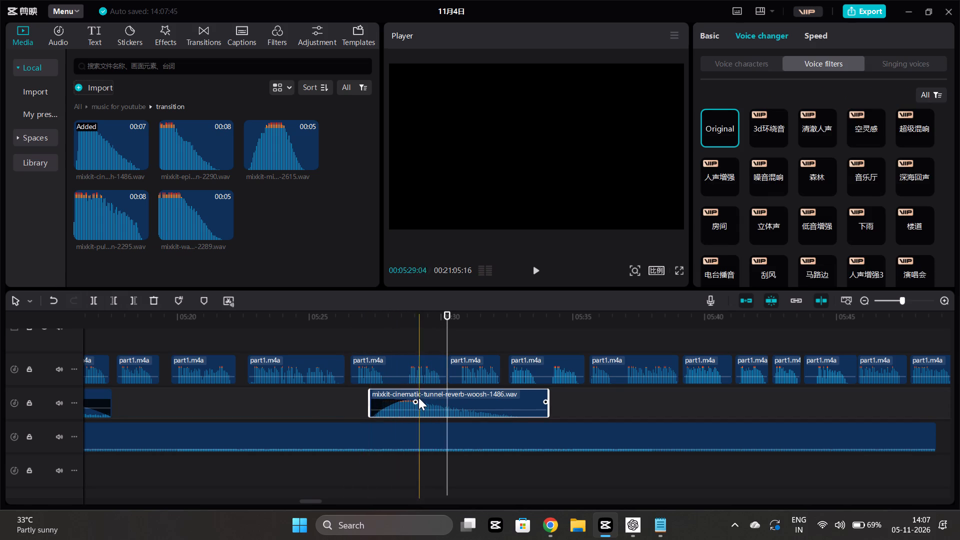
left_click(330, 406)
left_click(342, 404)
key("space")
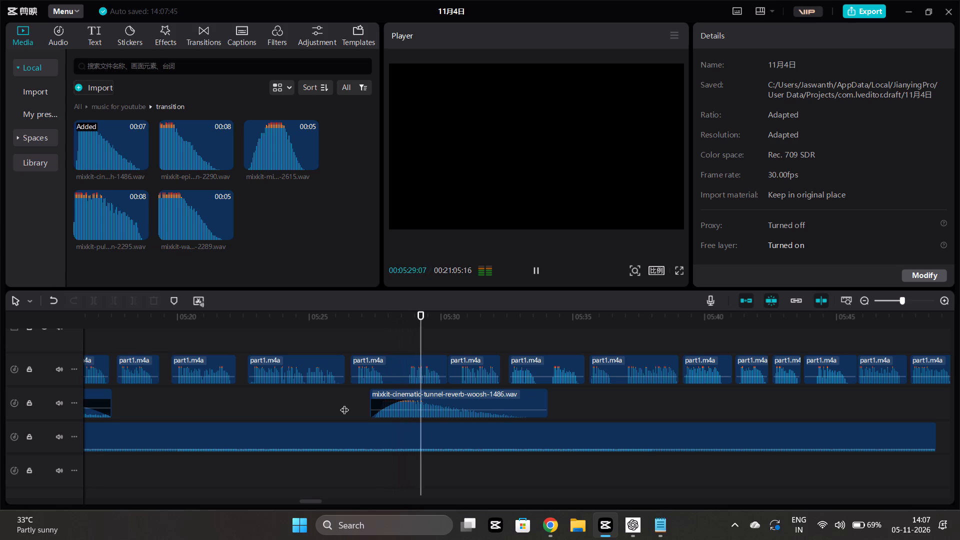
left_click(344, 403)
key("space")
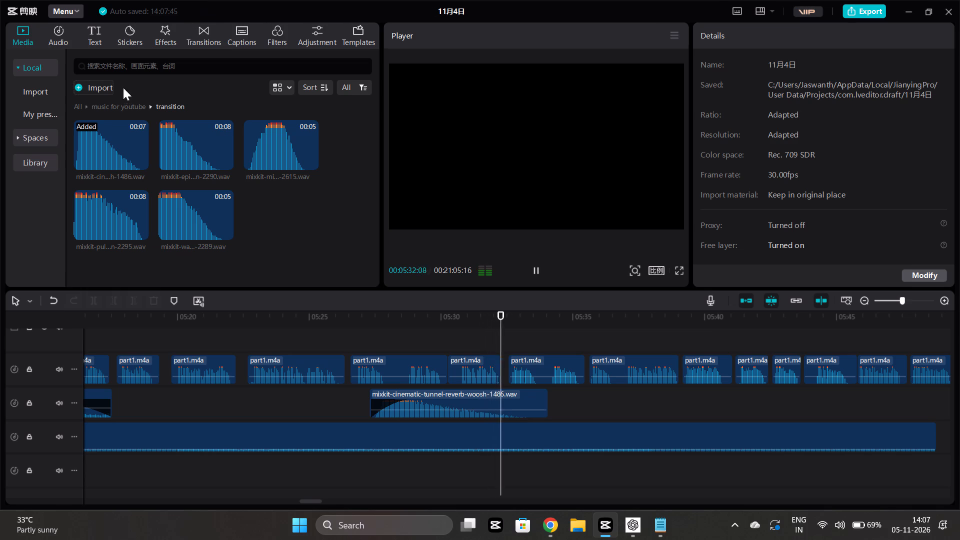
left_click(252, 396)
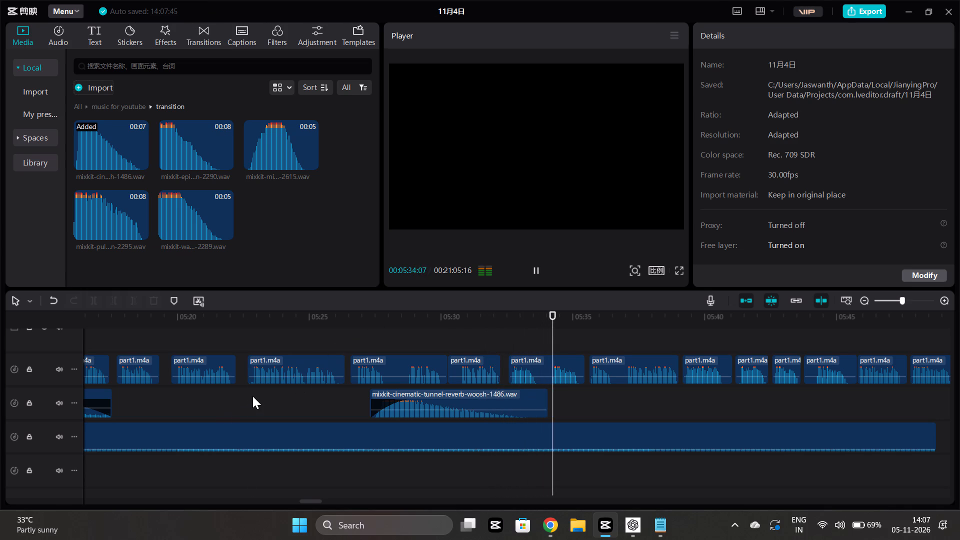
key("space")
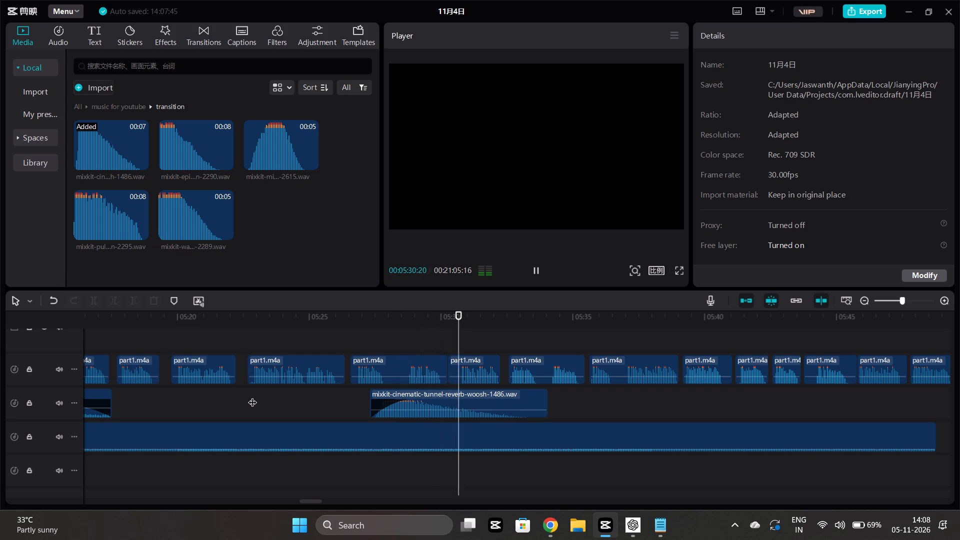
Shorten the woosh clip's fade-in to slightly under 1 s and replay it with the narration.
left_click_drag(412, 402, 390, 398)
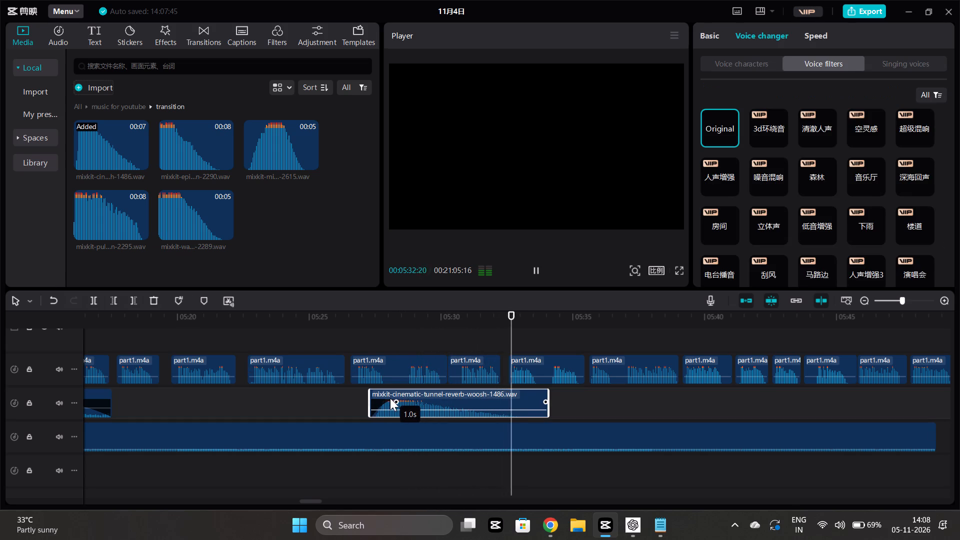
left_click_drag(390, 398, 387, 398)
left_click(350, 396)
key("space")
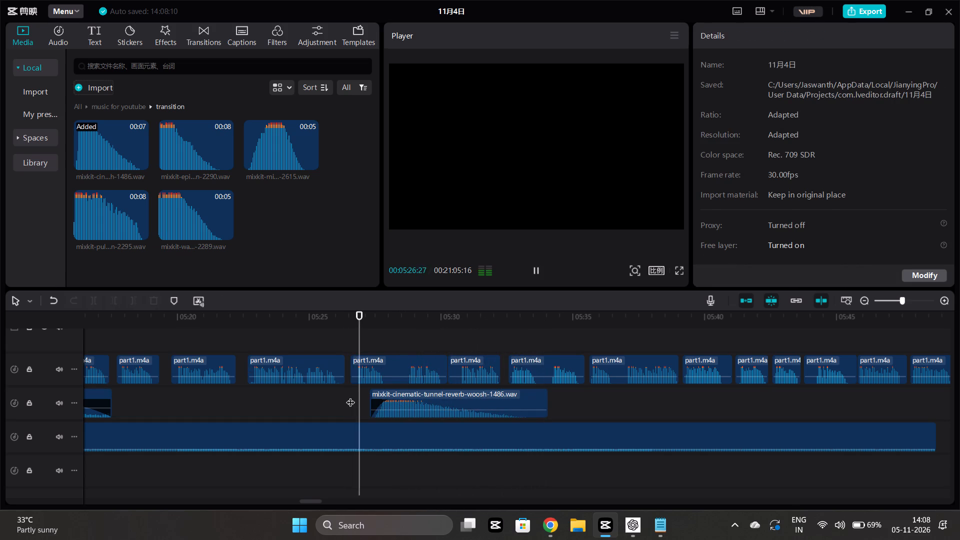
scroll(350, 396, "left", 1)
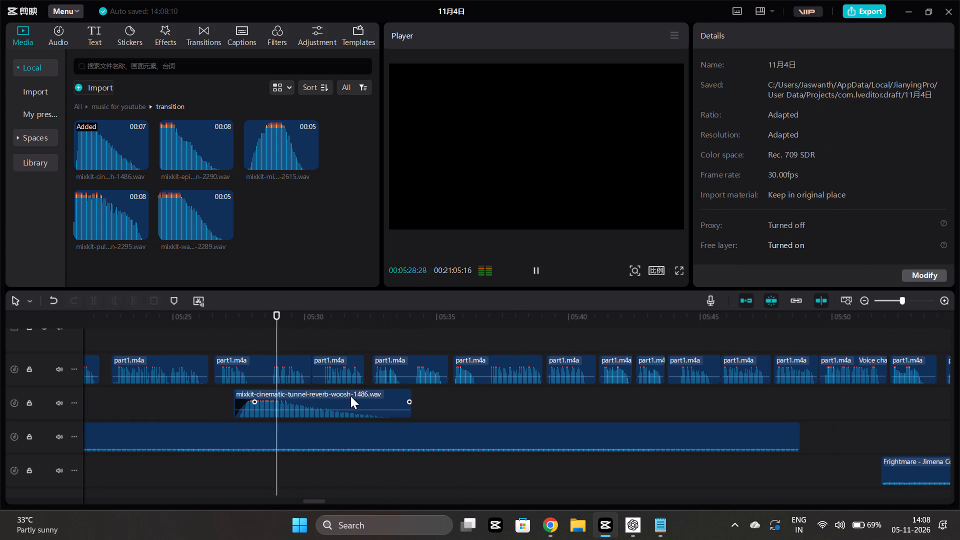
key("space")
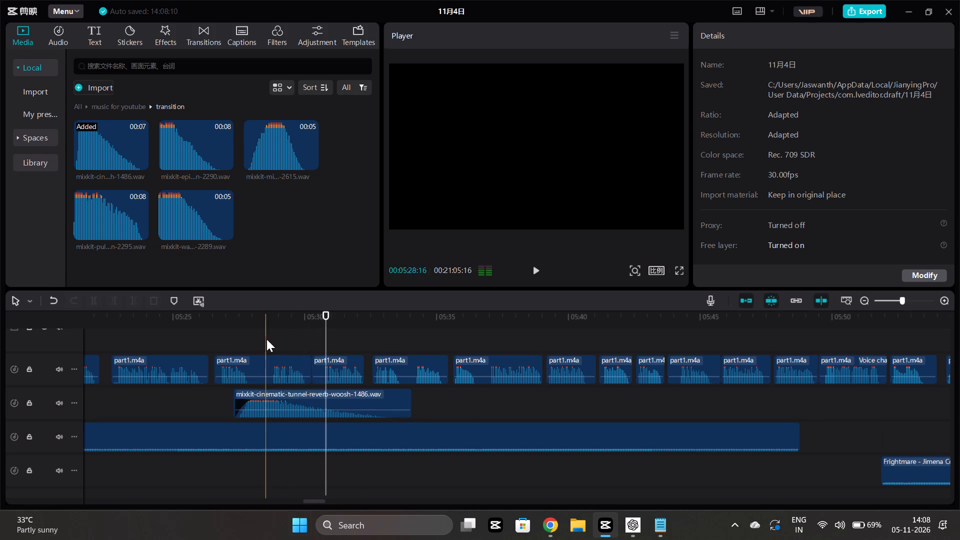
Split the part1.m4a narration clip above the woosh in its silent gap at 05:28:18.
left_click(267, 342)
left_click(271, 364)
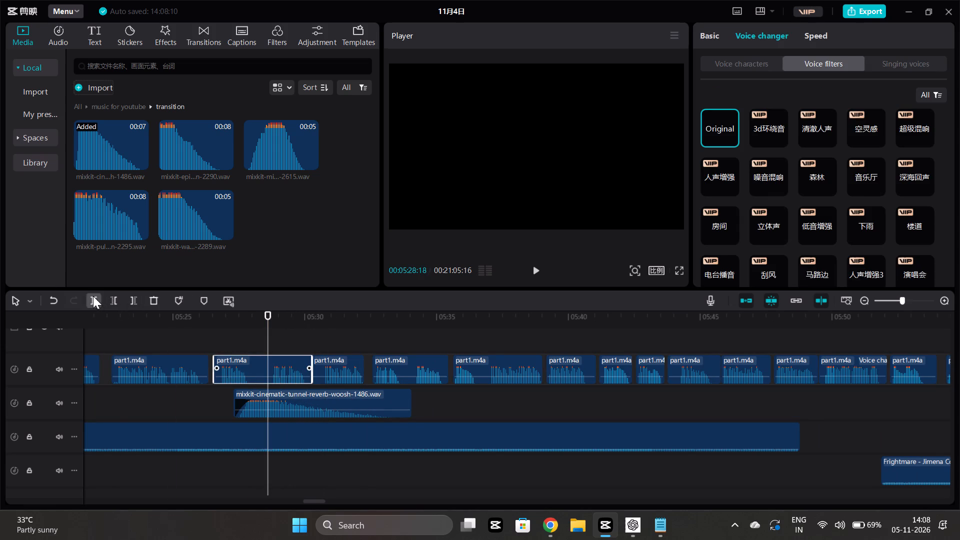
left_click(93, 296)
Move the woosh clip earlier so that it ends at the narration cut at 05:28:18.
left_click_drag(363, 401, 314, 400)
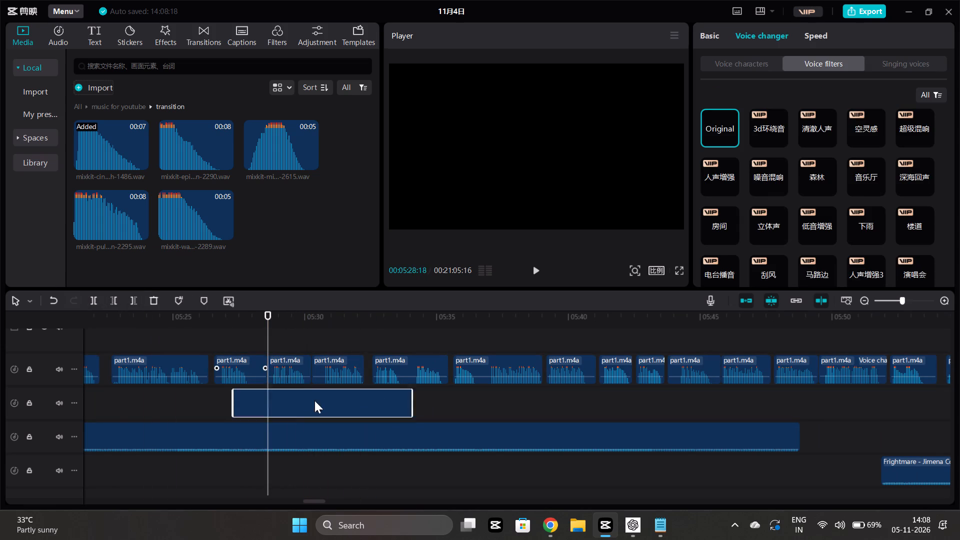
left_click_drag(314, 400, 219, 400)
Cut off the Frightmare background music clip at 05:28:18, removing everything in it after the narration cut.
left_click(278, 346)
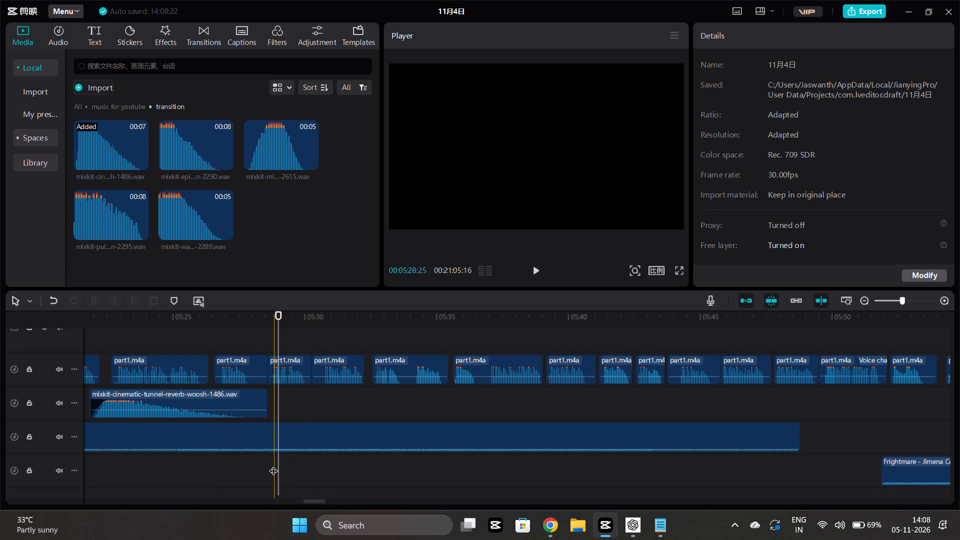
left_click(268, 463)
left_click(266, 429)
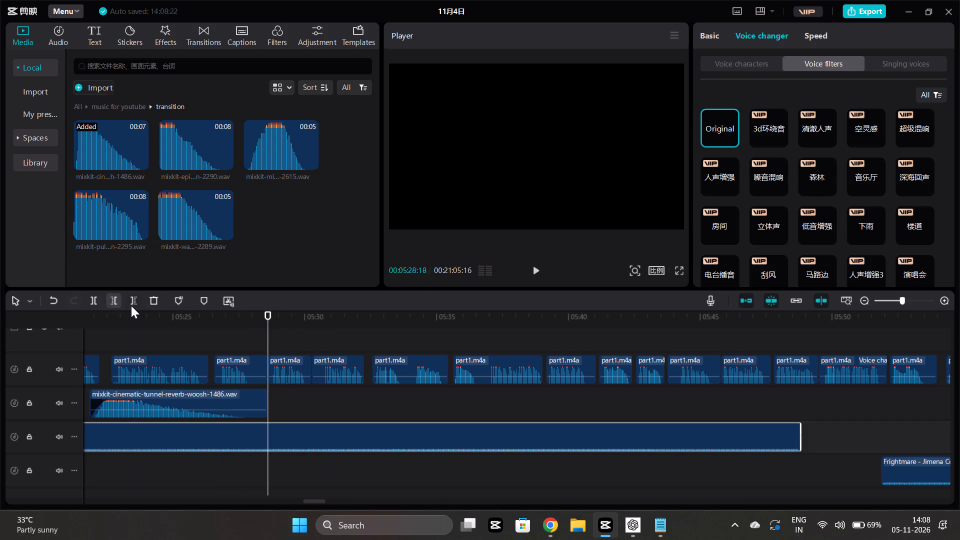
left_click(131, 305)
Select every clip after the 05:28:18 cut through the timeline's end, plus the trimmed music clip, and shift them together about 0.5 s later.
scroll(334, 350, "down", 3, "ctrl")
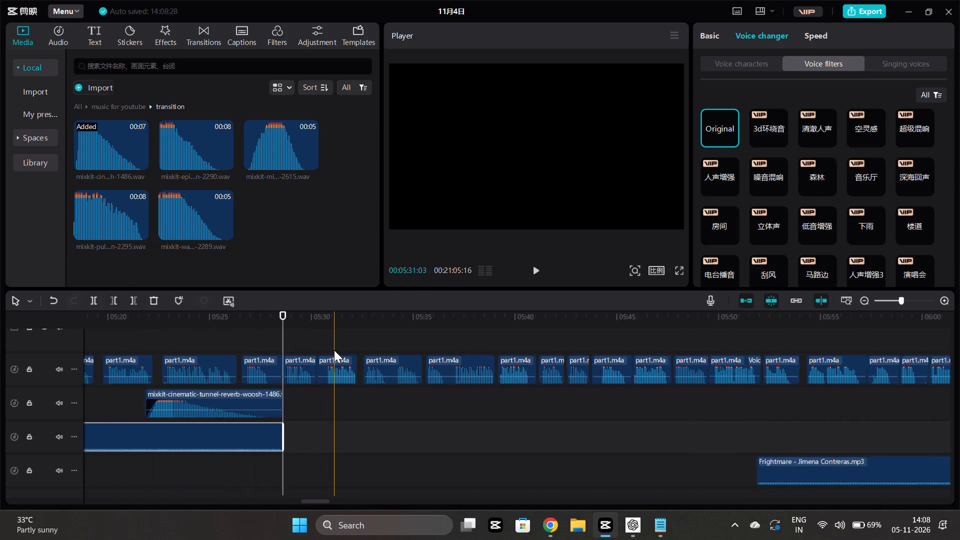
scroll(333, 353, "down", 8, "ctrl")
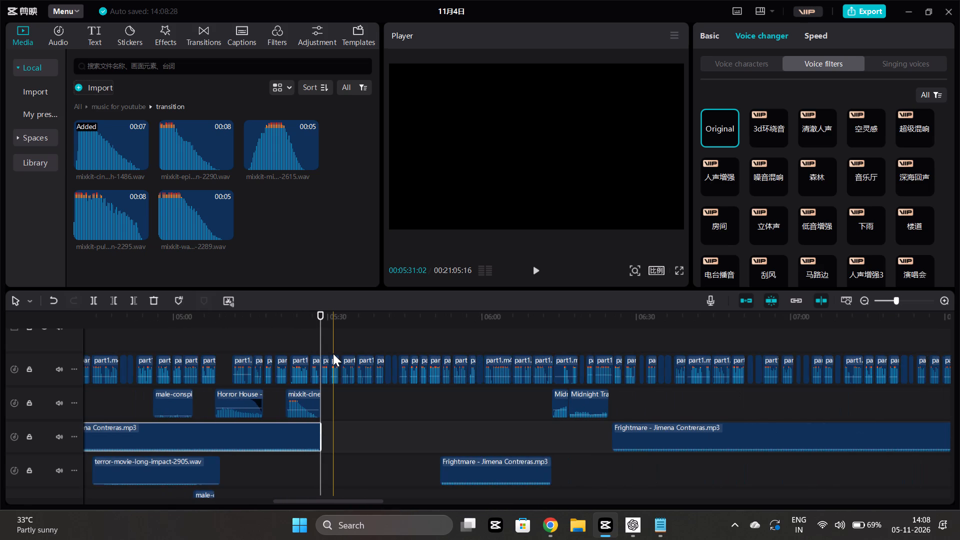
left_click_drag(324, 346, 334, 348)
left_click_drag(324, 338, 959, 425, "ctrl")
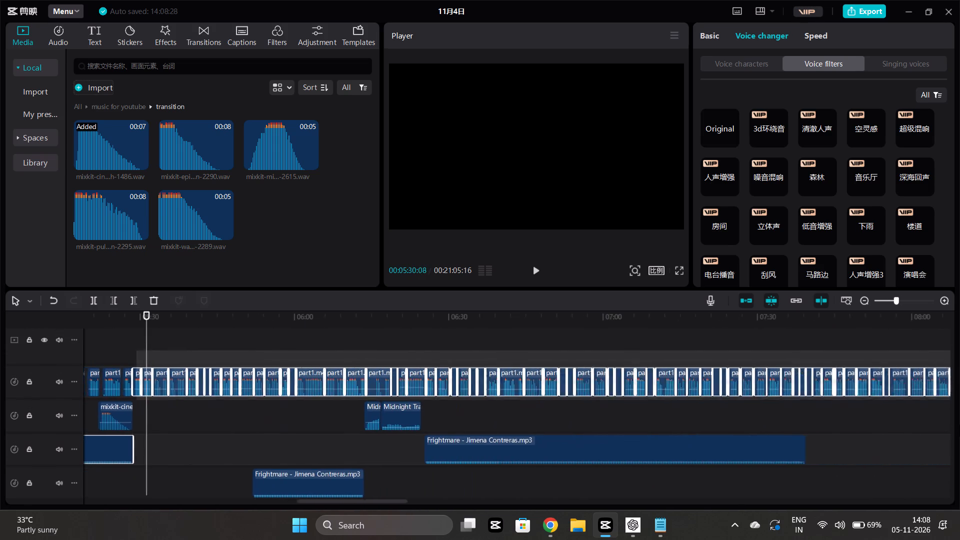
left_click_drag(959, 425, 959, 425, "ctrl")
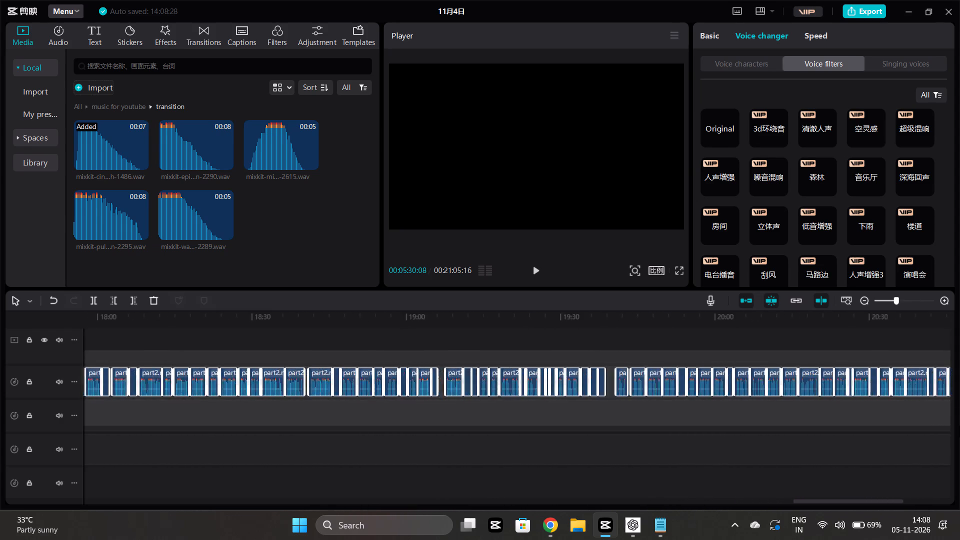
left_click_drag(959, 425, 959, 539, "ctrl")
scroll(798, 455, "right", 5)
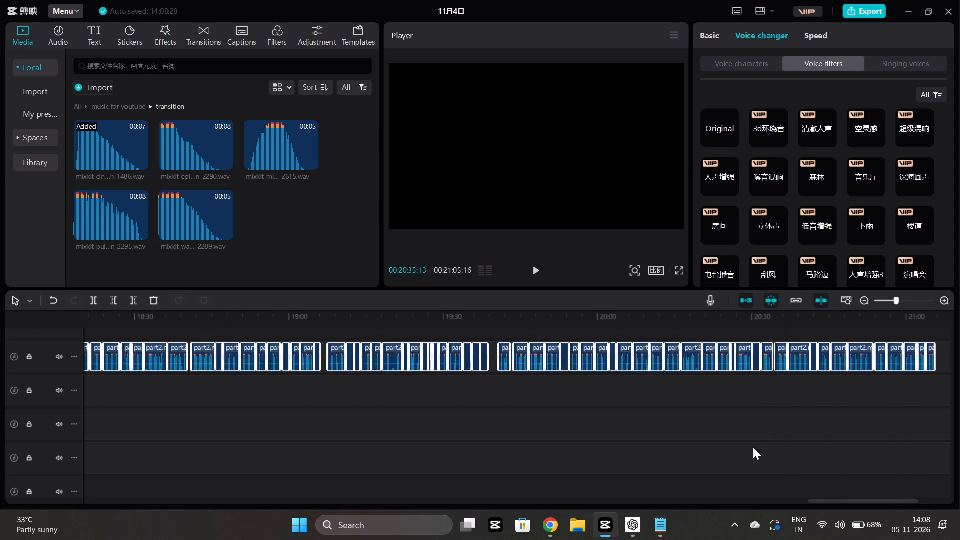
scroll(691, 432, "right", 20)
scroll(691, 432, "right", 20)
scroll(691, 432, "right", 20)
scroll(650, 413, "left", 3)
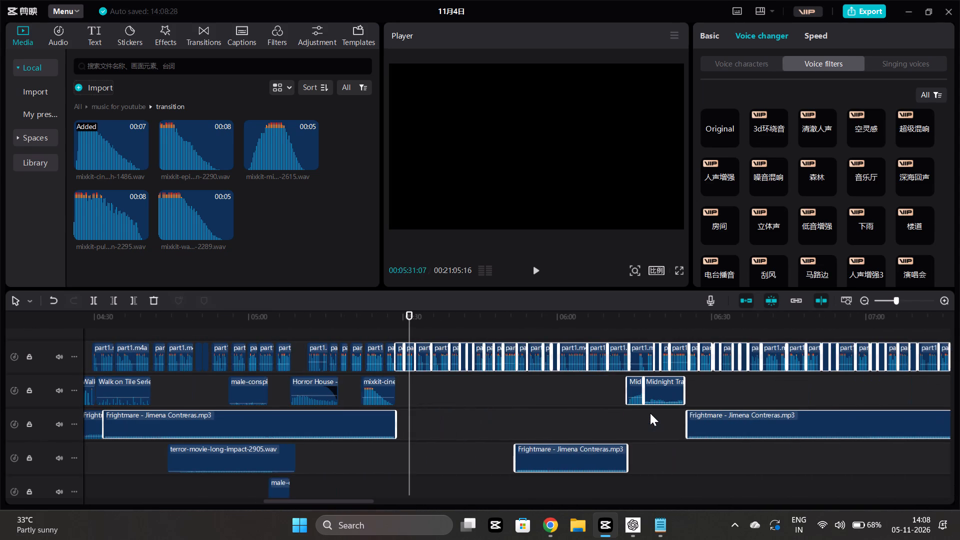
scroll(650, 413, "left", 1)
scroll(429, 392, "up", 7, "ctrl")
scroll(362, 393, "up", 8, "ctrl")
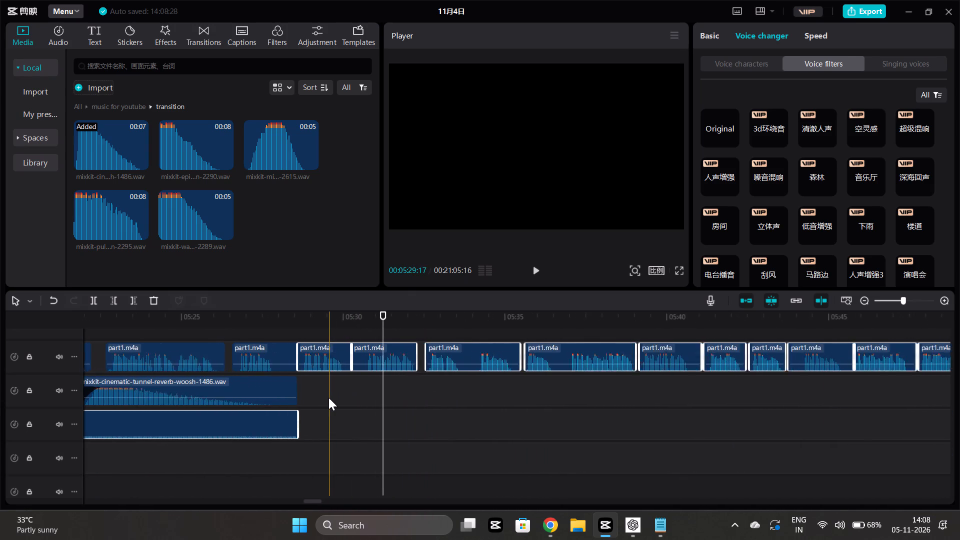
left_click_drag(306, 349, 315, 351)
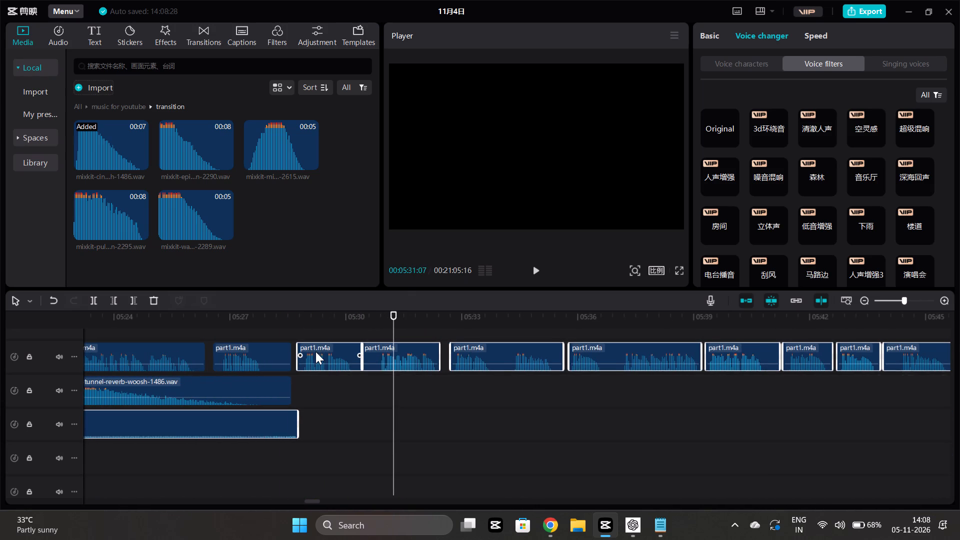
left_click_drag(315, 351, 325, 352)
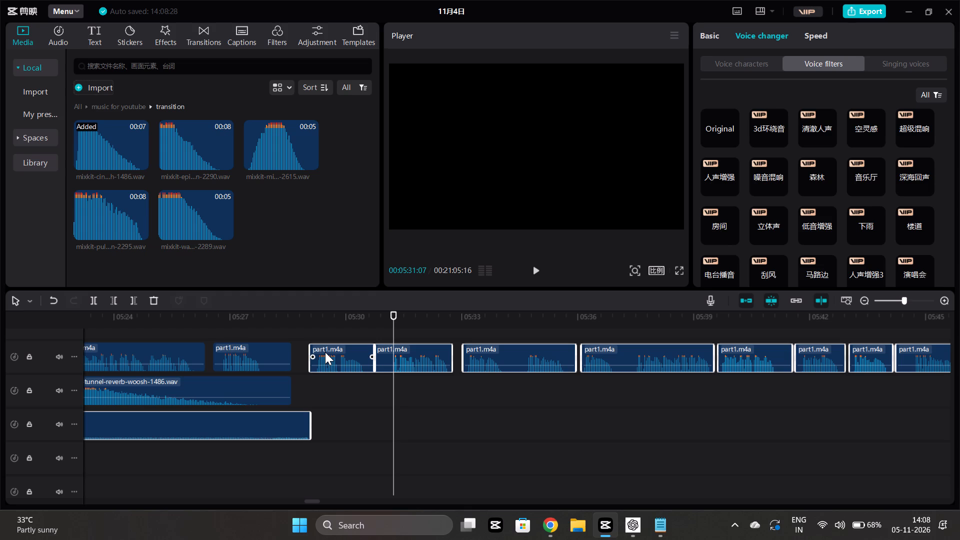
left_click_drag(325, 352, 325, 352)
left_click(297, 453)
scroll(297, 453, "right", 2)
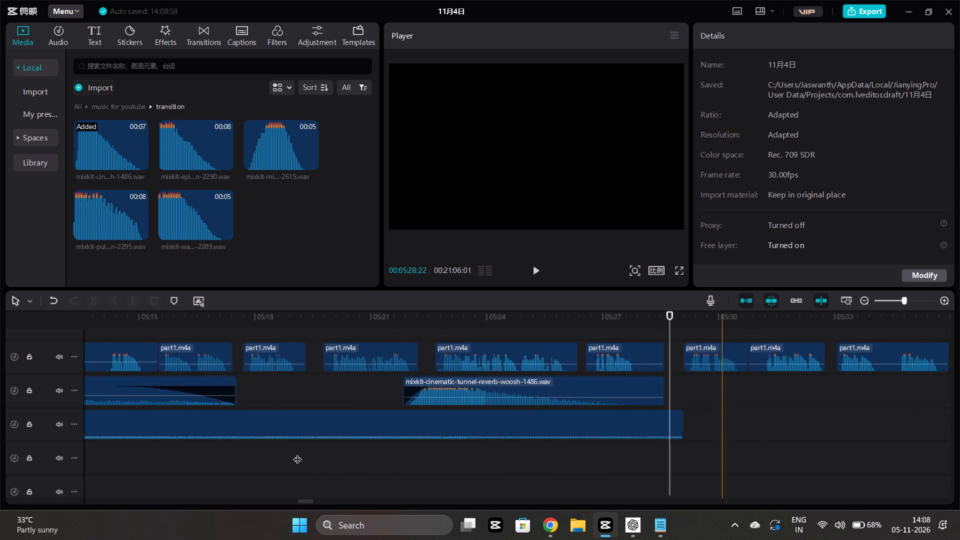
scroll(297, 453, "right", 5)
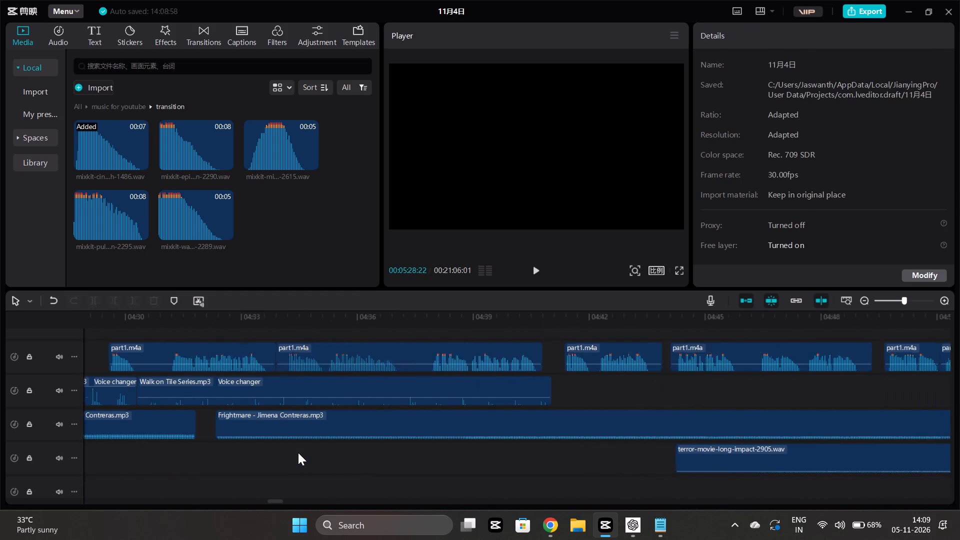
Move the trimmed Frightmare music clip about 0.5 s earlier so it ends at the narration cut near 05:28:18.
scroll(298, 452, "right", 1)
left_click_drag(293, 422, 274, 422)
Extend the end of the trimmed Frightmare clip past the narration cut to about 06:12.
scroll(382, 424, "left", 6)
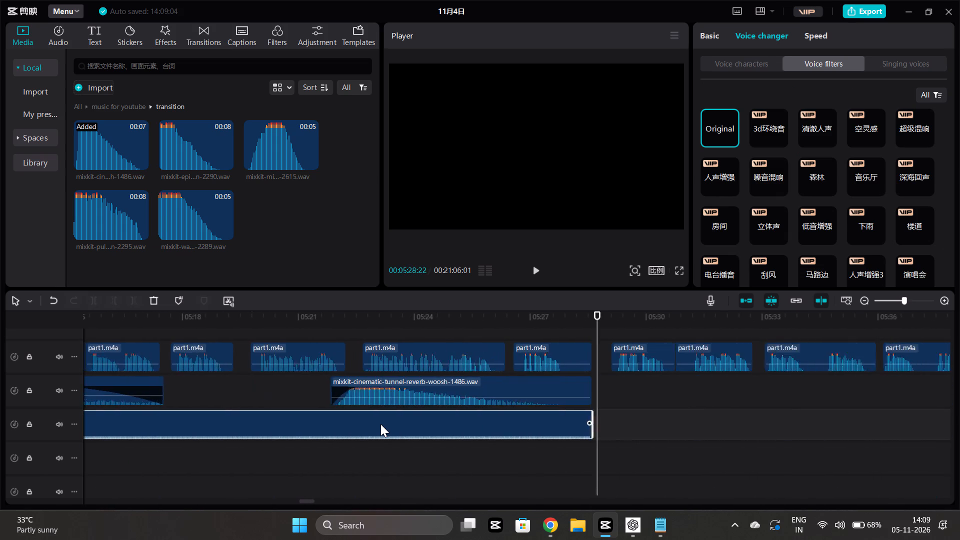
scroll(380, 424, "left", 1)
scroll(382, 423, "down", 2)
left_click(317, 435)
left_click(317, 401)
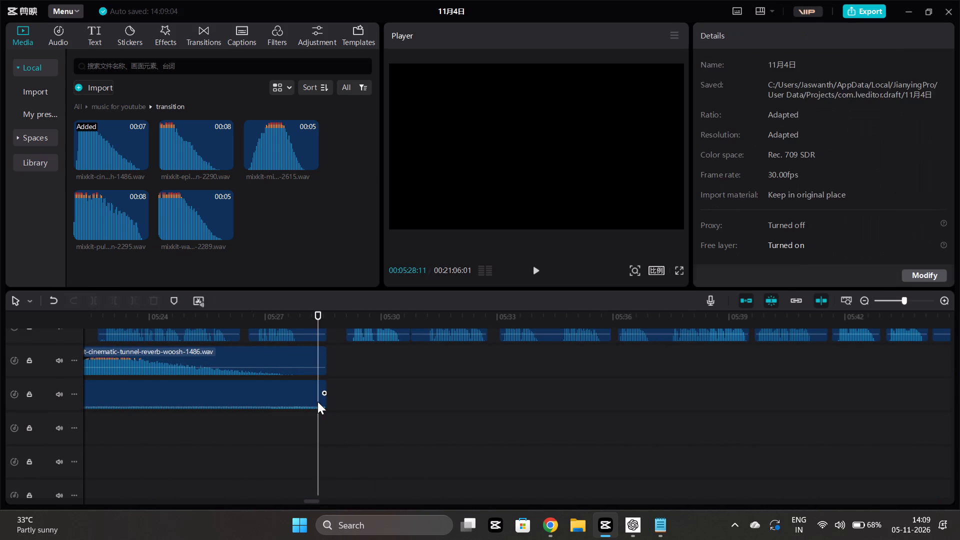
left_click_drag(325, 401, 959, 369)
scroll(240, 431, "right", 6)
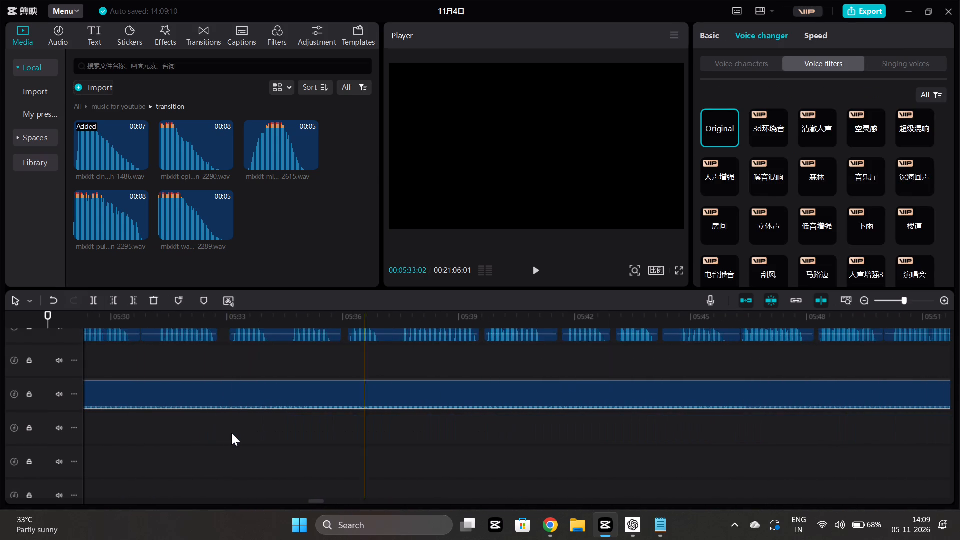
Play the transition near 05:26, and move the tunnel-reverb woosh clip later to start at about 05:27:27.
scroll(231, 433, "right", 1)
scroll(476, 433, "up", 1)
left_click(481, 452)
key("space")
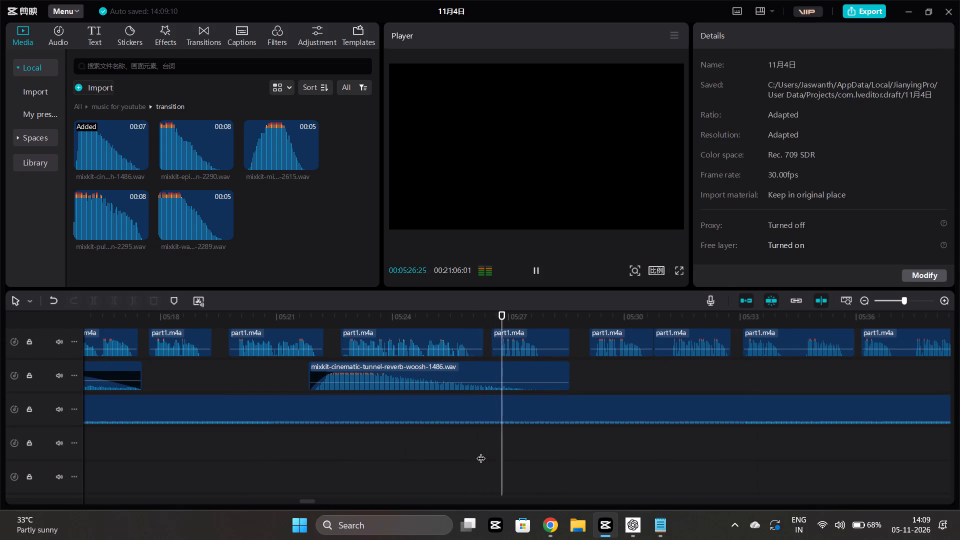
scroll(481, 452, "left", 1)
left_click_drag(215, 369, 357, 380)
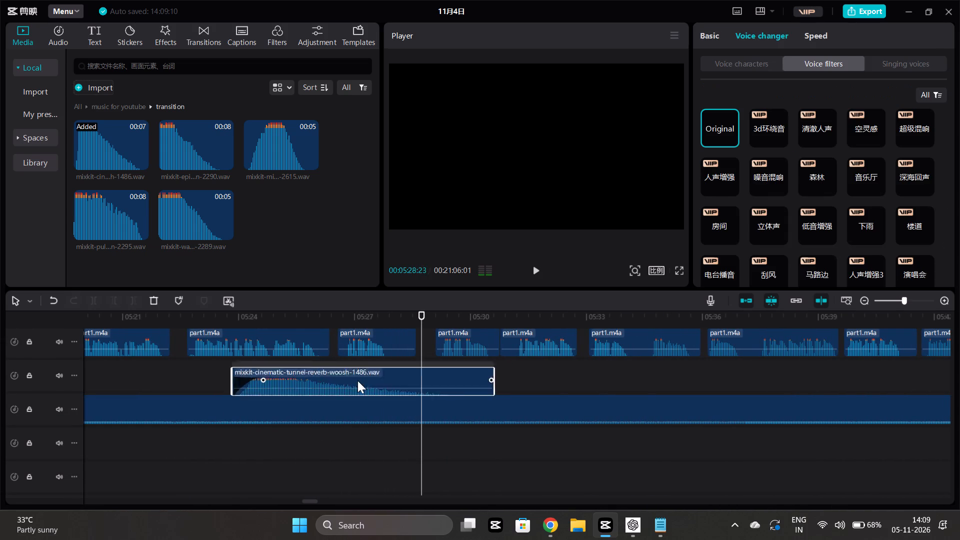
left_click_drag(357, 380, 449, 370)
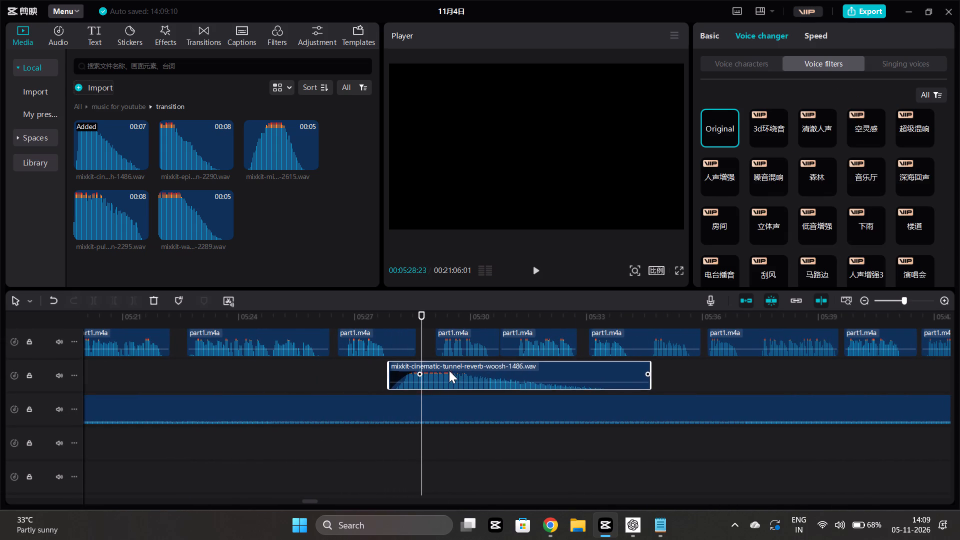
Set the woosh clip's fade-in to 0.0 s.
left_click(419, 371)
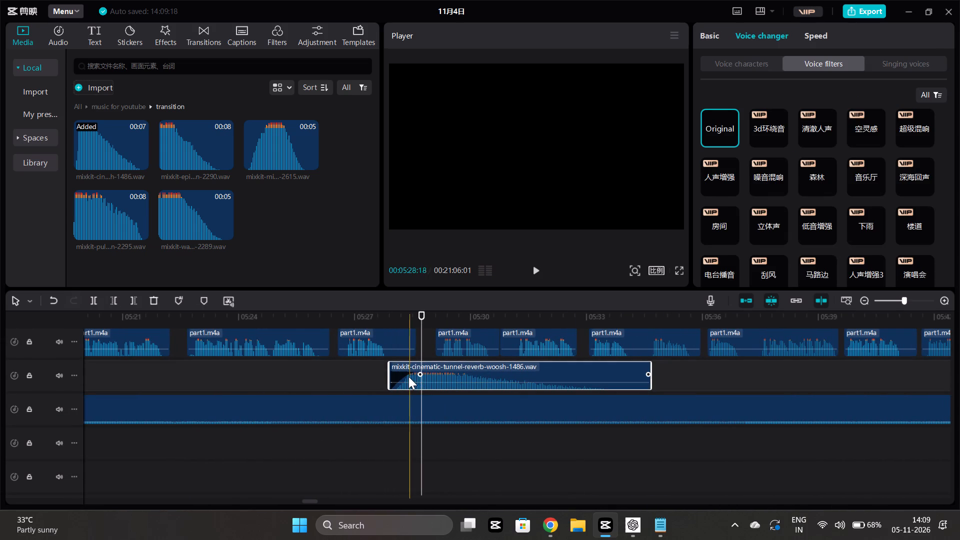
left_click(696, 37)
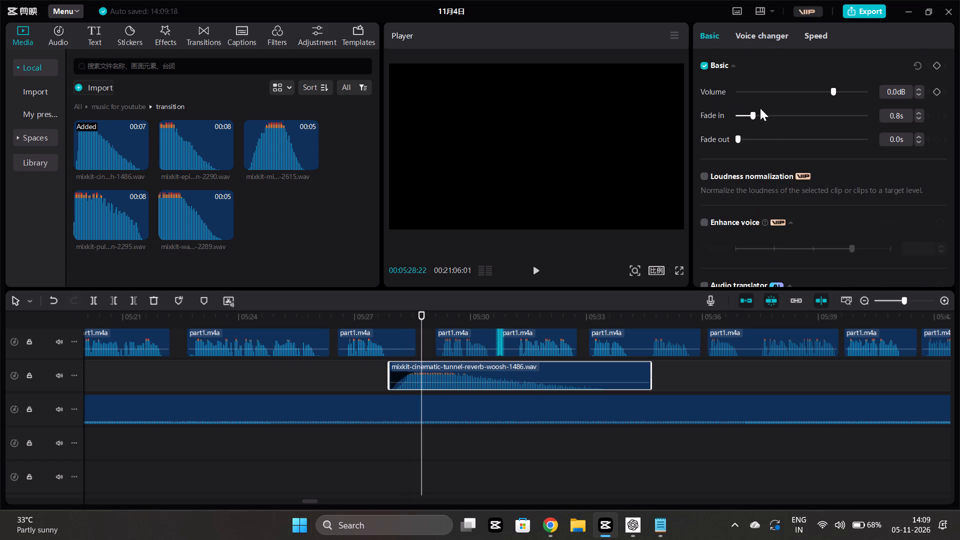
left_click_drag(754, 112, 726, 118)
Move the woosh clip slightly earlier so that it starts at about 05:27:17.
left_click(380, 370)
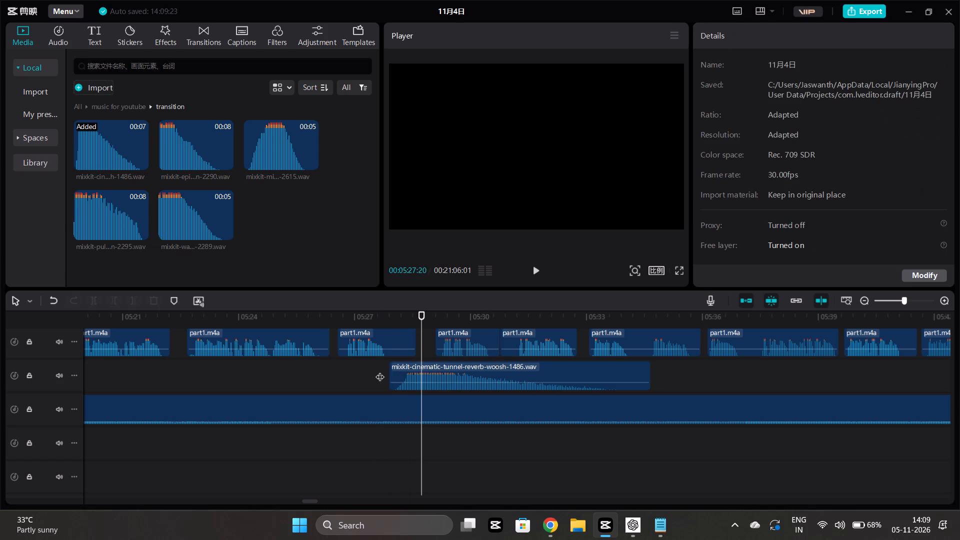
key("space")
left_click_drag(415, 366, 402, 369)
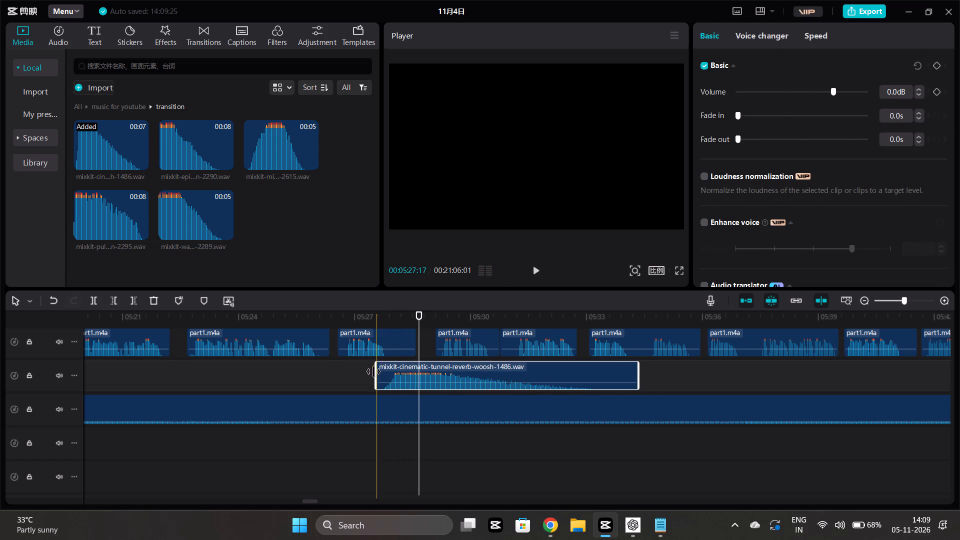
Play back the repositioned woosh and the narration after it to check the transition and music, up to about 05:49.
left_click(372, 371)
key("space")
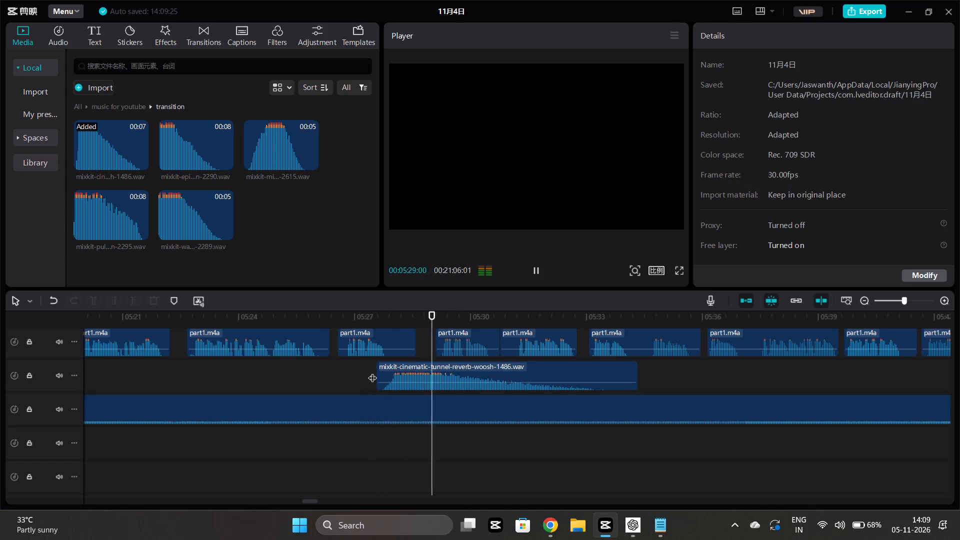
left_click(352, 373)
left_click(337, 372)
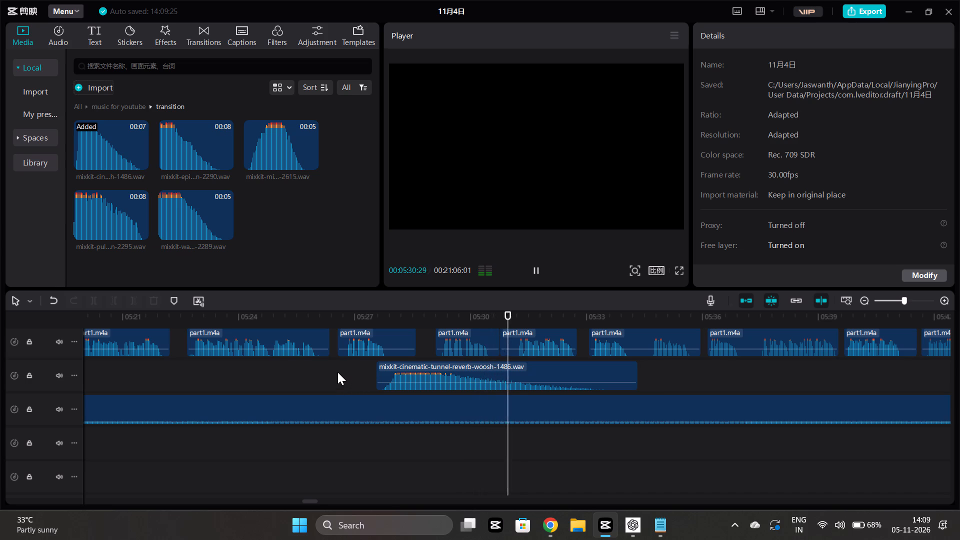
key("space")
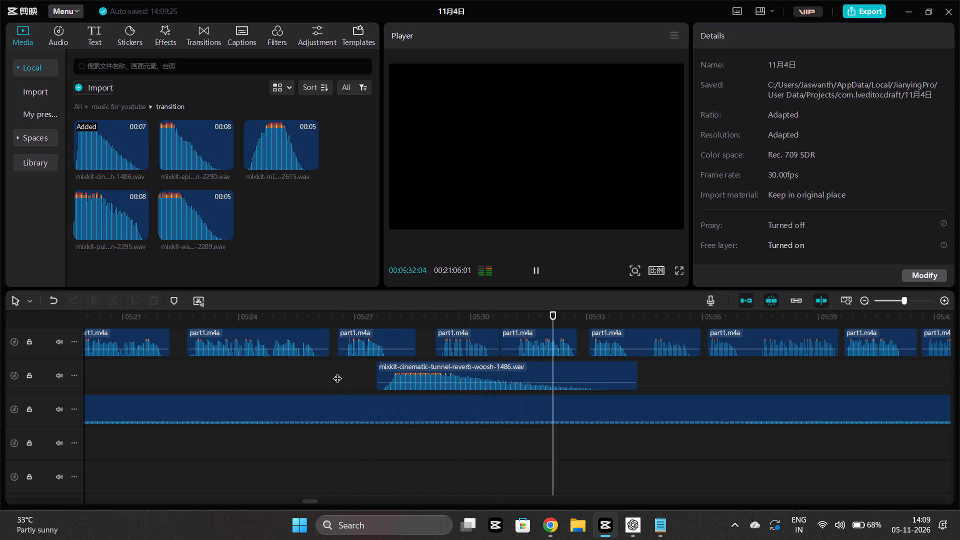
left_click(337, 372)
key("space")
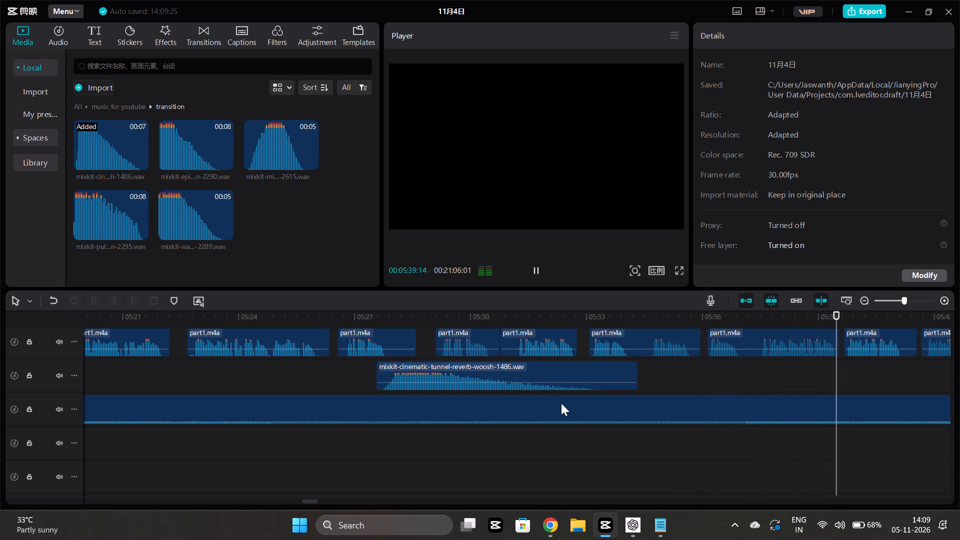
scroll(566, 406, "left", 2)
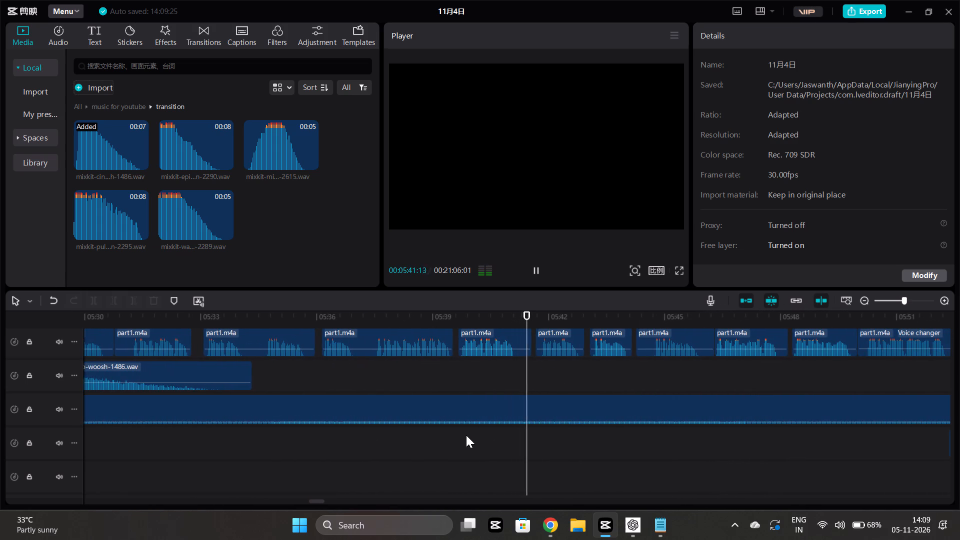
scroll(466, 435, "left", 1)
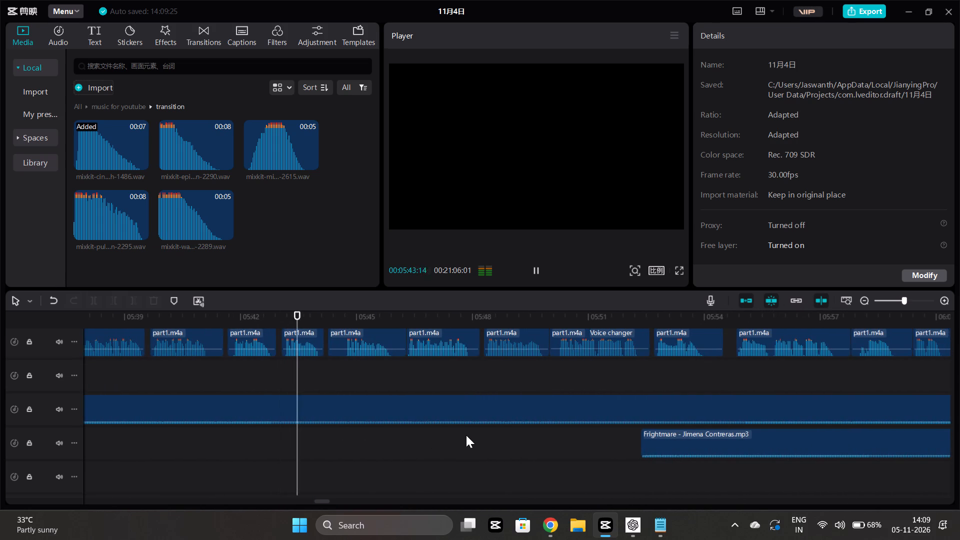
scroll(466, 435, "left", 1)
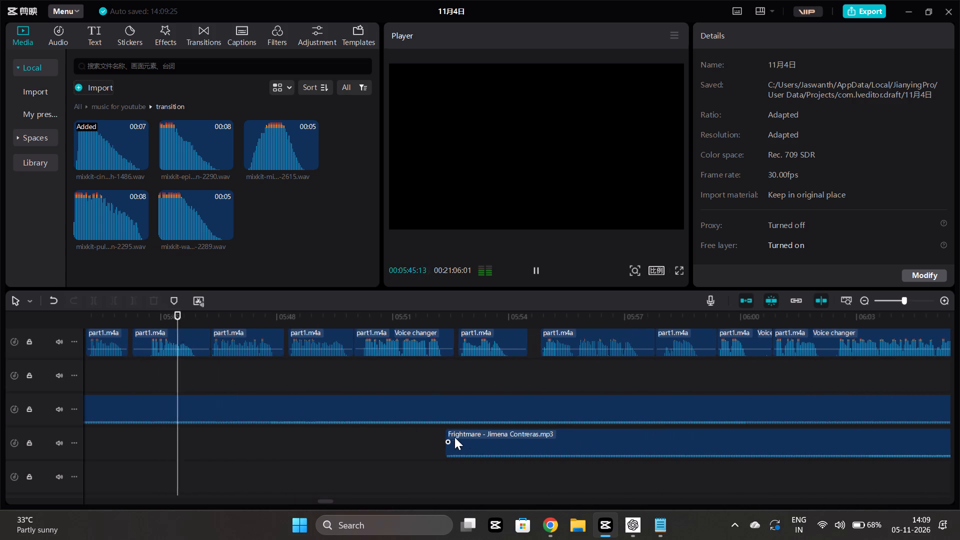
scroll(389, 451, "left", 1)
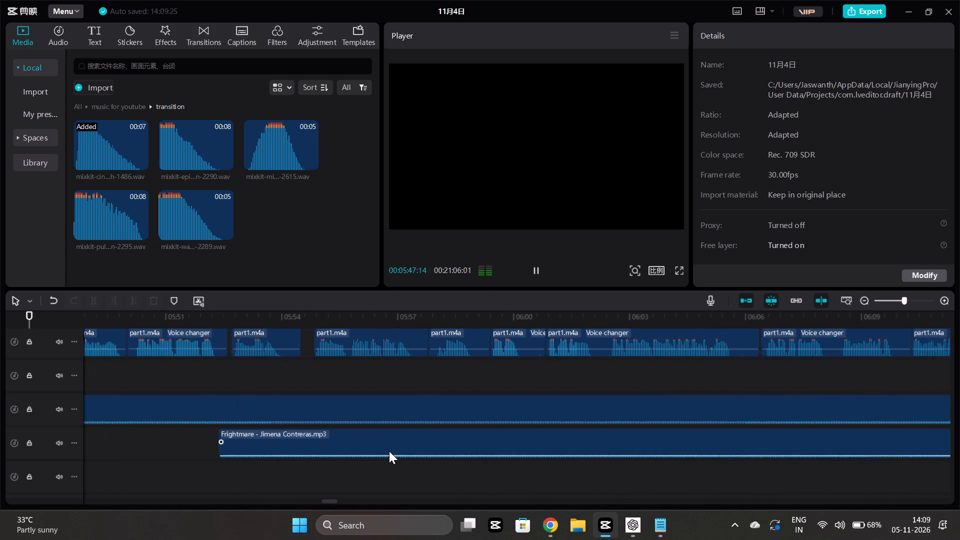
scroll(389, 451, "left", 1)
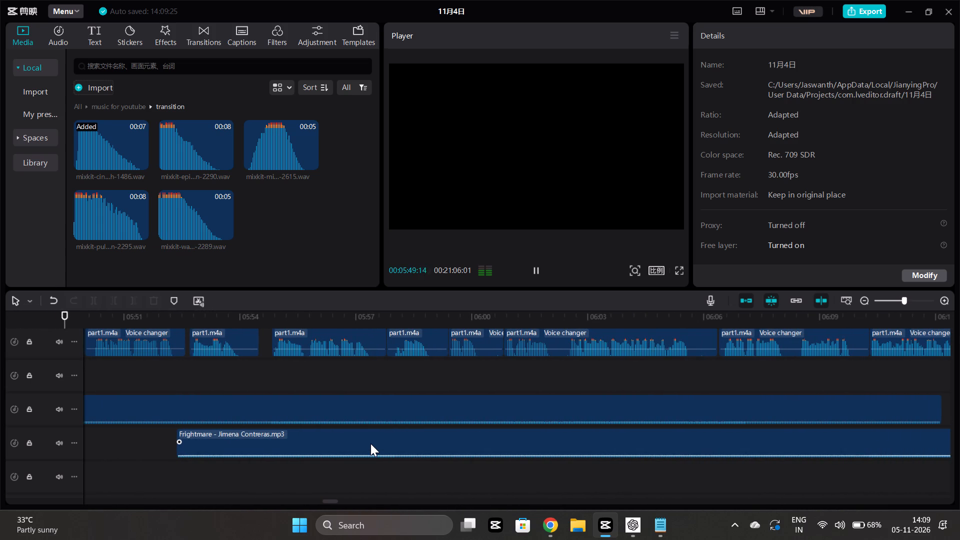
Cut off the extended Frightmare music clip at 05:49:28, just before the voice-changed narration clip, removing the rest of it.
left_click(370, 443)
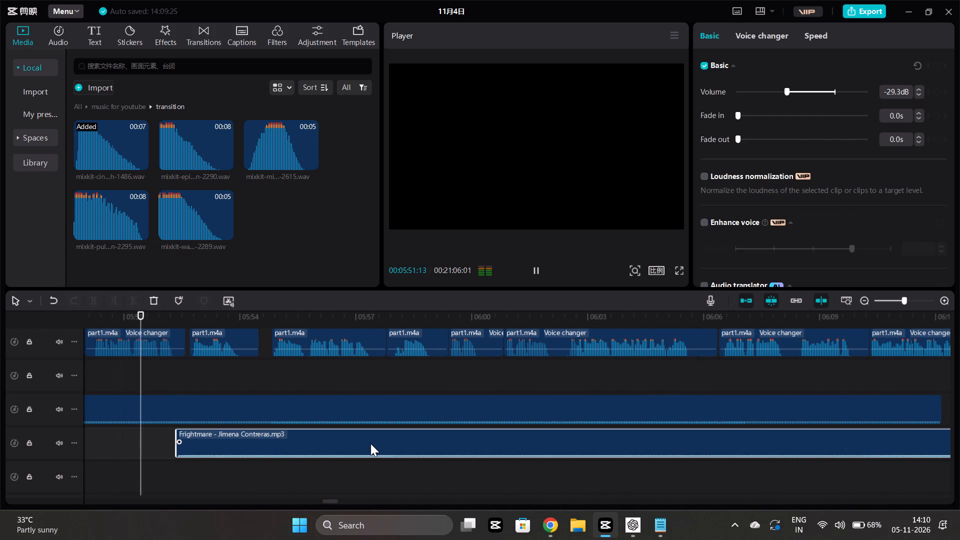
scroll(236, 458, "right", 1)
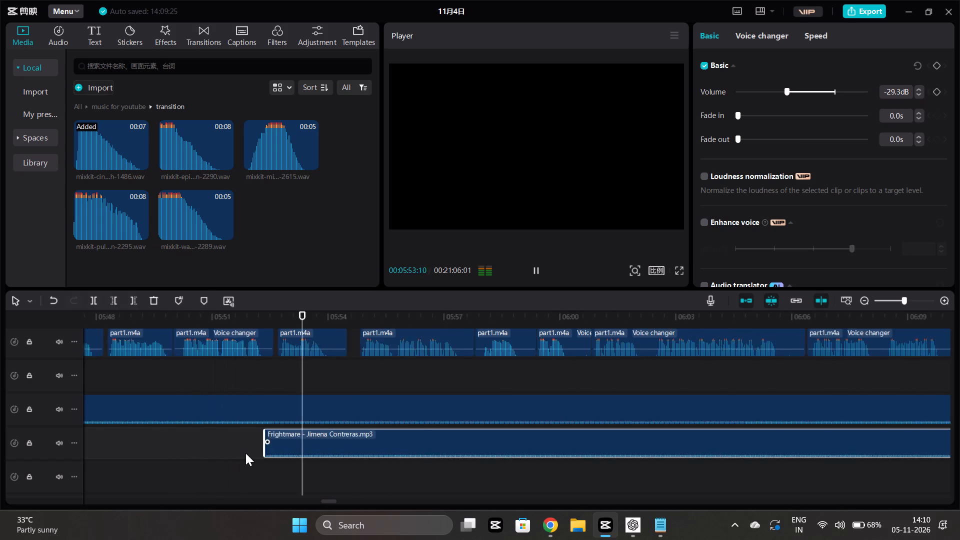
scroll(245, 453, "right", 1)
left_click(253, 453)
key("space")
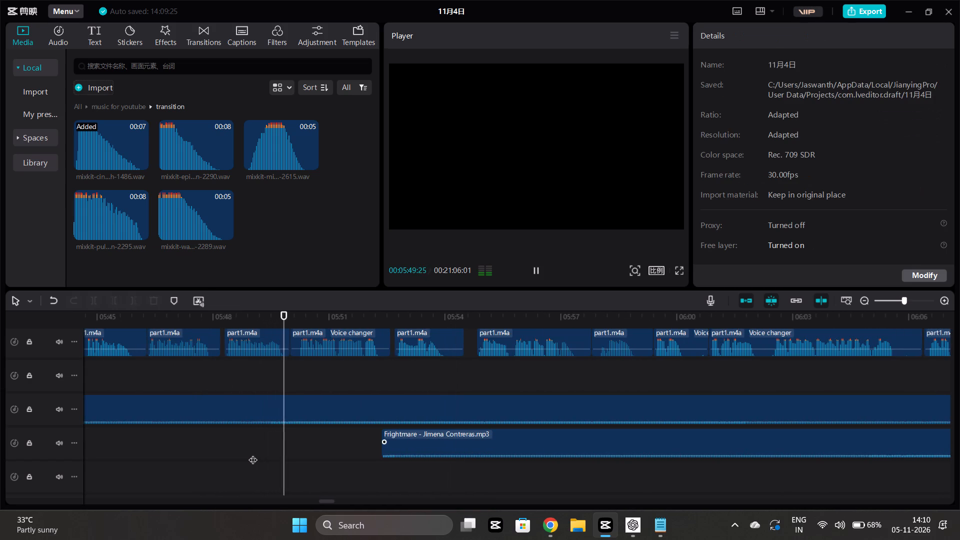
key("space")
left_click(290, 406)
left_click(136, 294)
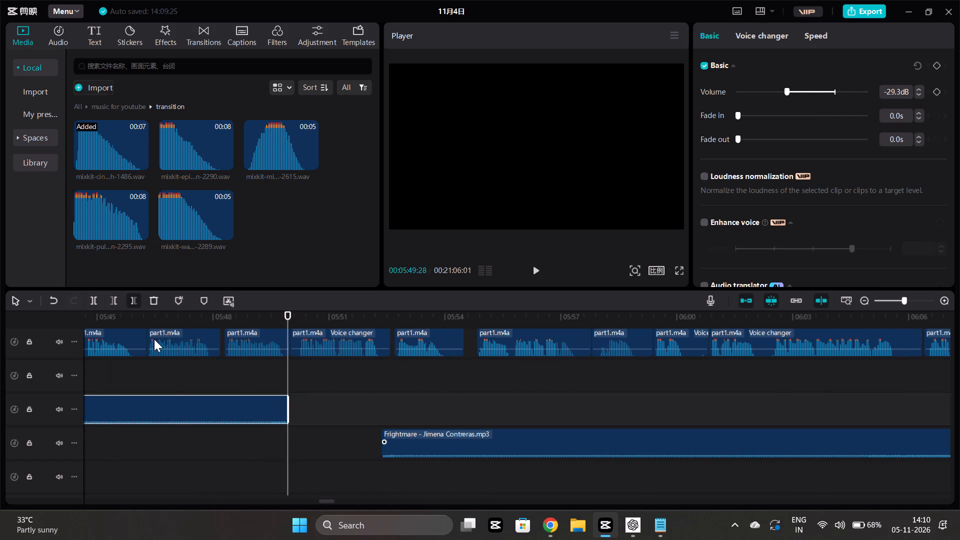
Move the following Frightmare music clip about 0.1 s earlier to start at about 05:52:08, playing the gap to check it.
left_click(188, 446)
key("space")
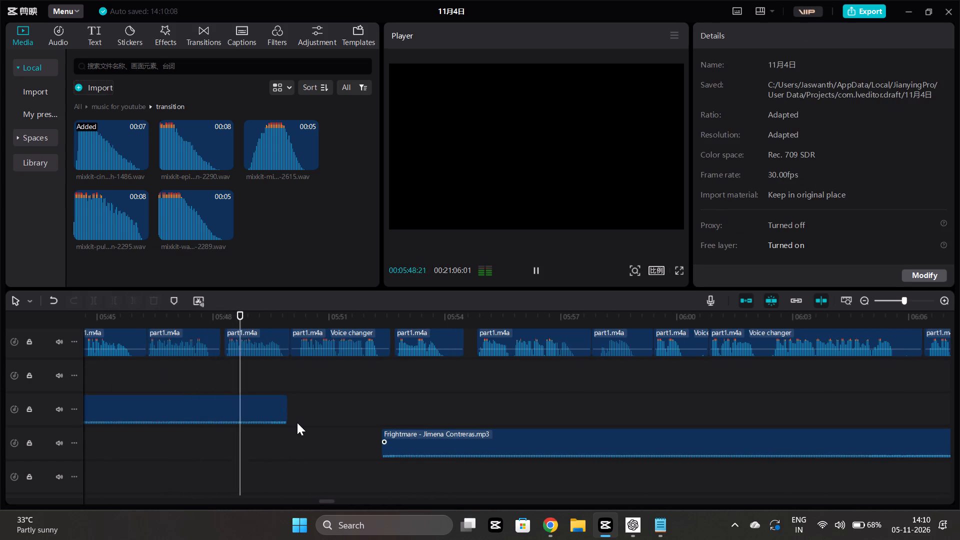
left_click(403, 437)
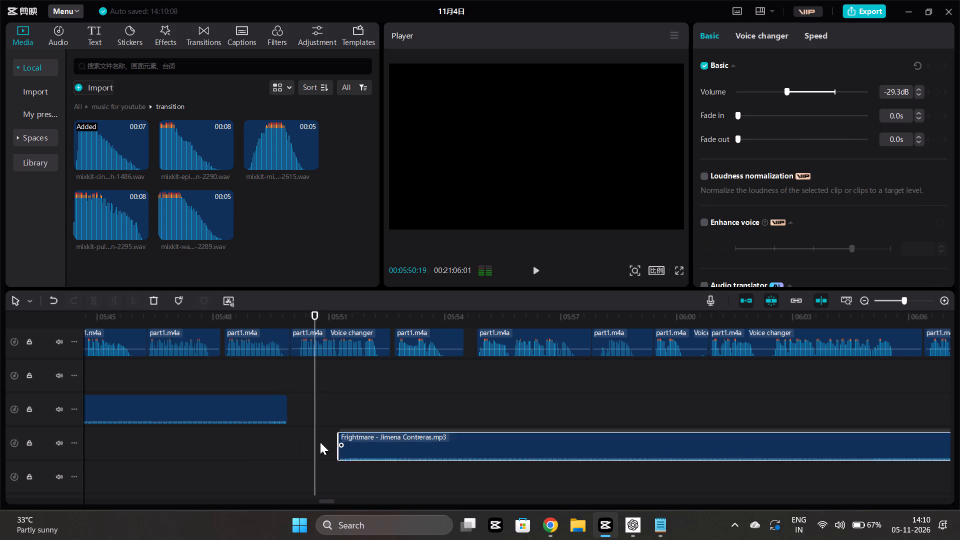
left_click(239, 441)
key("space")
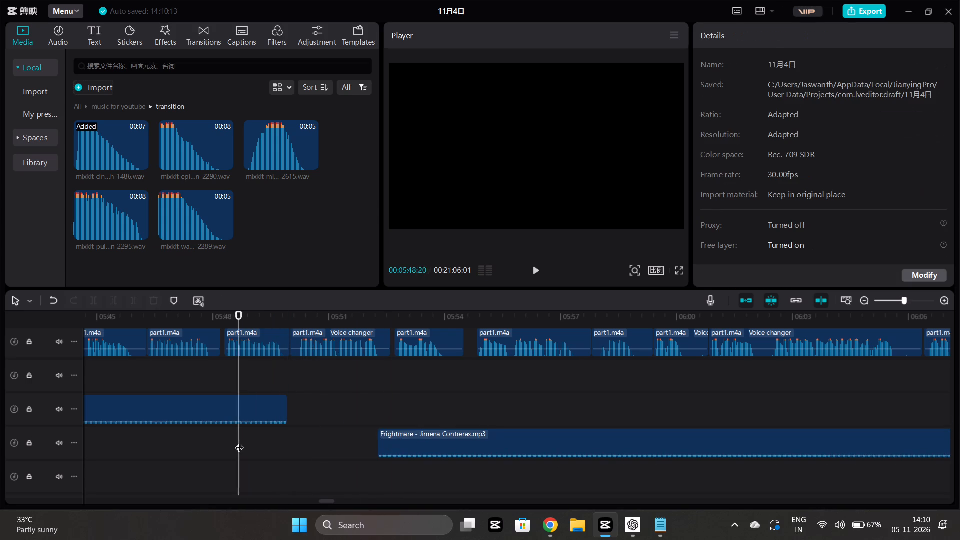
Extend the earlier Frightmare clip's end to about 05:50:04 and fade it out over its last two to three seconds.
left_click(276, 411)
left_click_drag(289, 415, 295, 415)
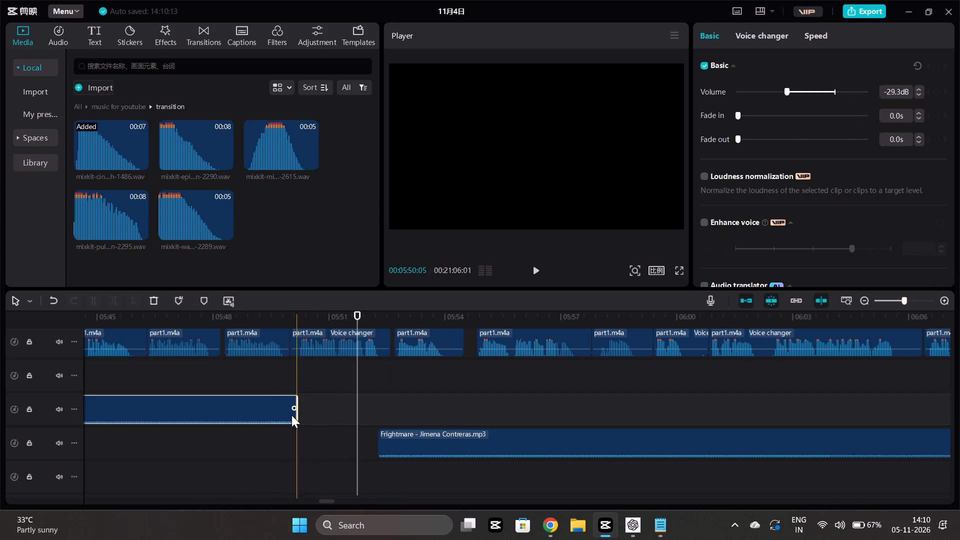
left_click_drag(293, 410, 261, 403)
left_click(286, 441)
key("space")
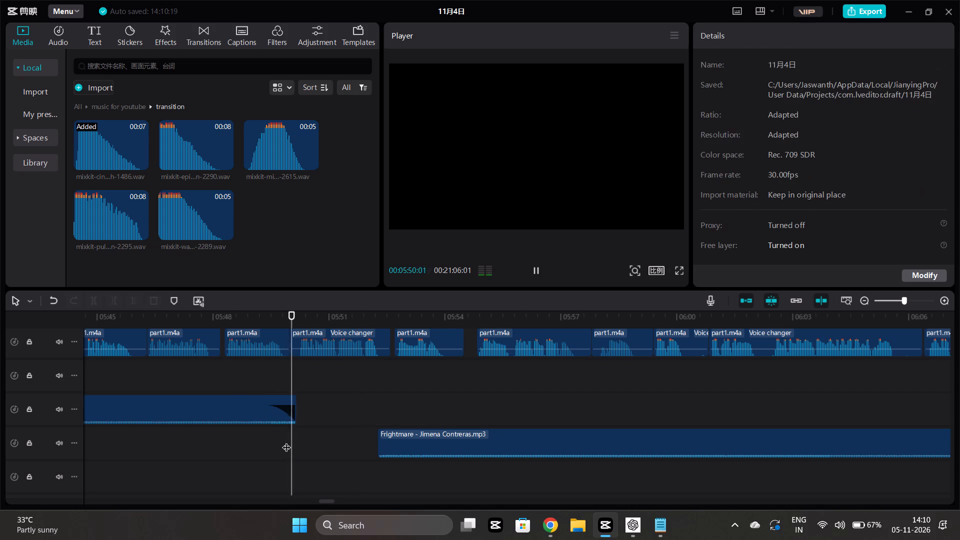
left_click_drag(263, 407, 188, 409)
Play back the Frightmare fade-out and the narration after it, from about 05:48 to 06:17, to check the music.
left_click(225, 456)
key("space")
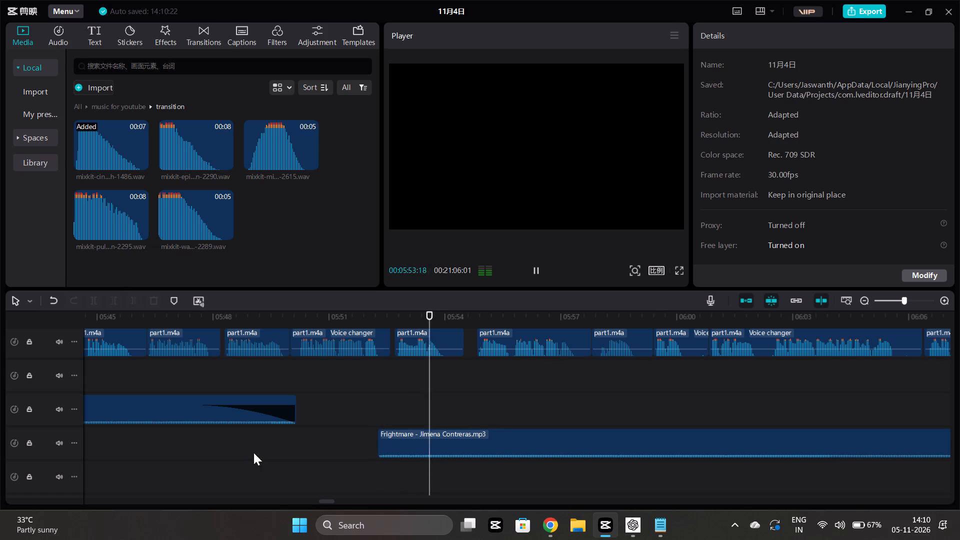
scroll(353, 434, "left", 1)
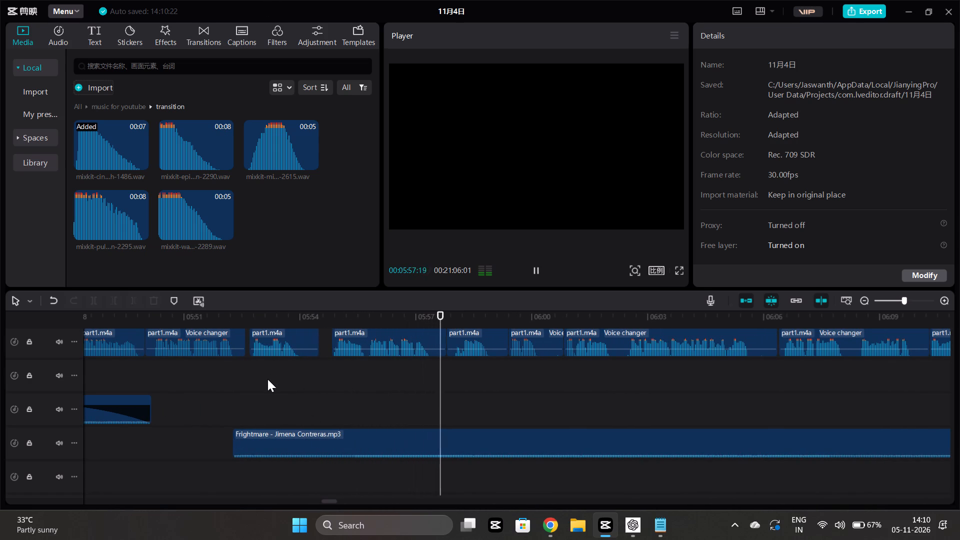
scroll(266, 381, "left", 1)
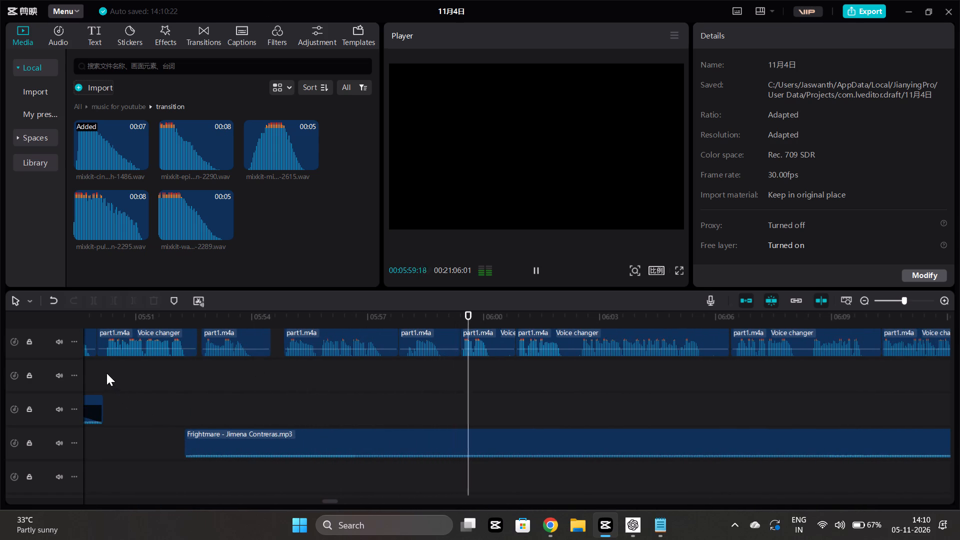
left_click(106, 373)
key("space")
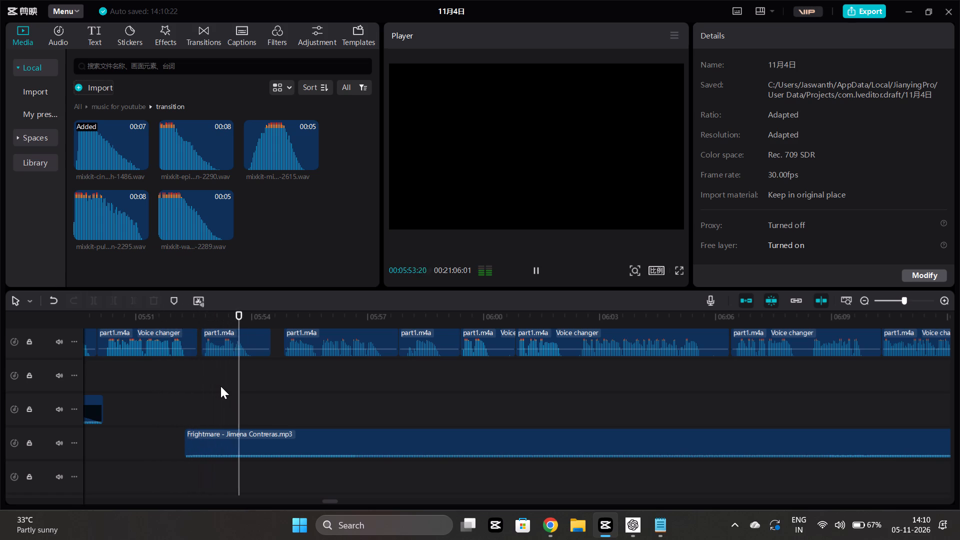
scroll(220, 386, "left", 1)
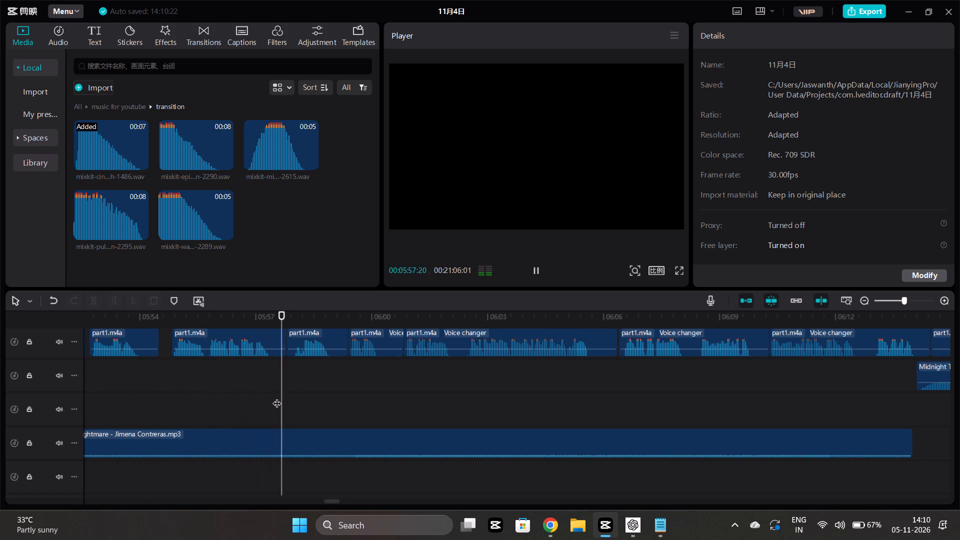
scroll(277, 397, "left", 1)
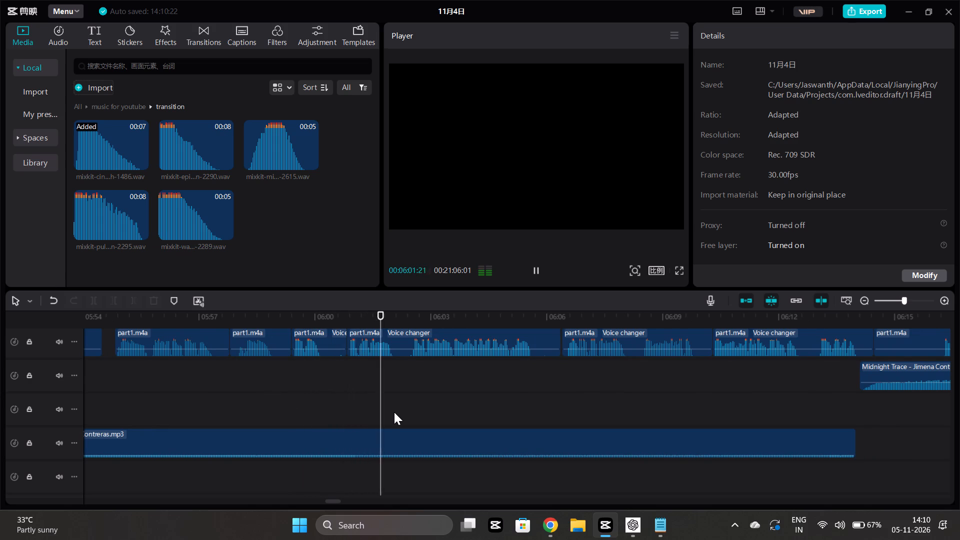
scroll(394, 412, "up", 2)
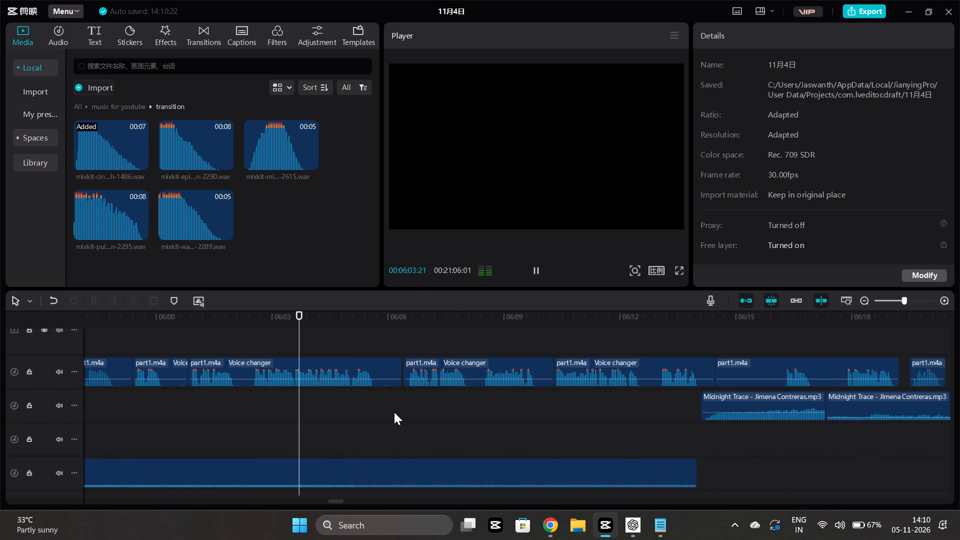
scroll(394, 412, "left", 1)
scroll(394, 412, "down", 1)
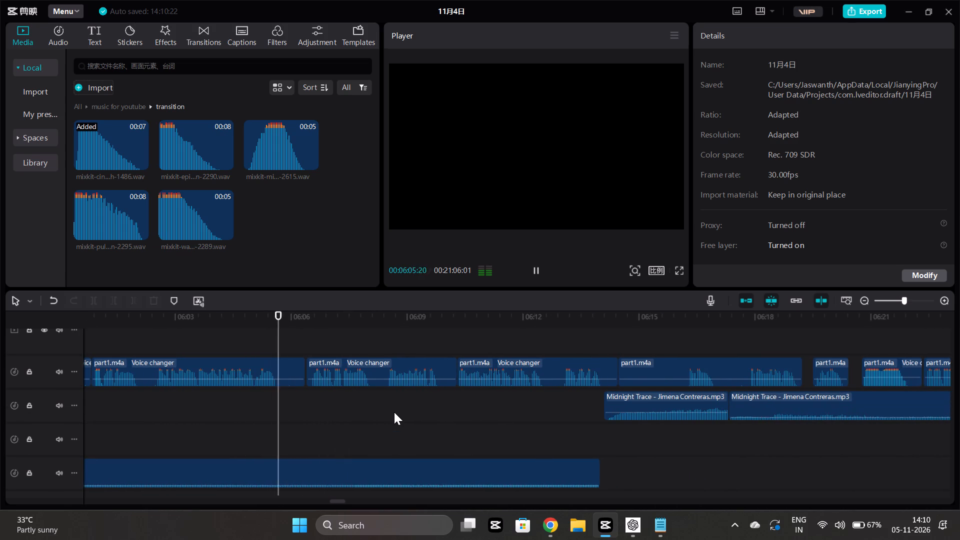
scroll(394, 412, "up", 1)
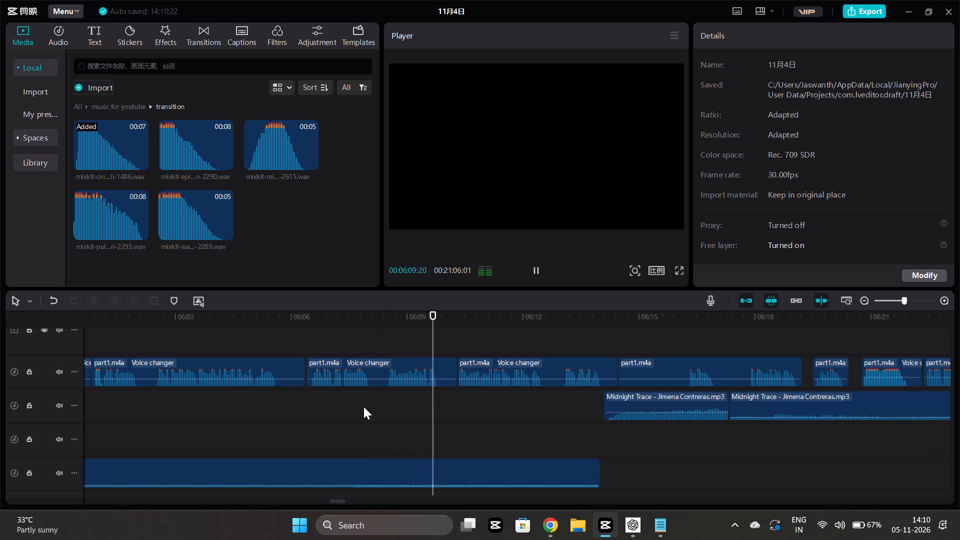
scroll(363, 406, "left", 1)
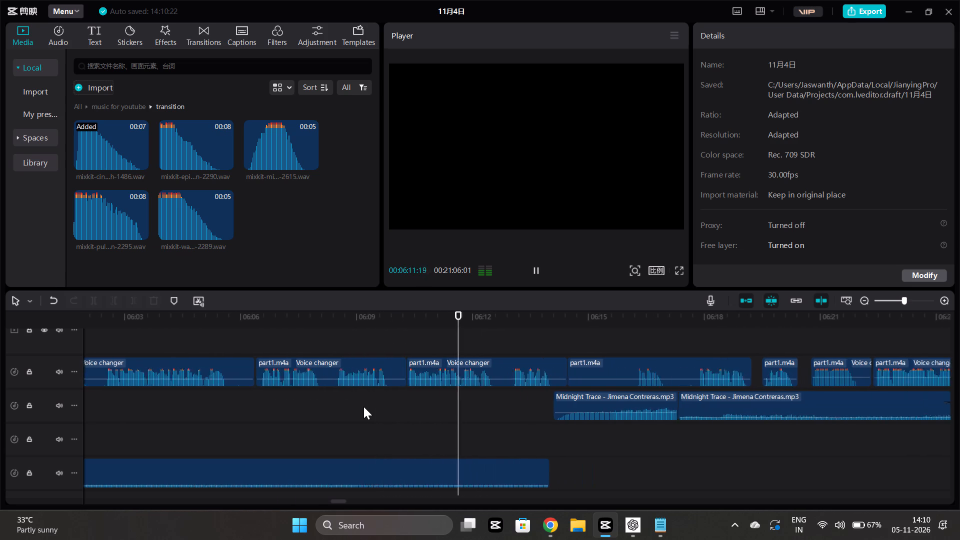
scroll(363, 406, "left", 1)
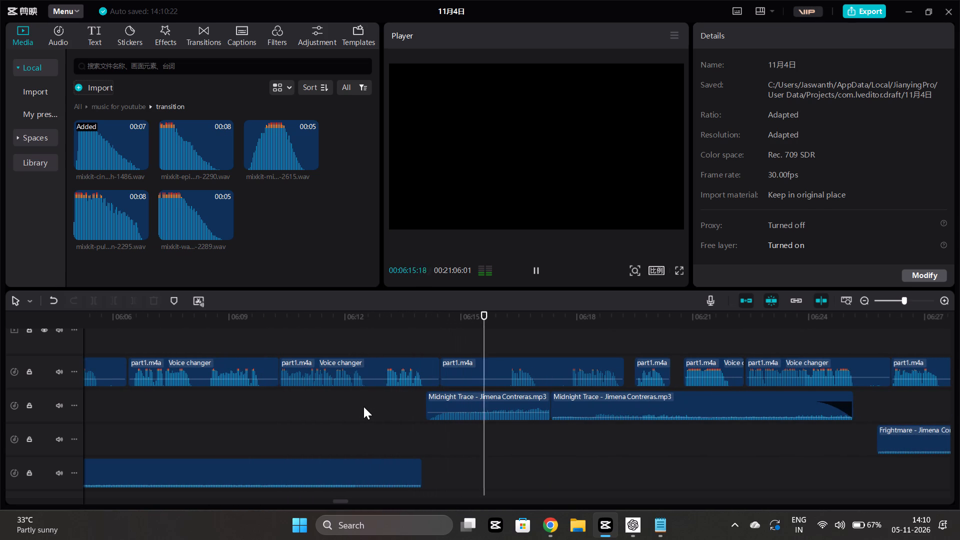
scroll(363, 406, "down", 3)
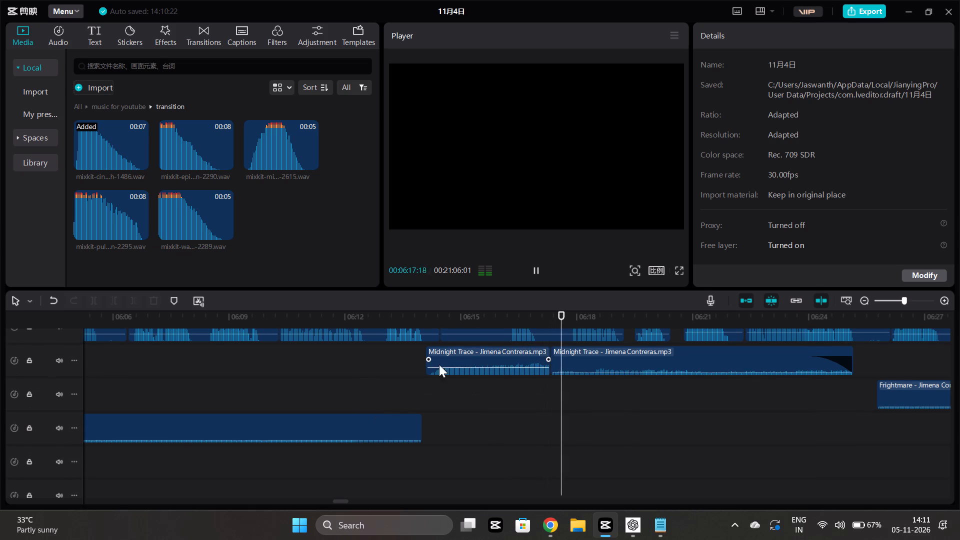
Preview mixkit-warfare-horn-2289.wav, add it at 06:14:03 under the start of the Midnight Trace music, and play it in place.
left_click(419, 391)
left_click(419, 391)
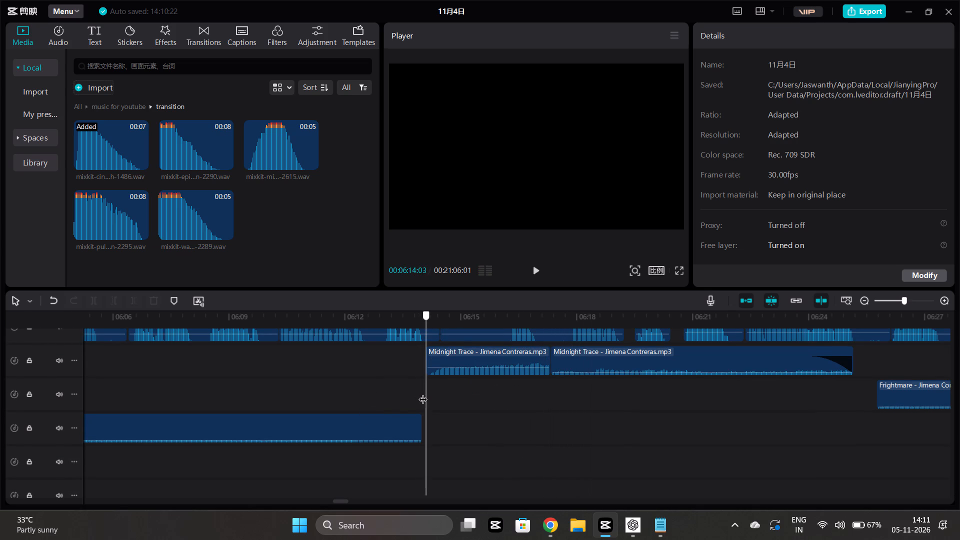
left_click(159, 217)
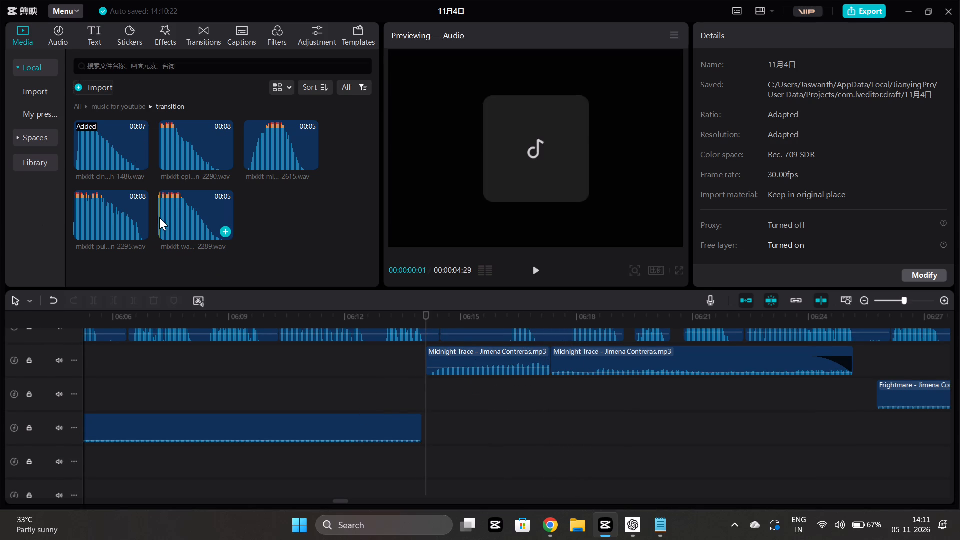
key("space")
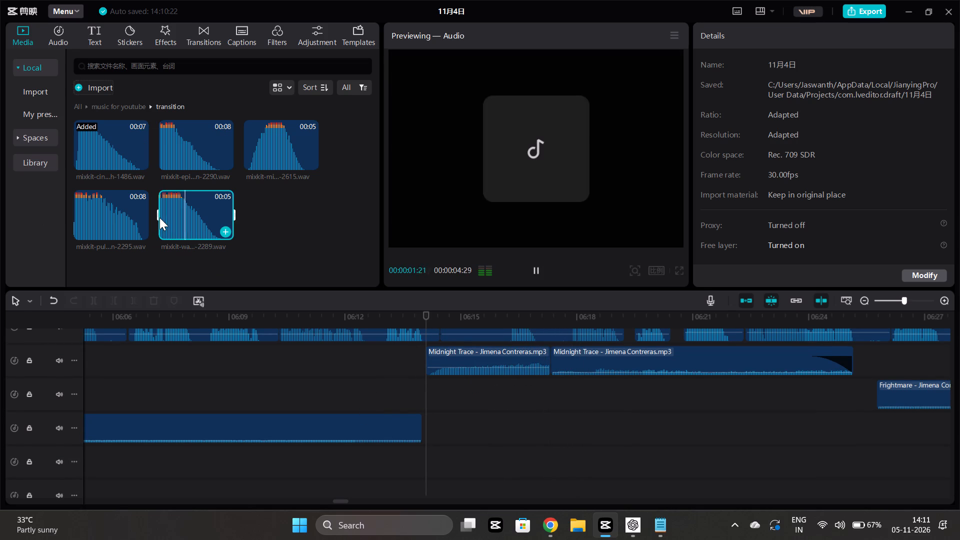
left_click(225, 233)
left_click(384, 375)
key("space")
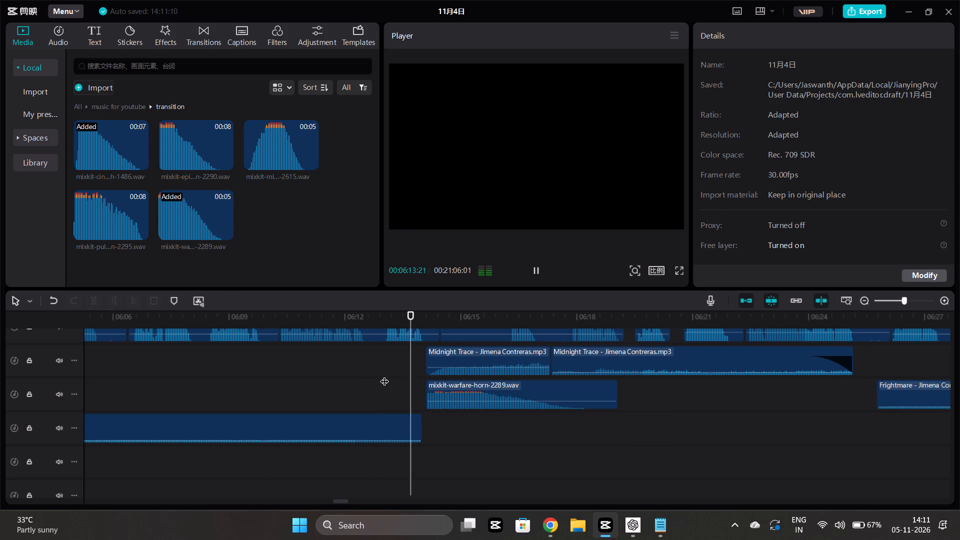
Try voice filters on the warfare horn clip, settle on 超级混响 at strength 65, and play it back.
left_click(433, 391)
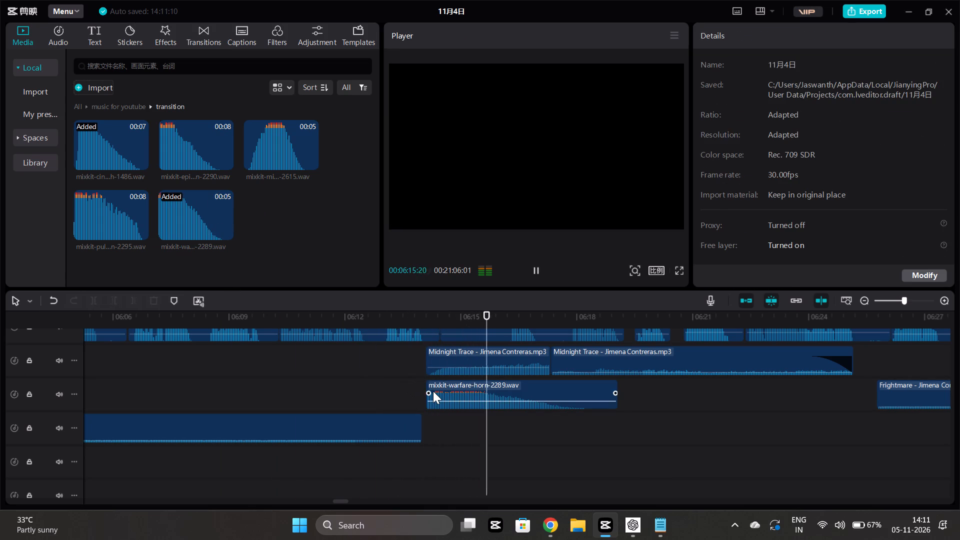
left_click(784, 29)
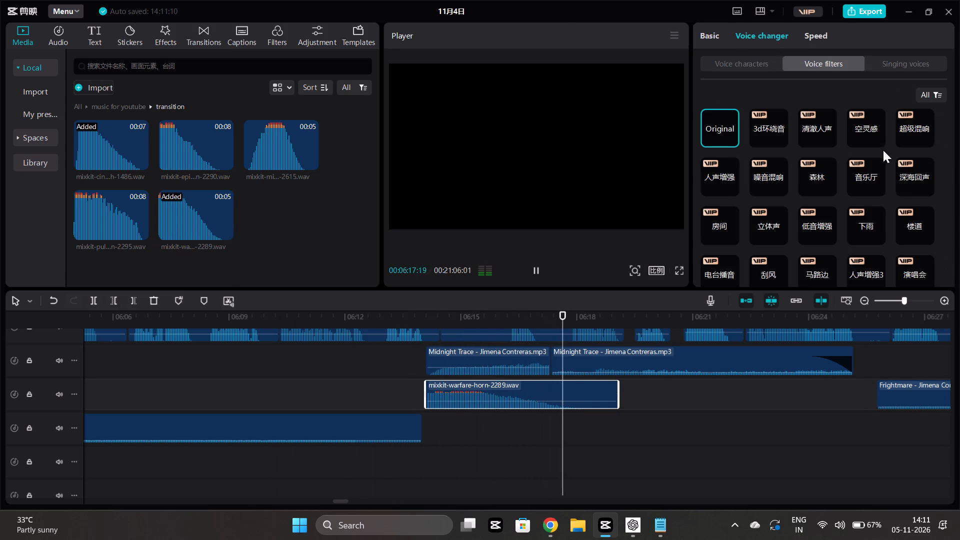
left_click(815, 136)
left_click(868, 128)
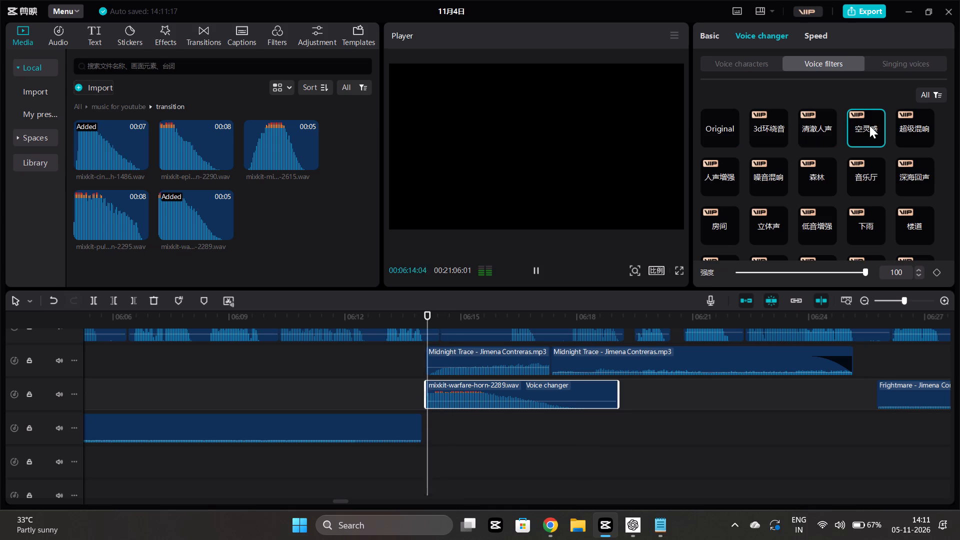
left_click(907, 129)
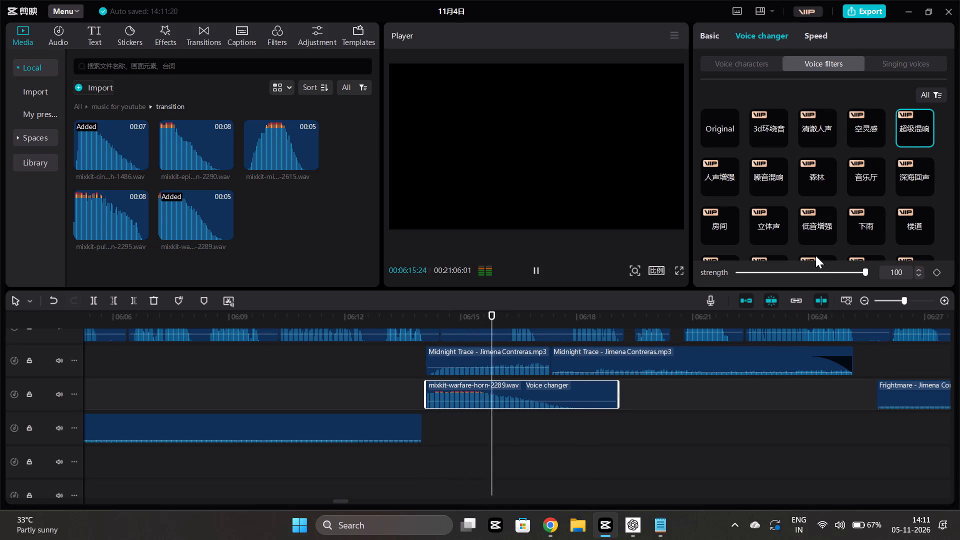
left_click(821, 272)
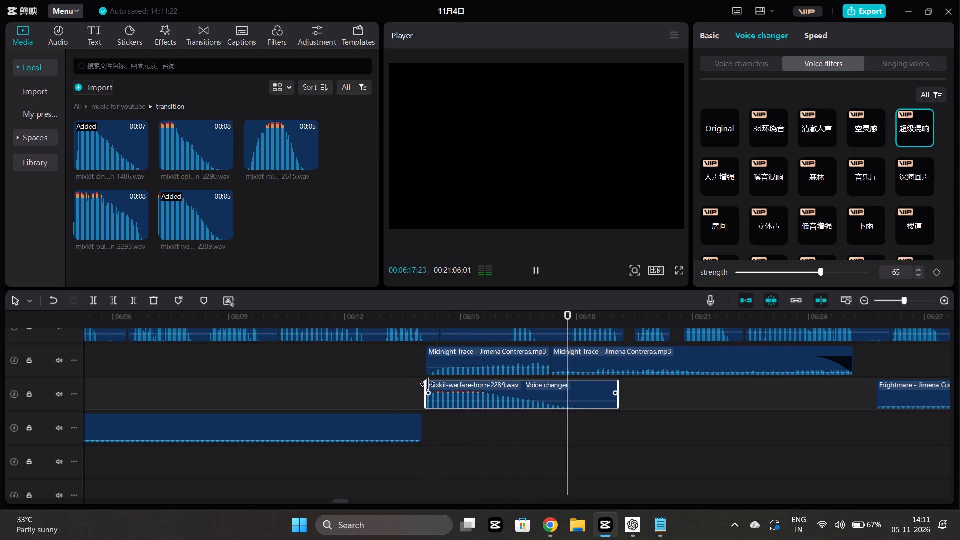
left_click(413, 385)
key("space")
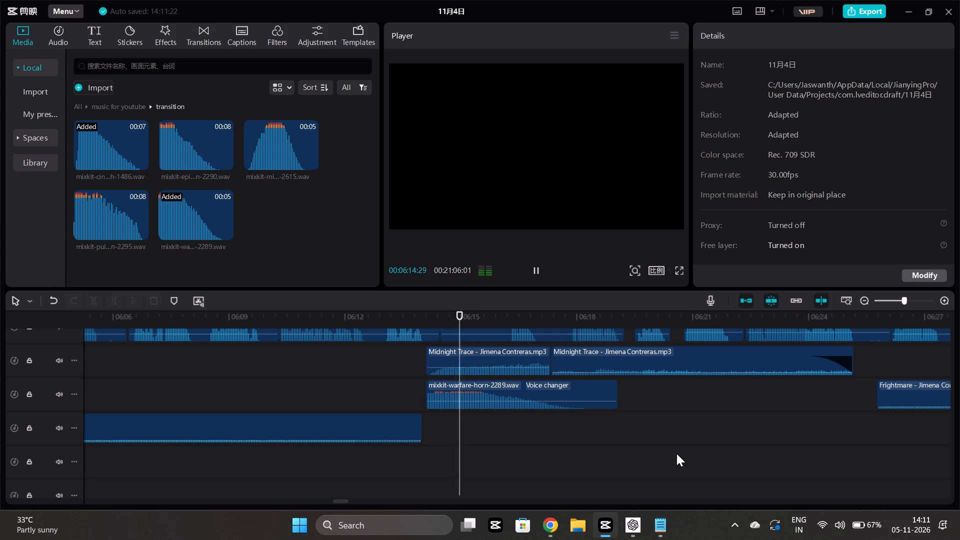
Move both Midnight Trace clips later, the second to about 06:20.8 with the narration clip and the first directly before it.
scroll(676, 453, "up", 1)
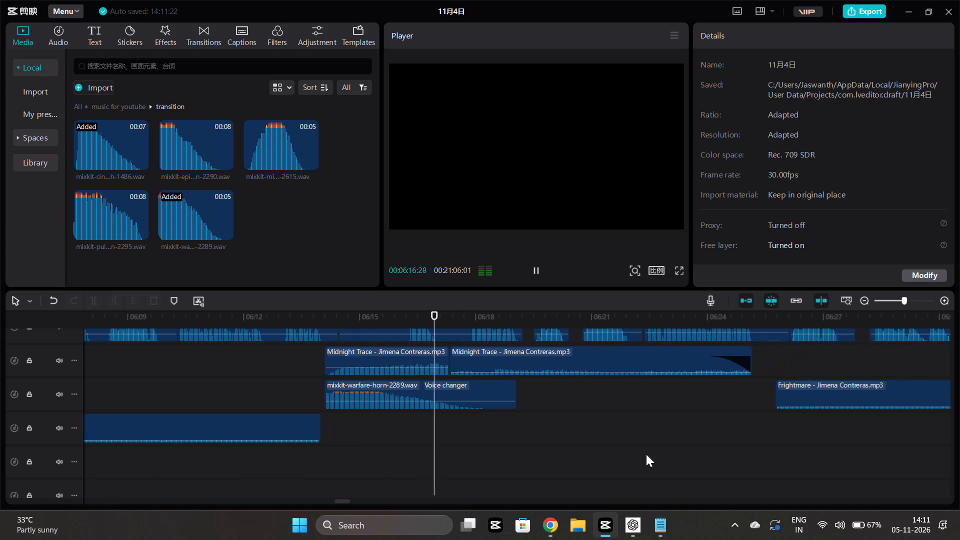
scroll(646, 454, "up", 1)
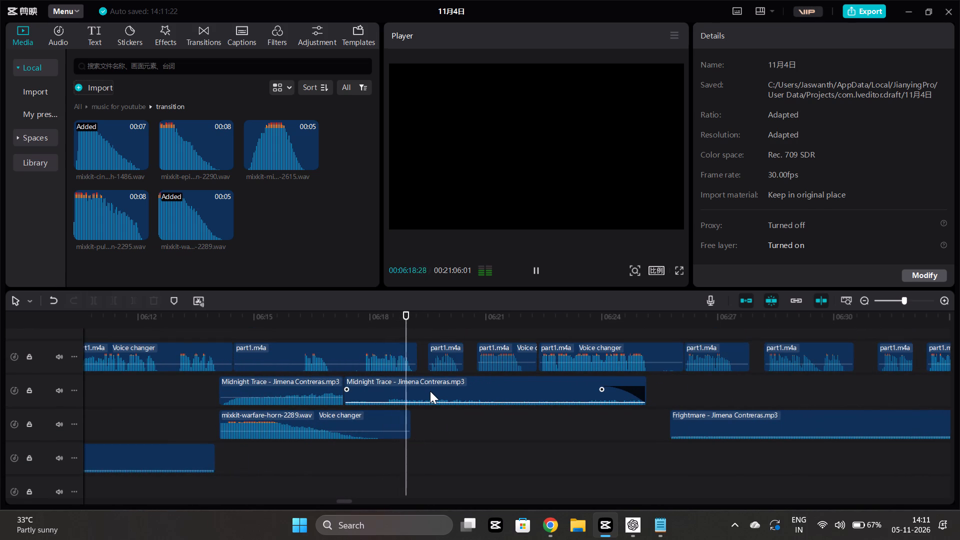
left_click_drag(403, 391, 550, 393)
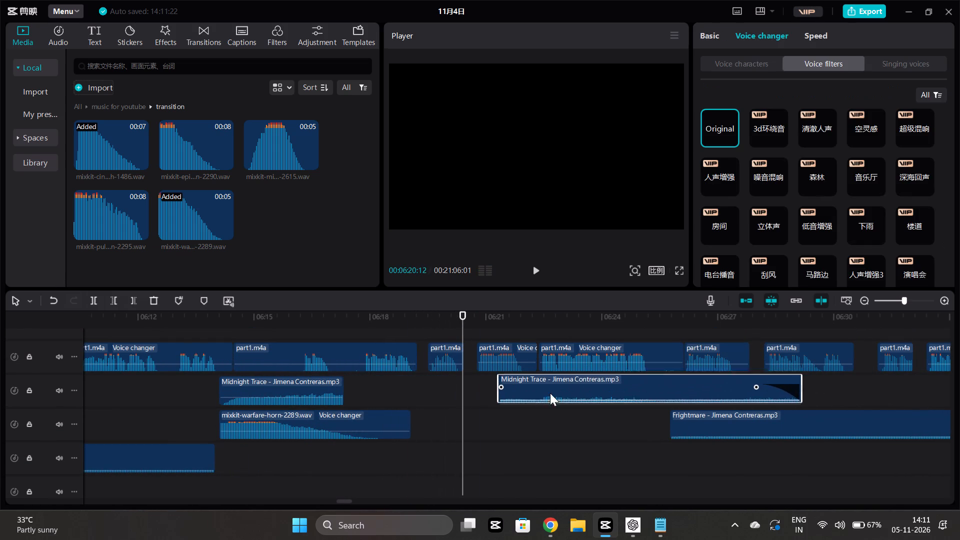
left_click_drag(550, 393, 534, 395)
left_click_drag(279, 378, 388, 385)
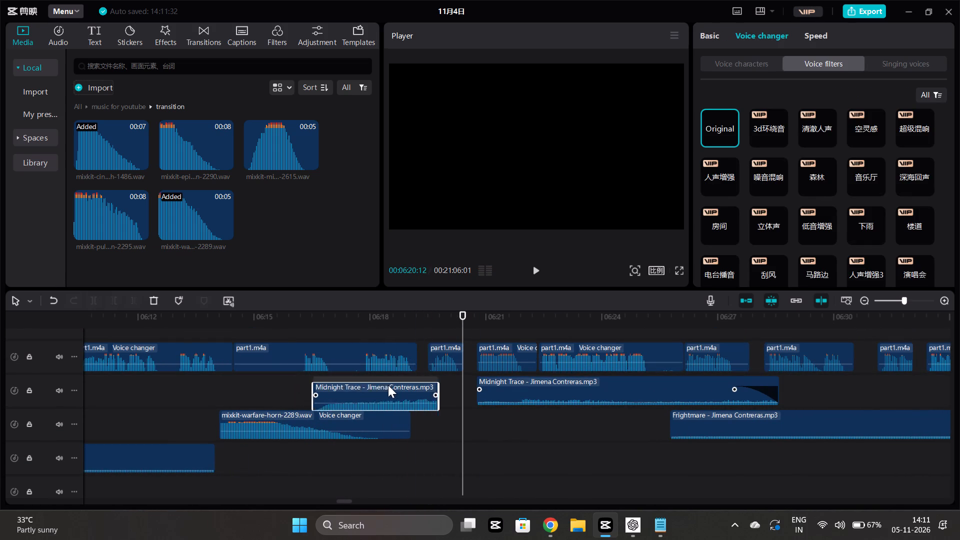
left_click_drag(388, 385, 409, 384)
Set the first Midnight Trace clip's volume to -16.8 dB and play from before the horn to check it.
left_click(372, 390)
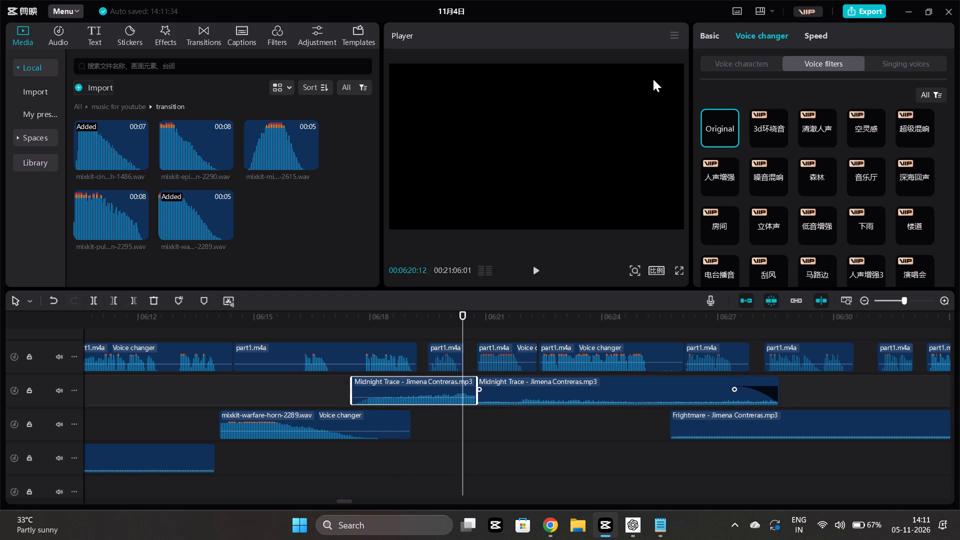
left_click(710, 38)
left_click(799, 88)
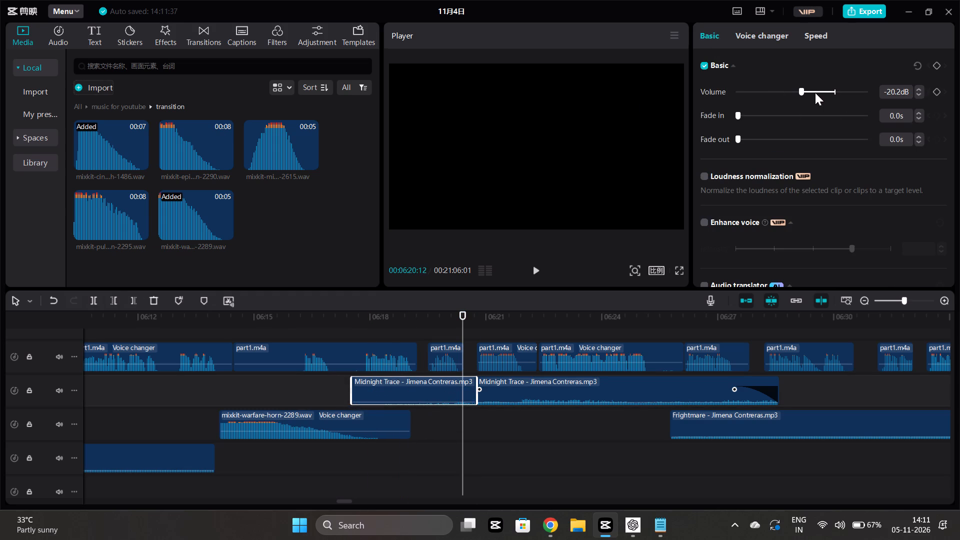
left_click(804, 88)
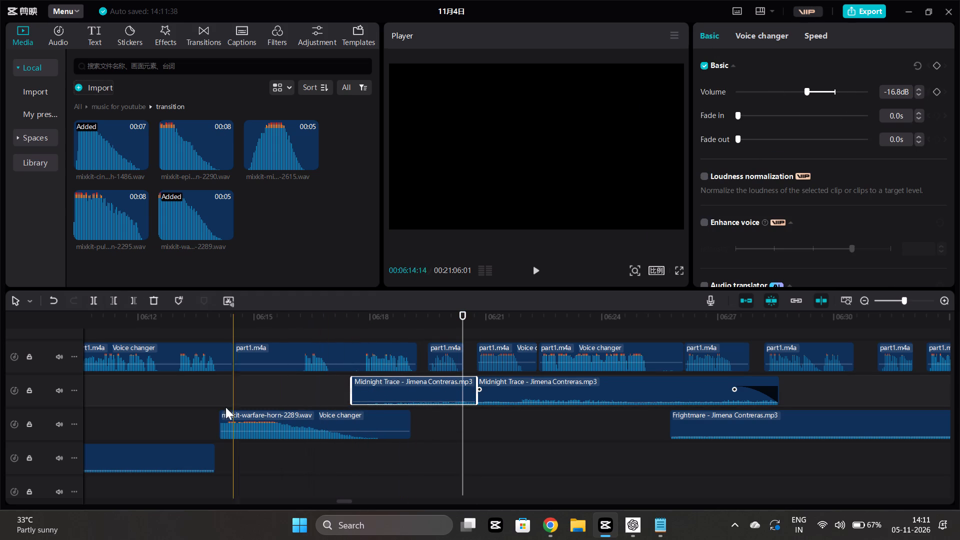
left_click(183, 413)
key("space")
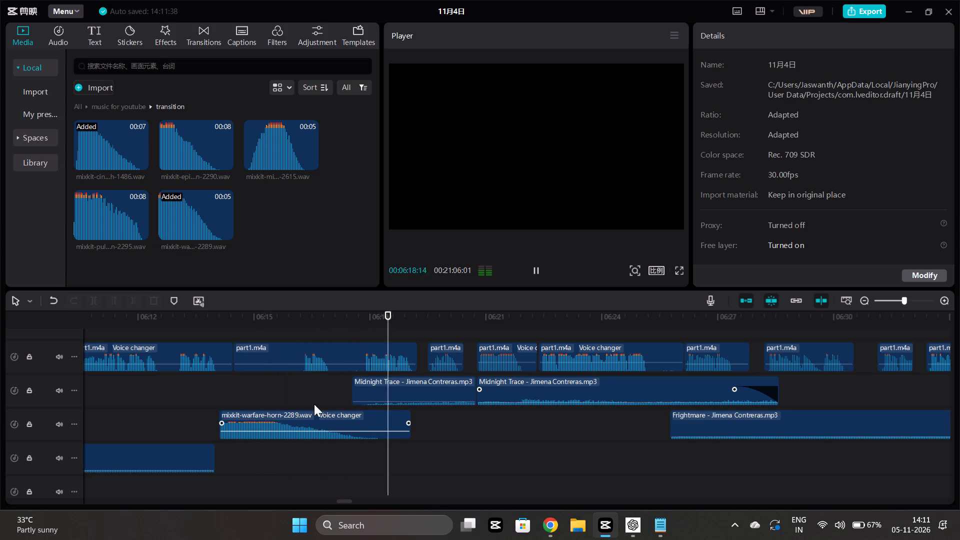
Shift both Midnight Trace clips about 0.3 s earlier, starting at about 06:17.2 and 06:20.5, playing the start to check it.
left_click_drag(378, 388, 367, 391)
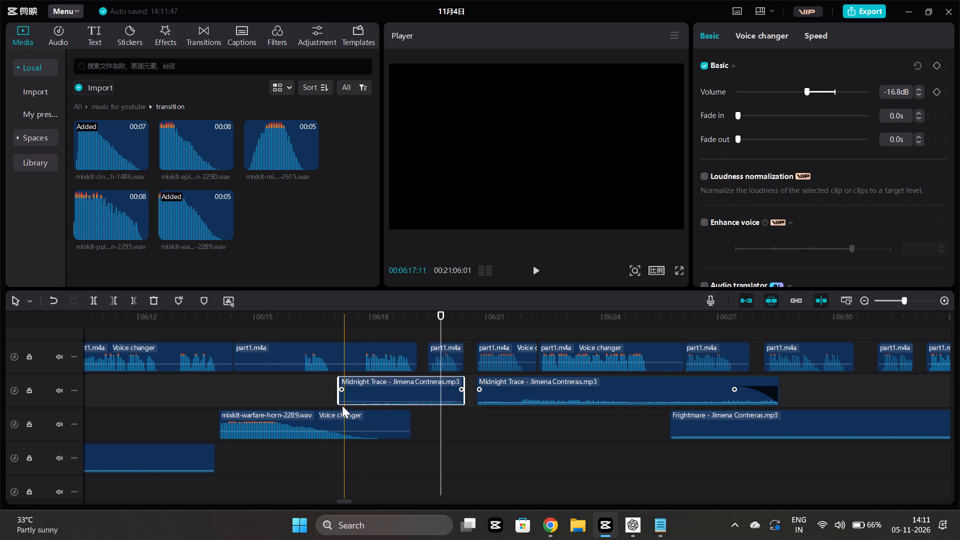
left_click(333, 399)
key("space")
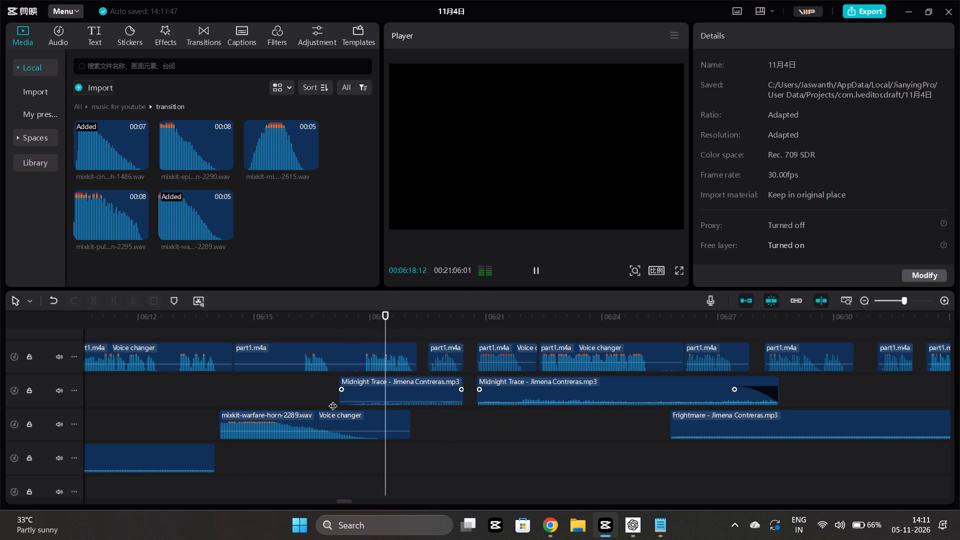
left_click_drag(501, 384, 489, 388)
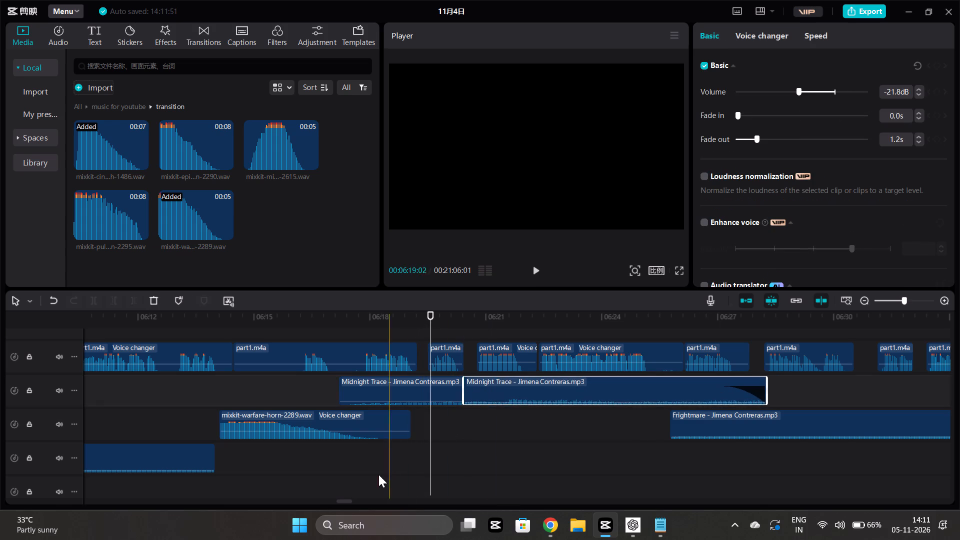
Raise the first Midnight Trace clip's volume slightly above -16.8 dB and play from about 06:17 to check the balance.
left_click(377, 475)
left_click(394, 389)
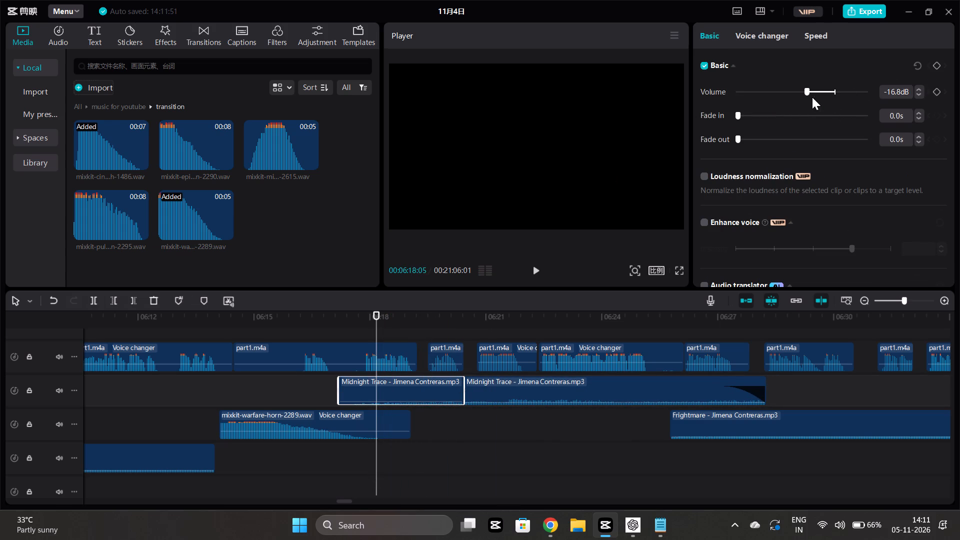
left_click(814, 89)
left_click(344, 462)
key("space")
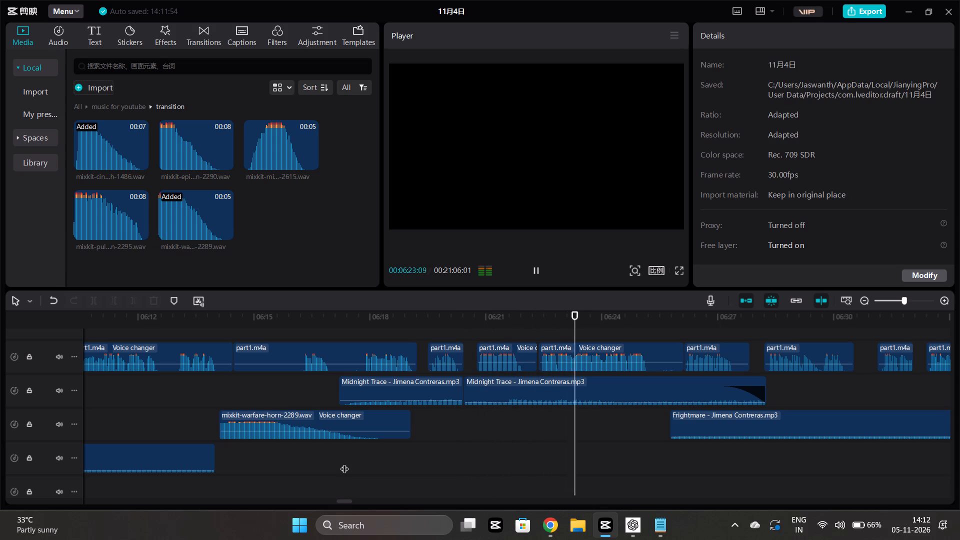
Slightly lower the 超级混响 filter strength on the narration clip starting near 06:22 and play from about 06:20 to check it.
scroll(484, 449, "left", 1)
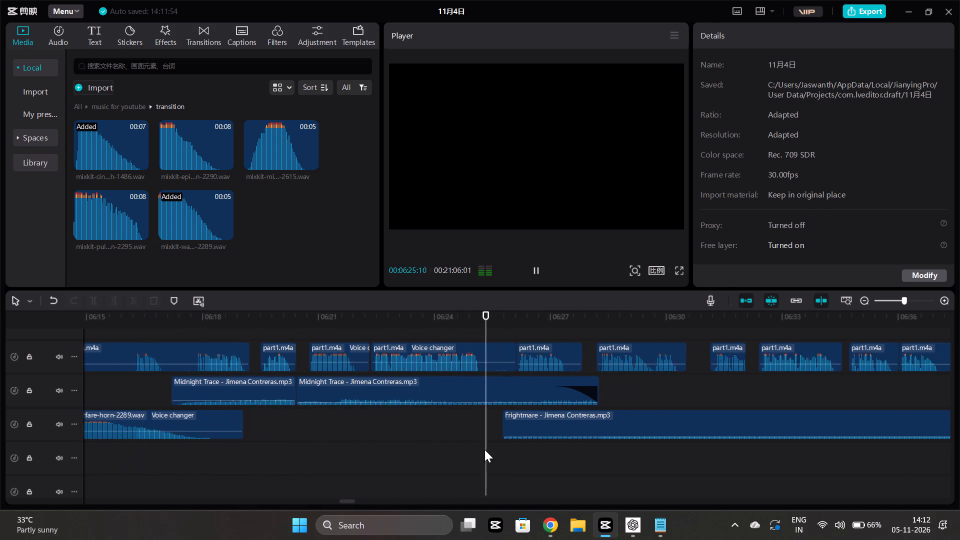
scroll(484, 449, "left", 1)
left_click(441, 352)
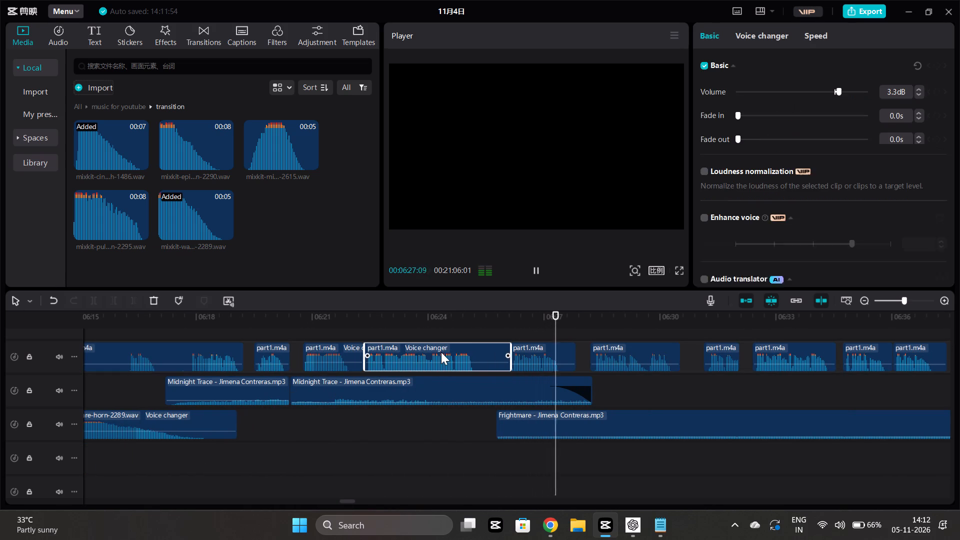
left_click(751, 39)
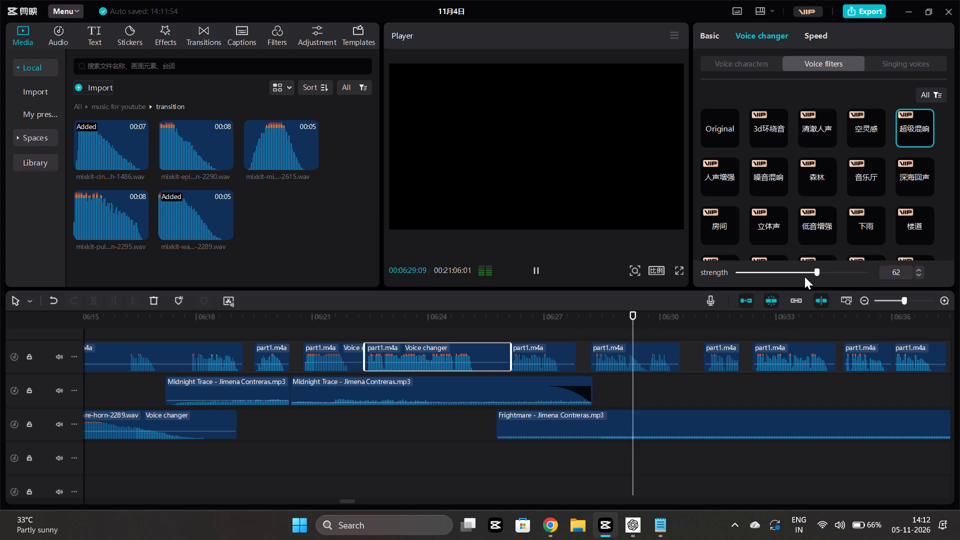
left_click(810, 273)
left_click(299, 439)
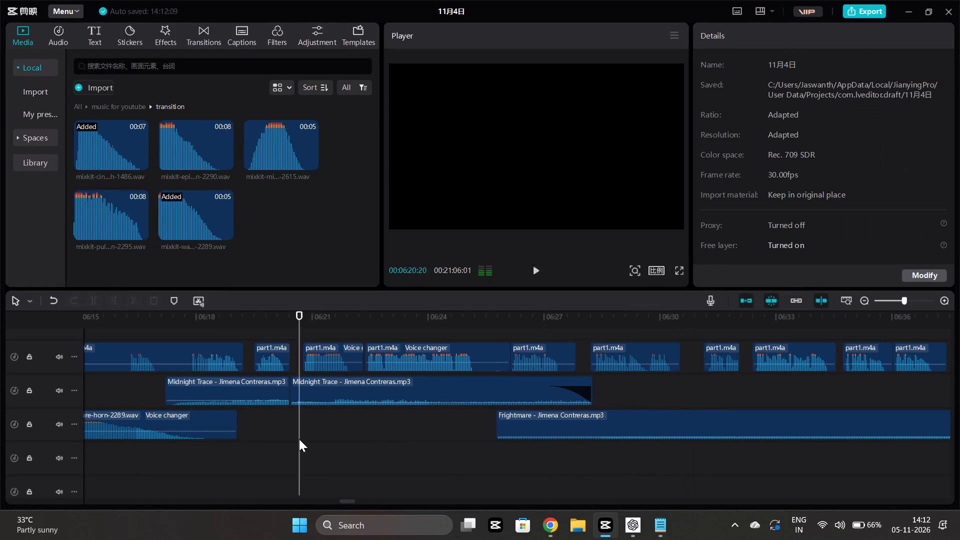
key("space")
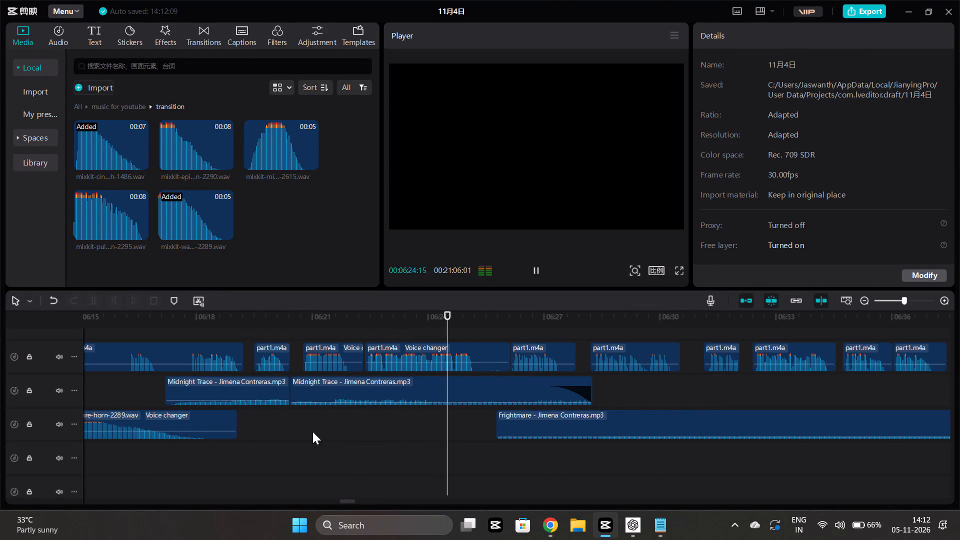
Move the second Midnight Trace clip later so it starts at about 06:25.
left_click_drag(331, 384, 511, 388)
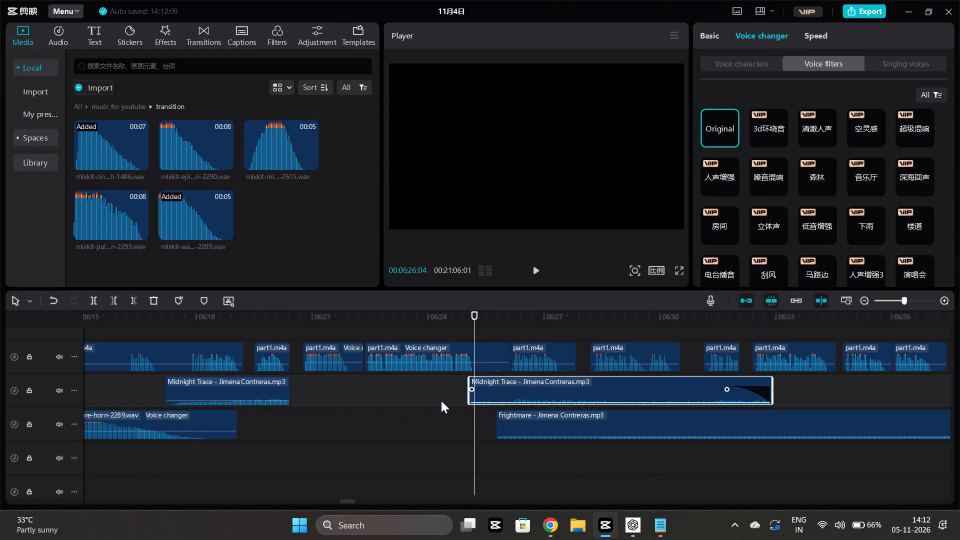
Extend the first Midnight Trace clip's end to about 06:20.7, play the section, and give the clip a short fade-out.
left_click(268, 392)
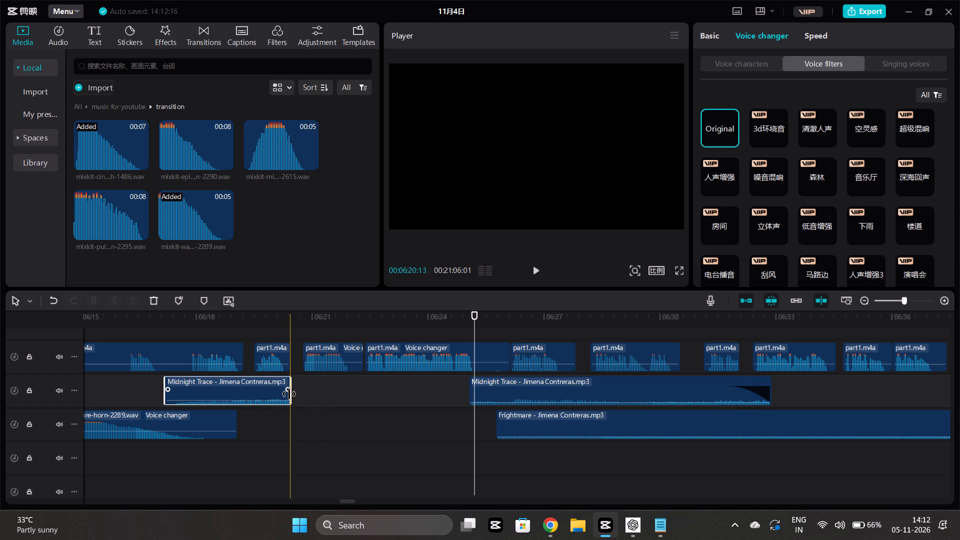
left_click_drag(289, 394, 303, 396)
left_click(245, 438)
key("space")
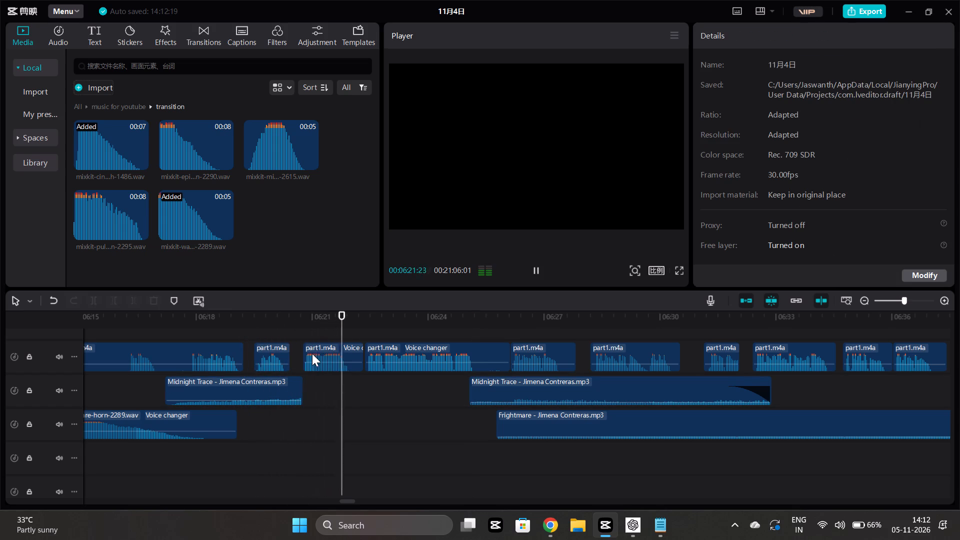
left_click_drag(300, 389, 272, 384)
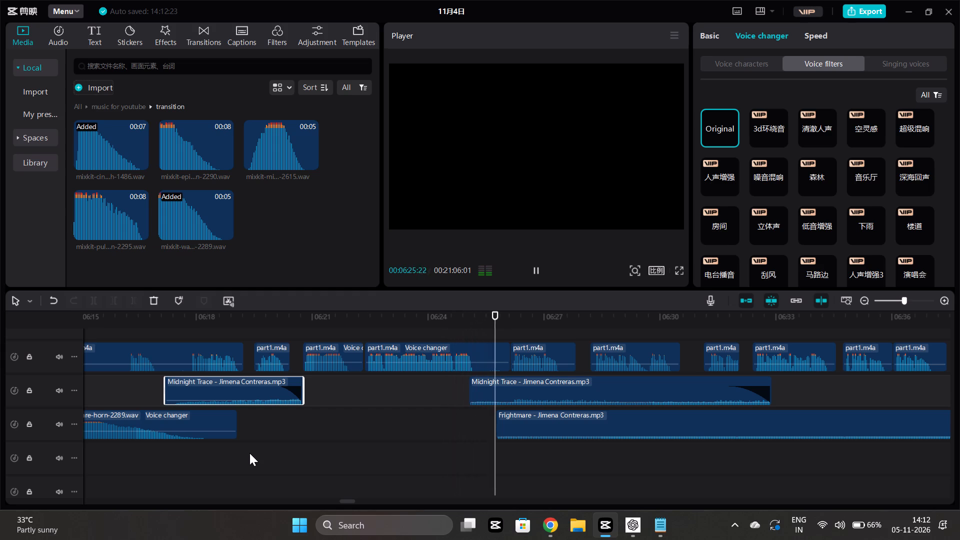
Listen to the narration and music mix from about 06:26 to 06:36, replaying the part around 06:28 to 06:31.
scroll(354, 442, "left", 1)
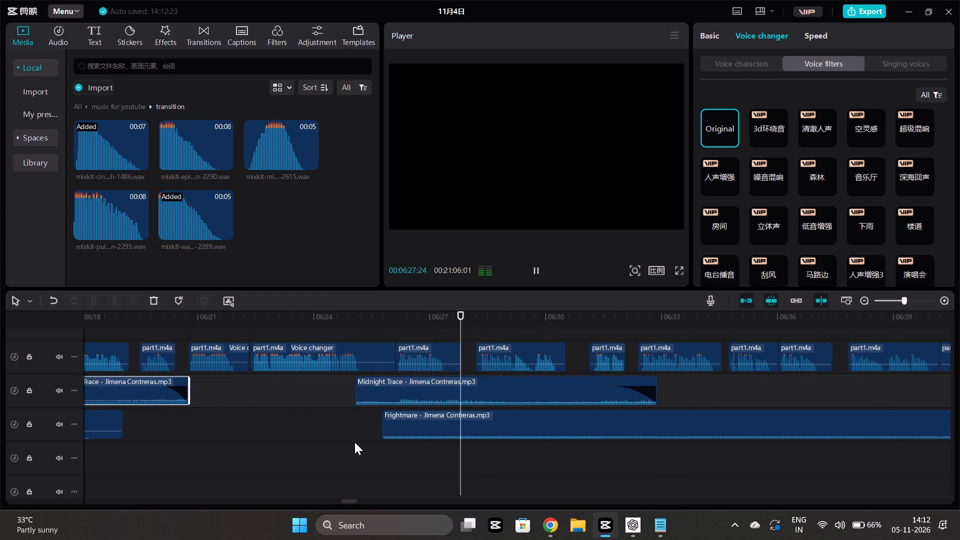
scroll(354, 442, "left", 1)
scroll(399, 438, "down", 2)
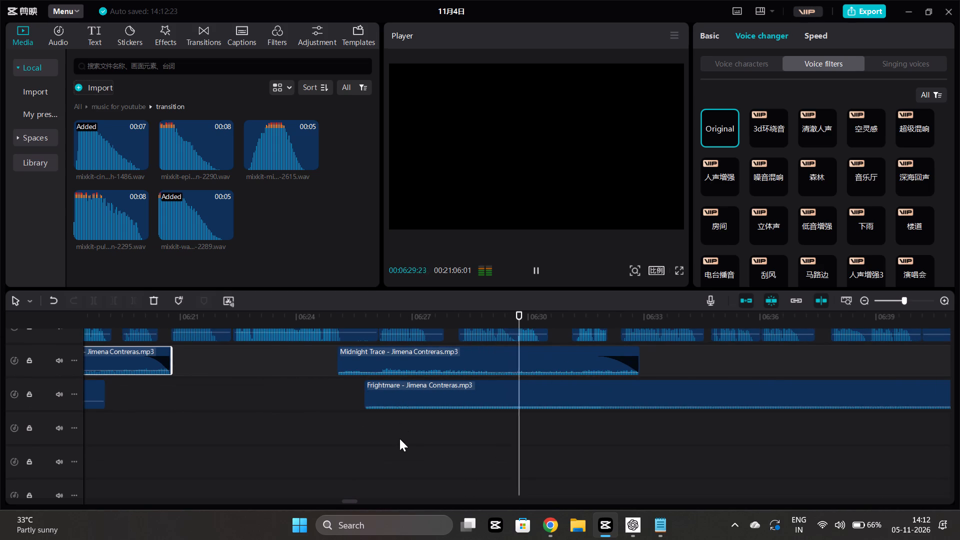
scroll(399, 438, "left", 1)
scroll(399, 438, "up", 2)
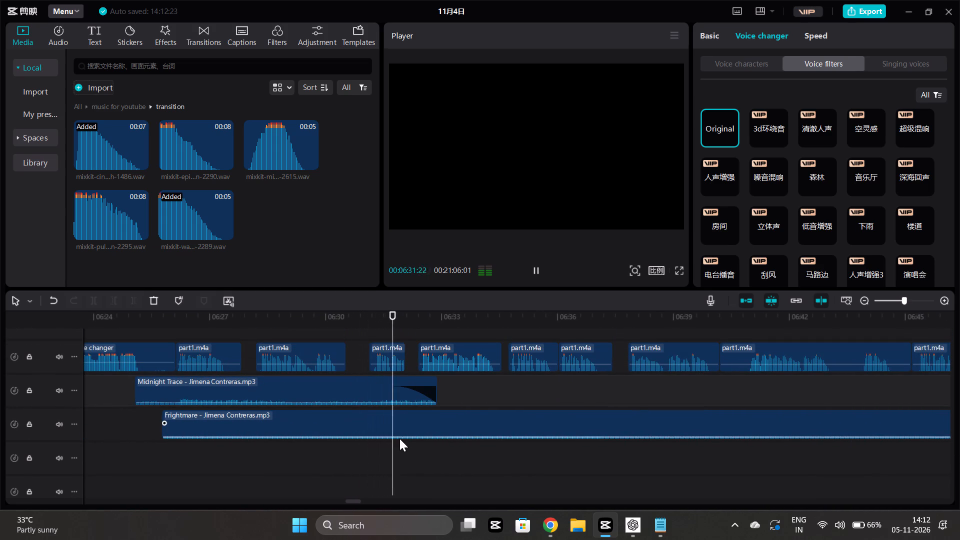
scroll(399, 438, "down", 1)
scroll(399, 438, "up", 2)
scroll(399, 438, "left", 1)
scroll(399, 438, "down", 2)
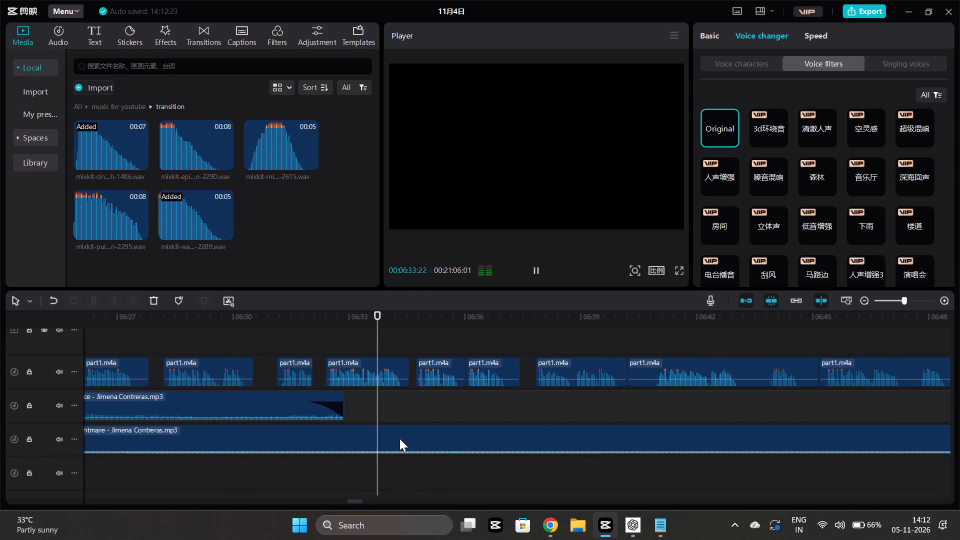
scroll(399, 438, "left", 1)
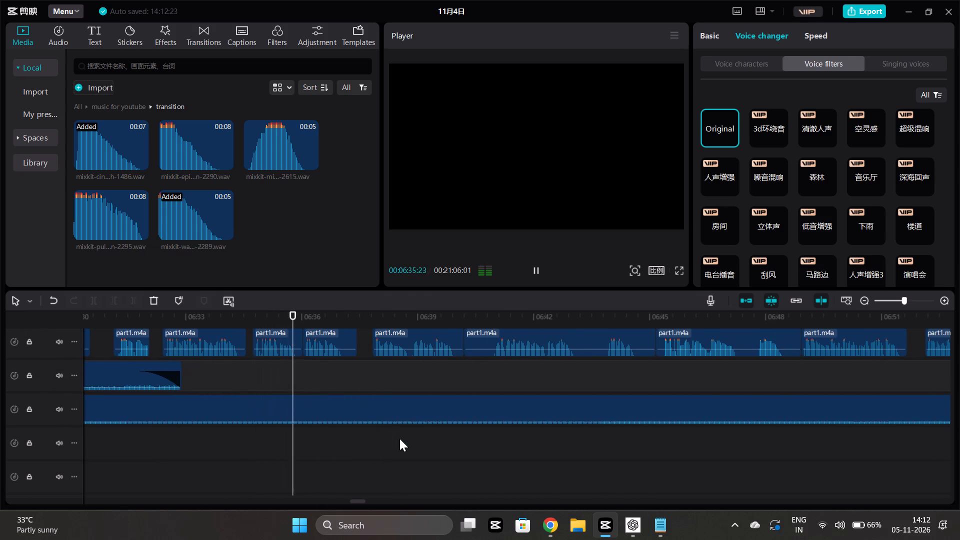
scroll(399, 438, "right", 1)
left_click(392, 444)
key("space")
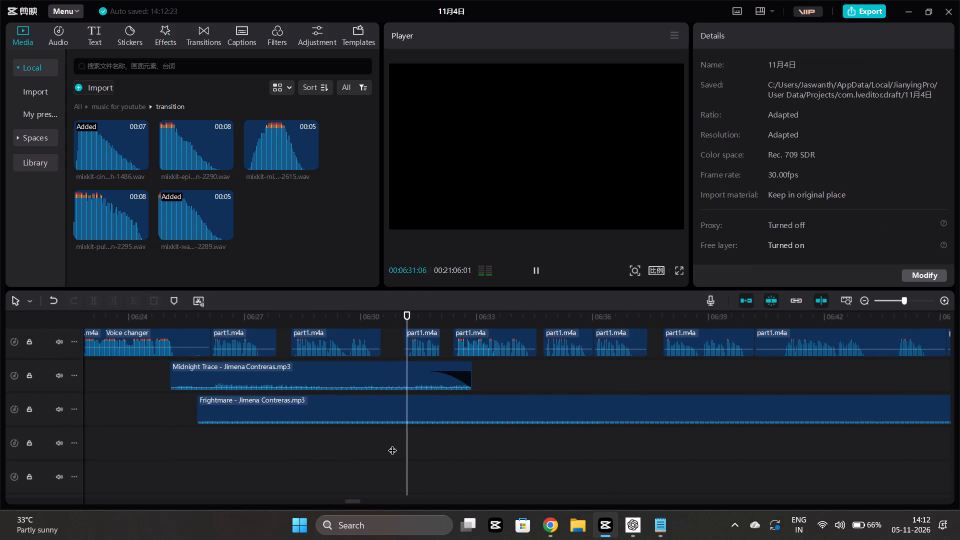
left_click(293, 451)
key("space")
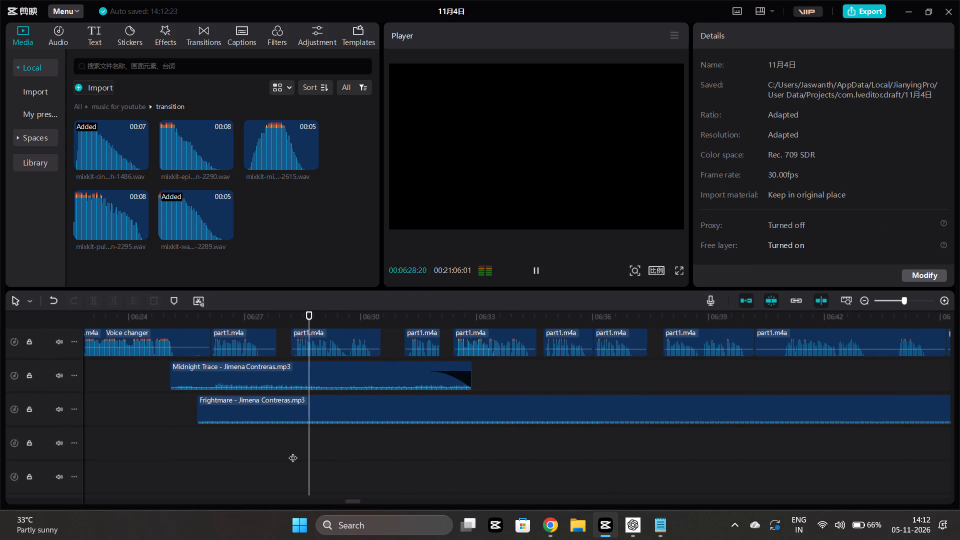
key("space")
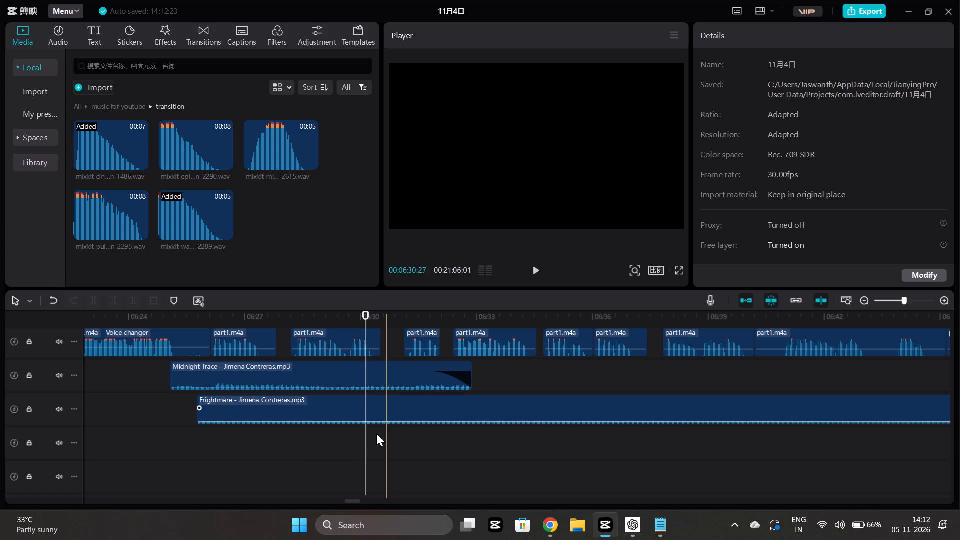
Preview the footsteps and Walk on Grass sounds in the walk folder, and add Walk on Grass Series.mp3 at 06:30:09.
left_click_drag(366, 447, 372, 449)
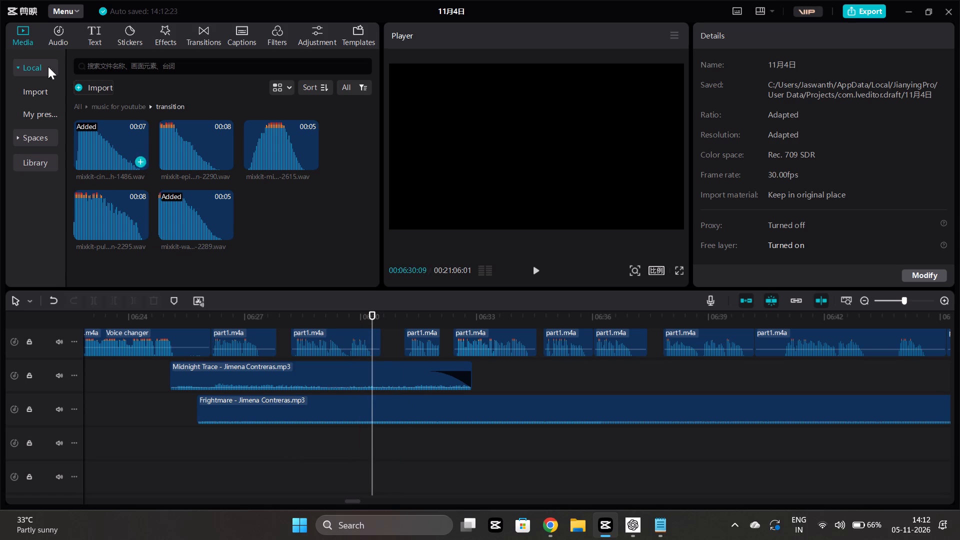
left_click(118, 103)
scroll(231, 175, "down", 3)
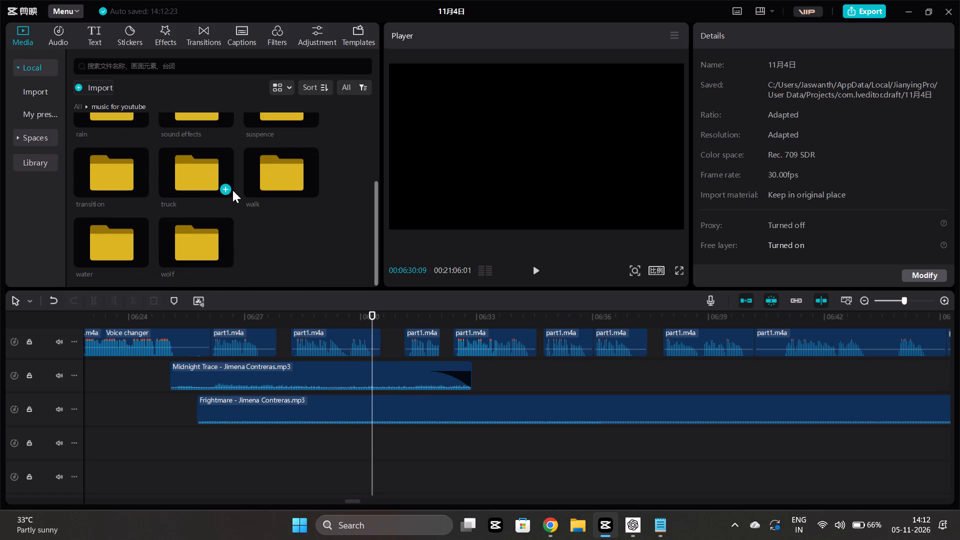
scroll(232, 190, "down", 1)
double_click(309, 151)
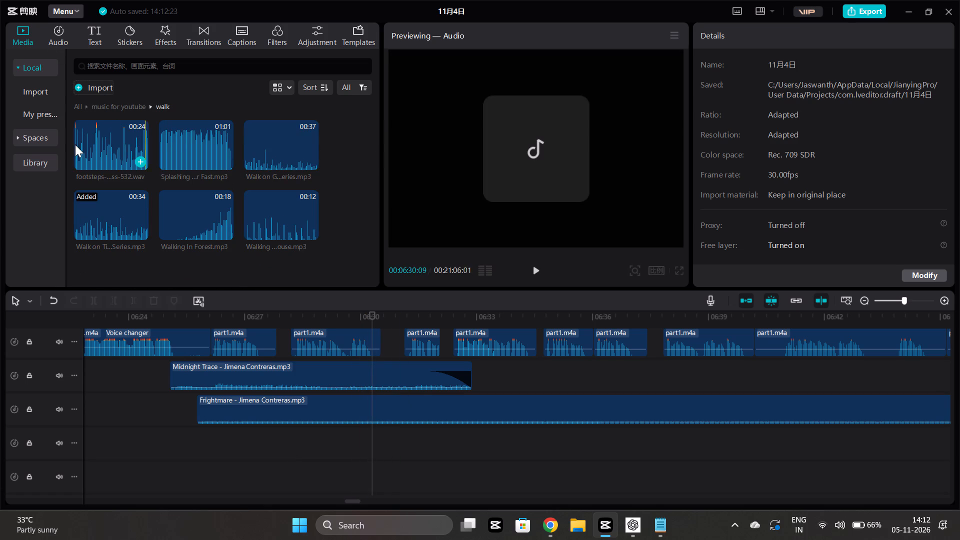
left_click(74, 145)
key("space")
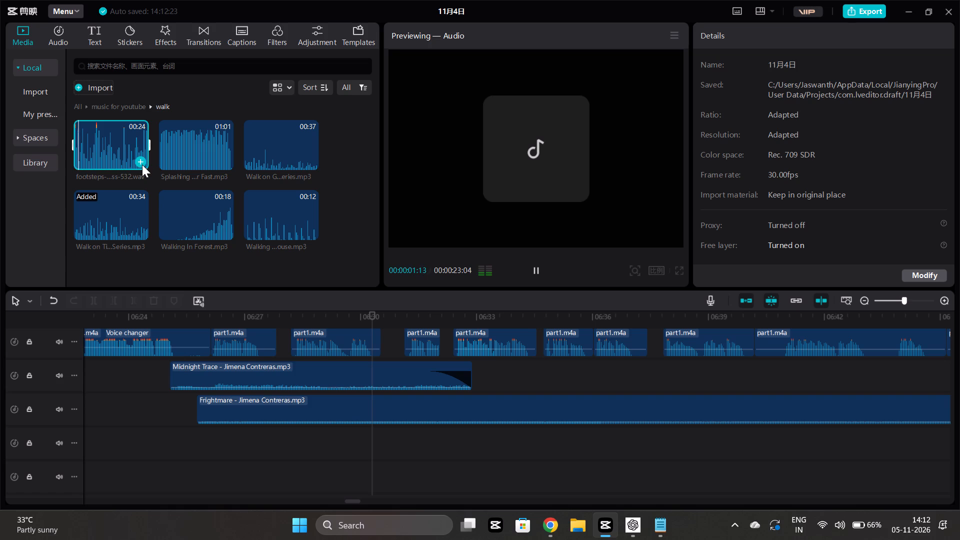
left_click(247, 149)
key("space")
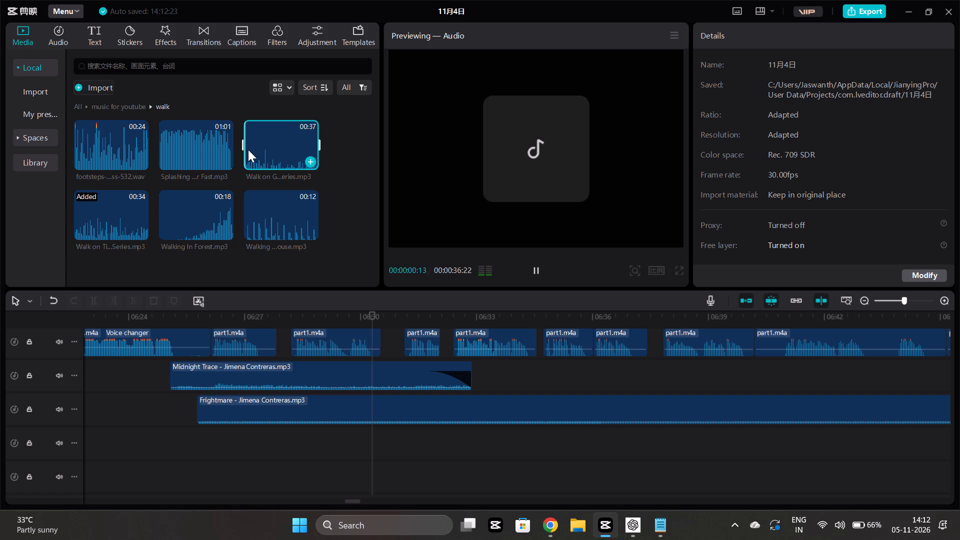
left_click(308, 158)
Play the Walk on Grass Series clip with the narration from about 06:30 and set its volume to -8.0 dB.
left_click(363, 457)
key("space")
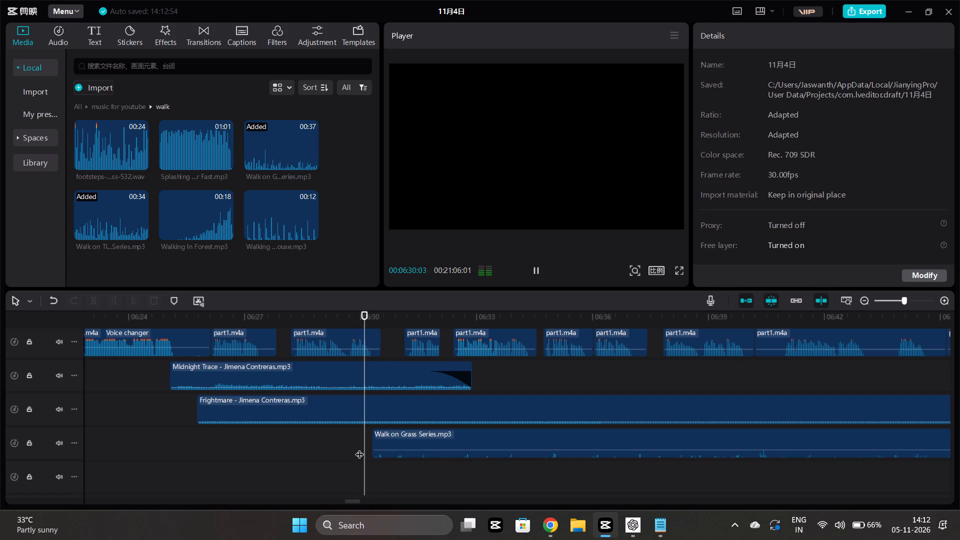
scroll(359, 448, "left", 1)
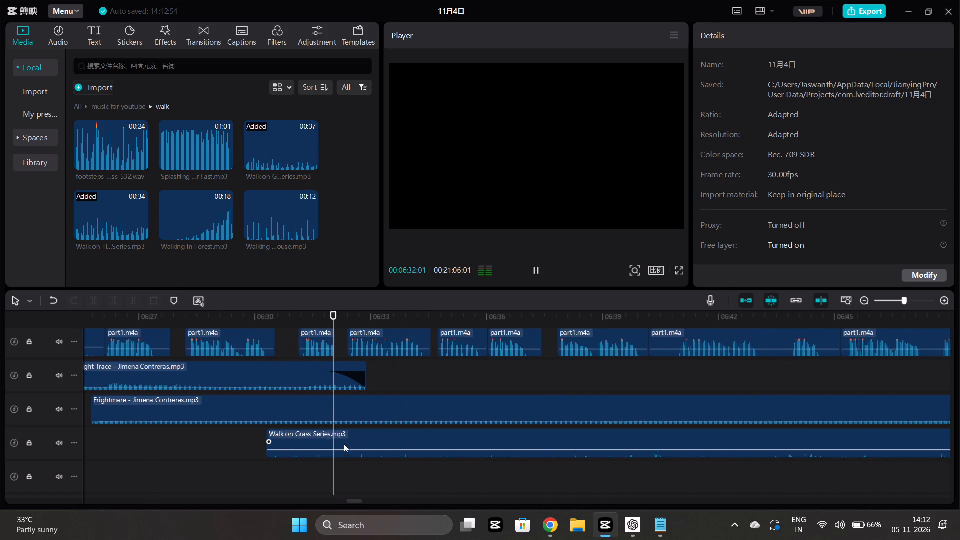
scroll(344, 444, "left", 1)
scroll(344, 444, "up", 1)
scroll(331, 463, "left", 1)
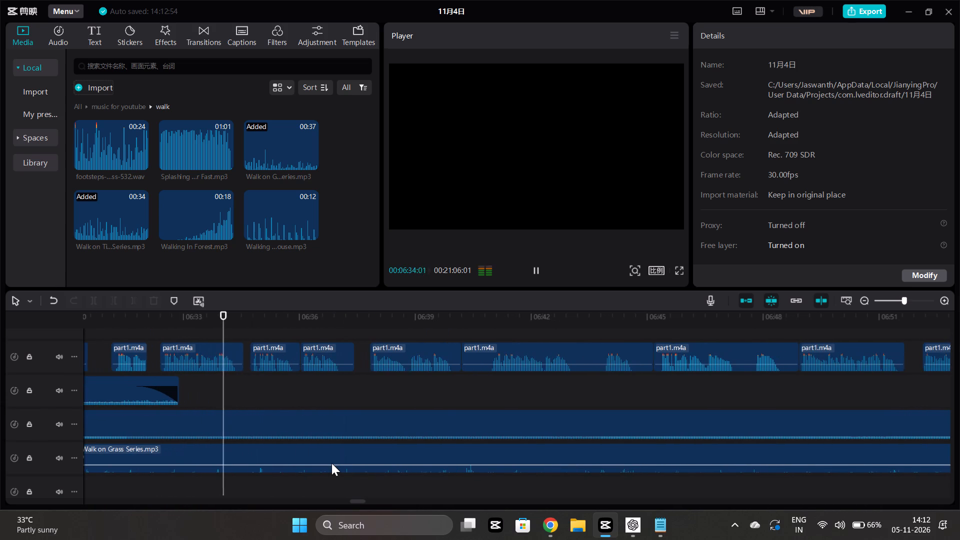
left_click(329, 456)
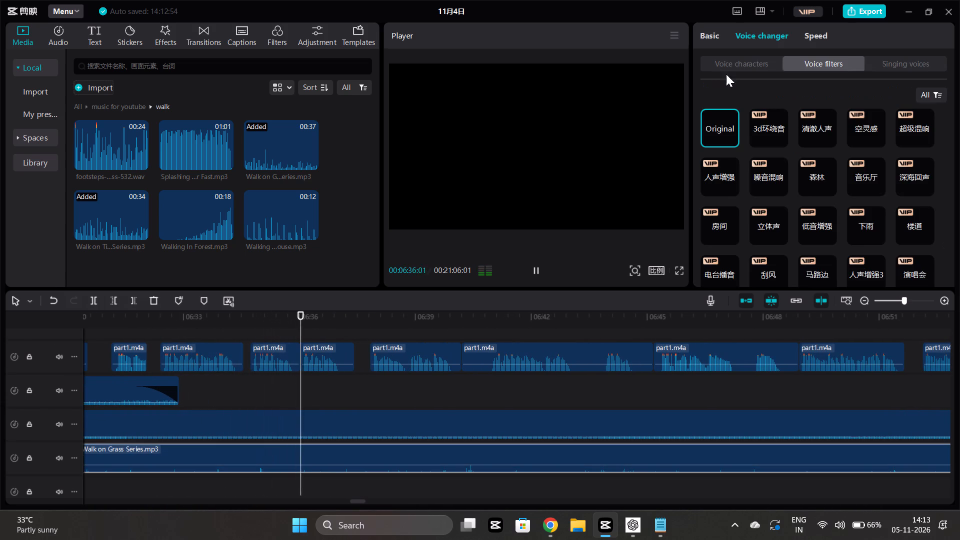
left_click(712, 38)
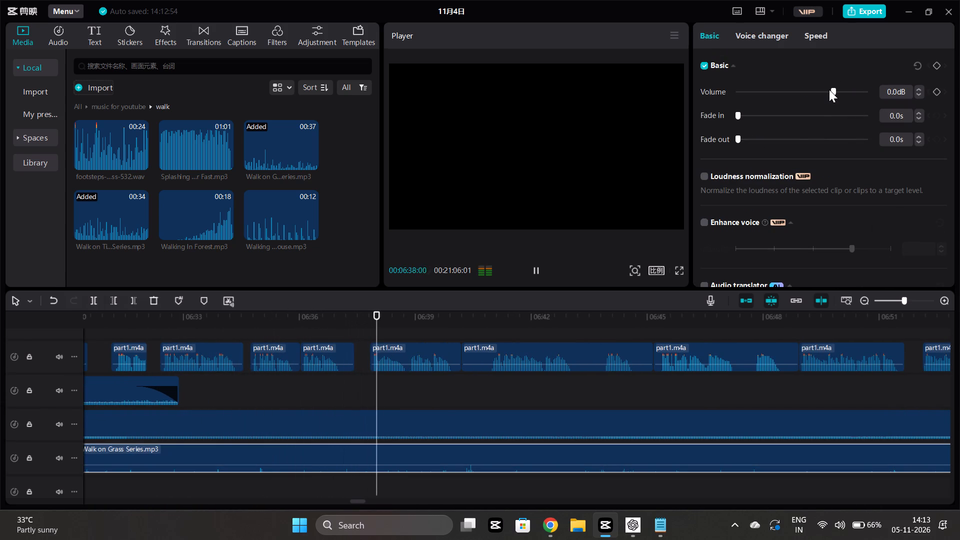
left_click(829, 90)
left_click(827, 90)
left_click(818, 89)
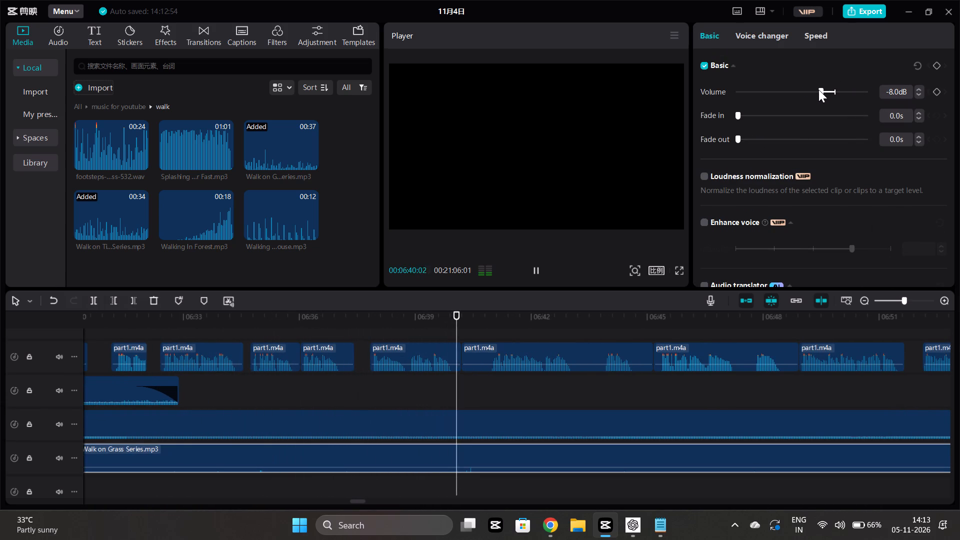
Listen to the quieter walking sound under the narration from about 06:40 to 06:54, following the playback along the timeline.
scroll(501, 401, "left", 1)
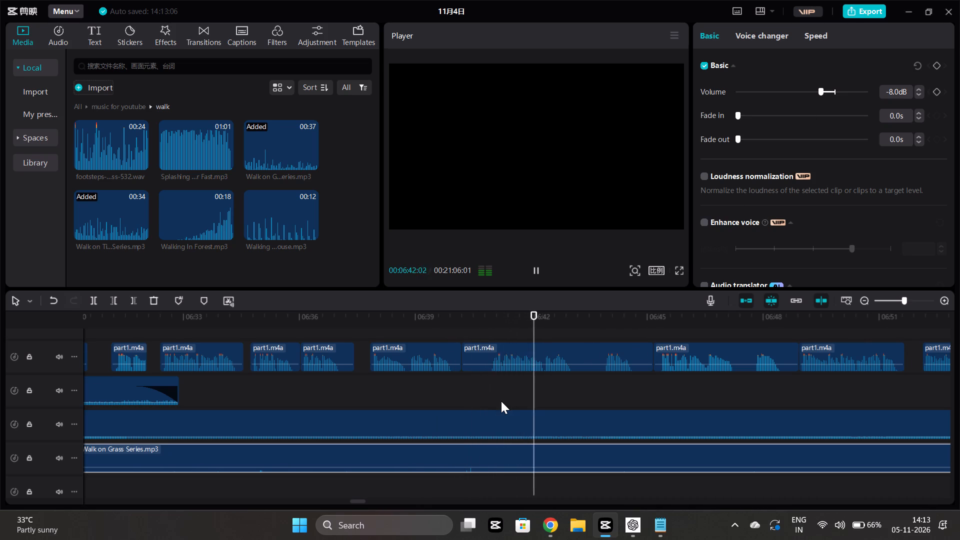
scroll(501, 401, "left", 1)
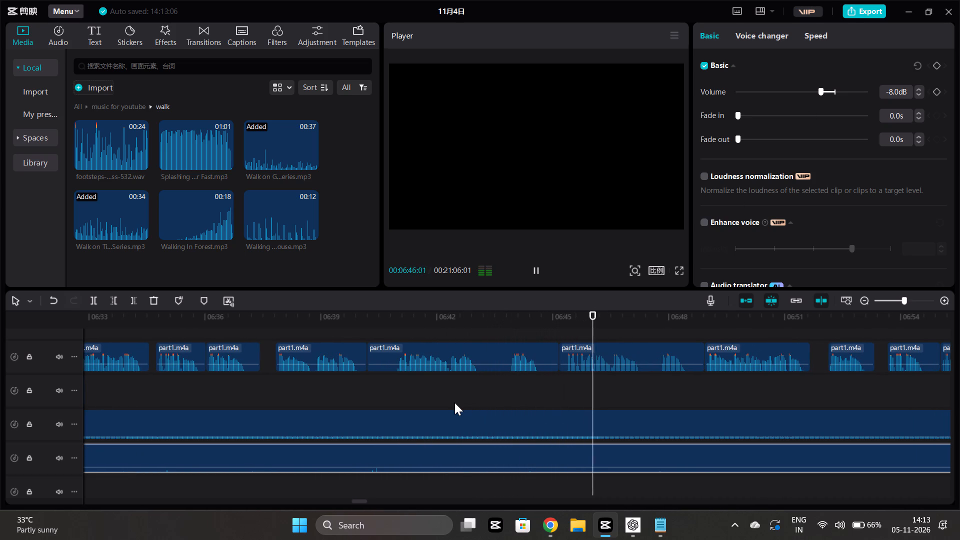
scroll(454, 402, "right", 2)
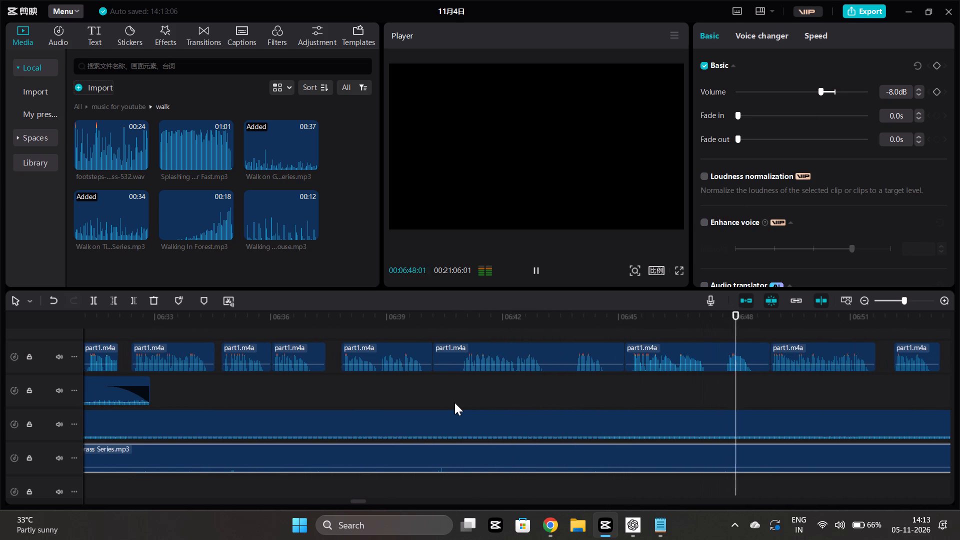
scroll(454, 402, "left", 2)
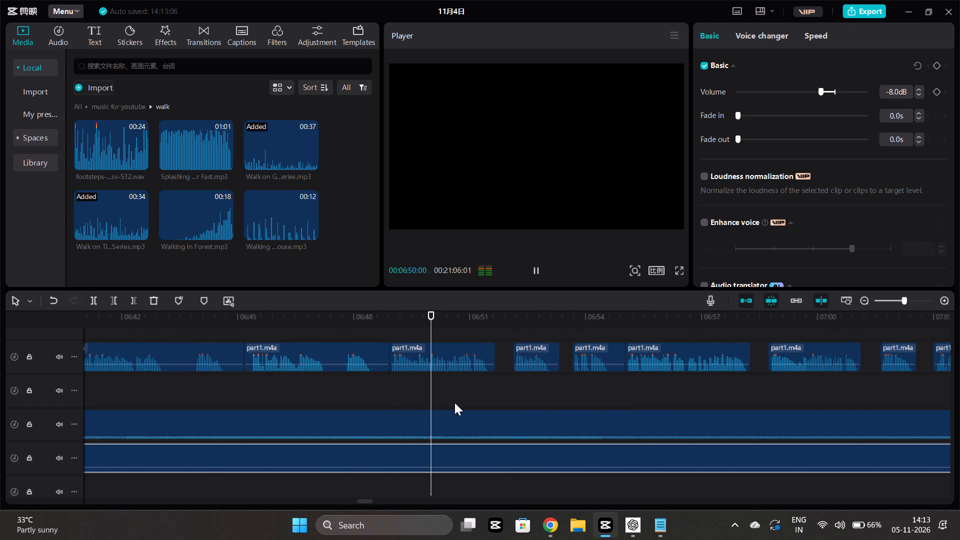
scroll(454, 402, "left", 1)
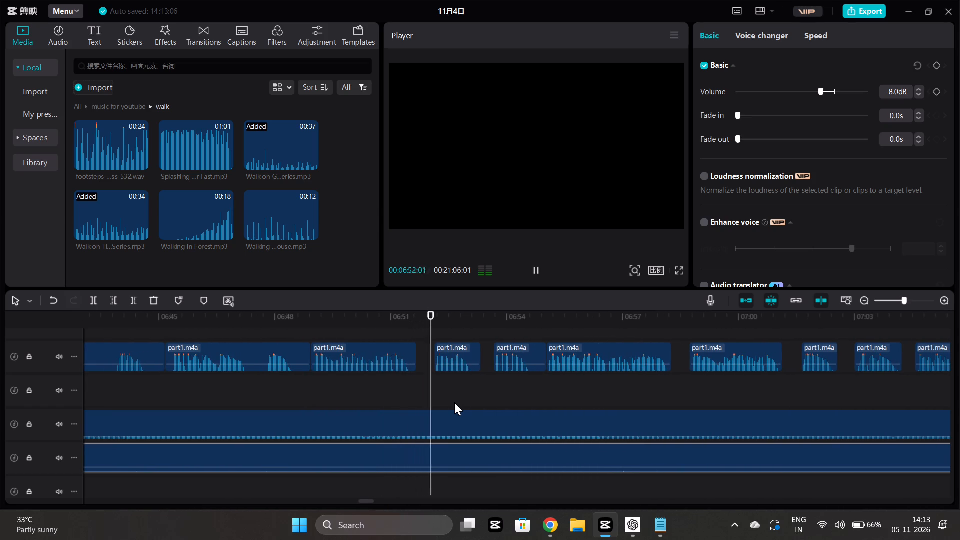
scroll(454, 402, "left", 1)
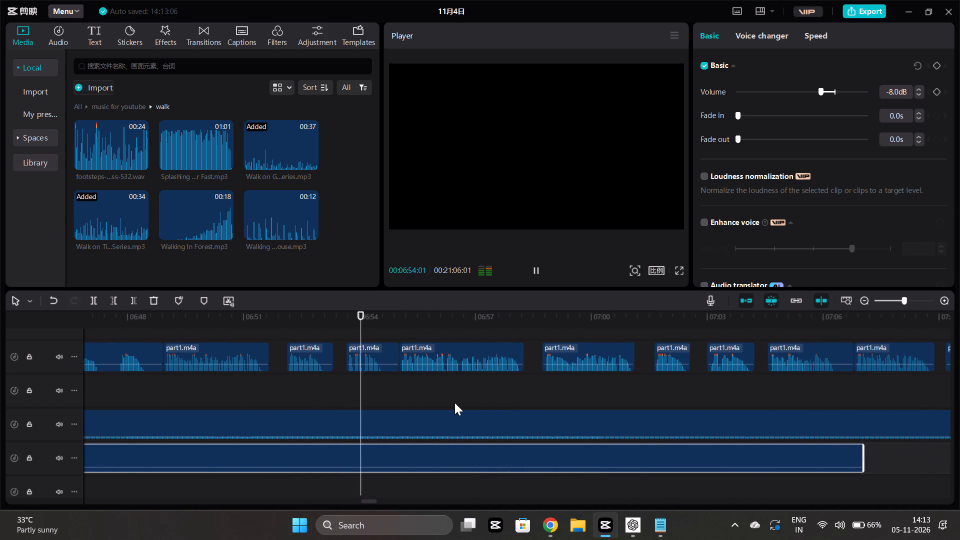
Listen to the narration and walking sound again around 06:51 to 06:53 and place the playhead at 06:53:04.
scroll(454, 402, "left", 1)
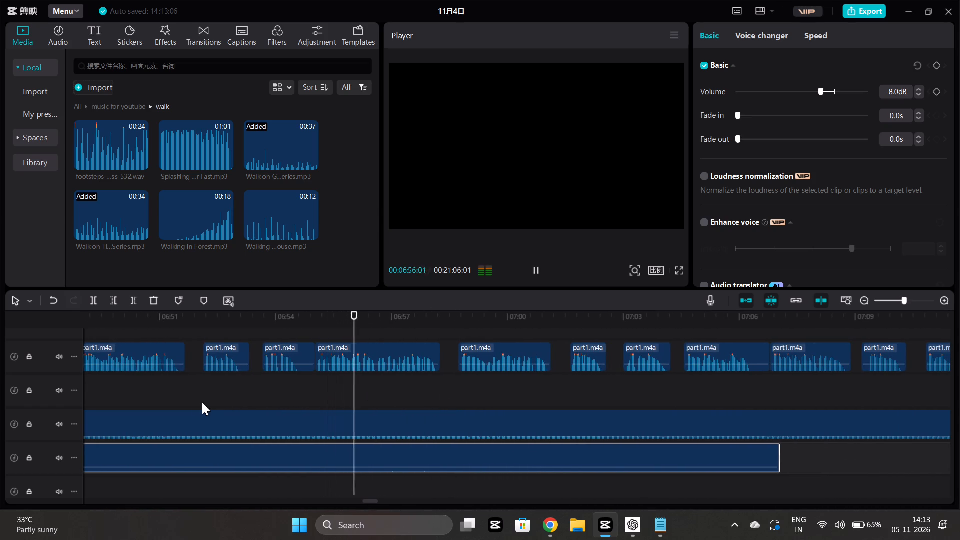
left_click(170, 389)
key("space")
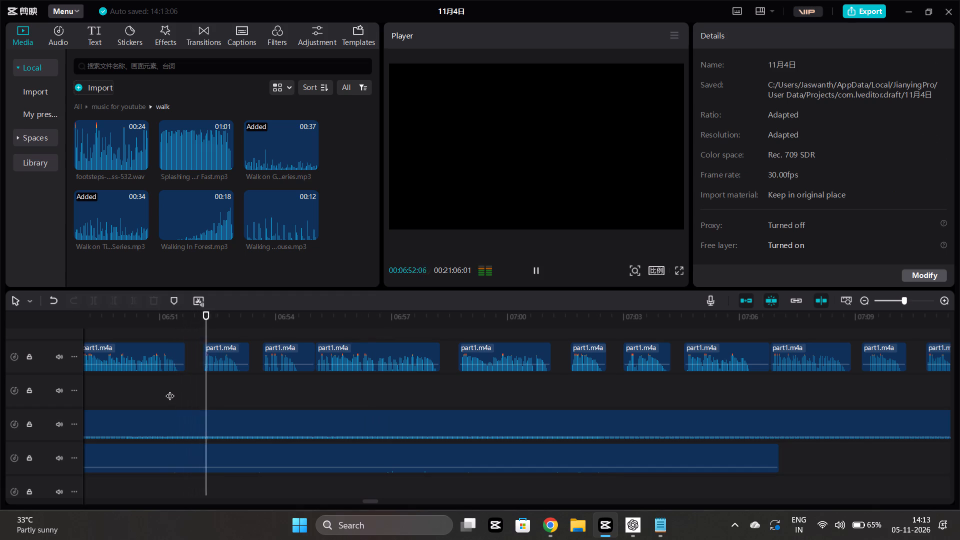
key("space")
left_click_drag(237, 385, 240, 384)
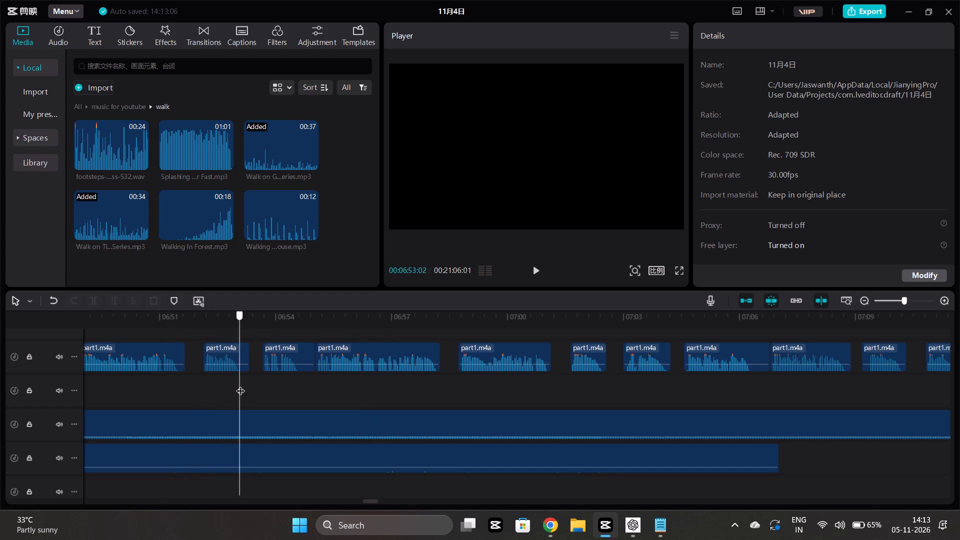
left_click_drag(240, 384, 242, 383)
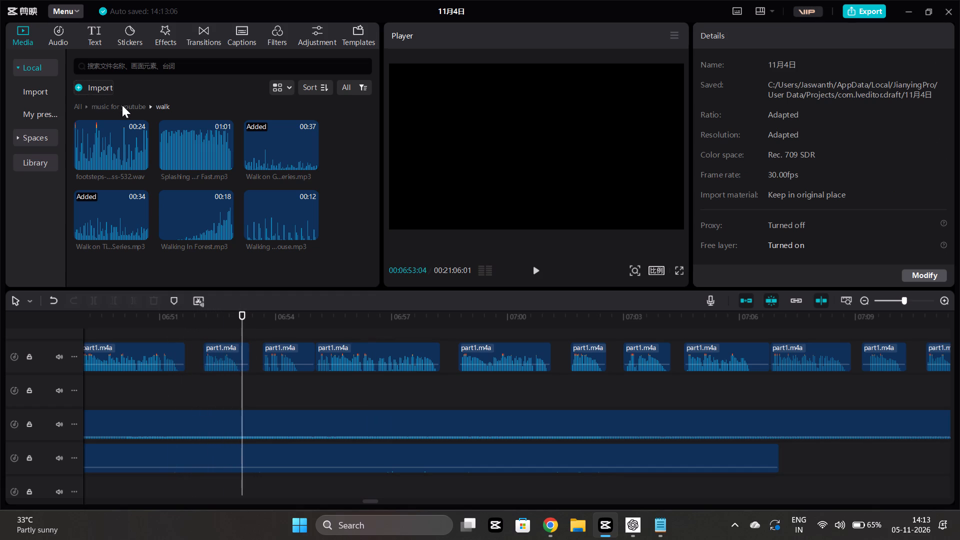
Preview the ambient, beach, cell phone, daytime and gate sounds in the sound effects folder.
left_click(122, 105)
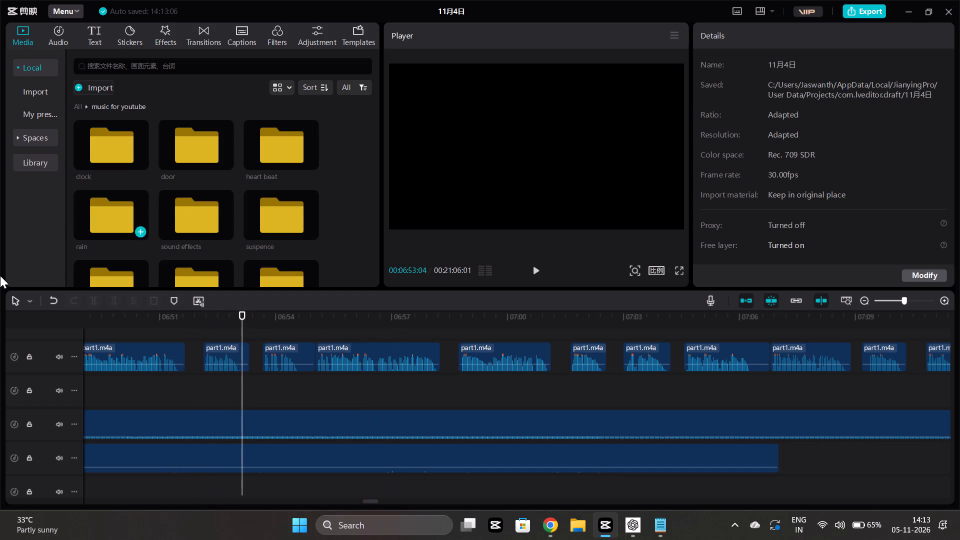
double_click(182, 220)
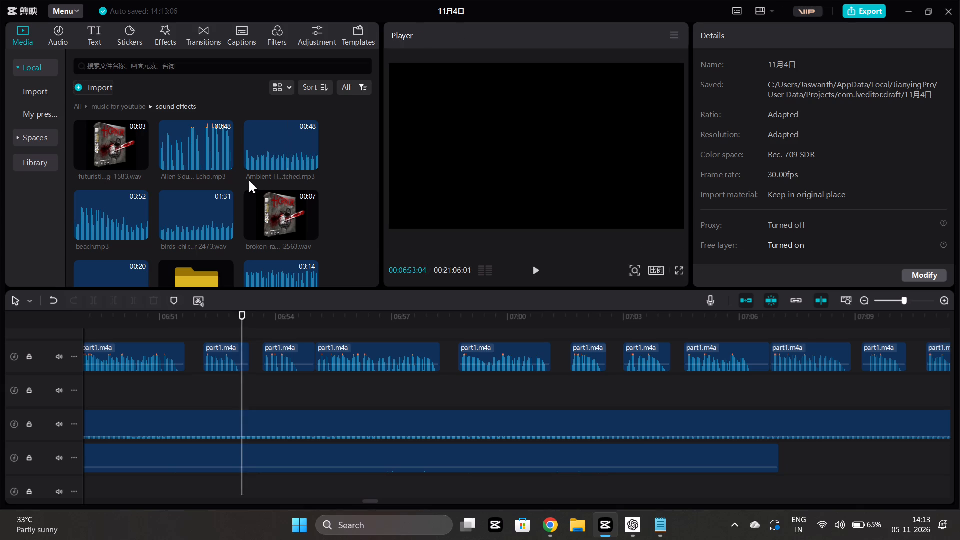
left_click(249, 155)
key("space")
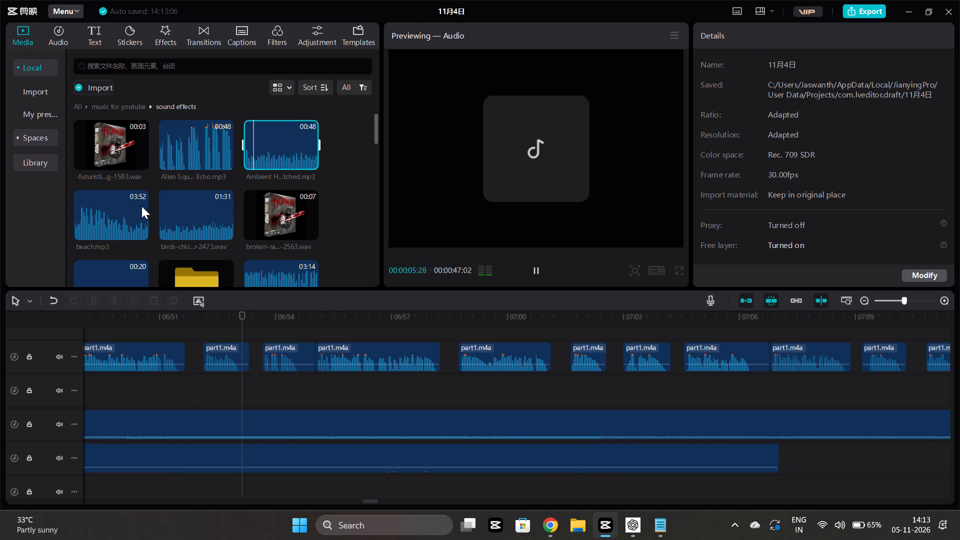
left_click(79, 221)
key("space")
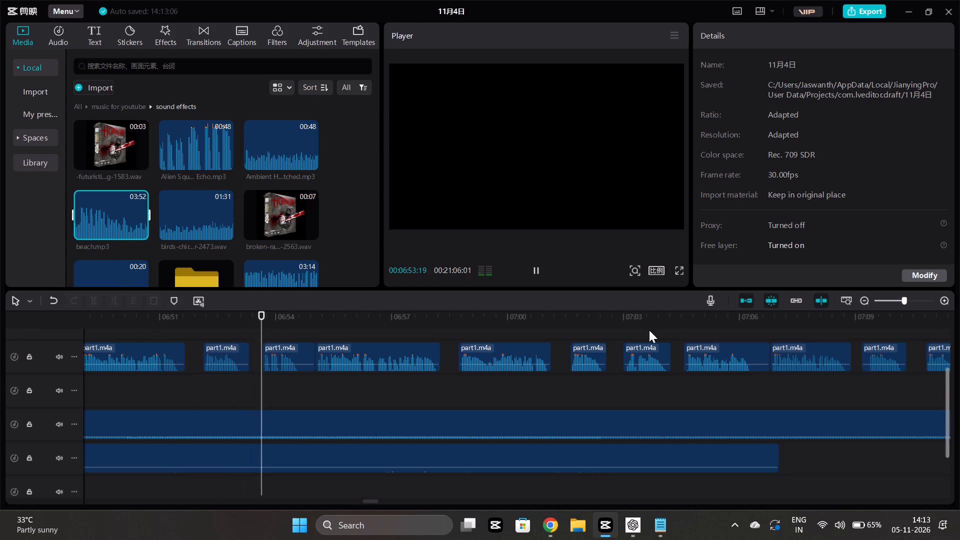
scroll(102, 203, "down", 2)
left_click(79, 172)
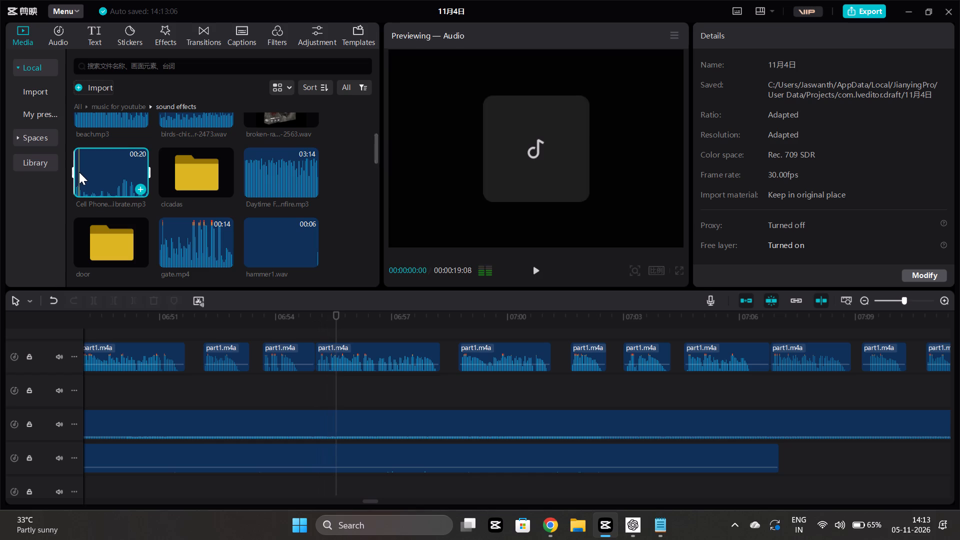
key("space")
left_click(252, 170)
key("space")
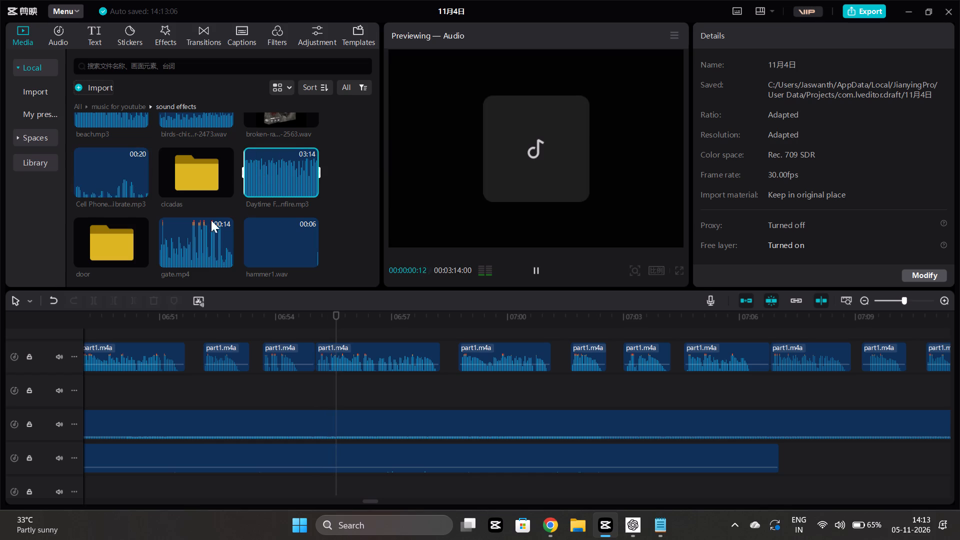
left_click(164, 238)
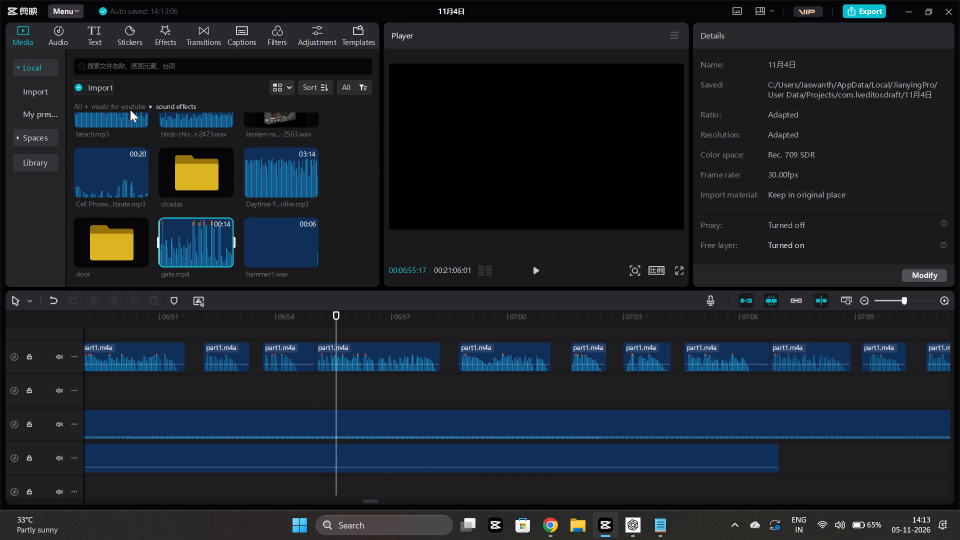
Preview and compare the tactical, horror-movie, mixkit and terror-movie sounds in the suspence folder.
left_click(124, 104)
scroll(187, 204, "up", 3)
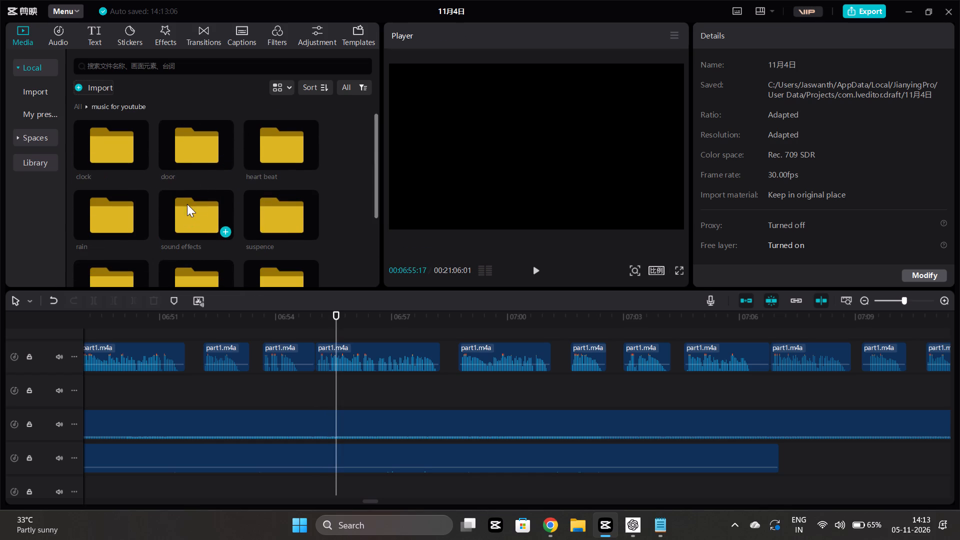
scroll(247, 225, "down", 2)
double_click(276, 124)
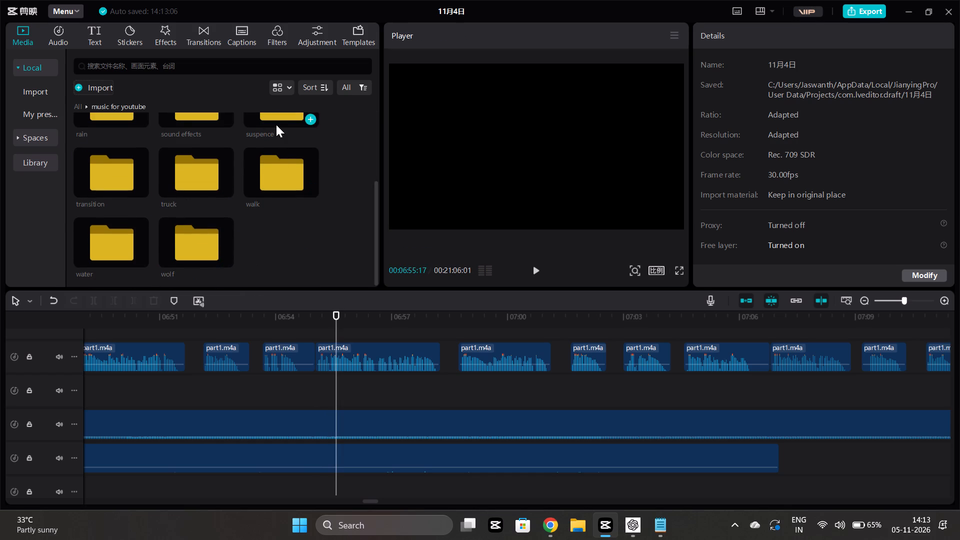
left_click(159, 174)
key("space")
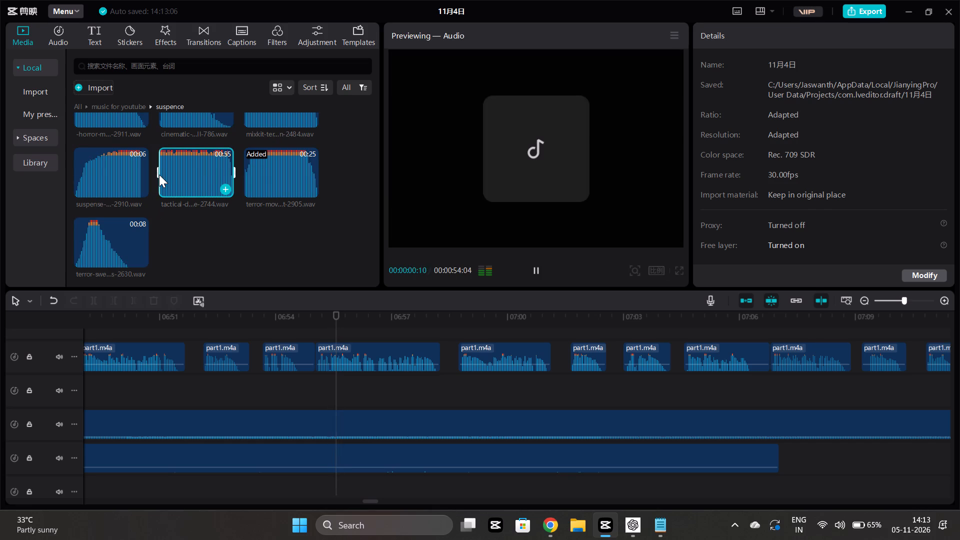
scroll(199, 243, "up", 2)
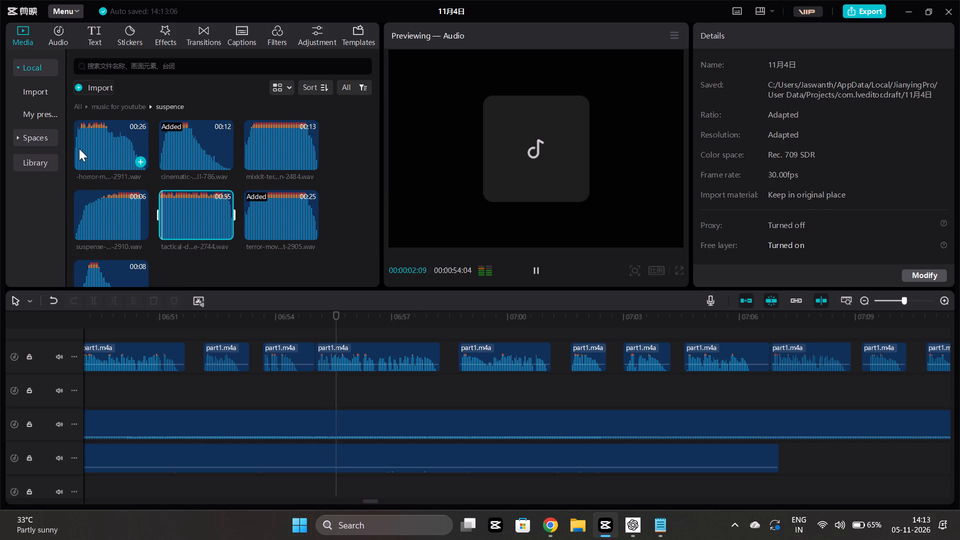
left_click(79, 148)
key("space")
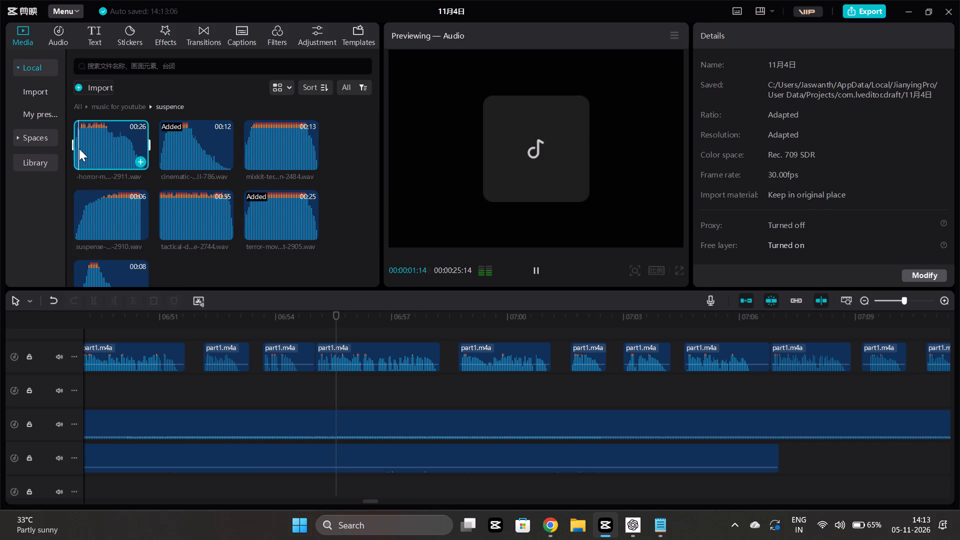
left_click(258, 136)
key("space")
left_click(275, 138)
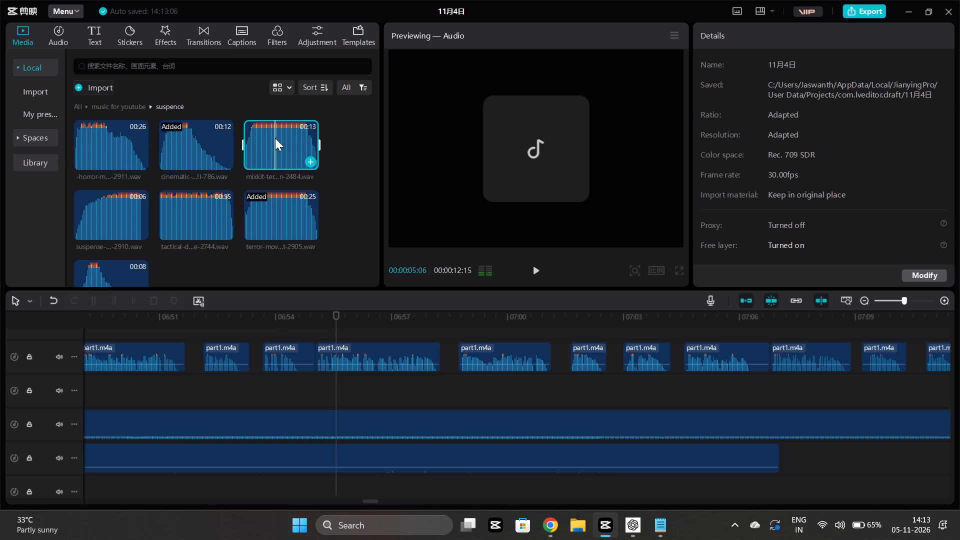
key("space")
left_click(76, 141)
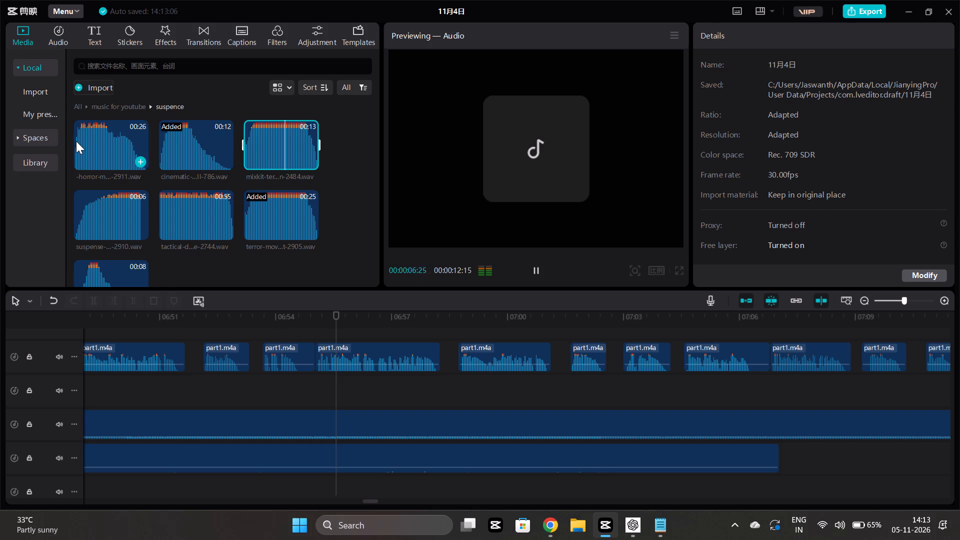
key("space")
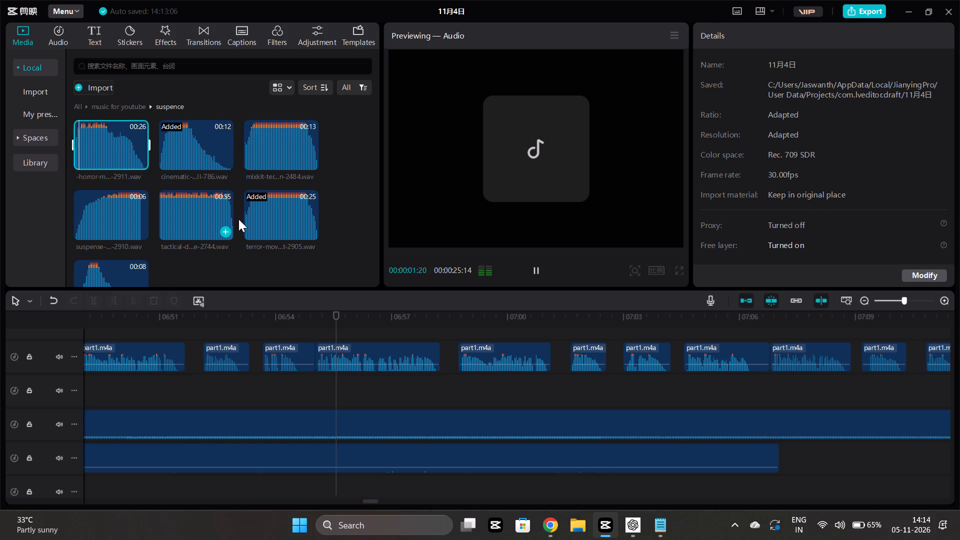
left_click(260, 208)
key("space")
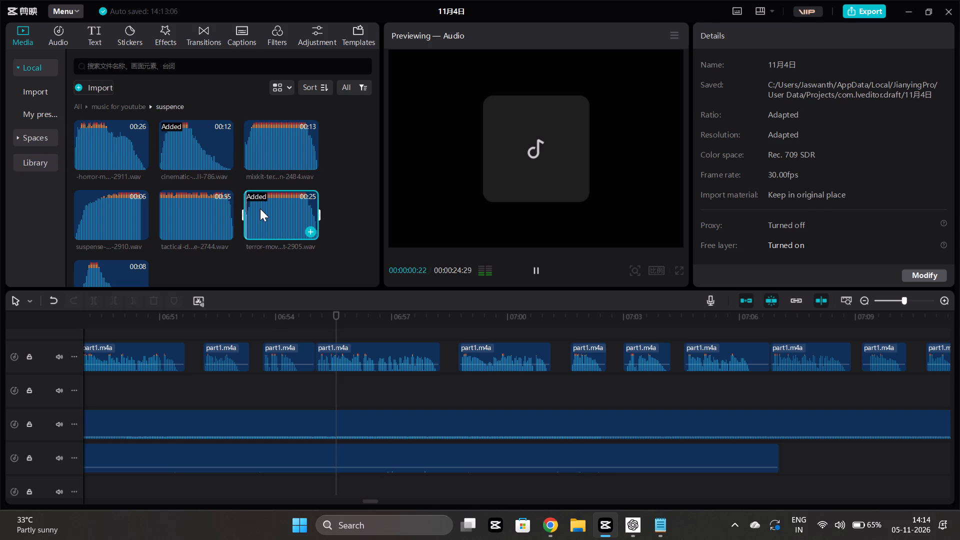
Add -horror-movie-long-transition-2911.wav from the suspence folder at 06:55:17 and lower its volume.
left_click(78, 141)
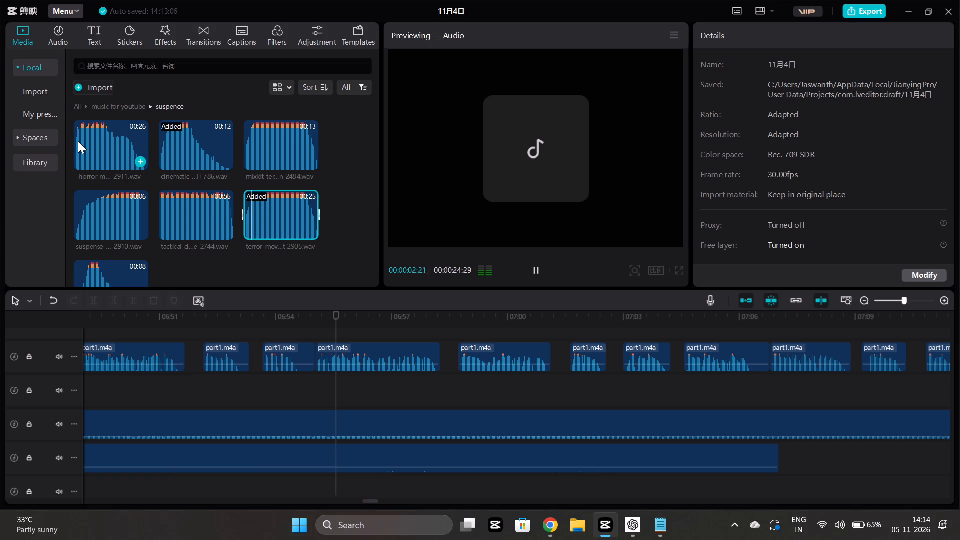
key("space")
left_click(140, 158)
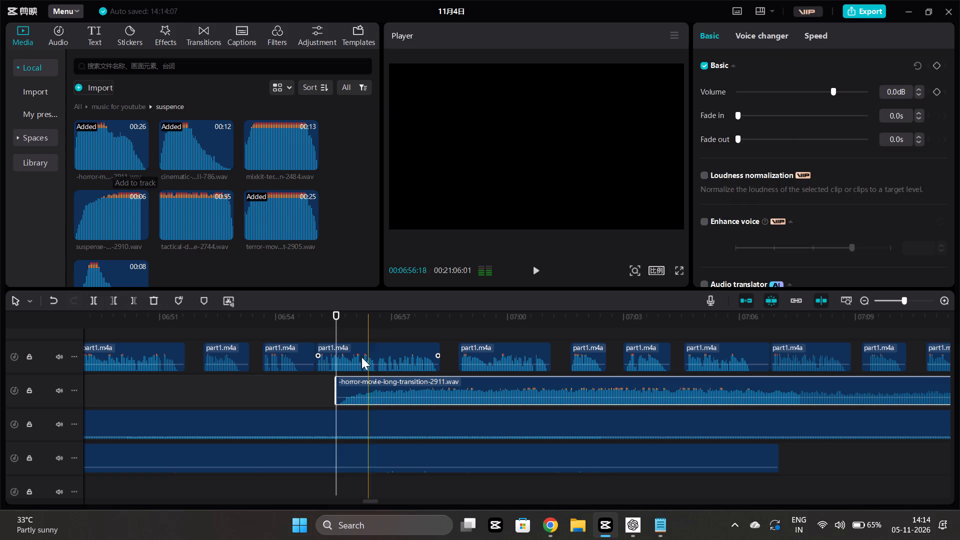
left_click(363, 384)
left_click(783, 95)
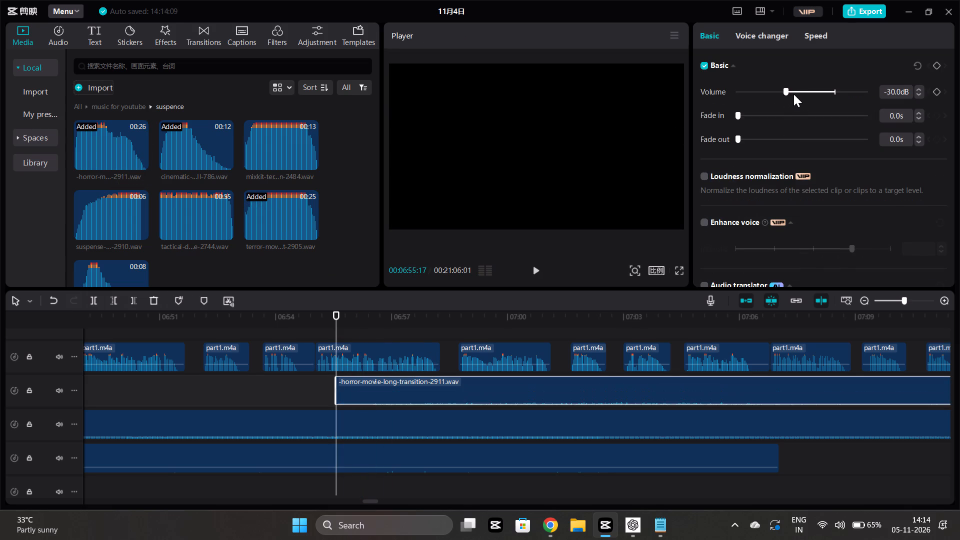
left_click(793, 94)
Play the horror transition clip, move it earlier to start at about 06:53:10, and replay from about 06:52.
left_click(314, 381)
key("space")
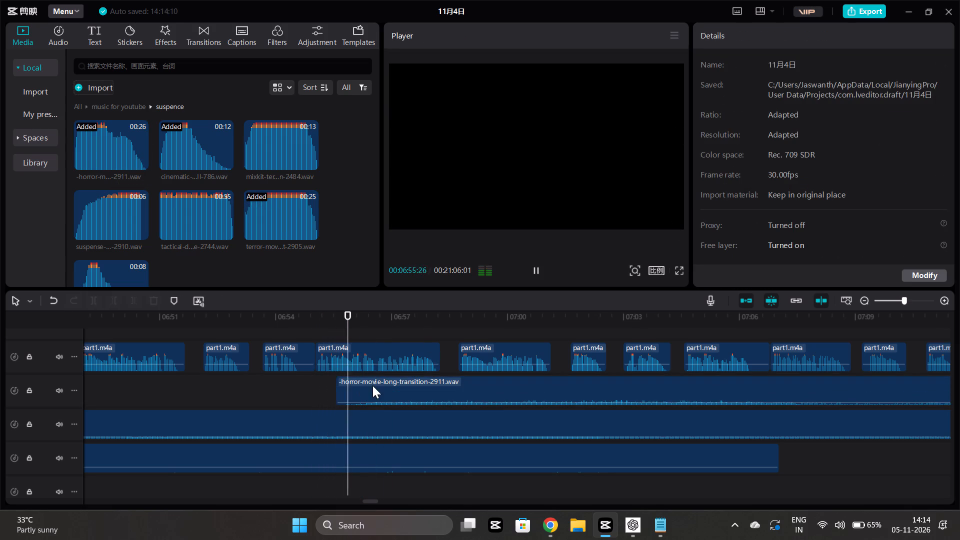
left_click_drag(378, 387, 293, 395)
left_click(216, 396)
key("space")
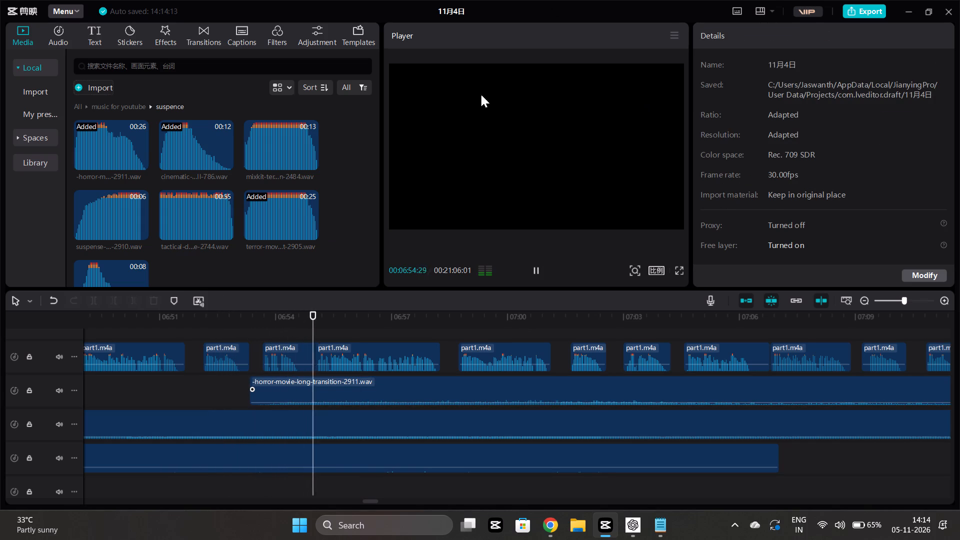
Look through the sound effects folder for another horror sound while the mix plays on from about 06:56.
left_click(108, 104)
scroll(172, 190, "down", 1)
double_click(187, 149)
scroll(136, 216, "down", 3)
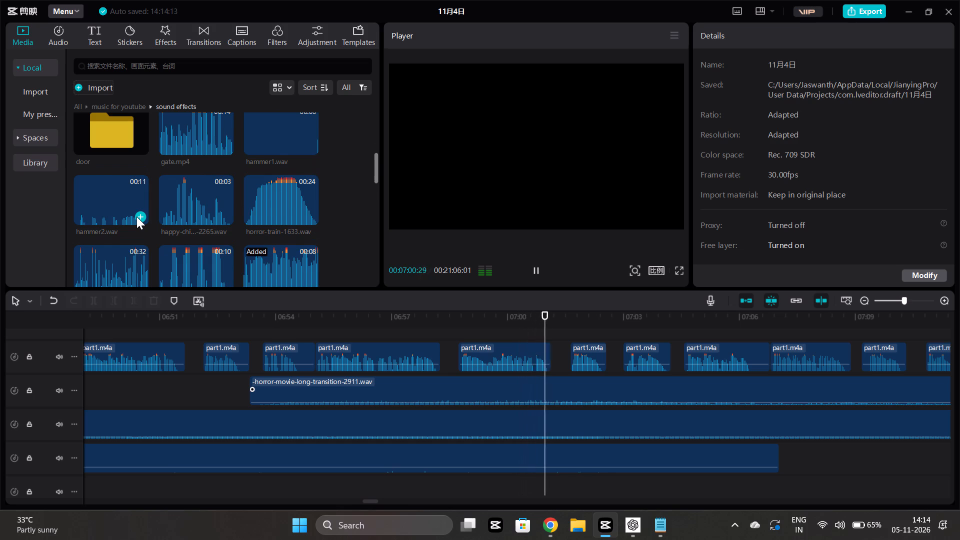
scroll(136, 216, "down", 1)
scroll(198, 194, "down", 1)
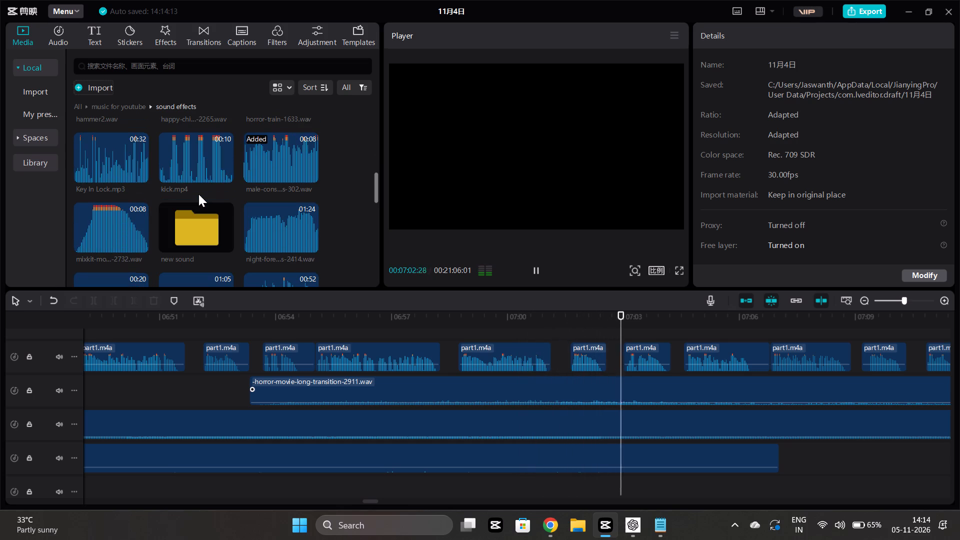
scroll(198, 194, "down", 1)
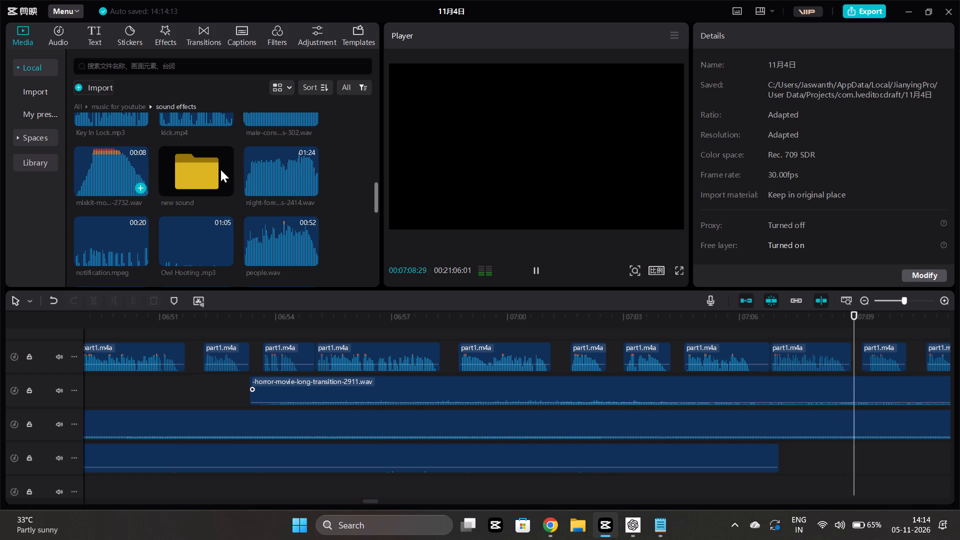
left_click(224, 241)
scroll(224, 241, "down", 3)
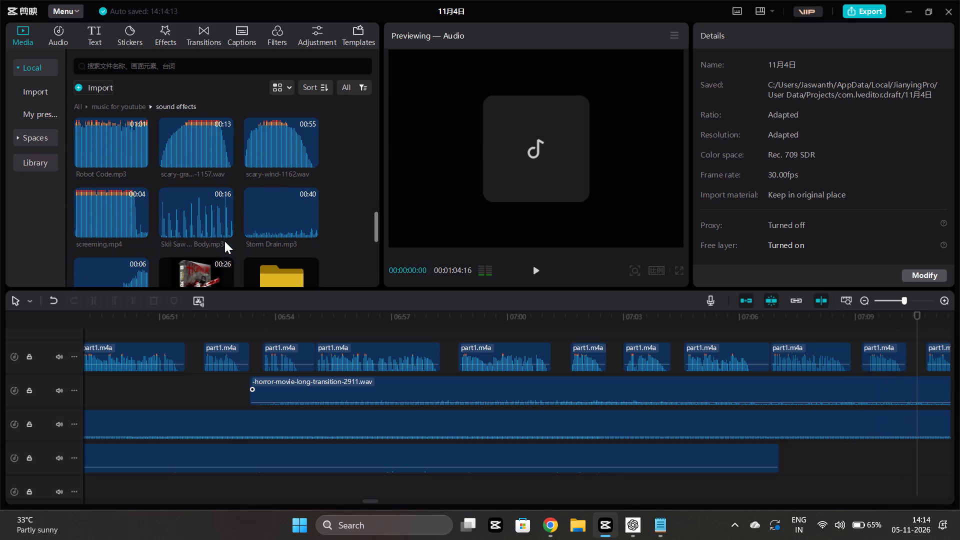
Preview several parts of scary-wind-1162.wav and compare it with the neighbouring 13-second scary sound ending in 1157.
left_click(256, 141)
key("space")
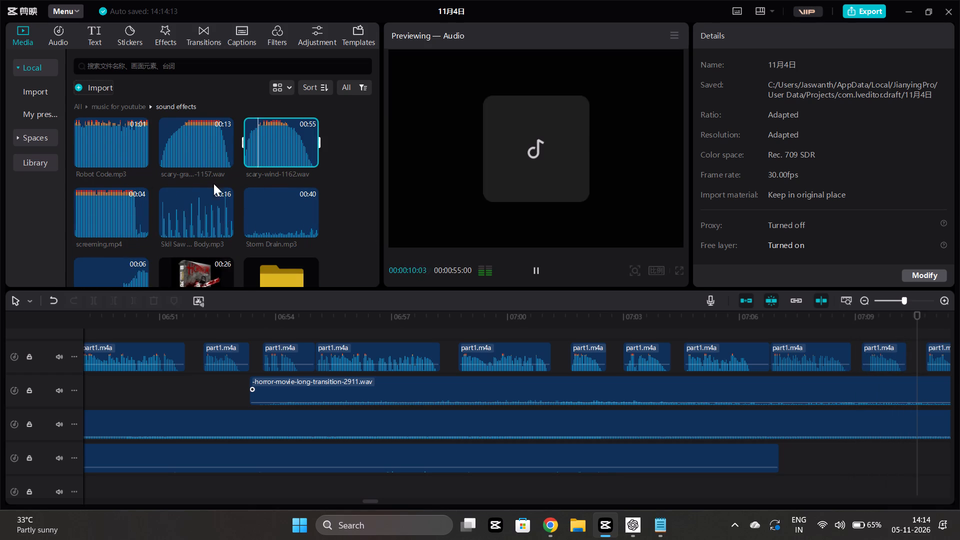
left_click(274, 144)
key("space")
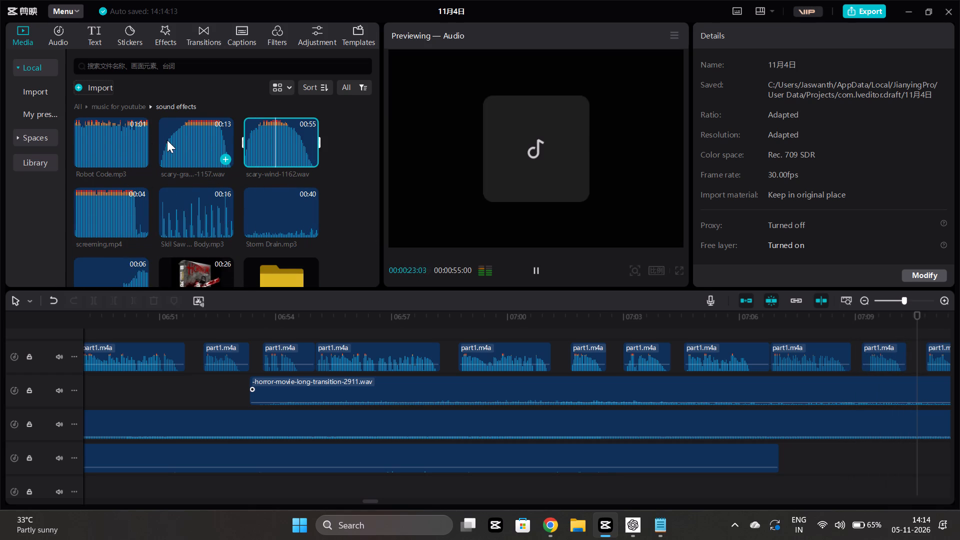
left_click(168, 140)
key("space")
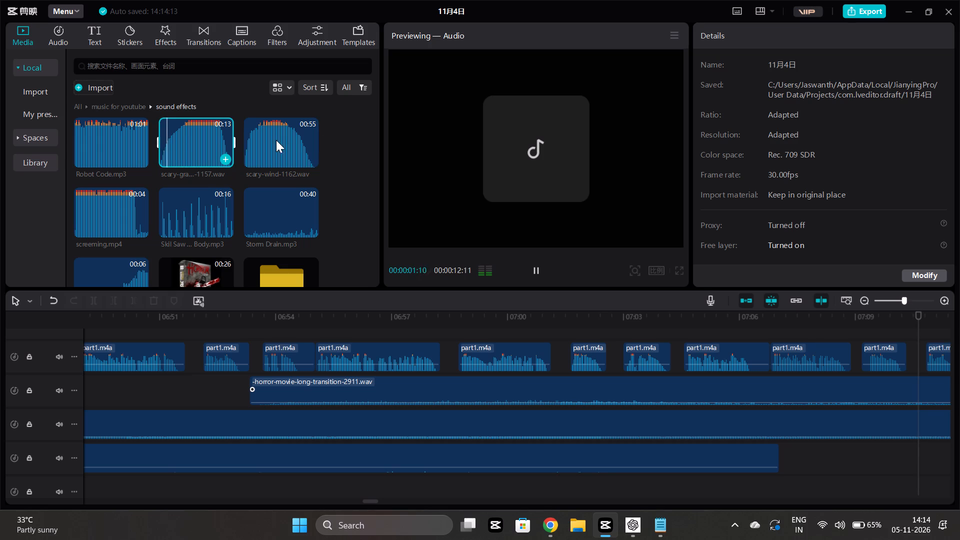
left_click(273, 132)
key("space")
left_click(286, 129)
key("space")
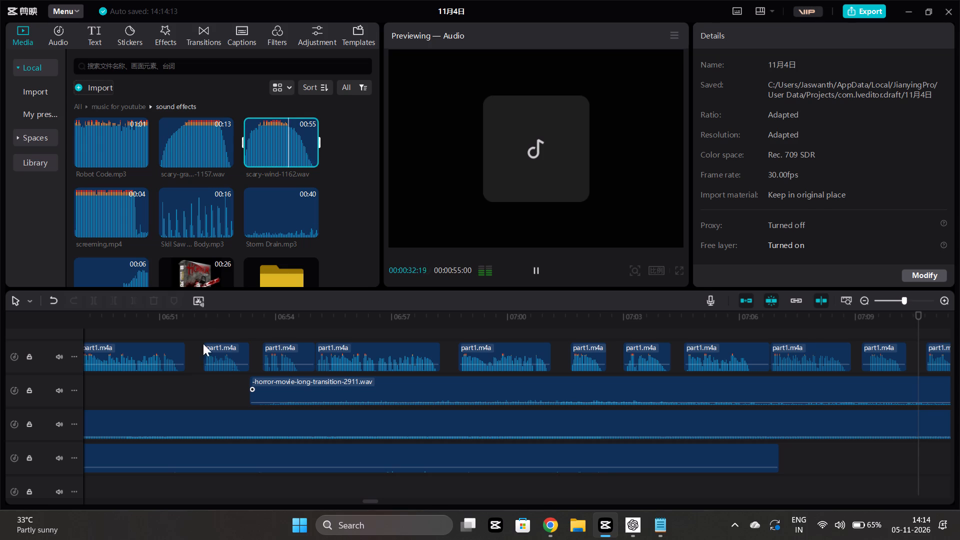
Add scary-wind-1162.wav at 06:53:10, aligned with the horror transition clip's start, and set its volume to -23.1 dB.
left_click(249, 398)
left_click(310, 158)
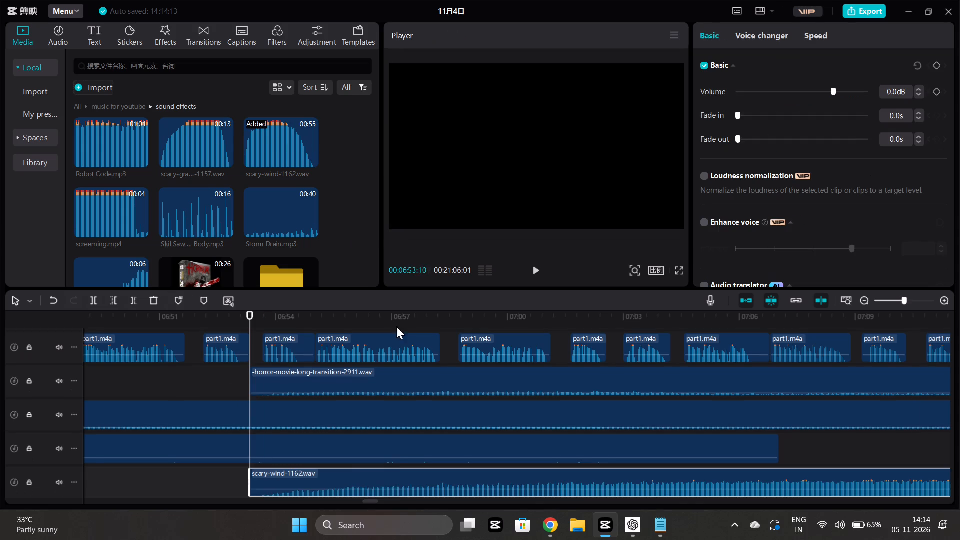
left_click(353, 485)
left_click(794, 90)
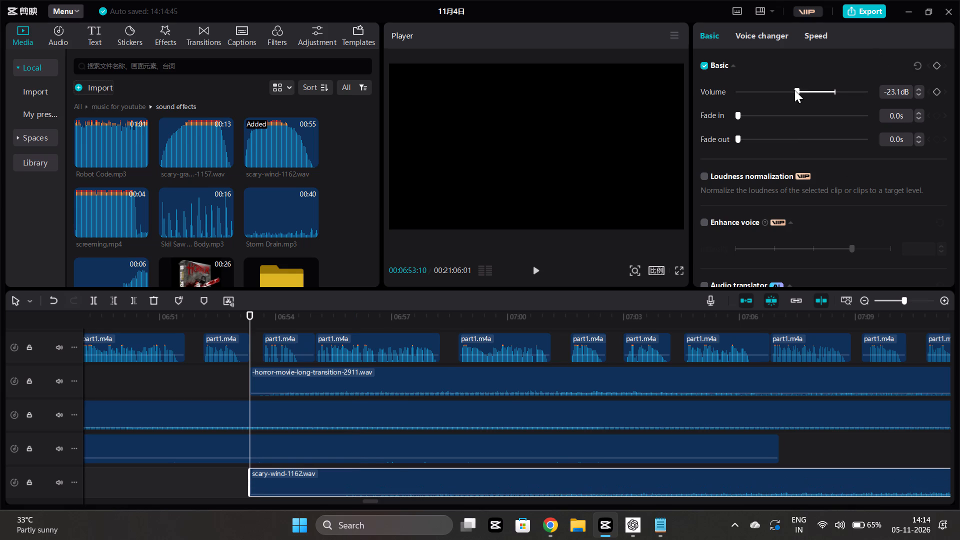
Move the scary-wind-1162.wav clip earlier to start at about 06:51 and replay the passage with the horror transition.
left_click_drag(321, 480, 301, 480)
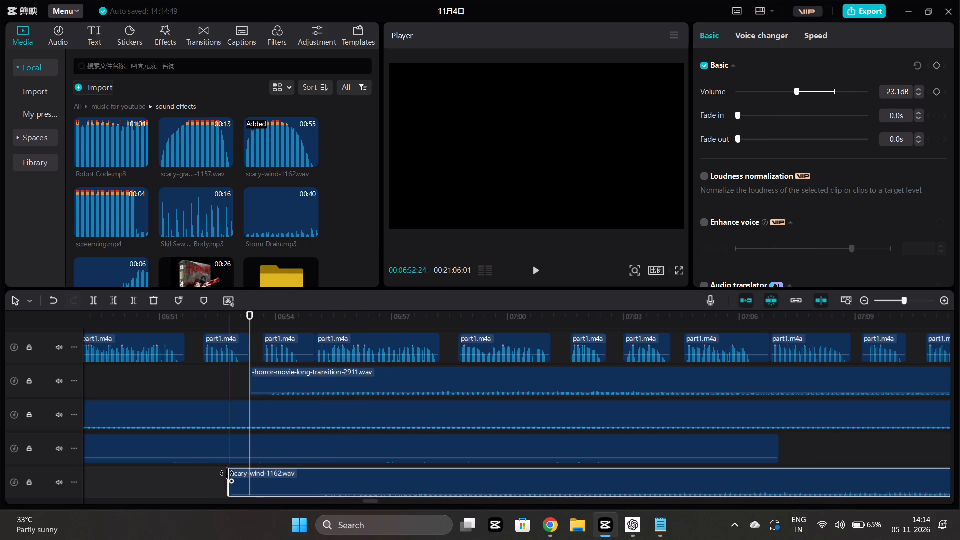
left_click(205, 477)
key("space")
scroll(317, 360, "down", 4)
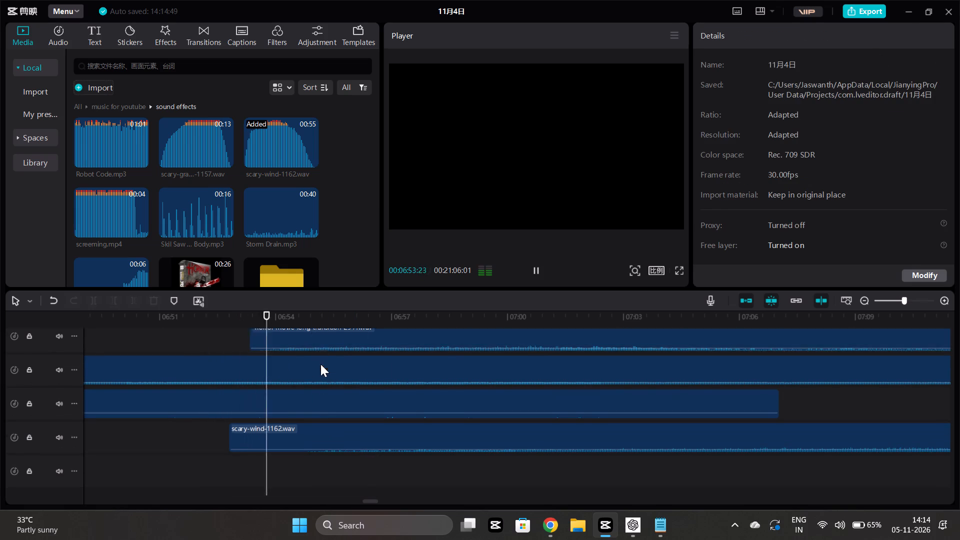
scroll(320, 364, "down", 1)
left_click_drag(319, 413, 257, 422)
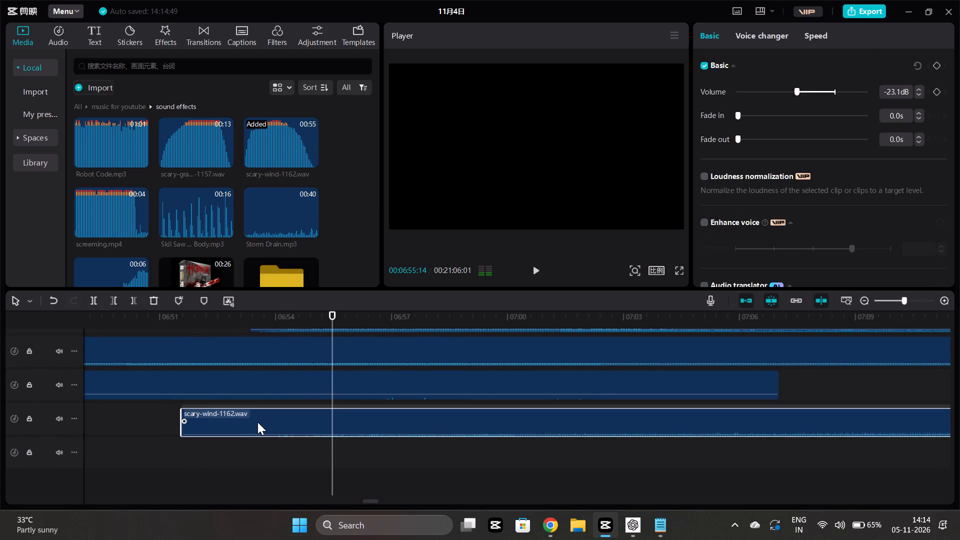
left_click_drag(257, 422, 257, 422)
left_click(206, 454)
key("space")
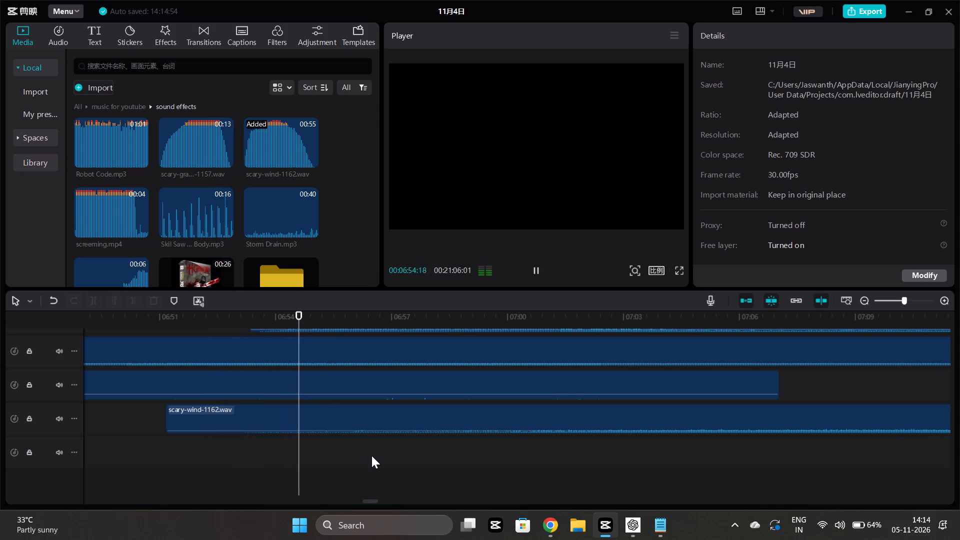
Keep the mix playing up to about 07:15 while browsing the sound effects, and preview terror-rad…-2566.wav and transition1.wav.
scroll(371, 455, "left", 1)
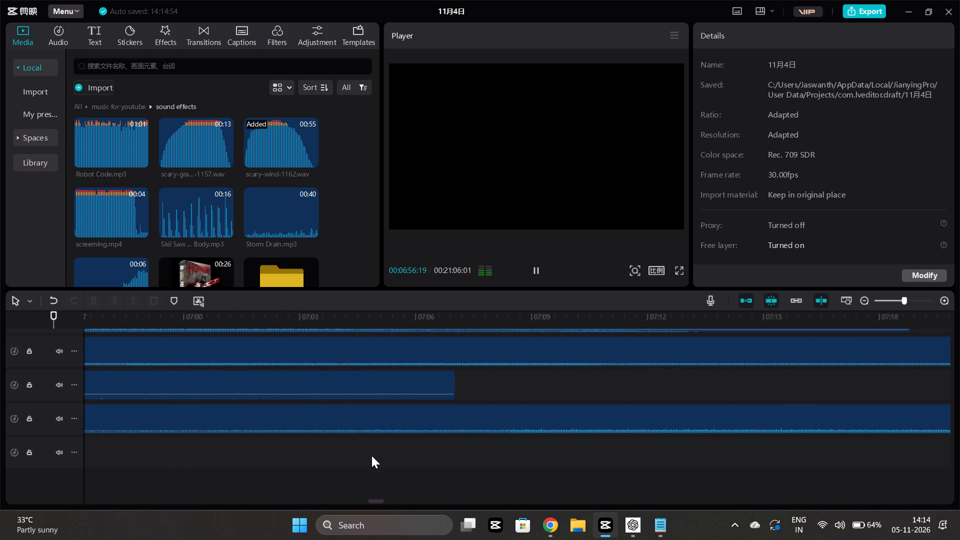
scroll(371, 455, "up", 1)
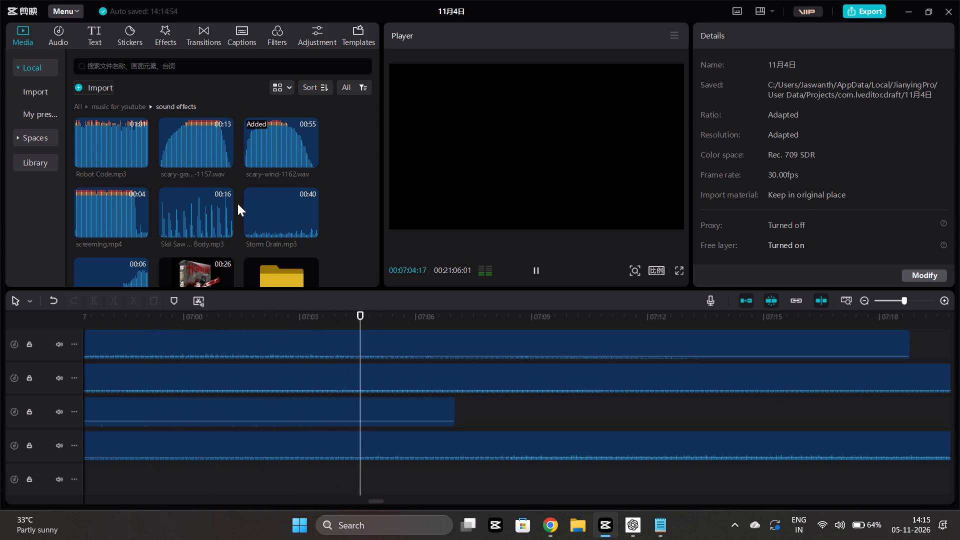
scroll(230, 206, "down", 1)
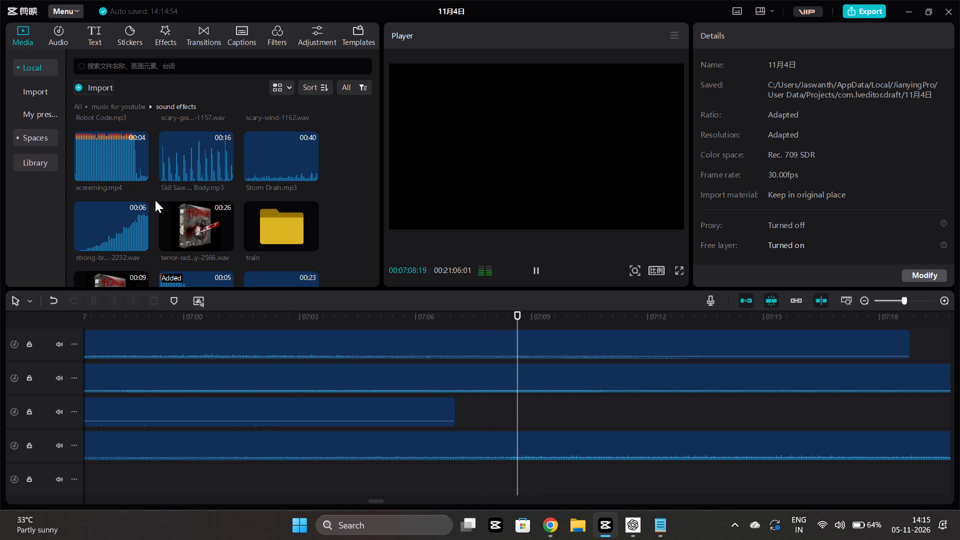
scroll(223, 243, "down", 1)
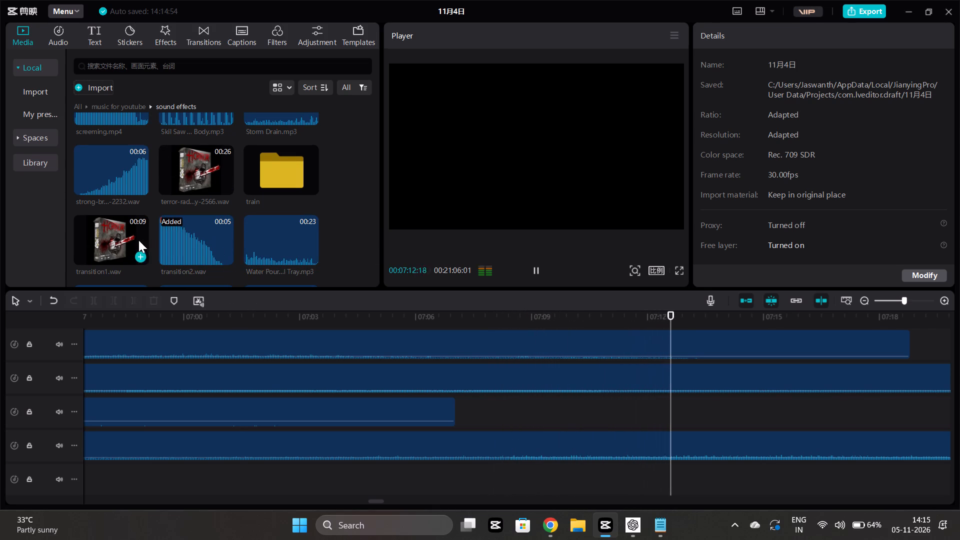
left_click(170, 173)
key("space")
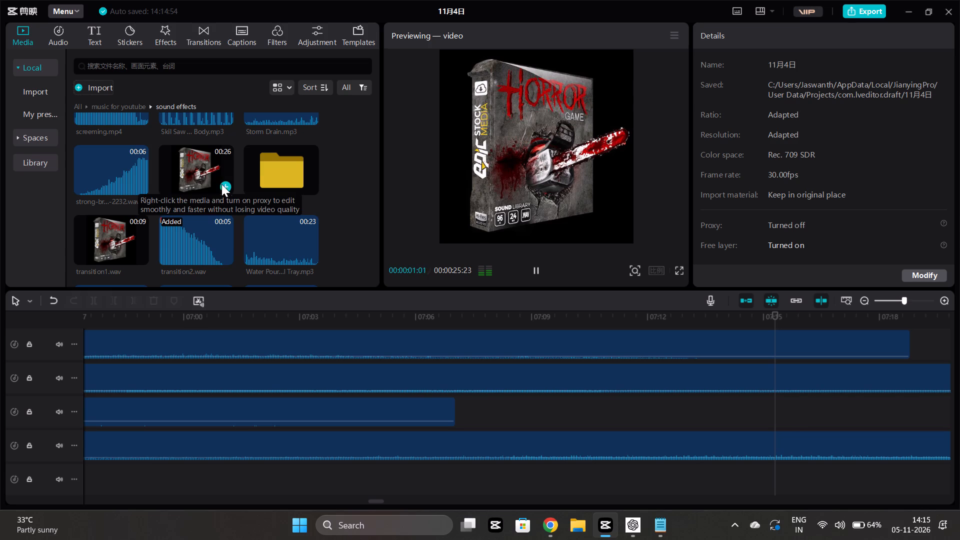
left_click(89, 245)
key("space")
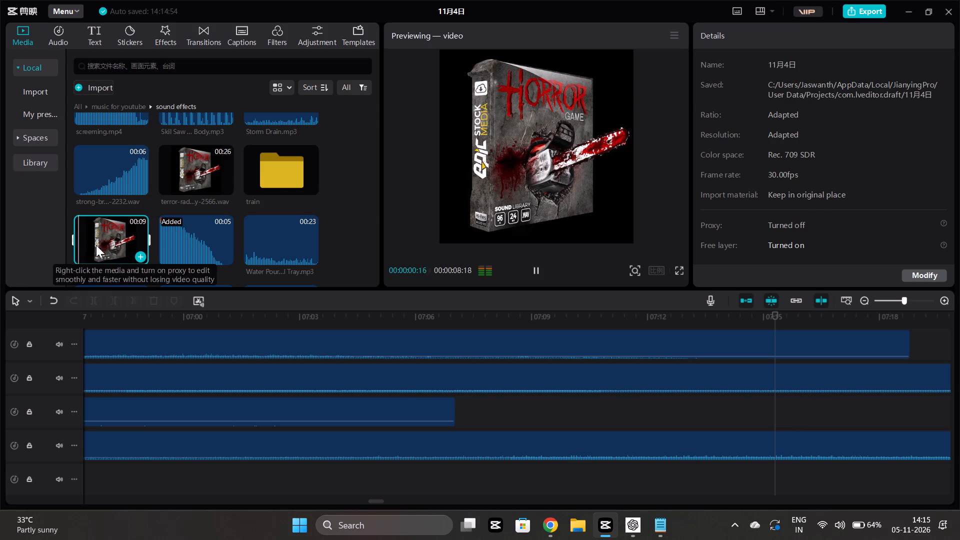
Play the mix from about 07:14 past 07:30, following the narration, horror transition and wind layers.
left_click(723, 423)
key("space")
scroll(690, 390, "up", 2)
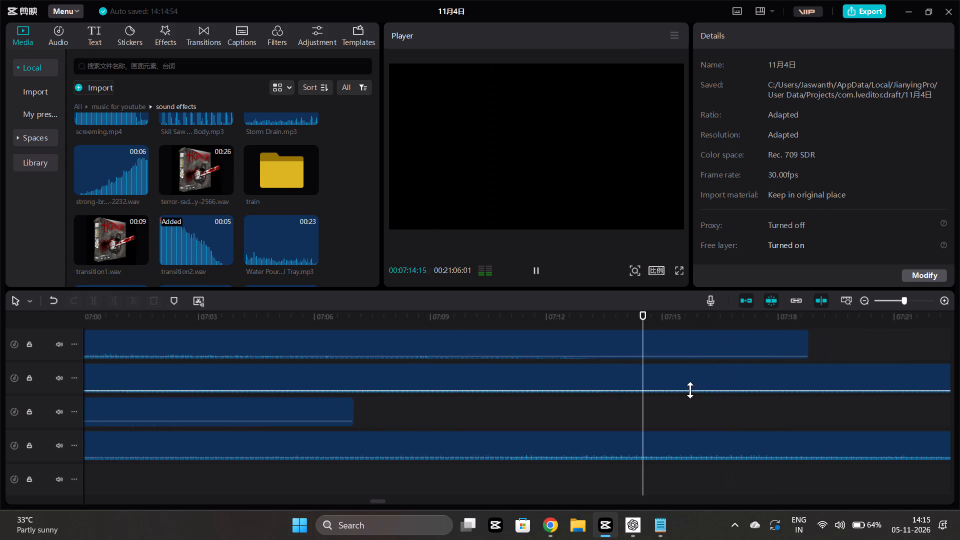
scroll(690, 390, "up", 3)
scroll(374, 402, "down", 3)
scroll(403, 381, "left", 1)
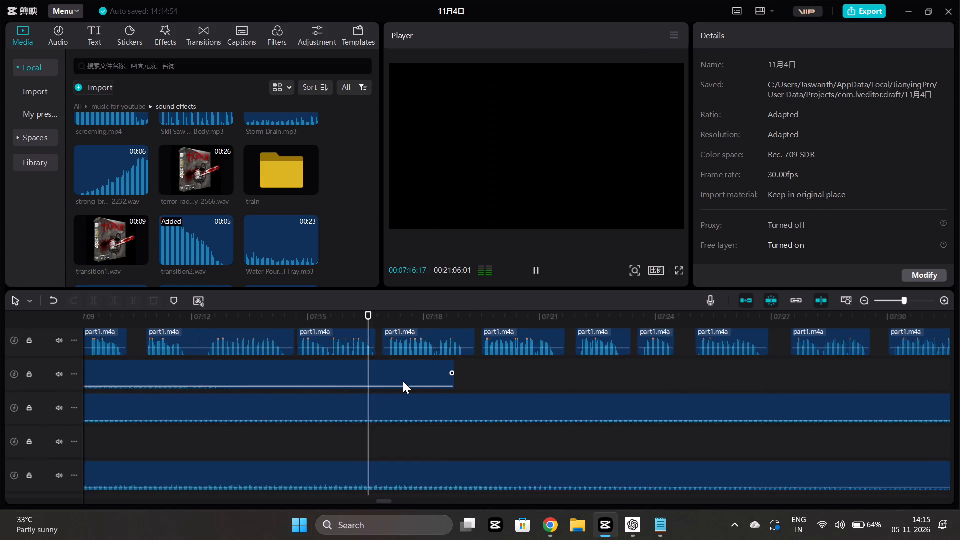
scroll(403, 381, "left", 1)
scroll(403, 381, "down", 3)
scroll(403, 381, "left", 1)
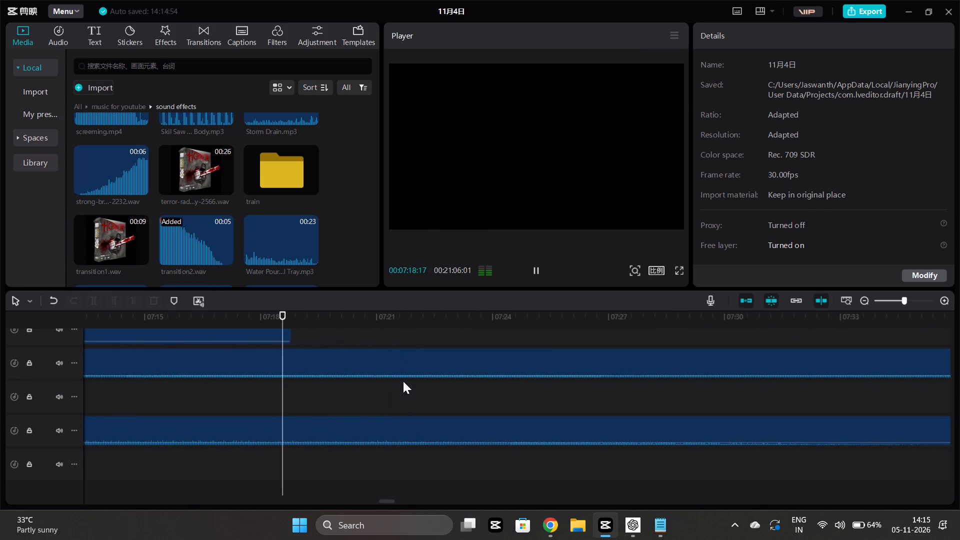
scroll(339, 398, "up", 1)
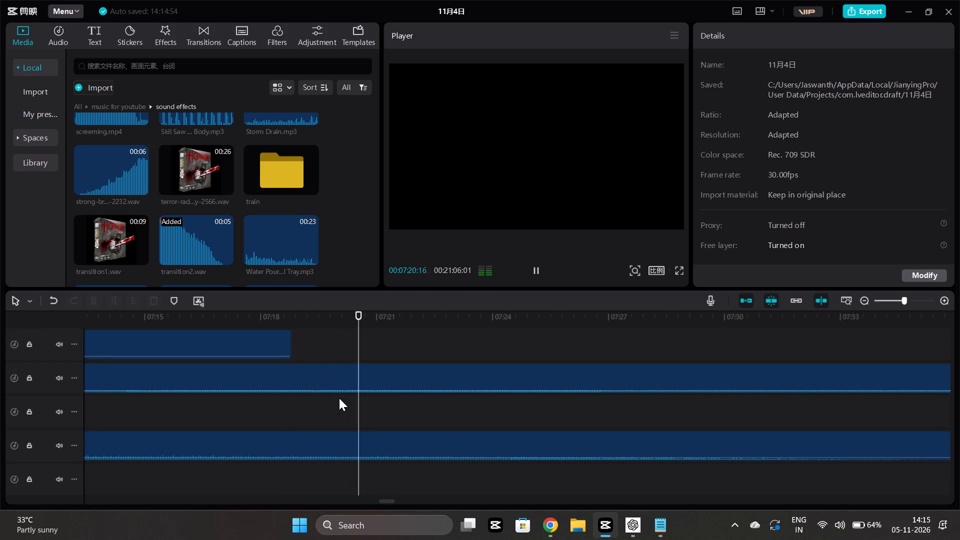
scroll(339, 398, "left", 2)
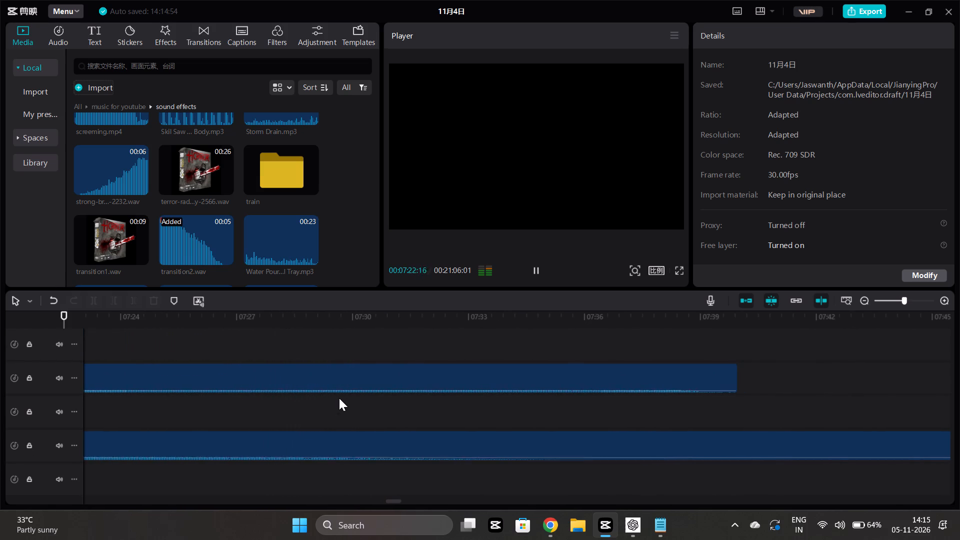
scroll(339, 398, "left", 1)
scroll(339, 398, "up", 2)
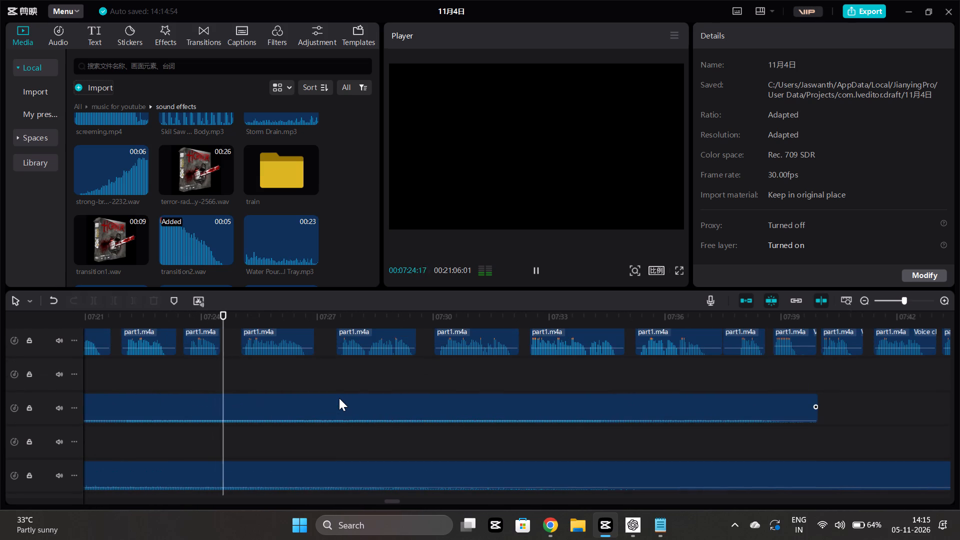
scroll(339, 398, "down", 1)
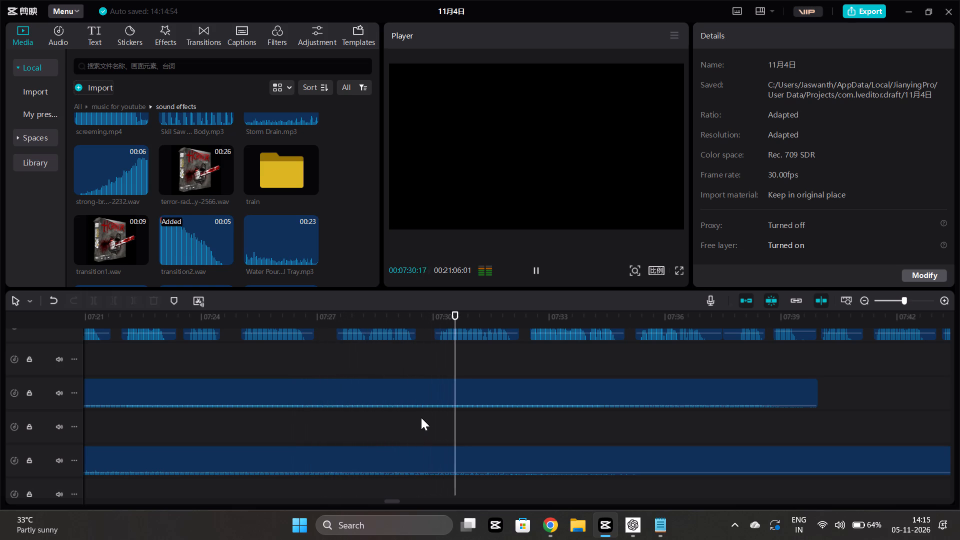
Trim the scary-wind-1162.wav clip so that it ends at 07:29:17.
left_click(407, 416)
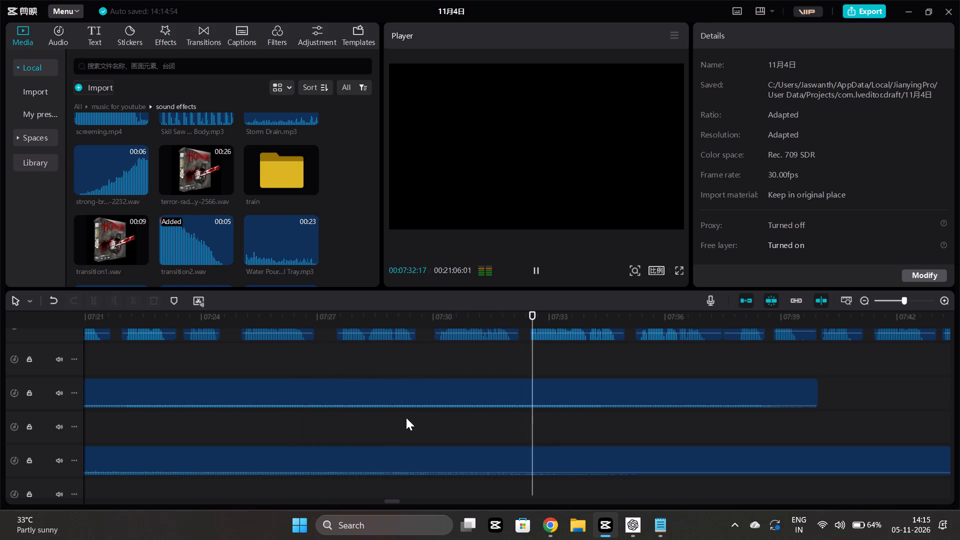
left_click(406, 417)
left_click_drag(405, 417, 414, 418)
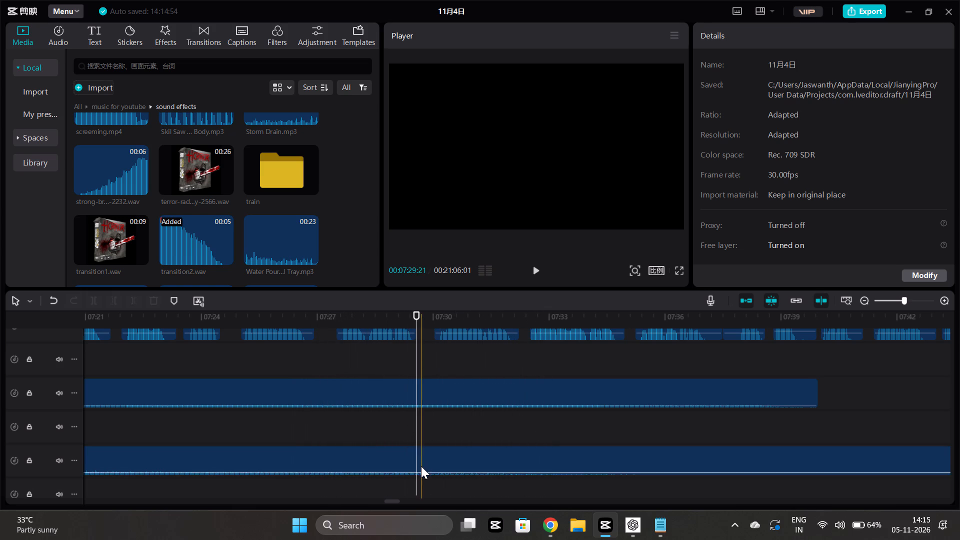
left_click(421, 466)
left_click(130, 305)
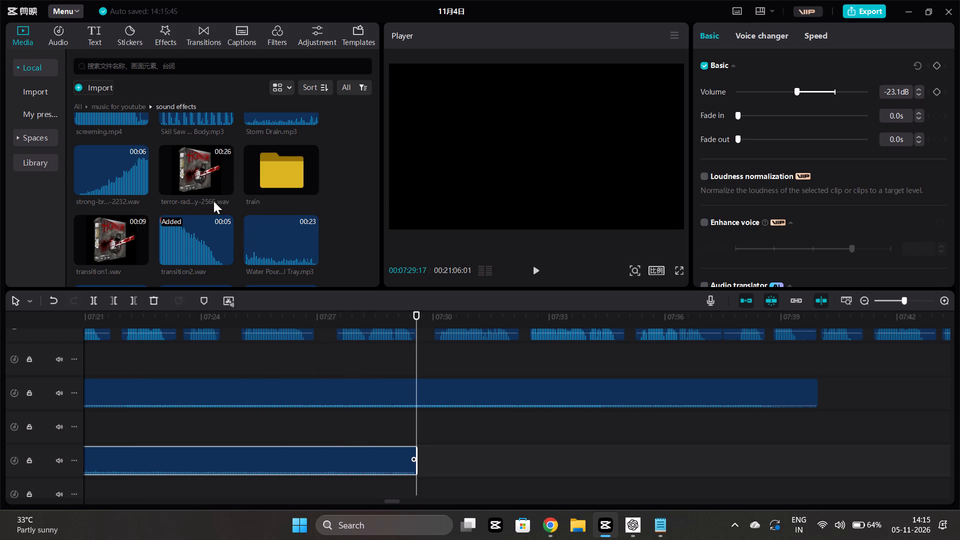
Preview the terror-rad…-2566, strong-br…-2232, 54-second water and Woodpecker sounds in the sound effects folder.
left_click(176, 171)
key("space")
left_click(137, 168)
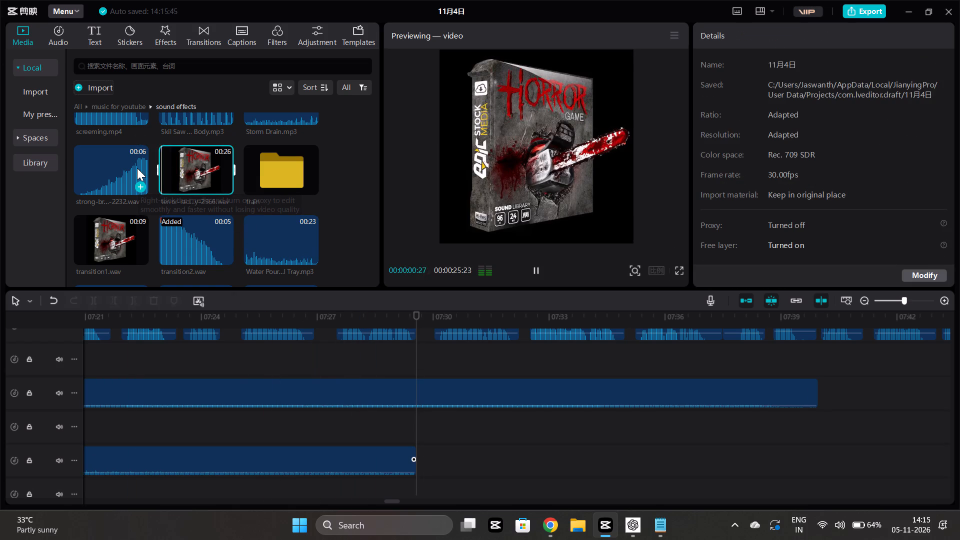
left_click(137, 168)
key("space")
scroll(137, 168, "up", 1)
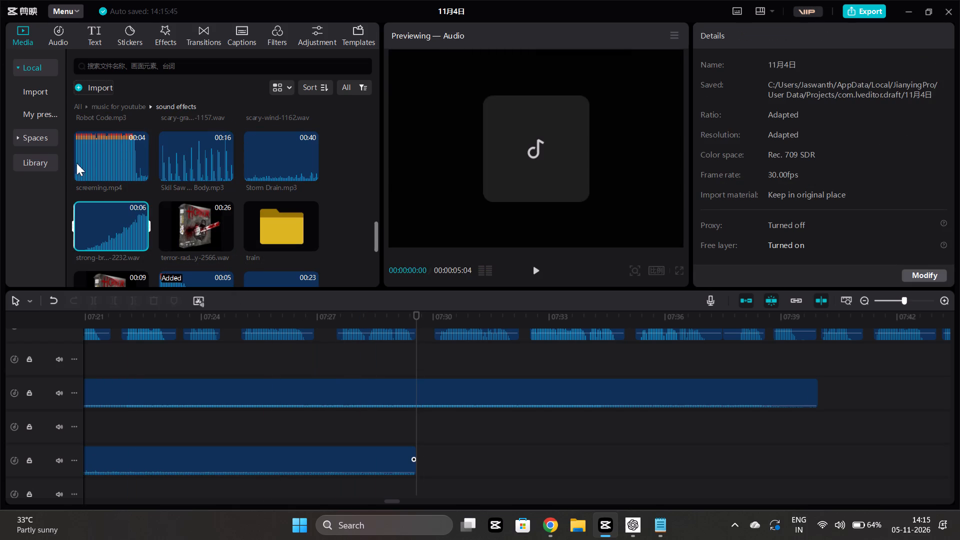
scroll(189, 174, "down", 3)
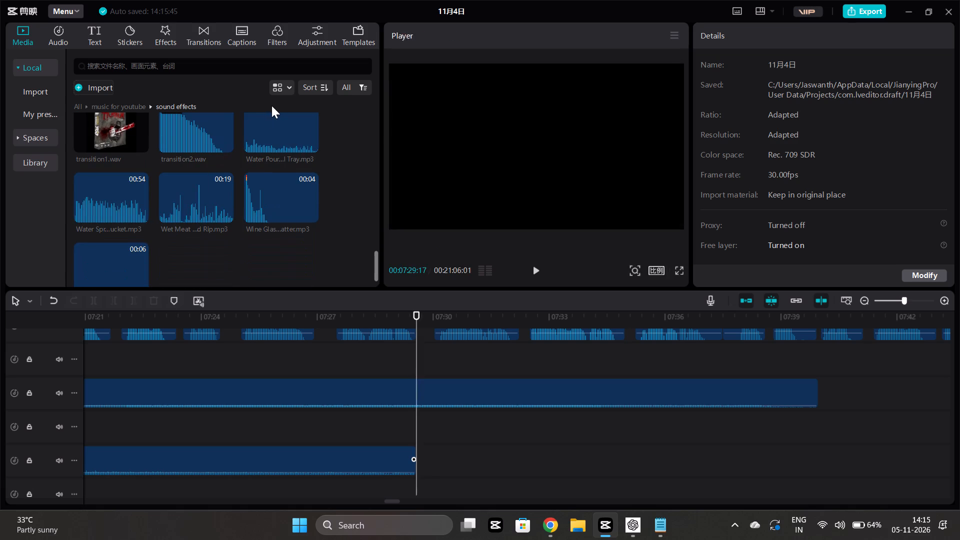
left_click(88, 193)
key("space")
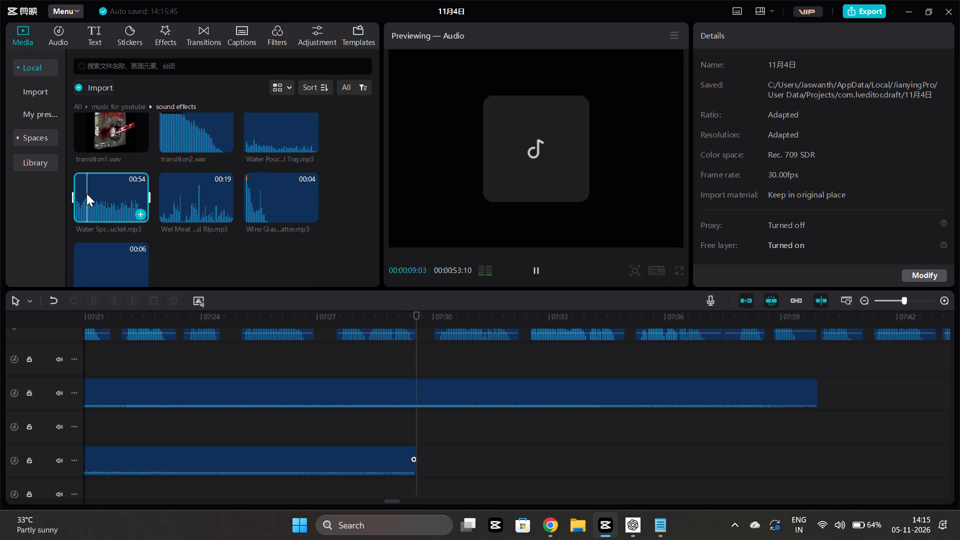
scroll(0, 274, "down", 3)
scroll(76, 232, "down", 2)
left_click(95, 222)
key("space")
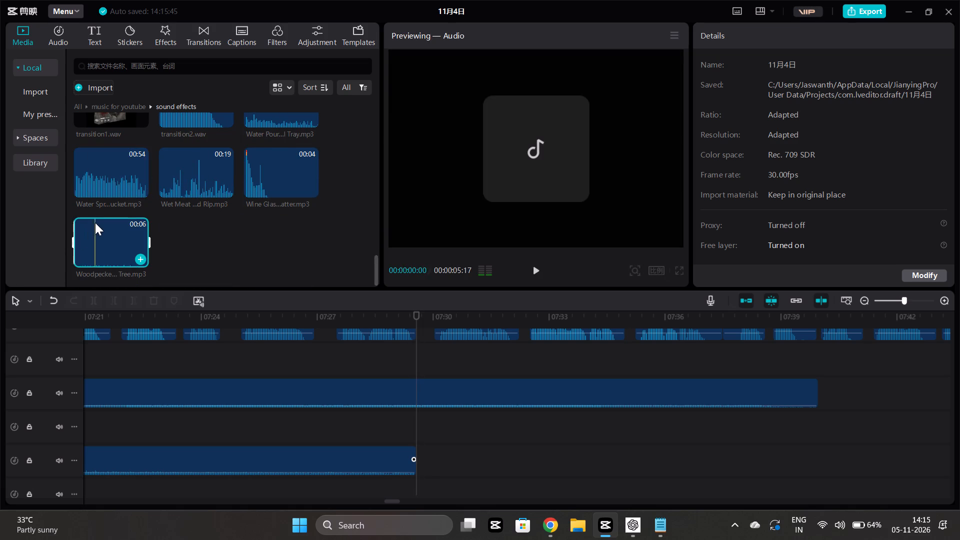
Preview the night-fore…-2414.wav, kick.mp4 and gate.mp4 sounds in the sound effects folder.
scroll(260, 183, "up", 8)
left_click(255, 202)
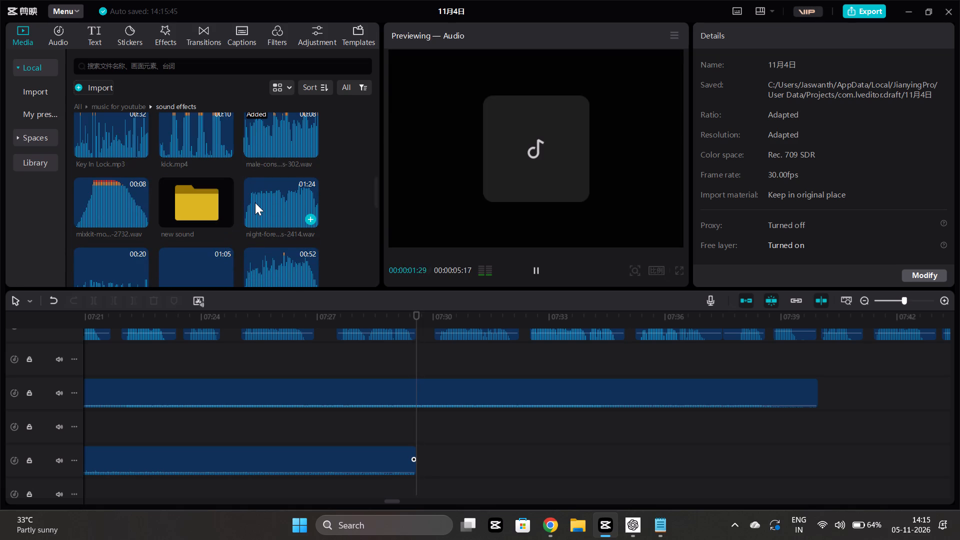
key("space")
scroll(255, 202, "up", 1)
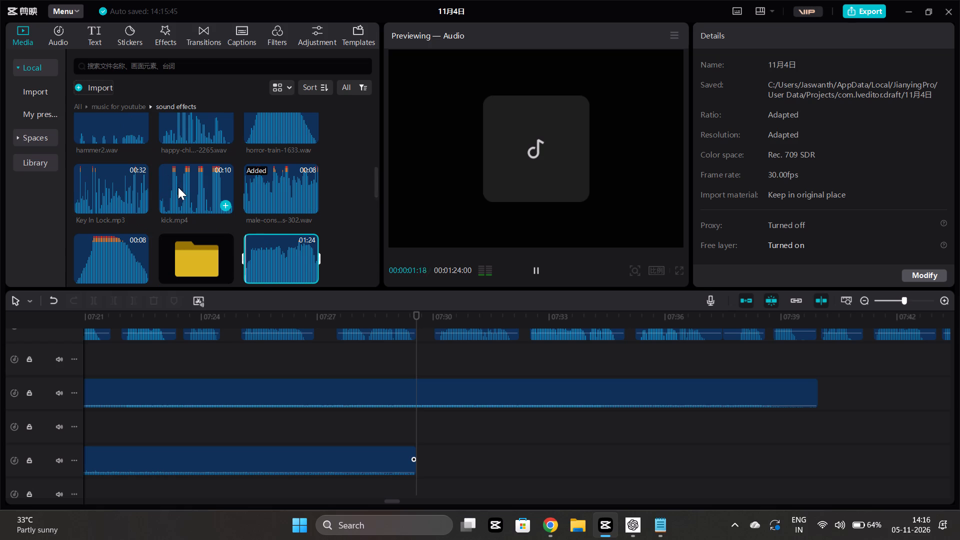
left_click(168, 186)
key("space")
scroll(176, 188, "up", 2)
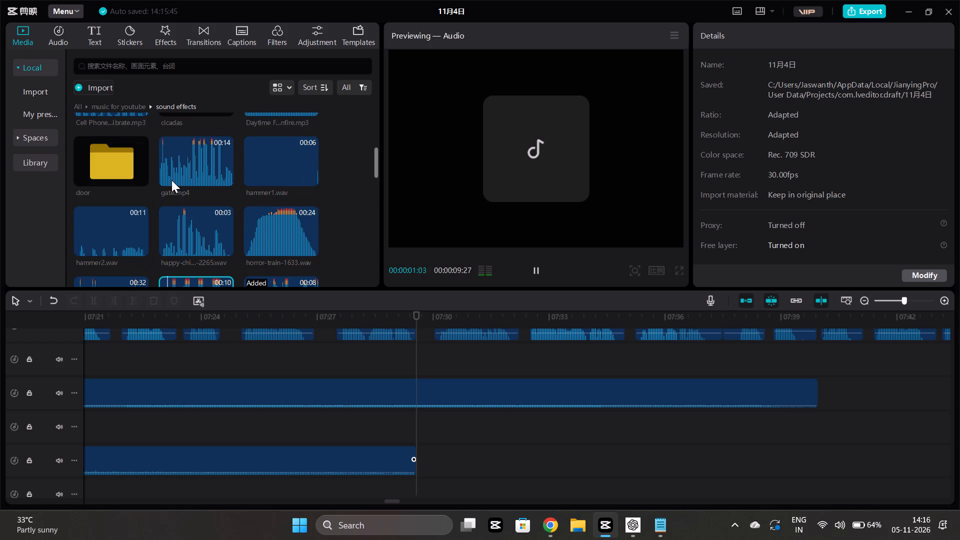
left_click(170, 175)
key("space")
scroll(170, 175, "up", 2)
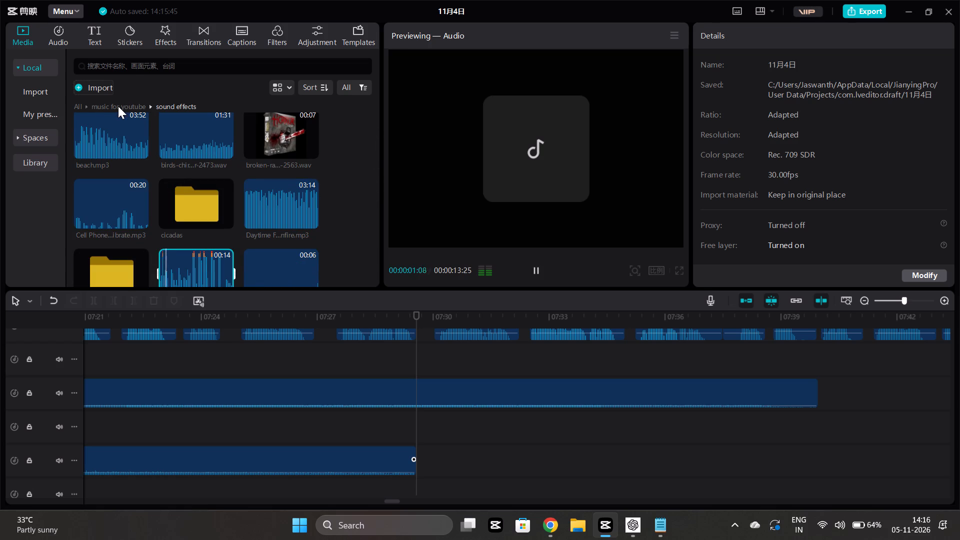
Preview the mixkit-cin…h-1486, mixkit-epi…n-2290 and mixkit-pul…n-2295 sounds in the transition folder.
left_click(118, 106)
scroll(193, 218, "down", 1)
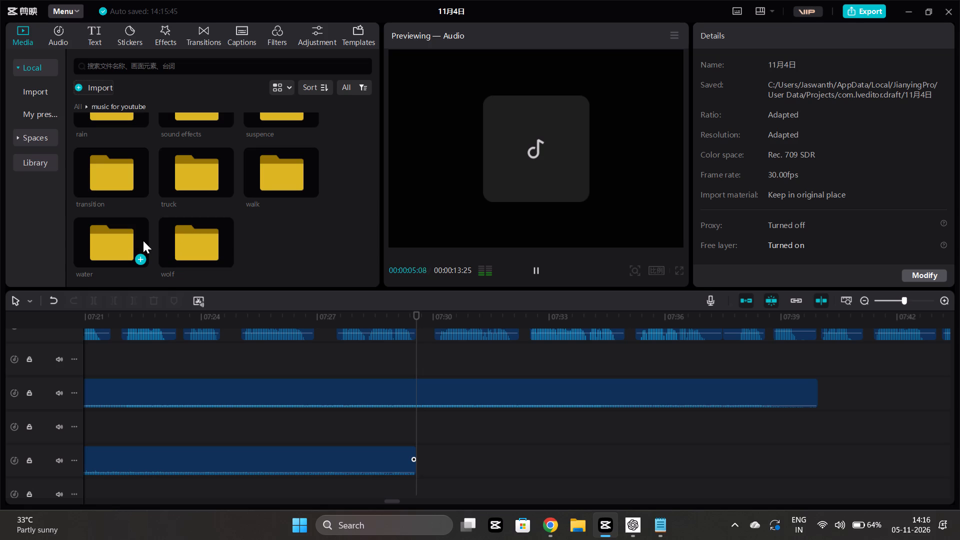
double_click(260, 171)
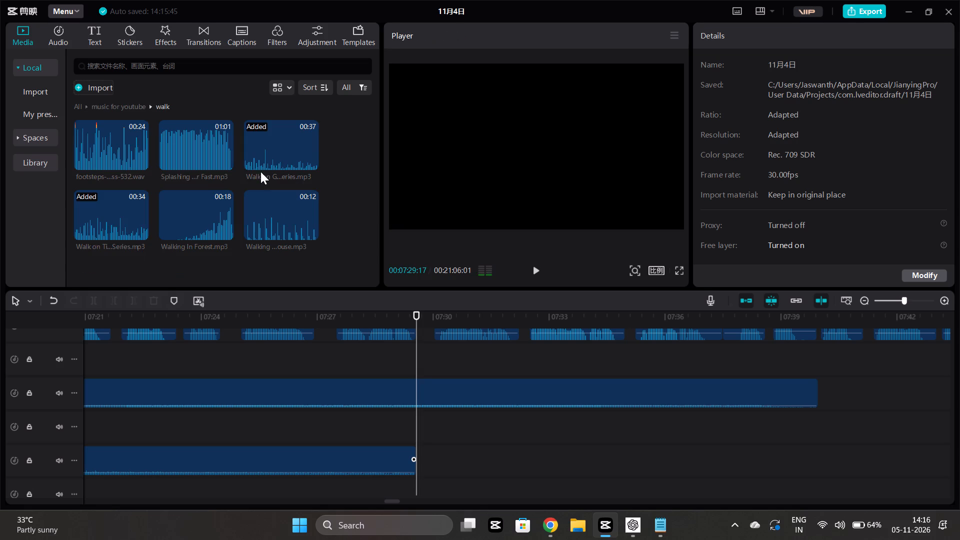
left_click(118, 104)
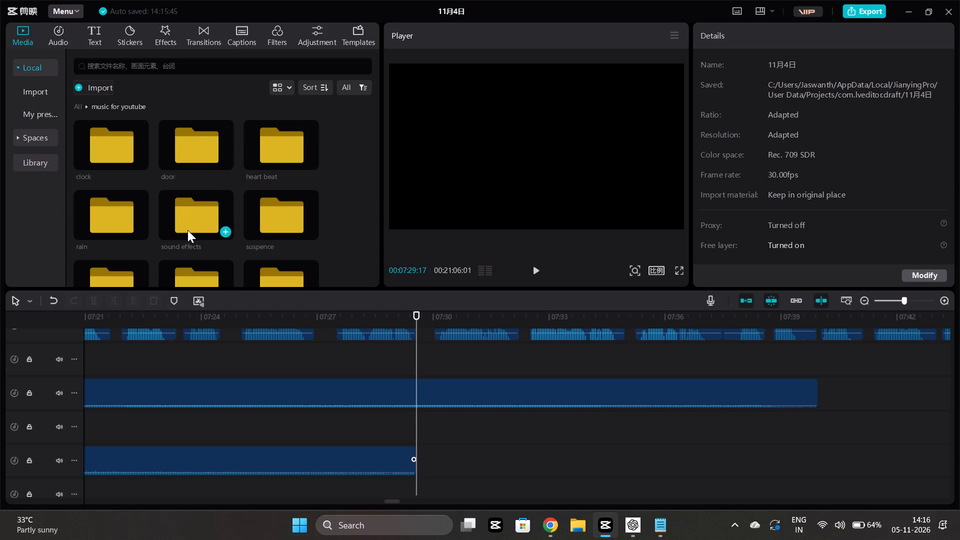
scroll(187, 230, "up", 3)
scroll(122, 232, "down", 1)
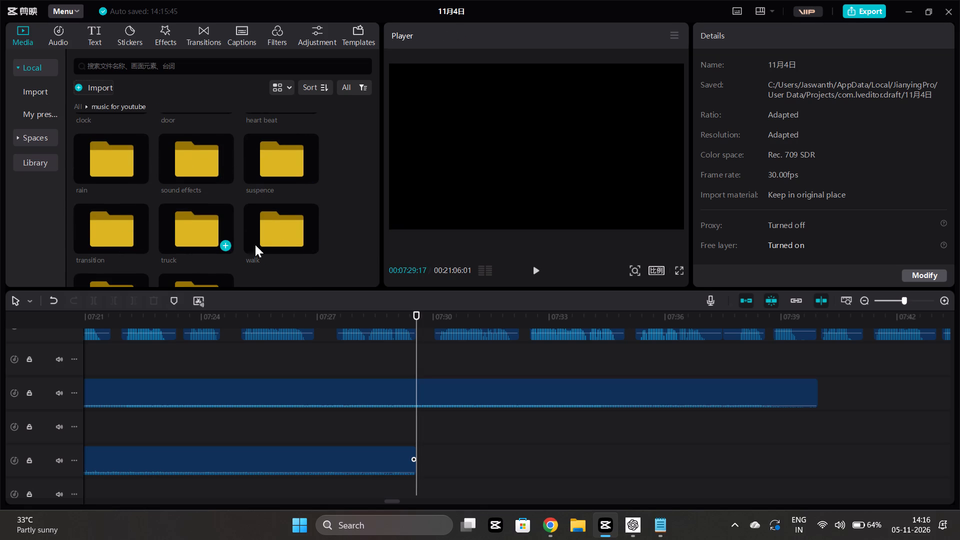
double_click(105, 232)
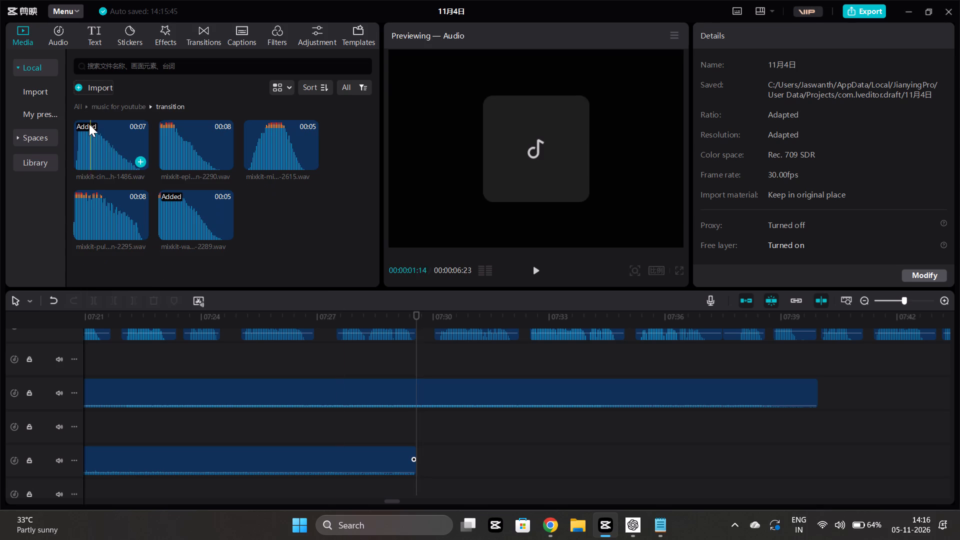
left_click(77, 149)
key("space")
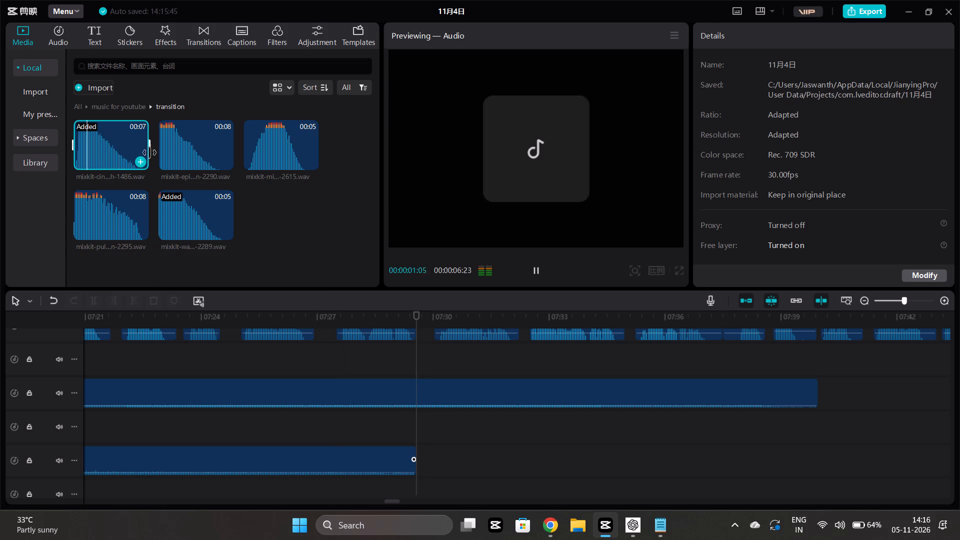
left_click(159, 145)
key("space")
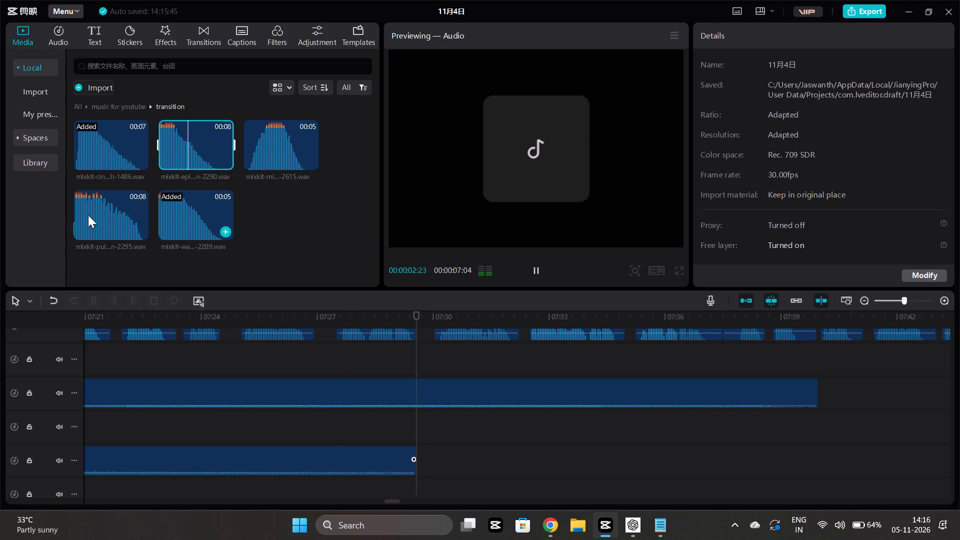
left_click(76, 227)
key("space")
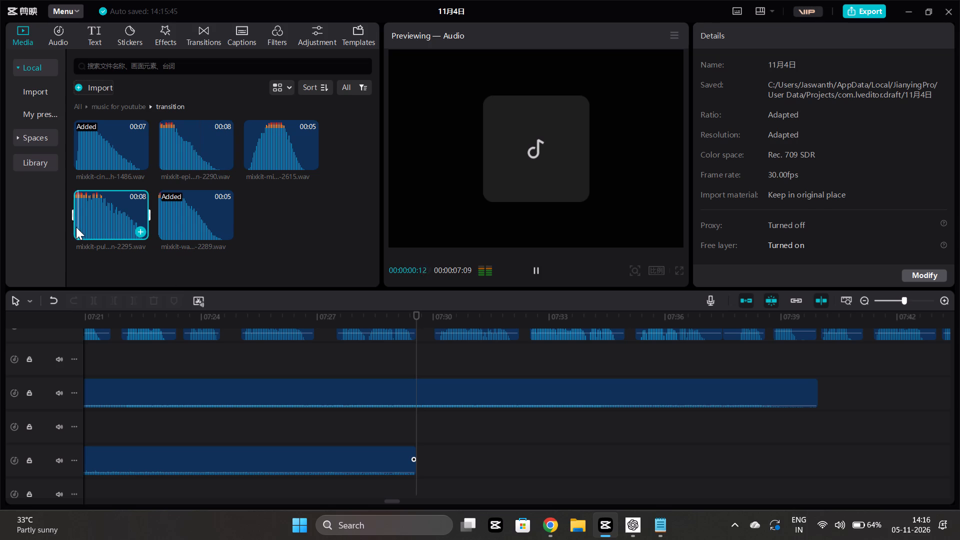
Play the mix from 07:29:17 to about 07:46, following the narration and the end of the music layer.
scroll(383, 324, "up", 3)
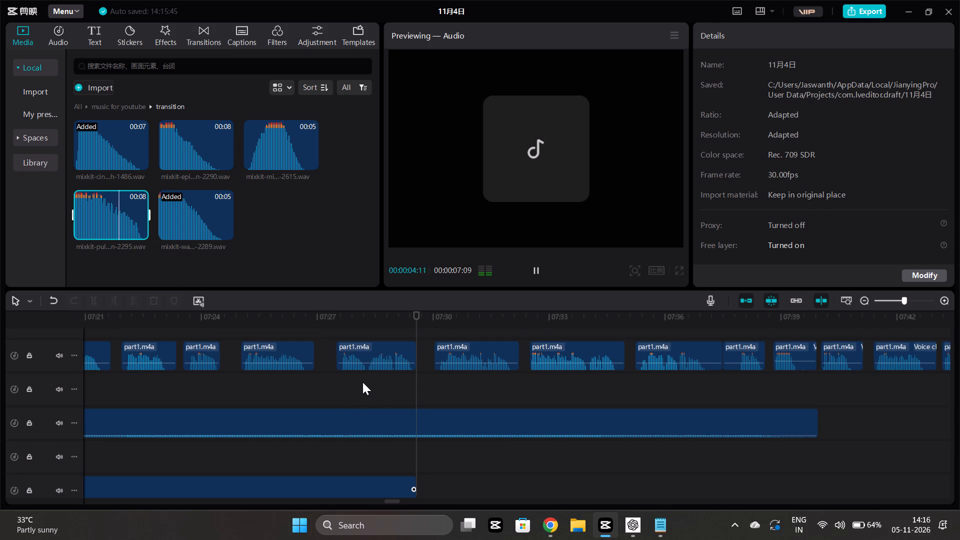
left_click(362, 382)
key("space")
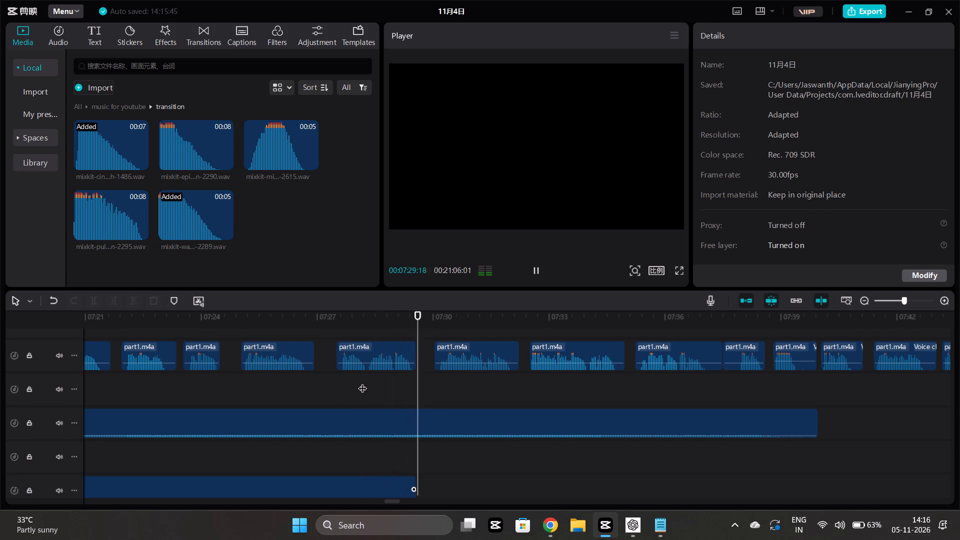
scroll(362, 382, "left", 1)
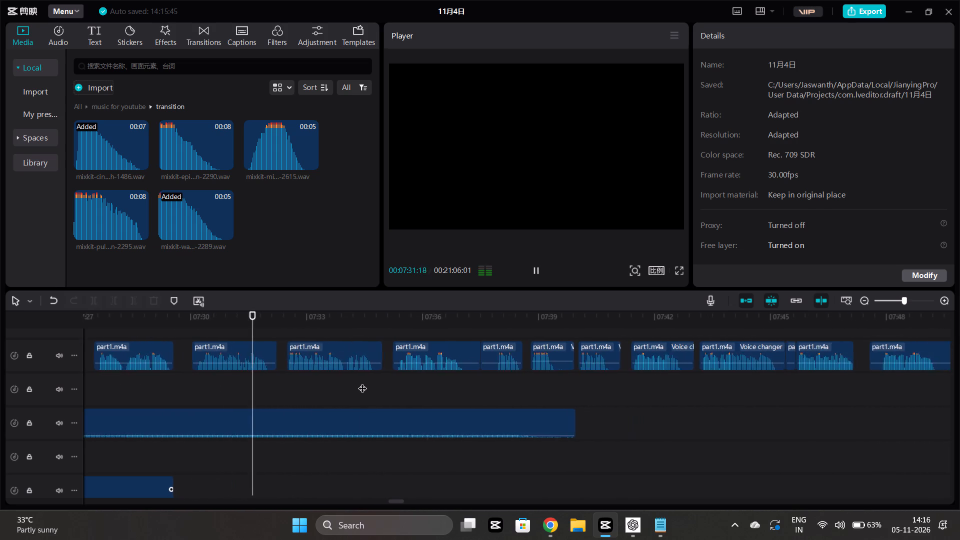
scroll(362, 382, "left", 1)
scroll(235, 384, "down", 2)
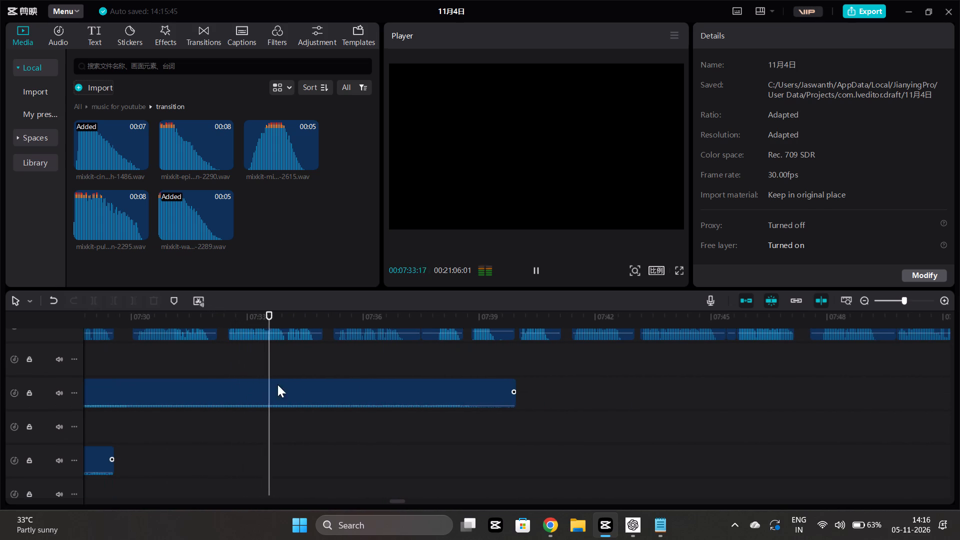
scroll(323, 376, "up", 1)
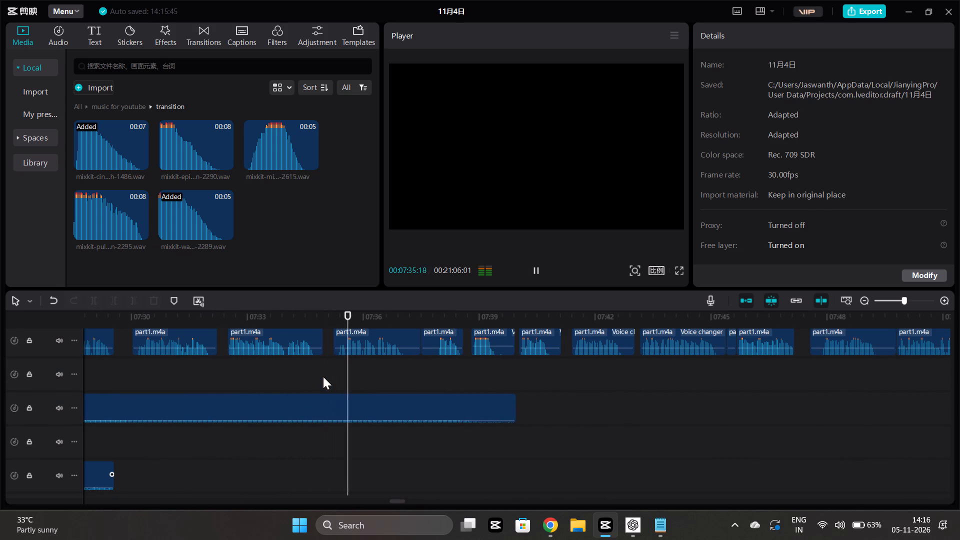
scroll(323, 376, "left", 1)
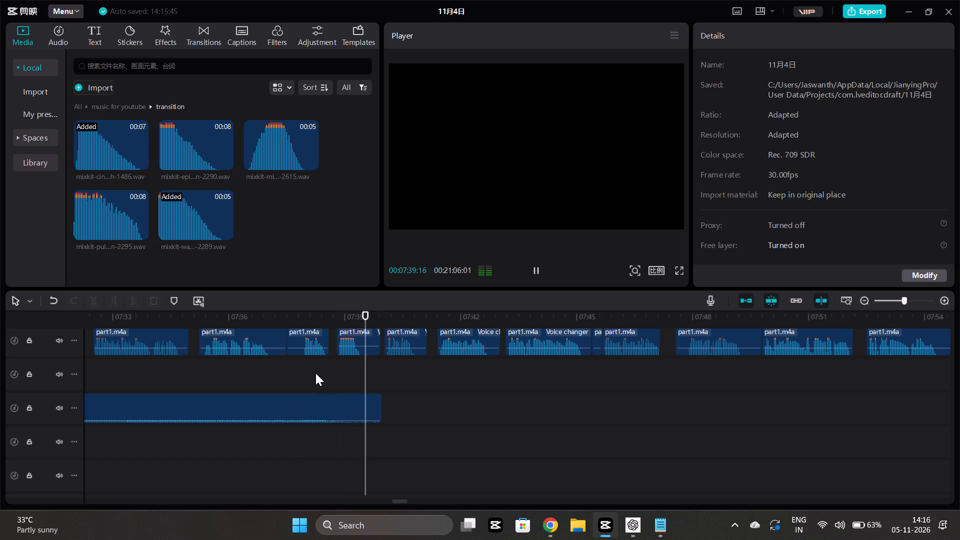
scroll(315, 373, "left", 1)
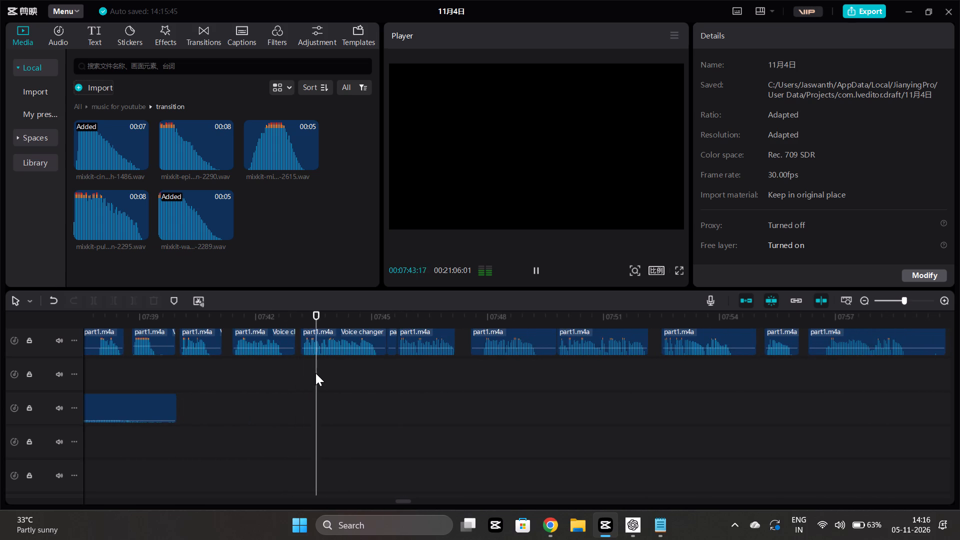
scroll(315, 373, "left", 1)
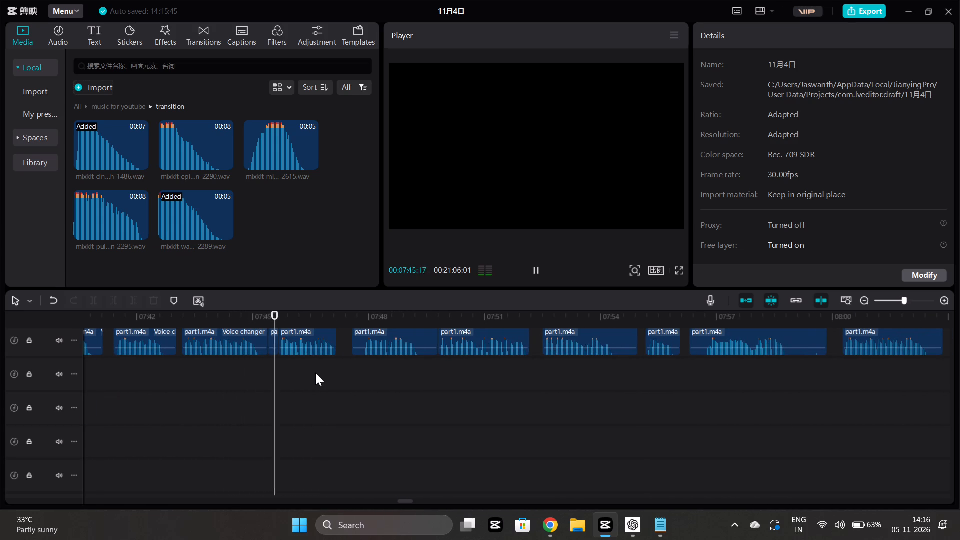
key("space")
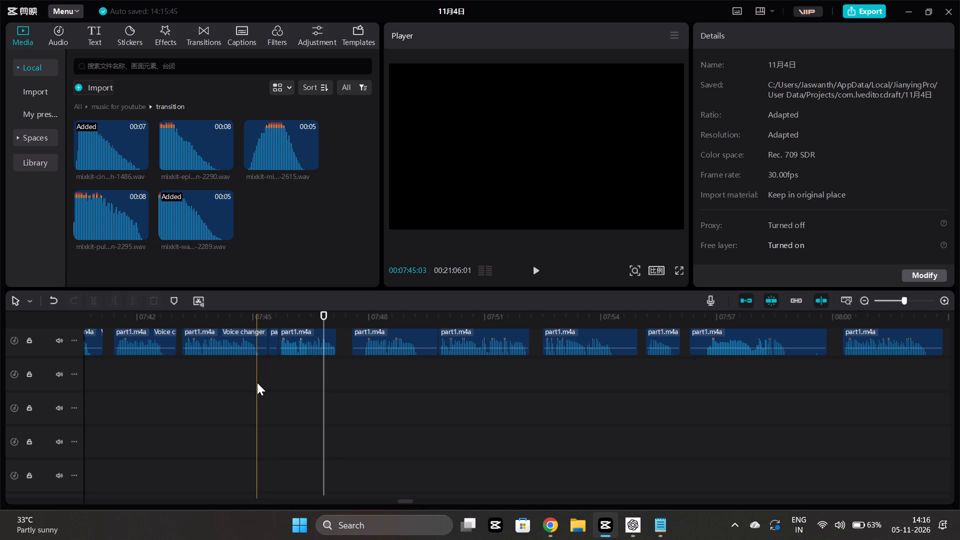
Add mixkit-pulsating-bass-transition-2295.wav at 07:45:06 and park it on a lower audio track, starting at about 07:41.
left_click(261, 385)
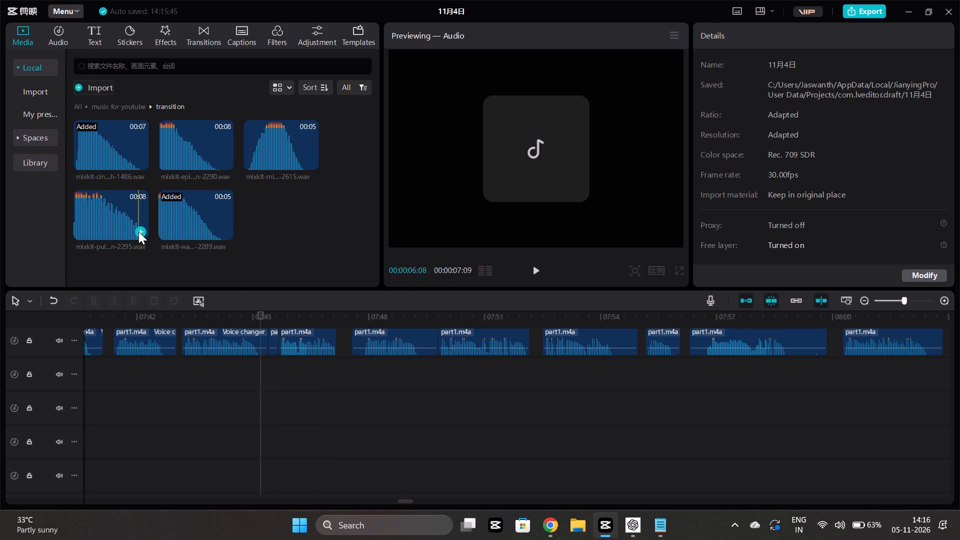
left_click(142, 231)
scroll(317, 408, "up", 1)
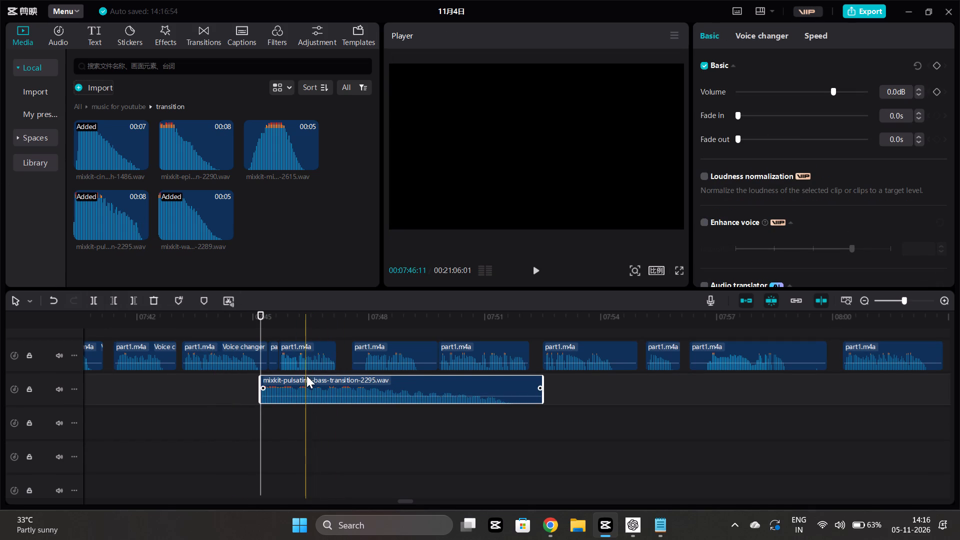
left_click_drag(305, 383, 164, 438)
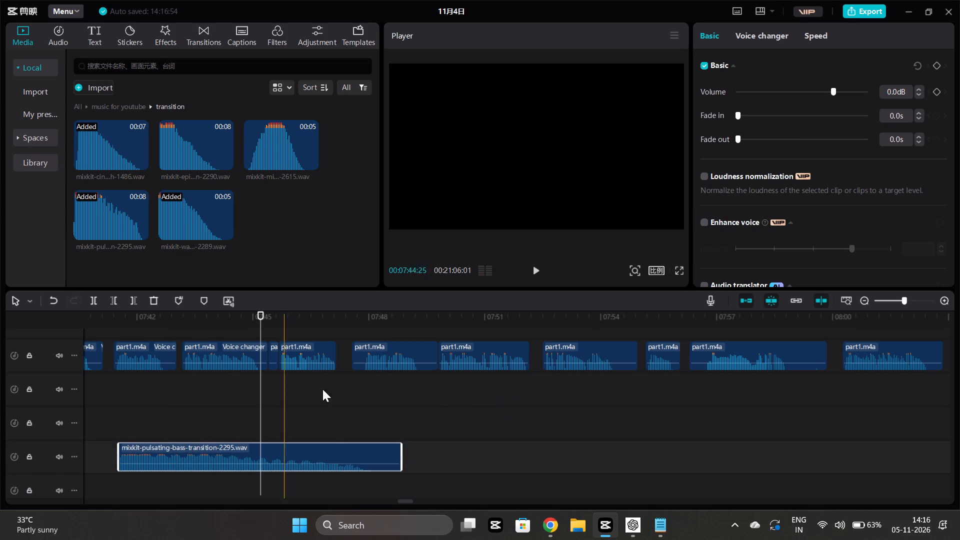
Select the part1.m4a narration clips after about 07:45 and shift them together about 3.5 seconds later to open a gap.
scroll(321, 385, "up", 2)
scroll(364, 372, "down", 7, "ctrl")
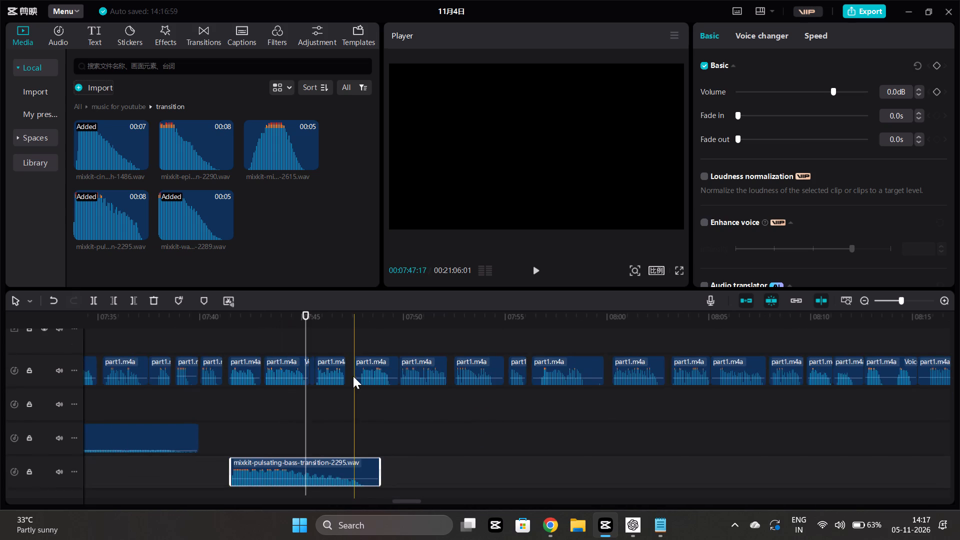
scroll(351, 376, "down", 10, "ctrl")
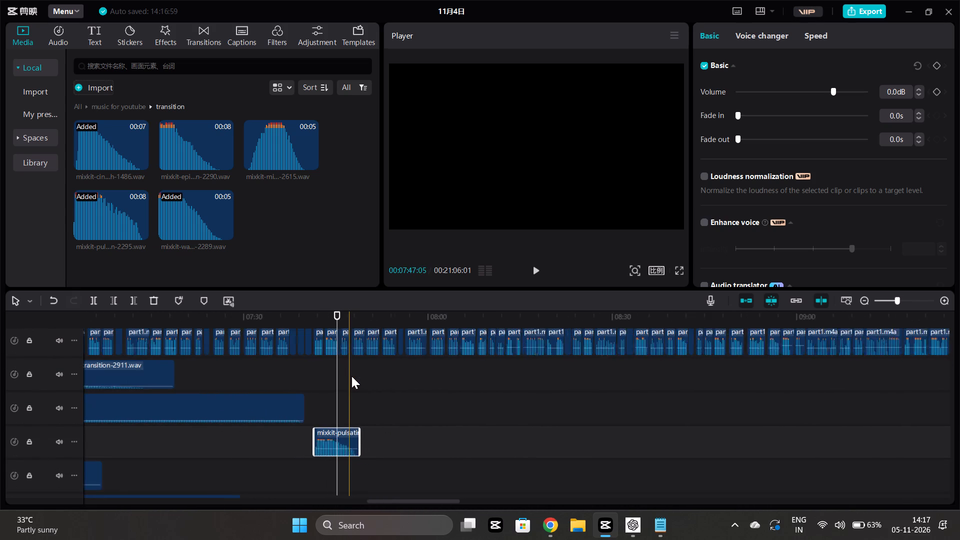
scroll(351, 376, "down", 4, "ctrl")
scroll(373, 392, "up", 2)
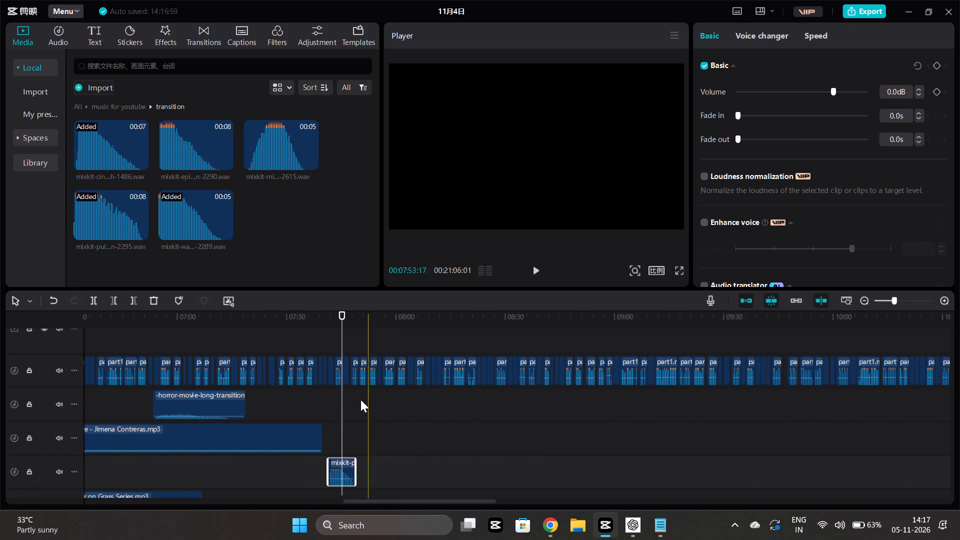
left_click_drag(347, 404, 752, 366)
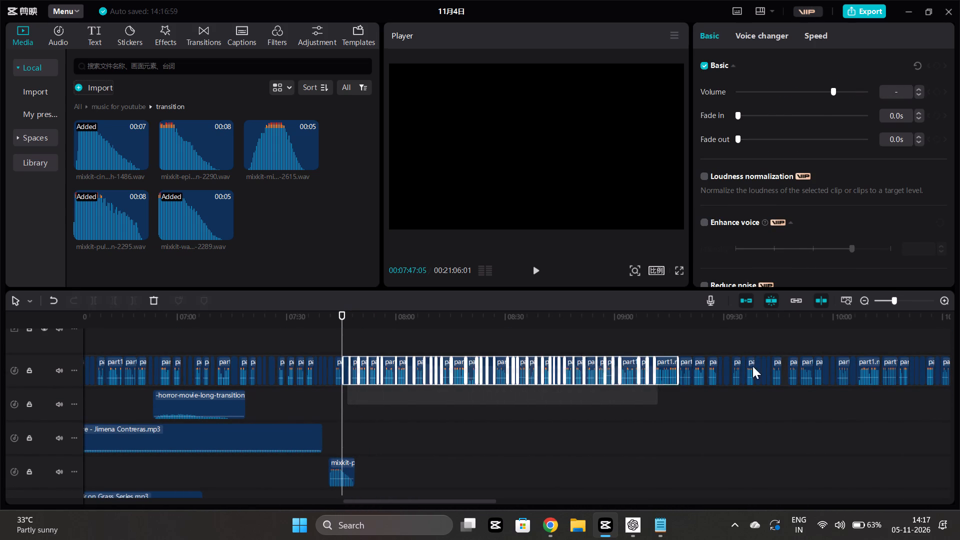
left_click_drag(752, 366, 959, 358)
scroll(812, 369, "right", 14)
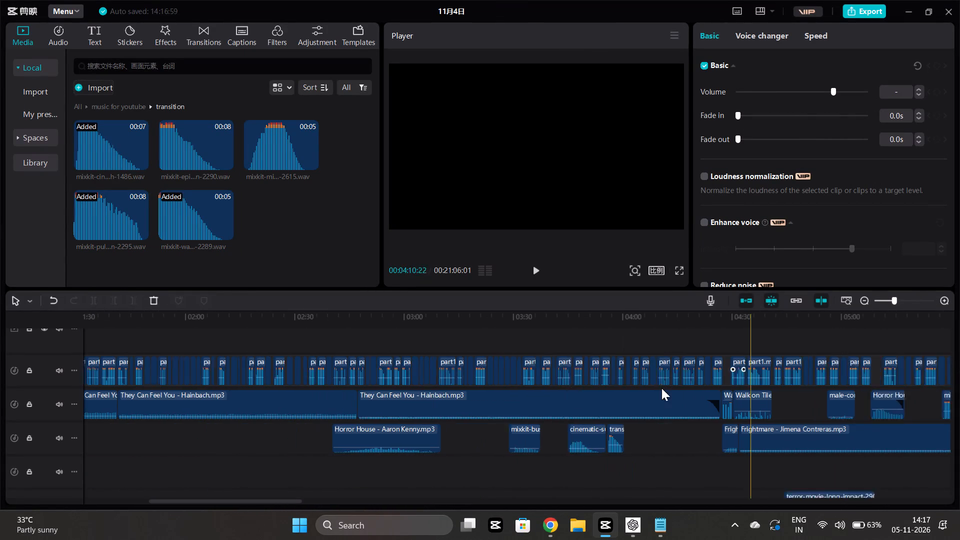
scroll(709, 375, "left", 4)
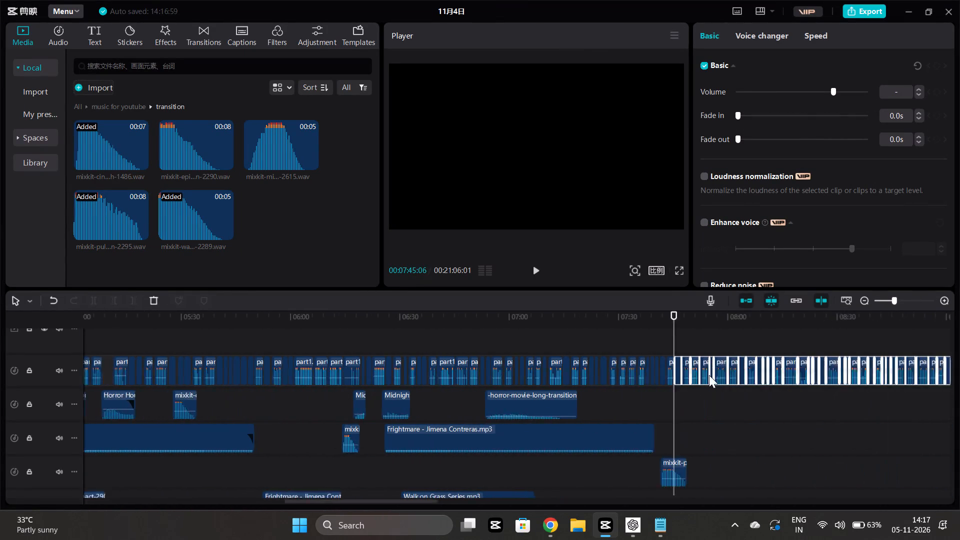
scroll(709, 375, "left", 1)
scroll(548, 411, "up", 4, "ctrl")
scroll(615, 394, "up", 4, "ctrl")
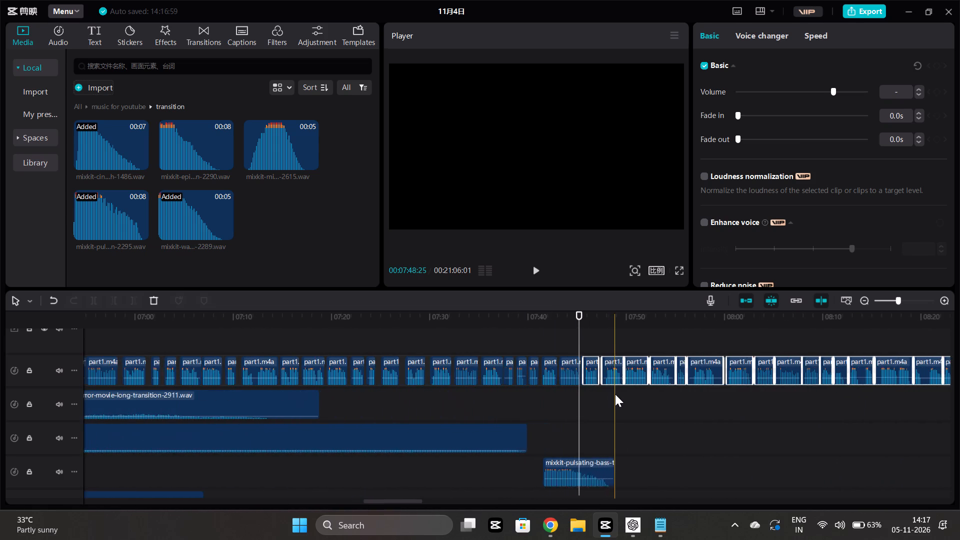
scroll(615, 394, "up", 6, "ctrl")
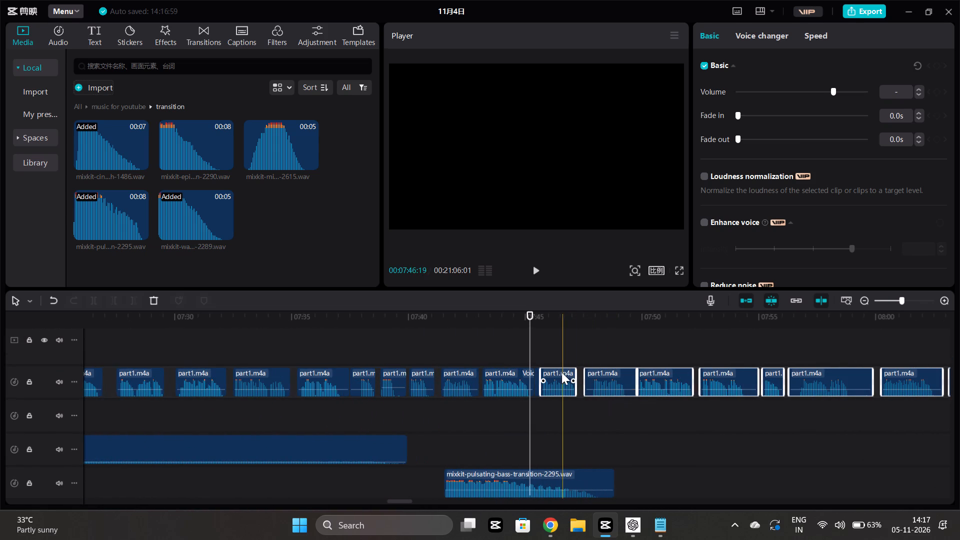
left_click_drag(561, 371, 641, 374)
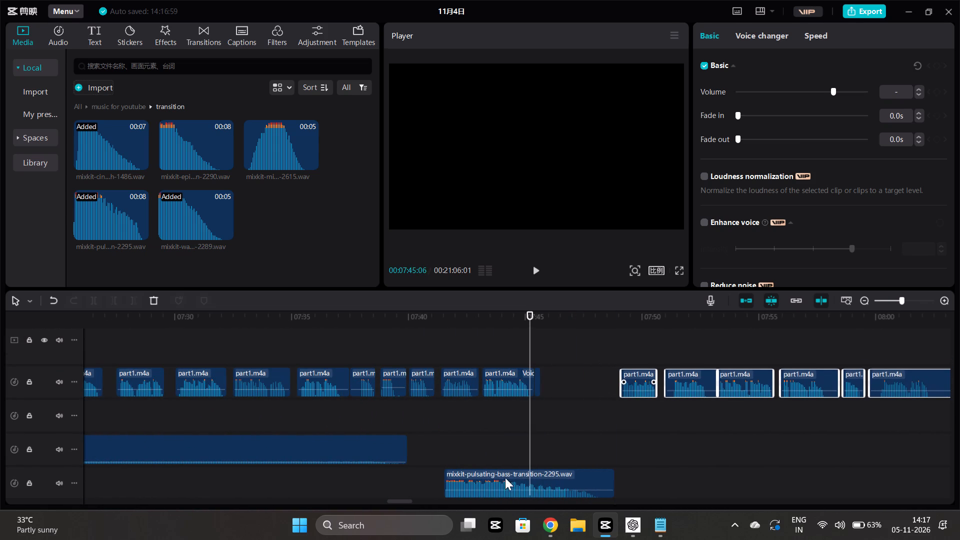
Move the pulsating bass transition to the track directly below the narration, starting in the gap at about 07:45, and play it.
left_click_drag(493, 474, 582, 416)
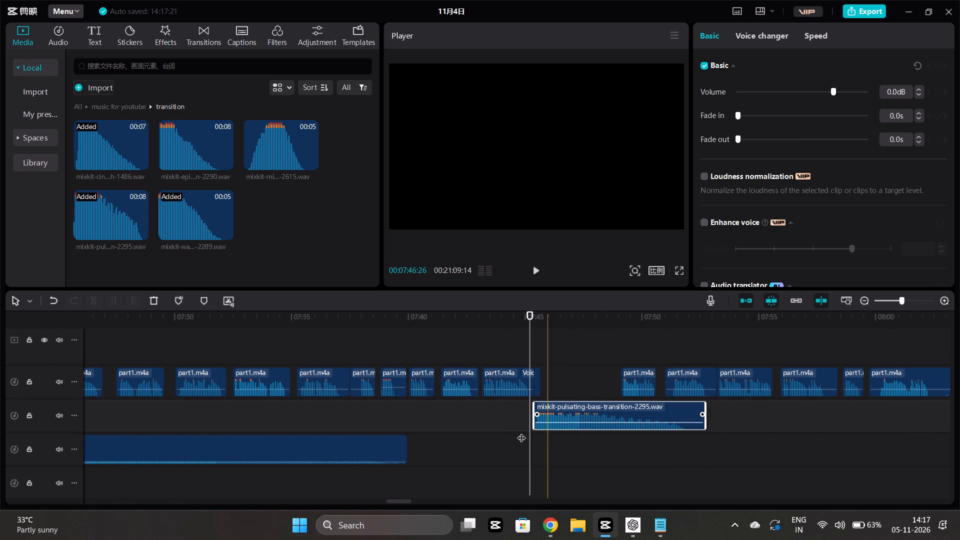
left_click(502, 431)
key("space")
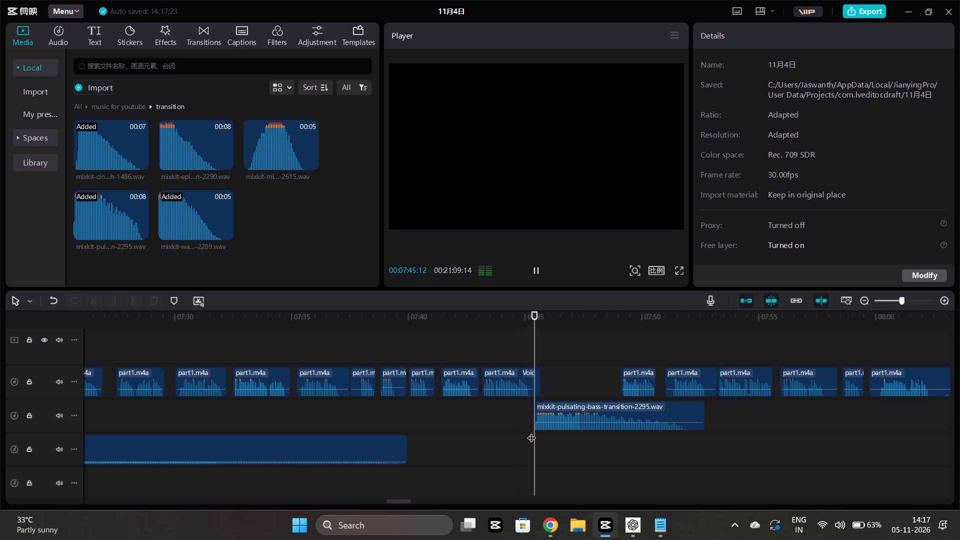
Delete the short leftover narration fragment at about 07:45, just before the gap.
left_click(536, 388)
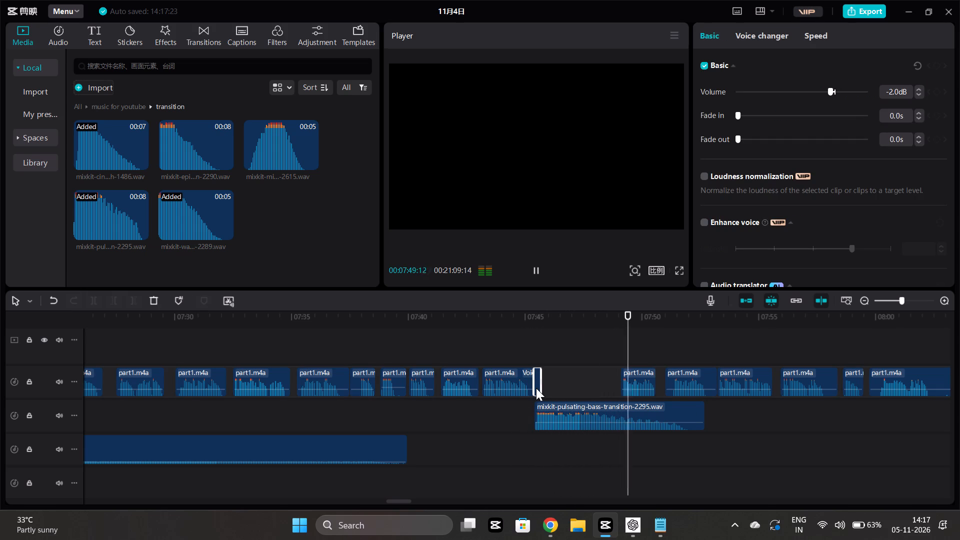
key("Delete")
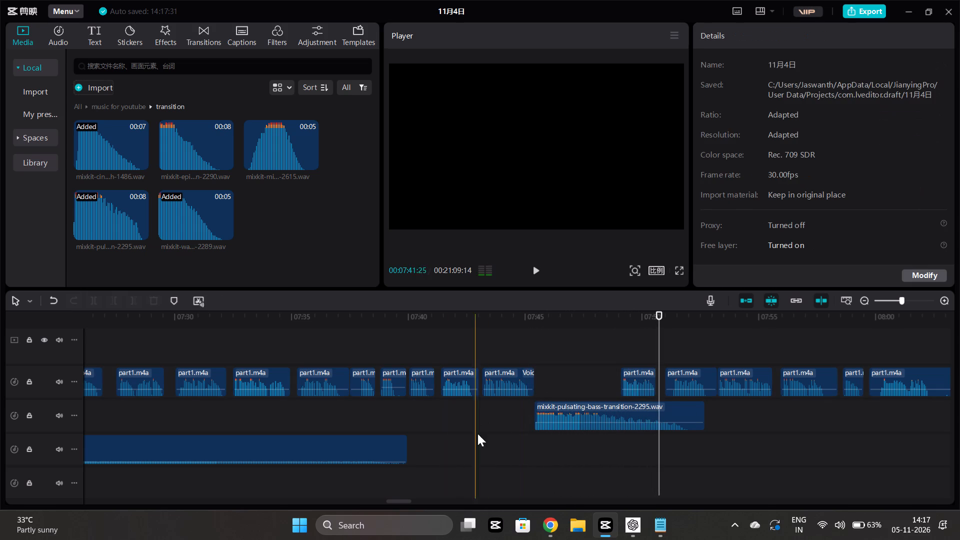
Play the mix from about 07:43 to 08:00 to check the narration gap with the bass transition.
left_click(477, 433)
key("space")
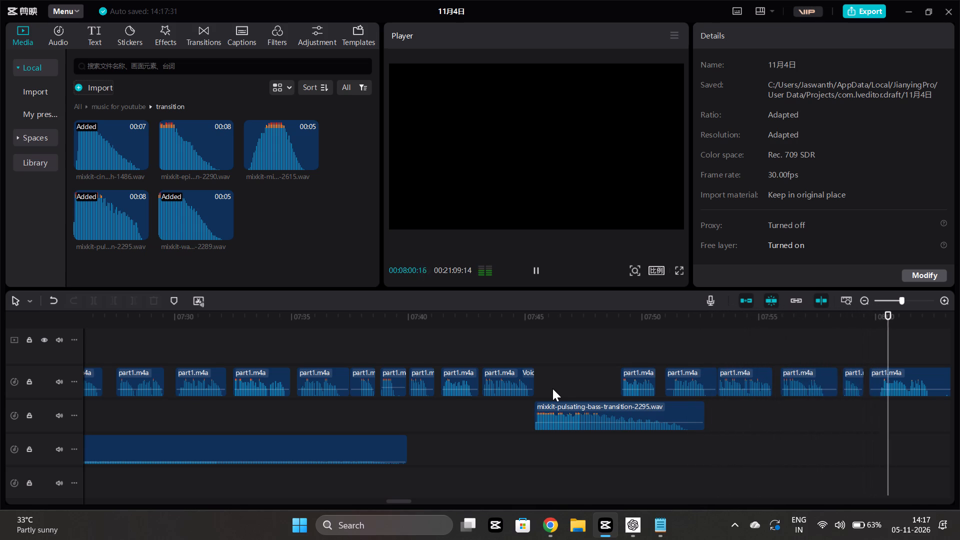
Play the mix from about 07:41 and again from about 07:44 to check the narration's handover to the bass transition.
scroll(552, 388, "up", 1)
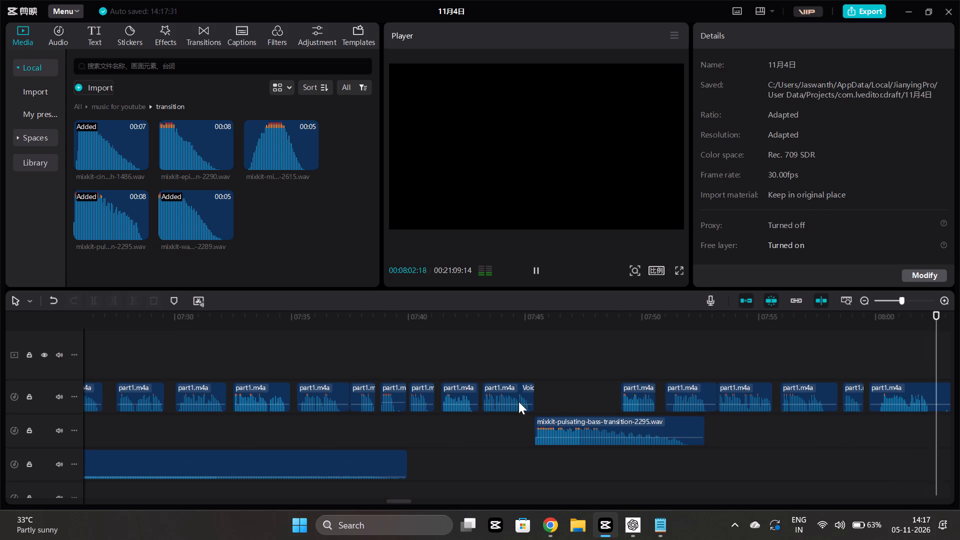
left_click(456, 424)
key("space")
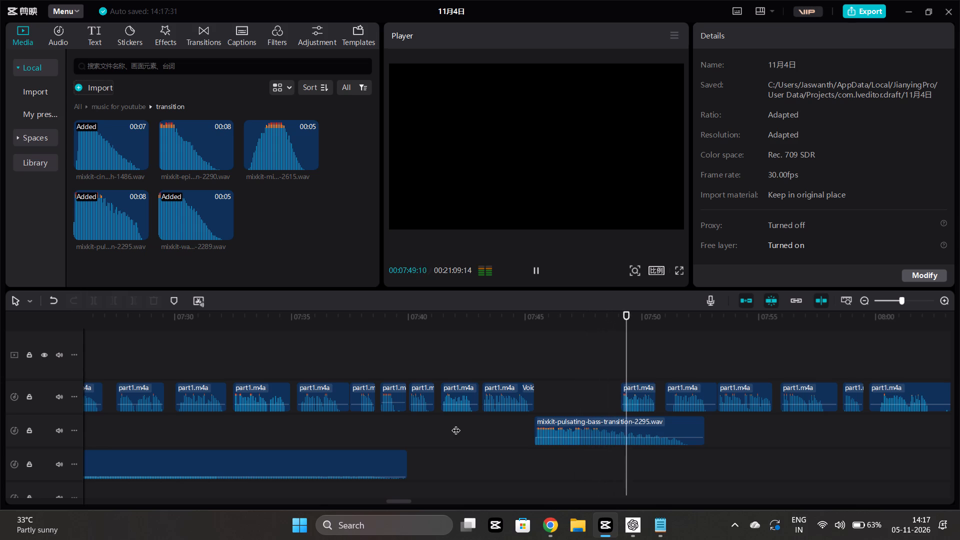
scroll(500, 433, "up", 7, "ctrl")
left_click(355, 423)
key("space")
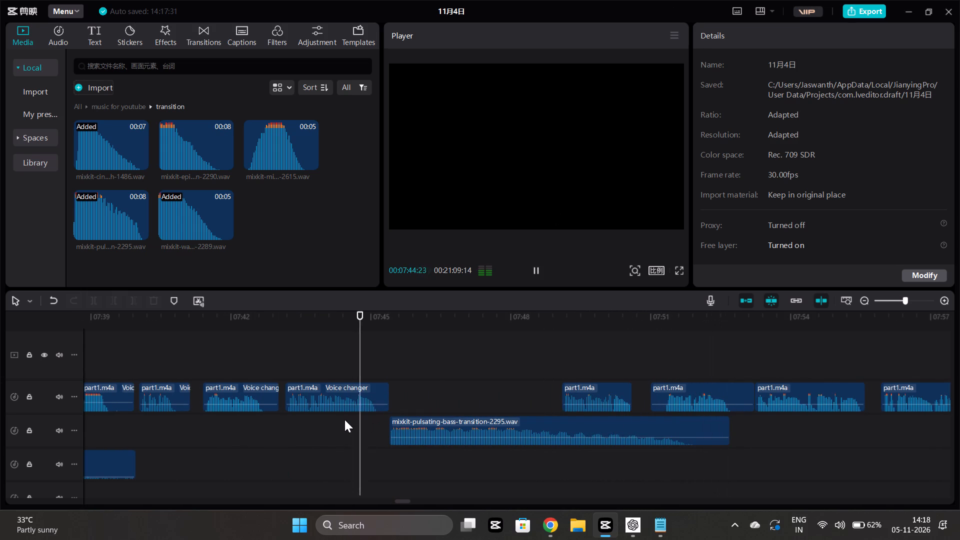
key("space")
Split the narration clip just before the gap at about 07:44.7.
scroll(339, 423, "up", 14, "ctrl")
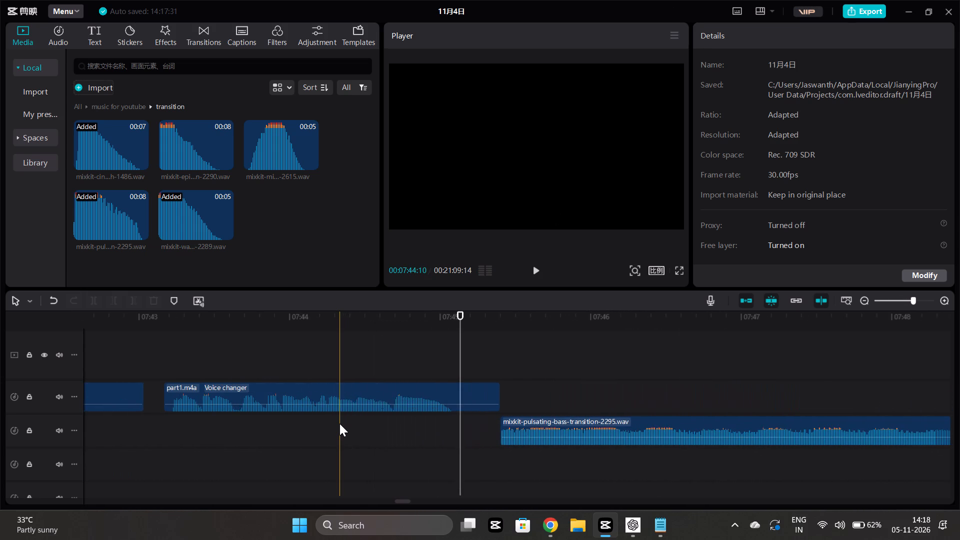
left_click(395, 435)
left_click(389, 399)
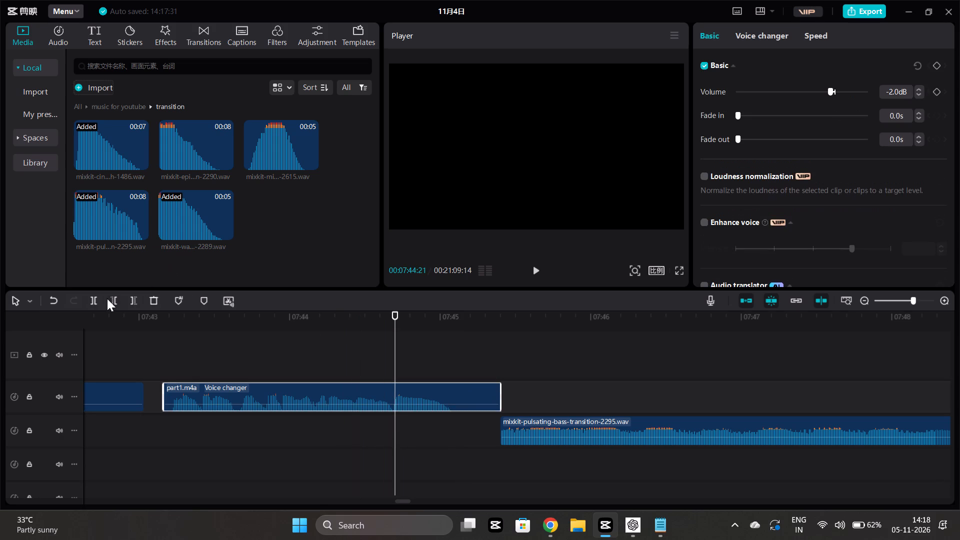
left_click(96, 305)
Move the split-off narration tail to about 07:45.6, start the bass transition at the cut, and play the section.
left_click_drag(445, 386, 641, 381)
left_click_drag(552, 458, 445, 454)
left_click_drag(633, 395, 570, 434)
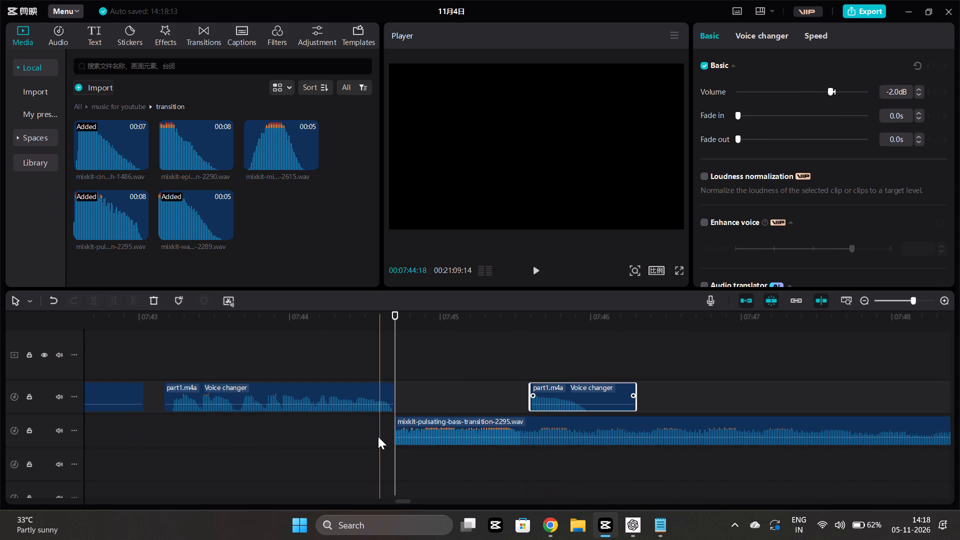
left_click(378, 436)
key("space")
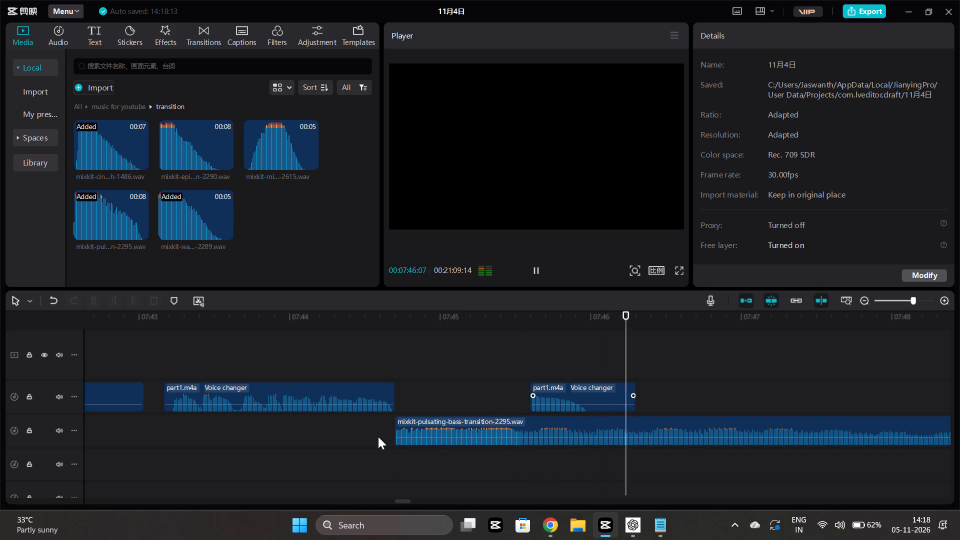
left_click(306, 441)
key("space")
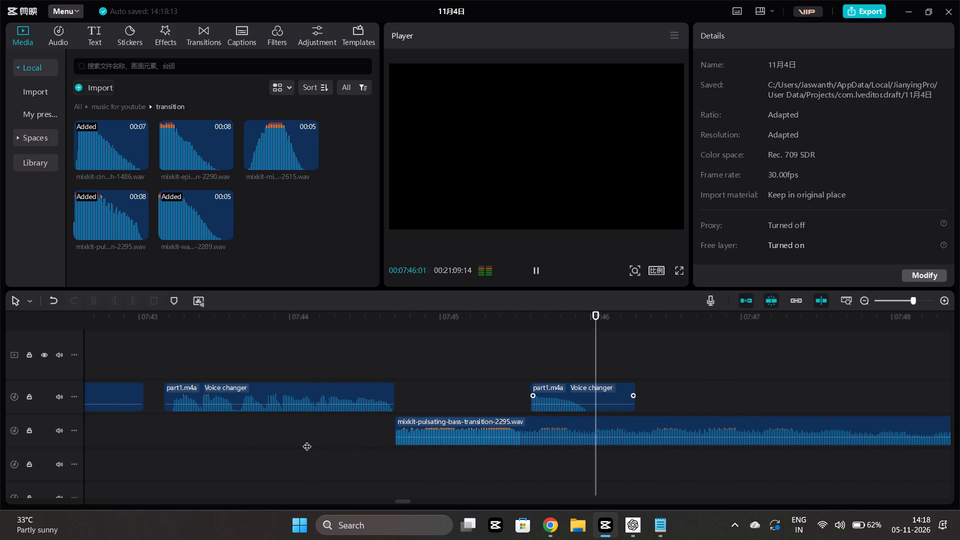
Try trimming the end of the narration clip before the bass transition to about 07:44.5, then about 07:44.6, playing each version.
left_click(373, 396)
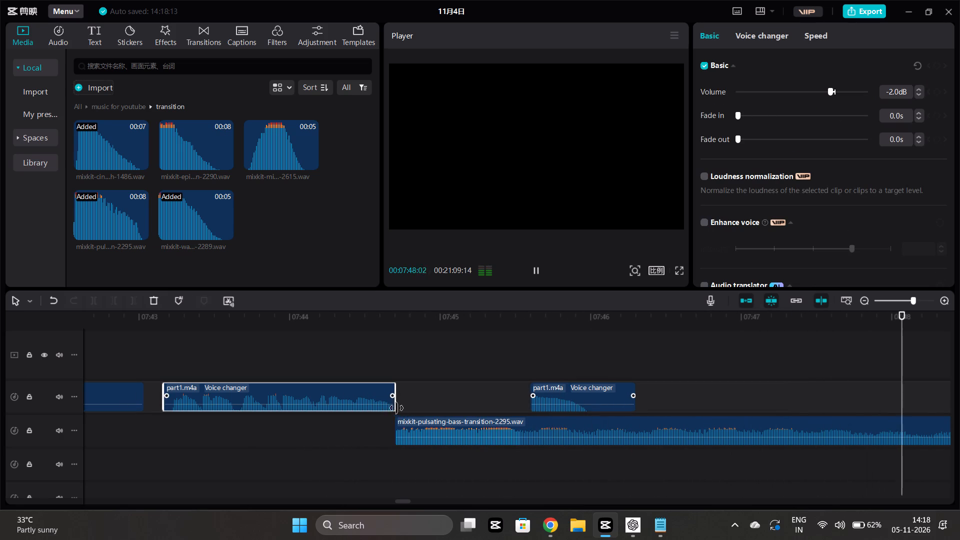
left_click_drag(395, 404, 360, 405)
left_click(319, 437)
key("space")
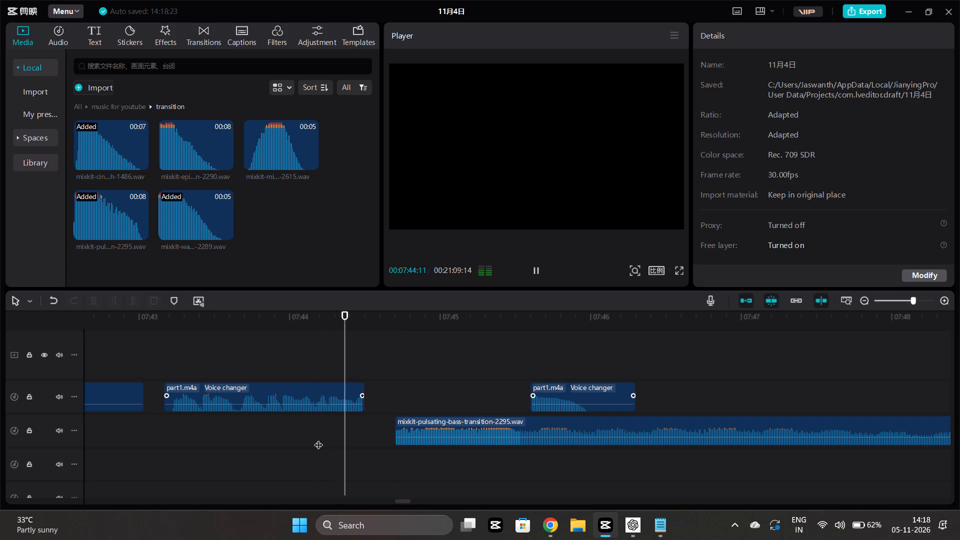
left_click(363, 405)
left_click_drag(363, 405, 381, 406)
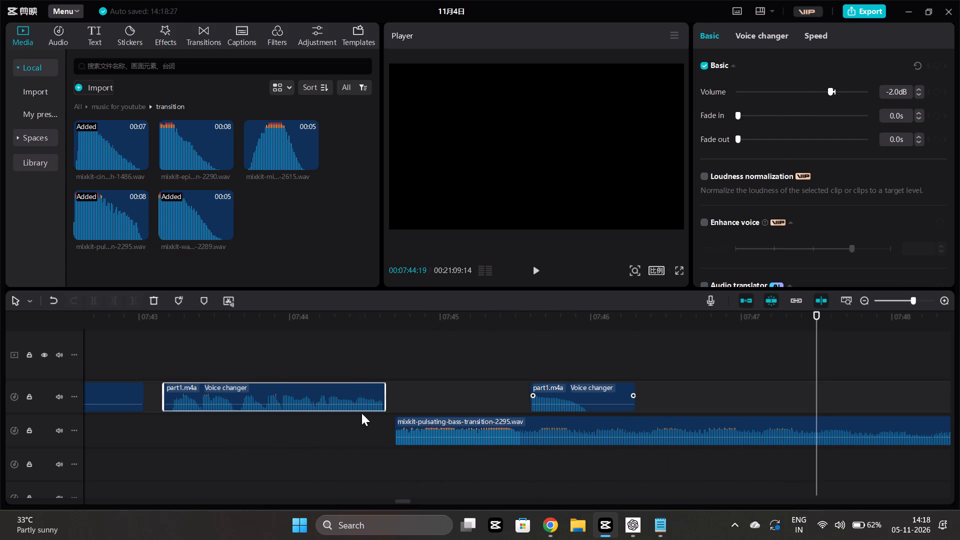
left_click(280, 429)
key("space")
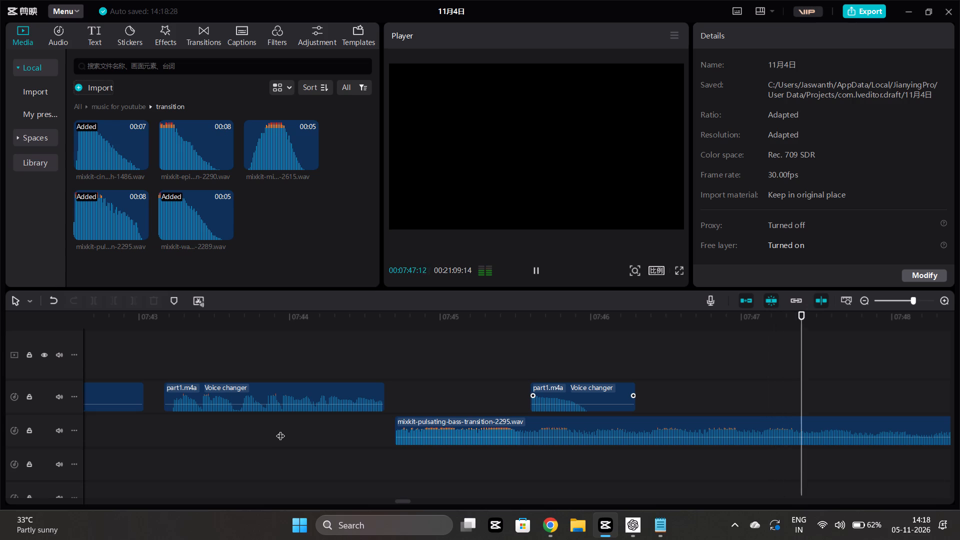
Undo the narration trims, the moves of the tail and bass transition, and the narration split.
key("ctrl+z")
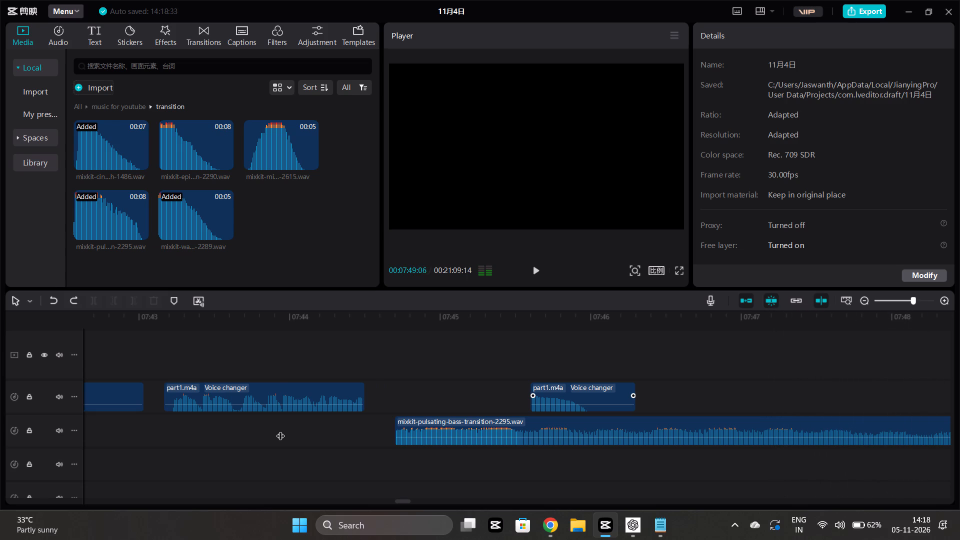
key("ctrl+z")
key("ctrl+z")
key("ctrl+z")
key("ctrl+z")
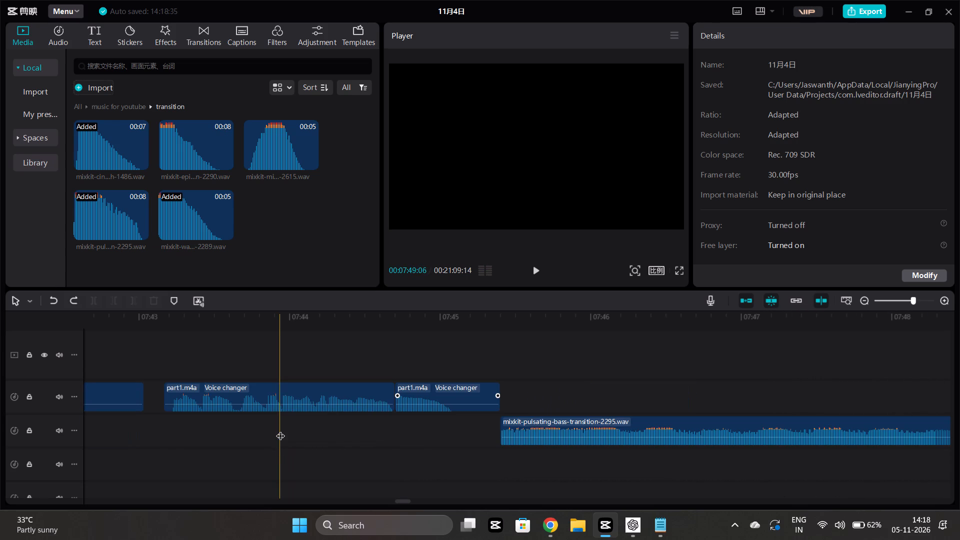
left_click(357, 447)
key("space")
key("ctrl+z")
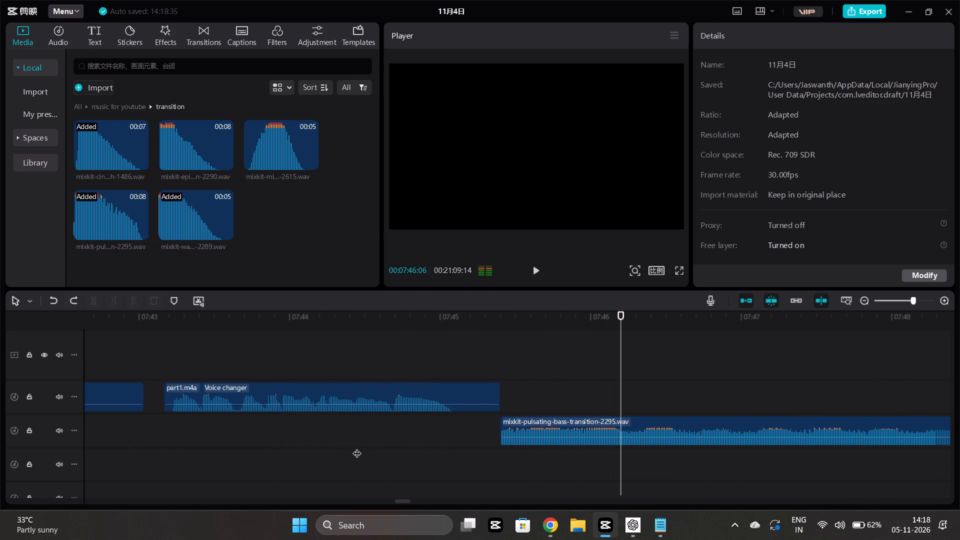
Shift the pulsating bass transition slightly earlier to about 07:45 so it overlaps the narration clip's end, and play it.
left_click(357, 447)
key("space")
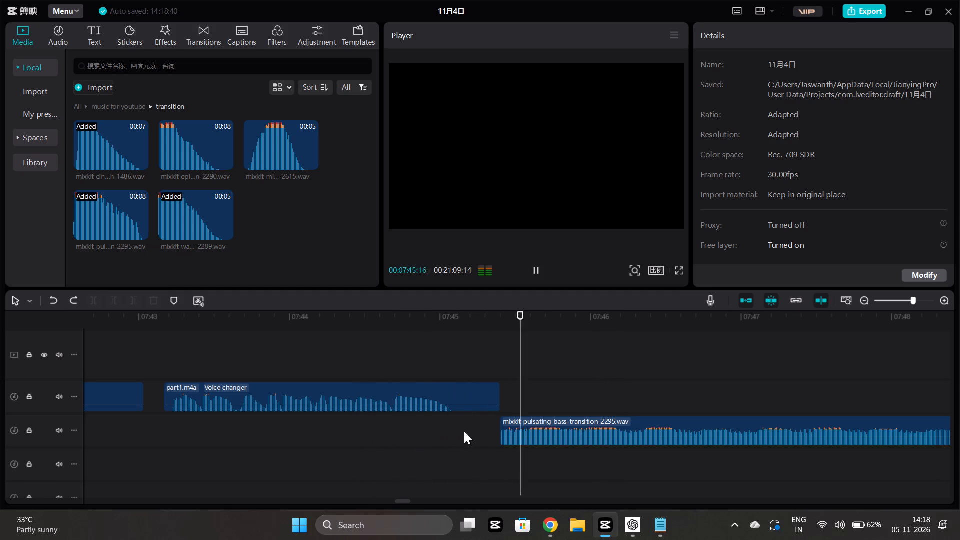
left_click_drag(540, 423, 493, 430)
left_click(400, 429)
key("space")
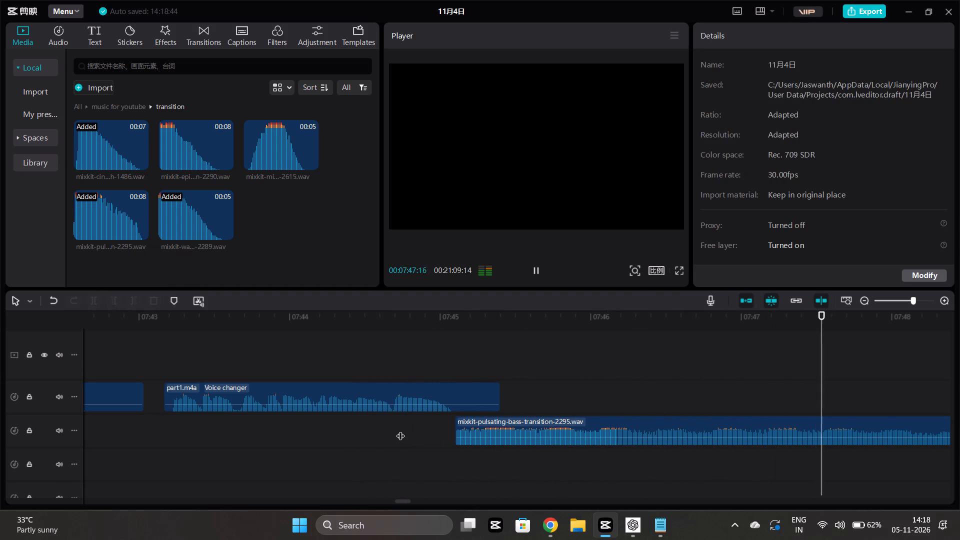
left_click(400, 429)
key("space")
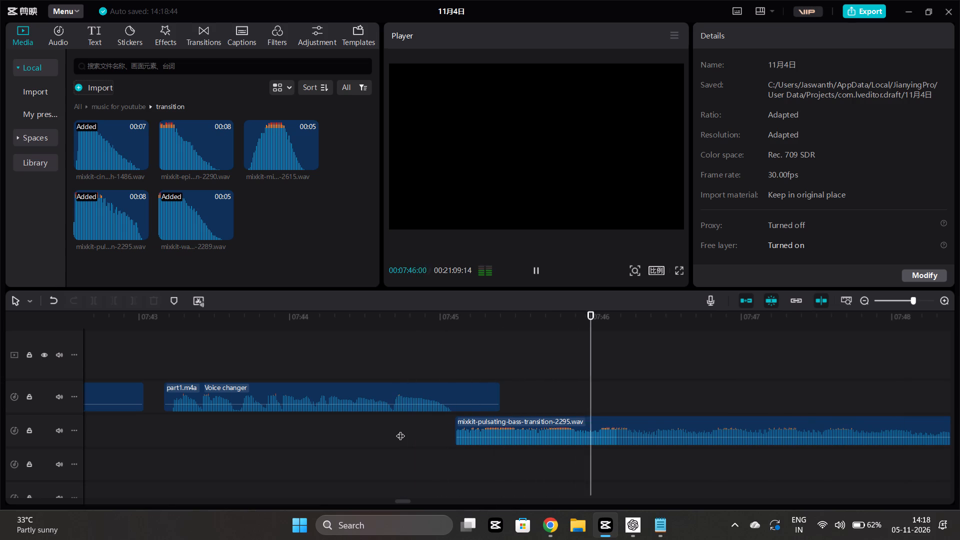
key("space")
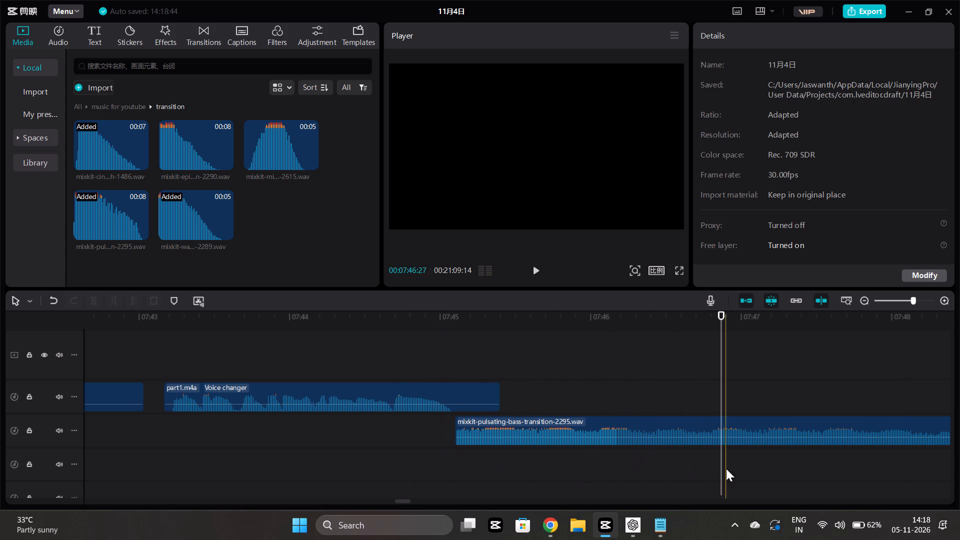
Move the first narration clip after the gap earlier to start at about 07:47, and play the section.
left_click_drag(719, 466, 729, 466)
scroll(729, 465, "down", 7, "ctrl")
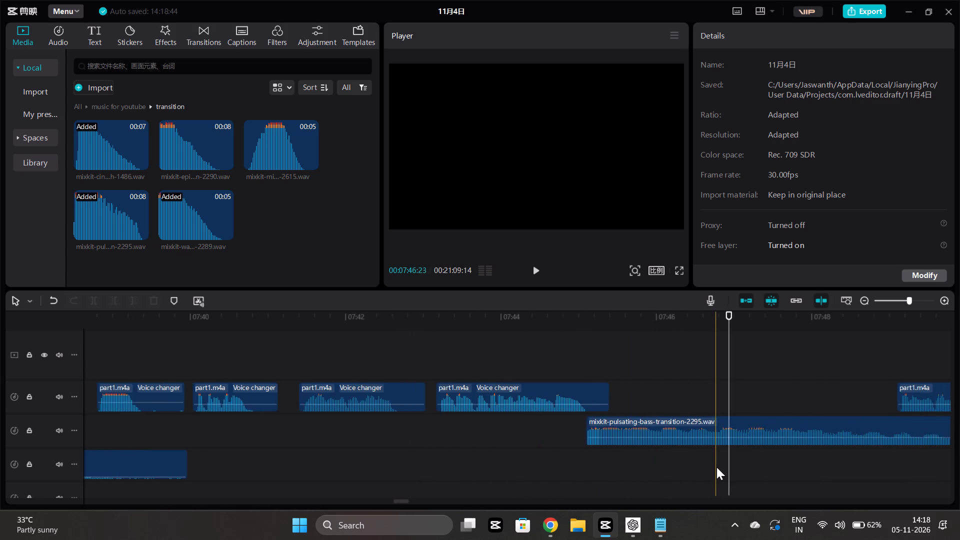
scroll(716, 467, "left", 1)
left_click_drag(629, 392, 469, 407)
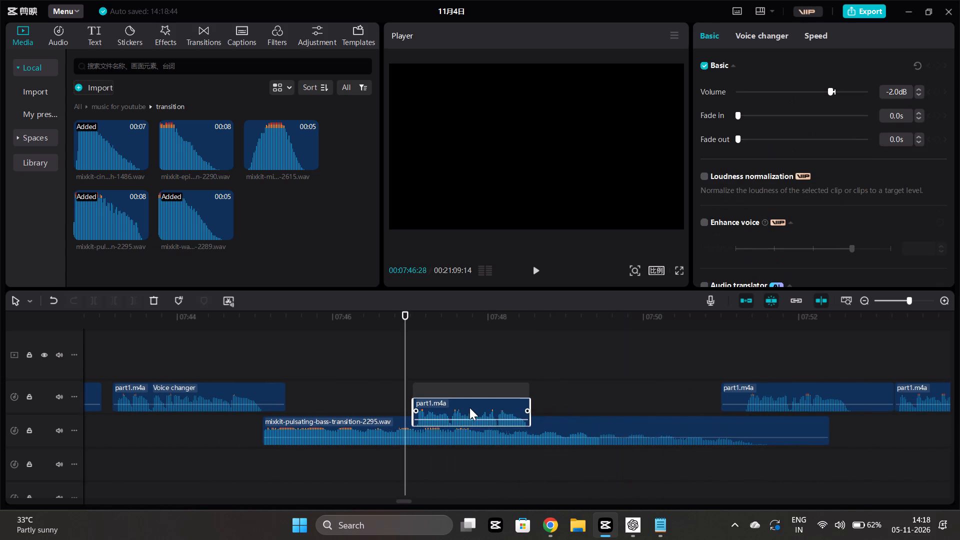
left_click_drag(469, 407, 462, 403)
left_click(199, 454)
key("space")
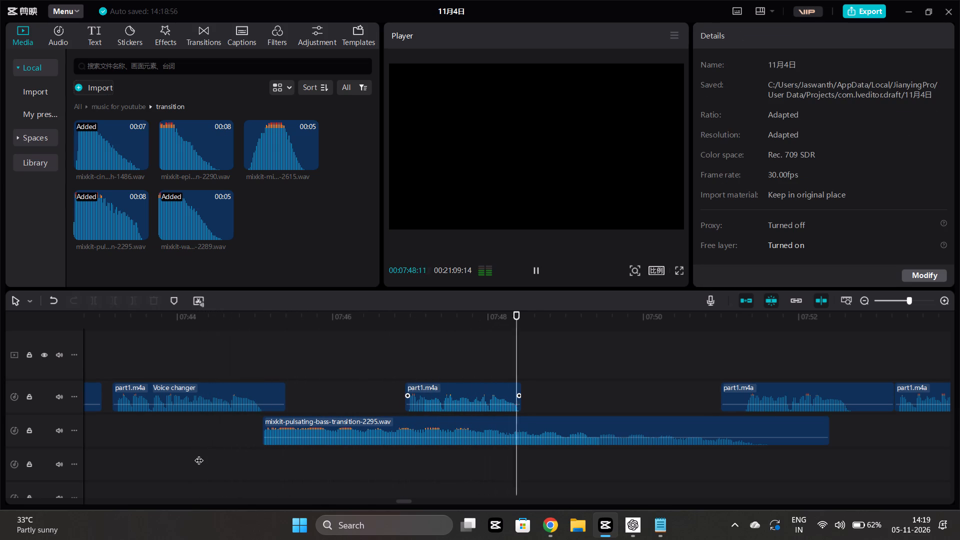
Move the following narration clip earlier to about 07:48.4, directly after the one at 07:47, and play the section.
scroll(199, 454, "left", 1)
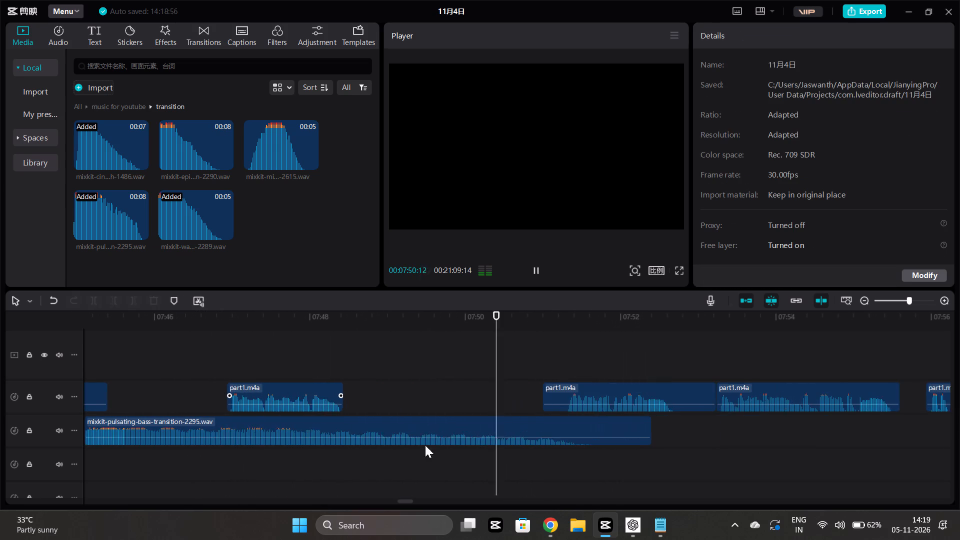
scroll(425, 445, "left", 1)
left_click_drag(565, 389, 370, 395)
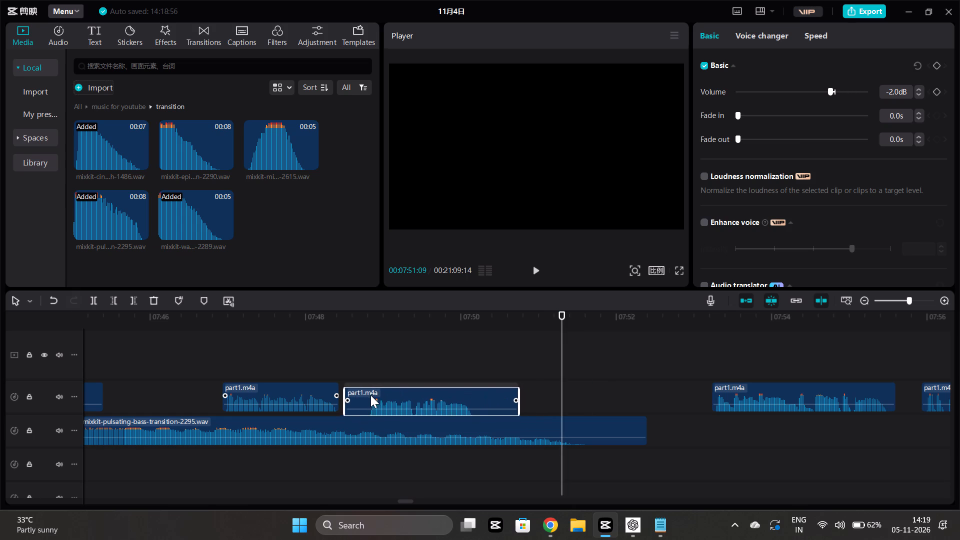
left_click_drag(370, 395, 368, 394)
left_click(220, 479)
key("space")
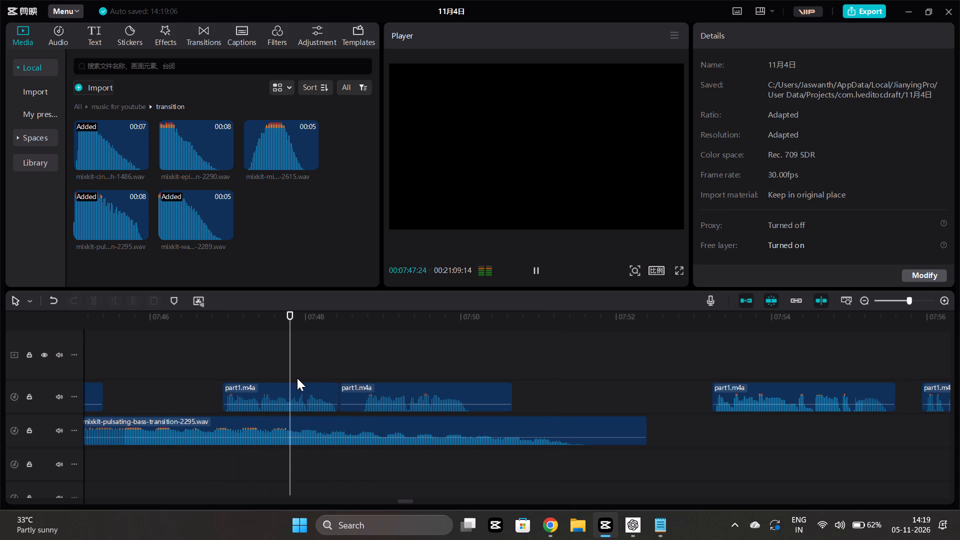
Raise the volume of the narration clip at 07:47 to 3.3 dB, boost the adjoining clip too, and play both.
left_click(298, 385)
left_click(835, 98)
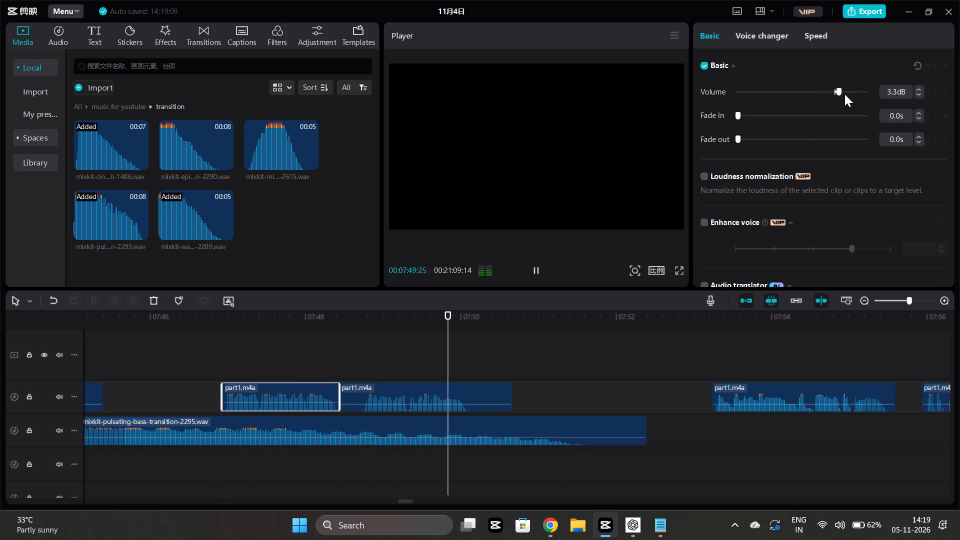
left_click(430, 402)
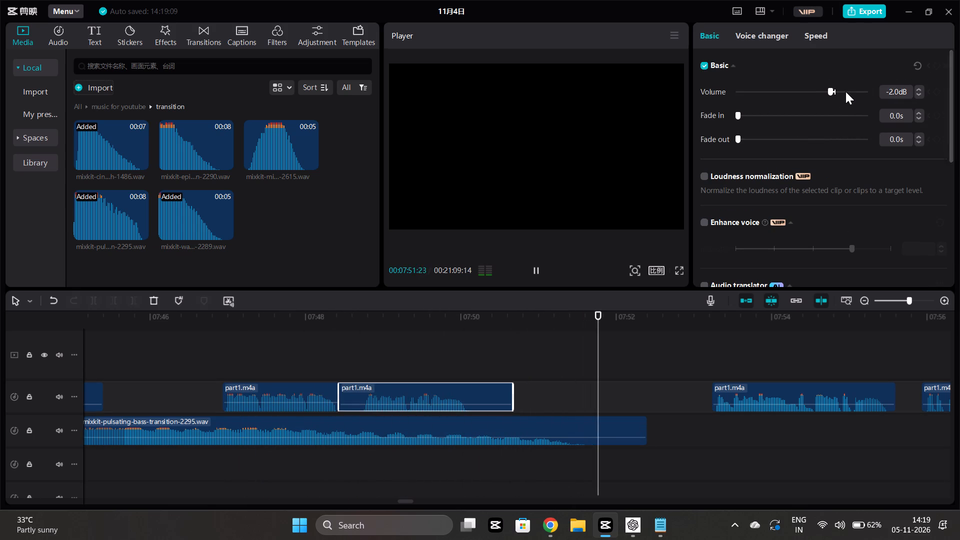
left_click(841, 91)
left_click(209, 466)
key("space")
Move the third narration clip earlier to about 07:50.7, directly after the two boosted clips, and play the section.
scroll(299, 394, "down", 1)
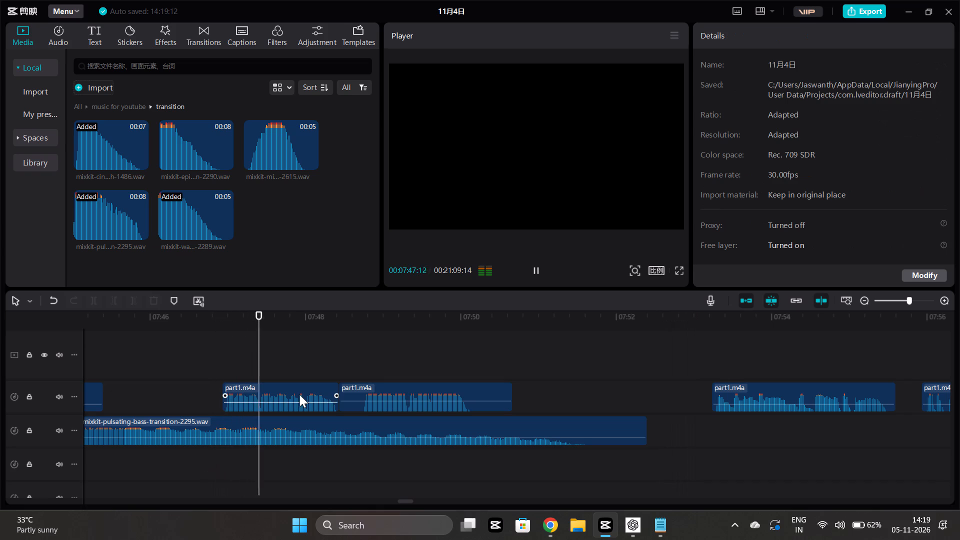
scroll(299, 394, "down", 1)
scroll(337, 414, "left", 1)
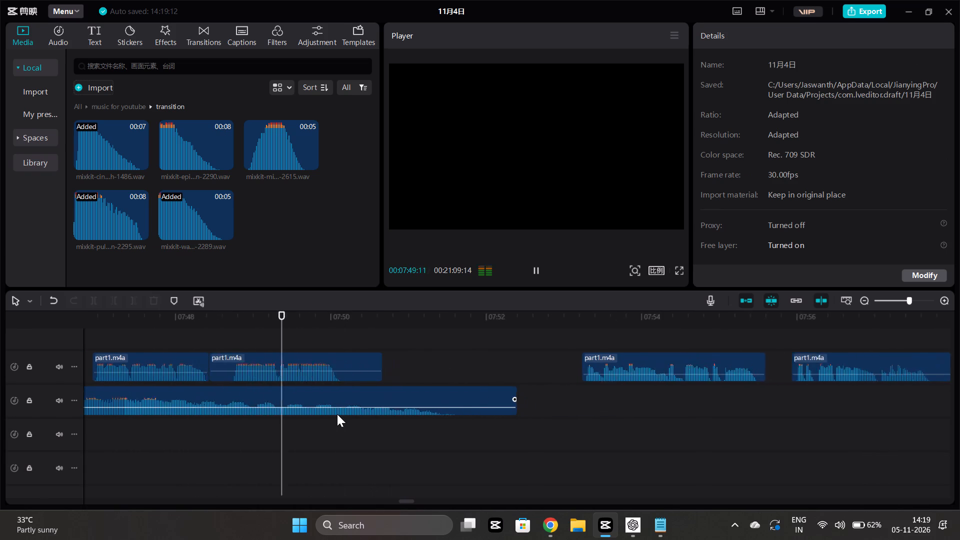
scroll(337, 414, "left", 1)
left_click_drag(531, 362, 331, 365)
left_click(243, 435)
key("space")
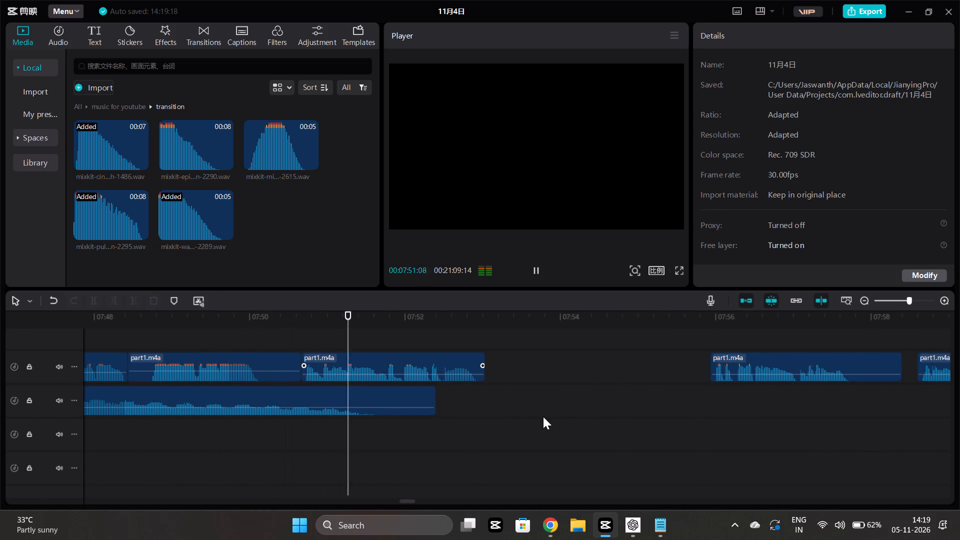
Move all narration clips after the gap together to start at about 07:53, directly after the preceding clip, and play the join.
scroll(543, 416, "down", 5, "ctrl")
scroll(543, 416, "up", 3)
scroll(543, 416, "down", 6, "ctrl")
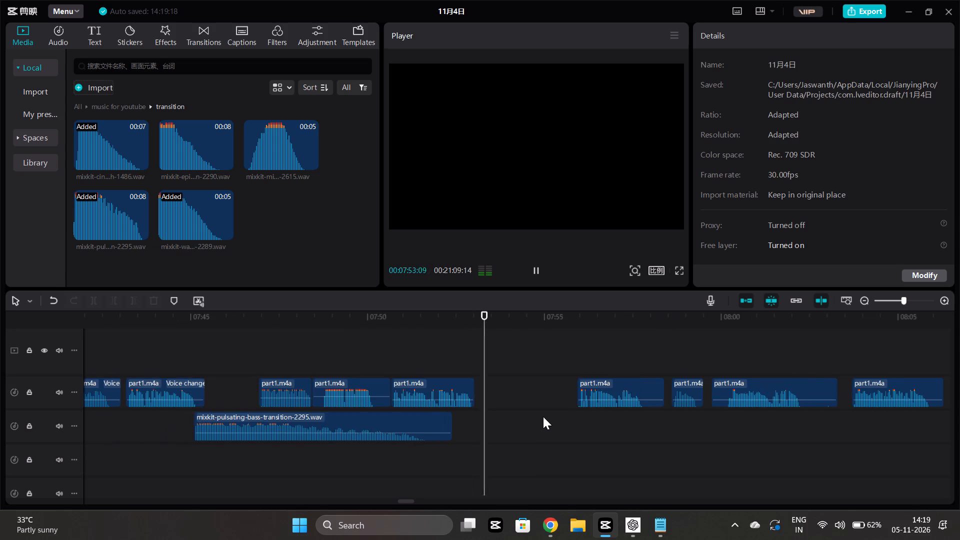
scroll(538, 414, "down", 12, "ctrl")
scroll(538, 414, "left", 1)
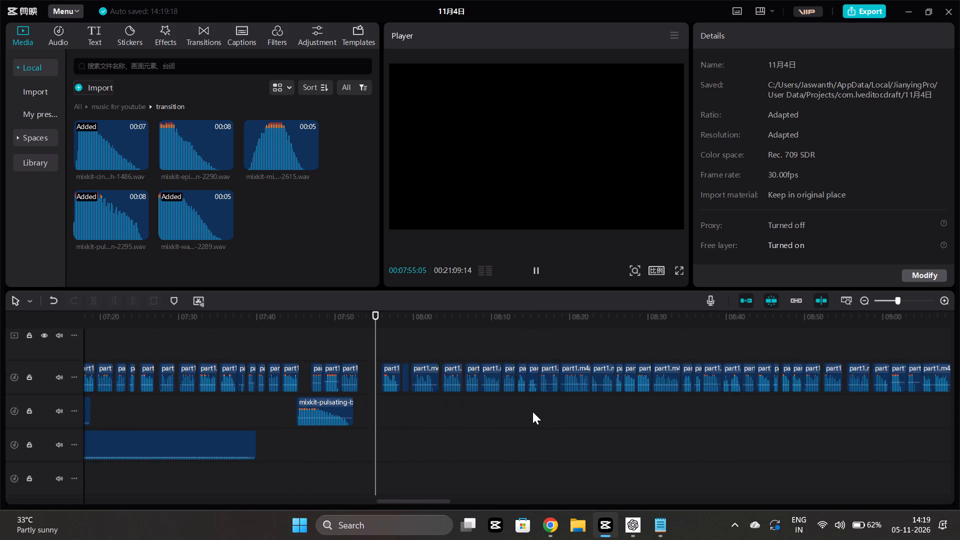
scroll(532, 411, "left", 1)
left_click(354, 452)
scroll(269, 433, "down", 2, "ctrl")
left_click_drag(236, 432, 959, 364, "ctrl")
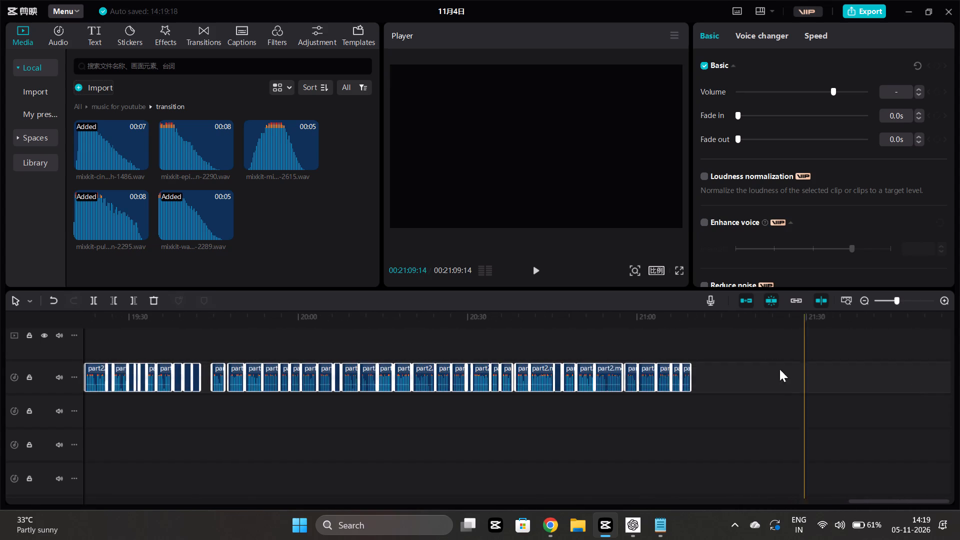
scroll(770, 368, "right", 18)
scroll(551, 432, "right", 2)
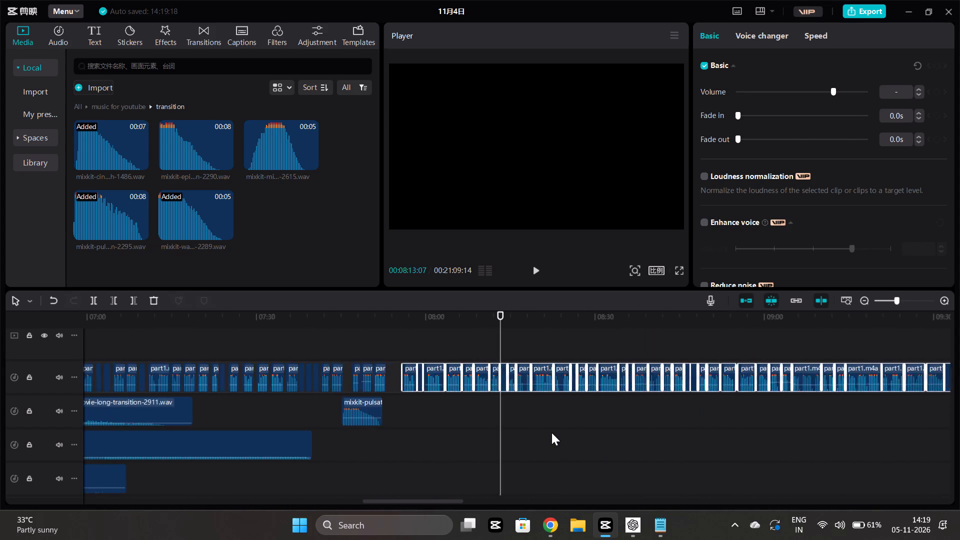
scroll(551, 432, "right", 2)
scroll(699, 396, "up", 3, "ctrl")
scroll(662, 393, "right", 1)
scroll(642, 397, "up", 3, "ctrl")
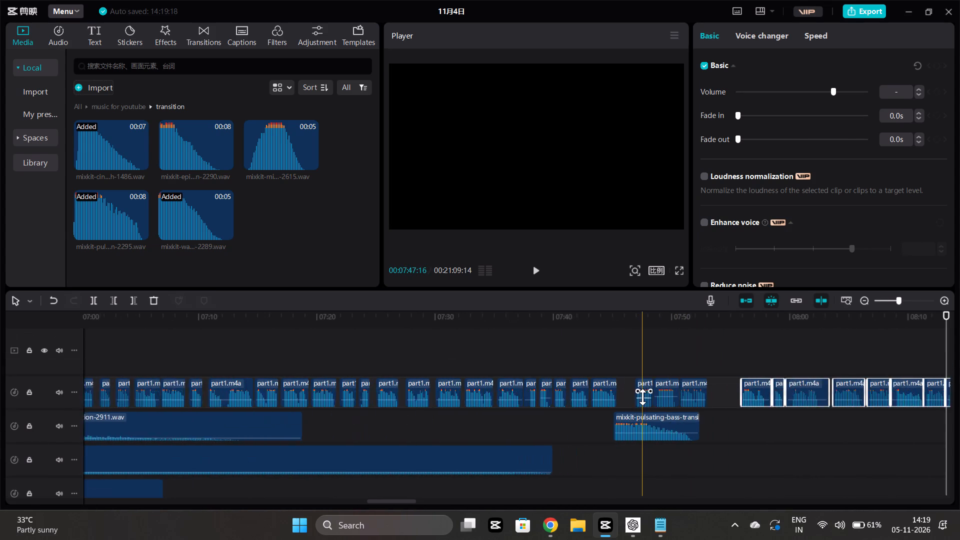
scroll(755, 406, "up", 11, "ctrl")
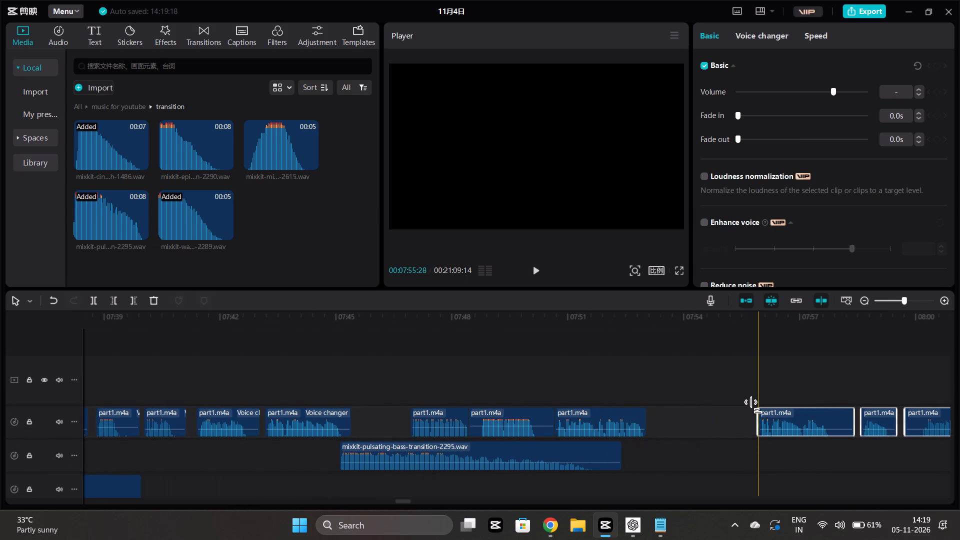
left_click_drag(787, 416, 673, 424)
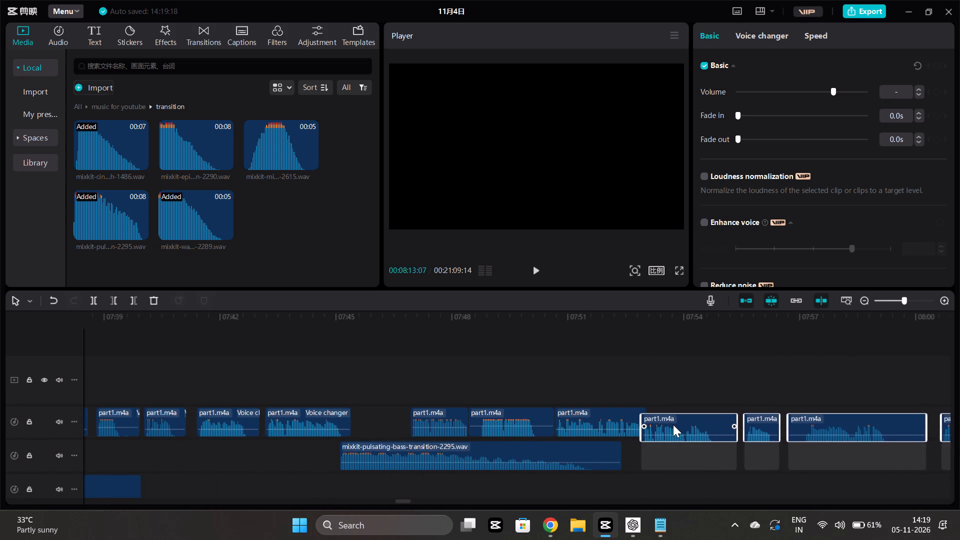
left_click_drag(673, 424, 674, 424)
scroll(595, 457, "down", 2)
left_click(580, 455)
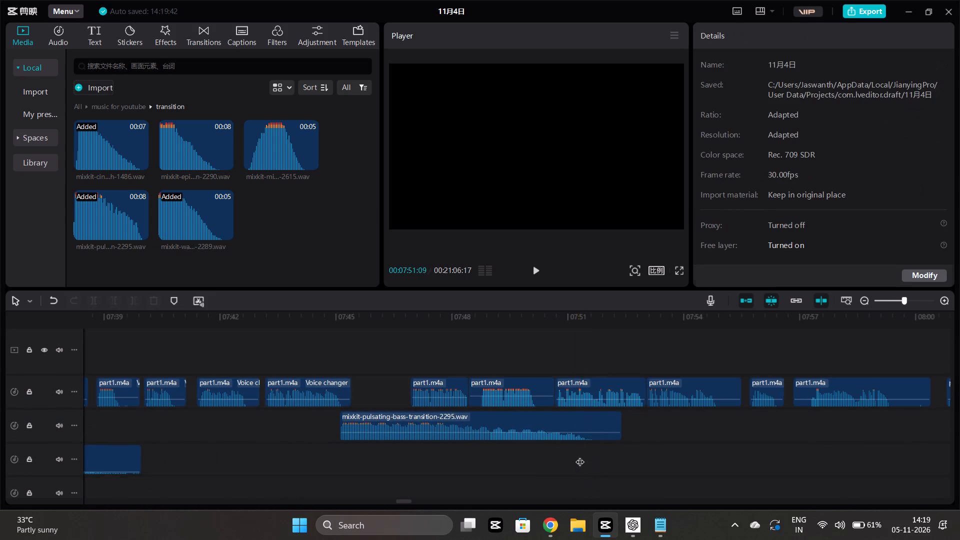
key("space")
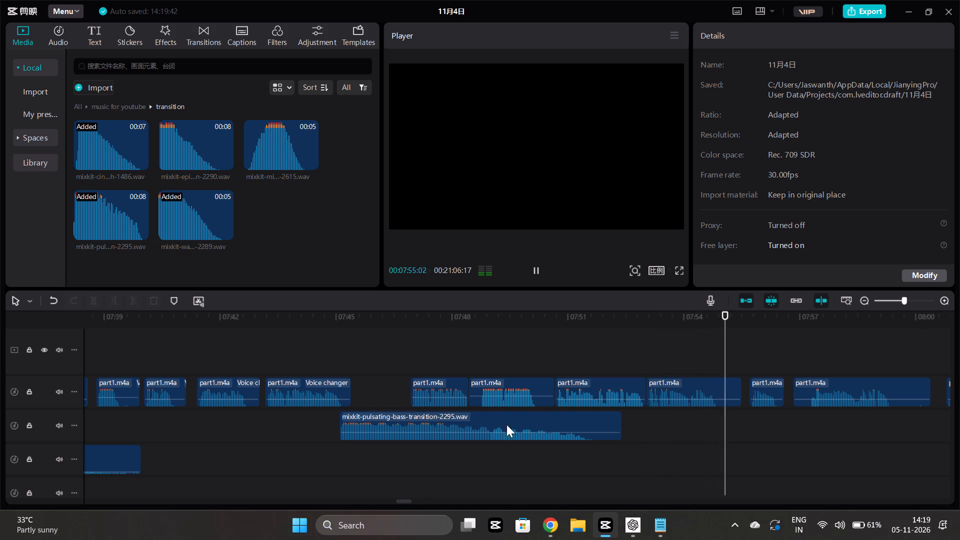
Play back the tightened narration and pulsating bass transition from about 07:44, and replay the lead-in from about 07:38 and 07:36.
left_click(305, 465)
key("space")
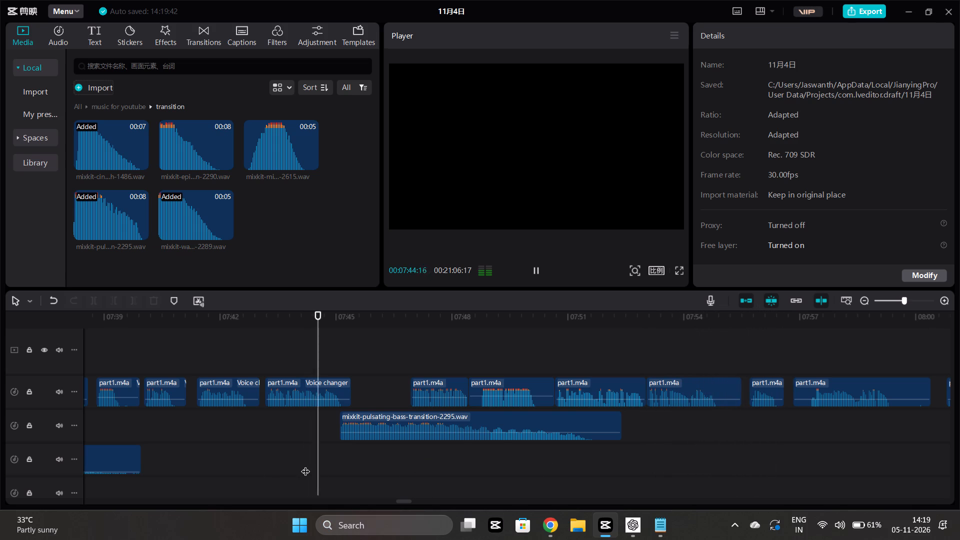
scroll(223, 439, "down", 2)
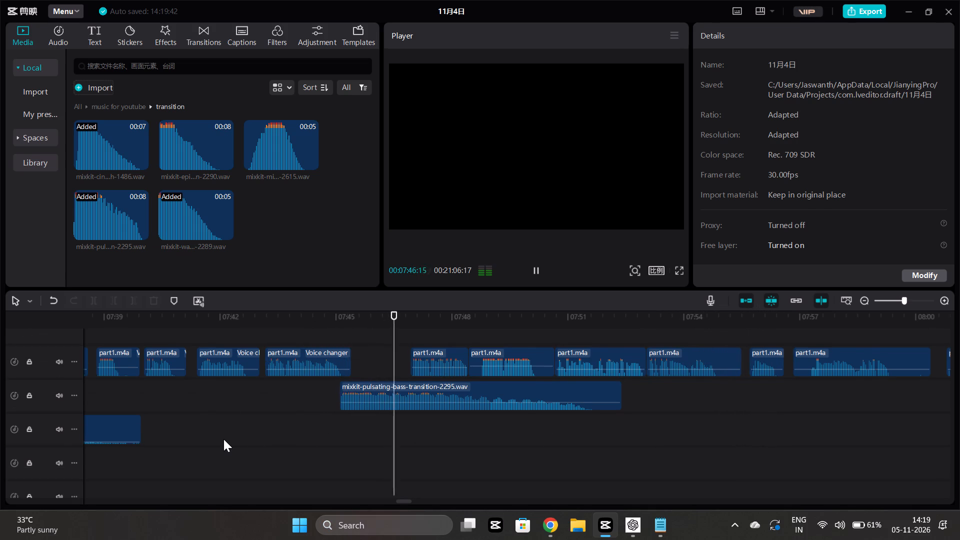
scroll(223, 439, "right", 1)
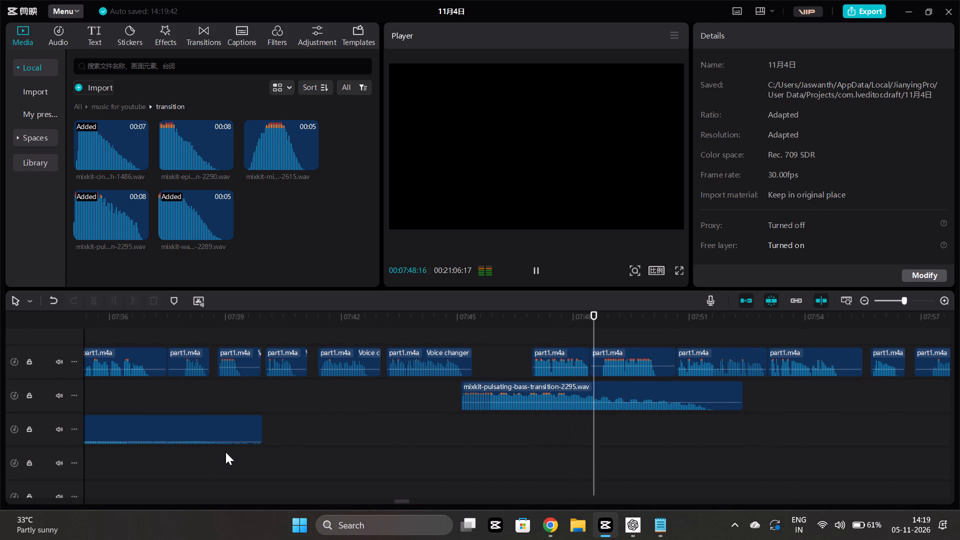
scroll(268, 444, "right", 1)
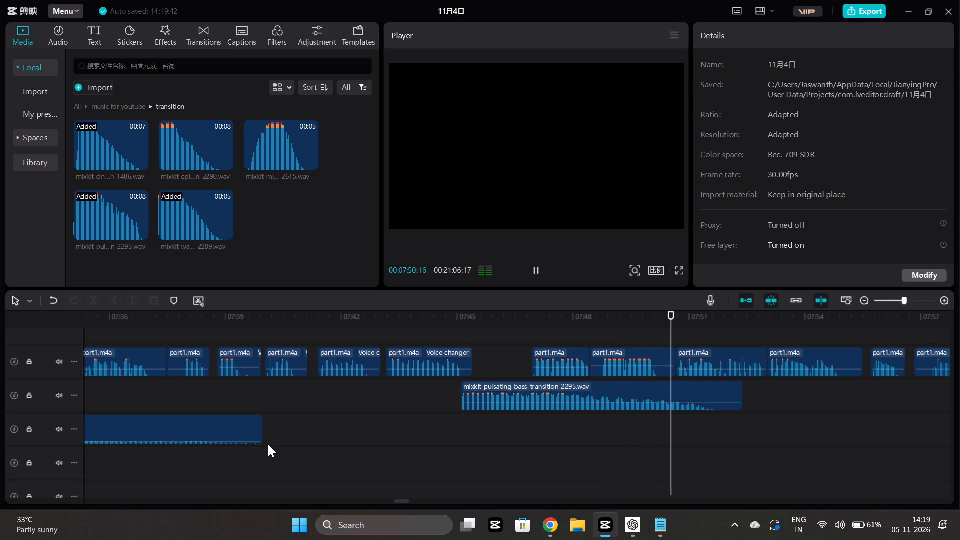
scroll(268, 444, "right", 1)
scroll(268, 444, "up", 1, "ctrl")
scroll(268, 444, "right", 1, "ctrl")
scroll(222, 434, "down", 4)
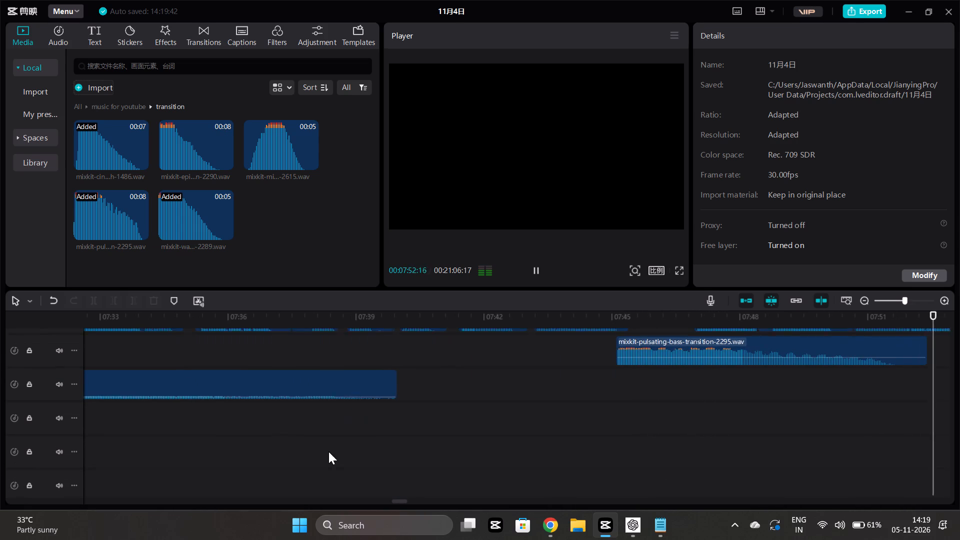
left_click(324, 448)
key("space")
scroll(368, 437, "up", 2)
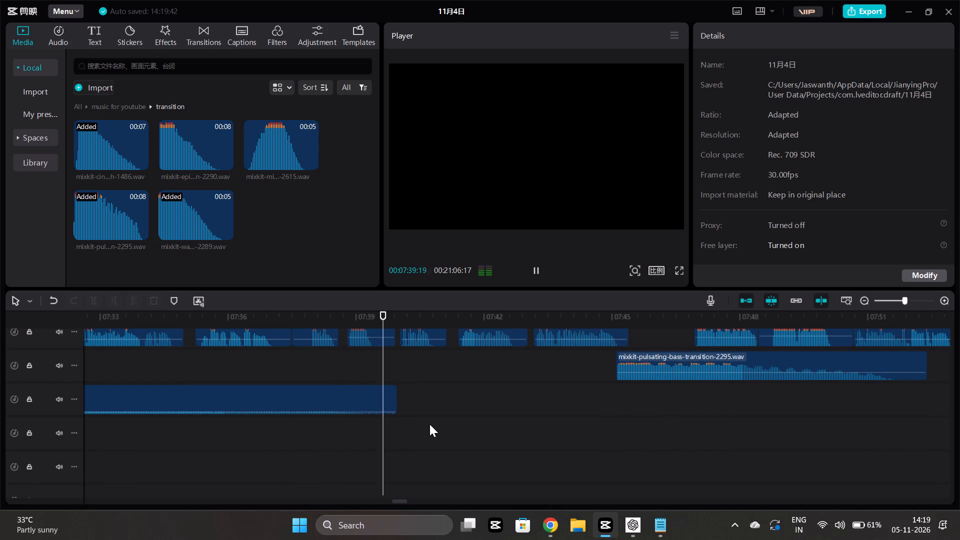
left_click(219, 448)
key("space")
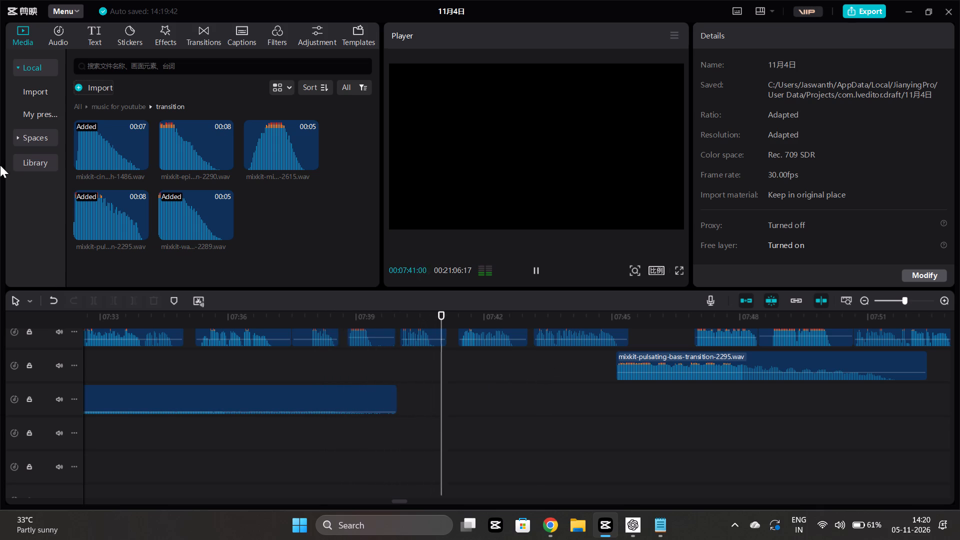
Place the playhead where the background track ends at about 07:40 and open the "no attribute" music folder.
left_click(79, 105)
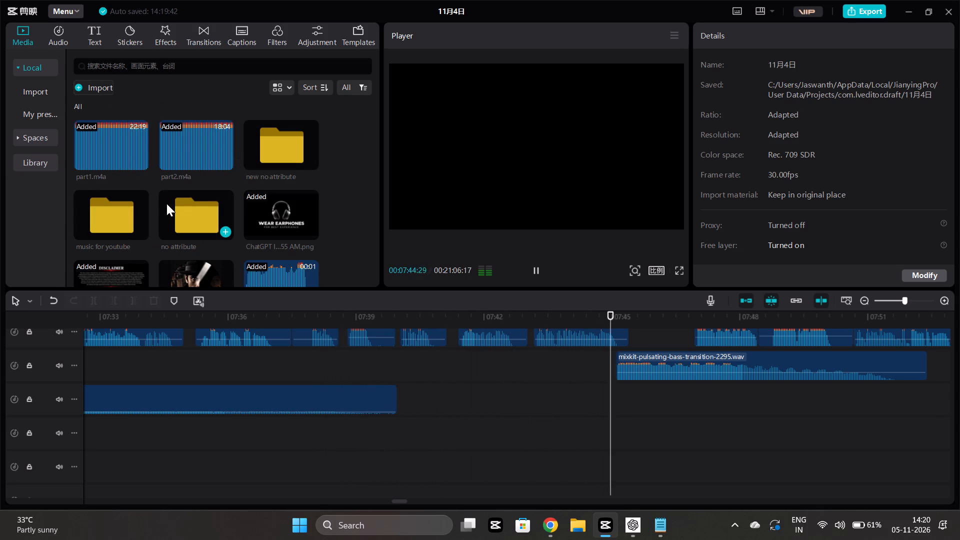
scroll(274, 216, "down", 1)
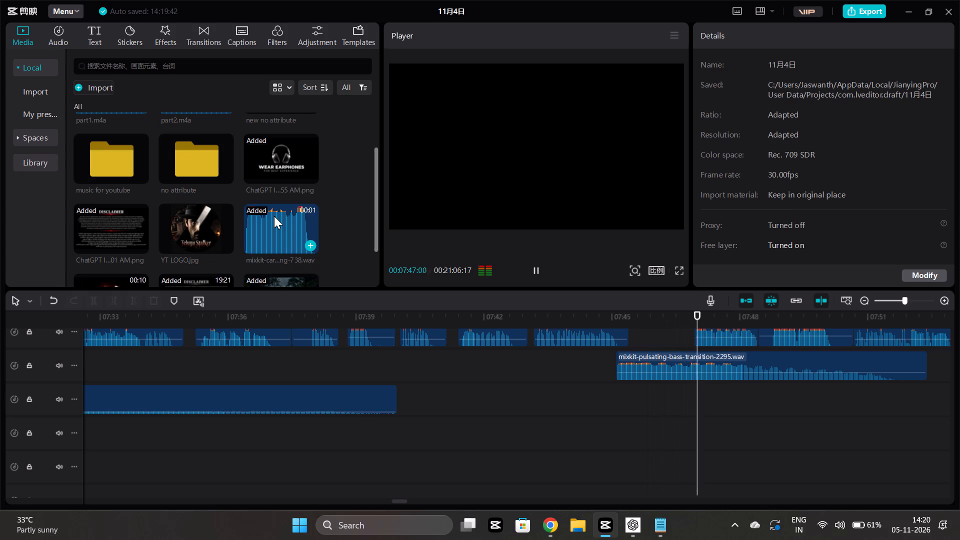
left_click(423, 428)
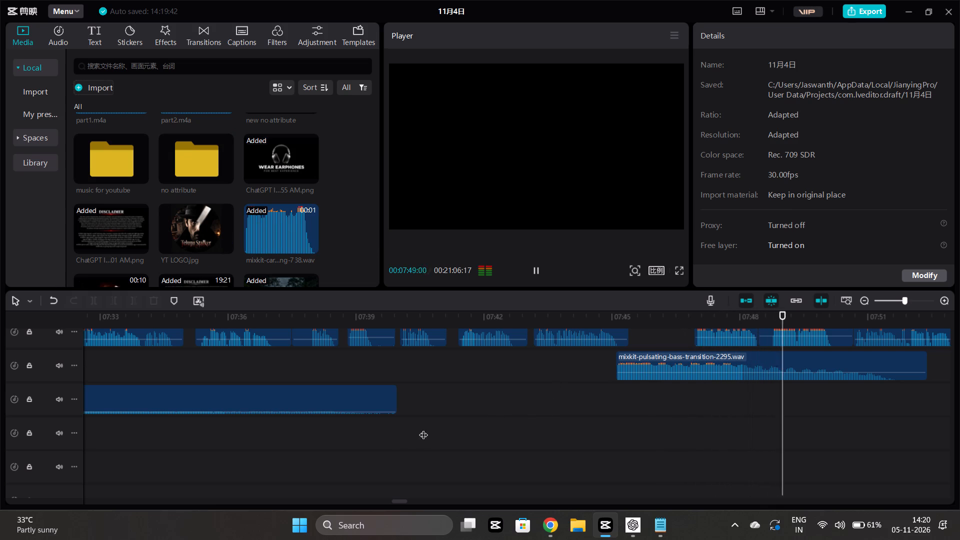
left_click(396, 437)
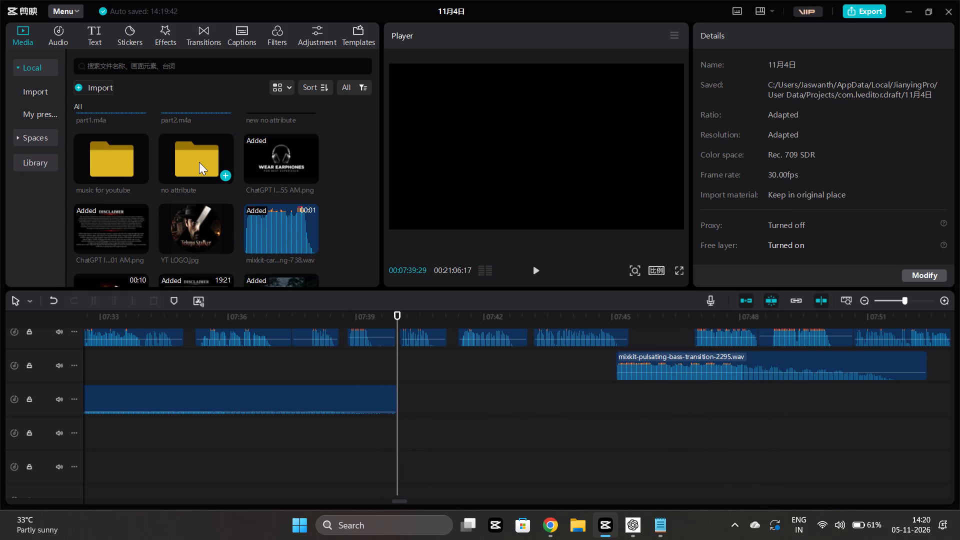
scroll(146, 110, "up", 3)
scroll(167, 180, "up", 5)
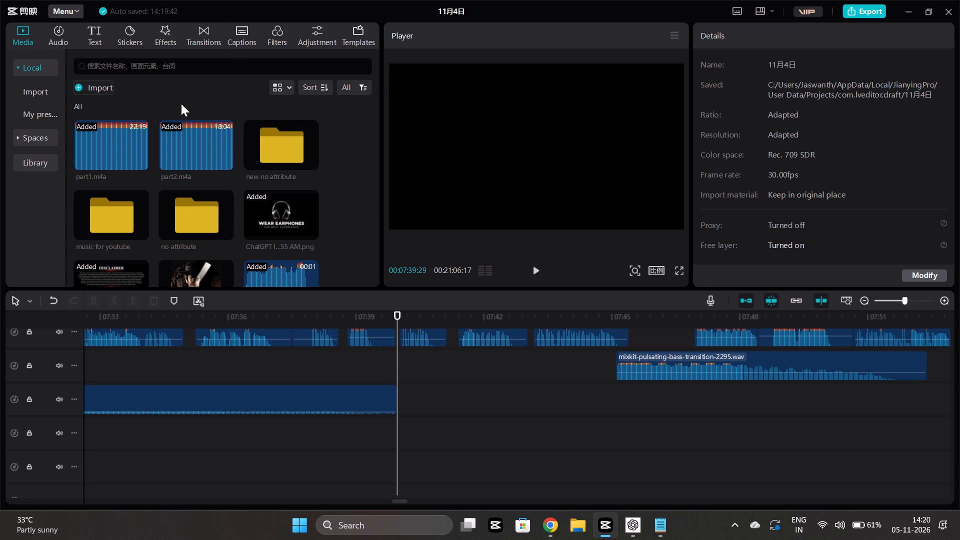
double_click(193, 217)
Audition candidate music tracks in the folder: Cosmic Ni…, Mysteriou…, Mayan Rit…, Inner_out… and Never Don….
scroll(180, 203, "down", 5)
scroll(179, 211, "up", 4)
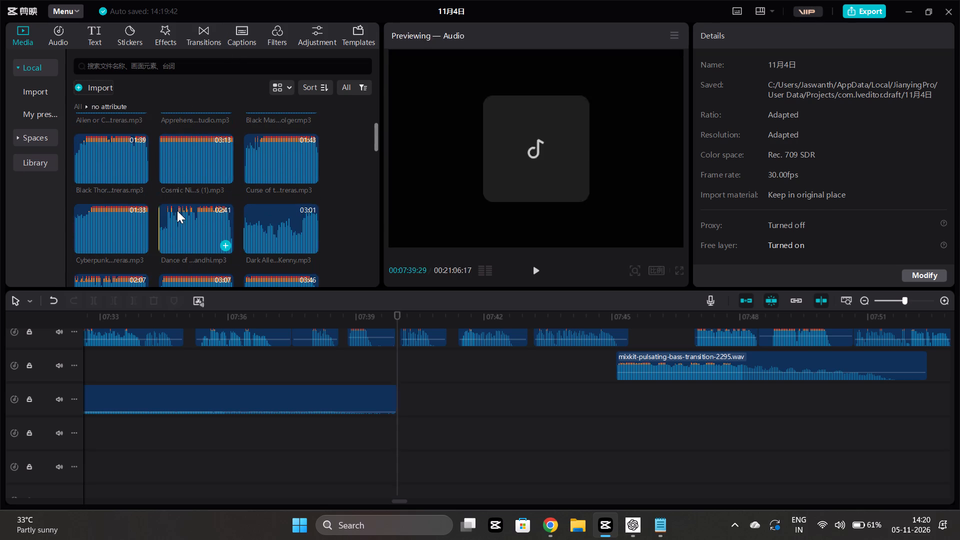
left_click(165, 181)
key("space")
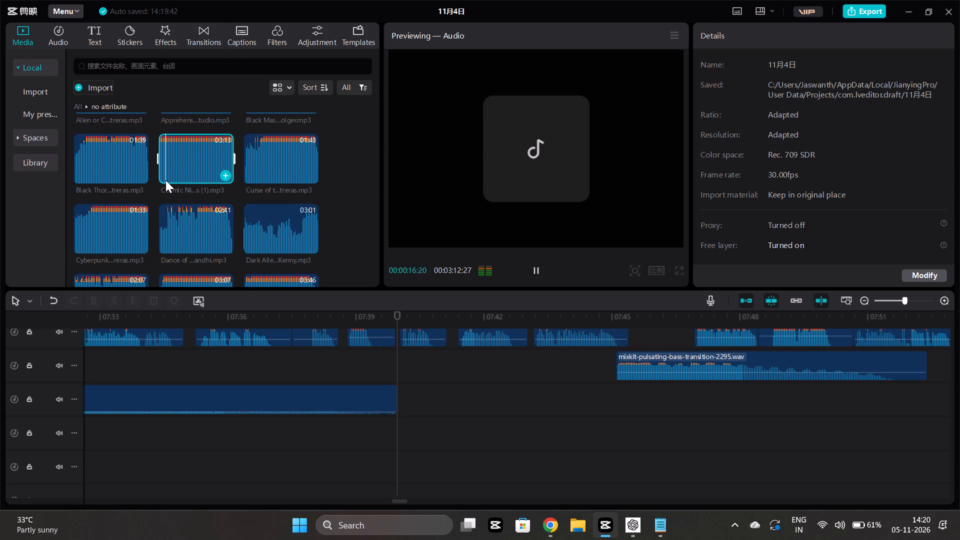
scroll(209, 193, "down", 5)
left_click(247, 221)
key("space")
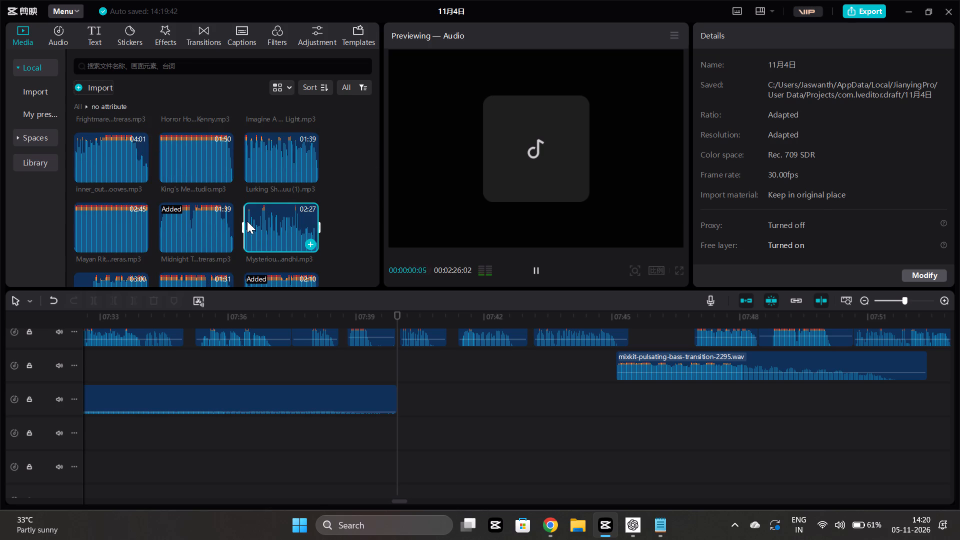
left_click(247, 221)
key("space")
left_click(80, 215)
key("space")
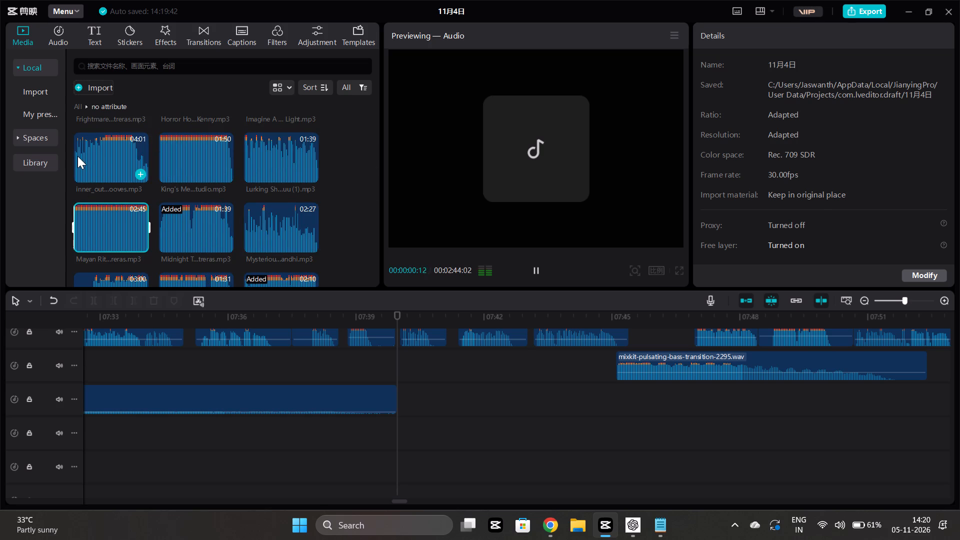
left_click(77, 156)
key("space")
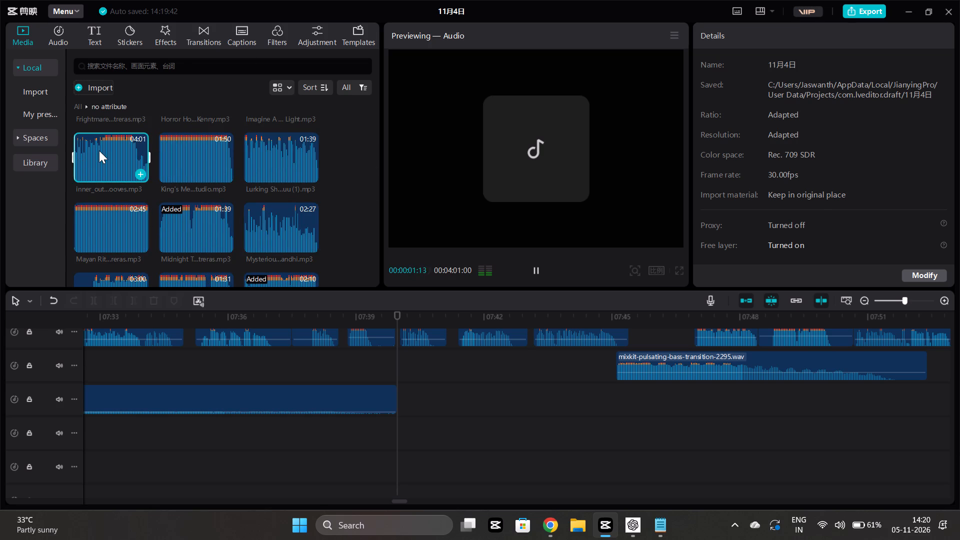
scroll(98, 152, "down", 1)
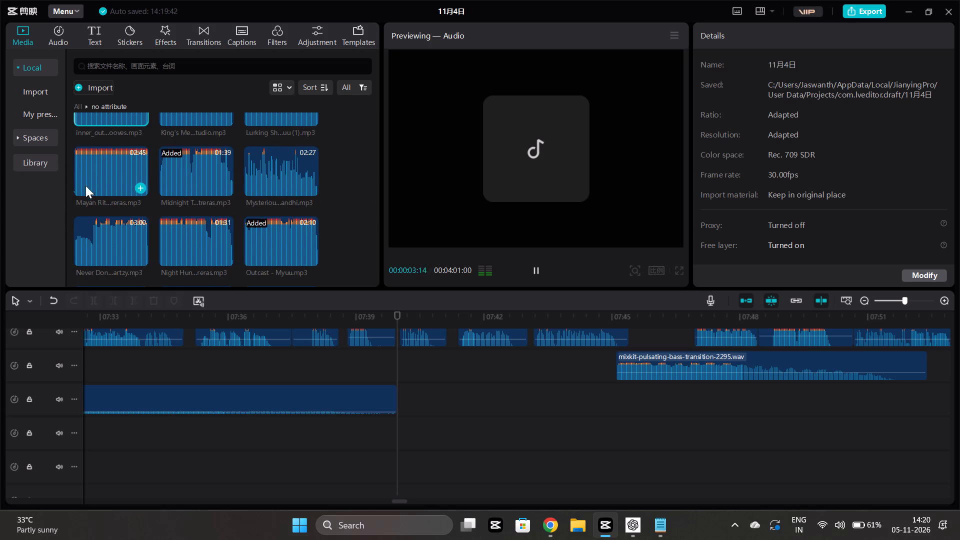
scroll(88, 215, "down", 2)
left_click(78, 134)
key("space")
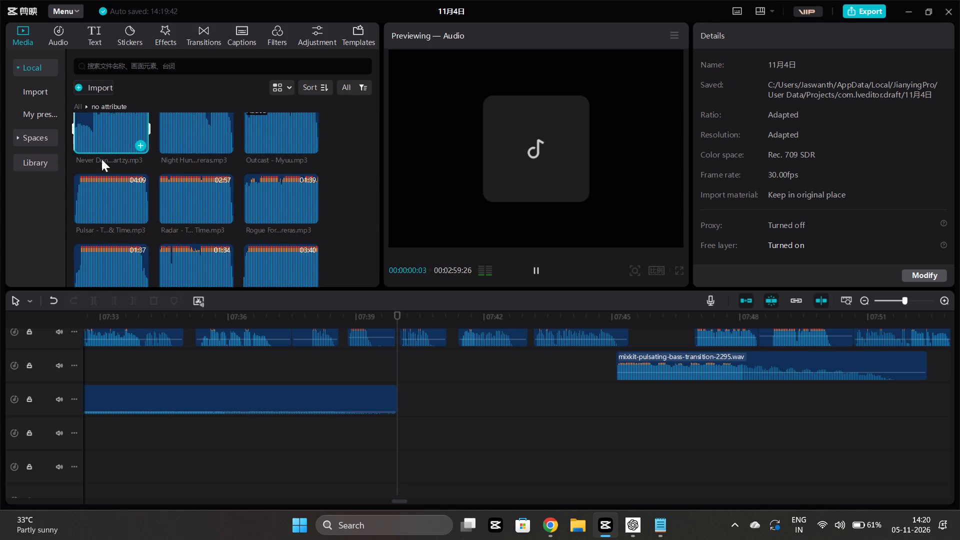
Audition the 01:34 Shadow Ch… track from its beginning and at several points up to about 00:53.
scroll(227, 223, "down", 1)
left_click(168, 211)
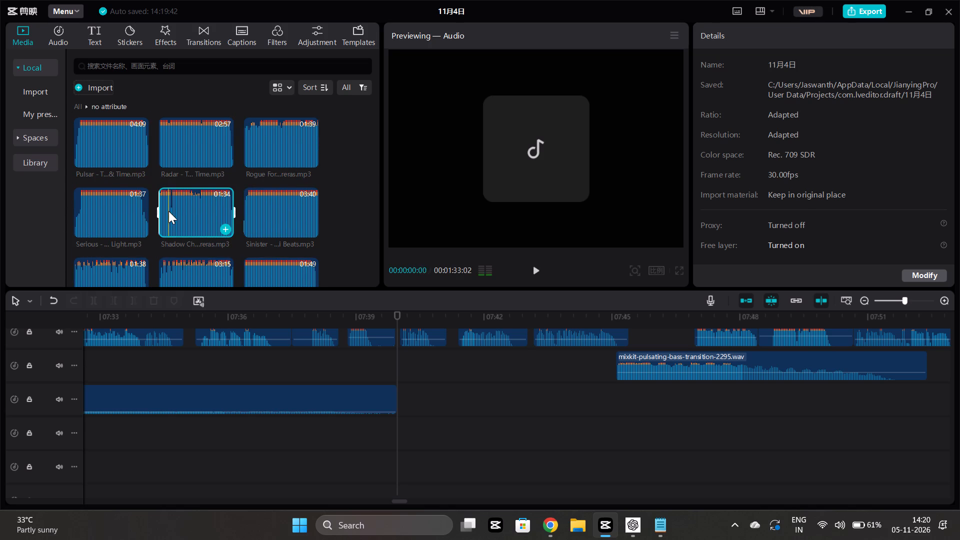
key("space")
scroll(180, 229, "up", 2)
scroll(230, 238, "down", 1)
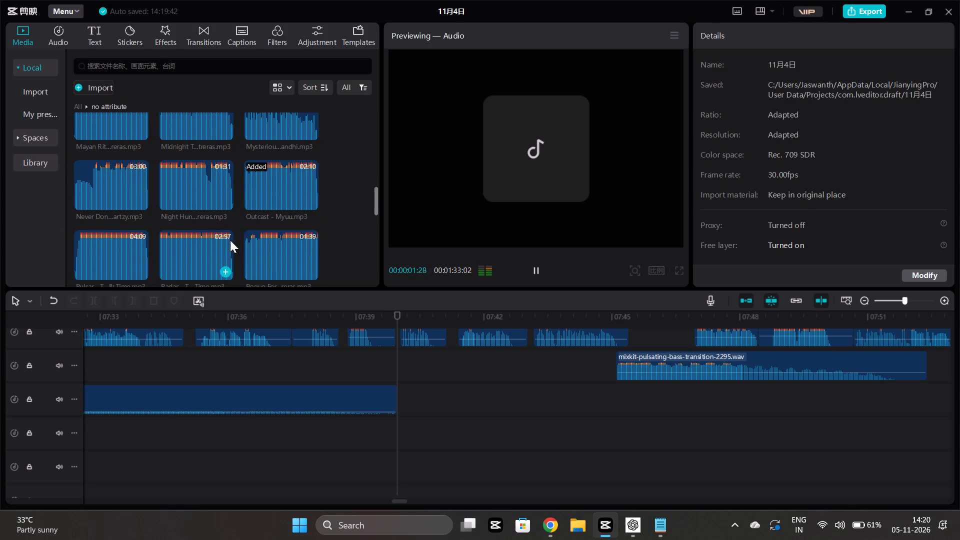
scroll(230, 240, "down", 1)
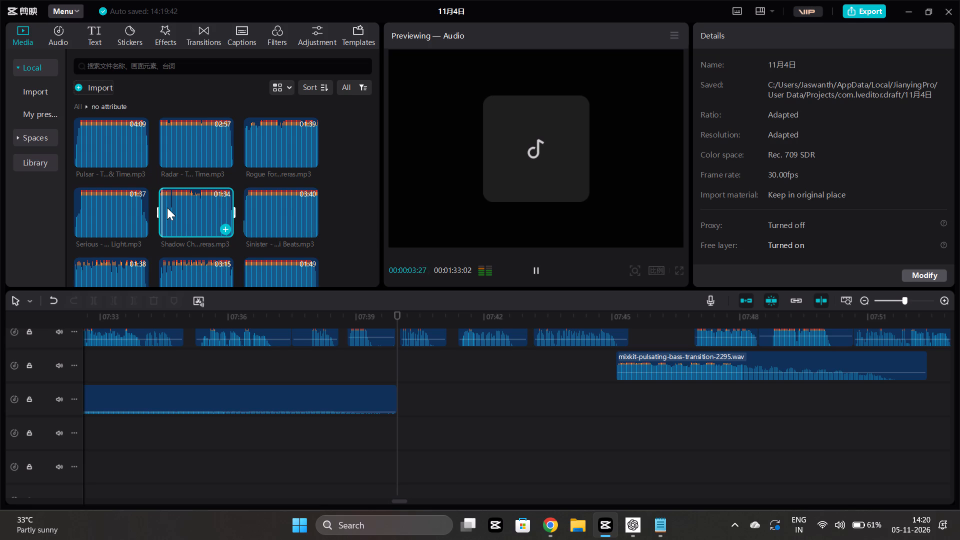
left_click(167, 207)
key("space")
left_click(175, 211)
key("space")
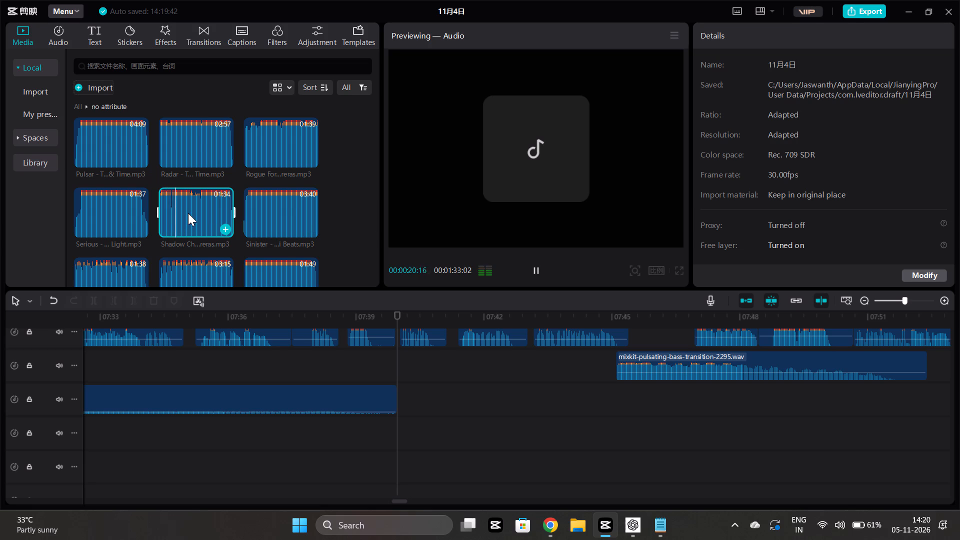
left_click(188, 213)
key("space")
left_click(202, 209)
key("space")
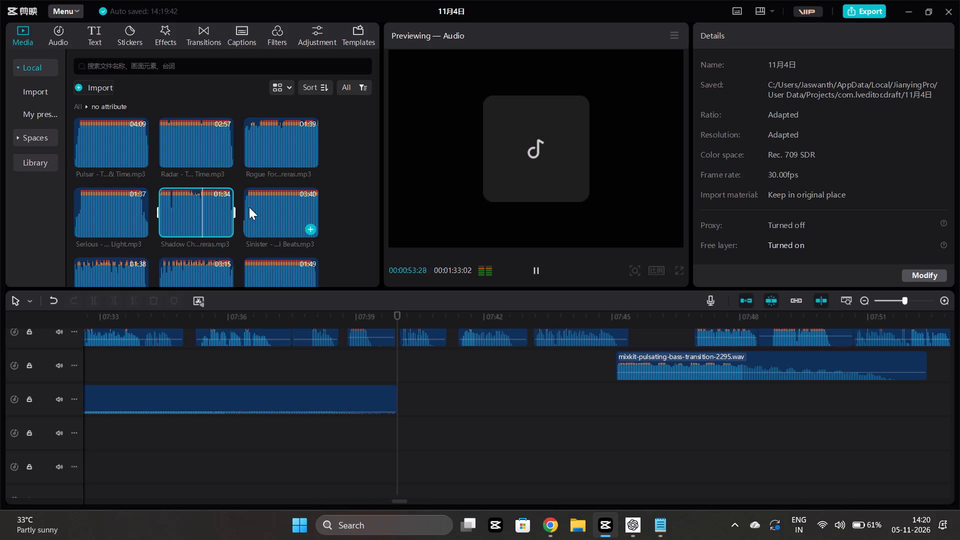
Audition the 03:40 Sinister track and the 01:49 Spine Chil… track, sampling the latter at several points up to about 00:44.
left_click(248, 208)
key("space")
scroll(248, 208, "down", 2)
left_click(252, 169)
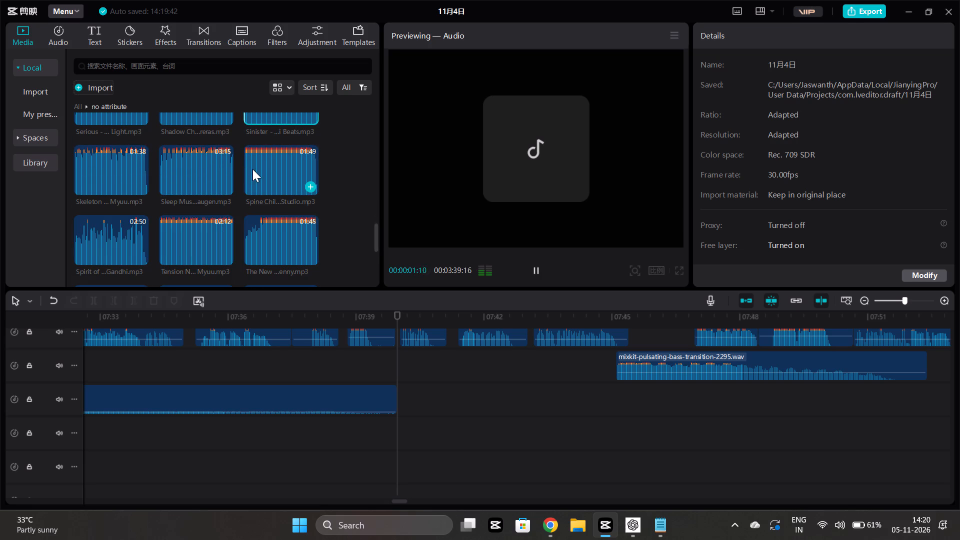
key("space")
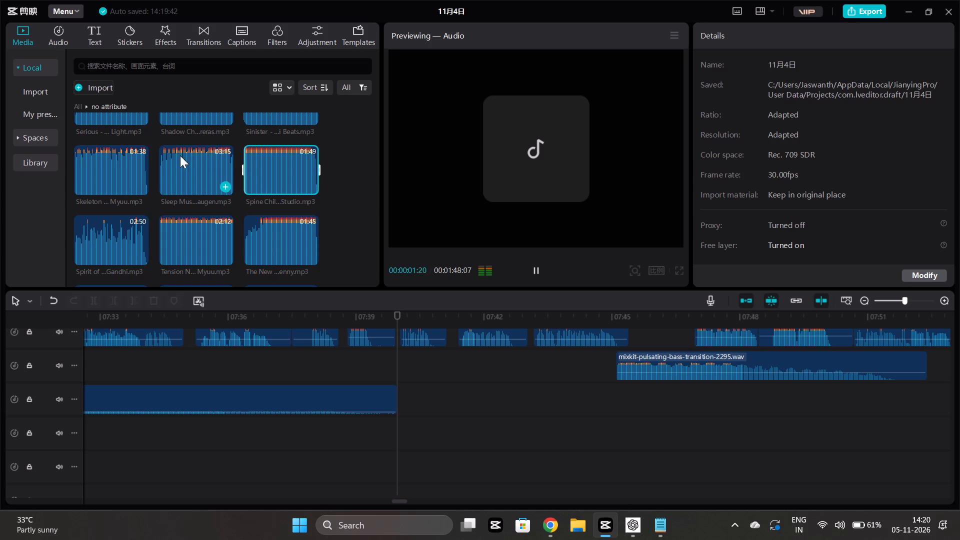
left_click(252, 173)
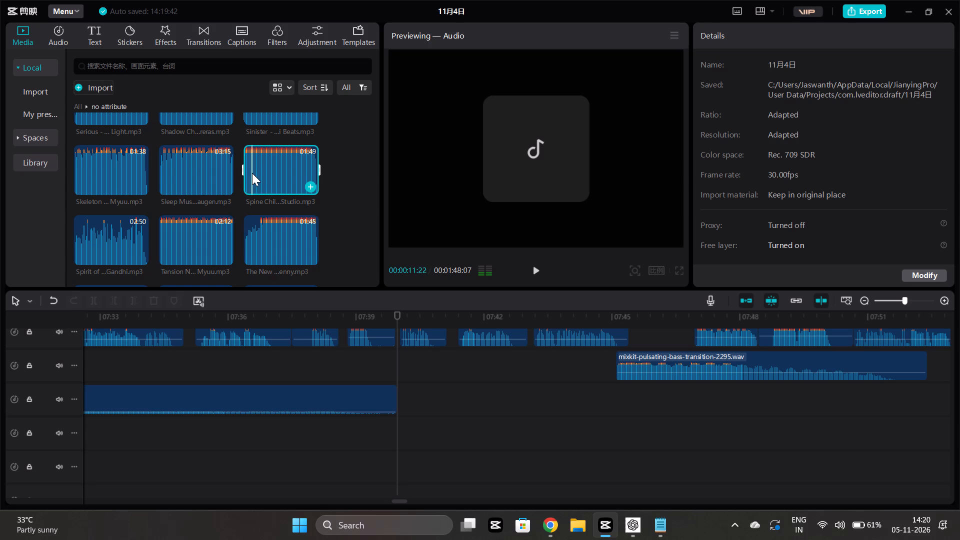
key("space")
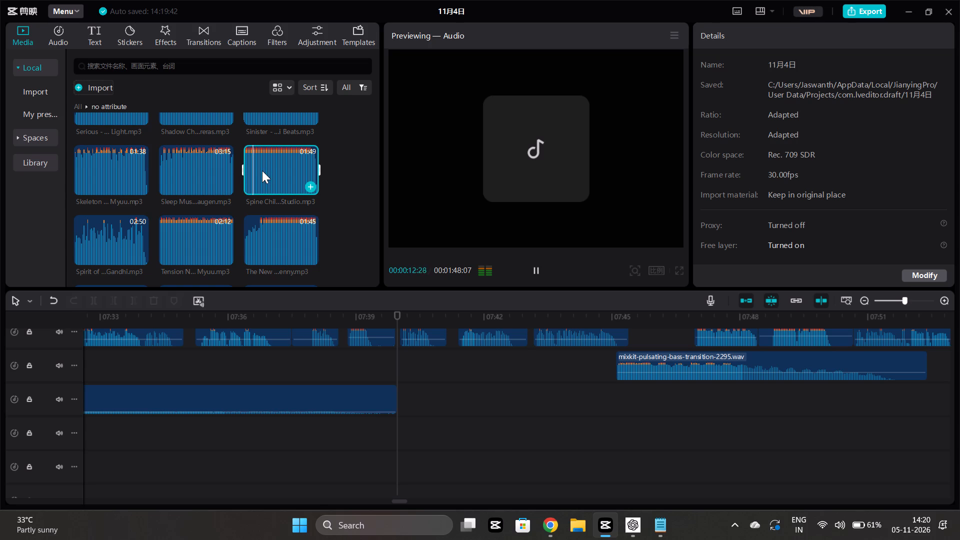
left_click(261, 170)
key("space")
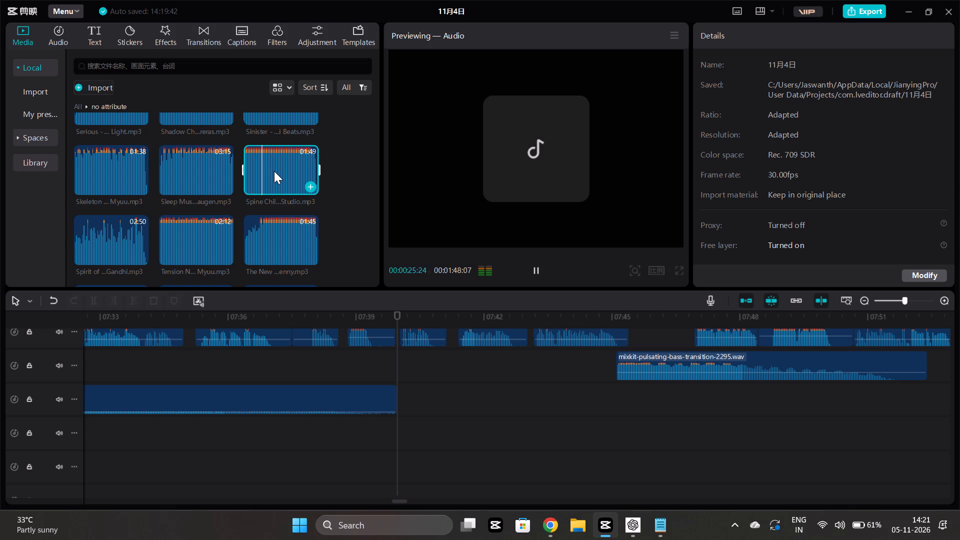
left_click(274, 171)
key("space")
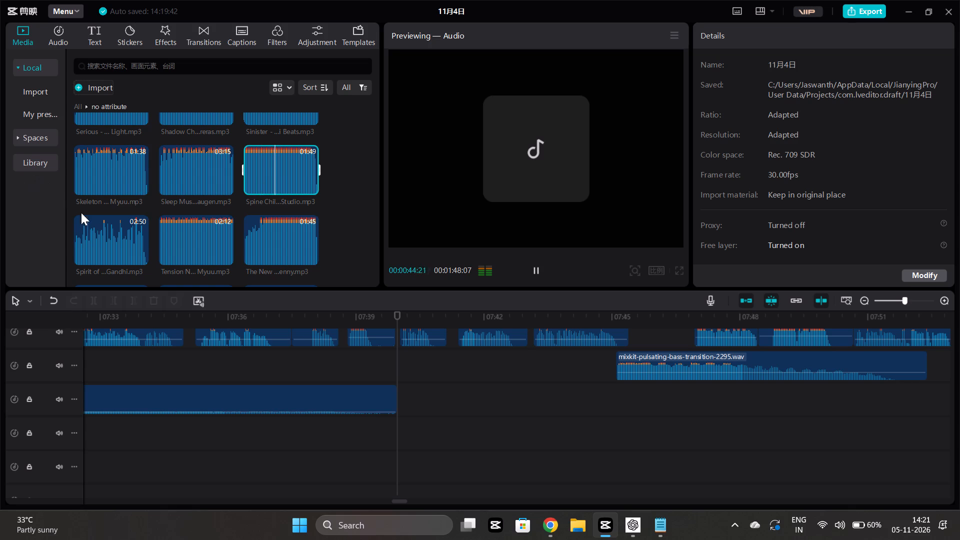
Audition the Spirit of…, Tension N…, The New… and The Sax of… music tracks in the folder.
left_click(77, 244)
key("space")
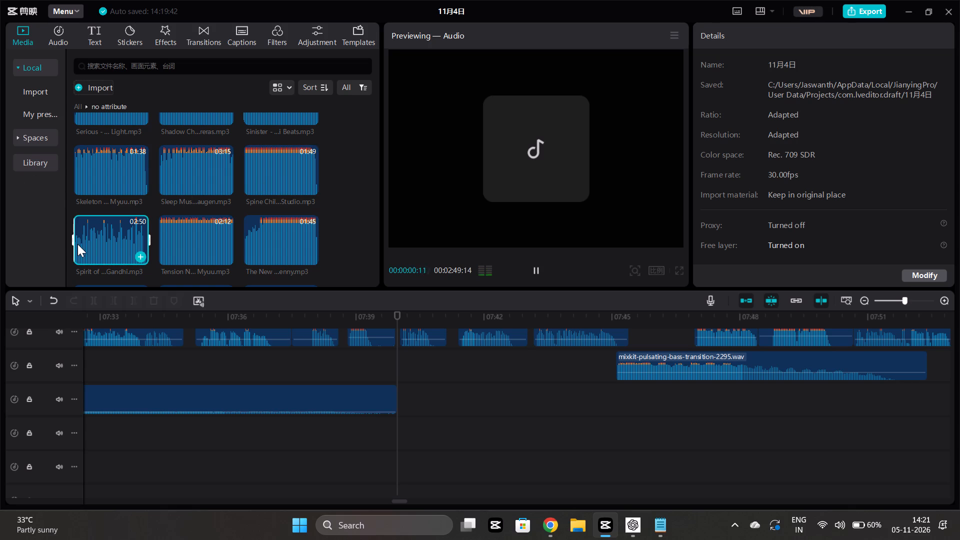
left_click(162, 244)
key("space")
left_click(246, 240)
key("space")
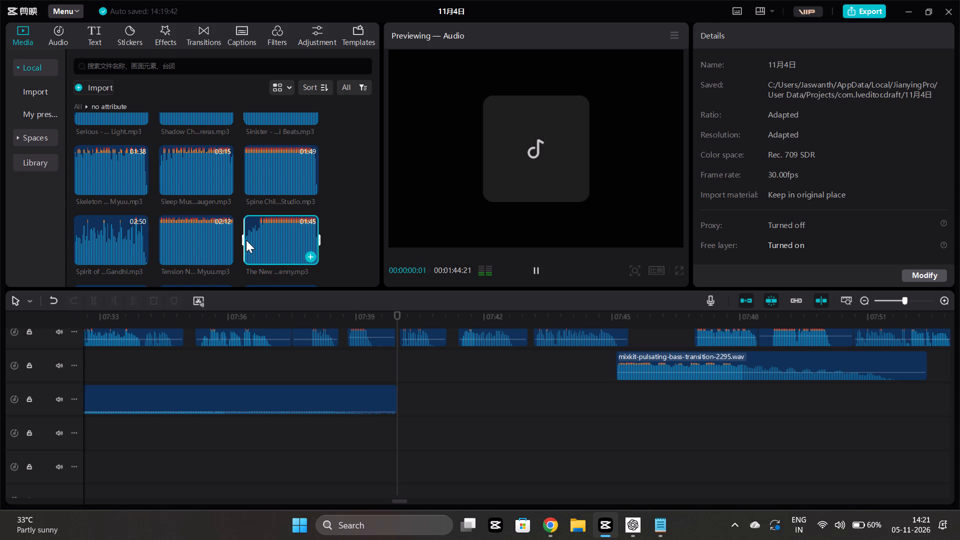
scroll(246, 240, "down", 1)
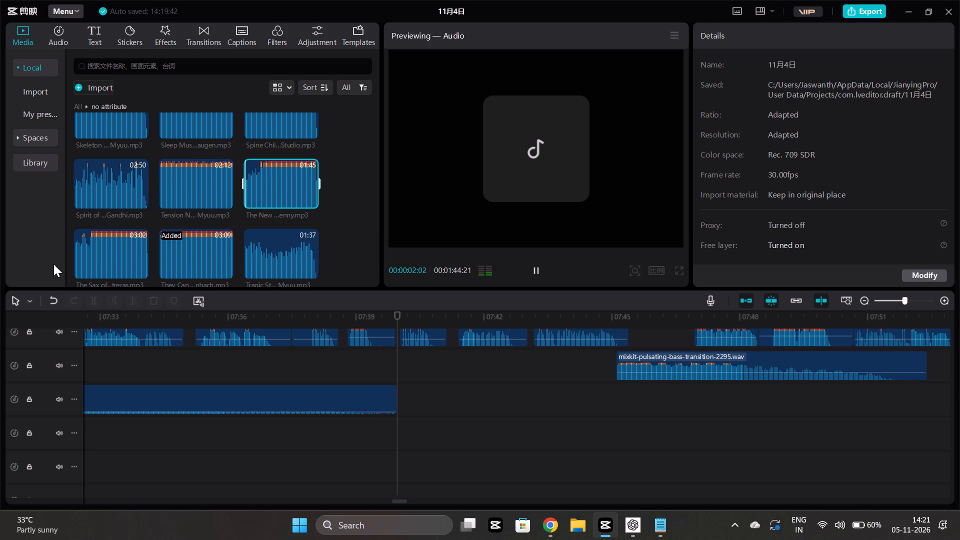
left_click(76, 260)
key("space")
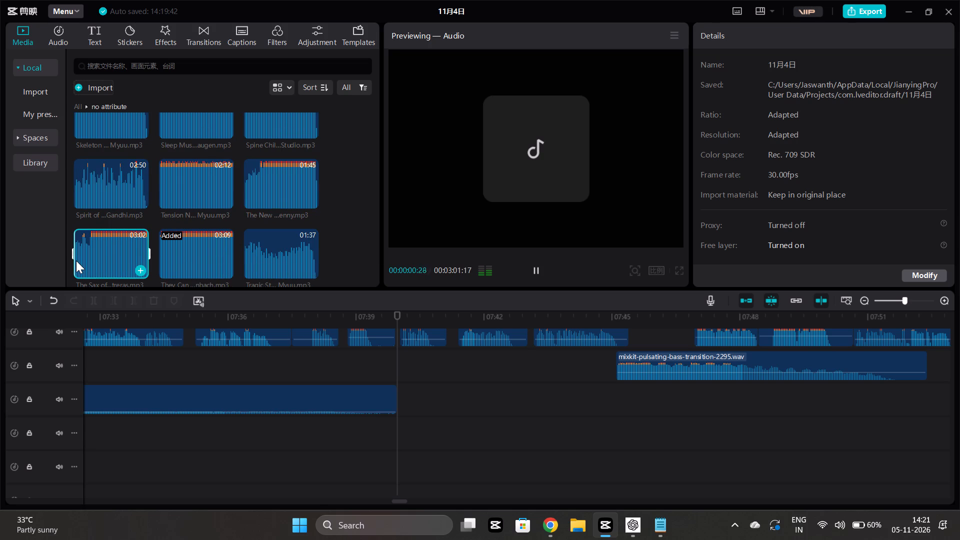
Add "The Sax of Ancient Terror" where the previous background track ends and lower its volume to -20.9 dB.
left_click(140, 268)
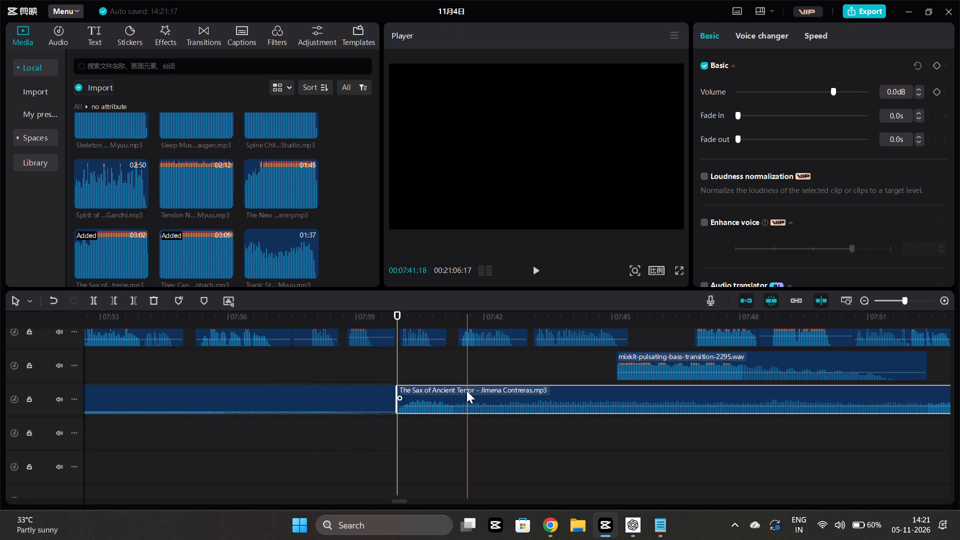
left_click(466, 390)
left_click(798, 90)
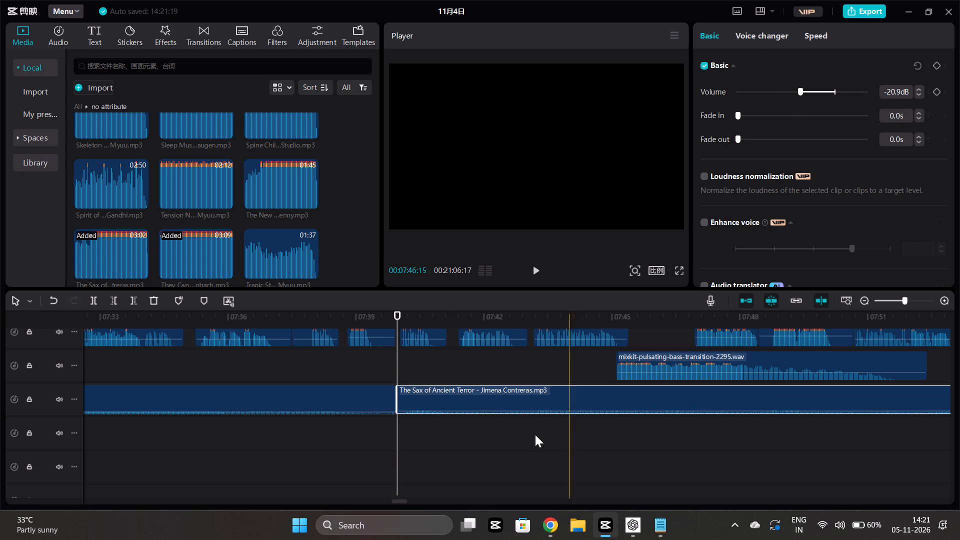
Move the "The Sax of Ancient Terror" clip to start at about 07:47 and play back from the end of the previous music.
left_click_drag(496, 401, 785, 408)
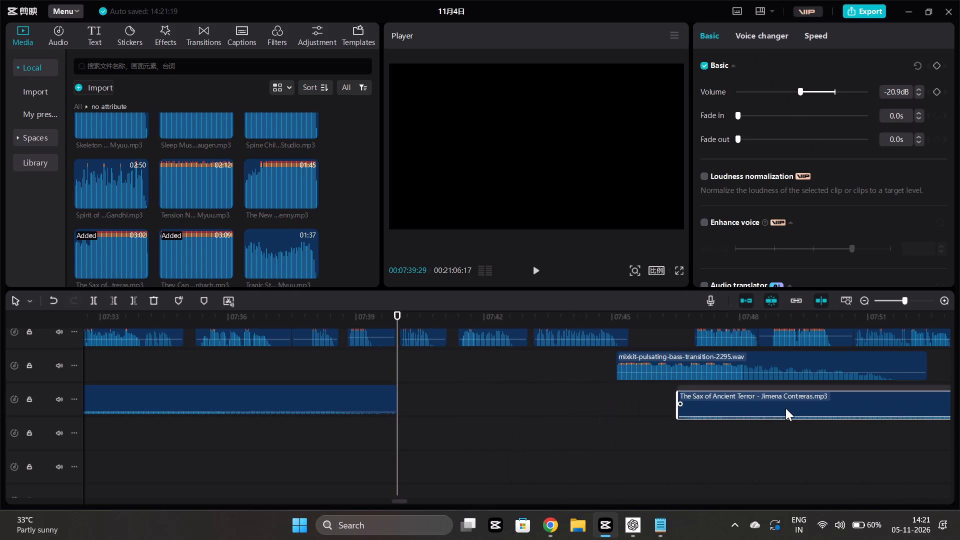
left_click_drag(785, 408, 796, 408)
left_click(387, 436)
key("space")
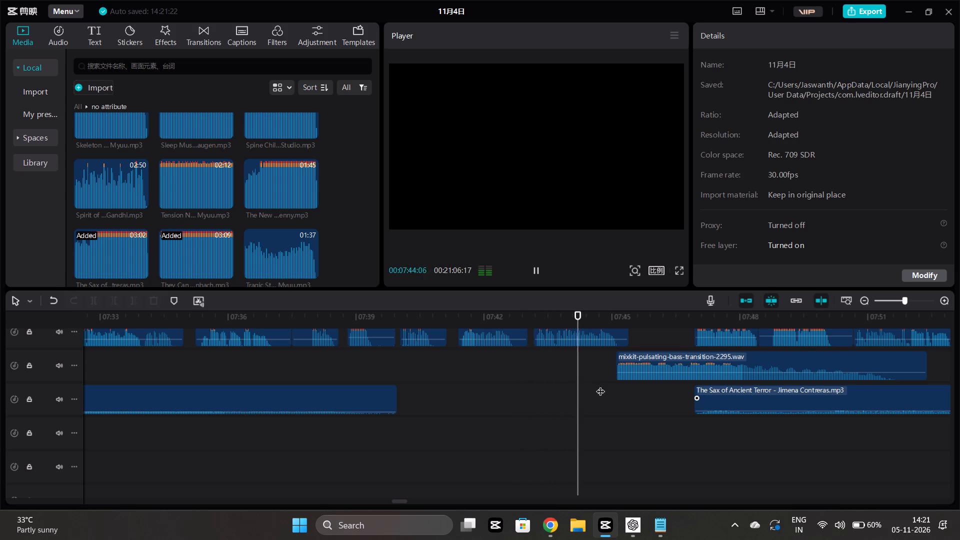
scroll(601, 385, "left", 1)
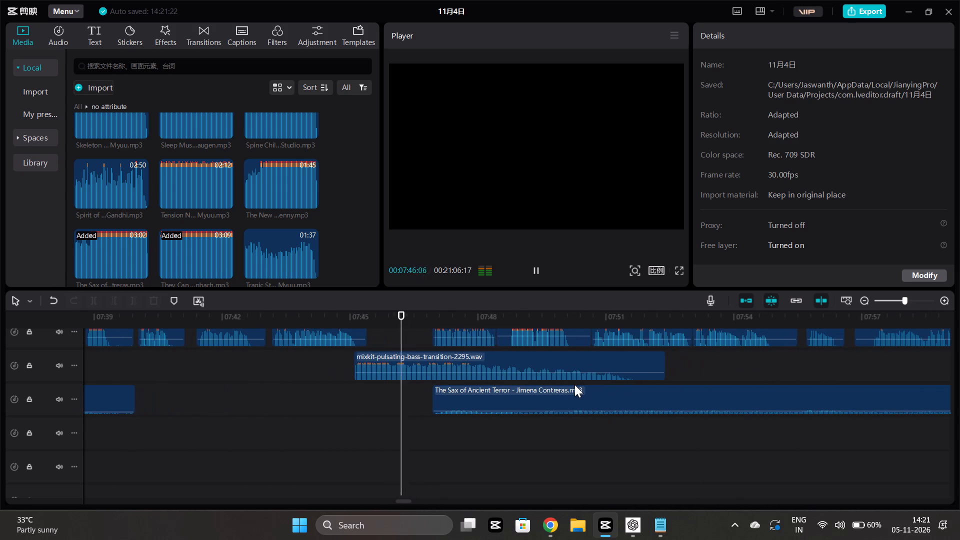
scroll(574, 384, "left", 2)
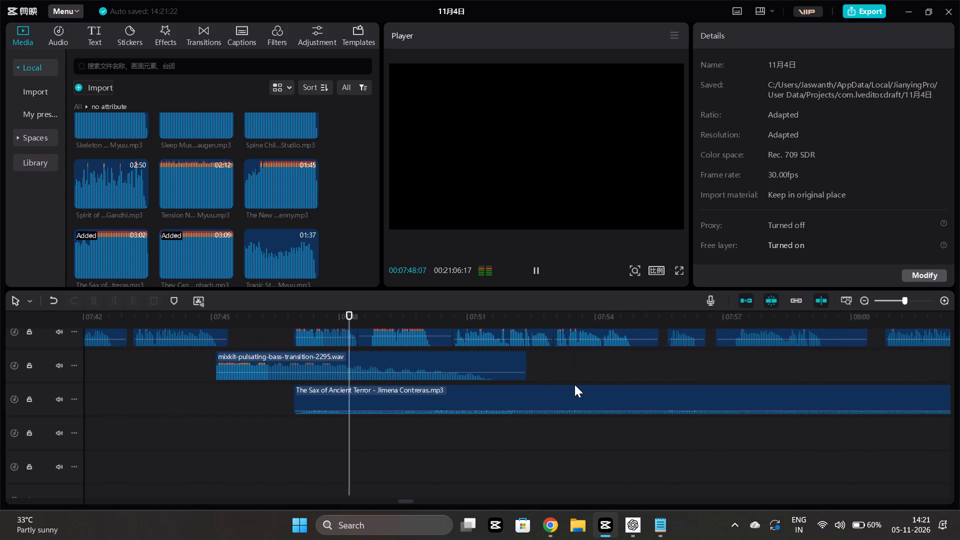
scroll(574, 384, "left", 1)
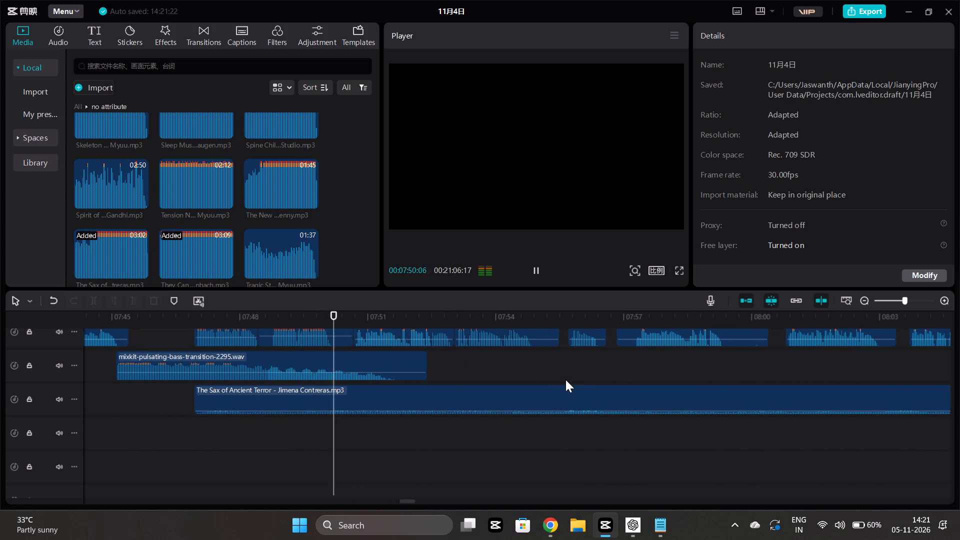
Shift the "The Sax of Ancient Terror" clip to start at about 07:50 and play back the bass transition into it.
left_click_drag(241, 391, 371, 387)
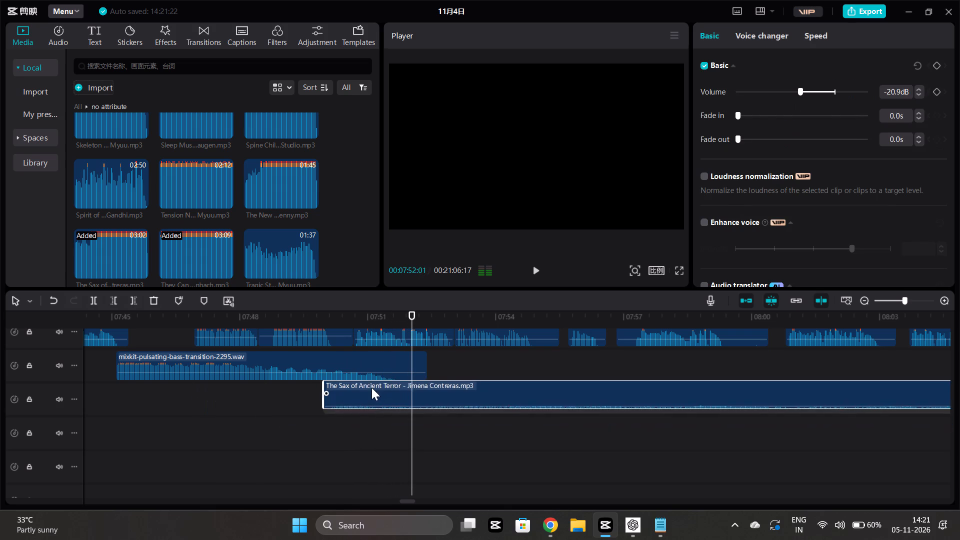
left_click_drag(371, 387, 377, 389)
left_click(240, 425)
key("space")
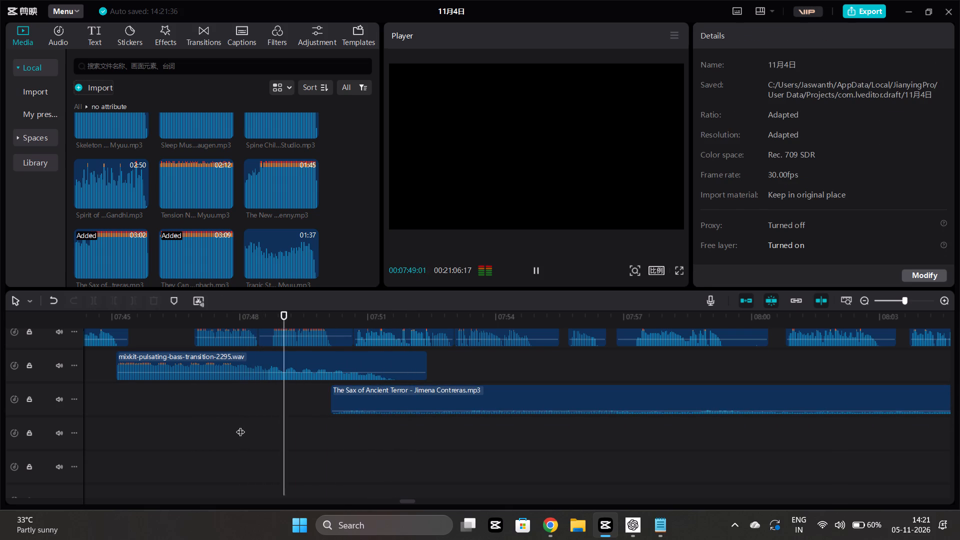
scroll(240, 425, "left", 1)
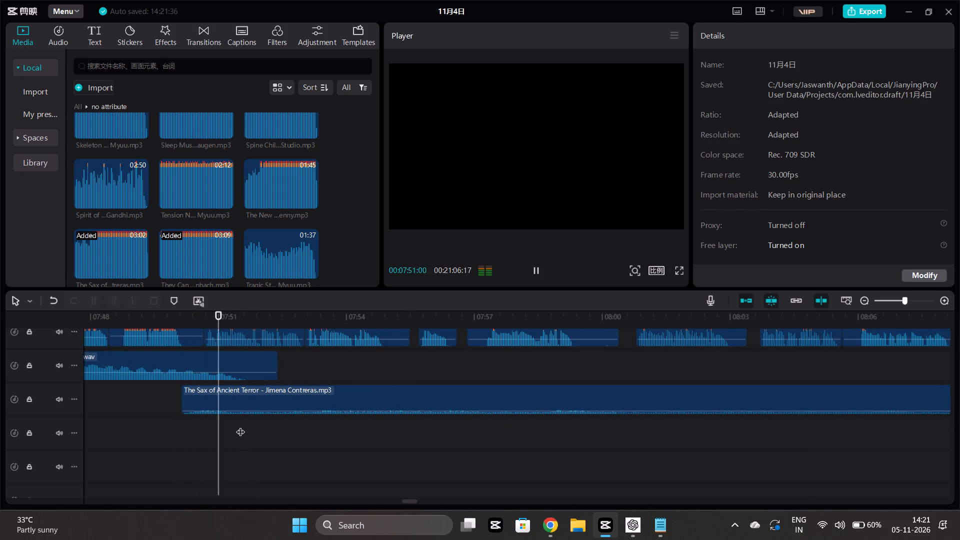
Set the "The Sax of Ancient Terror" clip's volume to -16.8 dB and replay its beginning from about 07:50.
left_click(325, 401)
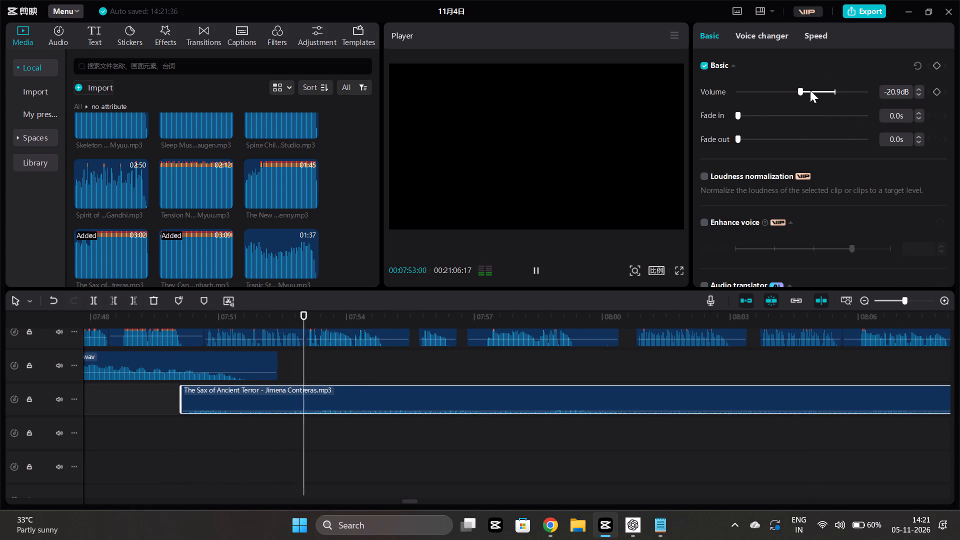
left_click(804, 93)
left_click_drag(163, 424, 169, 423)
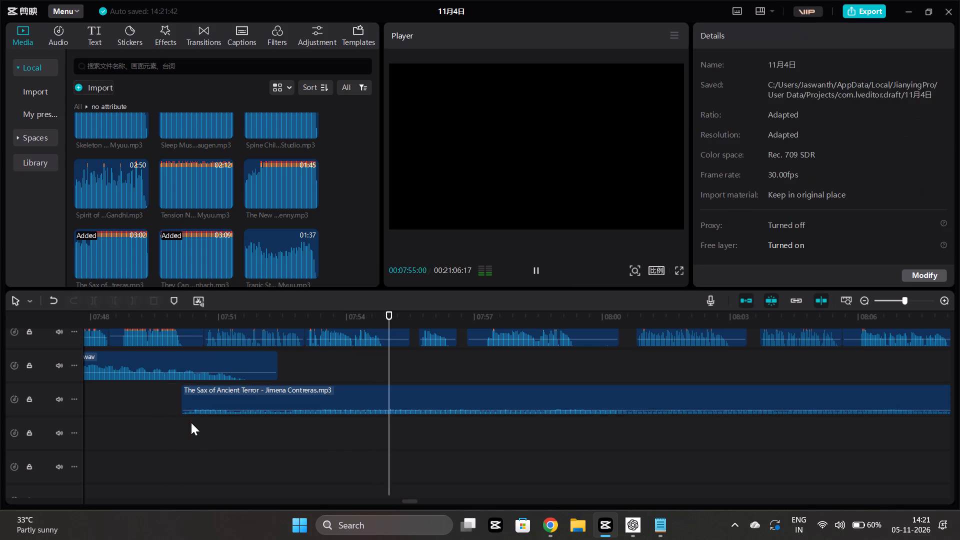
key("space")
left_click(176, 420)
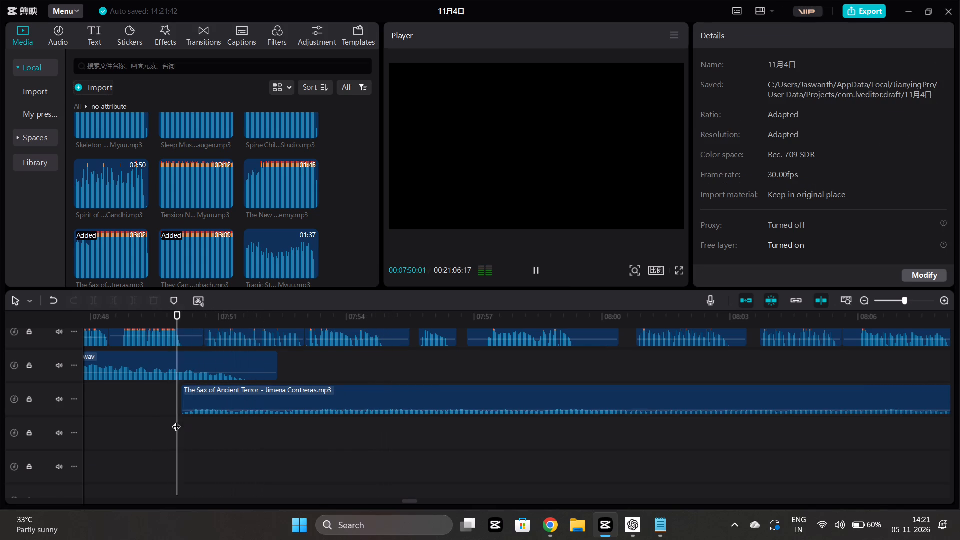
key("space")
Move the "The Sax of Ancient Terror" clip to start at about 07:51 and play back from just before it.
left_click(223, 397)
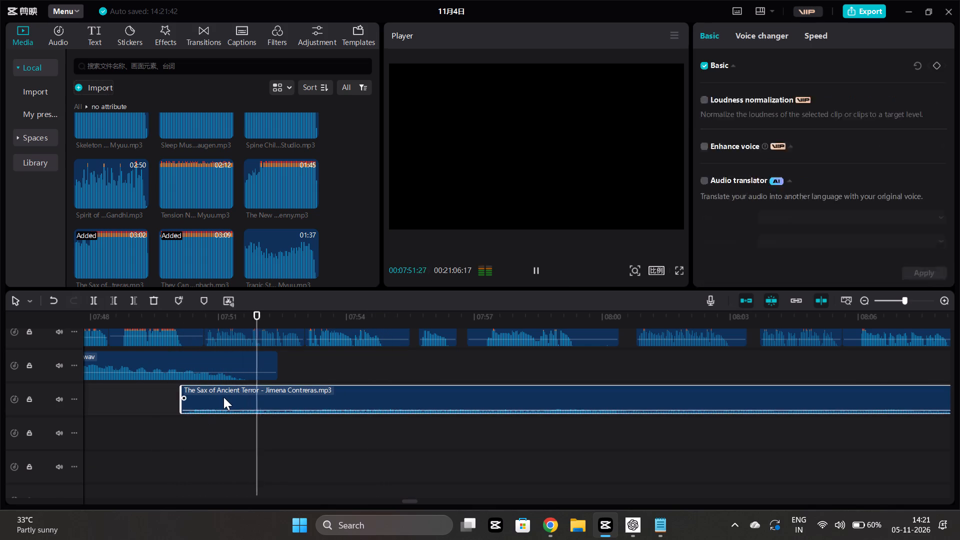
left_click_drag(217, 398, 261, 405)
left_click(146, 409)
key("space")
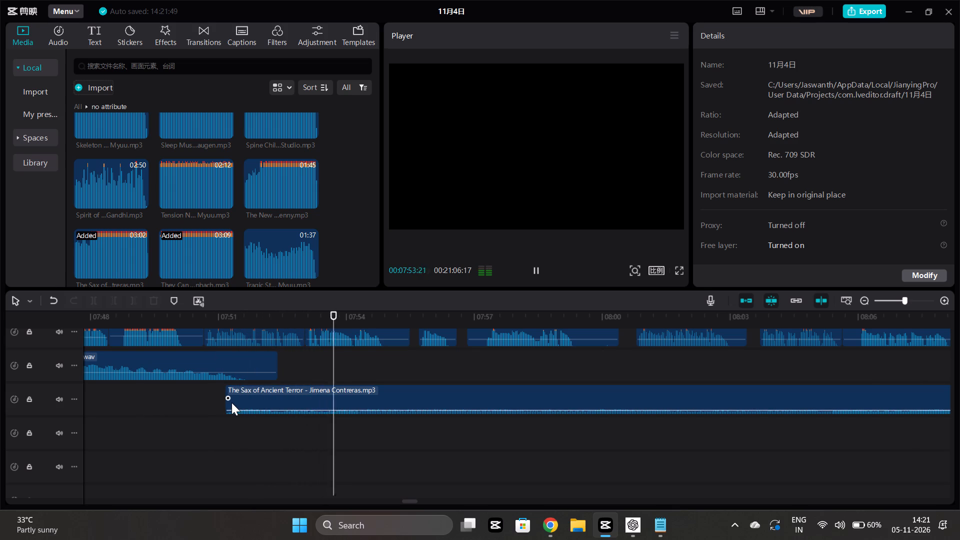
Listen to the narration over the new background music from about 07:53 to 08:15 to judge where the music should end.
scroll(426, 395, "left", 1)
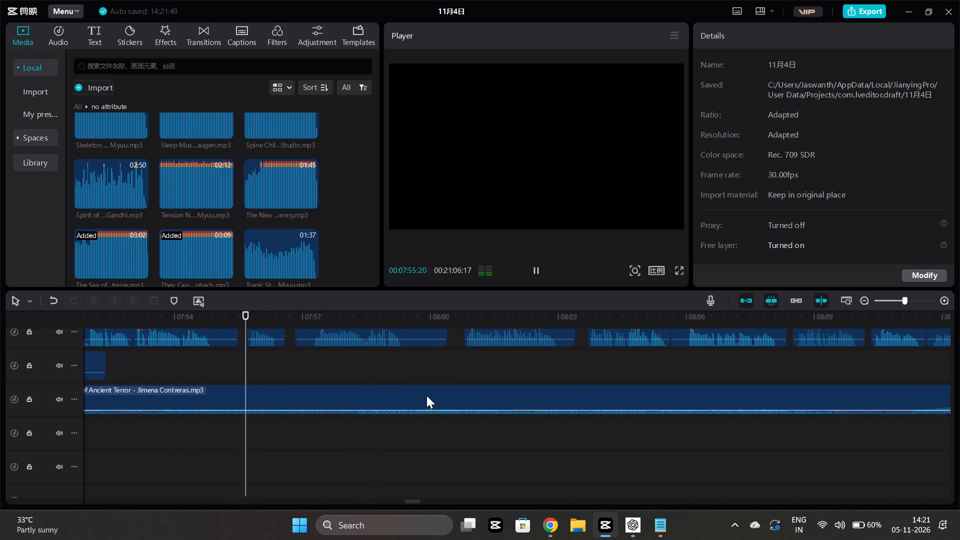
scroll(426, 395, "left", 1)
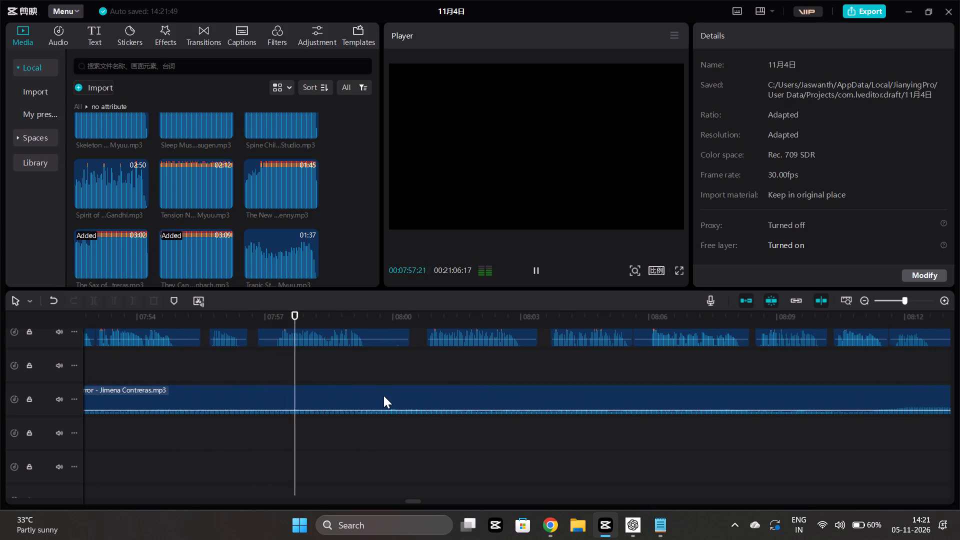
scroll(397, 391, "left", 1)
left_click(384, 395)
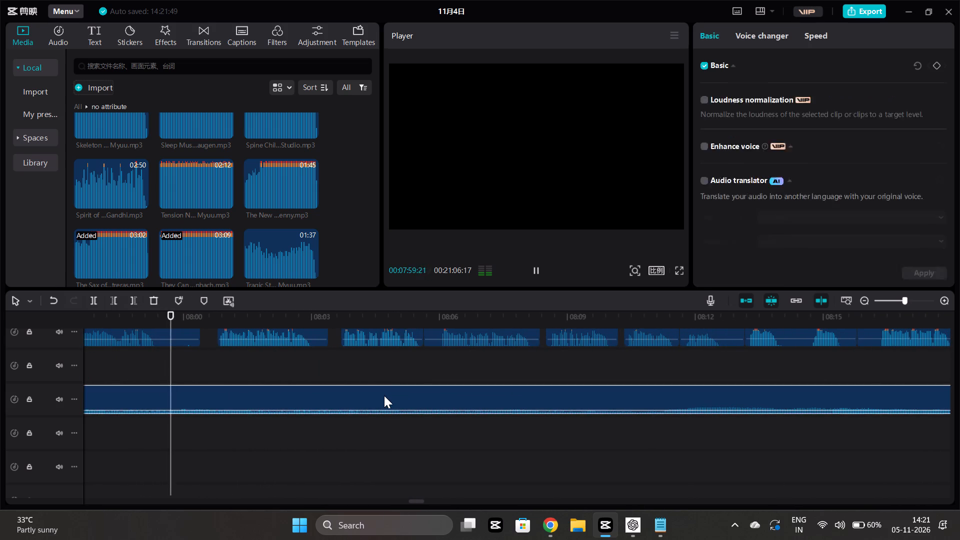
scroll(539, 272, "up", 1, "ctrl")
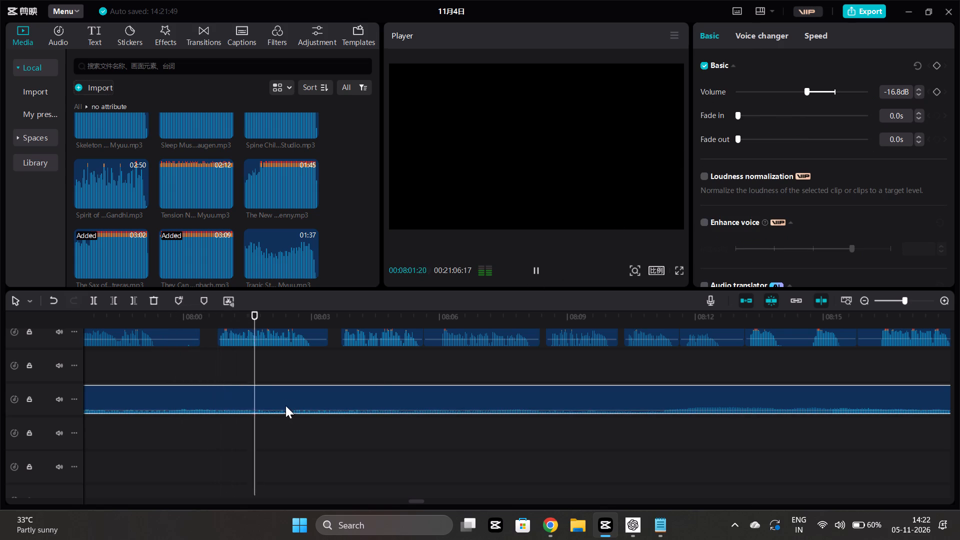
scroll(287, 400, "right", 1)
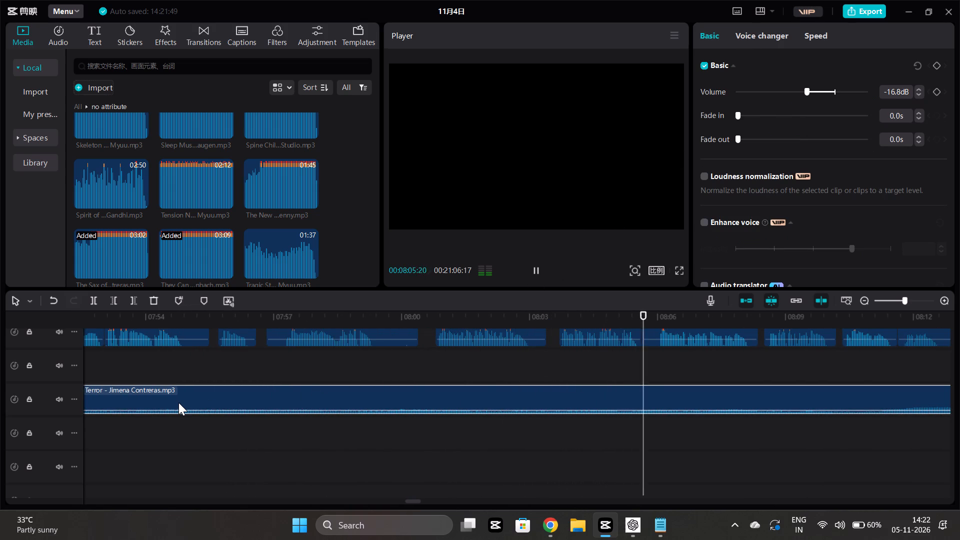
scroll(178, 402, "left", 3)
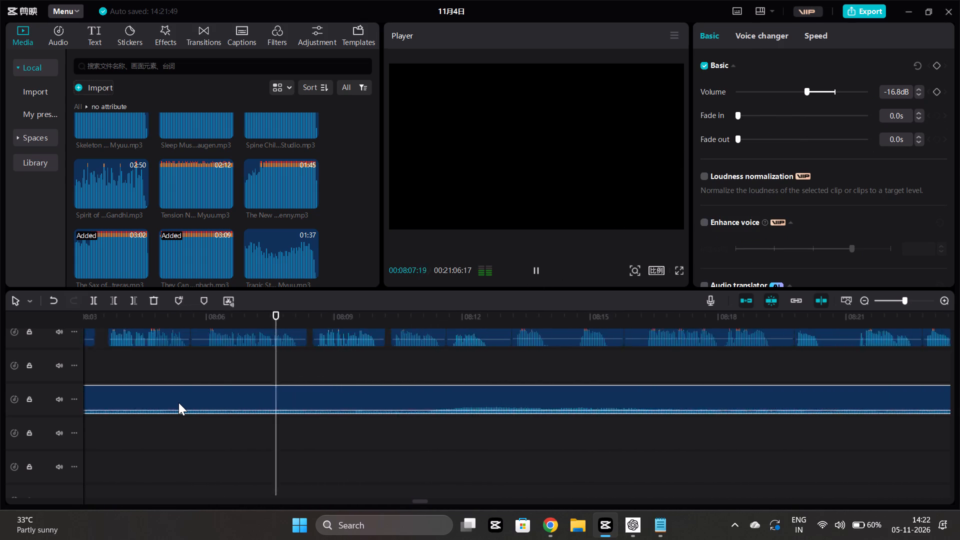
scroll(178, 402, "left", 1)
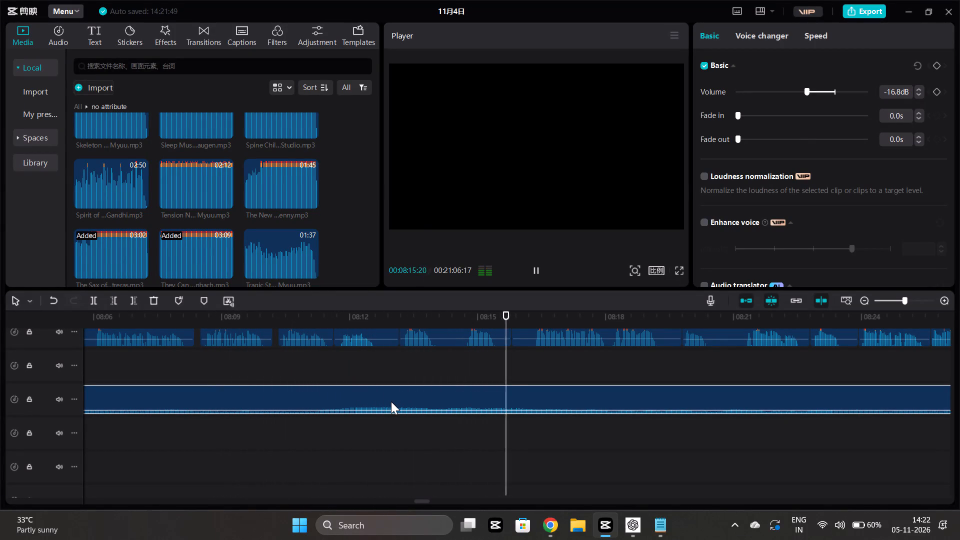
Replay from about 08:09 and trim off the rest of the "The Sax of Ancient Terror" clip after about 08:10.
left_click(214, 436)
key("space")
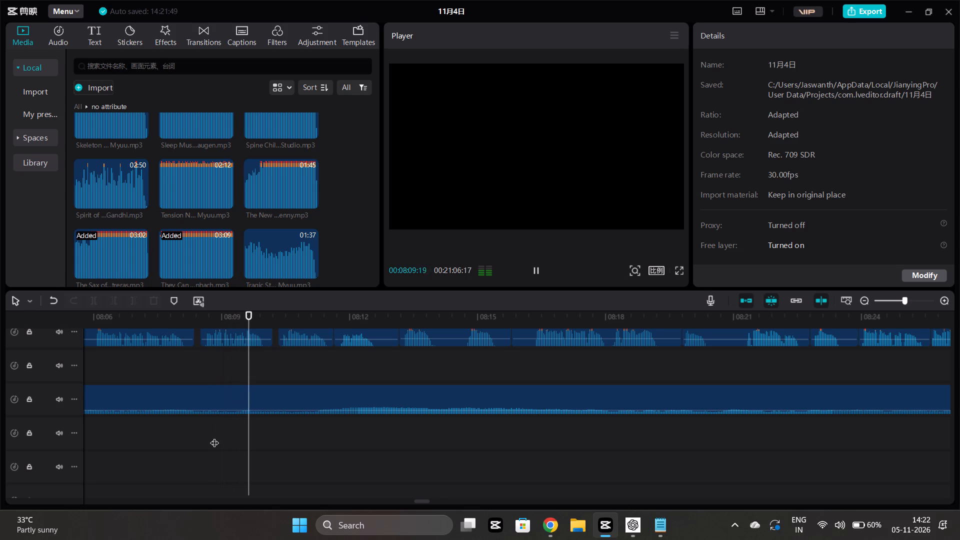
key("space")
left_click(292, 402)
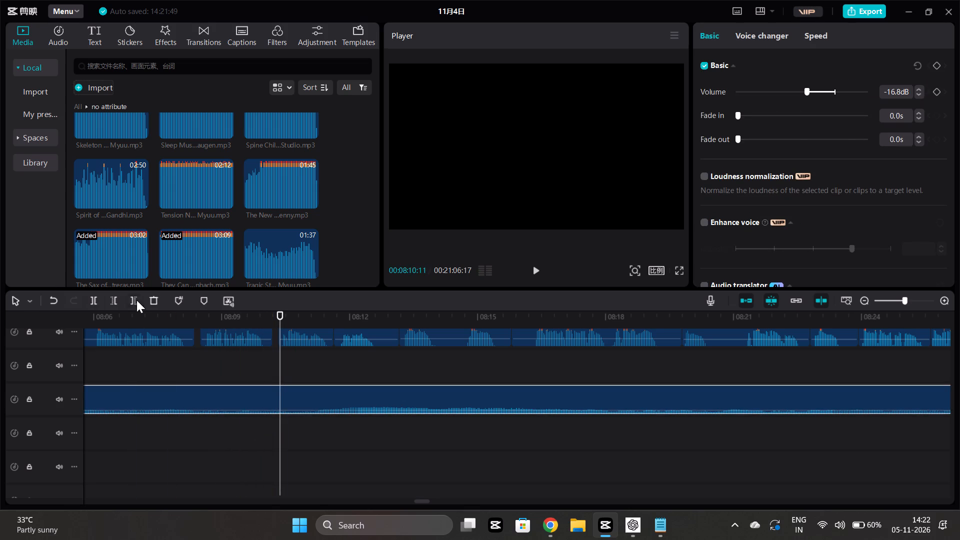
left_click(136, 300)
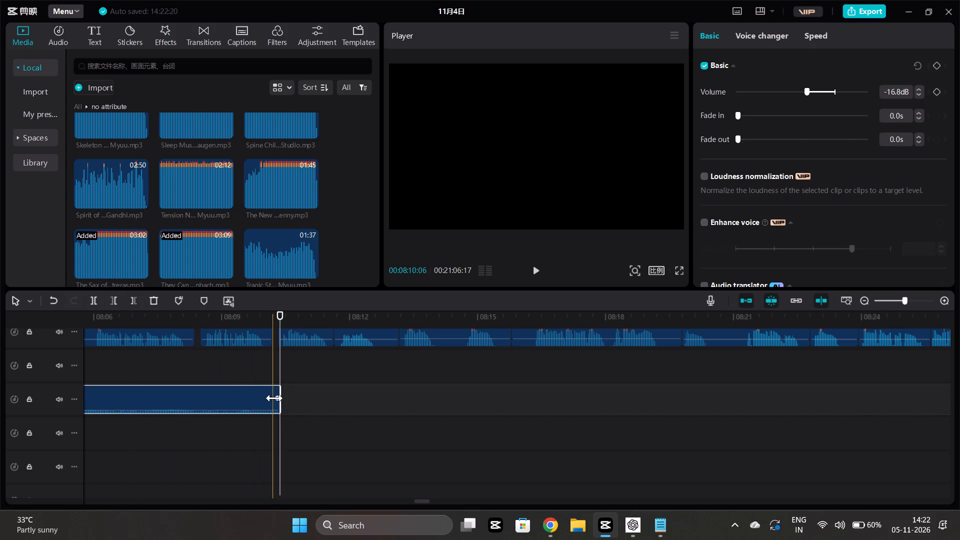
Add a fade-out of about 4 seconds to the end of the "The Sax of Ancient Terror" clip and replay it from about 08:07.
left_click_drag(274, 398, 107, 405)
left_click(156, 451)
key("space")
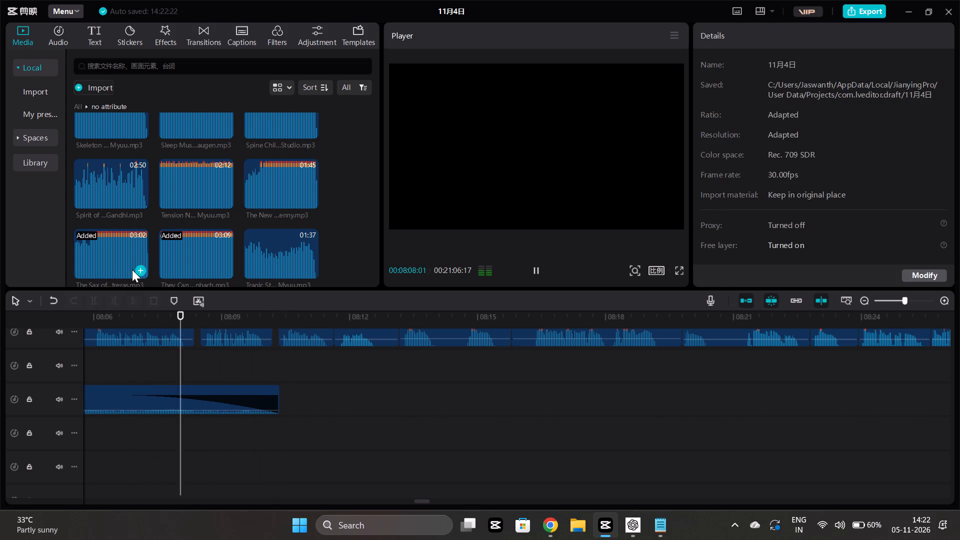
Audition the "Tragic St…", "Voices in…" and "Underwor…" tracks from the local media as candidates for the following background music.
scroll(266, 213, "down", 2)
left_click(252, 160)
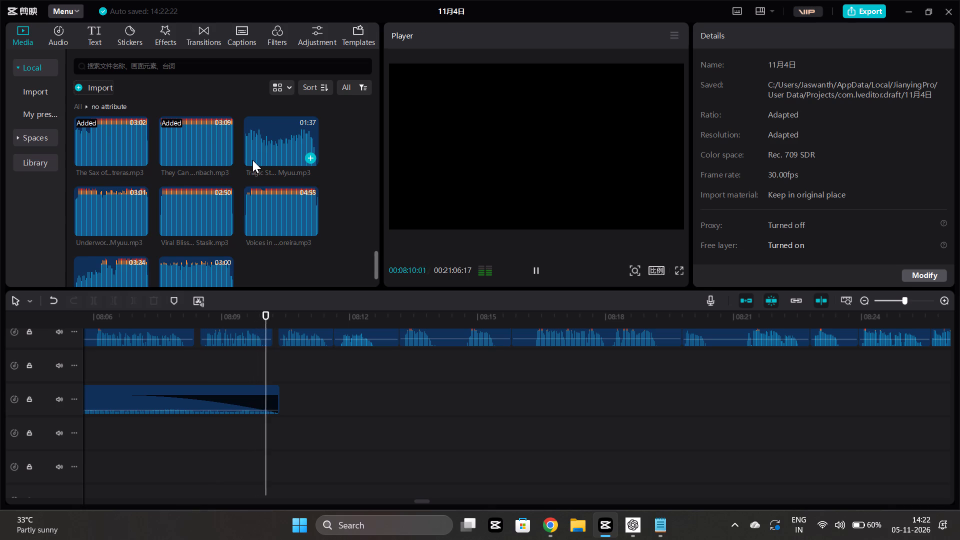
key("space")
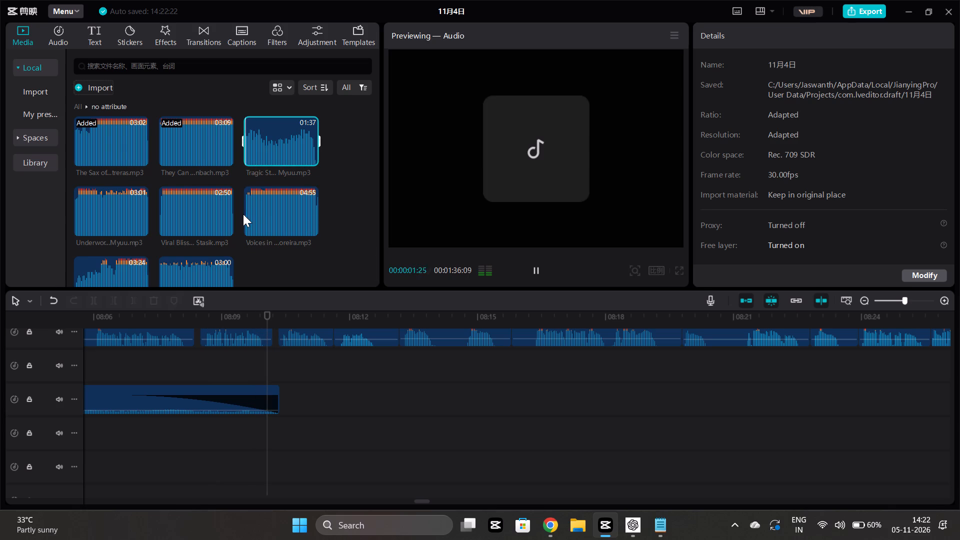
left_click(248, 210)
key("space")
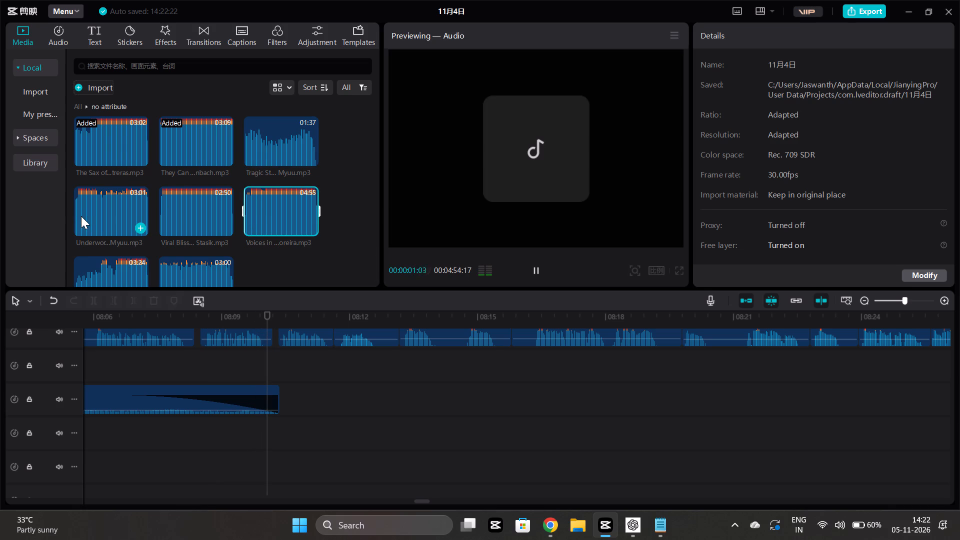
left_click(81, 216)
key("space")
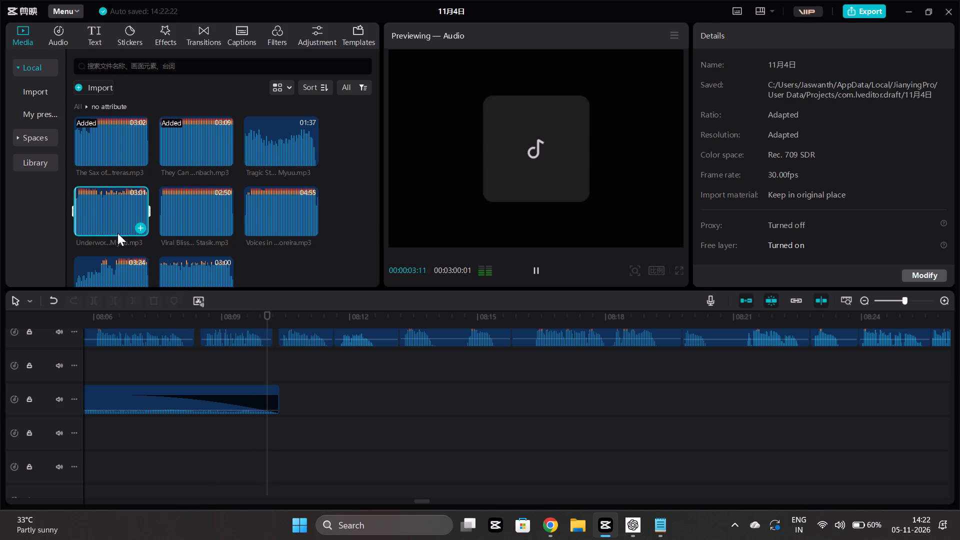
Find "Midnight Trace" in the local media, add it to the timeline and place it beneath the Sax clip, starting at about 08:08.5.
scroll(143, 207, "down", 1)
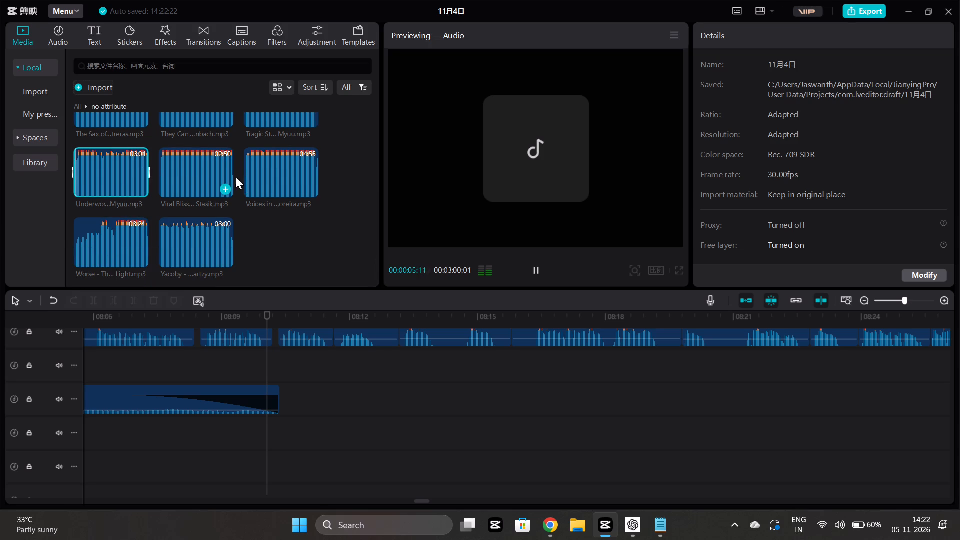
scroll(124, 256, "up", 10)
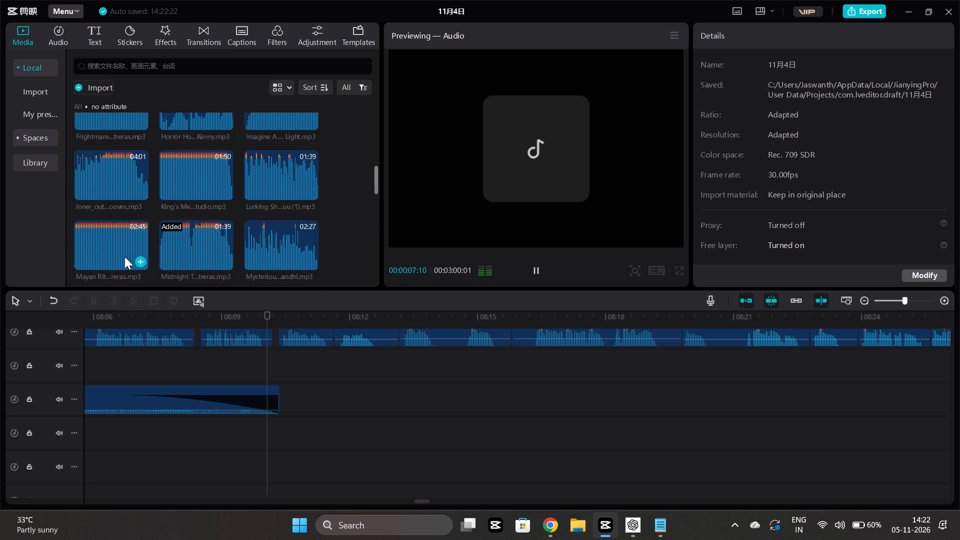
scroll(124, 256, "up", 2)
scroll(124, 256, "down", 2)
scroll(124, 256, "up", 1)
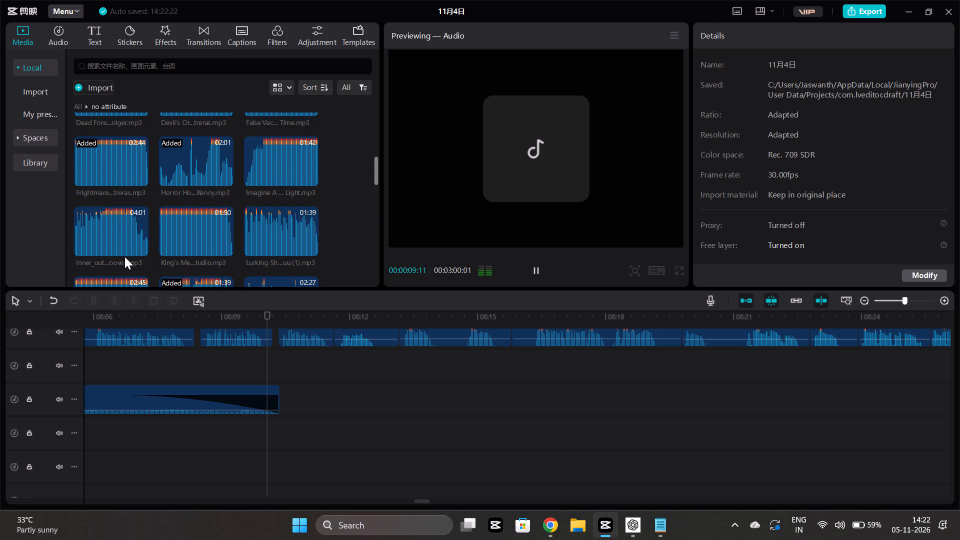
scroll(117, 232, "down", 1)
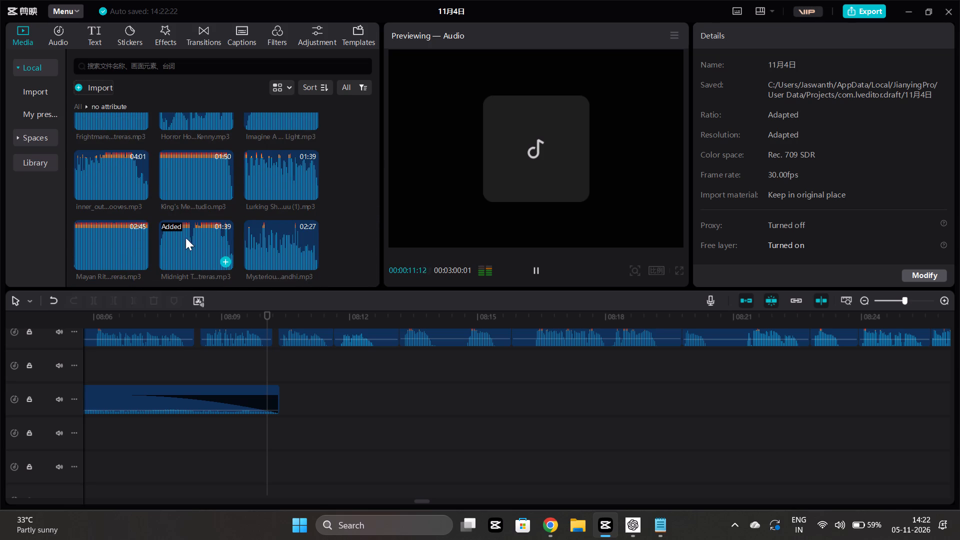
left_click(223, 261)
left_click_drag(316, 360, 305, 384)
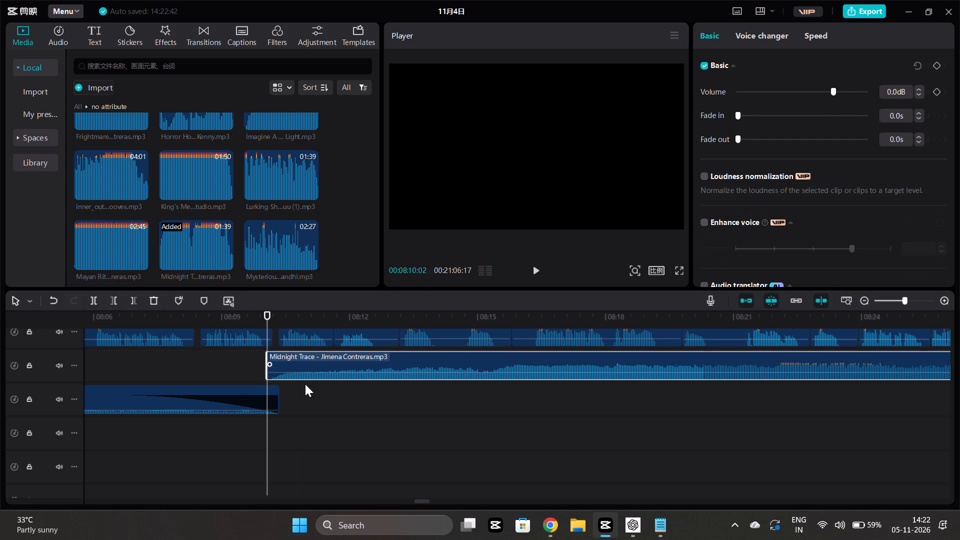
left_click_drag(305, 384, 249, 435)
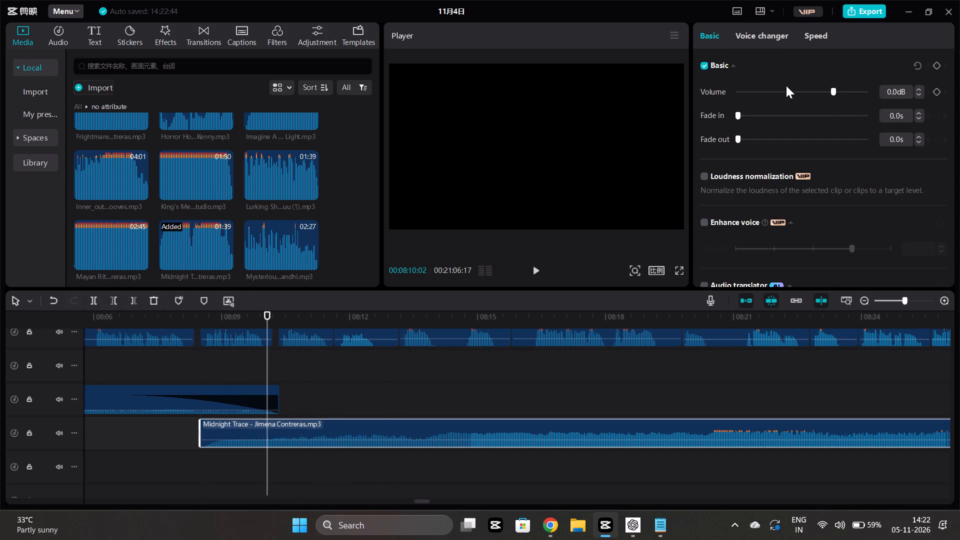
Set the "Midnight Trace" clip's volume to -19.6 dB.
left_click(786, 91)
left_click(800, 89)
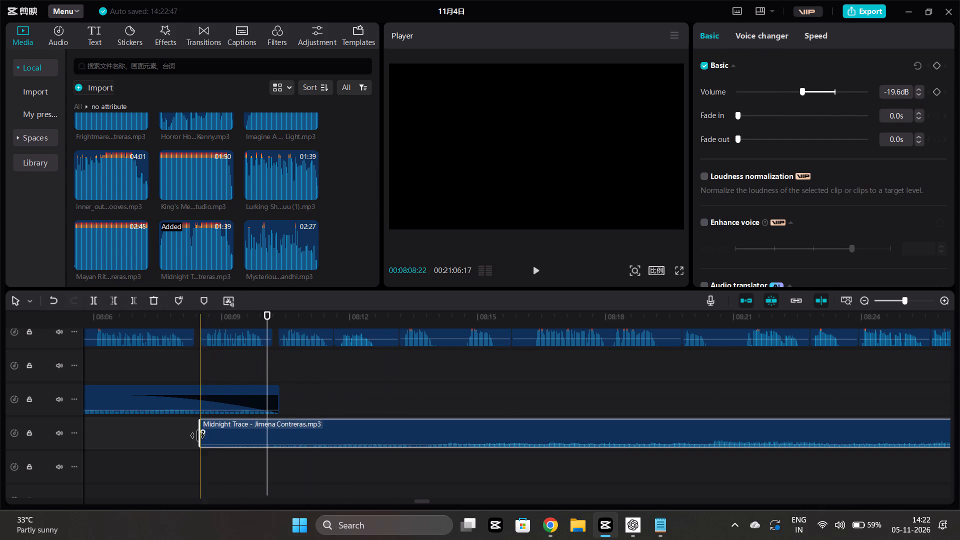
Move the "Midnight Trace" clip earlier to start at about 08:07.5, overlapping the Sax clip's ending, and play back from there.
left_click_drag(326, 429, 312, 434)
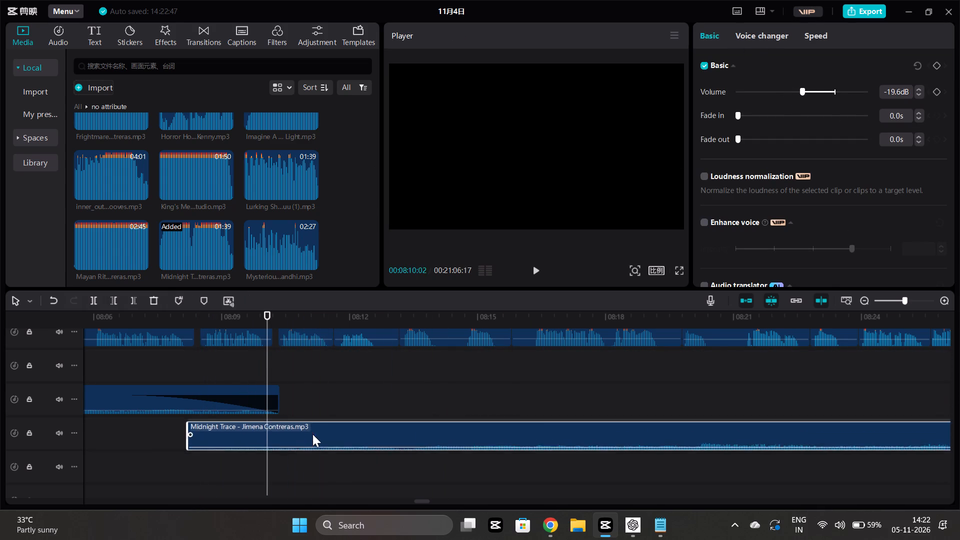
left_click_drag(312, 434, 283, 437)
left_click(154, 454)
key("space")
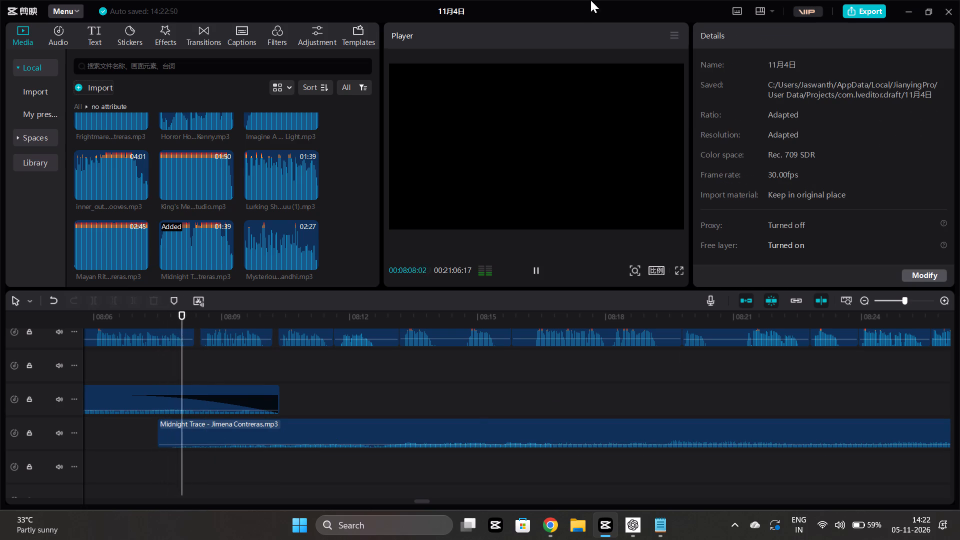
Replay from about 07:58 to judge the narration and music leading into the overlap of the two tracks near 08:07.
scroll(255, 463, "down", 1)
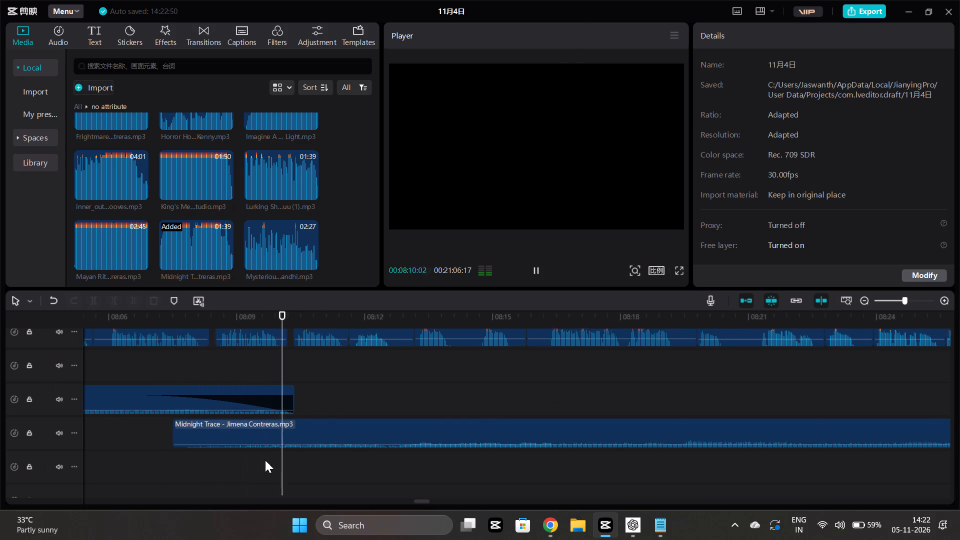
scroll(265, 460, "down", 1)
left_click(158, 442)
key("space")
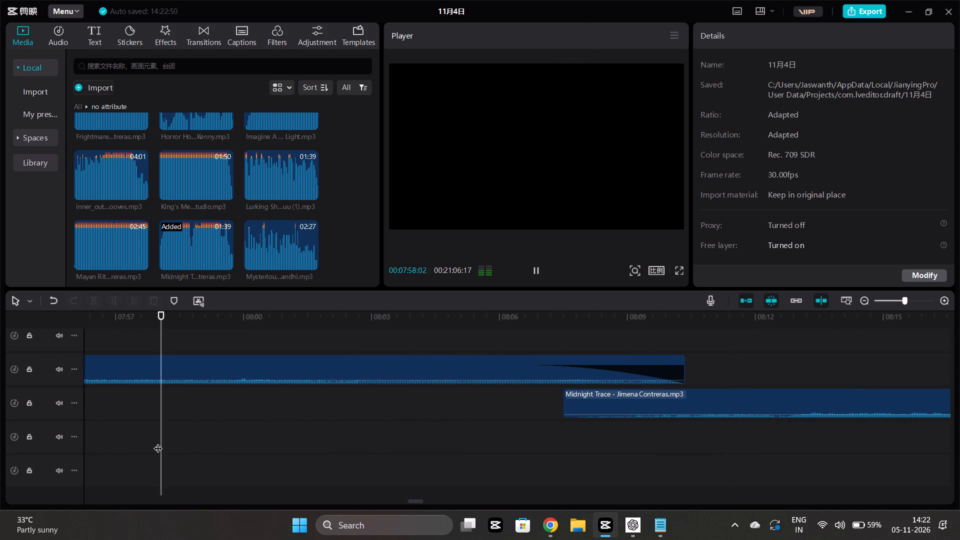
scroll(377, 430, "up", 2)
scroll(379, 430, "right", 2)
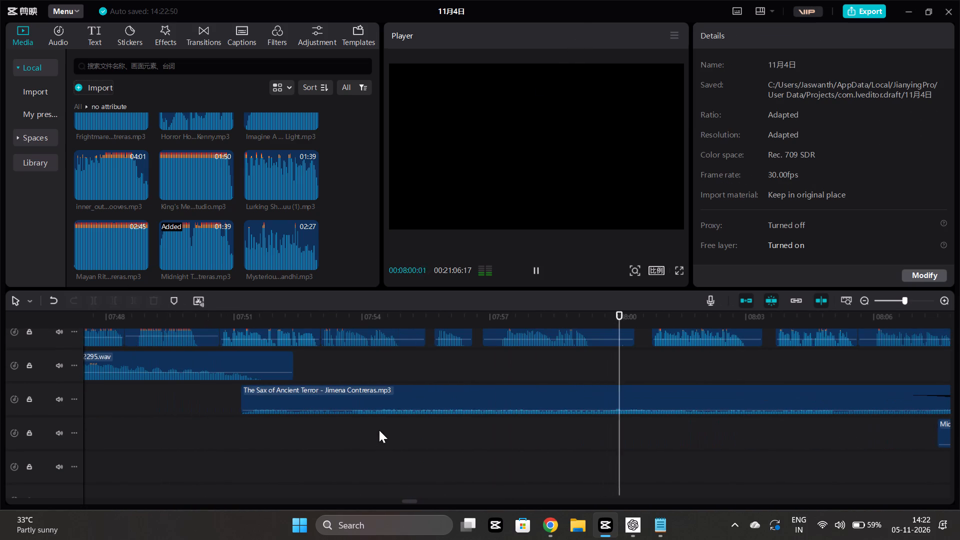
scroll(379, 430, "left", 3)
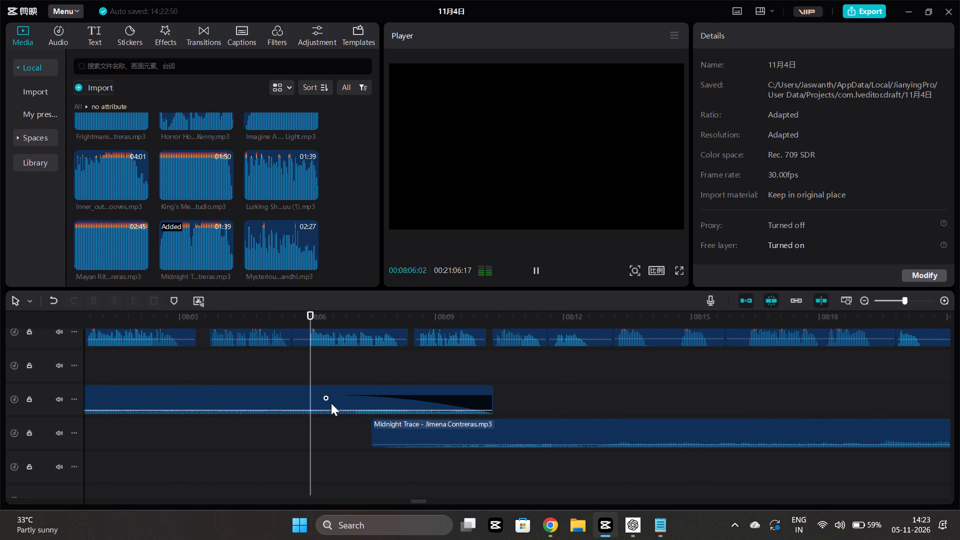
Set the "The Sax of Ancient Terror" clip's fade-out to 5.0 s and keep listening through the music changeover.
left_click_drag(328, 400, 282, 399)
scroll(315, 445, "left", 1)
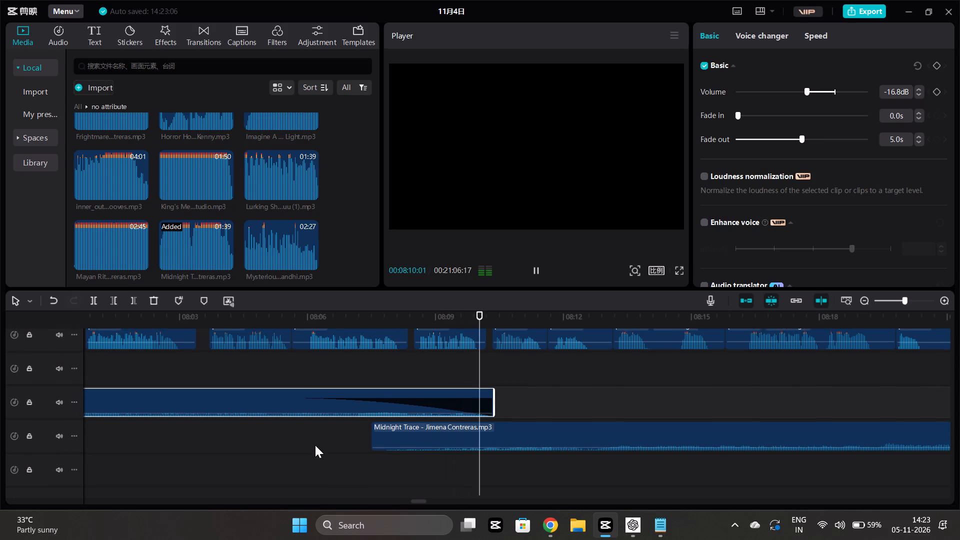
scroll(315, 445, "left", 2)
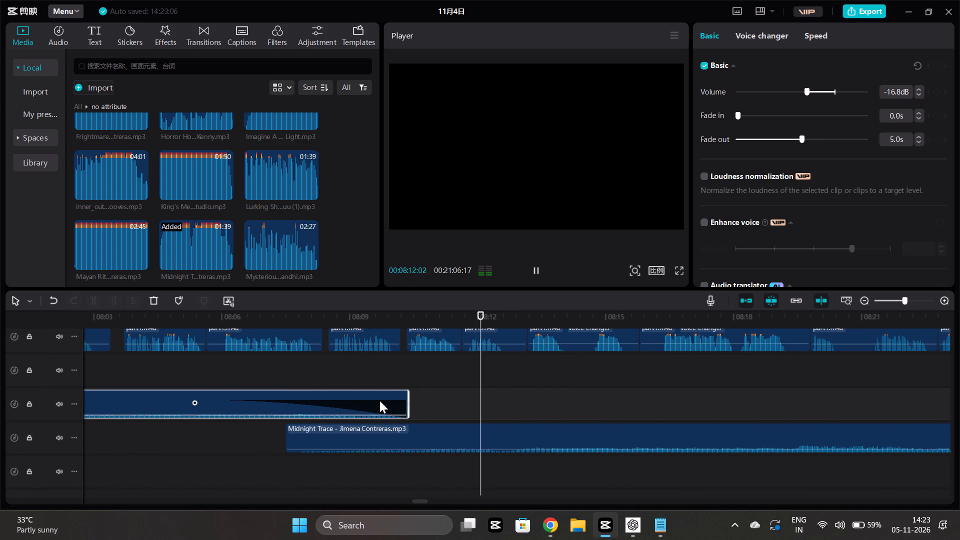
Trim the end of the "The Sax of Ancient Terror" clip back to about 08:08.5 and replay from about 08:06.5.
left_click_drag(408, 407, 330, 409)
left_click(243, 460)
key("space")
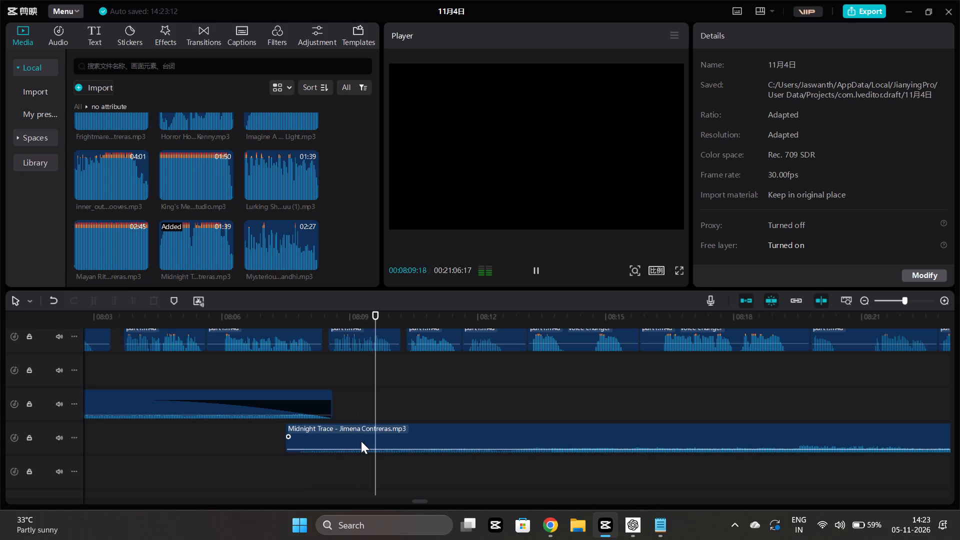
Listen on and replay from about 08:12 to find the cut point, and split the "Midnight Trace" clip at about 08:13.
scroll(361, 441, "left", 1)
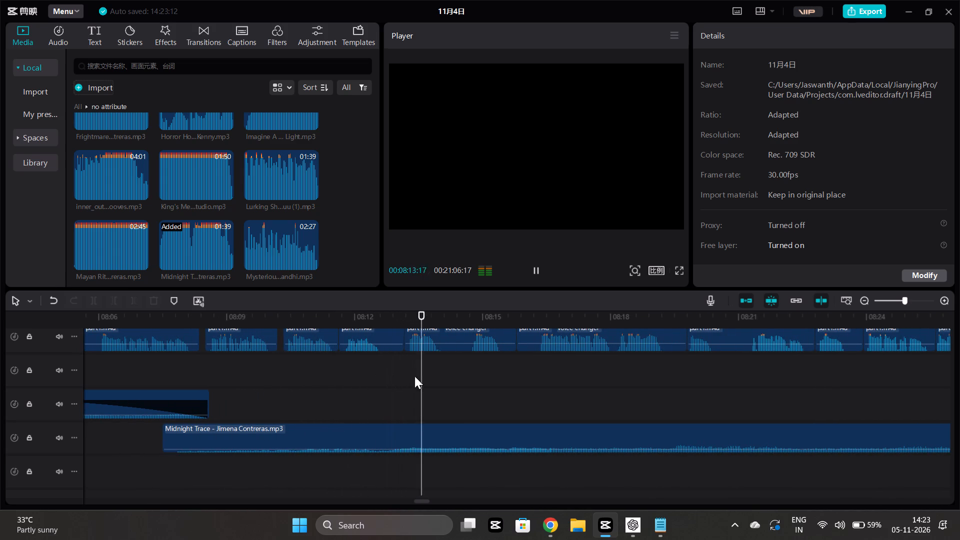
scroll(473, 420, "left", 1)
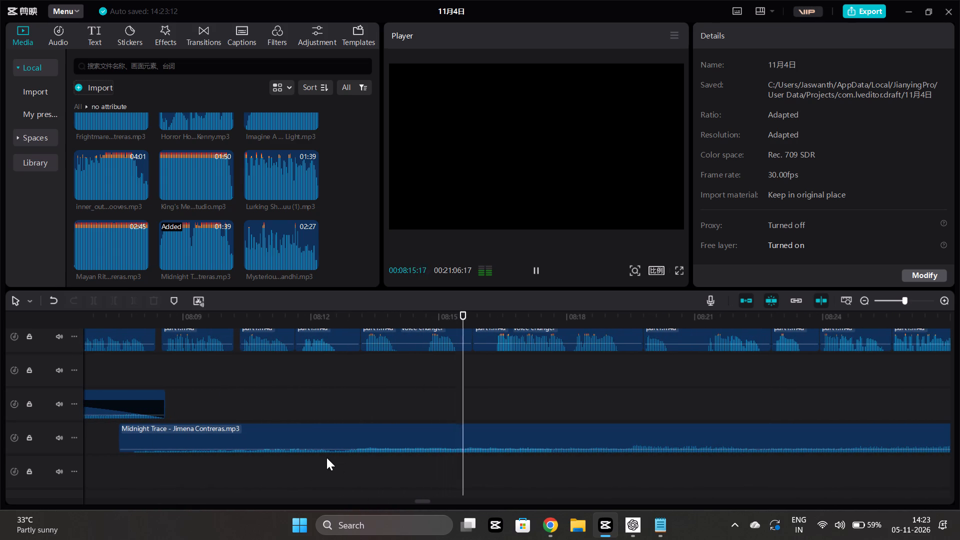
key("space")
left_click(328, 457)
key("space")
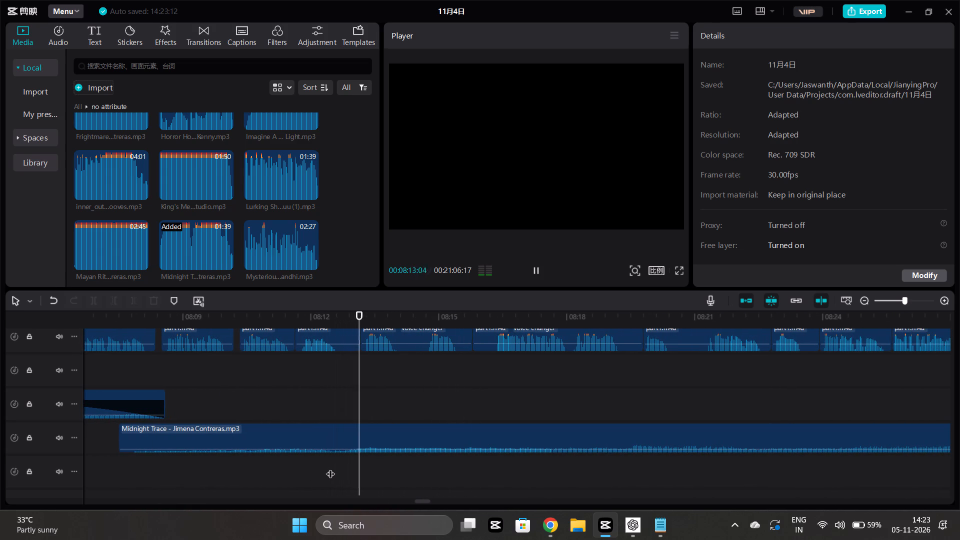
key("space")
left_click(367, 444)
left_click(92, 302)
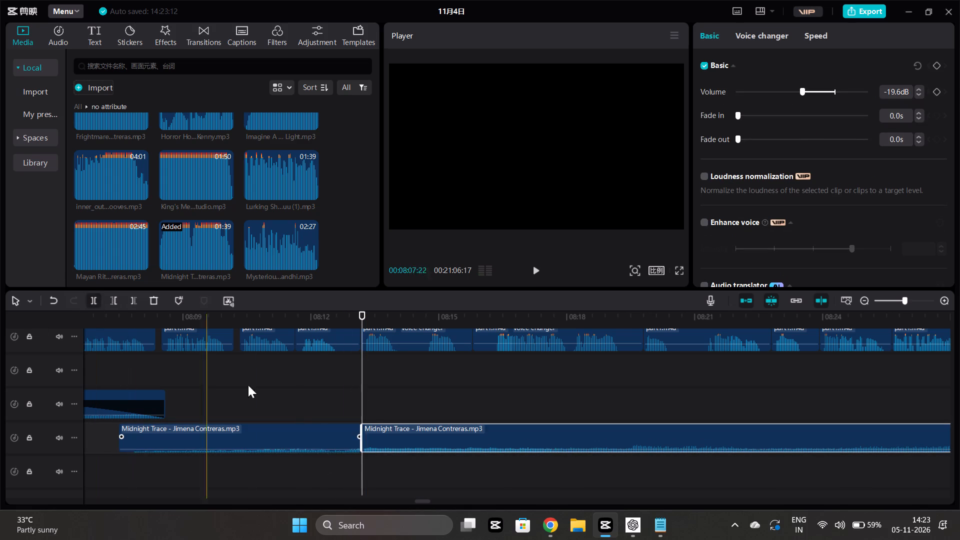
Move the second part of "Midnight Trace" to start at about 08:19 and play through the gap from about 08:12.
left_click_drag(378, 435, 620, 425)
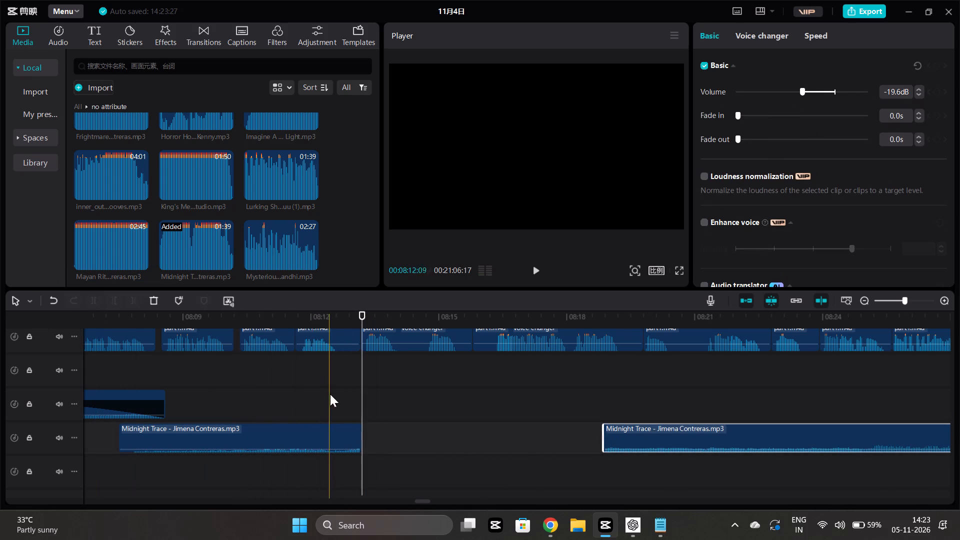
left_click(330, 394)
key("space")
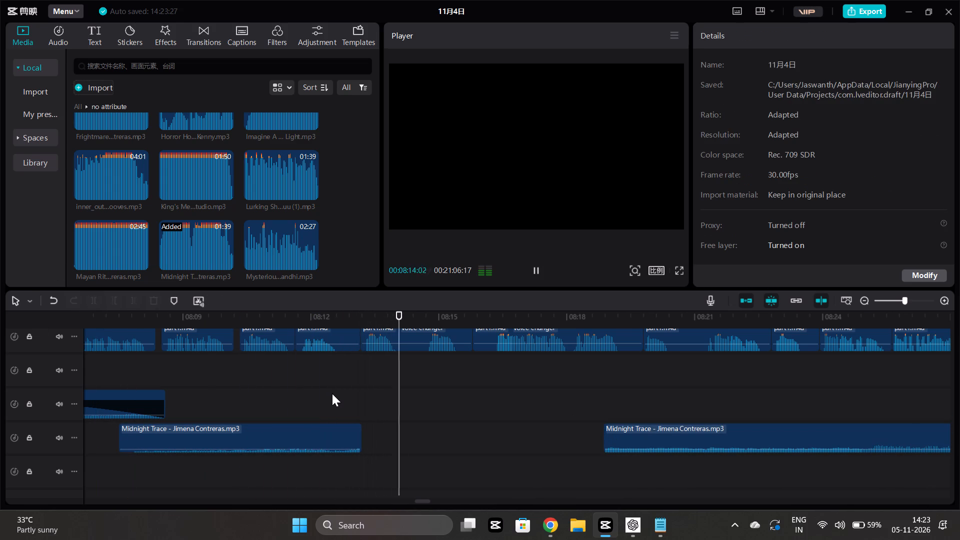
scroll(332, 393, "left", 1)
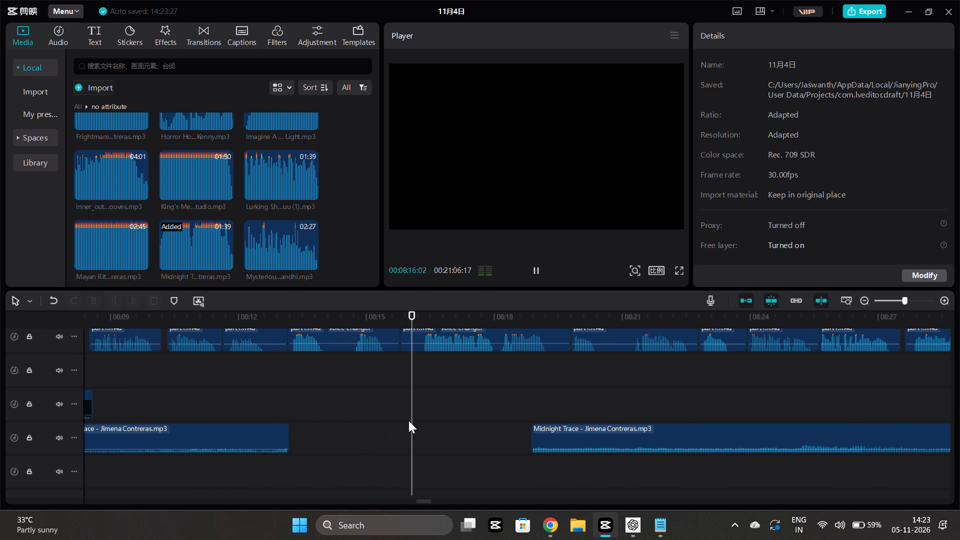
scroll(408, 420, "left", 1)
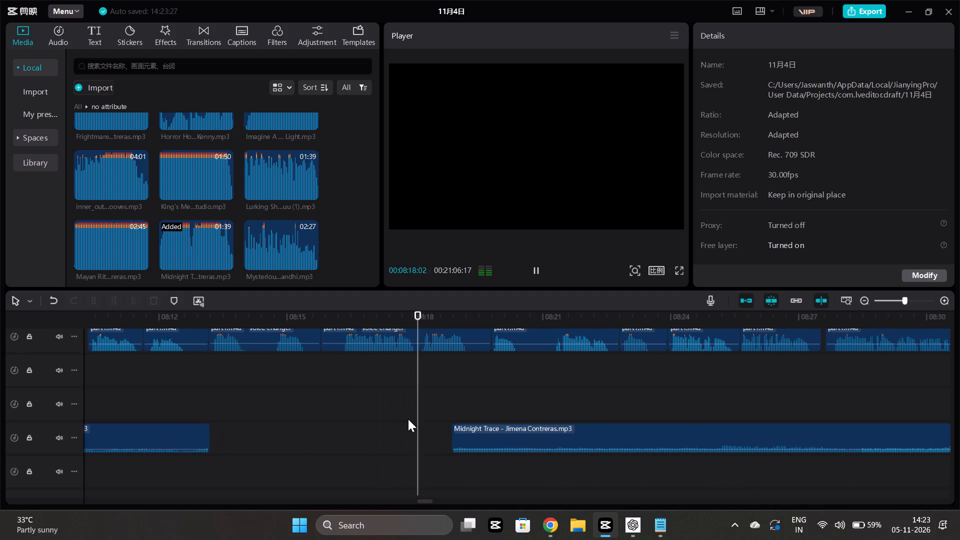
scroll(414, 422, "left", 1)
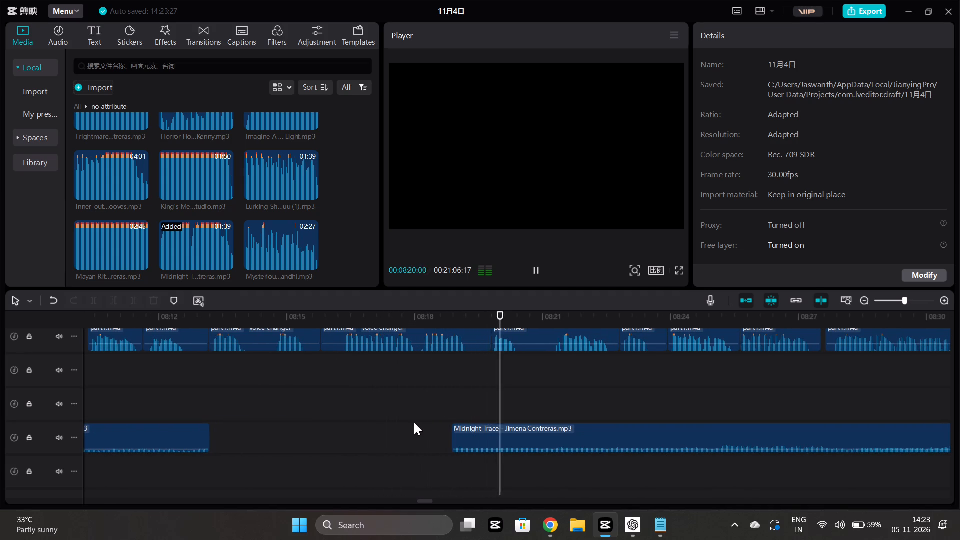
scroll(414, 422, "left", 1)
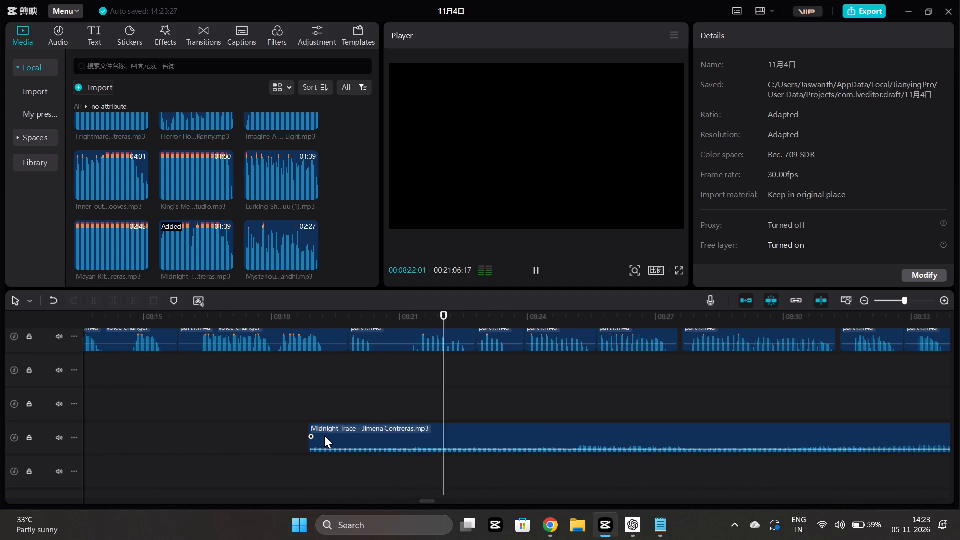
Shift the second "Midnight Trace" part about 0.4 s later and replay from just before its start.
left_click_drag(324, 435, 343, 442)
left_click(306, 425)
key("space")
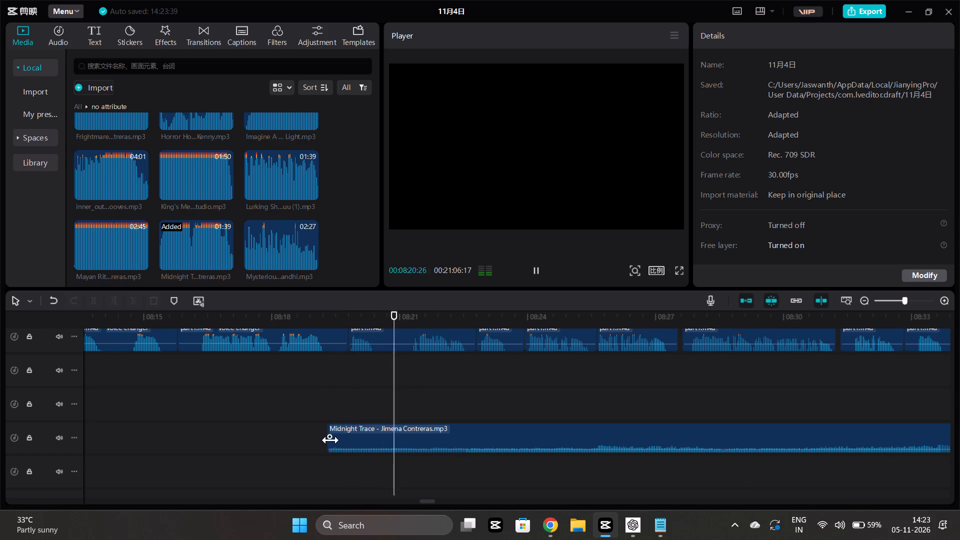
Add a 0.6 s fade-in to the second "Midnight Trace" part and listen on to about 08:26.
left_click_drag(330, 440, 355, 442)
scroll(341, 432, "left", 1)
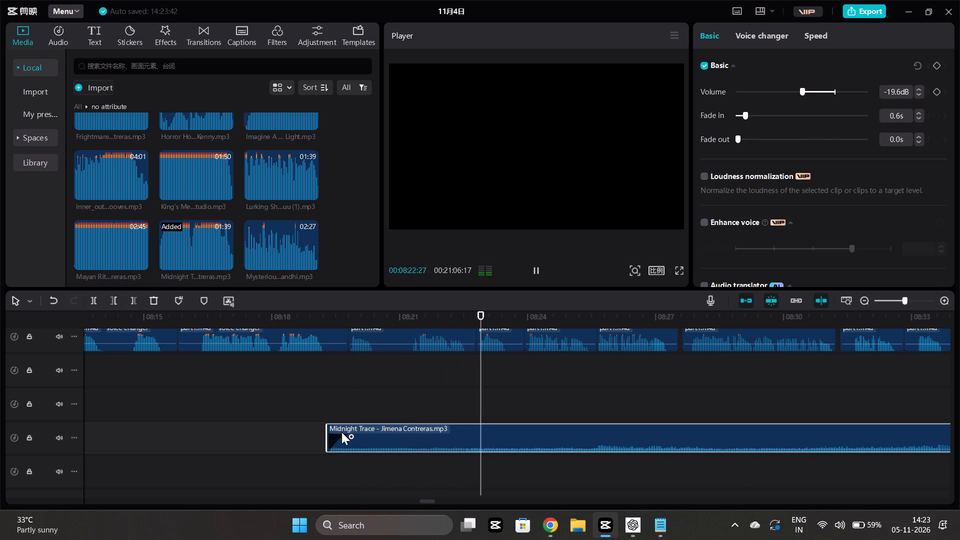
scroll(341, 432, "left", 1)
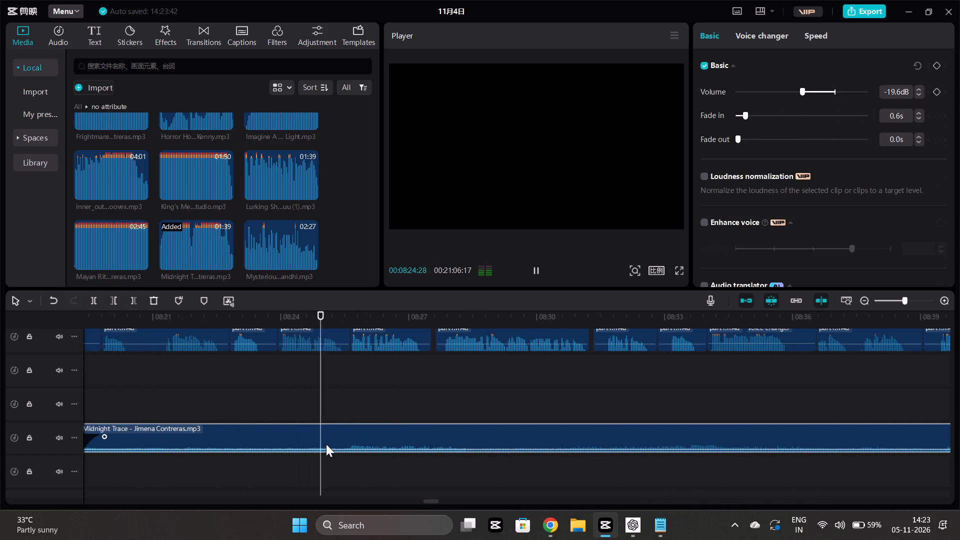
scroll(326, 444, "left", 1)
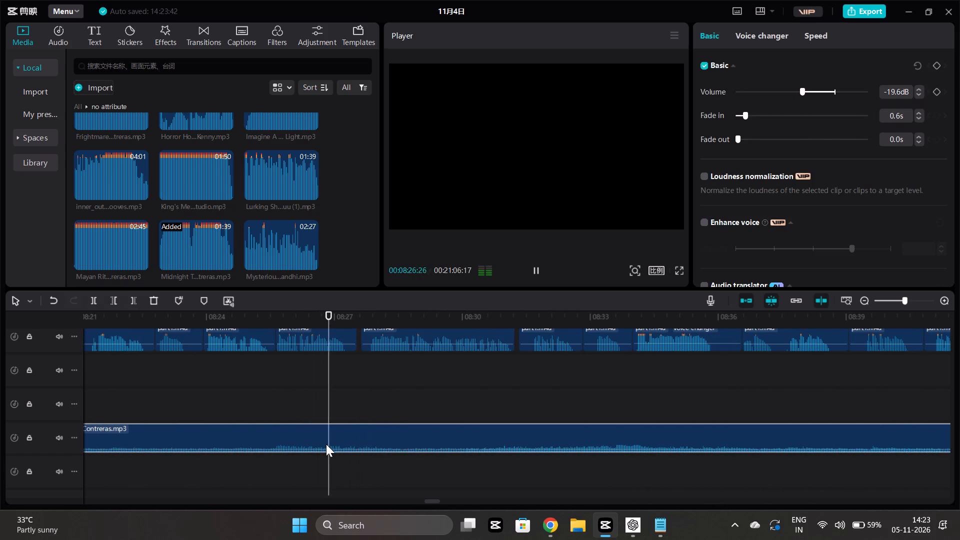
Replay from about 08:25 to find the cut point, split "Midnight Trace" at about 08:25.5, and move its second part to about 08:27.
scroll(326, 444, "left", 1)
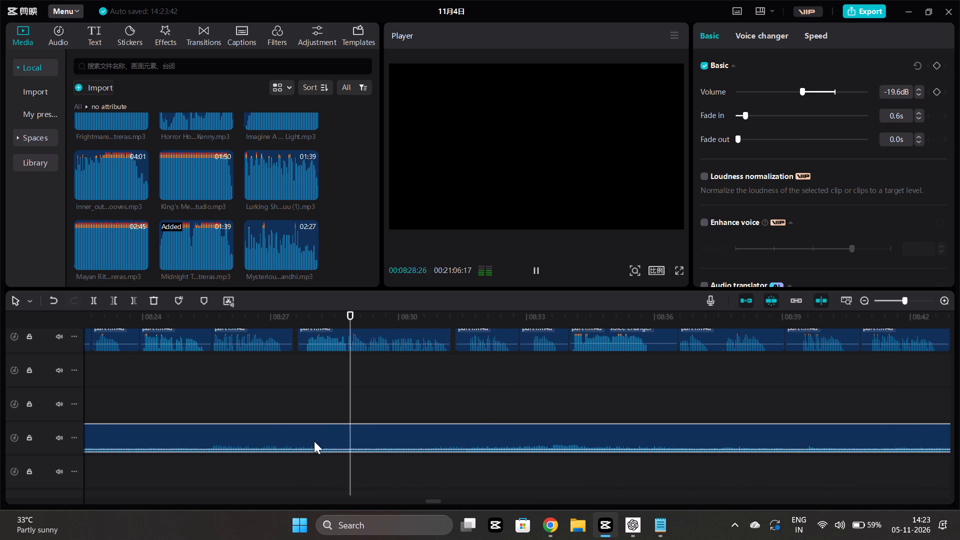
left_click(156, 468)
key("space")
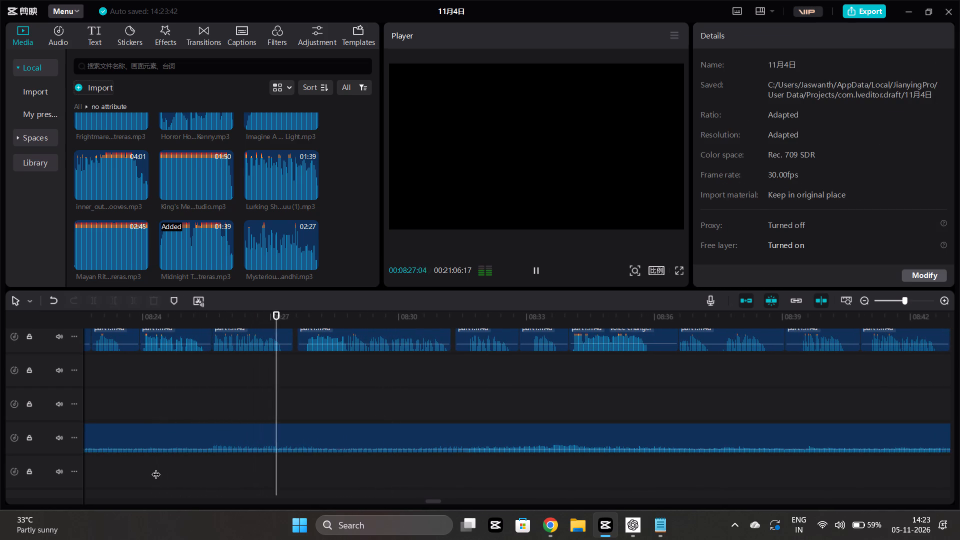
left_click(171, 468)
key("space")
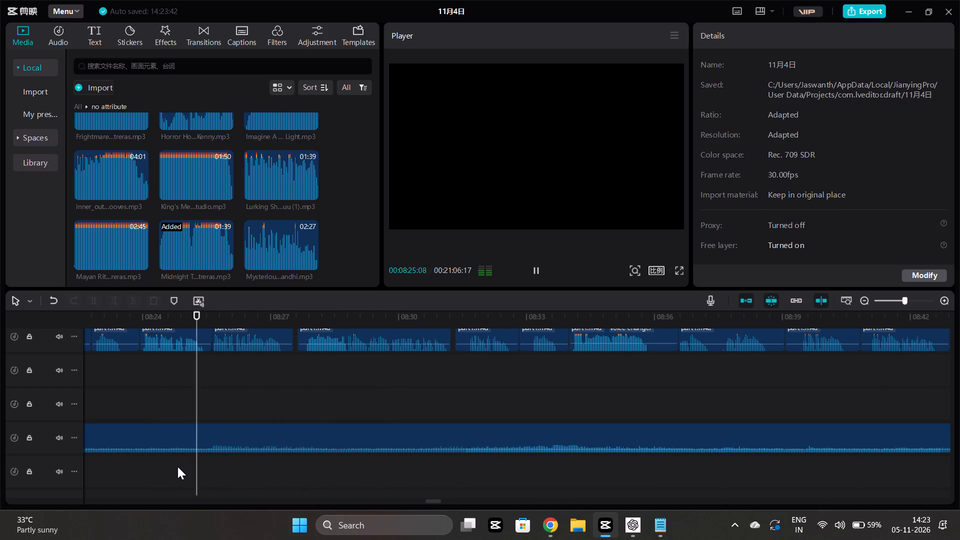
key("space")
left_click(222, 436)
left_click(93, 304)
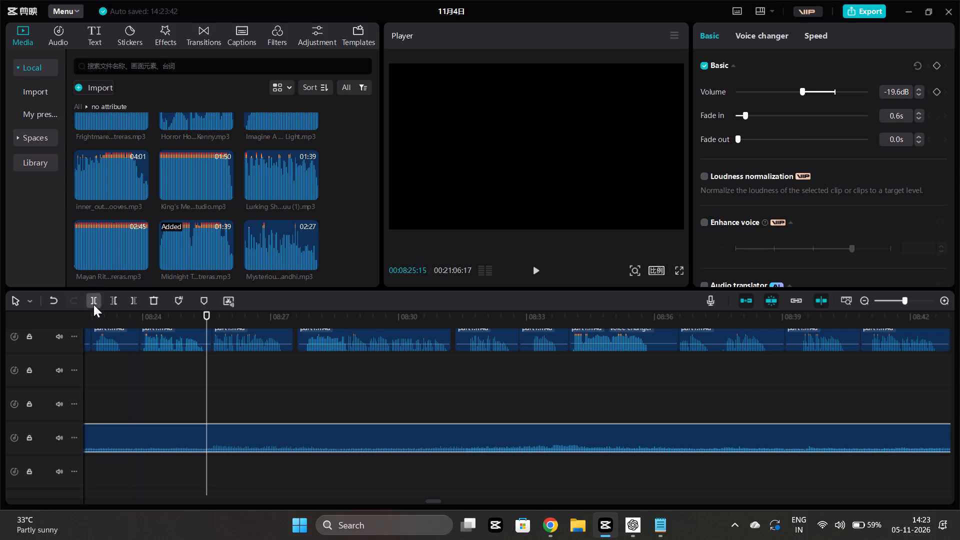
left_click_drag(250, 436, 323, 439)
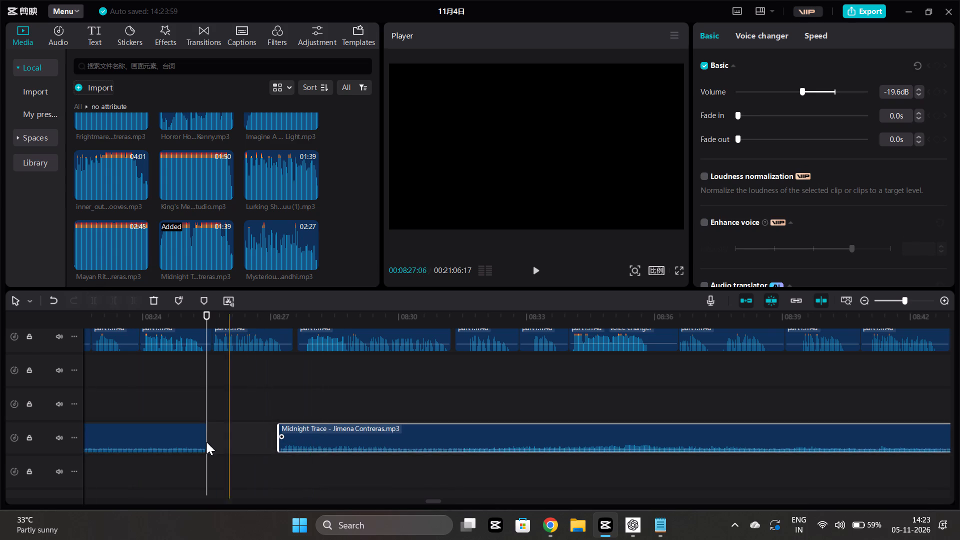
Split off the last 1.5 s or so of "Midnight Trace" at about 08:24 and paste a copy at about 08:25.5.
left_click(193, 436)
left_click(140, 472)
left_click(159, 430)
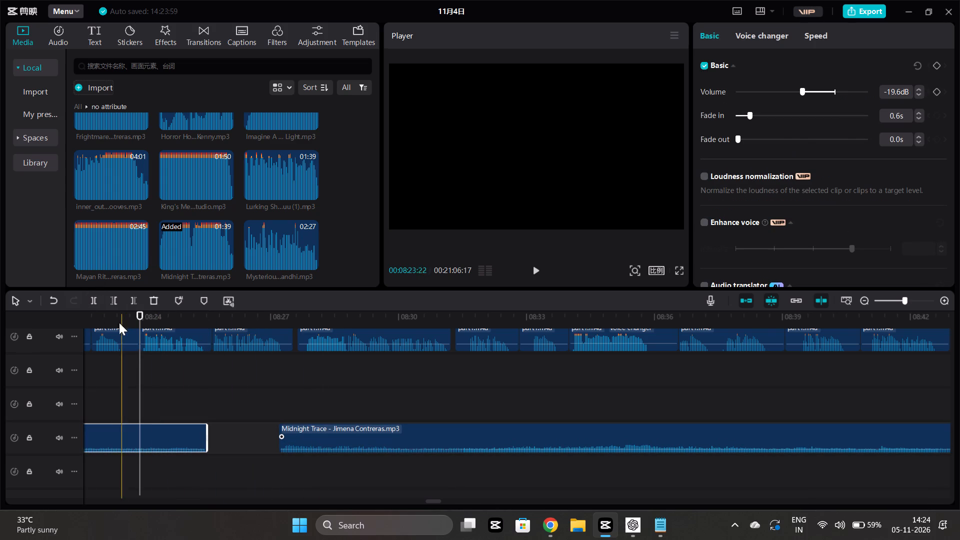
left_click(89, 301)
key("ctrl+c")
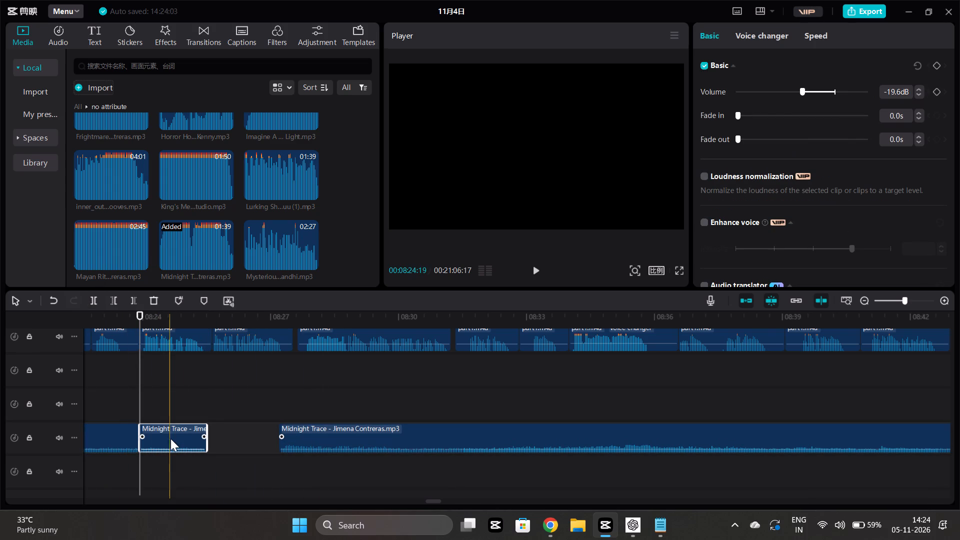
left_click(203, 409)
key("ctrl+v")
Delete the original short piece, extend the preceding "Midnight Trace" part to about 08:25.5, and replay from about 08:24.
left_click(139, 463)
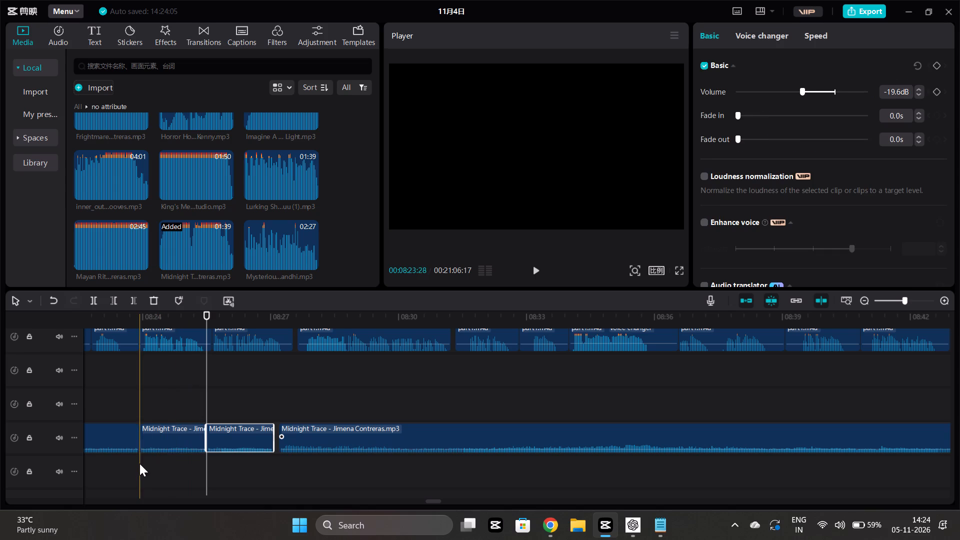
left_click(169, 438)
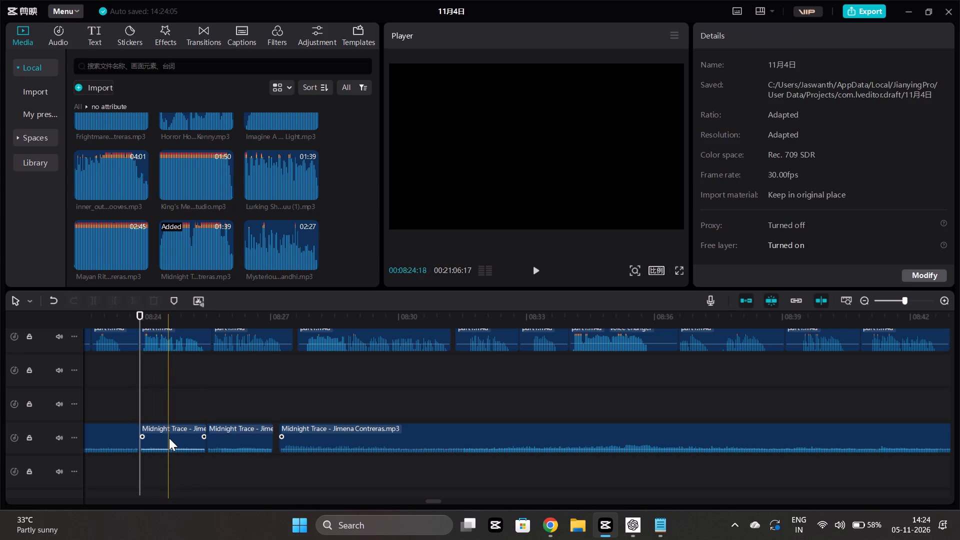
key("Delete")
left_click(131, 430)
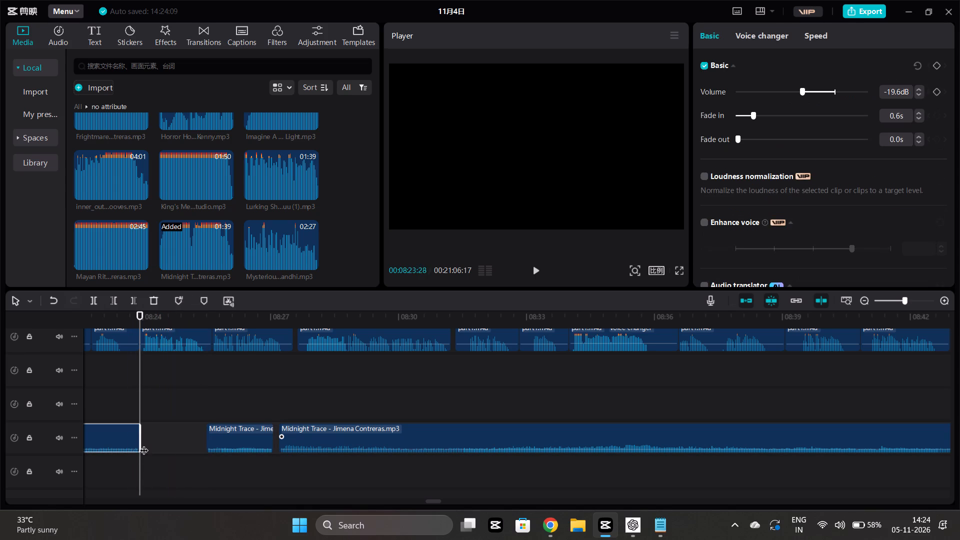
left_click_drag(139, 442, 209, 453)
left_click(139, 475)
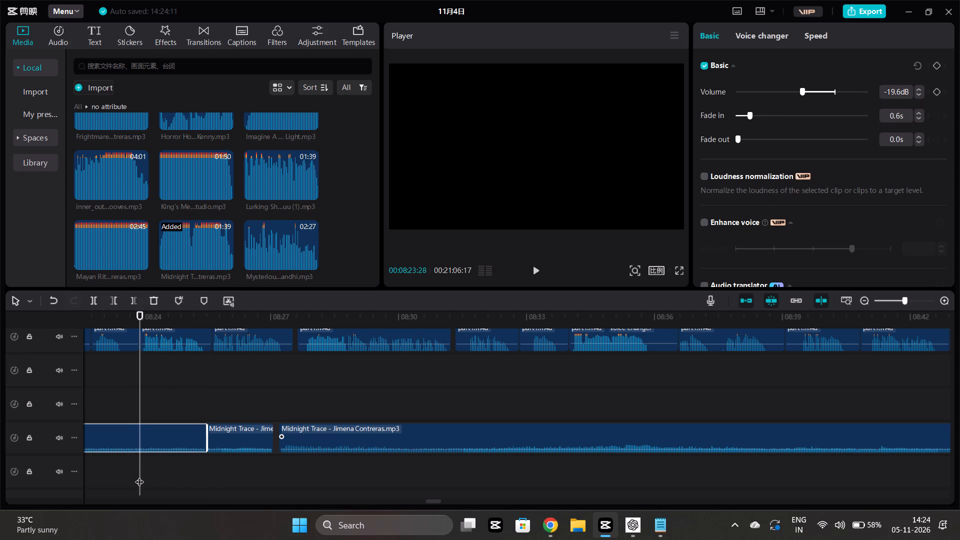
key("space")
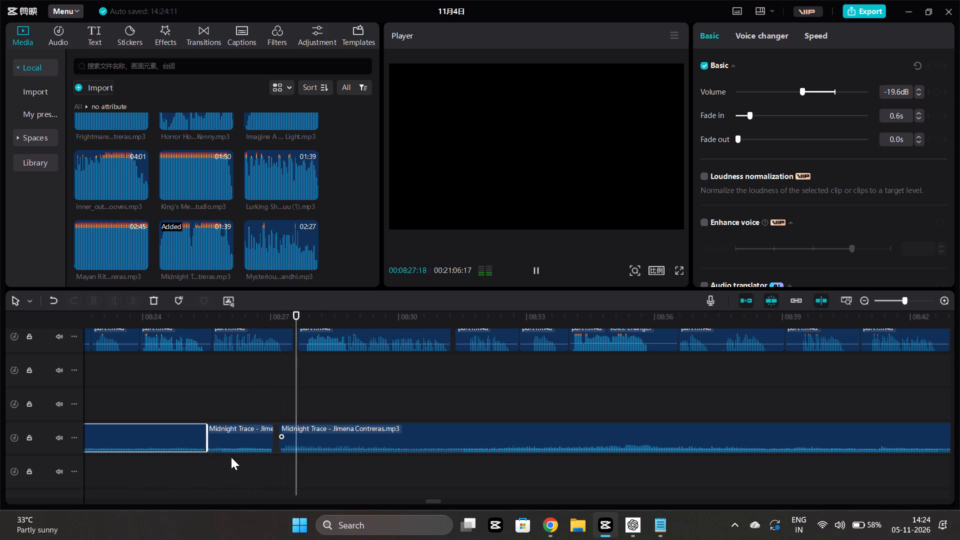
Set the volume of the "Midnight Trace" part starting at about 08:27 to -8.6 dB and play it back.
left_click(301, 425)
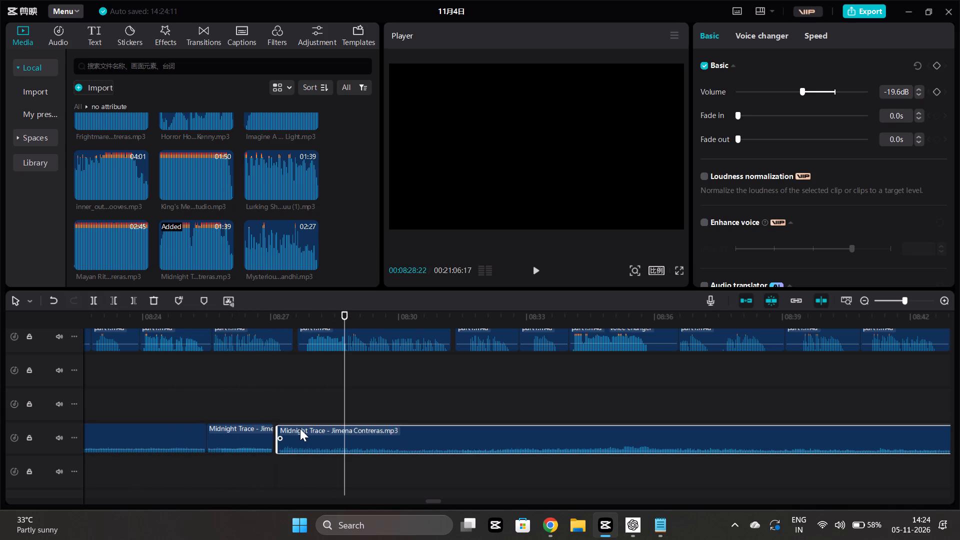
left_click(280, 386)
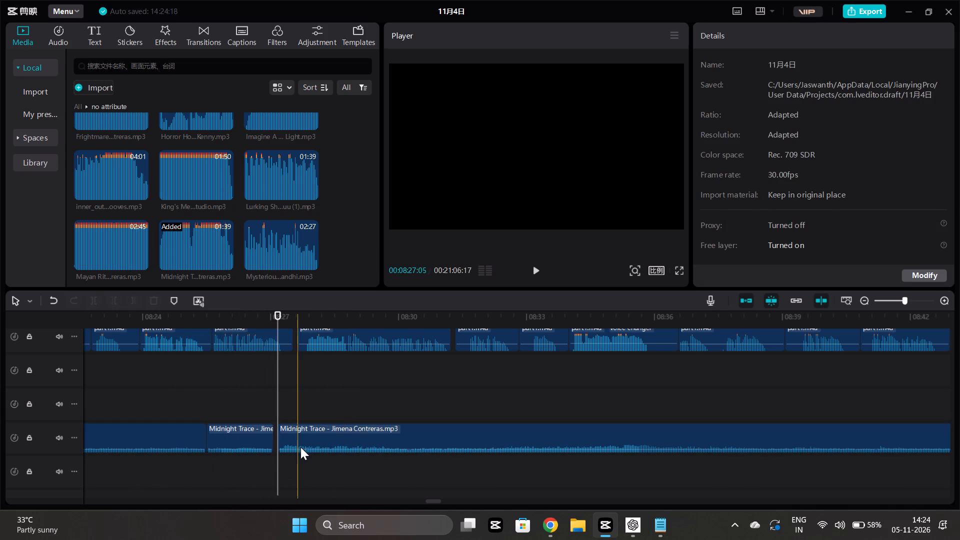
left_click(299, 439)
left_click(808, 87)
left_click(817, 93)
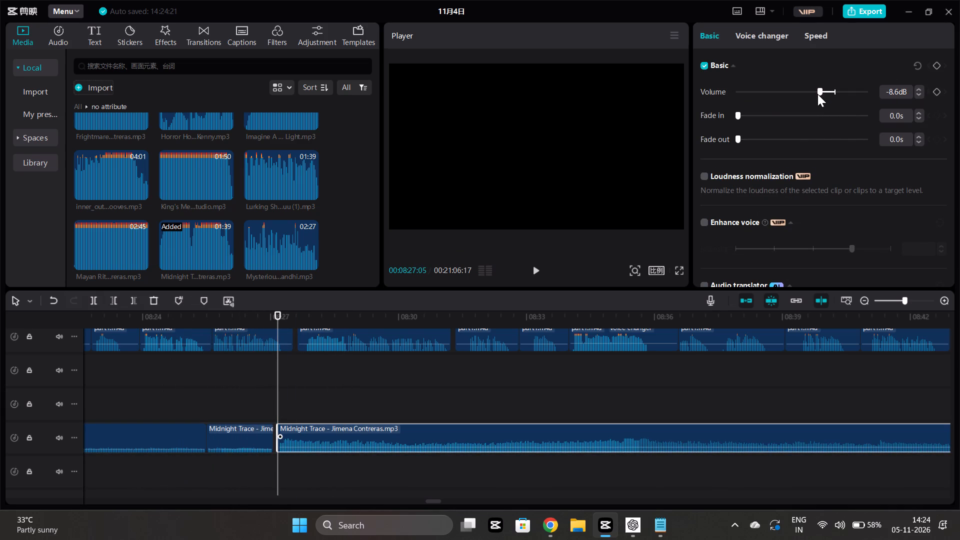
left_click(268, 464)
key("space")
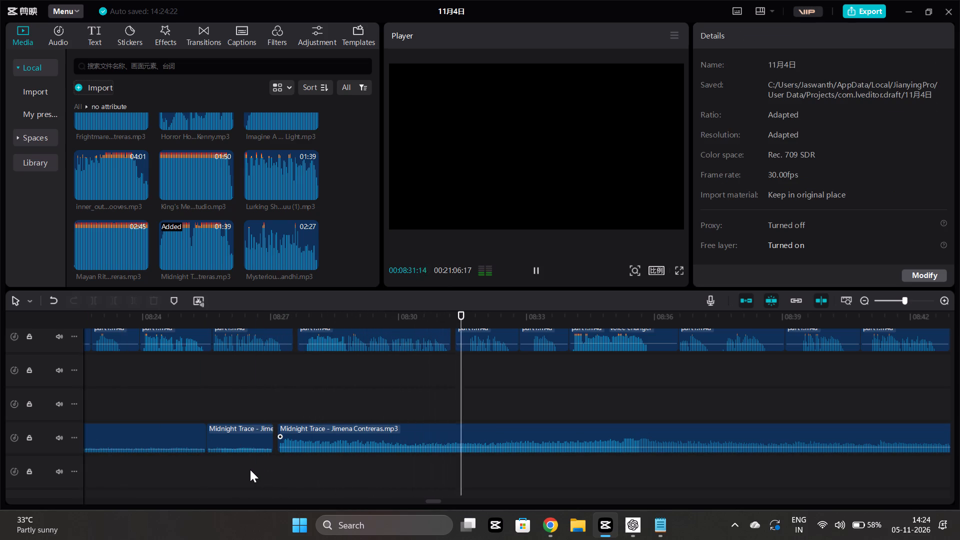
Replay the louder "Midnight Trace" part from about 08:26 and split it at about 08:29.5.
left_click(233, 468)
key("space")
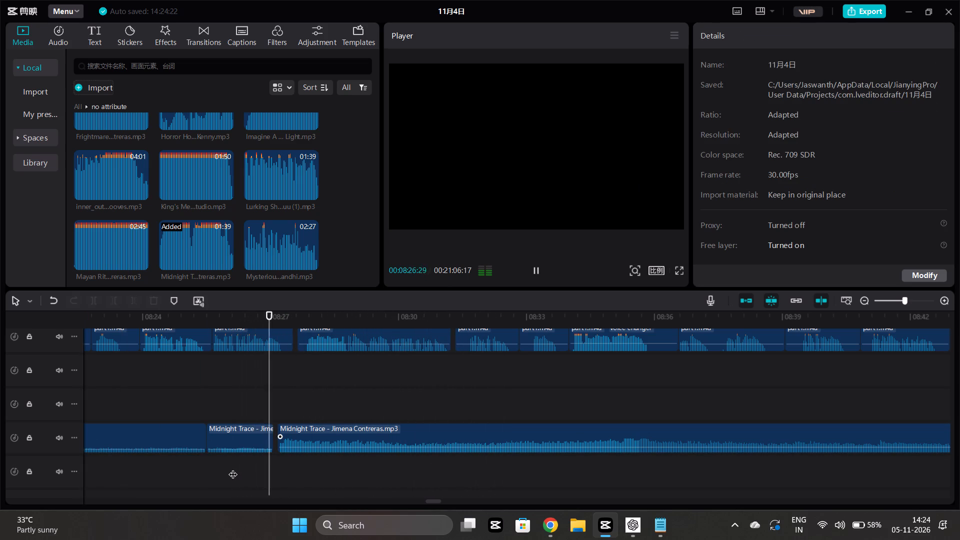
key("space")
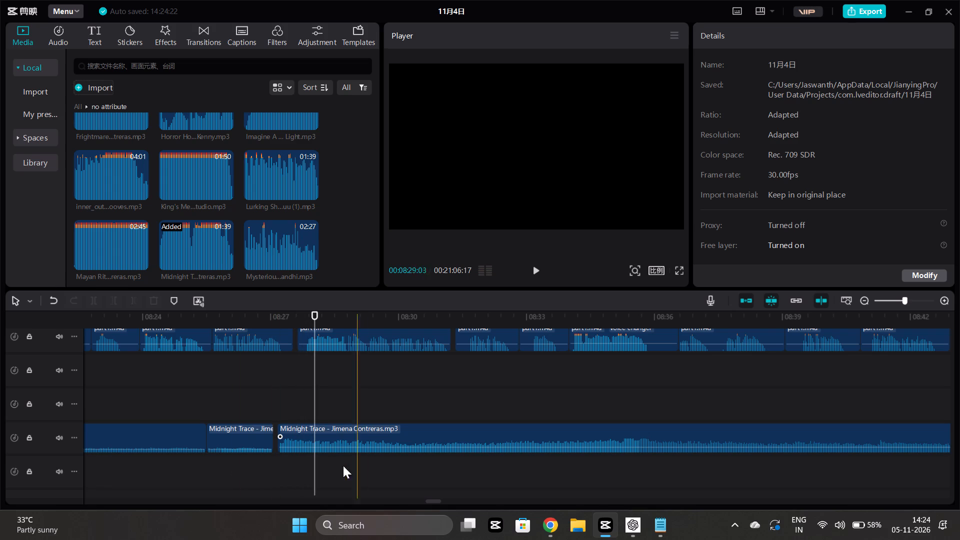
left_click(294, 466)
key("space")
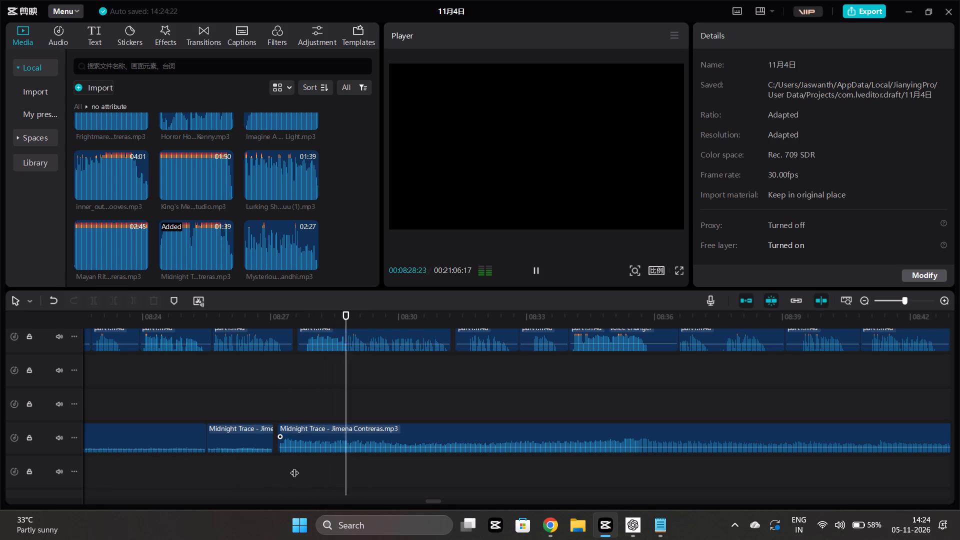
key("space")
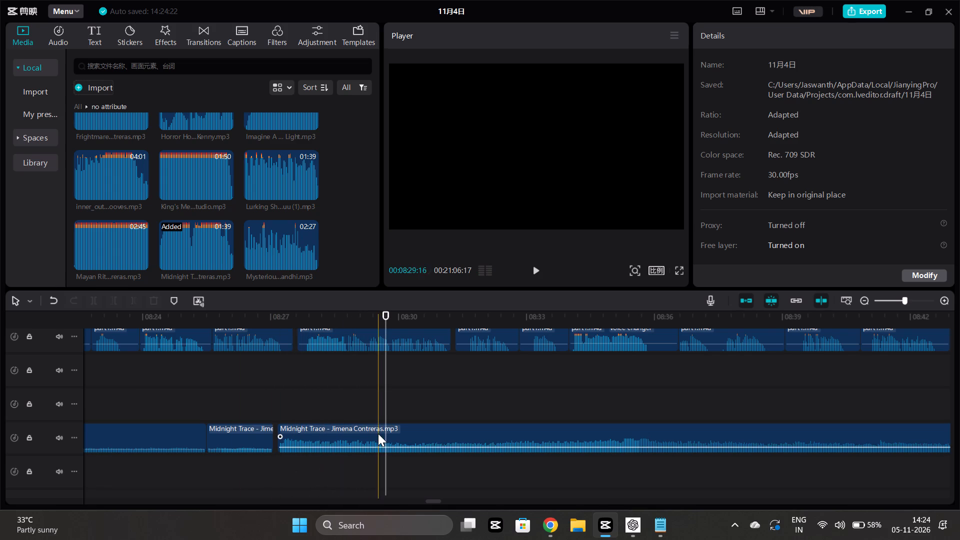
left_click(378, 433)
left_click(92, 299)
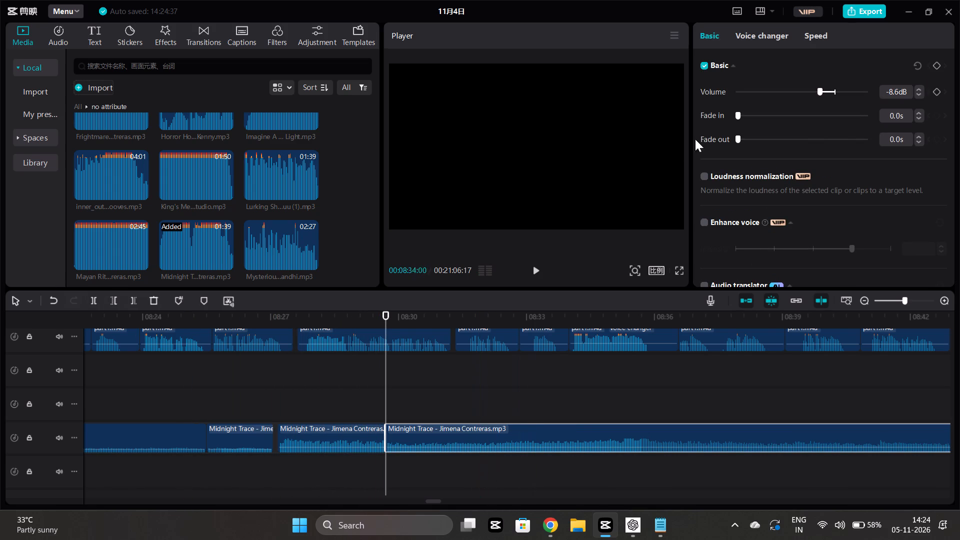
Set the volume of the "Midnight Trace" part after the 08:29.5 cut to -24.3 dB.
left_click(801, 84)
left_click(792, 95)
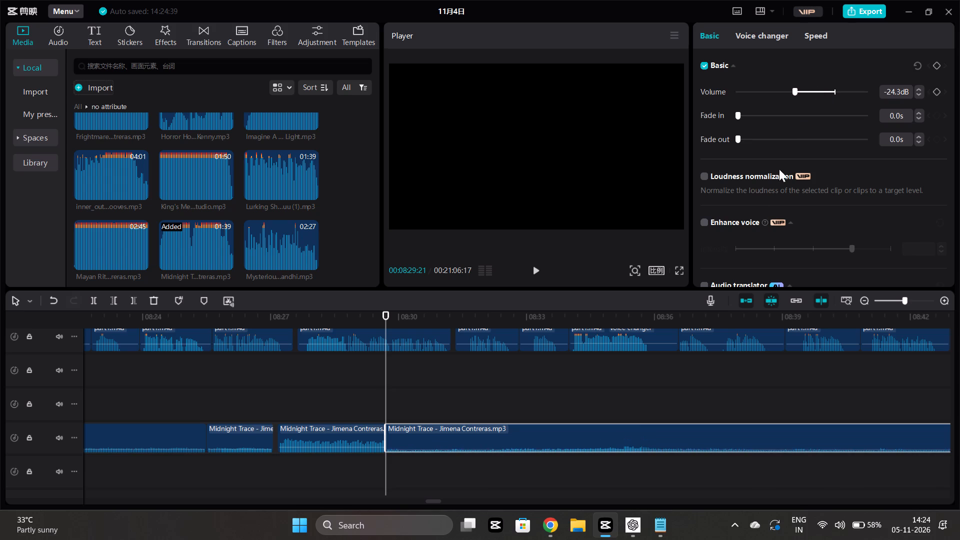
Add a 1.6 s fade-out to the louder "Midnight Trace" part ending at about 08:29.5 and replay the transitions from about 08:25.
left_click(351, 431)
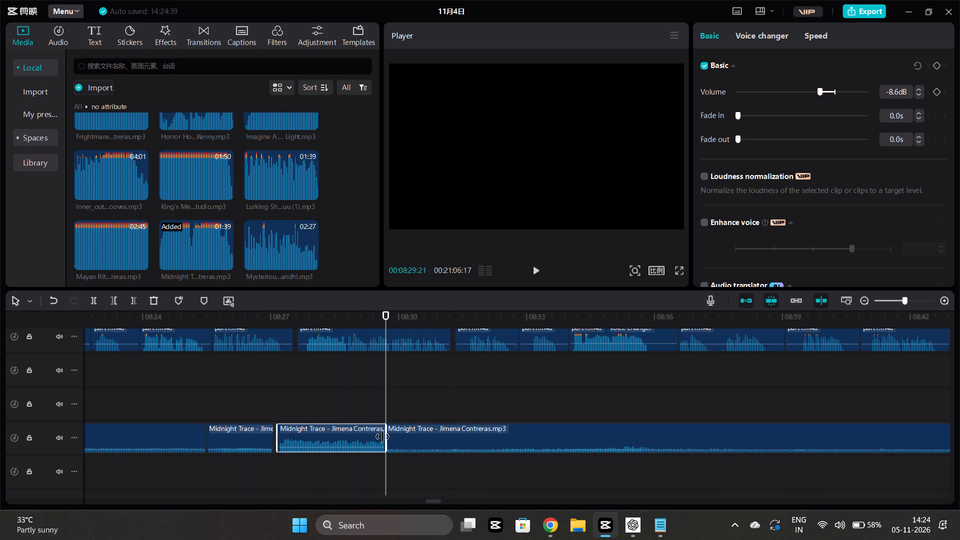
left_click(362, 471)
left_click_drag(382, 436, 341, 432)
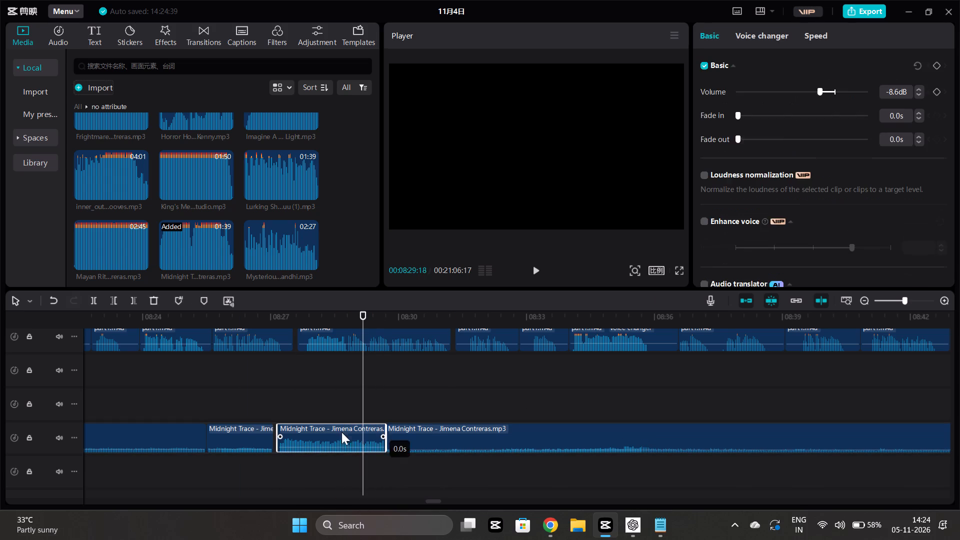
left_click_drag(341, 432, 315, 430)
left_click(320, 458)
key("space")
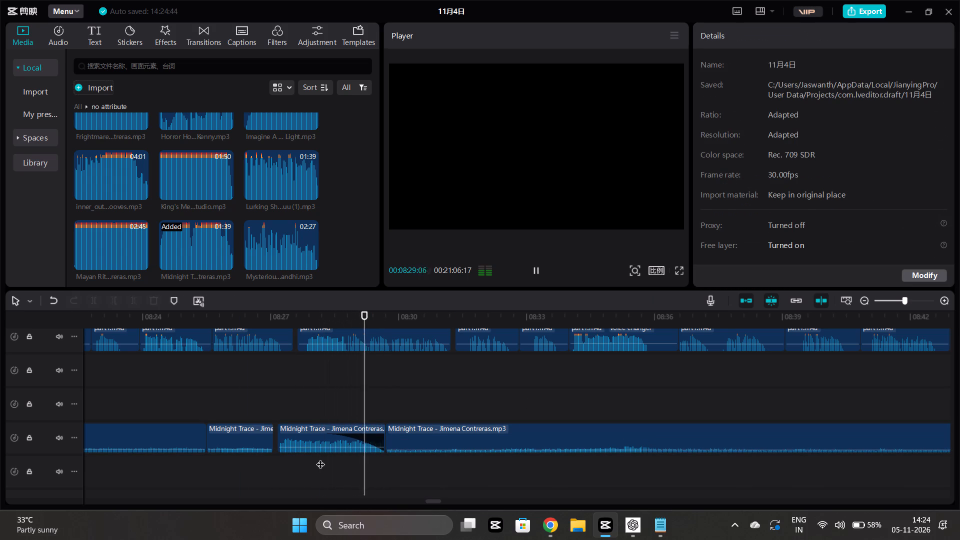
left_click(244, 457)
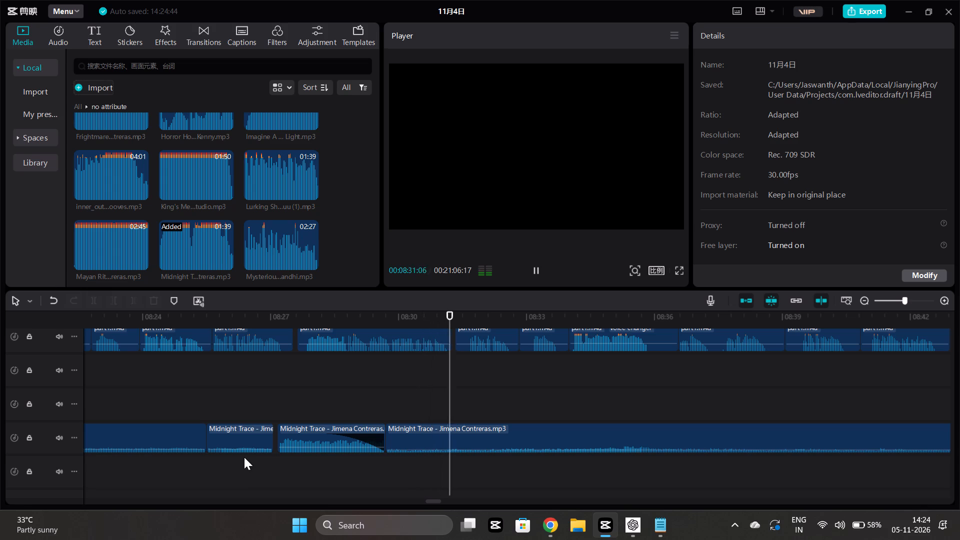
key("space")
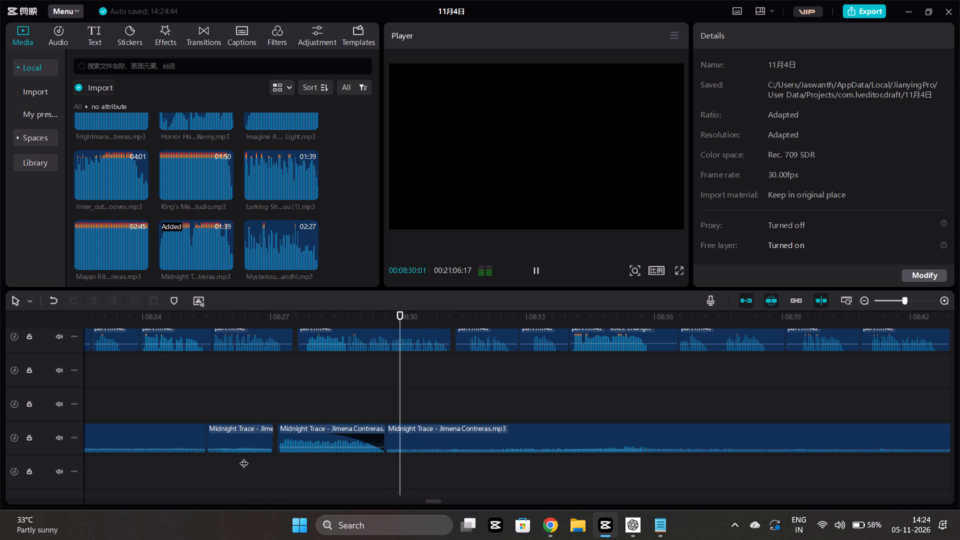
left_click(196, 482)
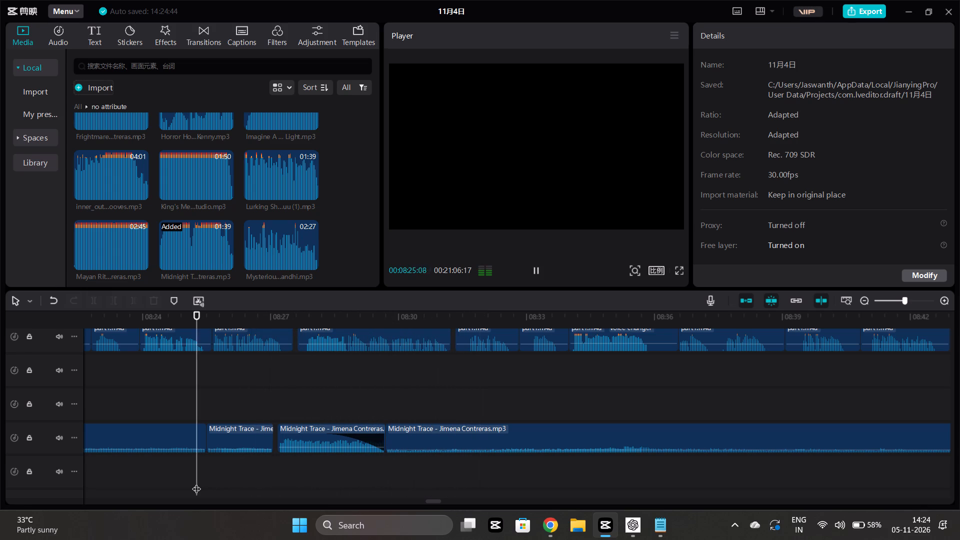
key("space")
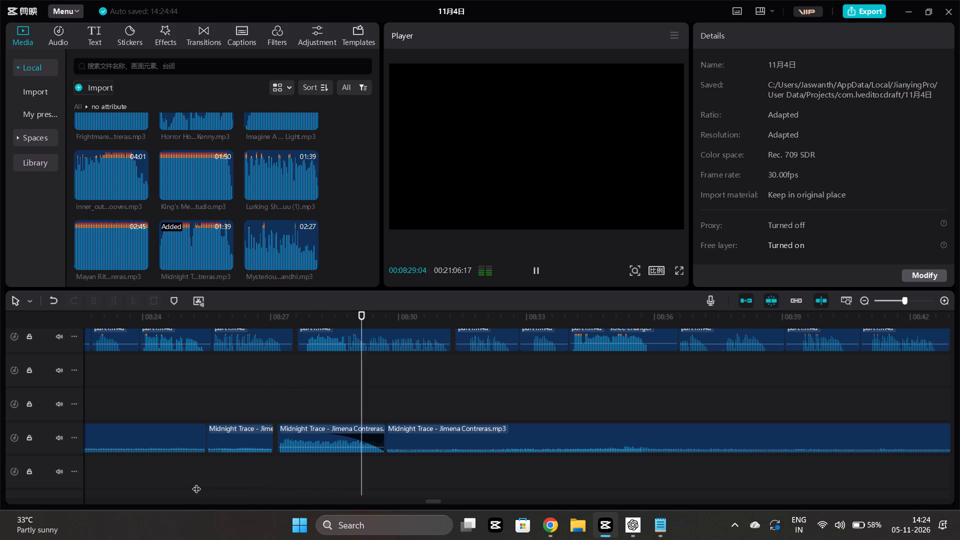
left_click(221, 478)
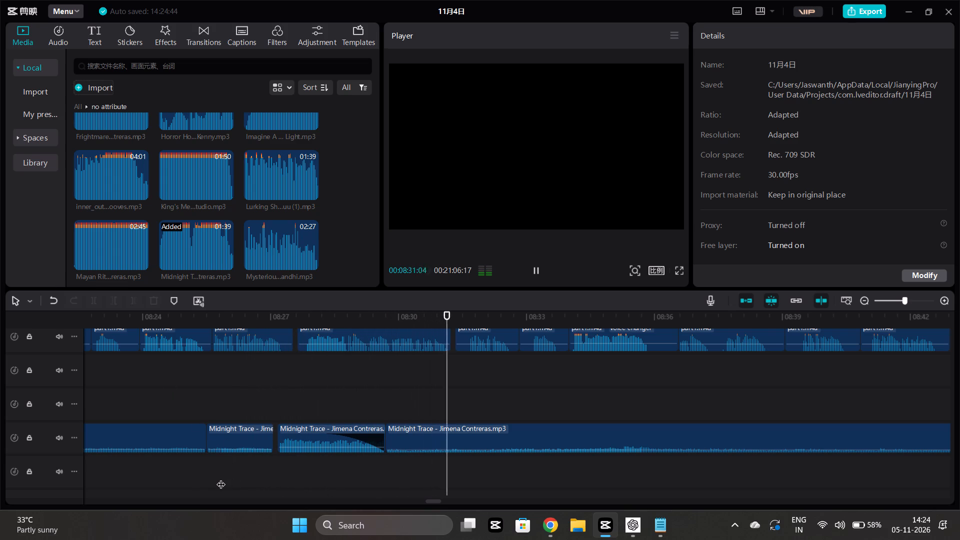
key("space")
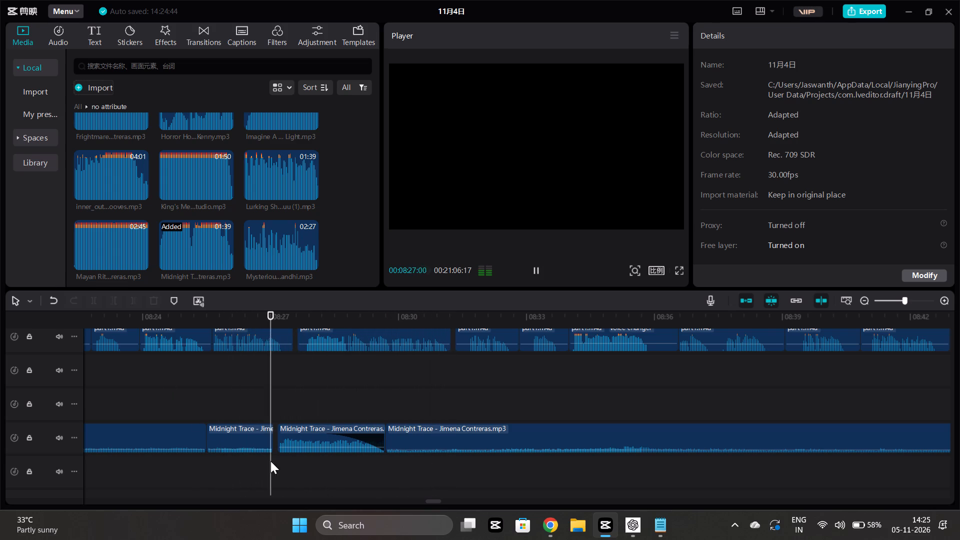
Extend the start of the louder part about 0.1 s back to meet the pasted piece at about 08:27, and replay.
left_click(290, 428)
left_click_drag(279, 447, 268, 441)
left_click(249, 469)
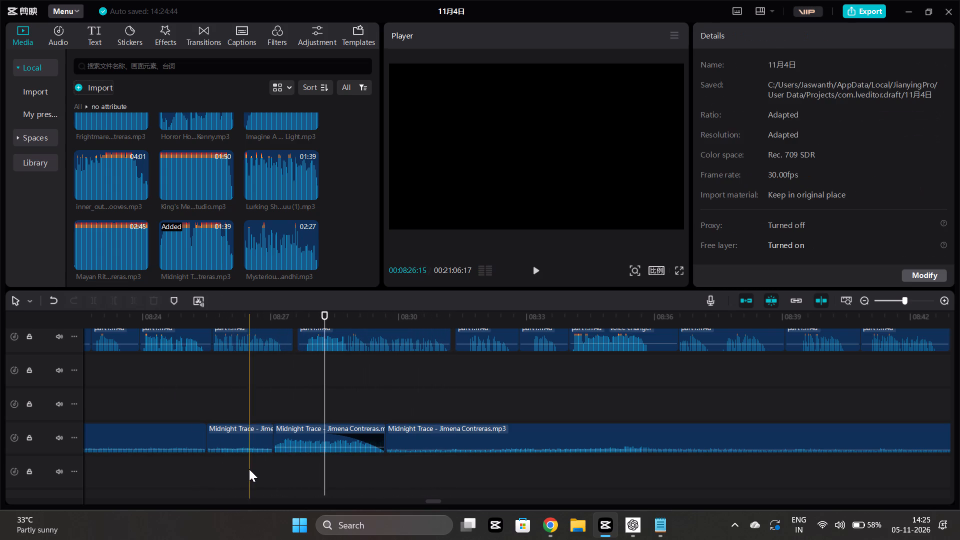
key("space")
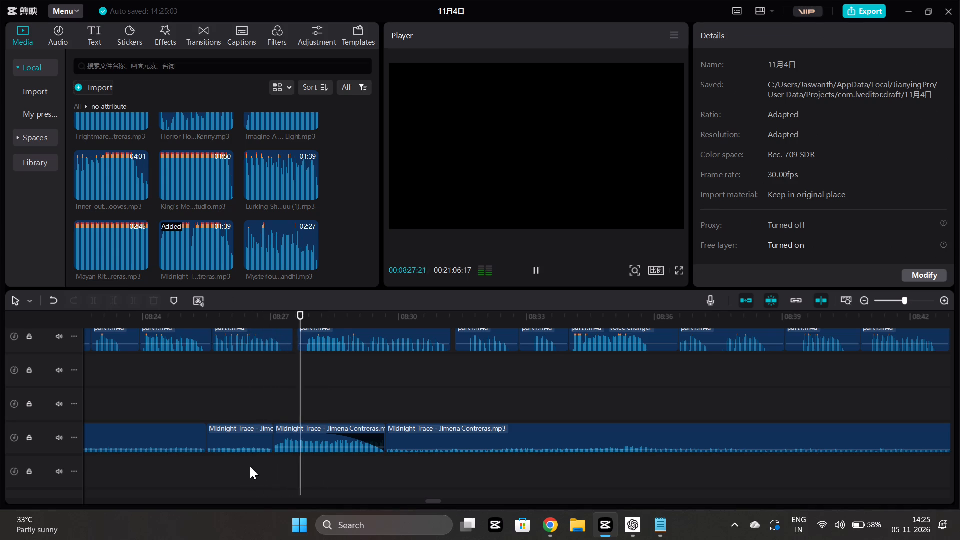
Trim the pasted "Midnight Trace" piece's end about 0.1 s earlier, extend the louder part's start back to meet it, and replay.
left_click(256, 436)
left_click_drag(273, 445, 269, 444)
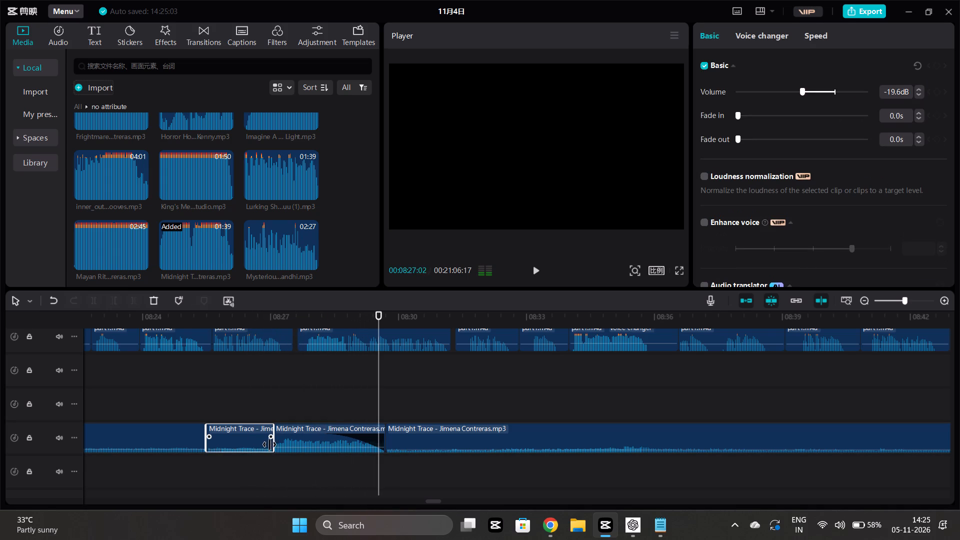
left_click_drag(269, 444, 268, 444)
left_click(268, 444)
left_click(287, 428)
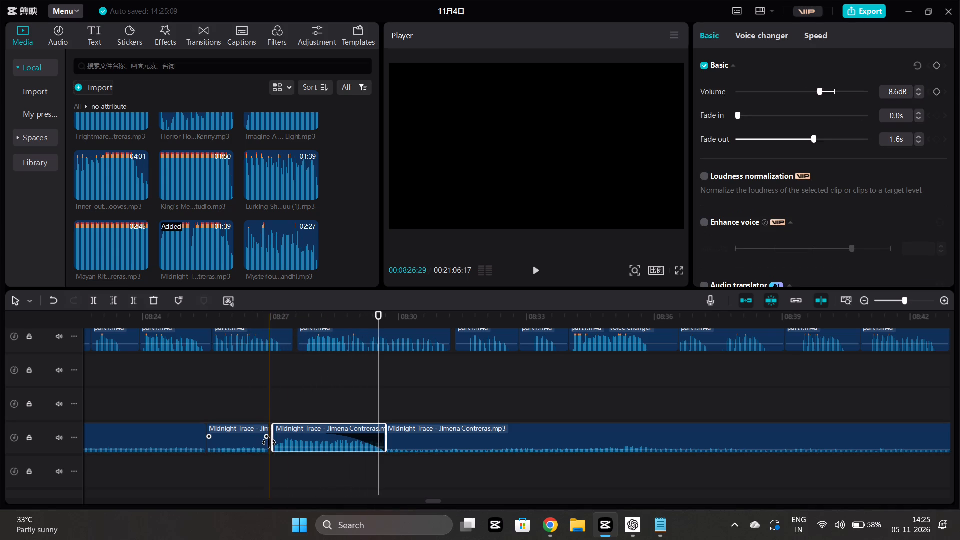
left_click_drag(271, 445, 263, 446)
left_click(252, 462)
key("space")
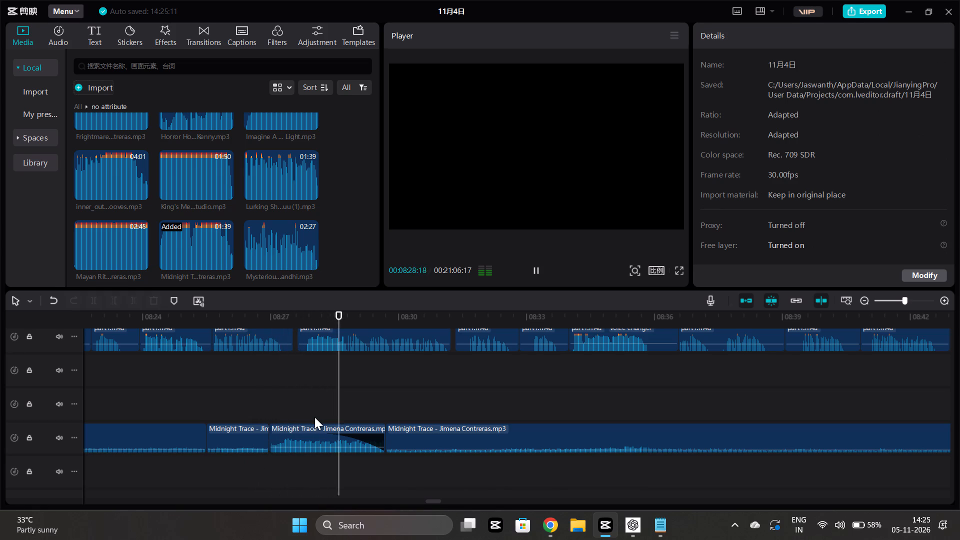
Set the volume of the narration clip starting at about 08:27.5 to 4.2 dB and replay from about 08:27.
left_click(301, 378)
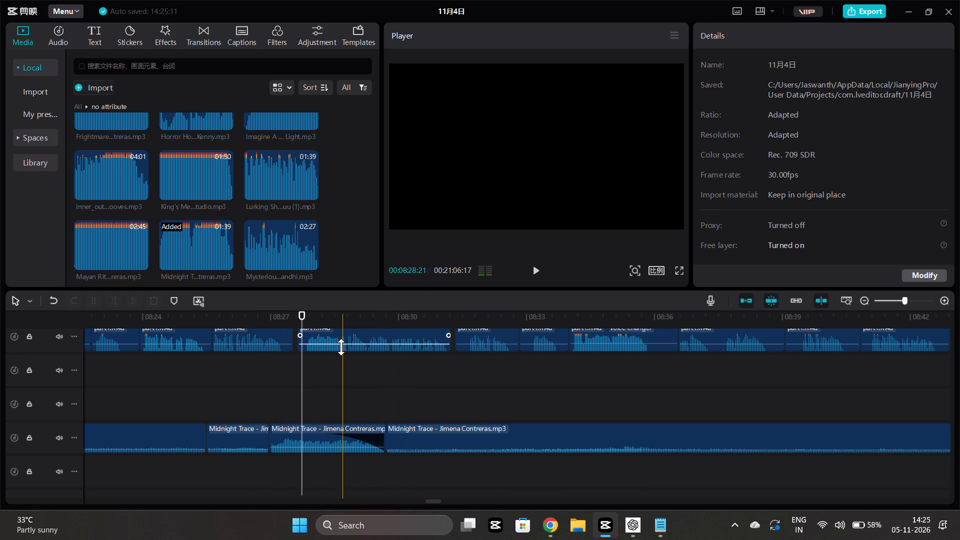
left_click(340, 349)
left_click(838, 90)
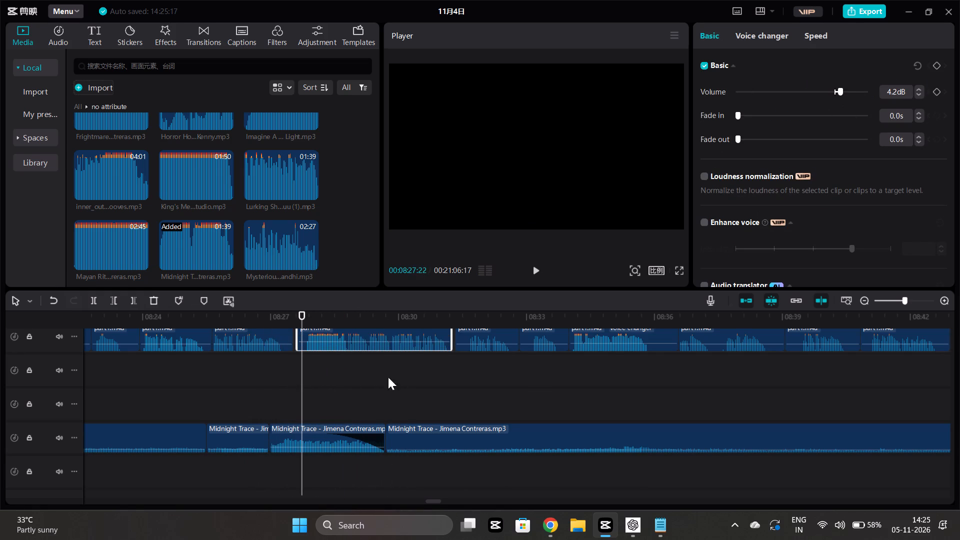
left_click(282, 388)
key("space")
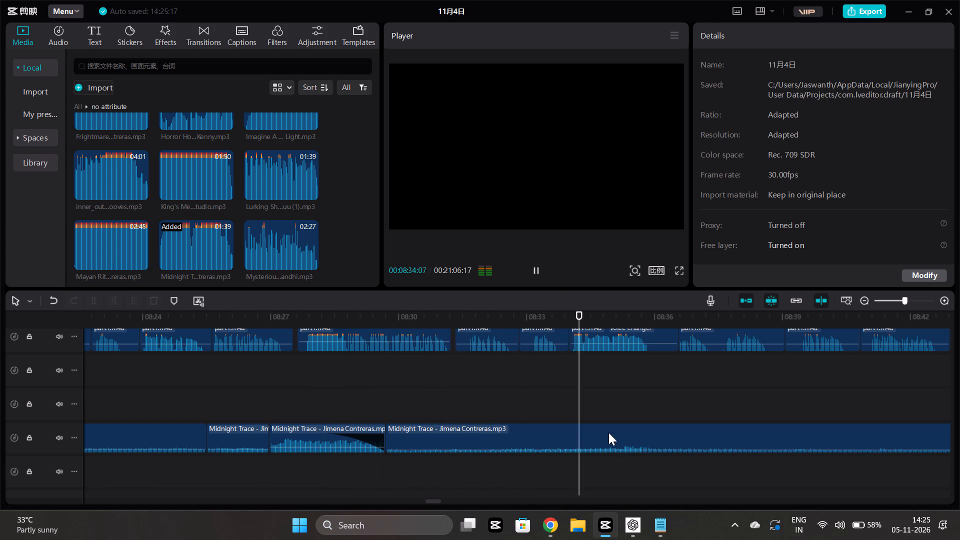
Replay the quiet "Midnight Trace" part after 08:29.5 under the narration and split it at about 08:33.9.
scroll(535, 398, "left", 1)
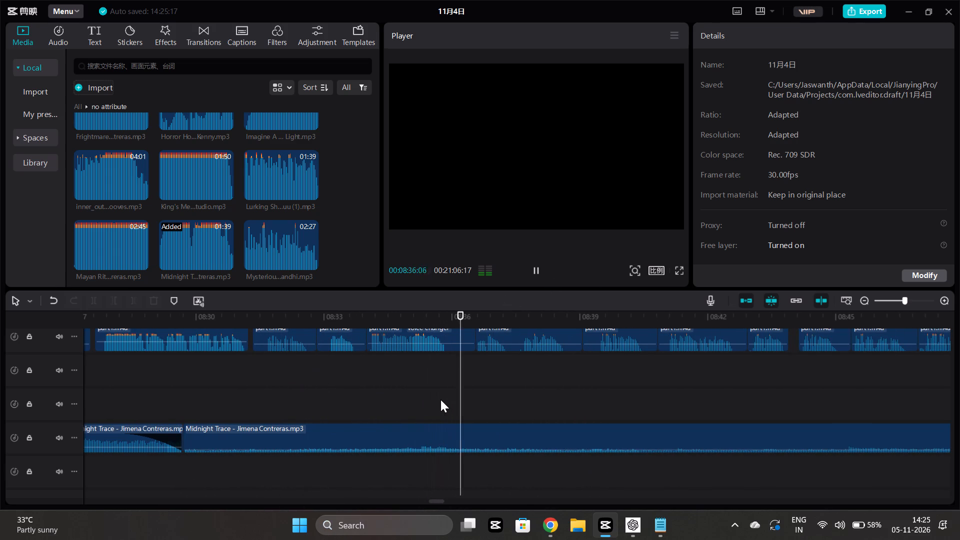
scroll(440, 399, "left", 1)
scroll(364, 417, "left", 1)
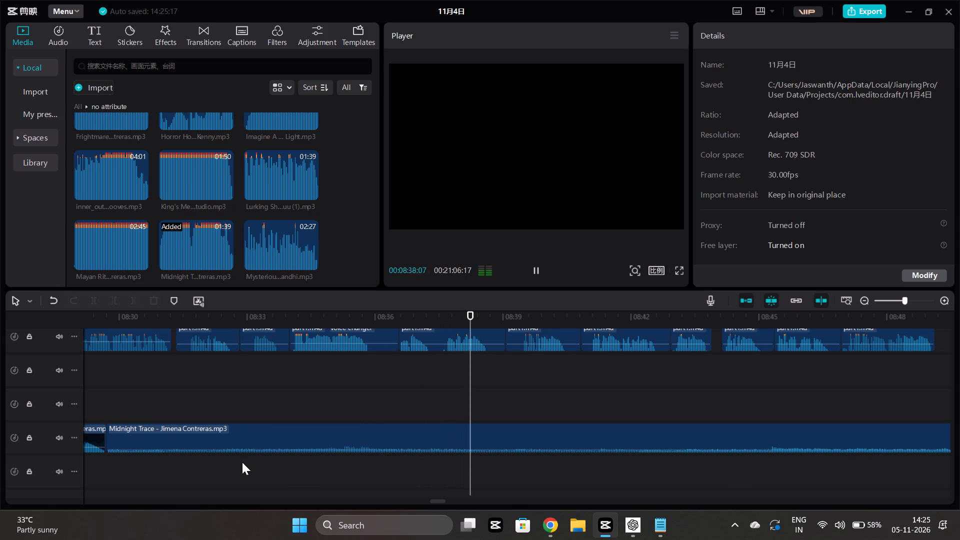
left_click(209, 467)
key("space")
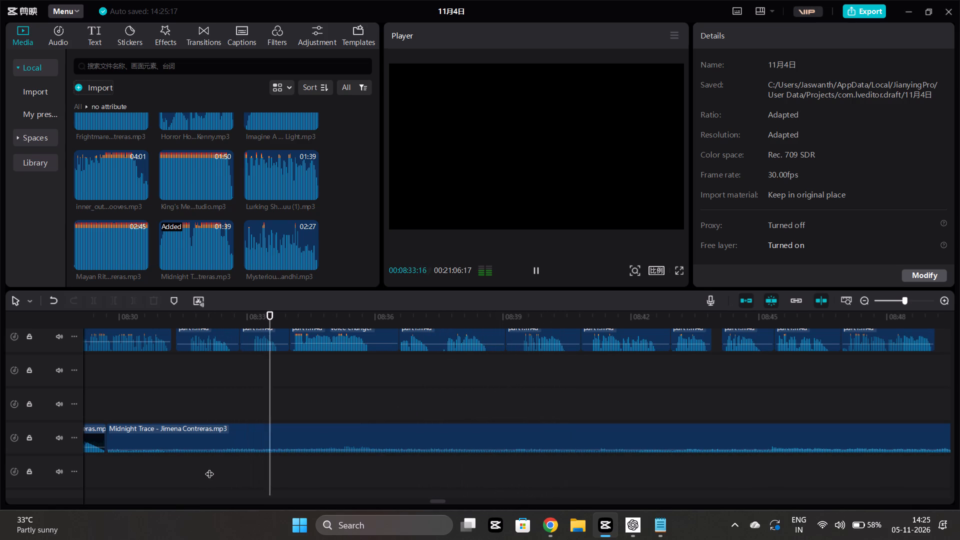
left_click(209, 460)
key("space")
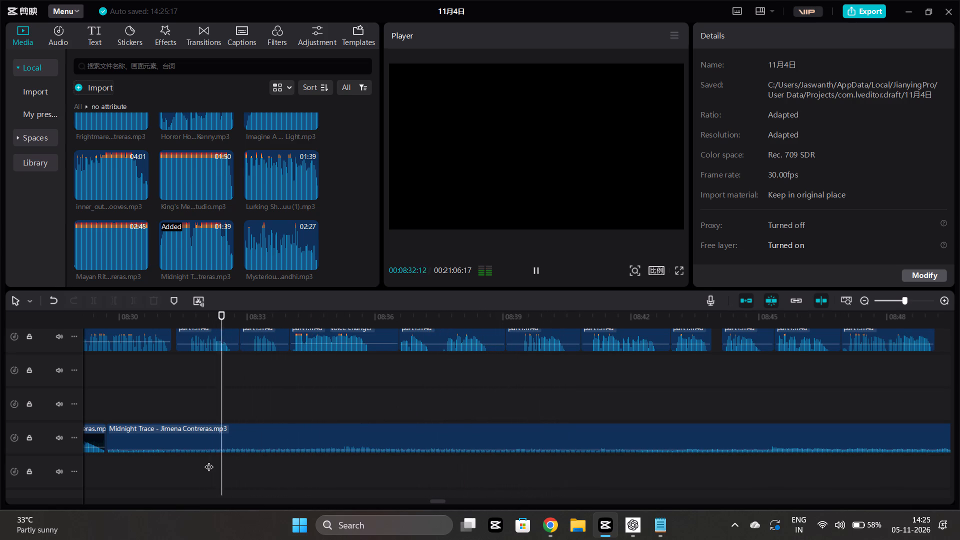
key("space")
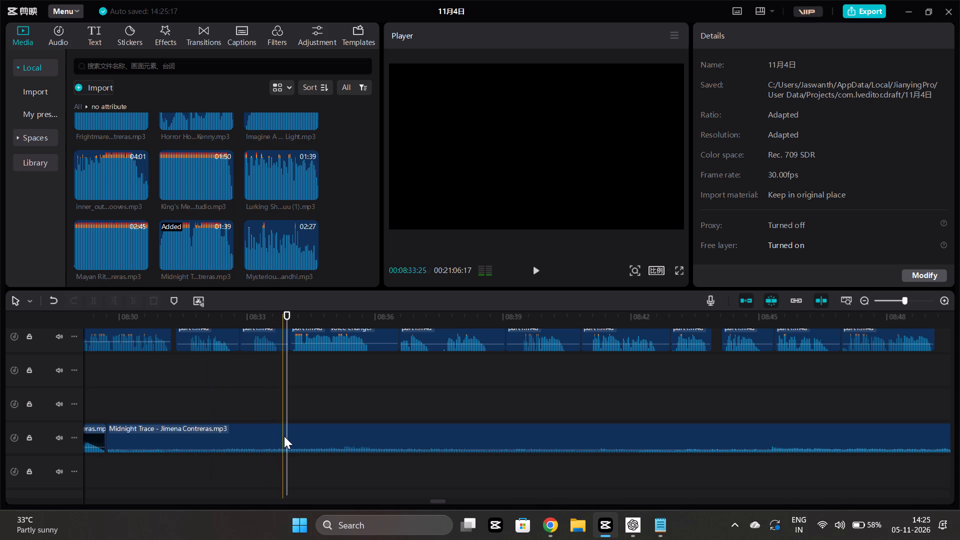
left_click(285, 431)
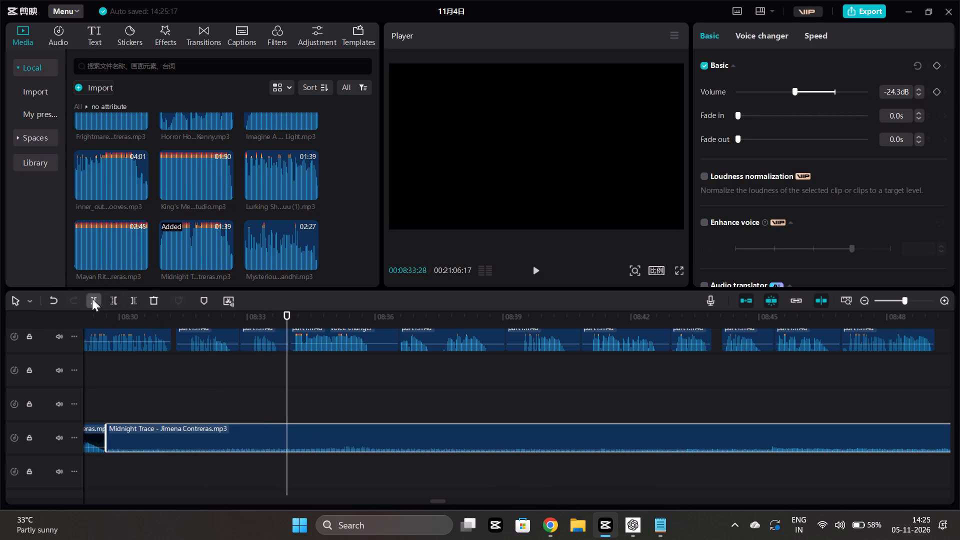
left_click(92, 298)
Add a fade-out of about 2.5 s to the "Midnight Trace" part ending at about 08:33.9.
left_click(258, 441)
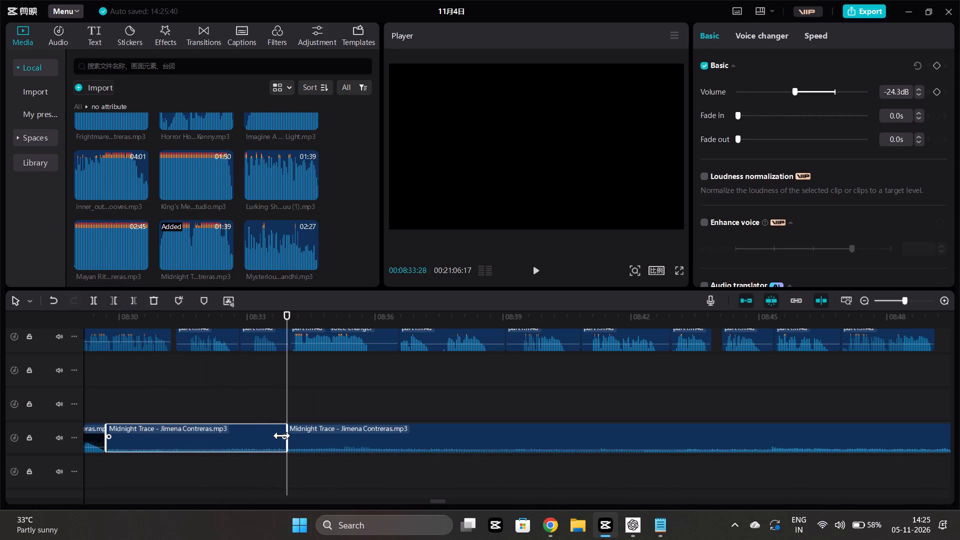
left_click(285, 437)
left_click(267, 413)
left_click_drag(285, 439, 166, 421)
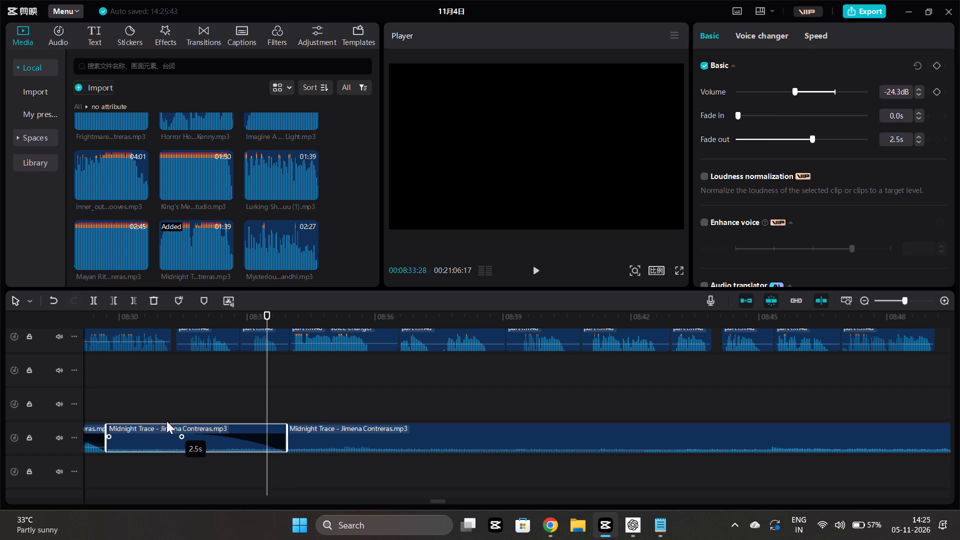
left_click_drag(166, 421, 166, 421)
Listen to the narration with the music from about 08:34 to 09:13, sampling several points along the way.
left_click(318, 411)
key("space")
scroll(337, 408, "left", 1)
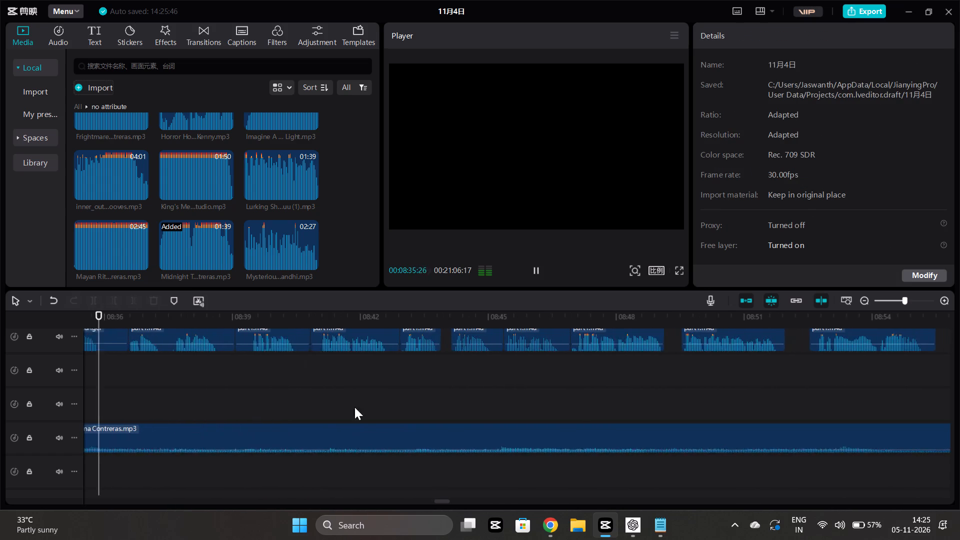
scroll(354, 407, "left", 1)
left_click(371, 415)
key("space")
scroll(372, 415, "left", 1)
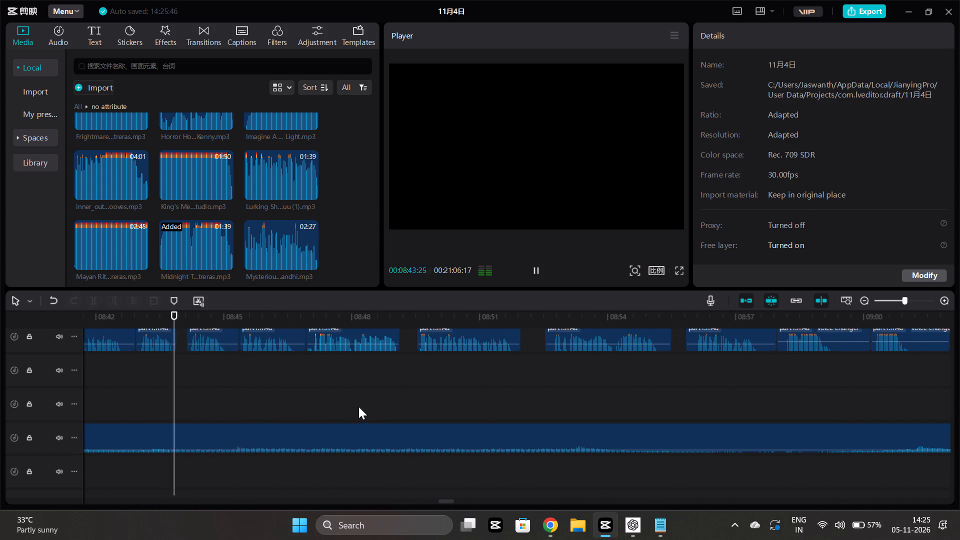
left_click(409, 403)
key("space")
scroll(409, 402, "left", 1)
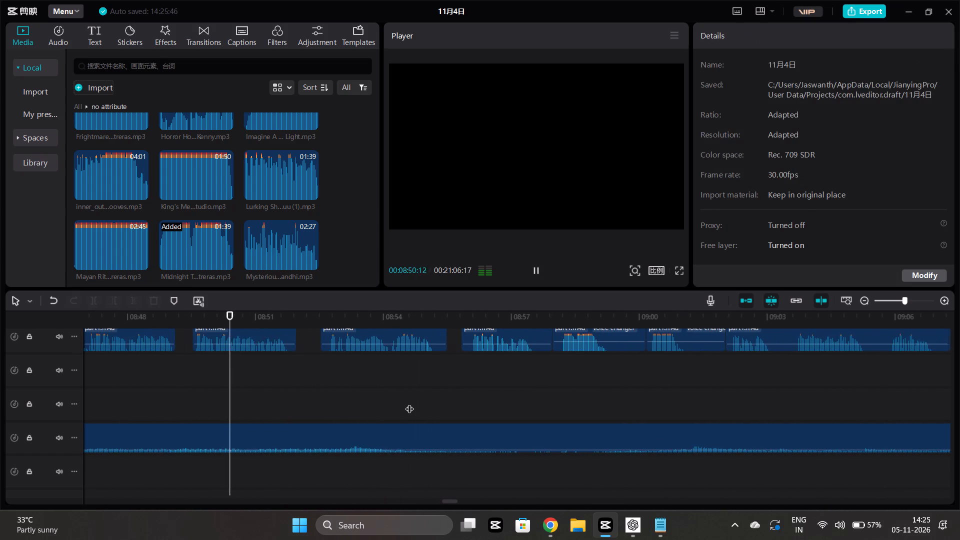
left_click(400, 400)
key("space")
scroll(400, 400, "left", 1)
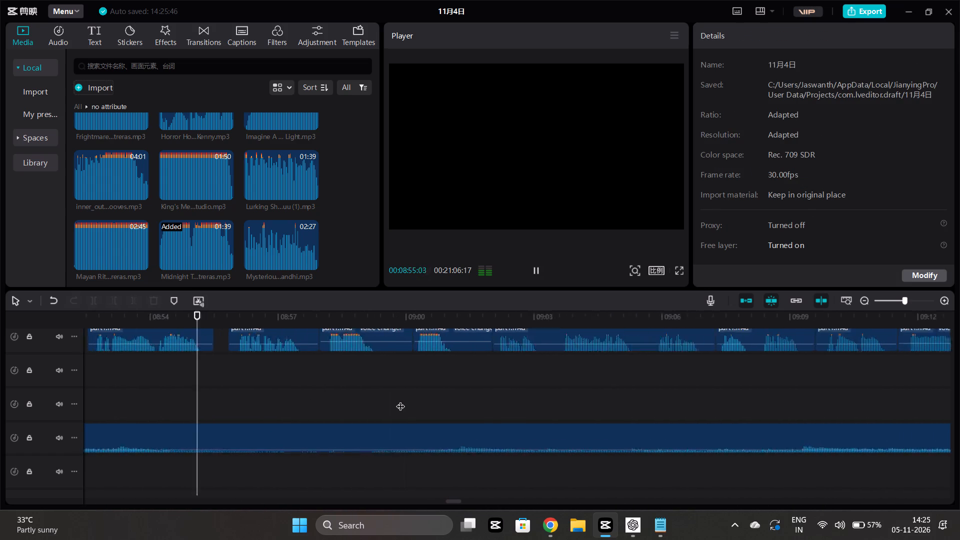
scroll(400, 400, "left", 1)
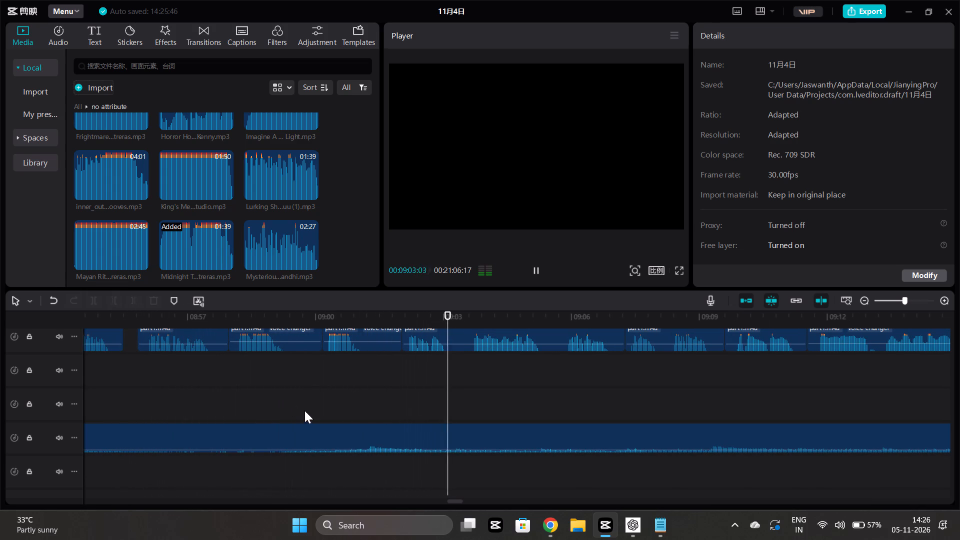
scroll(335, 417, "left", 1)
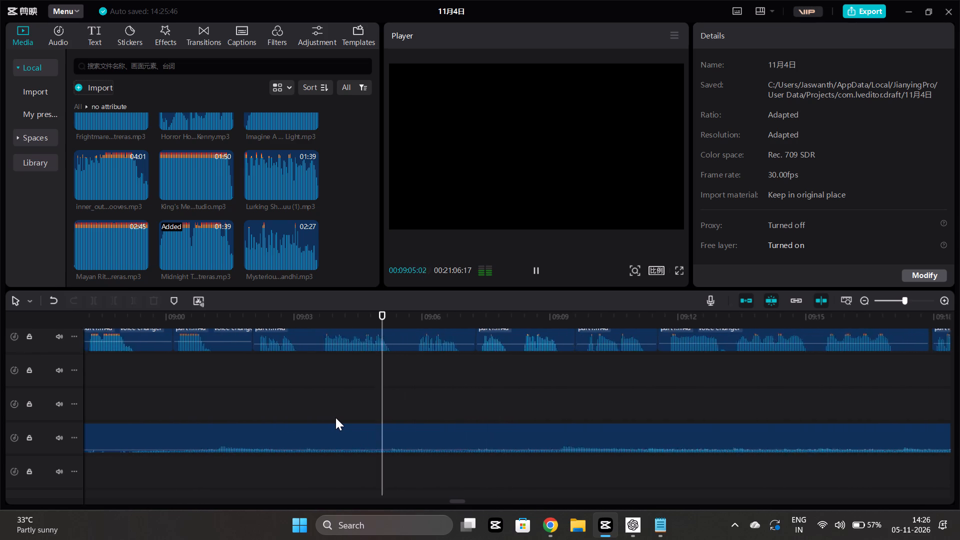
scroll(335, 417, "left", 2)
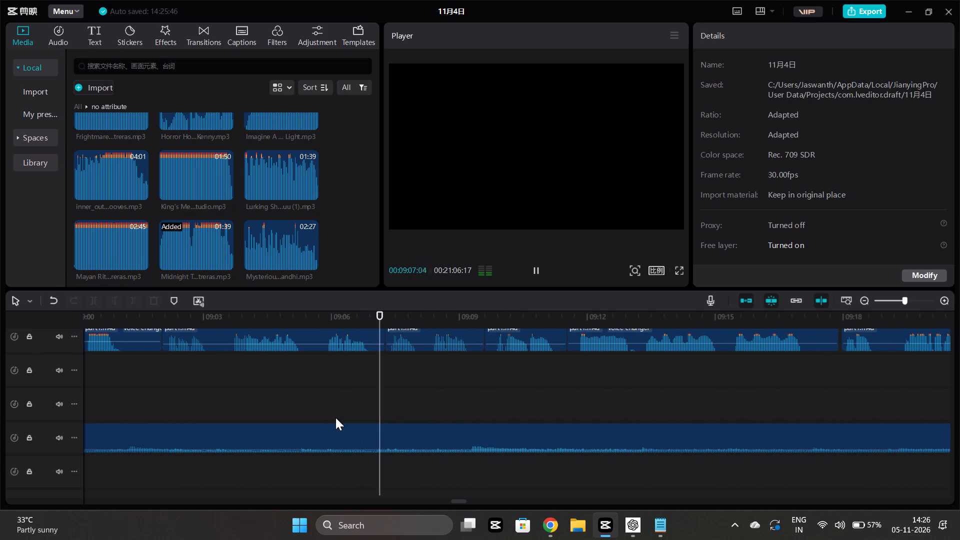
scroll(335, 417, "left", 1)
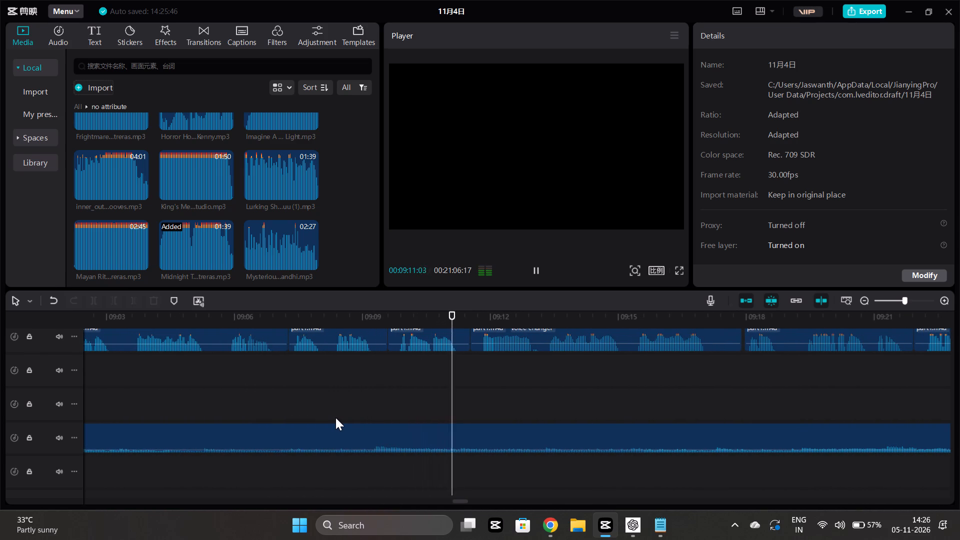
Delete the "Midnight Trace" part after the 08:33.9 cut and replay the fade-out from about 08:32.
scroll(335, 417, "right", 8)
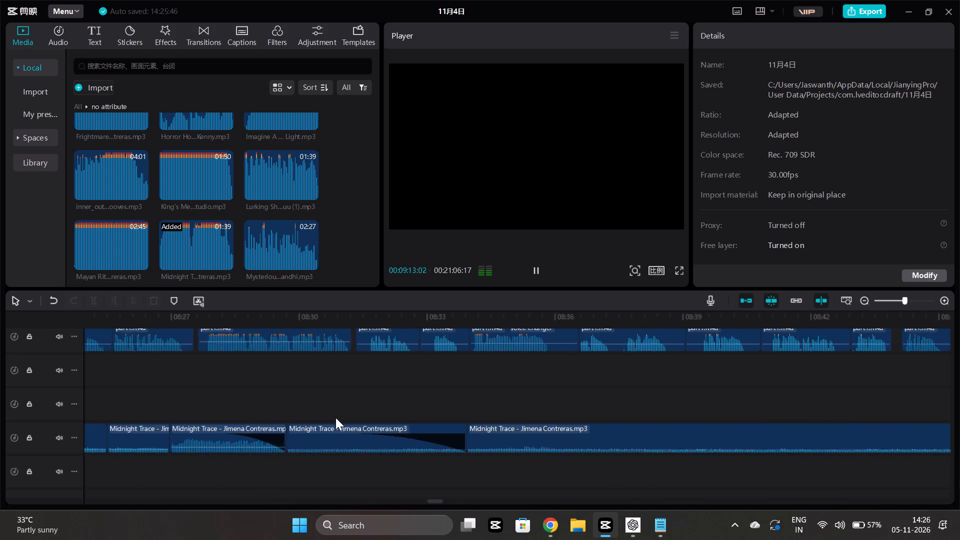
scroll(335, 417, "right", 1)
left_click(560, 445)
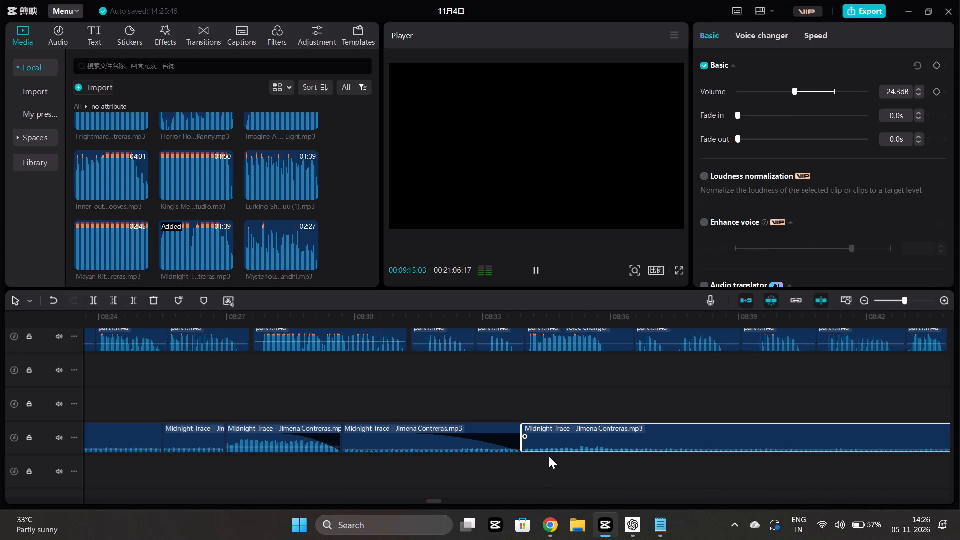
key("Delete")
left_click(448, 471)
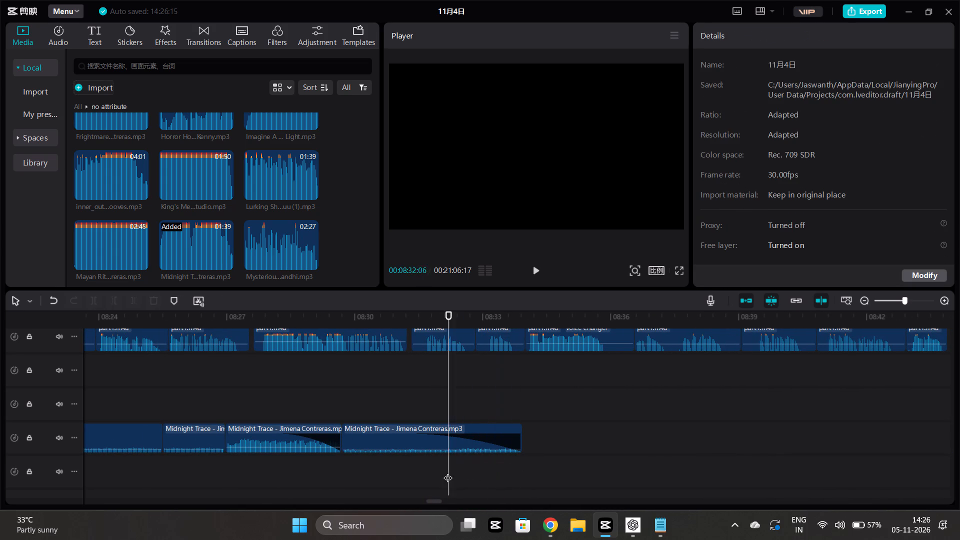
key("space")
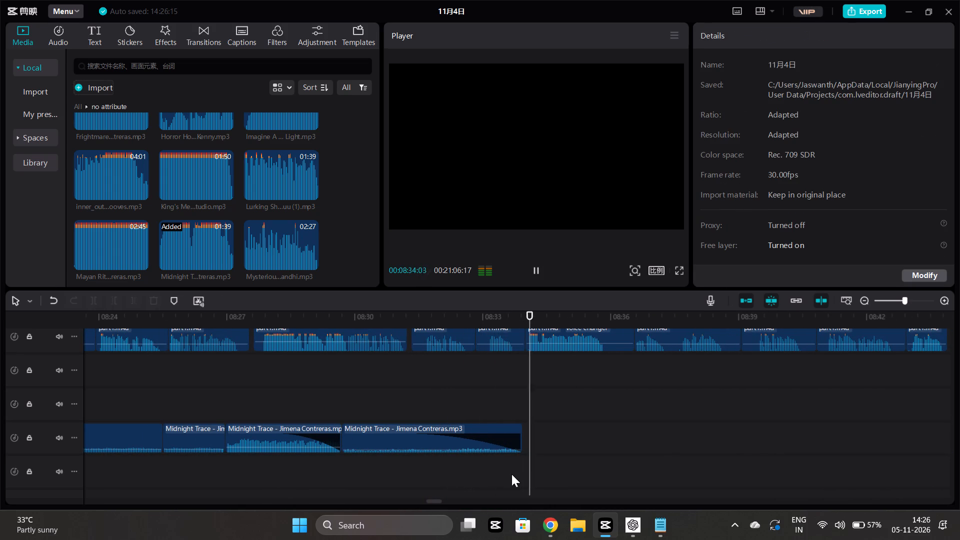
left_click(500, 470)
Browse the imported music and audition the "Dance of ..." and "Dark Alle..." tracks as possible next background music.
scroll(491, 459, "right", 5)
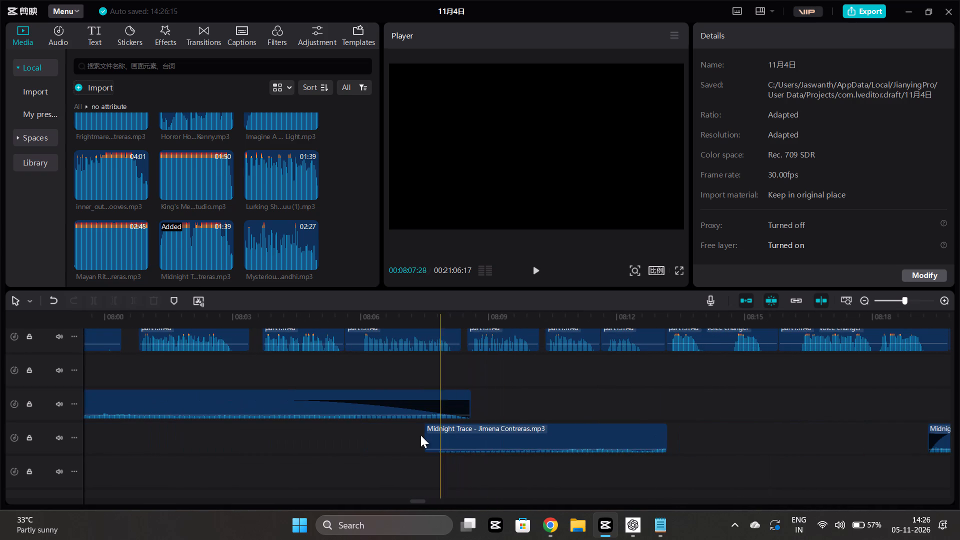
scroll(159, 193, "down", 1)
scroll(207, 193, "down", 3)
scroll(207, 193, "up", 11)
scroll(207, 194, "down", 1)
scroll(207, 194, "up", 3)
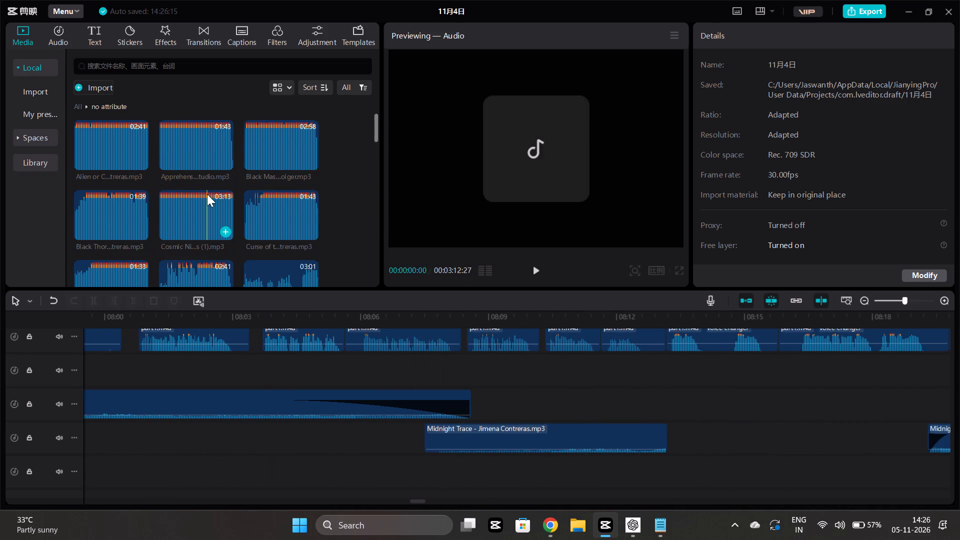
scroll(207, 194, "up", 4)
scroll(207, 194, "down", 2)
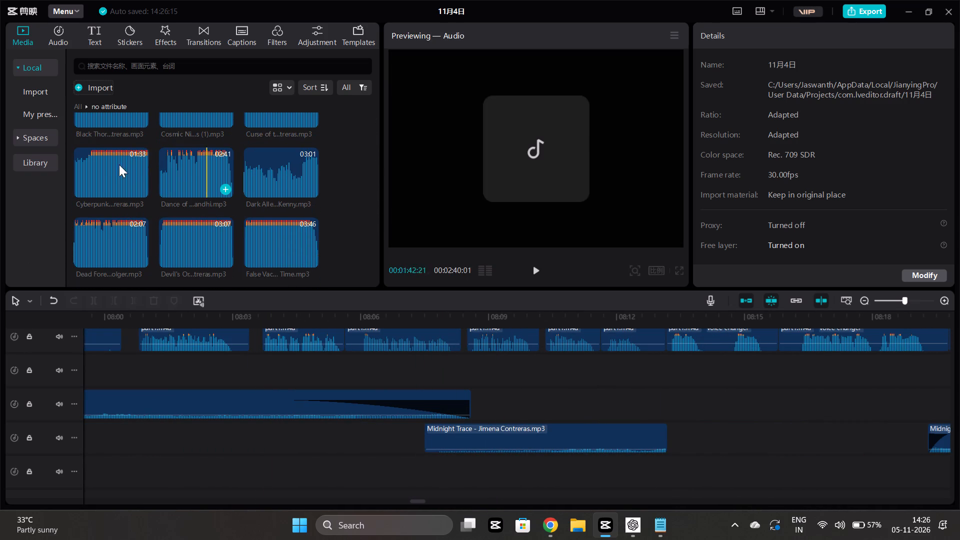
left_click(160, 173)
key("space")
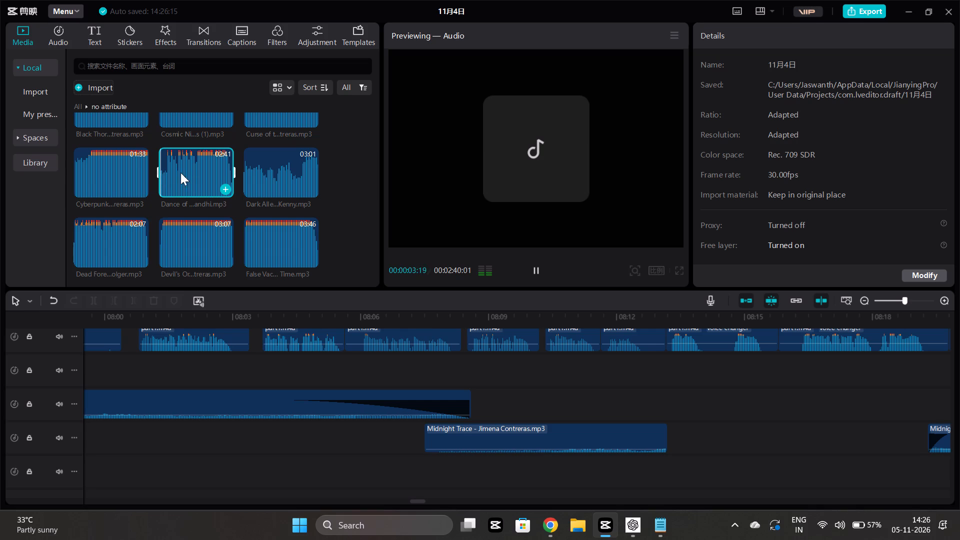
left_click(172, 168)
key("space")
left_click(245, 176)
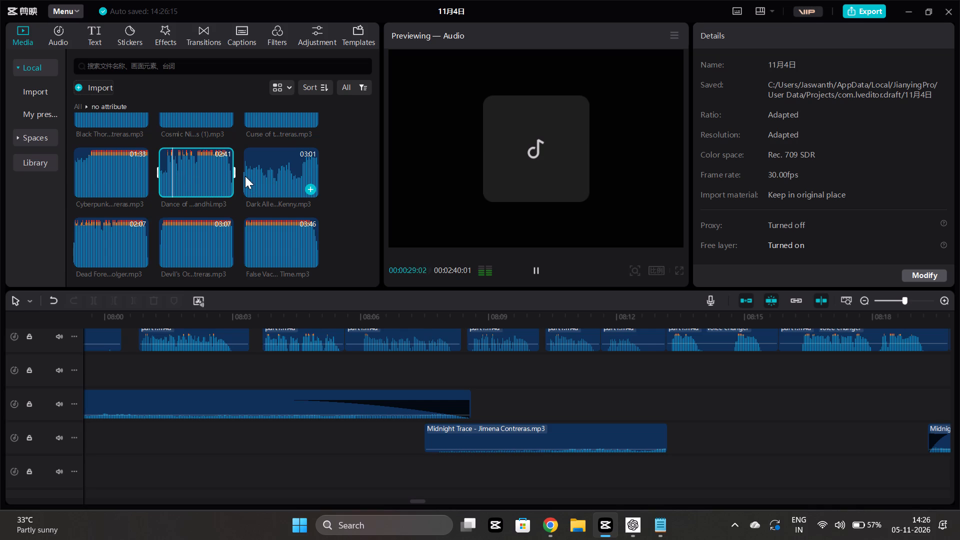
key("space")
Audition the "Curse of t...", "Black Thor...", "Dance of ..." and "Dark Alle..." tracks as possible next background music.
scroll(245, 176, "up", 1)
left_click(248, 150)
key("space")
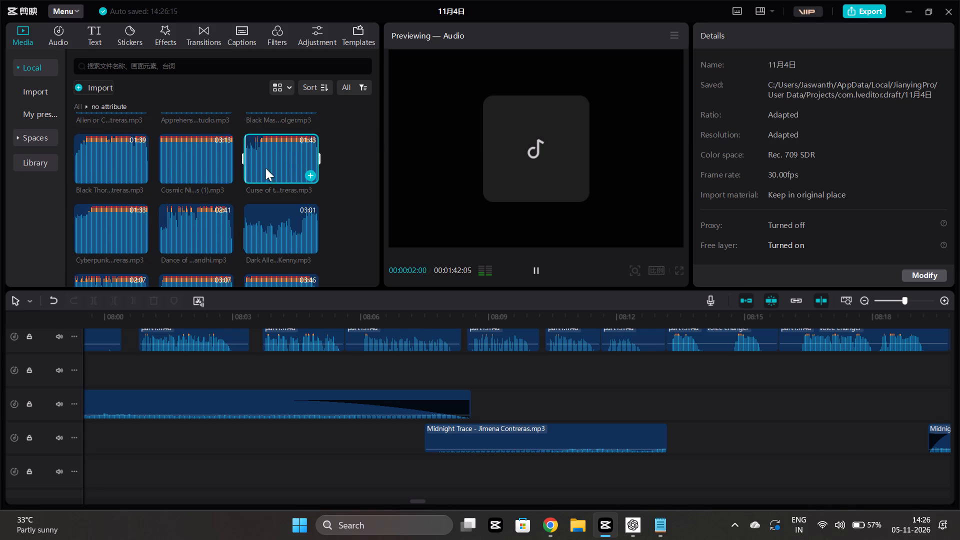
left_click(80, 150)
key("space")
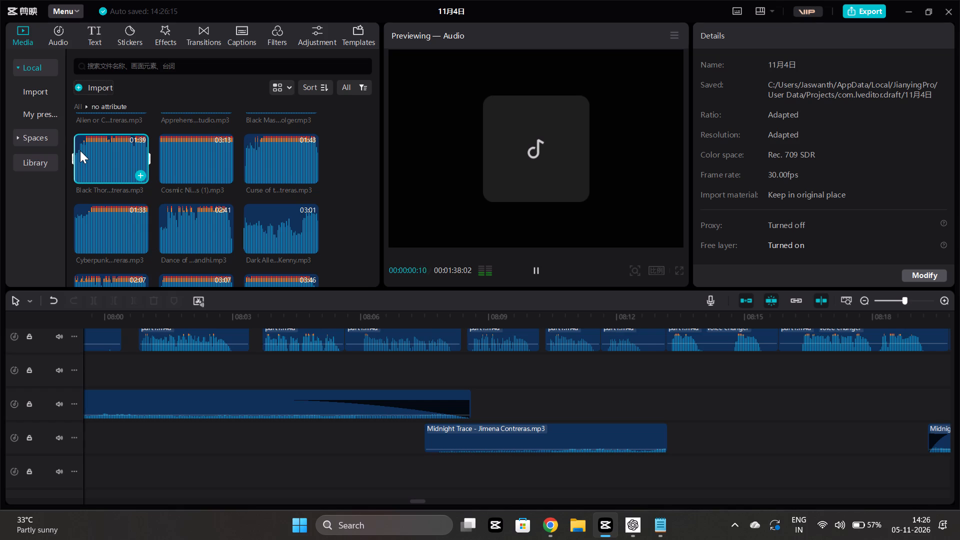
left_click(88, 152)
key("space")
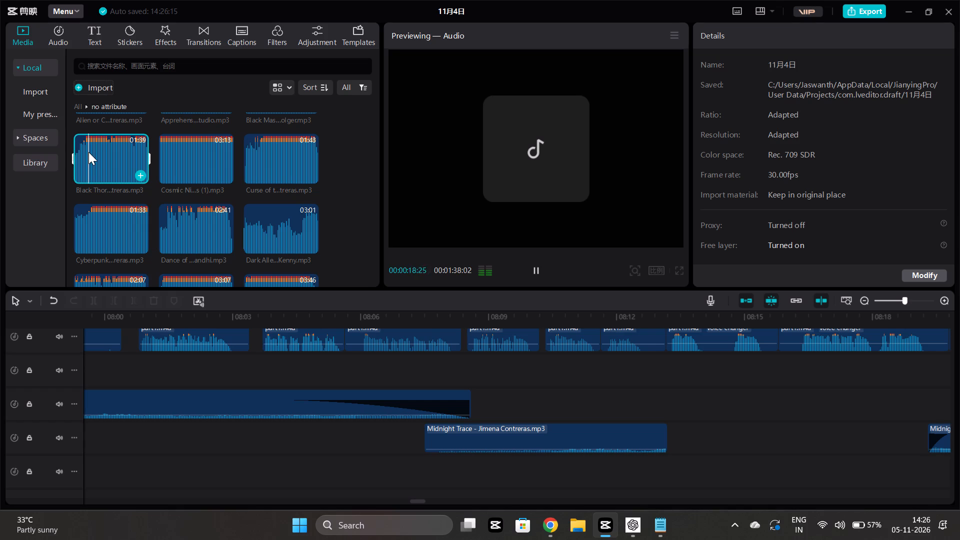
left_click(99, 156)
key("space")
left_click(118, 155)
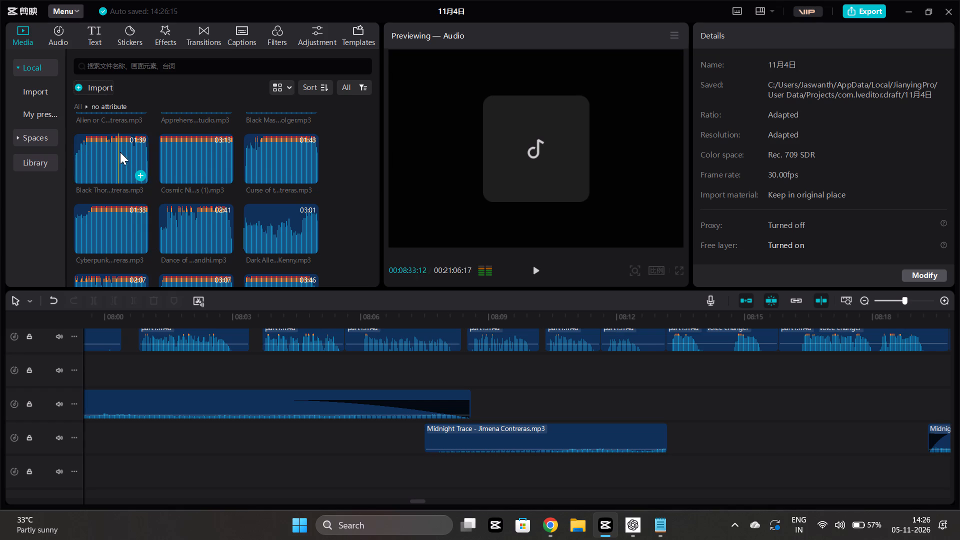
key("space")
left_click(162, 231)
key("space")
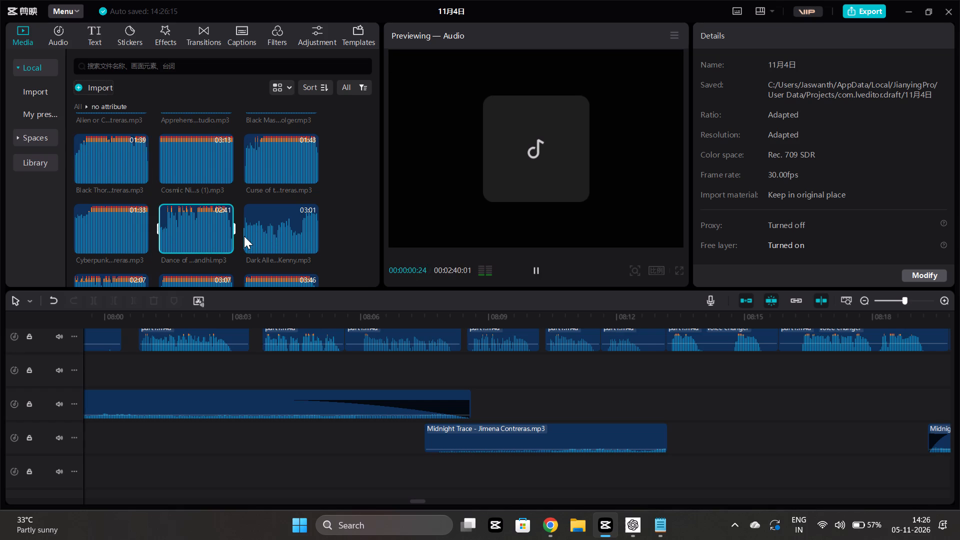
left_click(246, 236)
key("space")
Audition the "Black Mas...", "Apprehens..." and "Black Thor..." tracks, sampling several points in "Black Mas...".
scroll(246, 236, "up", 6)
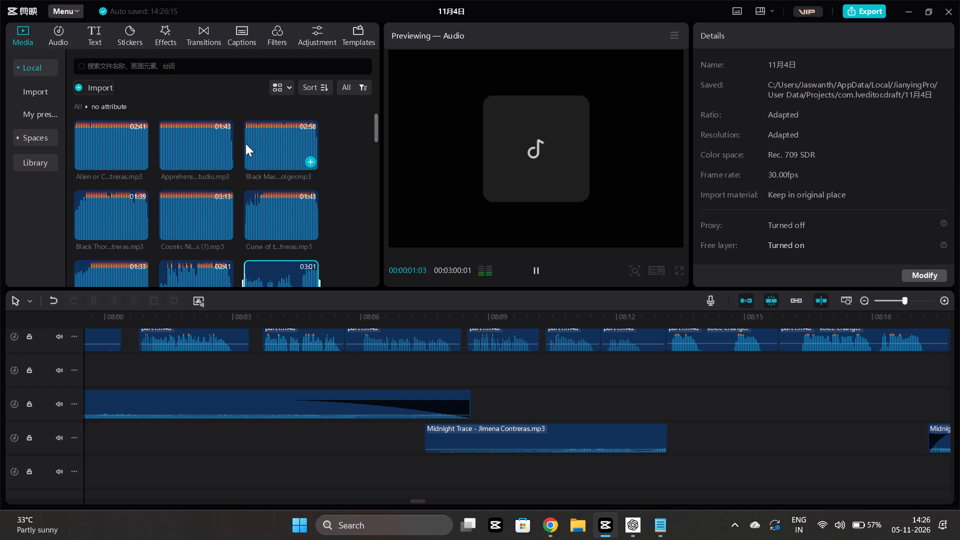
left_click(245, 143)
key("space")
left_click(163, 151)
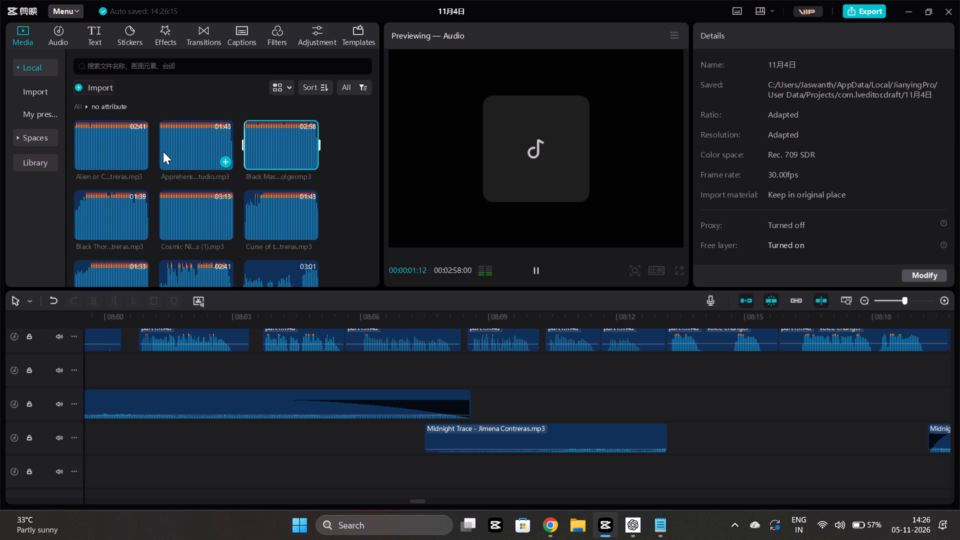
key("space")
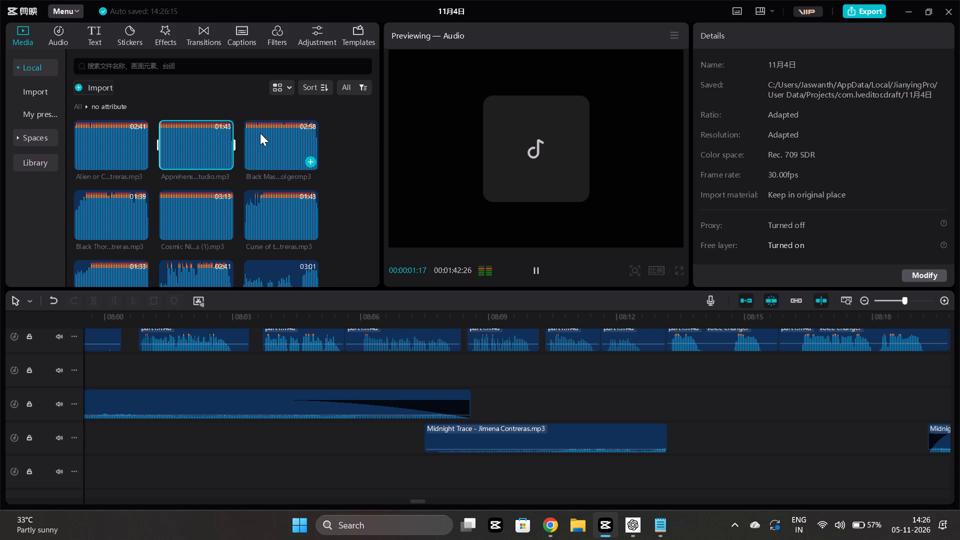
left_click(260, 133)
left_click(259, 133)
key("space")
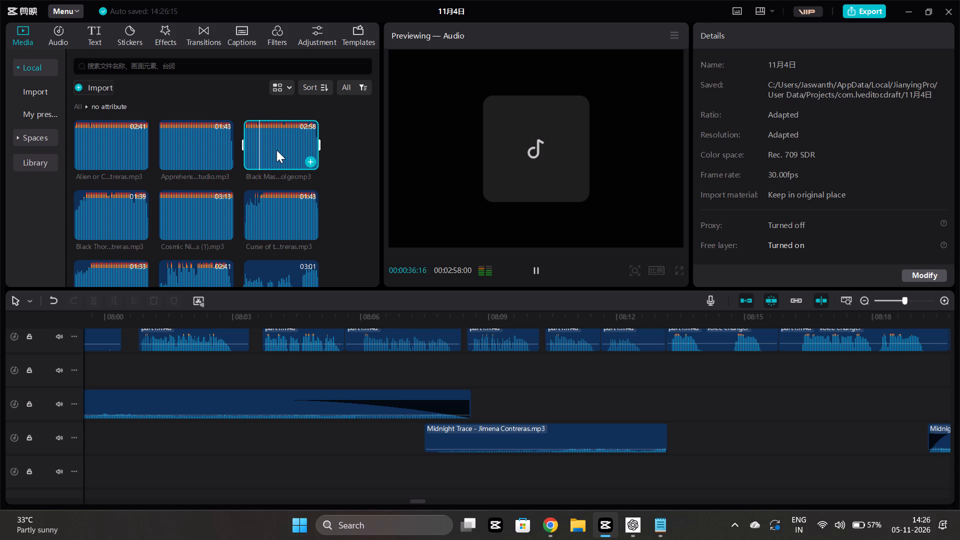
left_click(276, 144)
key("space")
left_click(75, 217)
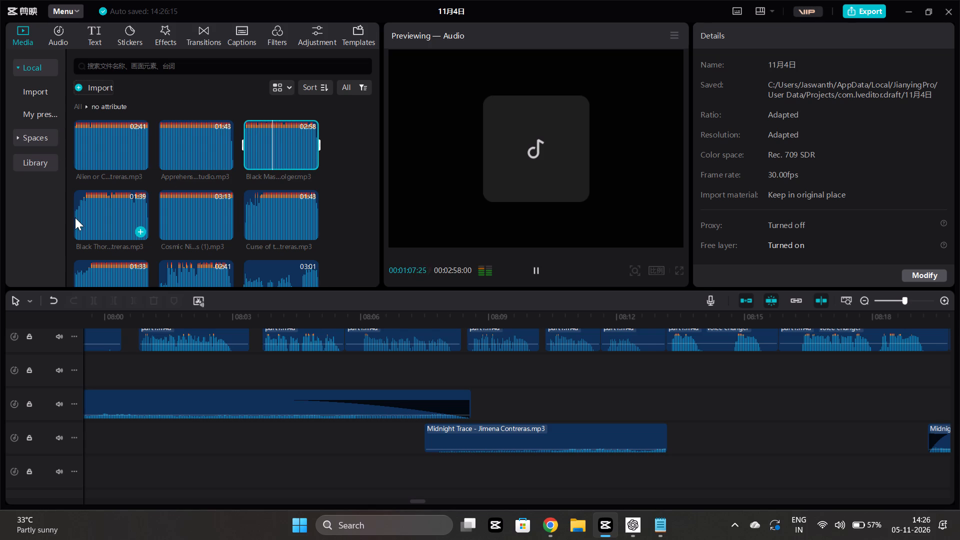
key("space")
Play the timeline from about 08:06 and add a fade-out of 0.9 s to the "Midnight Trace" part ending at about 08:13.
left_click(377, 452)
key("space")
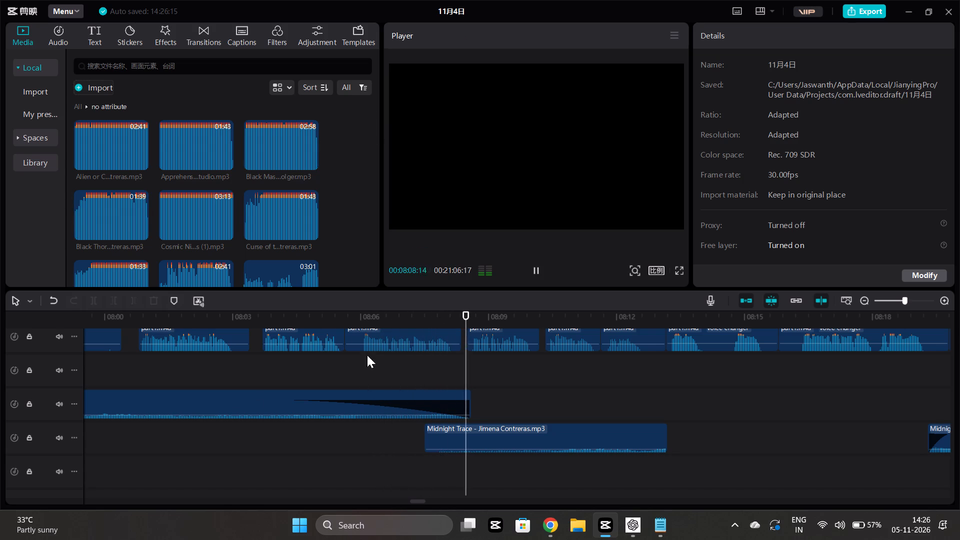
scroll(477, 394, "left", 1)
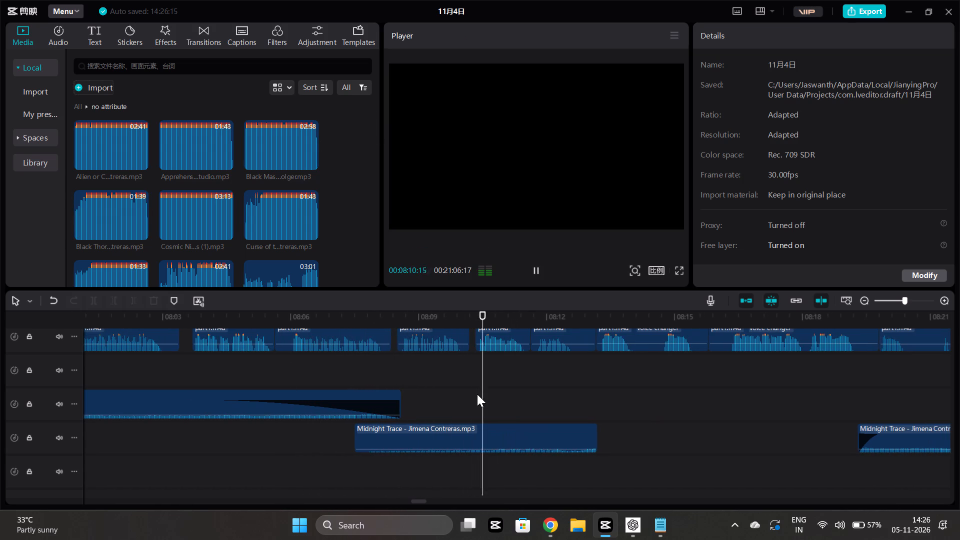
scroll(477, 397, "down", 2)
scroll(477, 397, "left", 1)
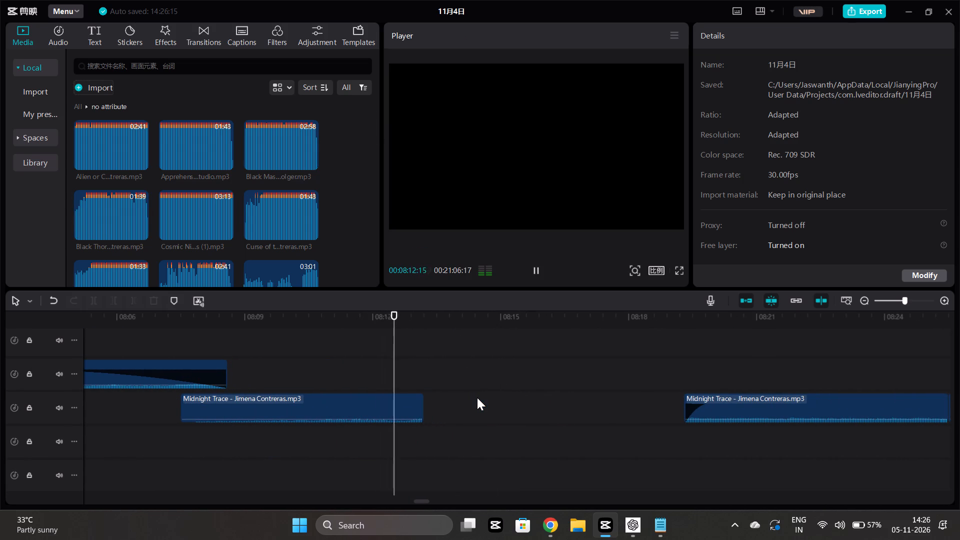
left_click_drag(421, 408, 408, 404)
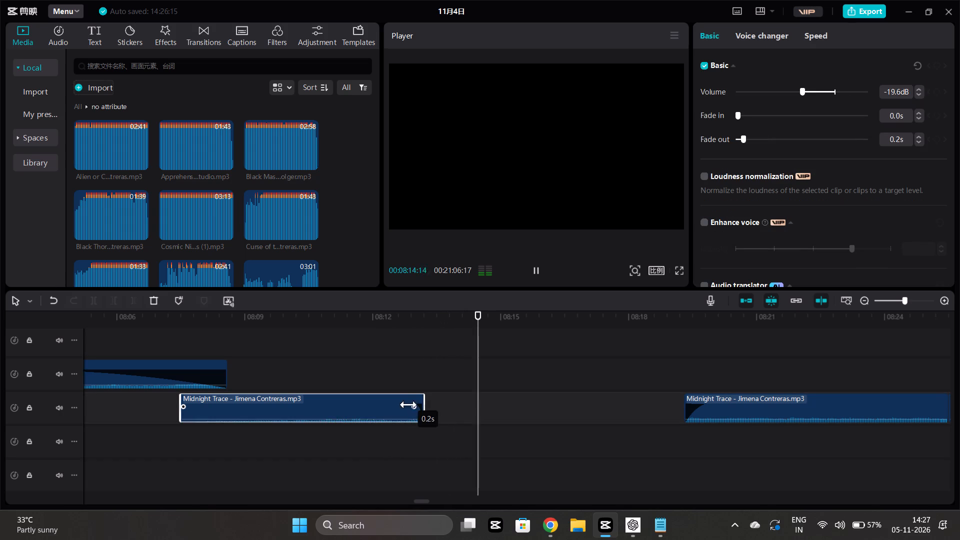
left_click_drag(408, 404, 408, 404)
left_click_drag(412, 409, 388, 402)
Return to the "Midnight Trace" parts starting at about 08:19 and listen to them with the narration up to about 08:26.
scroll(438, 438, "right", 3)
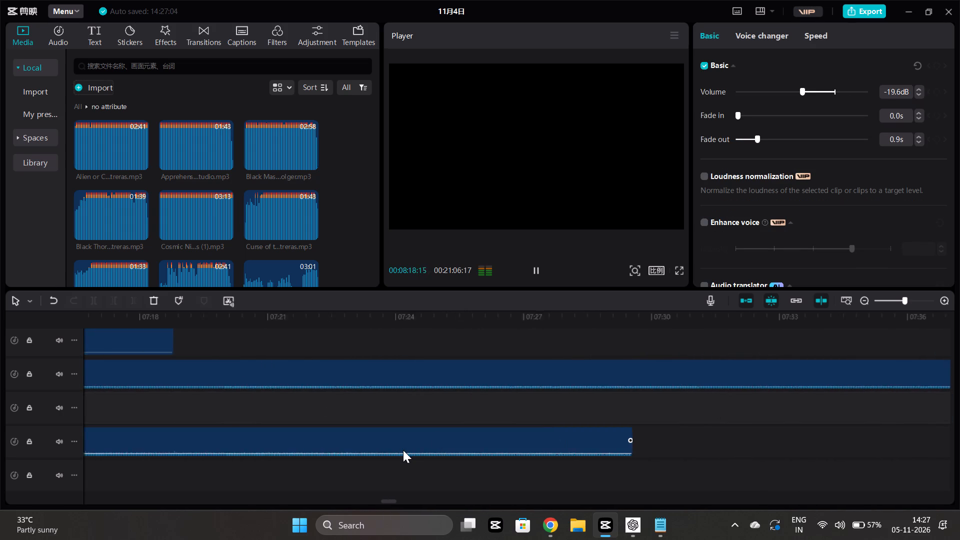
scroll(403, 450, "right", 7)
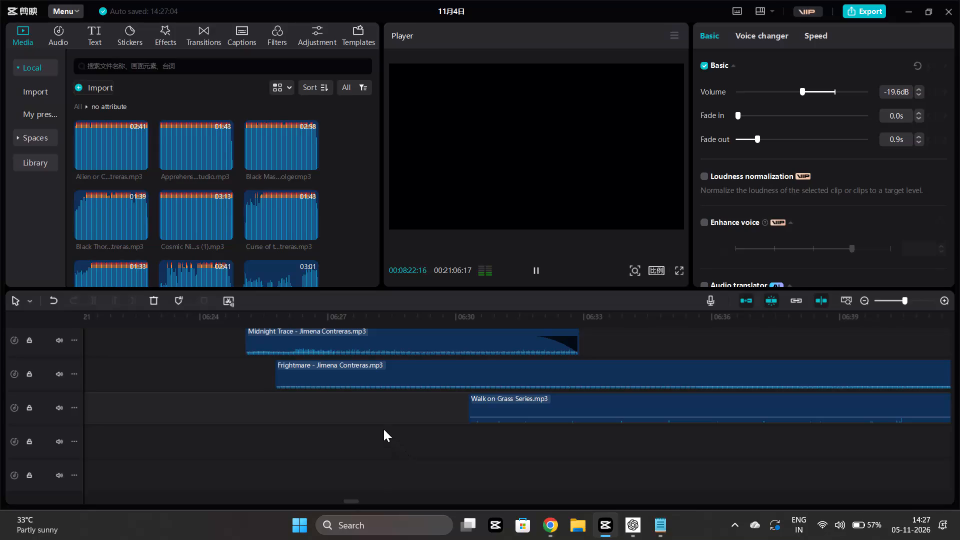
left_click(376, 371)
scroll(510, 400, "left", 11)
scroll(512, 398, "right", 9)
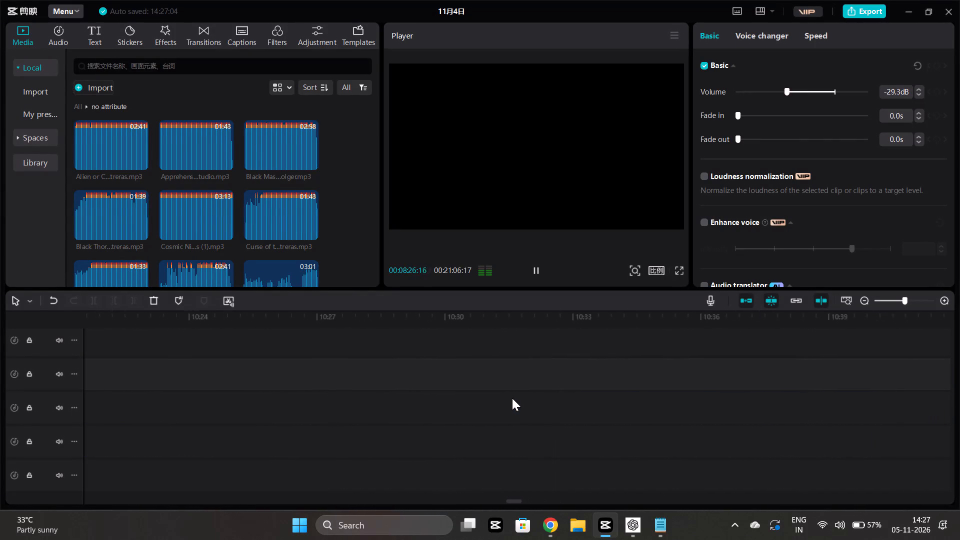
scroll(512, 398, "right", 8)
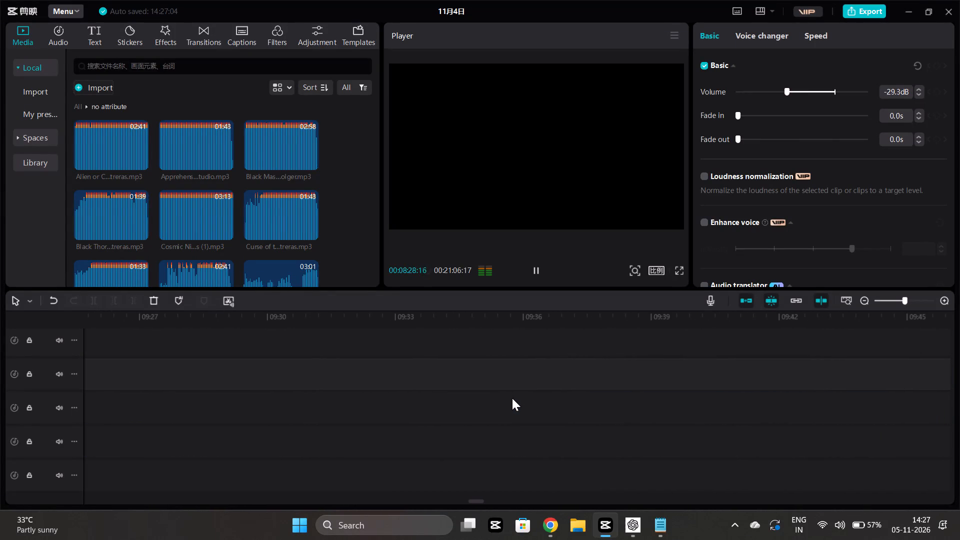
scroll(512, 398, "right", 12)
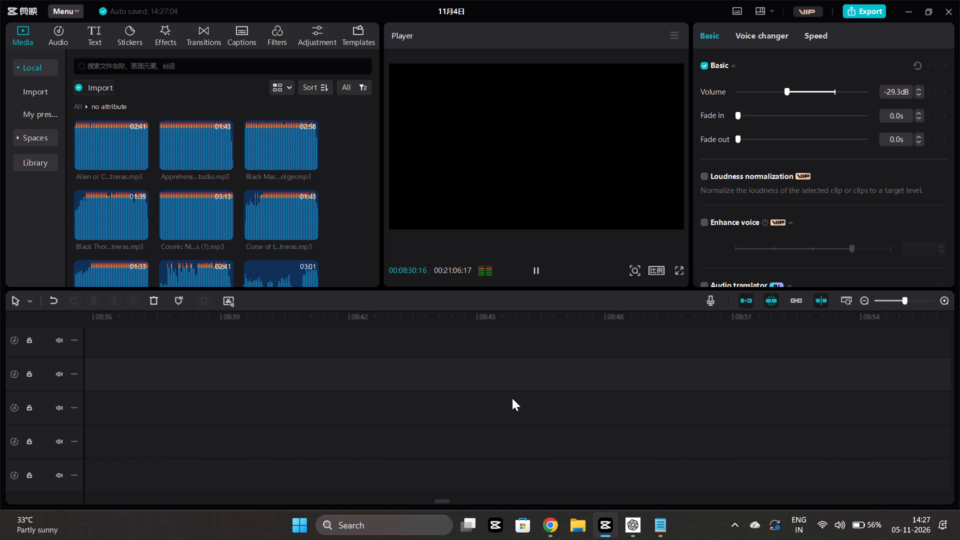
scroll(512, 398, "right", 1)
left_click(124, 437)
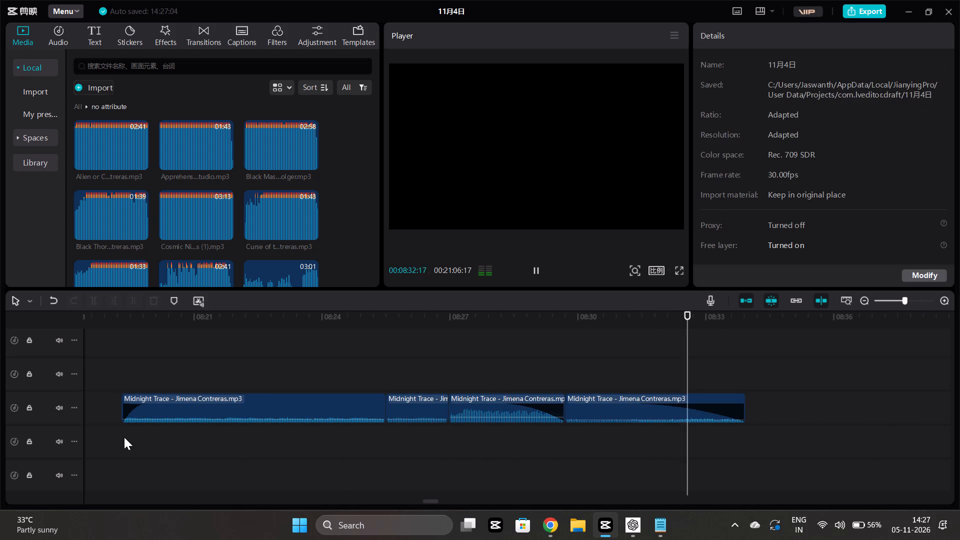
key("space")
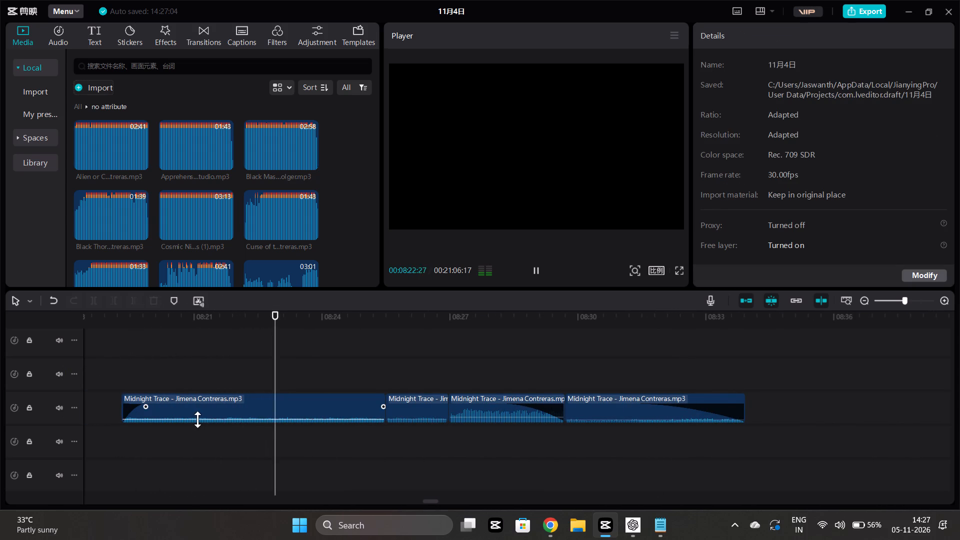
scroll(197, 419, "right", 1)
scroll(224, 451, "left", 1)
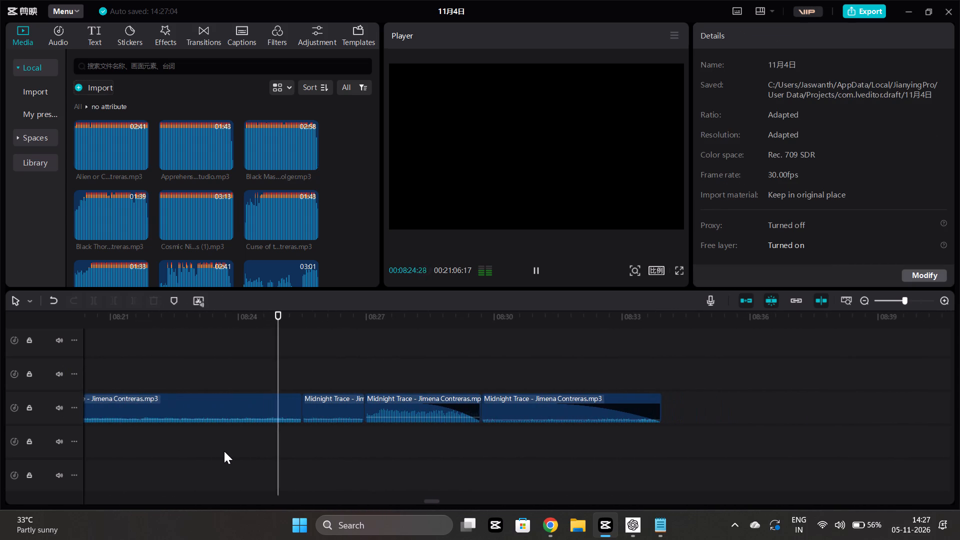
scroll(224, 451, "left", 1)
Set the volume of the short "Midnight Trace" part between about 08:25 and 08:27 to -25.6 dB and replay that stretch.
left_click(253, 410)
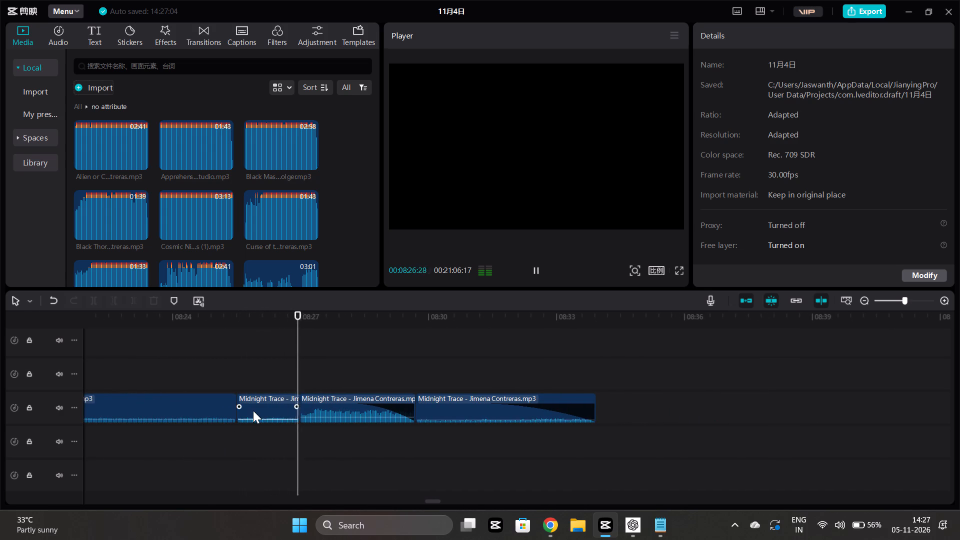
left_click(790, 94)
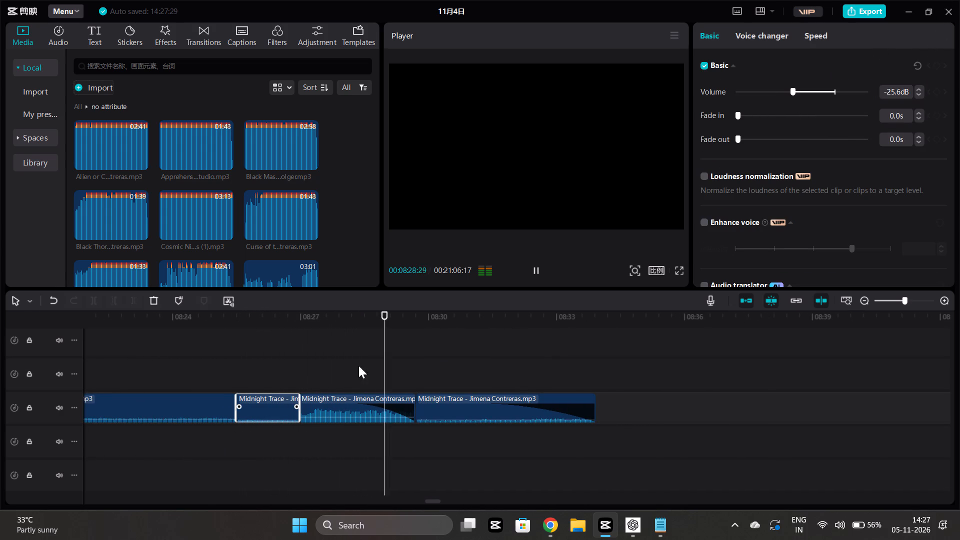
left_click(223, 438)
key("space")
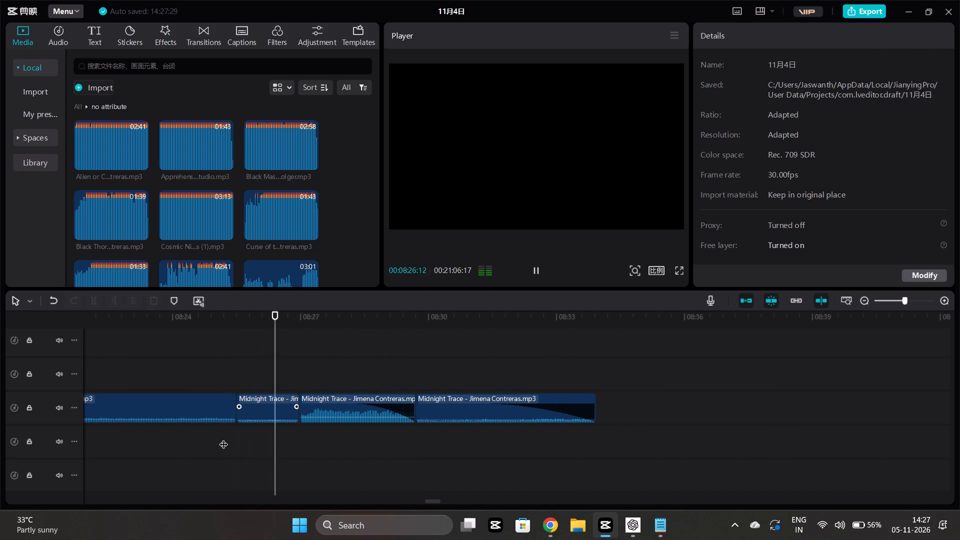
scroll(223, 438, "left", 1)
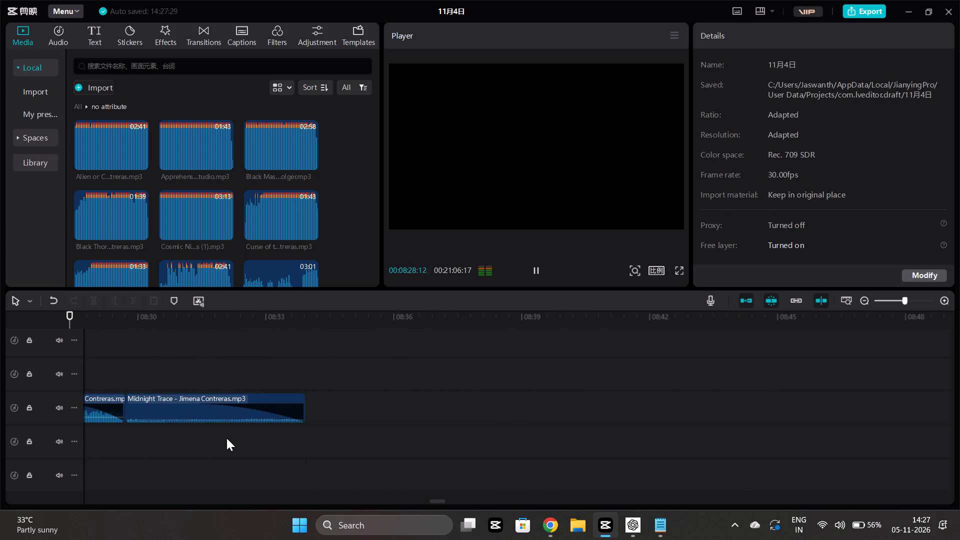
scroll(252, 400, "right", 1)
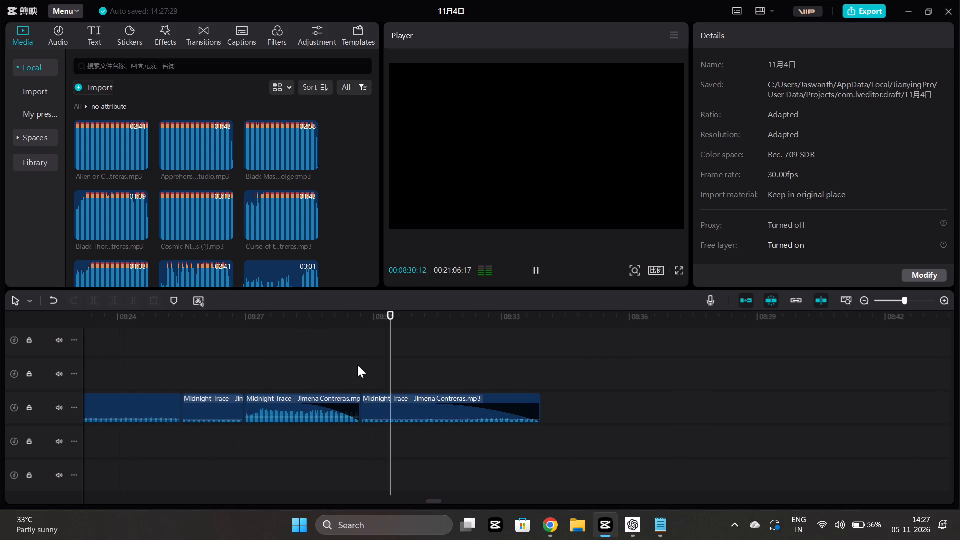
Set the volume of the "part1.m4a" narration clip running from about 08:27.5 to 08:31 to 0.0 dB and replay from 08:27.
key("space")
scroll(318, 374, "up", 3)
left_click(315, 360)
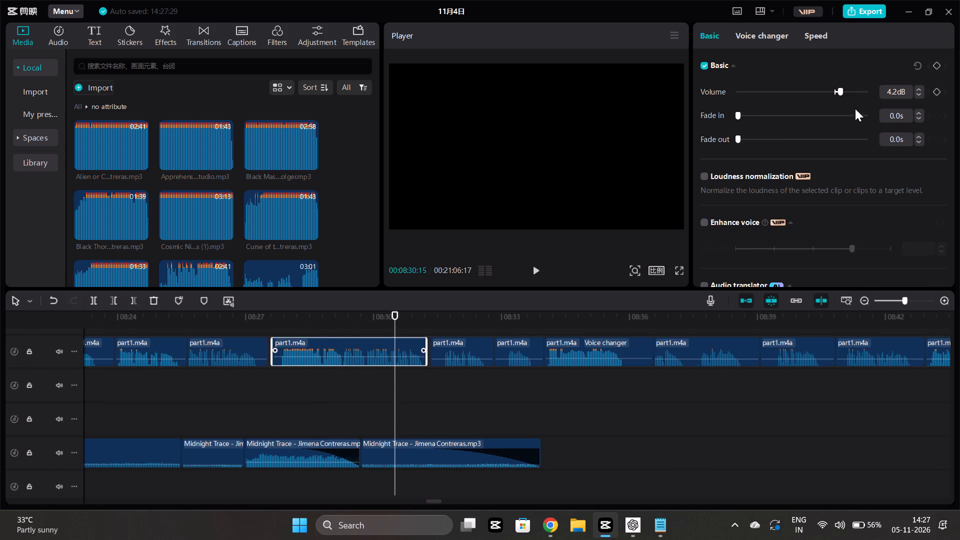
left_click(832, 87)
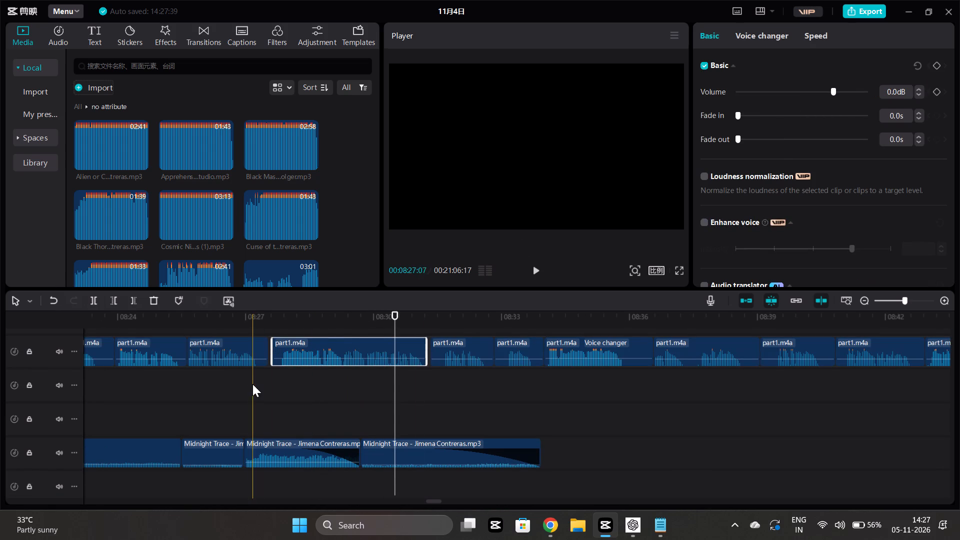
left_click(252, 384)
key("space")
scroll(252, 384, "left", 1)
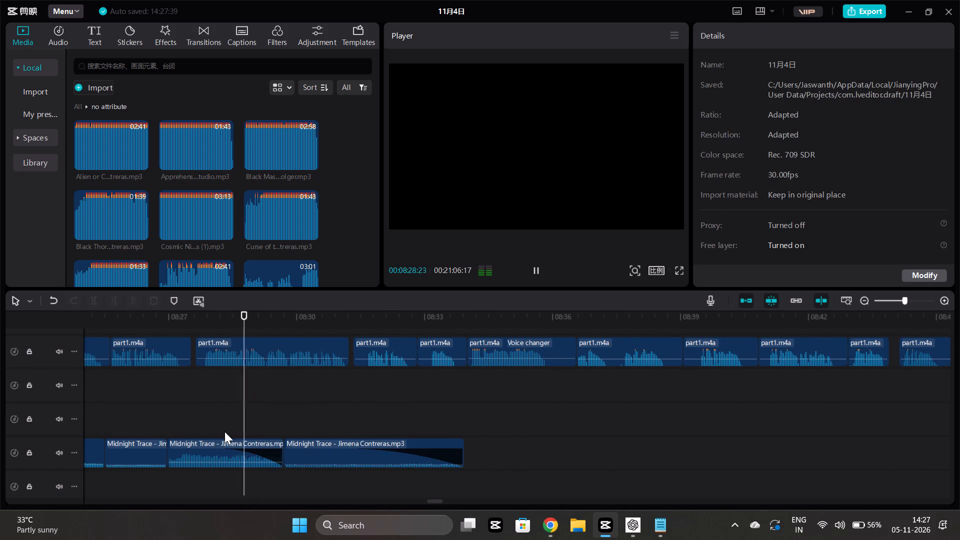
Lengthen the fade-out of the "Midnight Trace" part between about 08:27 and 08:29.5 to about 2.1 s and replay the transition.
left_click_drag(217, 450, 198, 438)
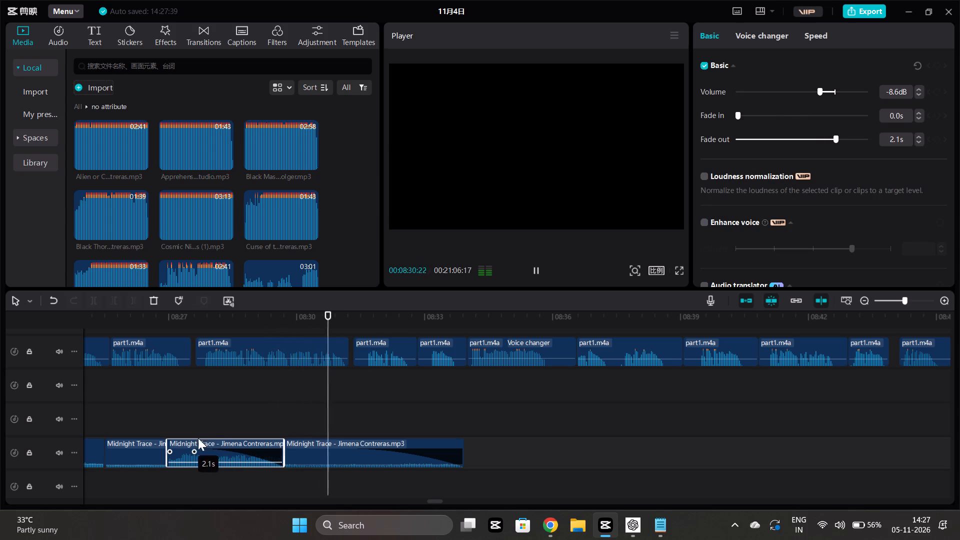
left_click_drag(198, 438, 194, 442)
left_click(220, 417)
key("space")
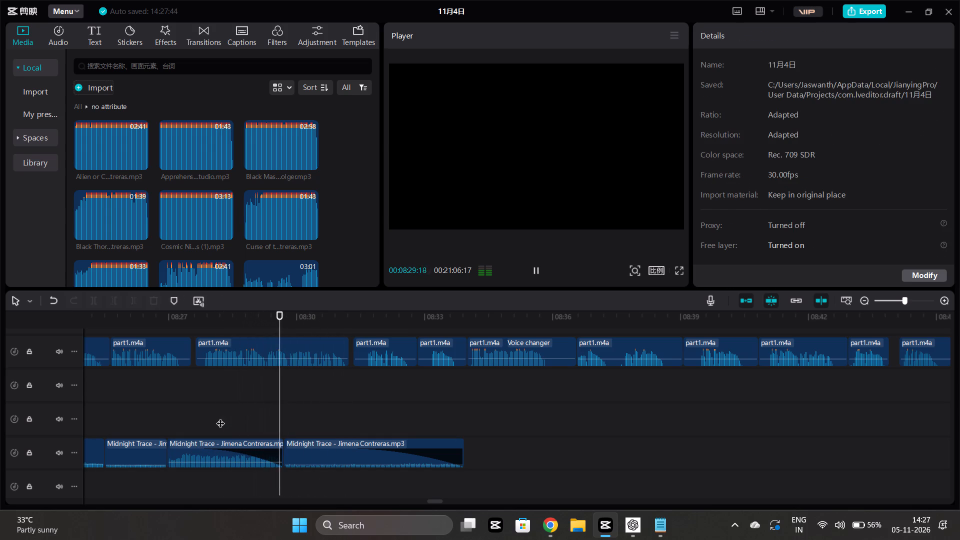
right_click(220, 417)
key("space")
left_click(244, 390)
scroll(288, 391, "down", 1)
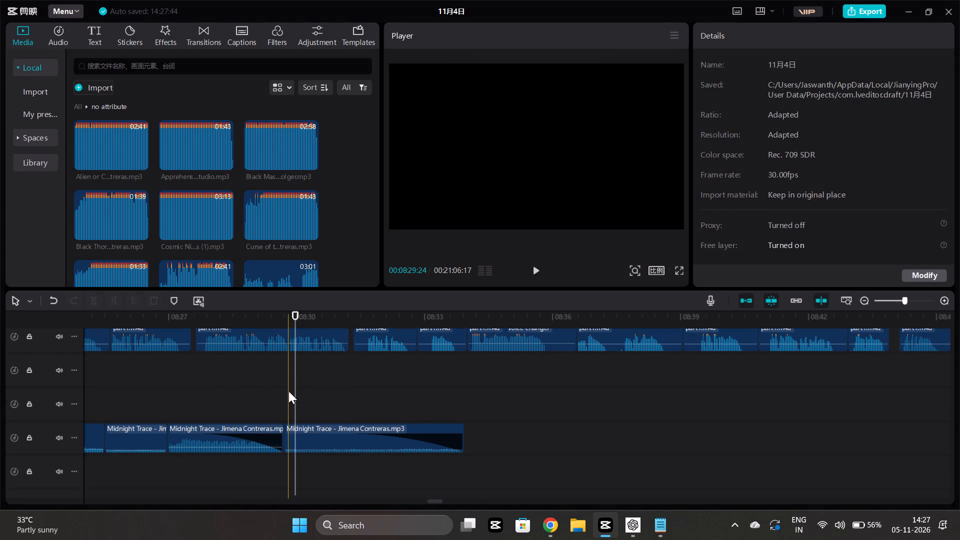
scroll(288, 391, "down", 2)
scroll(346, 443, "left", 1)
left_click(259, 460)
key("space")
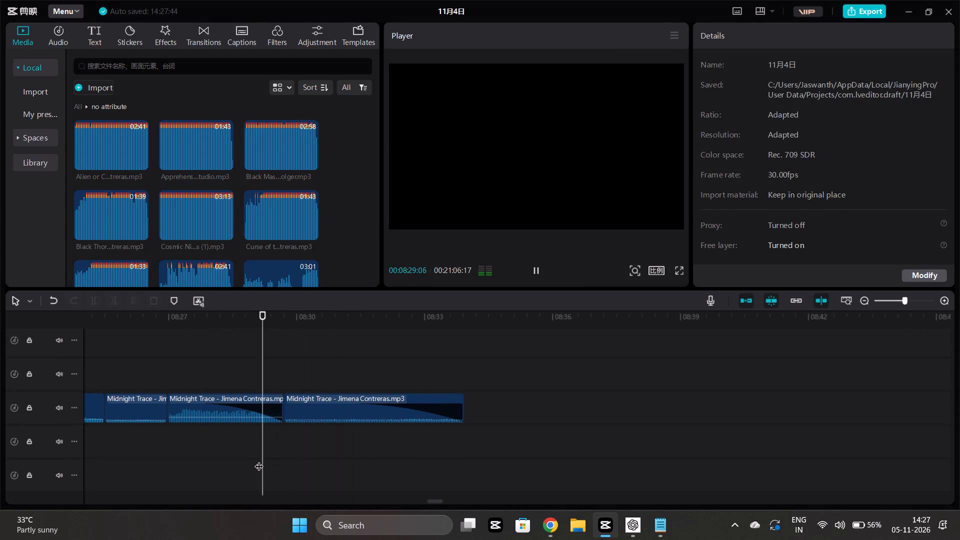
scroll(259, 460, "left", 1)
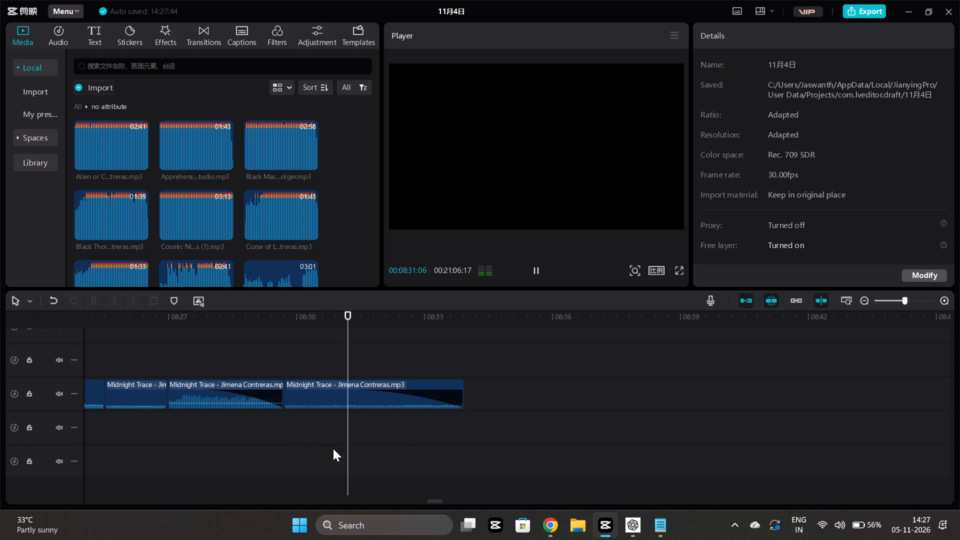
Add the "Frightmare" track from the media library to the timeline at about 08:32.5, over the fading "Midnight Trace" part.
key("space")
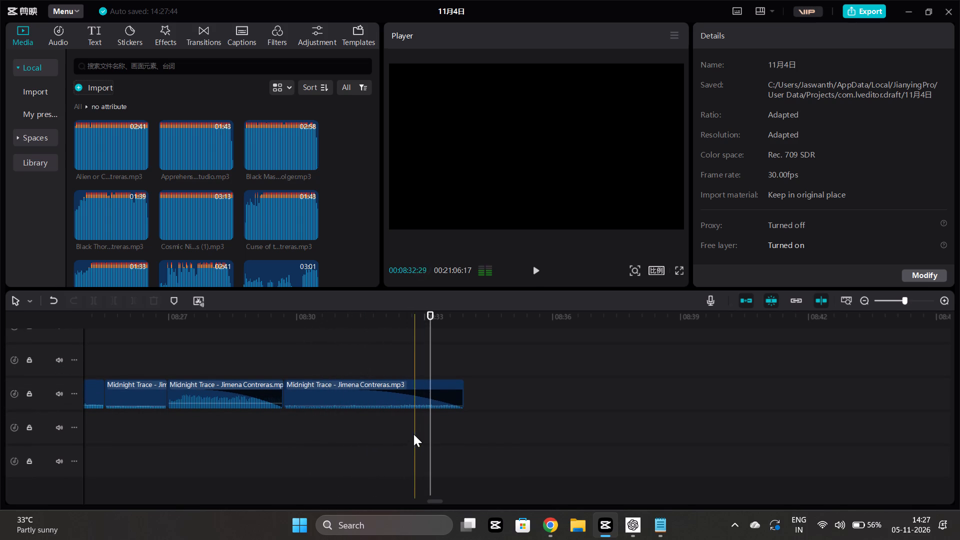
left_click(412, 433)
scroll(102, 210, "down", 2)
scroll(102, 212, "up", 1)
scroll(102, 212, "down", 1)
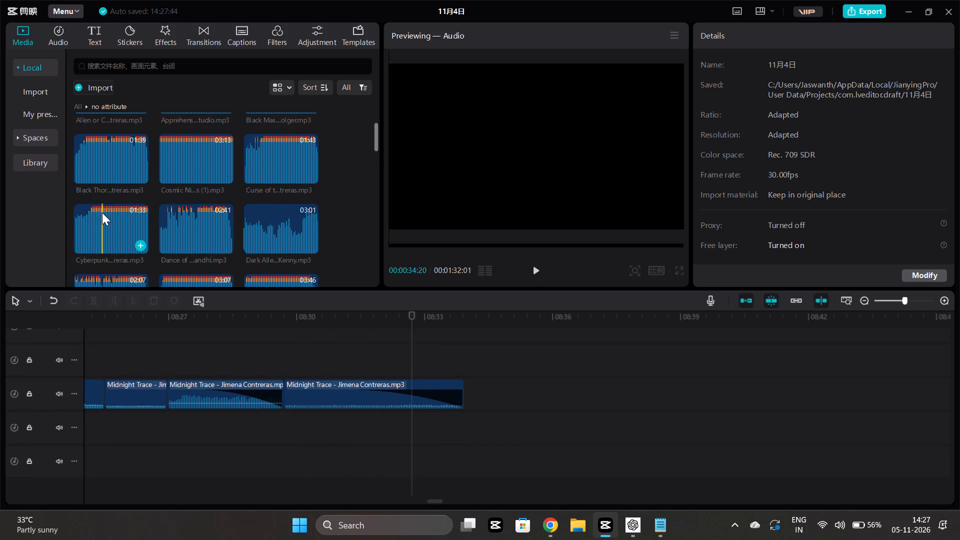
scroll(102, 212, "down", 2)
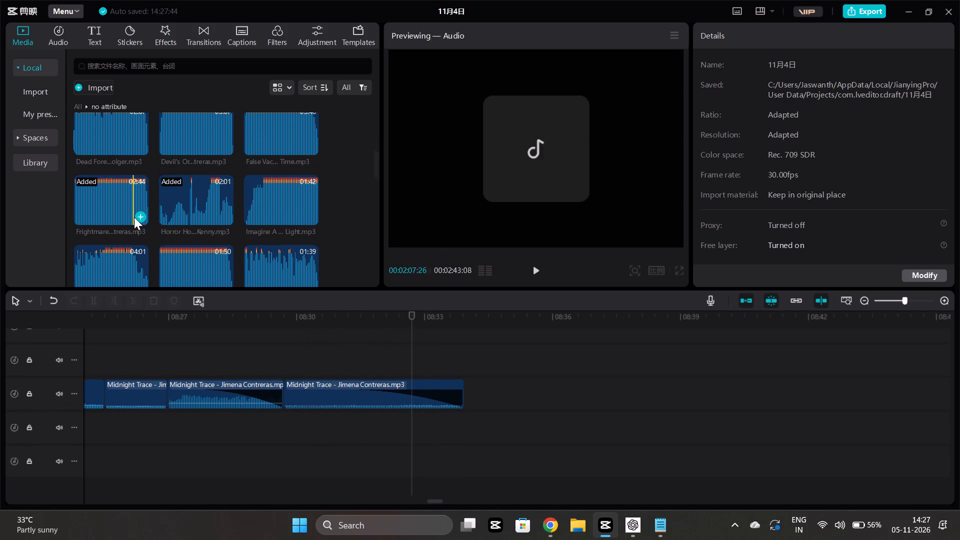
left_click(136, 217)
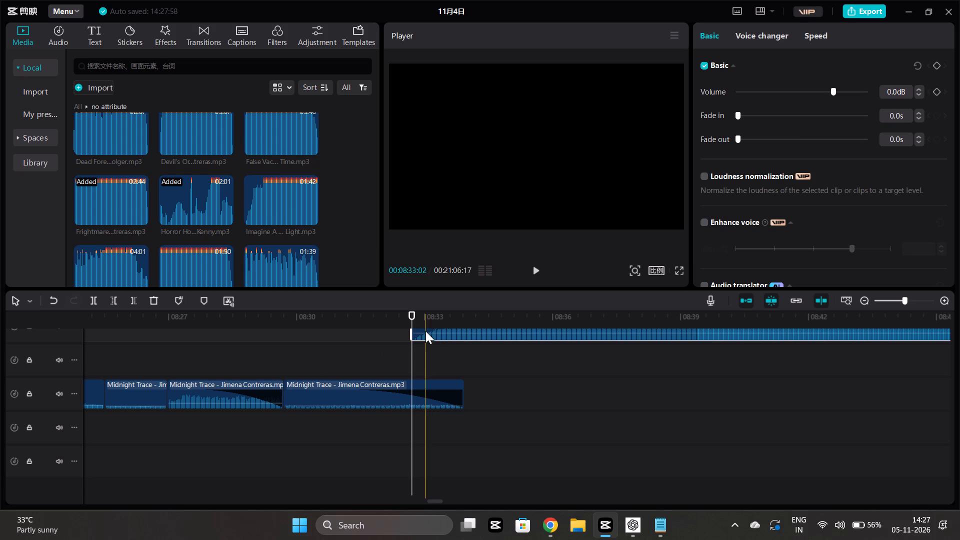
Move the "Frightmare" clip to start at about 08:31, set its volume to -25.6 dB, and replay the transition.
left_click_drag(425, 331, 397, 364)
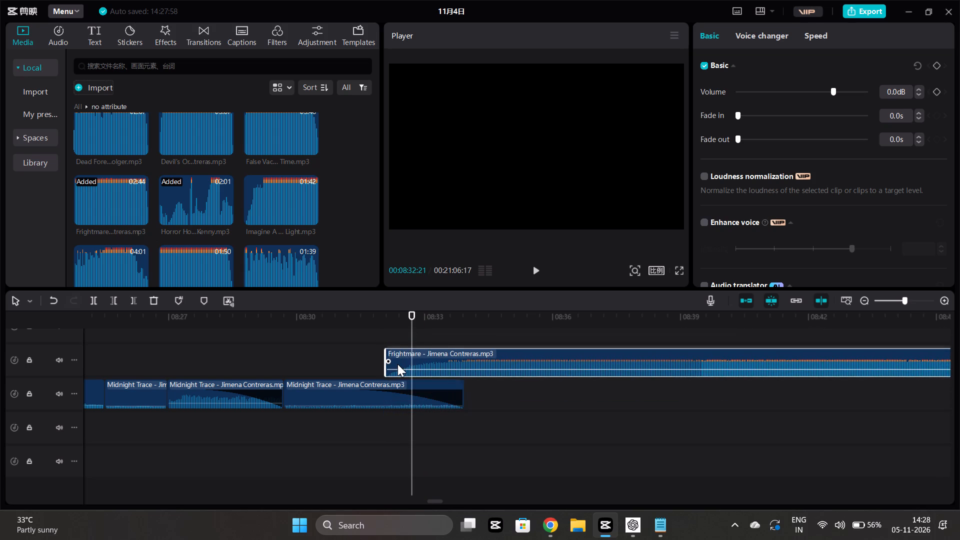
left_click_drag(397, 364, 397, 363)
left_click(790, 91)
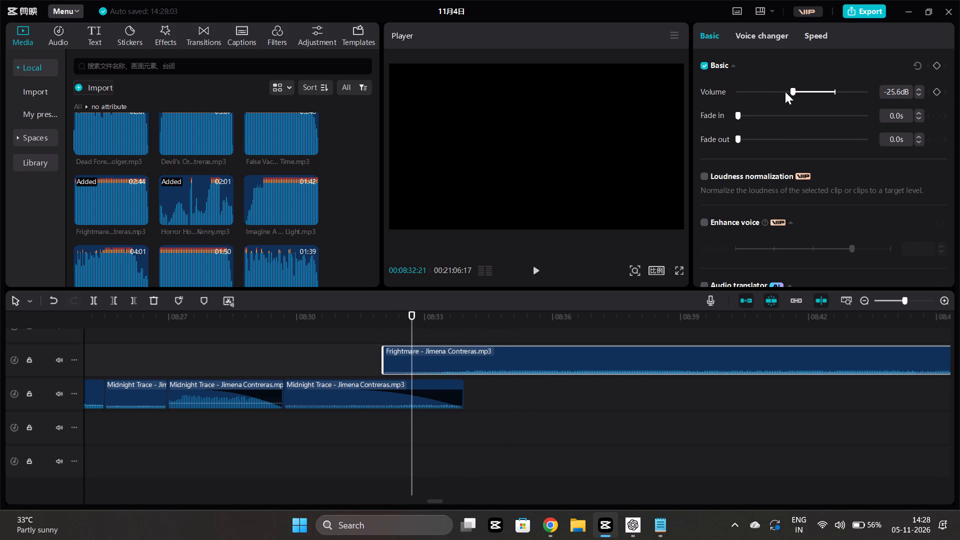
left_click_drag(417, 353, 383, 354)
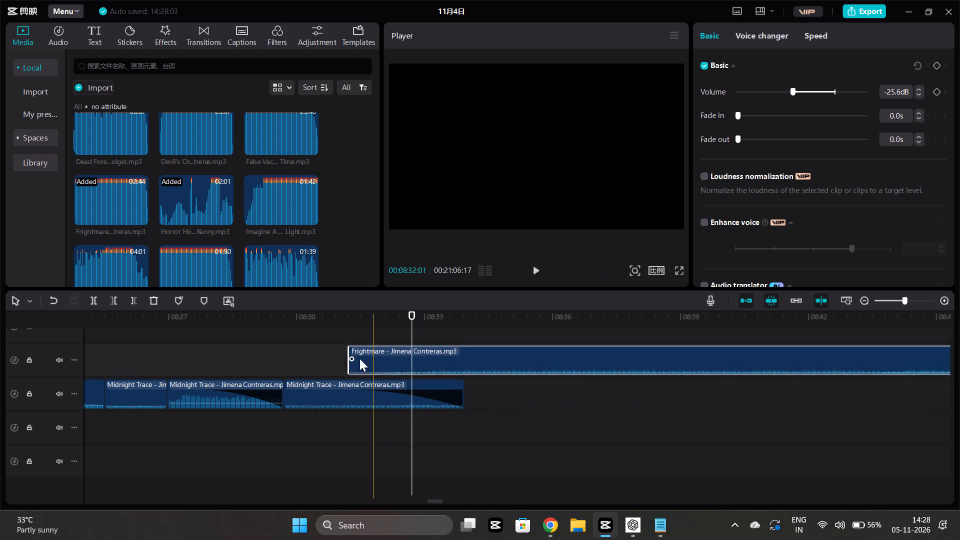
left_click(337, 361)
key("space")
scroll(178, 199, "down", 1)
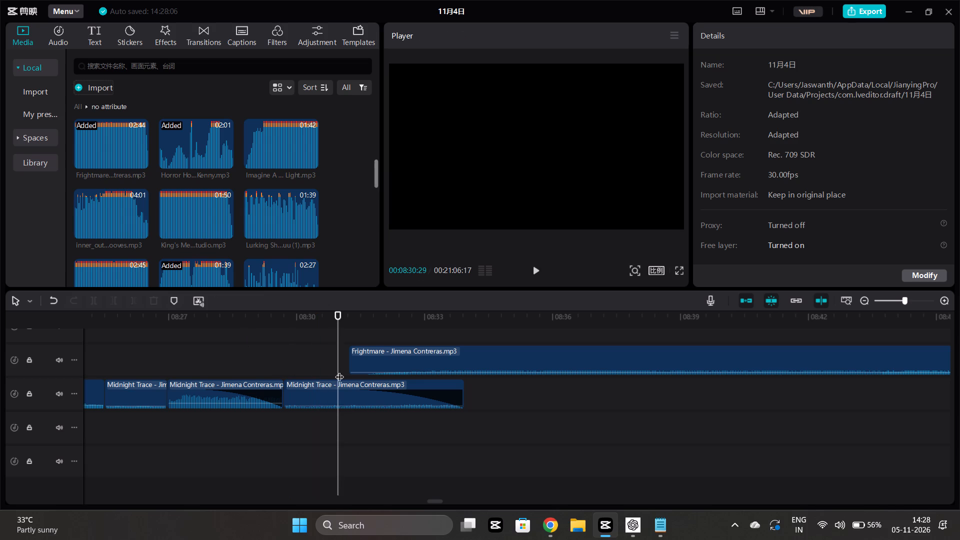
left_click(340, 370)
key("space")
Browse the imported music for an alternative background track and preview "They Can Feel You".
scroll(130, 191, "down", 2)
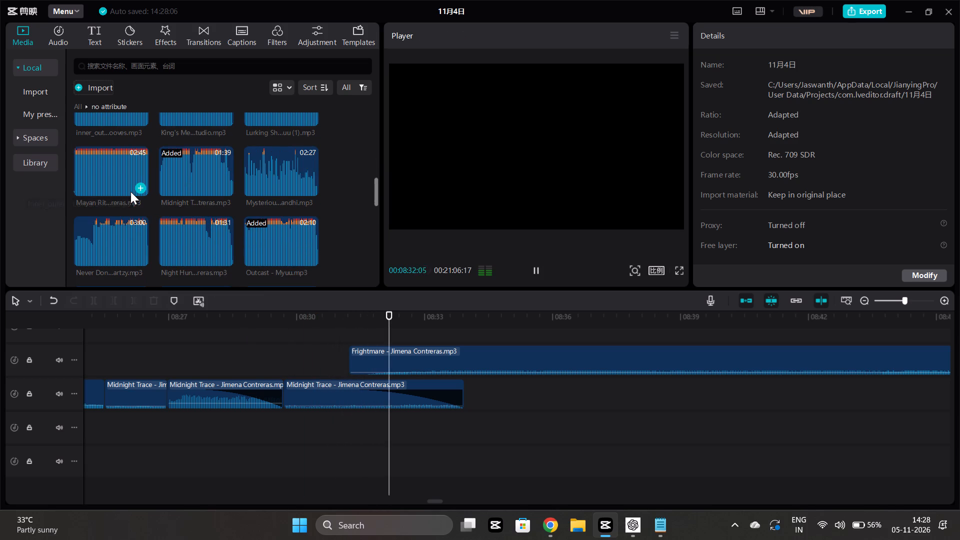
scroll(130, 191, "down", 2)
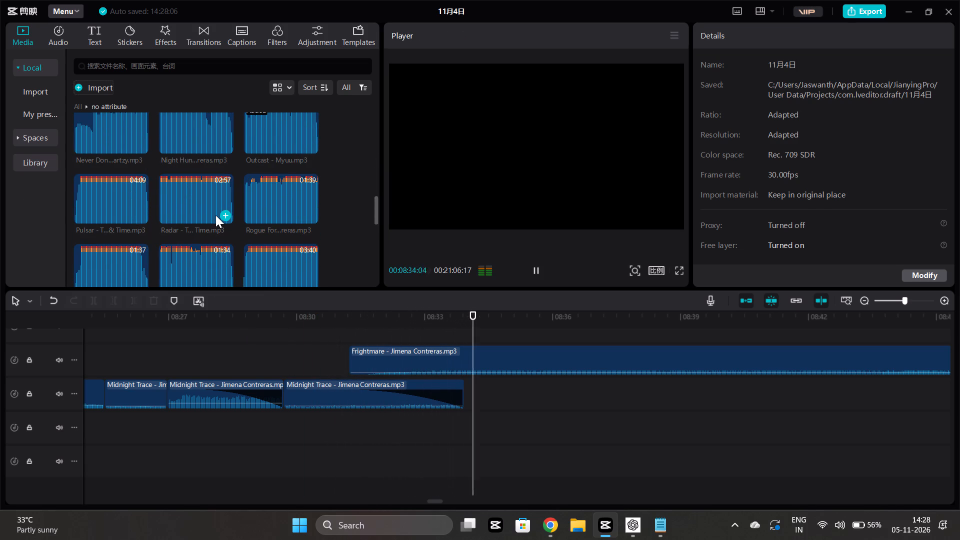
scroll(215, 215, "down", 1)
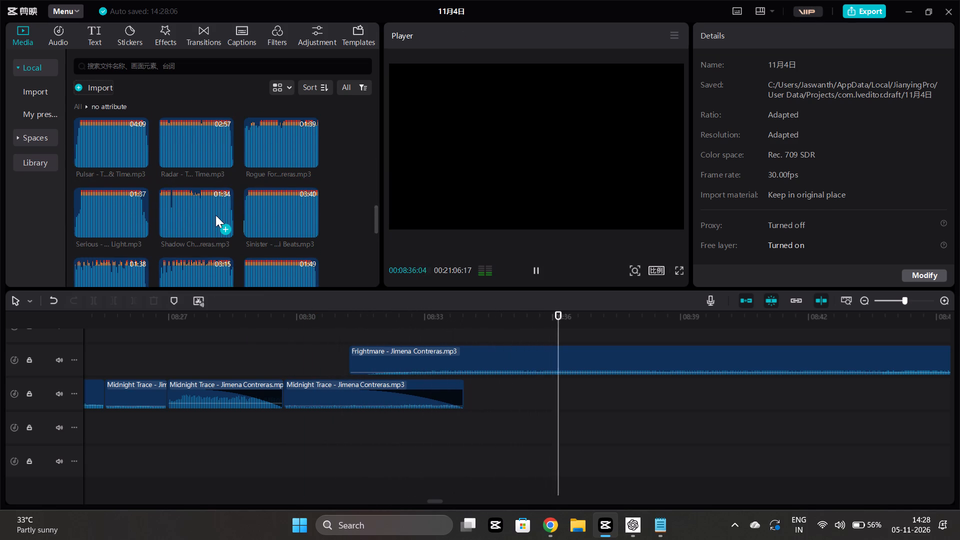
scroll(215, 215, "down", 4)
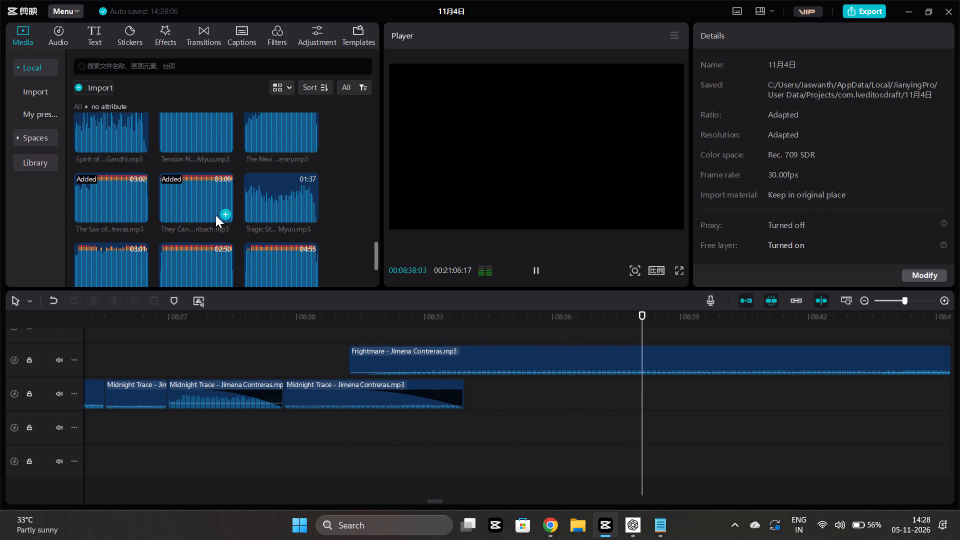
left_click(163, 194)
key("space")
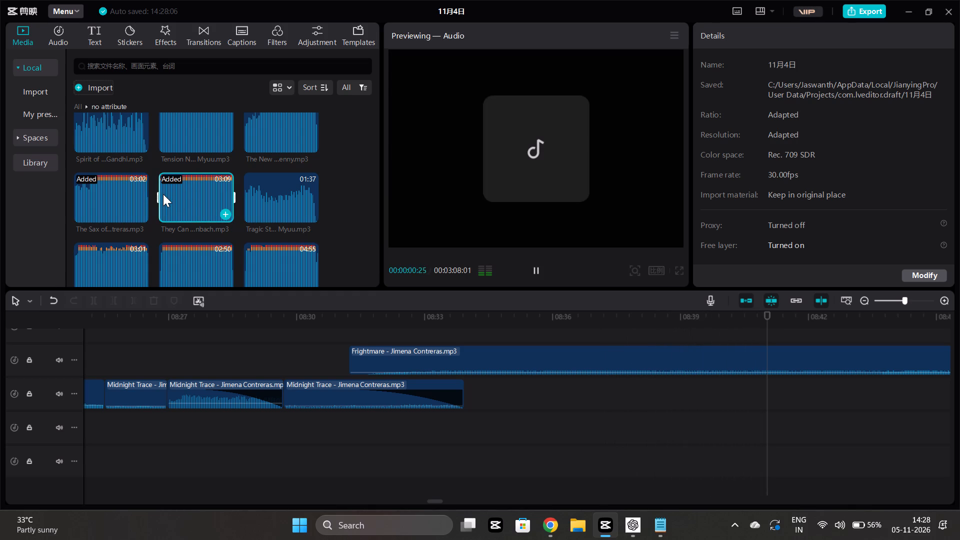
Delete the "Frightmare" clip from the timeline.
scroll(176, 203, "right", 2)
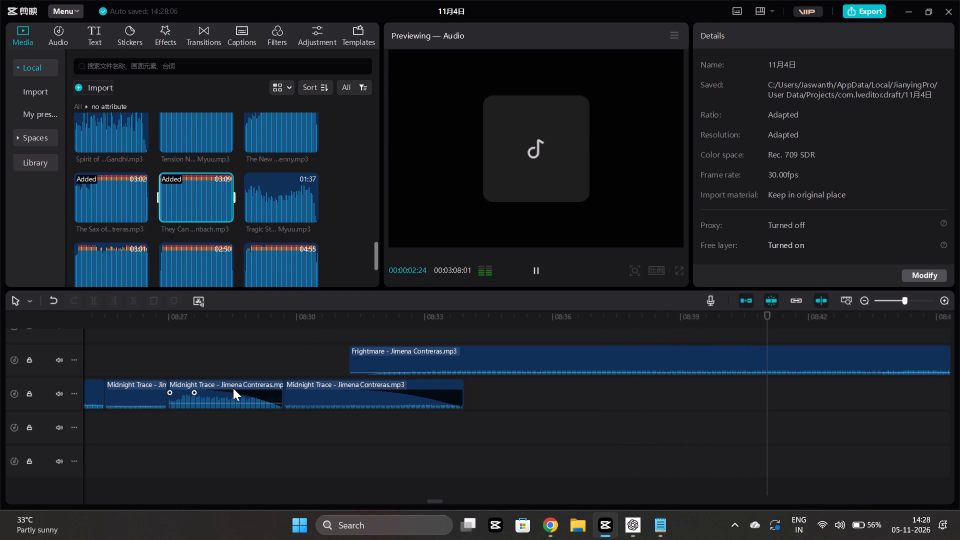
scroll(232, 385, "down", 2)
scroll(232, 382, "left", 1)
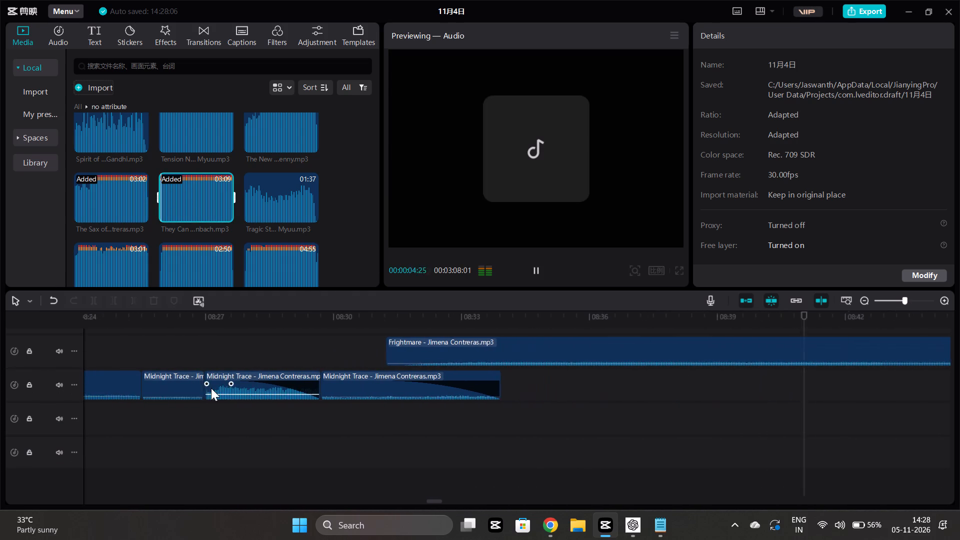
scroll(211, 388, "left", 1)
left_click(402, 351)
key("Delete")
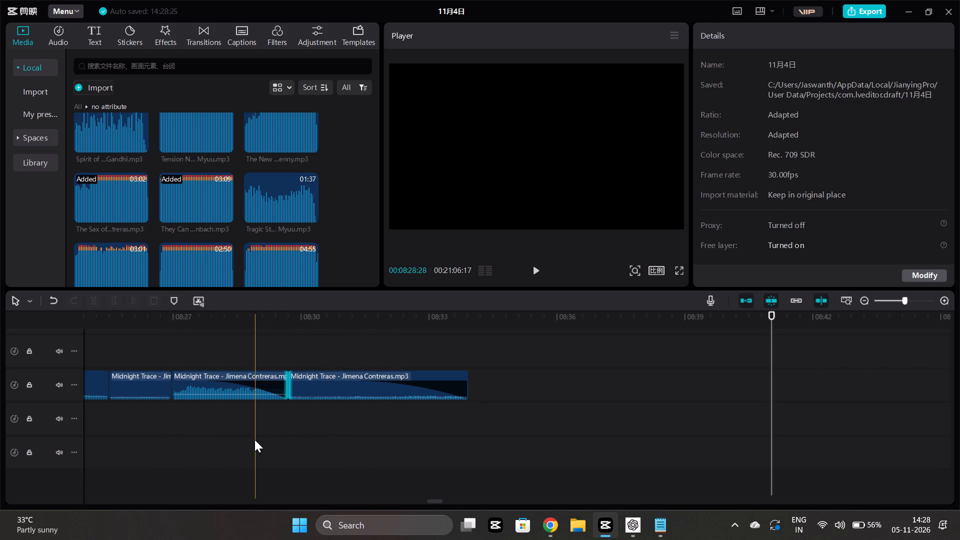
Add "They Can Feel You" where the last "Midnight Trace" part begins at about 08:29.7, set its volume to -28.4 dB, and replay.
left_click(279, 438)
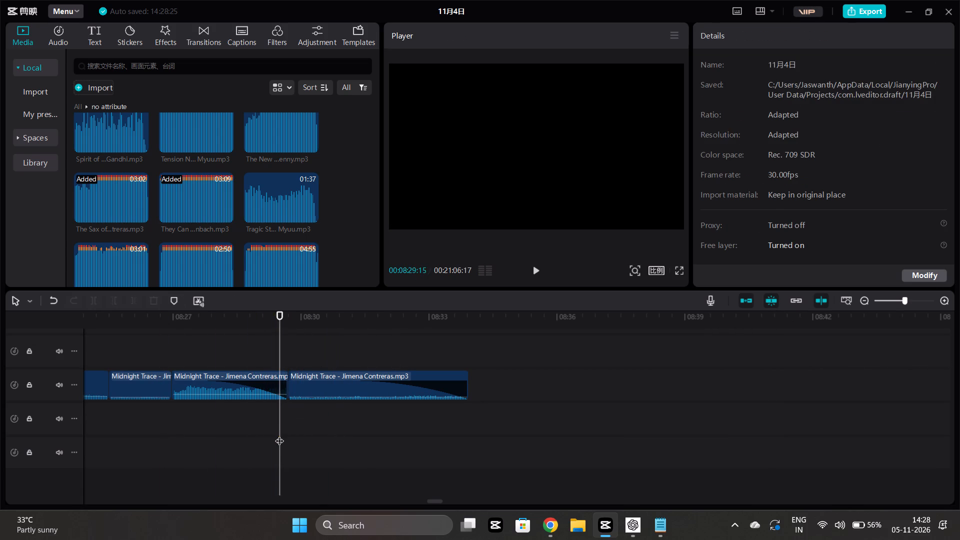
left_click_drag(279, 434, 291, 439)
left_click(222, 214)
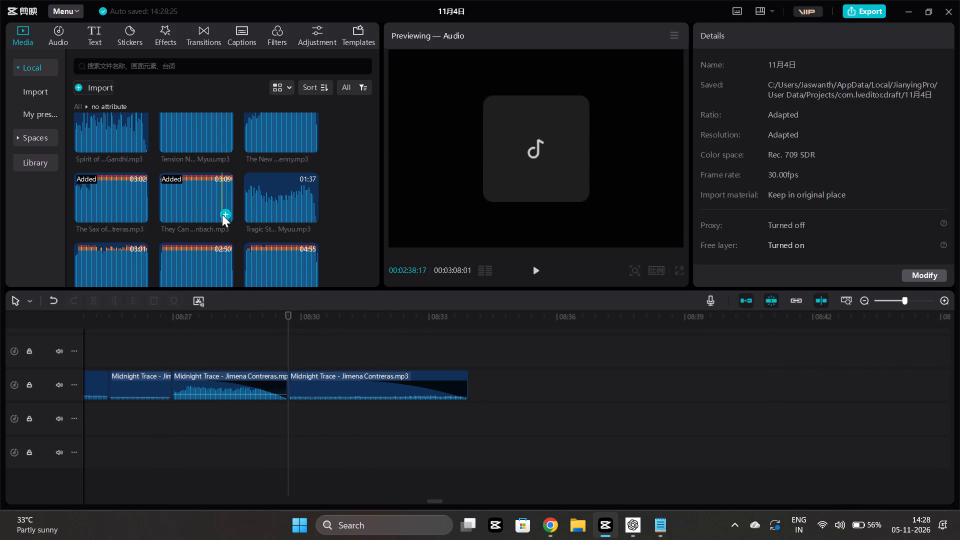
left_click(786, 92)
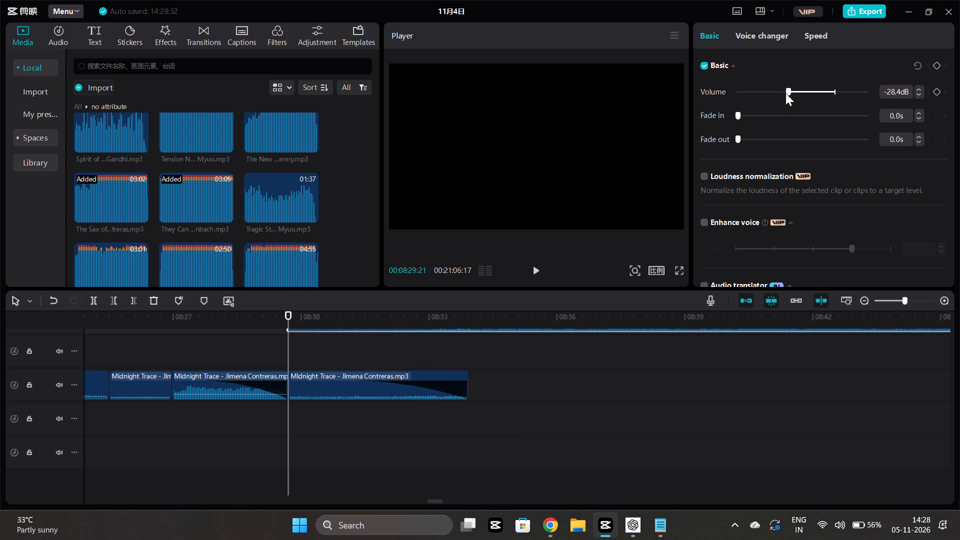
left_click(262, 360)
key("space")
scroll(343, 370, "left", 1)
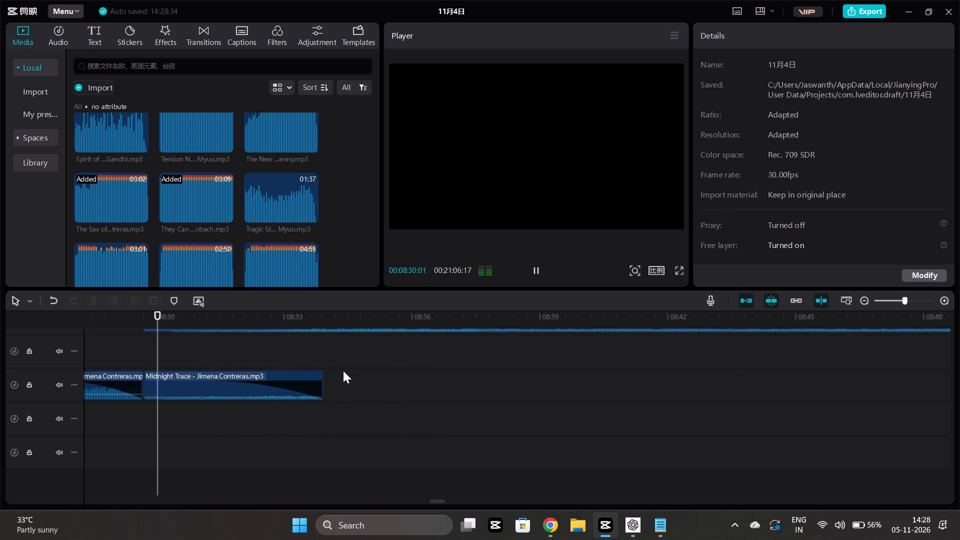
Shift the "They Can Feel You" clip earlier to start at about 08:29 and set its volume to -22.4 dB.
scroll(341, 370, "up", 2)
left_click_drag(230, 346, 217, 352)
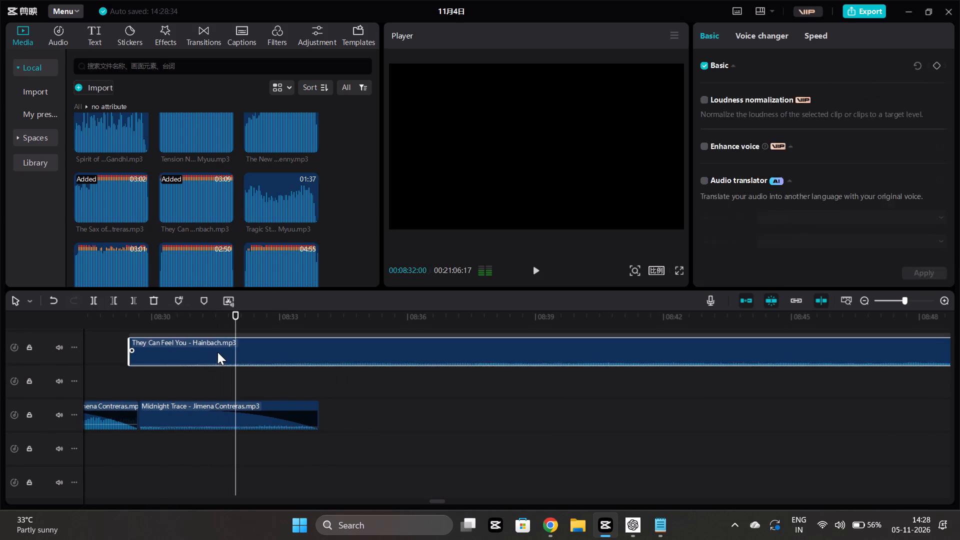
left_click_drag(217, 352, 210, 351)
left_click(795, 92)
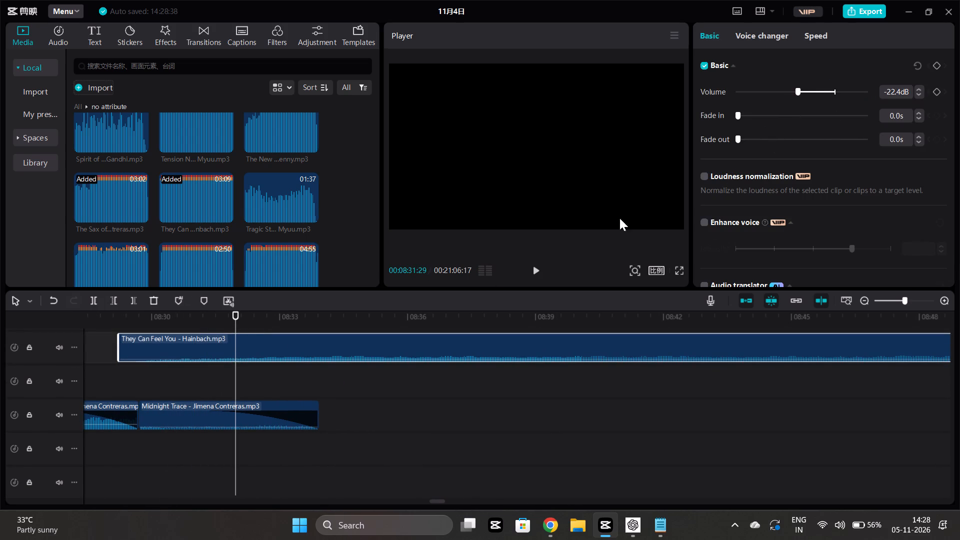
Play from about 08:29.5 to 08:51 and check how "They Can Feel You" sits under the "part1.m4a" narration.
left_click(132, 363)
key("space")
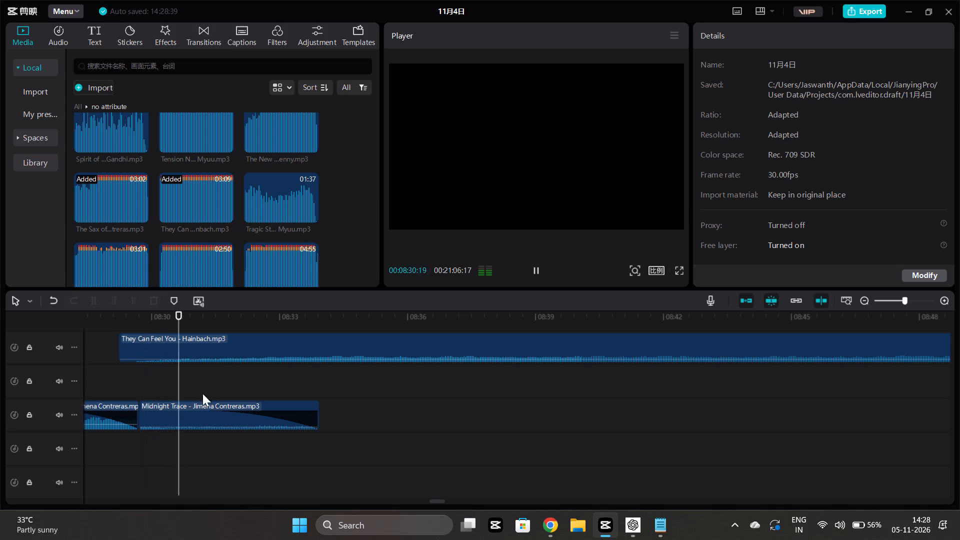
scroll(585, 422, "left", 1)
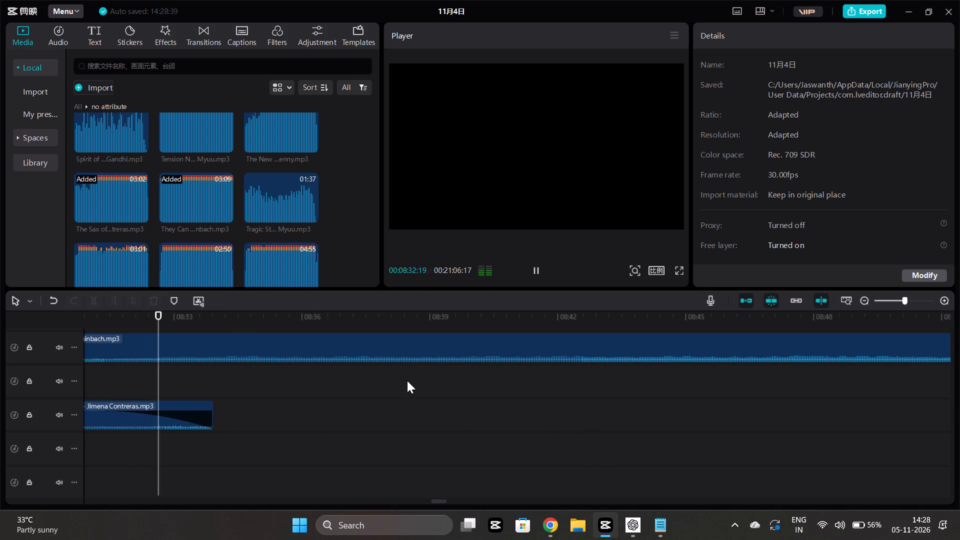
scroll(423, 412, "up", 3)
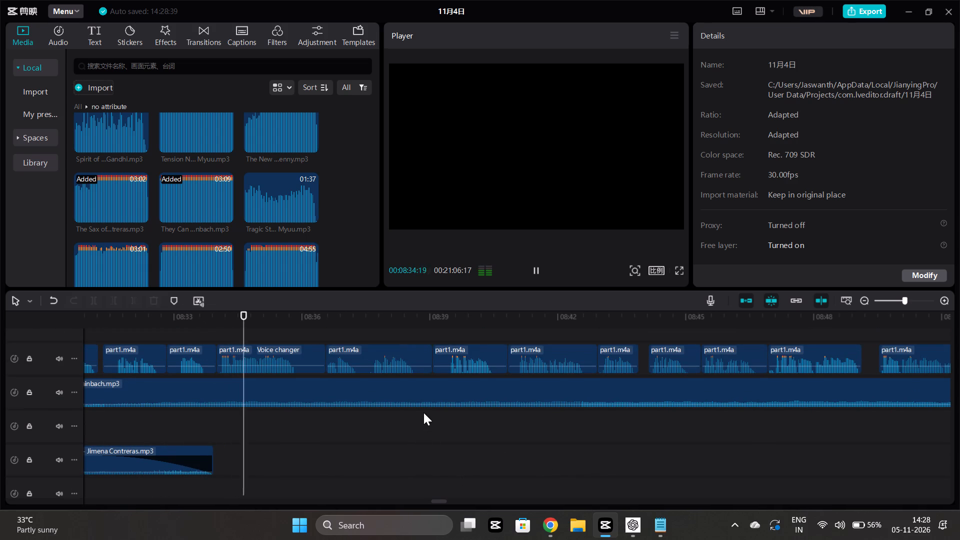
left_click(356, 395)
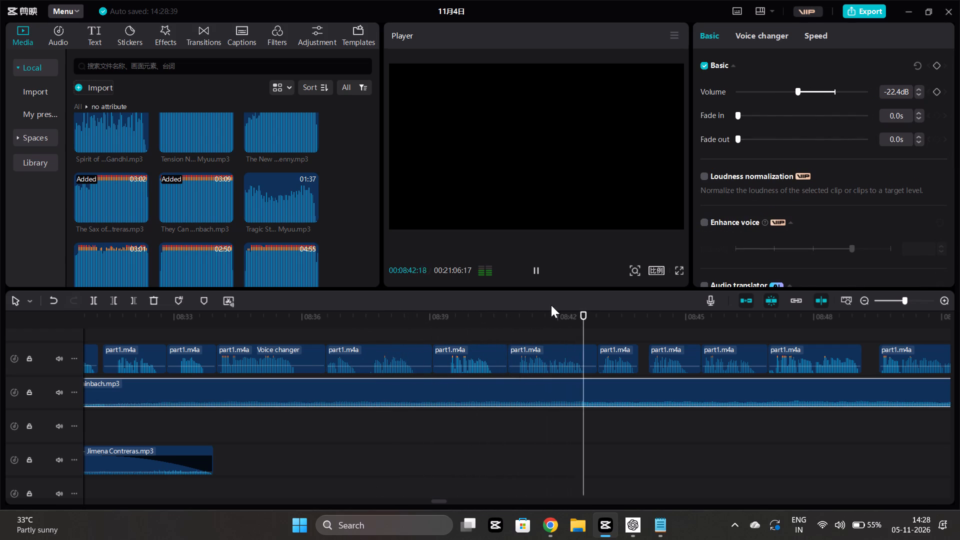
scroll(122, 230, "down", 1)
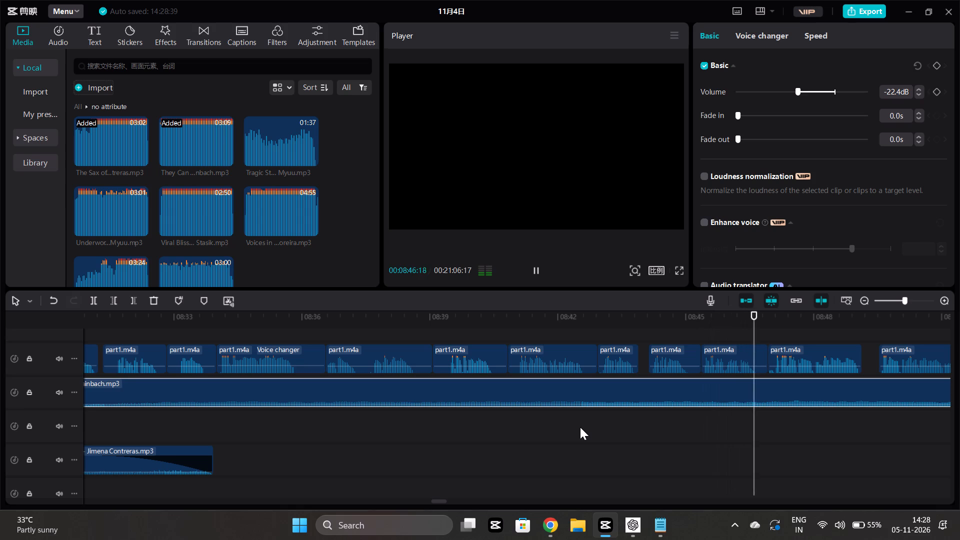
scroll(580, 427, "left", 2)
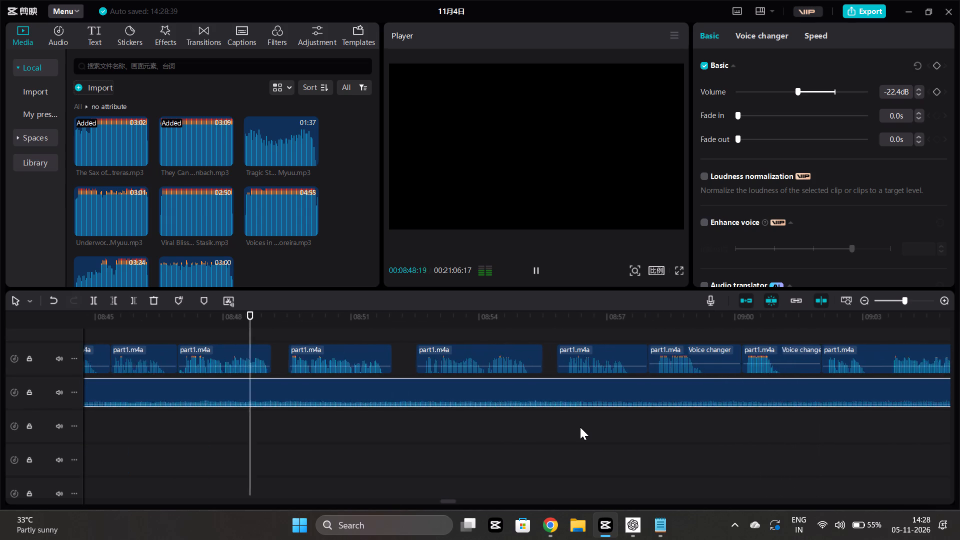
scroll(580, 427, "left", 1)
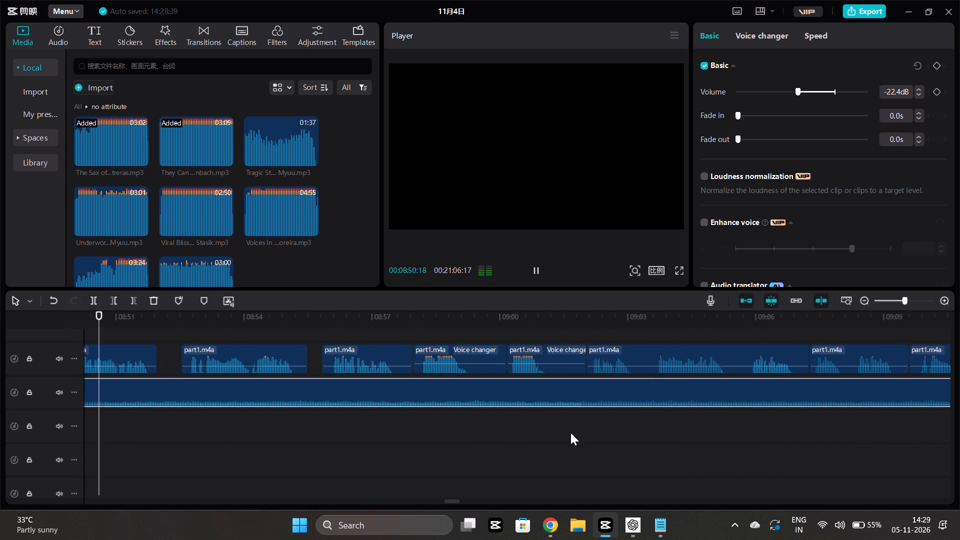
Set the volume of the "They Can Feel You" clip to -26.5 dB and keep listening up to about 09:02.
left_click(571, 390)
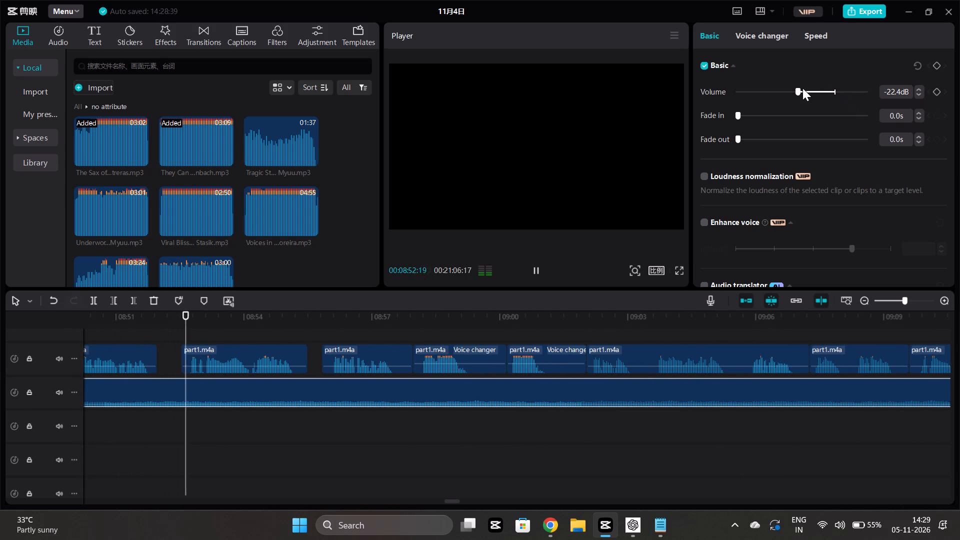
left_click(793, 88)
left_click(791, 87)
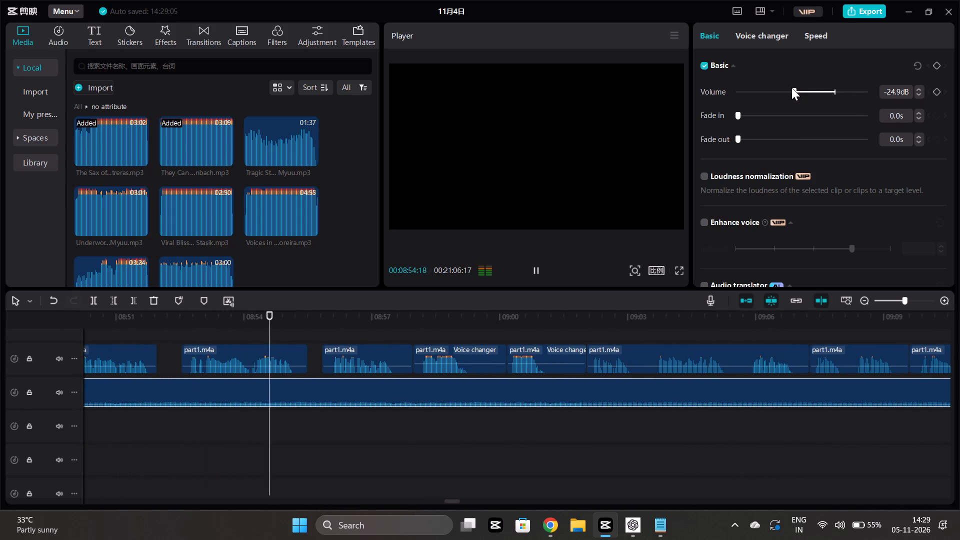
left_click(789, 90)
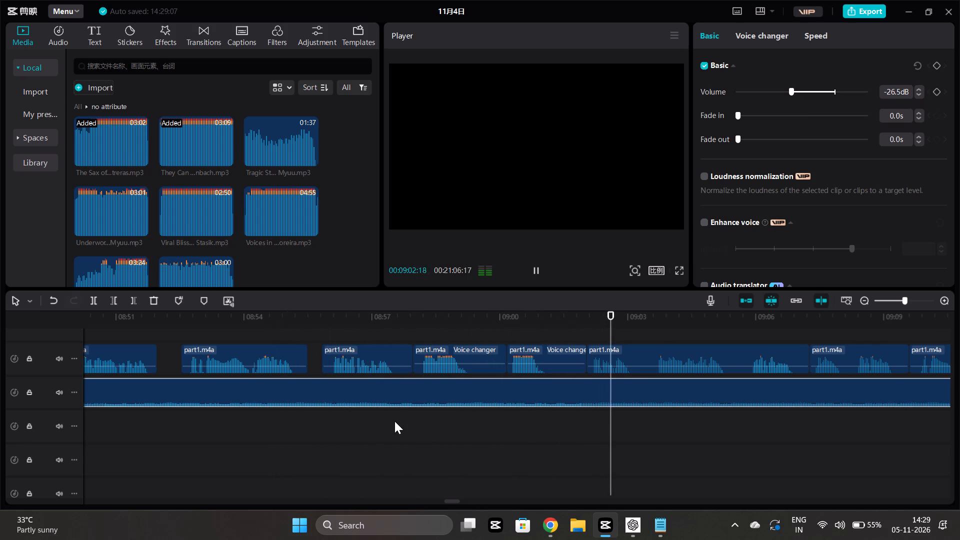
Split the "They Can Feel You" clip at 00:08:57:29 and 00:09:02:01, around the two voice-changed "part1.m4a" narration pieces.
left_click(410, 433)
left_click_drag(414, 427, 421, 430)
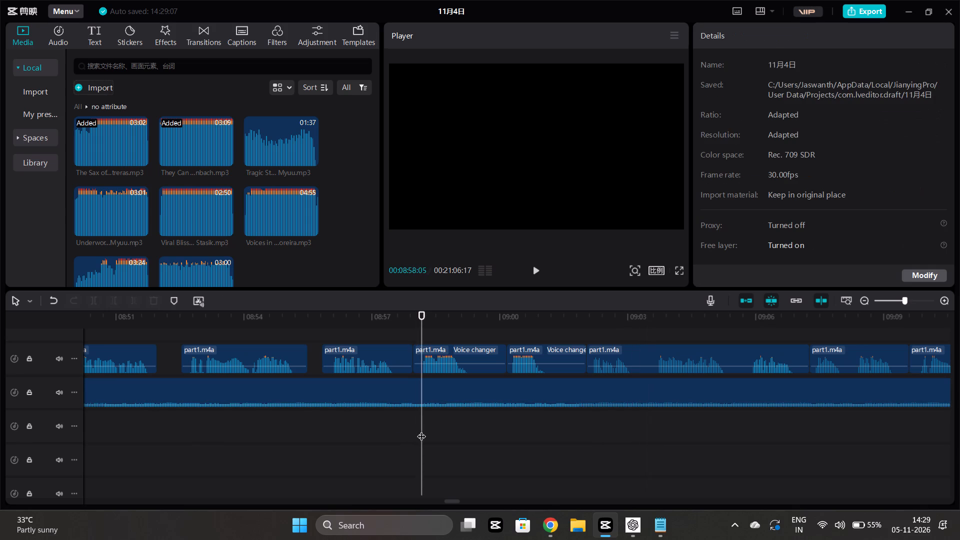
left_click(436, 378)
left_click(413, 426)
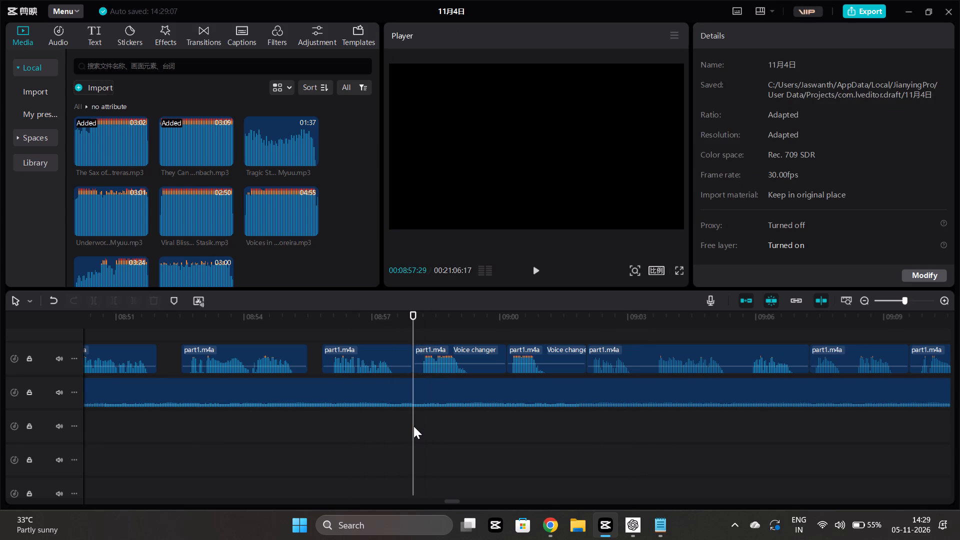
left_click(413, 376)
left_click(414, 404)
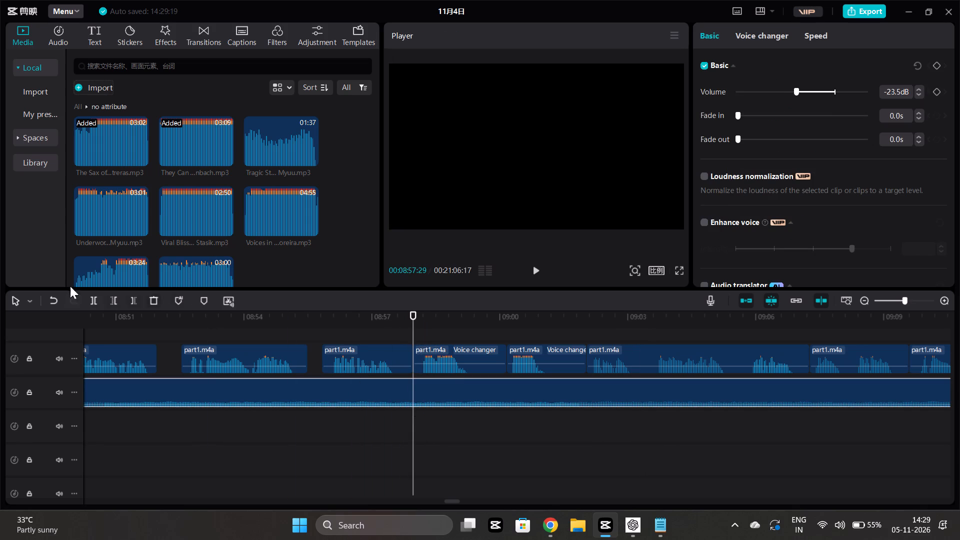
left_click(96, 298)
left_click(587, 442)
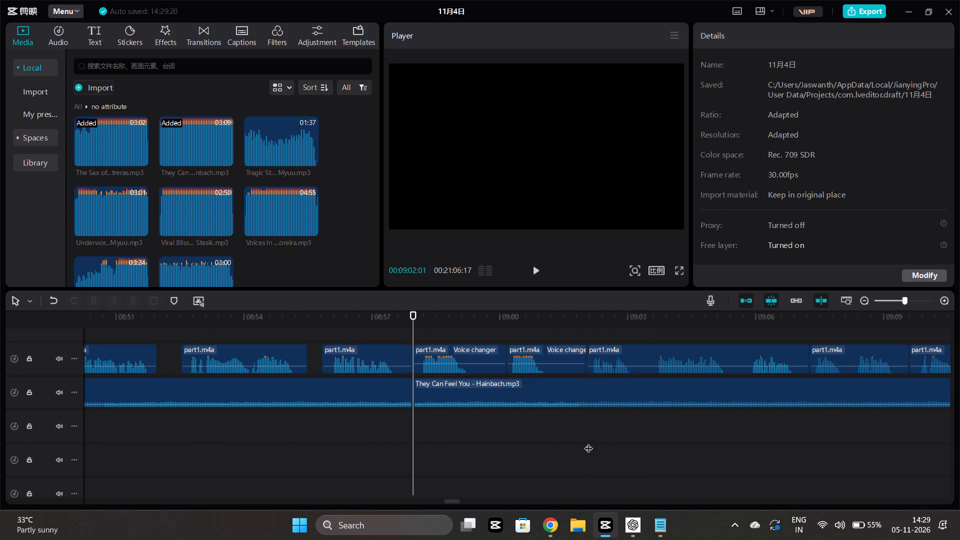
left_click(609, 390)
left_click(98, 298)
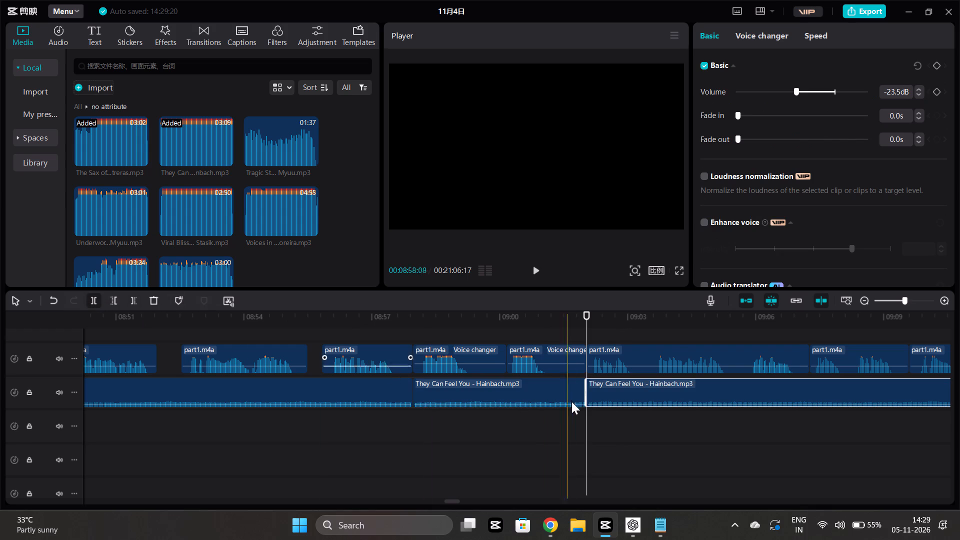
Lower the volume of the "They Can Feel You" section between 00:08:57:29 and 00:09:02:01, and play on to about 09:12.
left_click(532, 403)
left_click(767, 98)
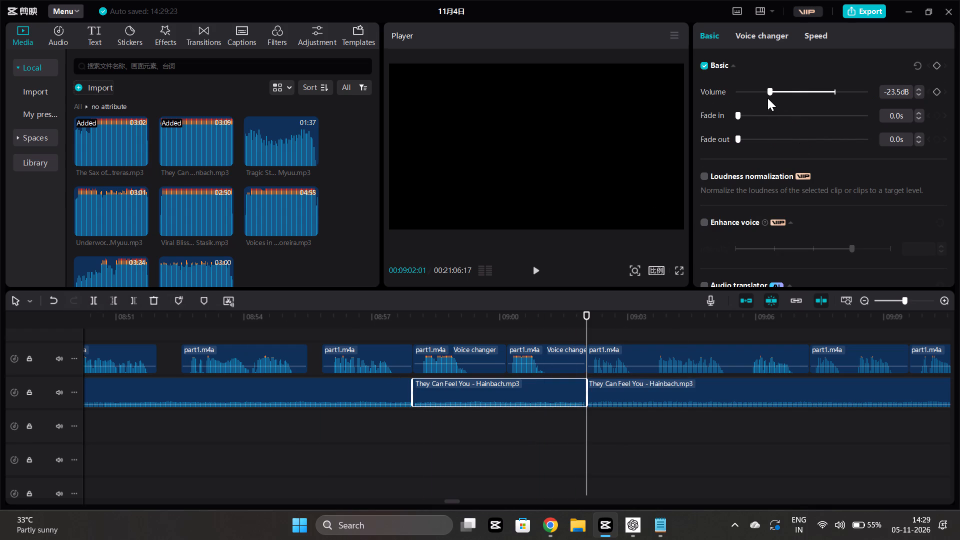
left_click(385, 430)
key("space")
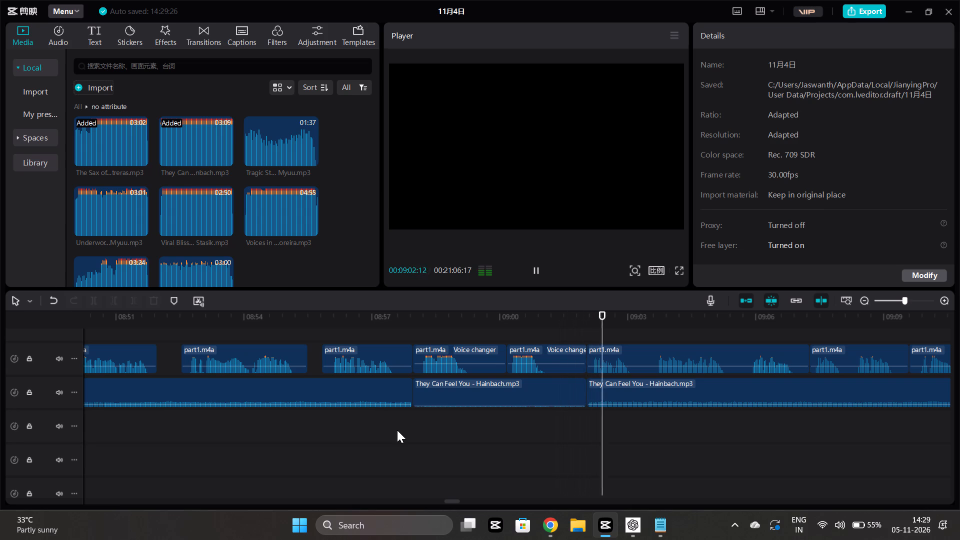
scroll(397, 430, "left", 1)
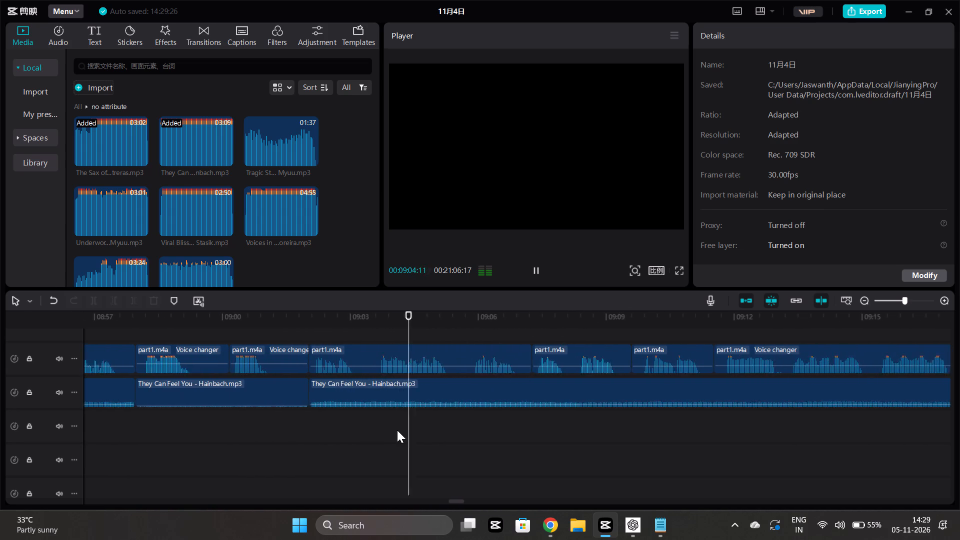
scroll(397, 430, "left", 1)
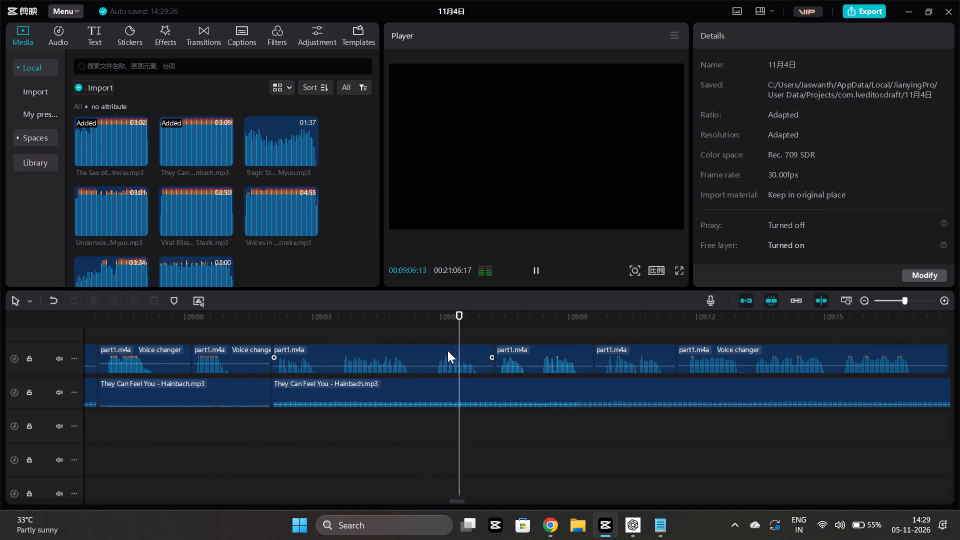
scroll(454, 379, "left", 1)
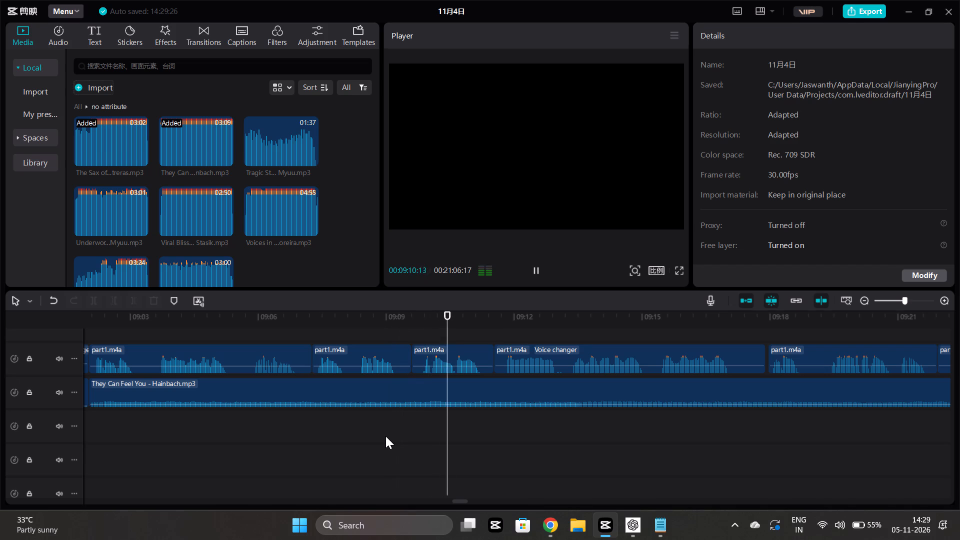
Set the volume of the "They Can Feel You" part starting at 00:09:02:01 to -26.2 dB and replay from about 09:10.
left_click(490, 390)
left_click(789, 88)
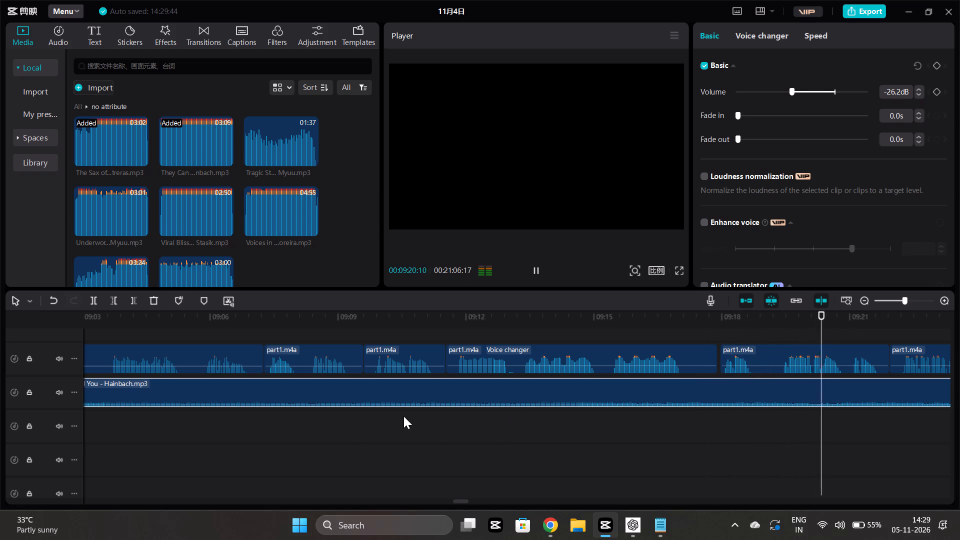
left_click(393, 432)
key("space")
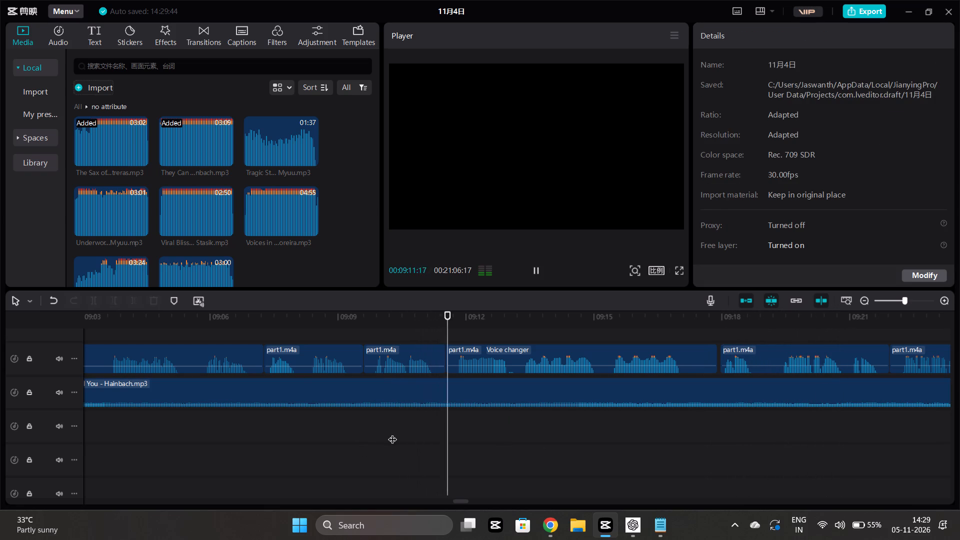
key("space")
Split the "They Can Feel You" clip at 00:09:11:23 and 00:09:17:01, under the voice-changed "part1.m4a" narration.
left_click(456, 434)
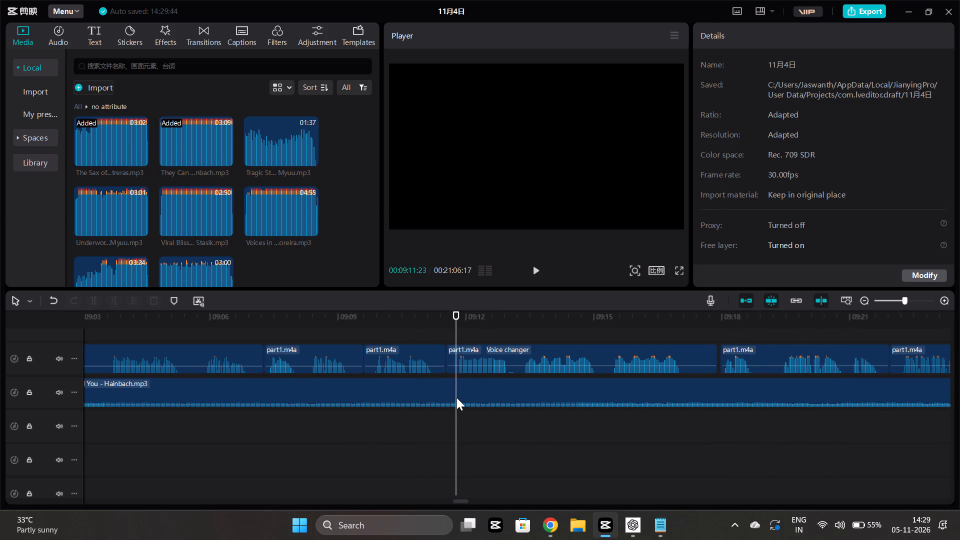
left_click(456, 397)
left_click(92, 296)
left_click(680, 451)
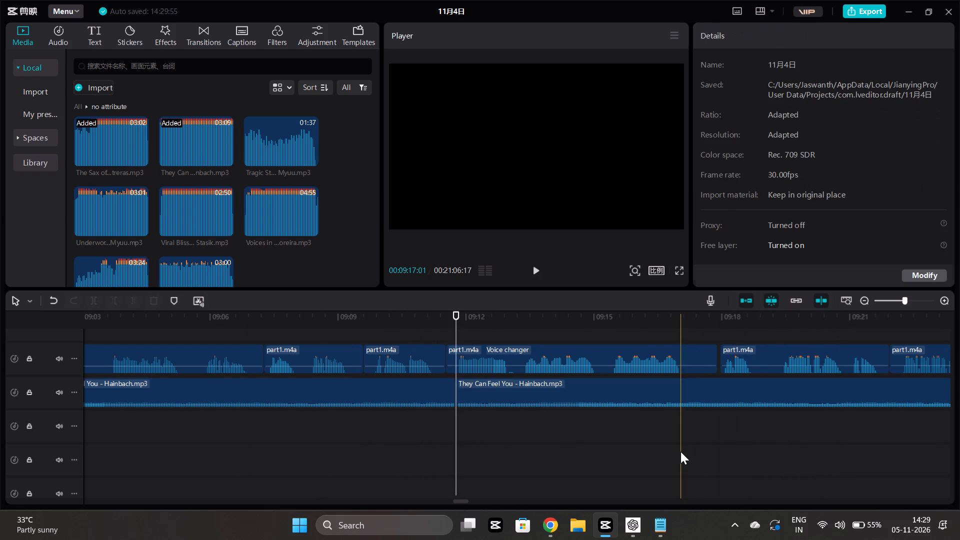
left_click(693, 387)
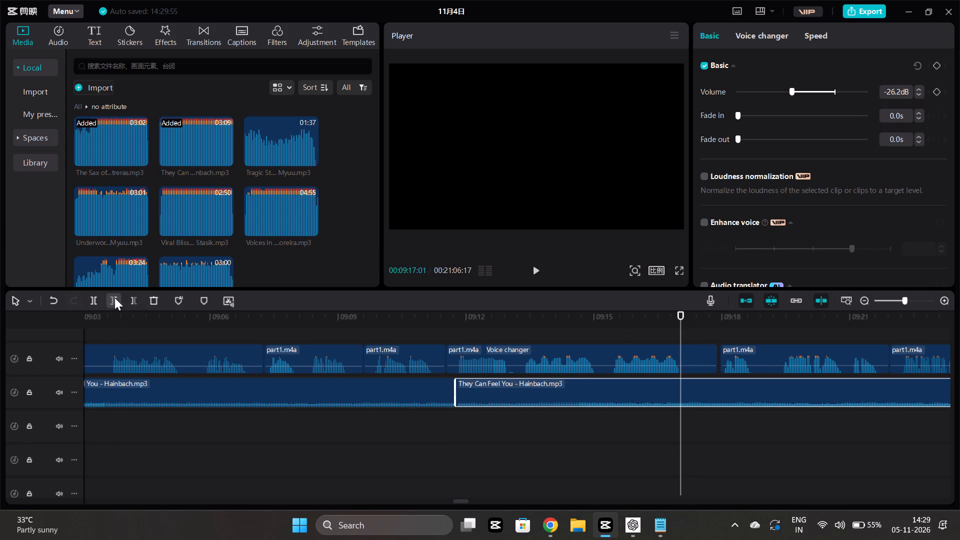
left_click(114, 297)
key("ctrl+z")
left_click(88, 298)
Lower the volume of the "They Can Feel You" section between 00:09:11:23 and 00:09:17:01.
left_click(633, 395)
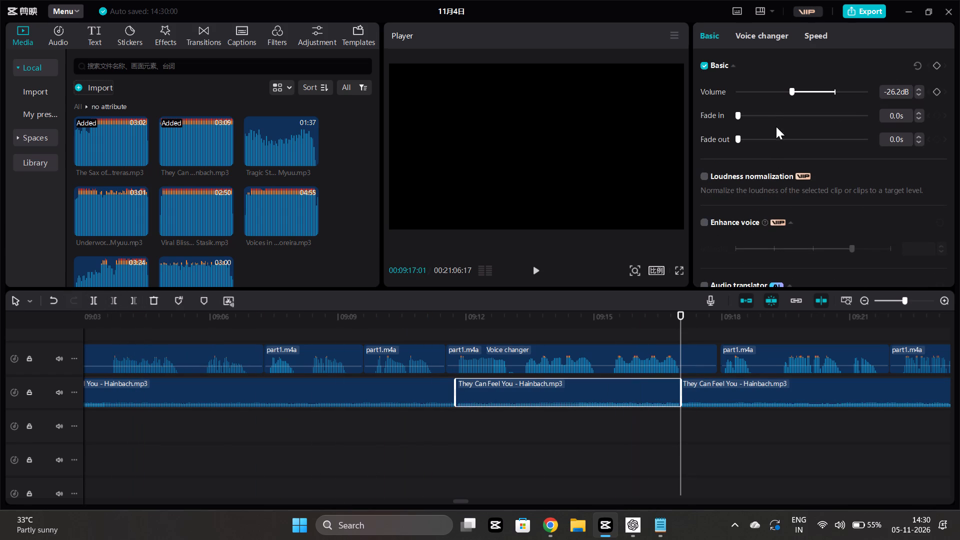
left_click(769, 83)
left_click(771, 89)
Play from about 09:11 to 09:34 and check how "They Can Feel You" sits under the "part1.m4a" narration.
left_click(425, 450)
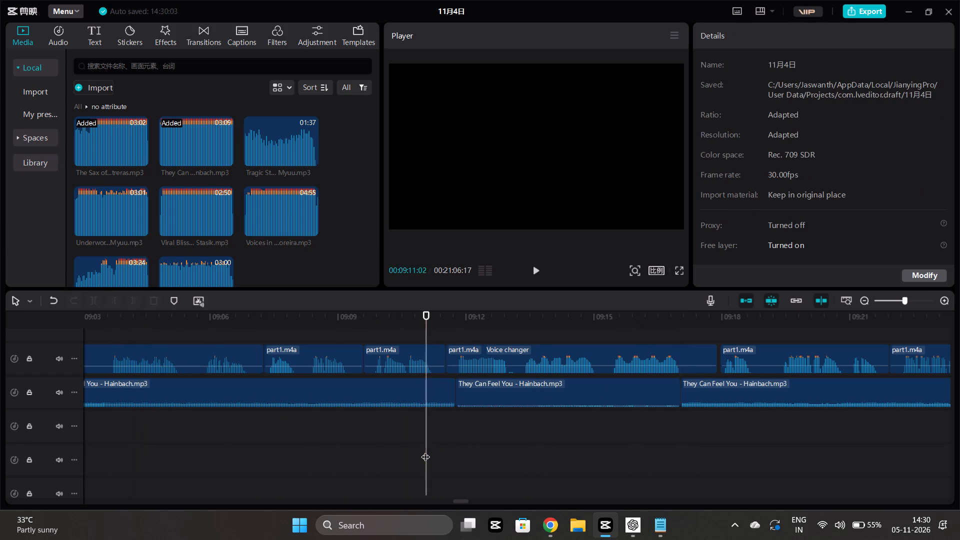
key("space")
scroll(454, 419, "left", 1)
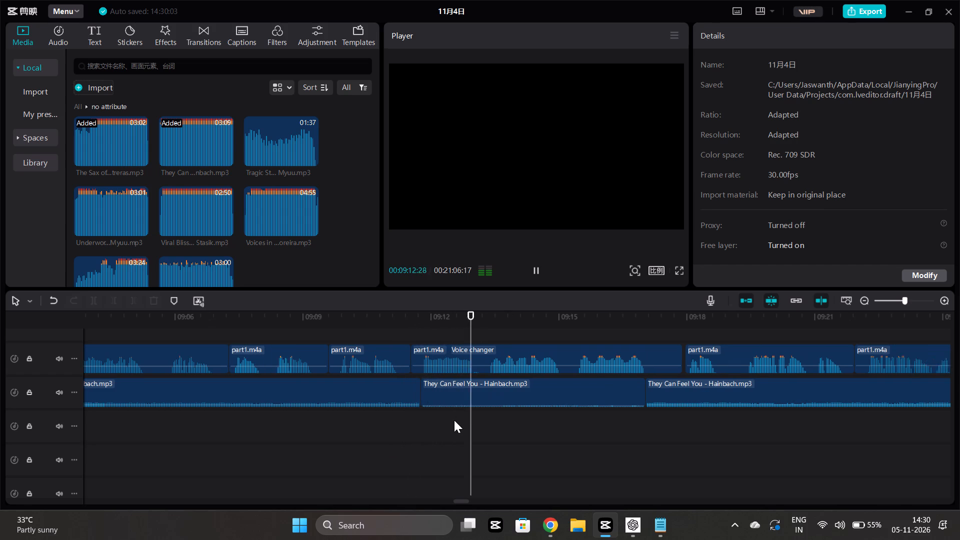
scroll(454, 420, "left", 2)
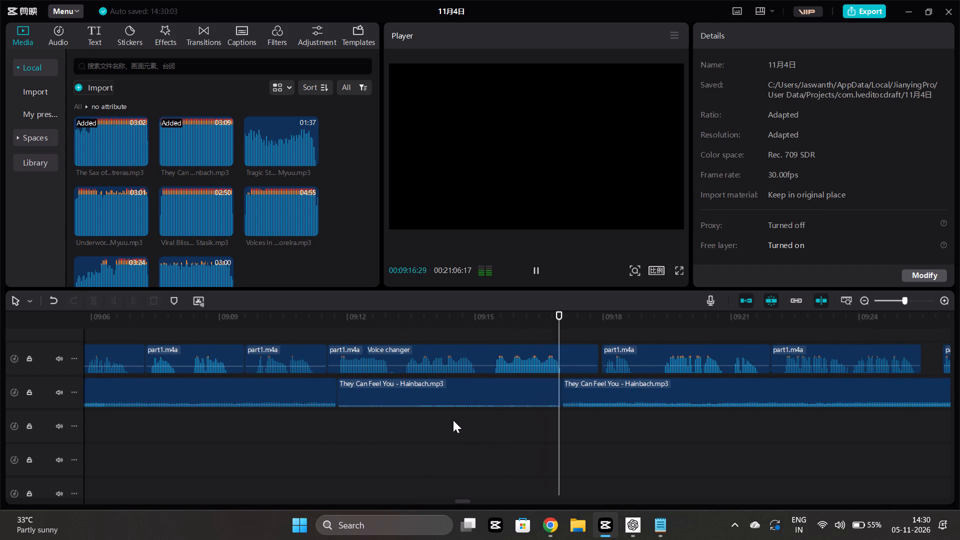
scroll(453, 420, "left", 3)
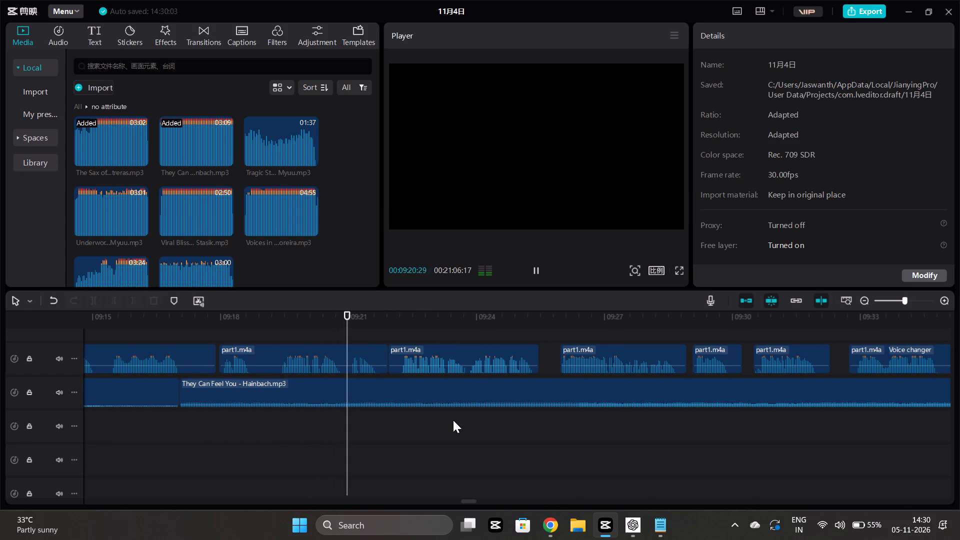
scroll(453, 420, "down", 1)
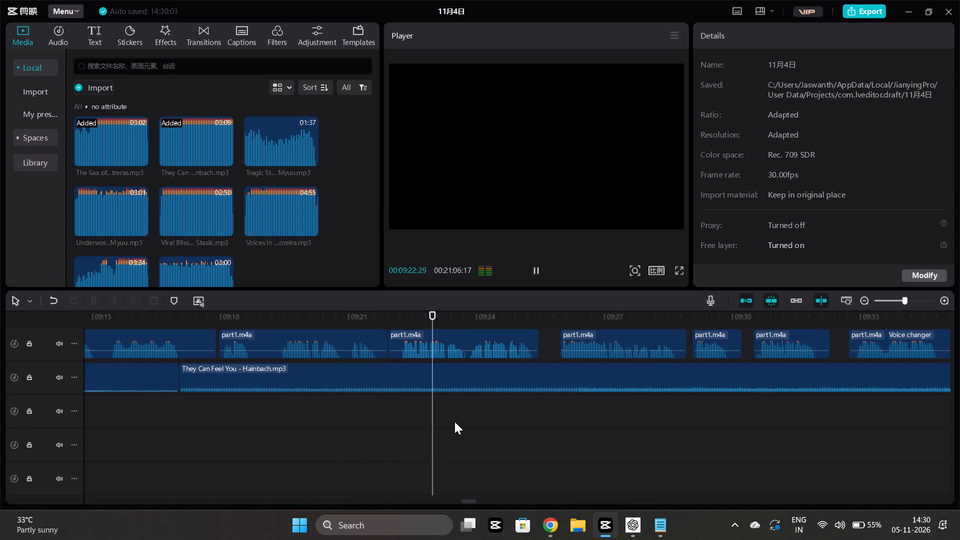
scroll(497, 441, "left", 1)
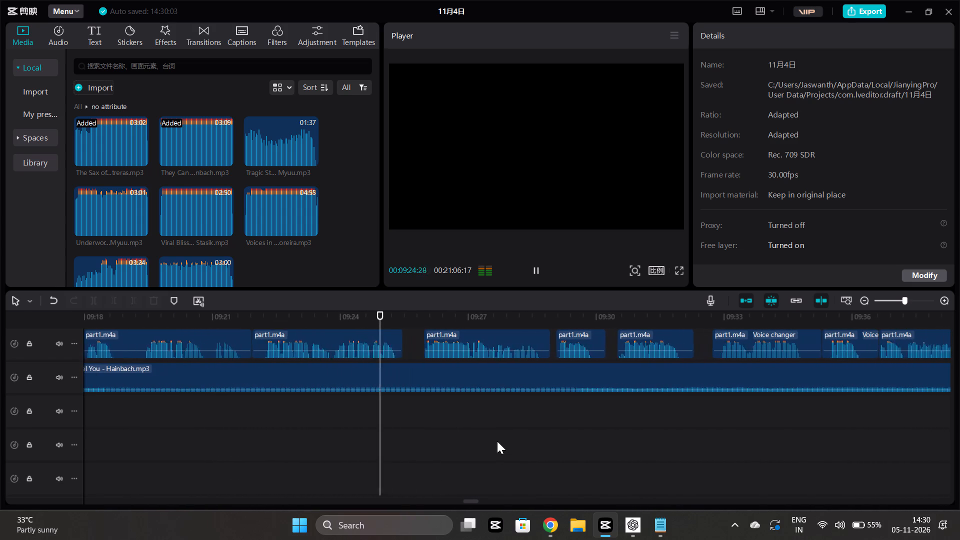
scroll(497, 441, "left", 1)
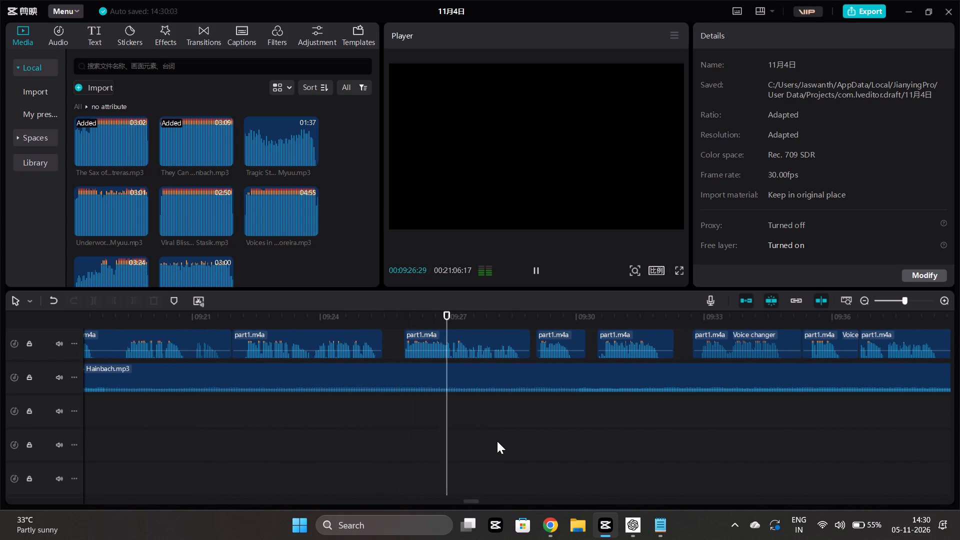
scroll(497, 441, "left", 2)
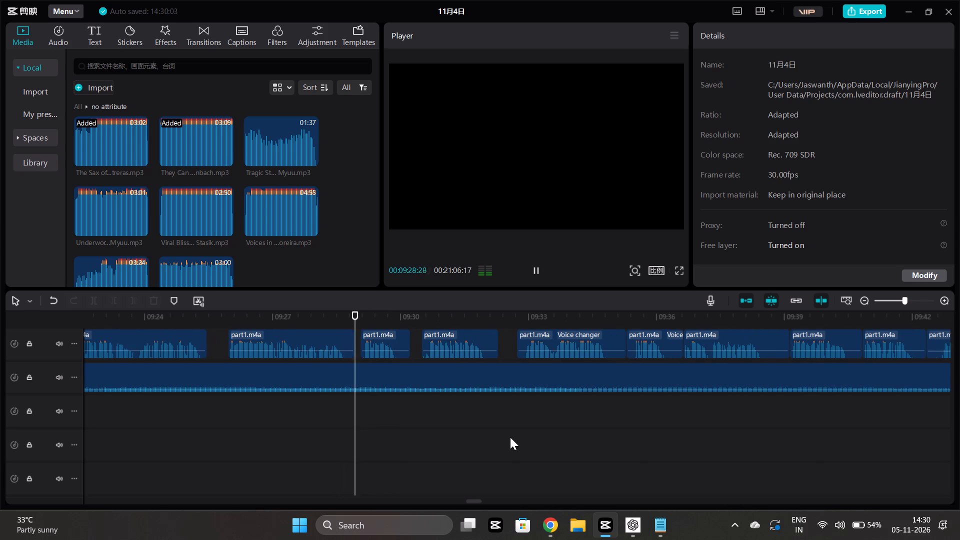
scroll(512, 434, "up", 2)
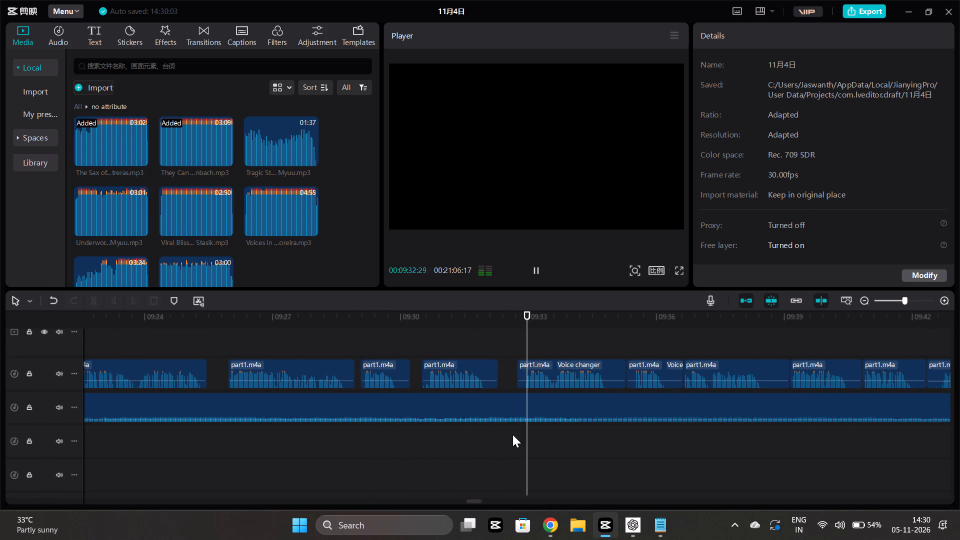
scroll(512, 434, "left", 1)
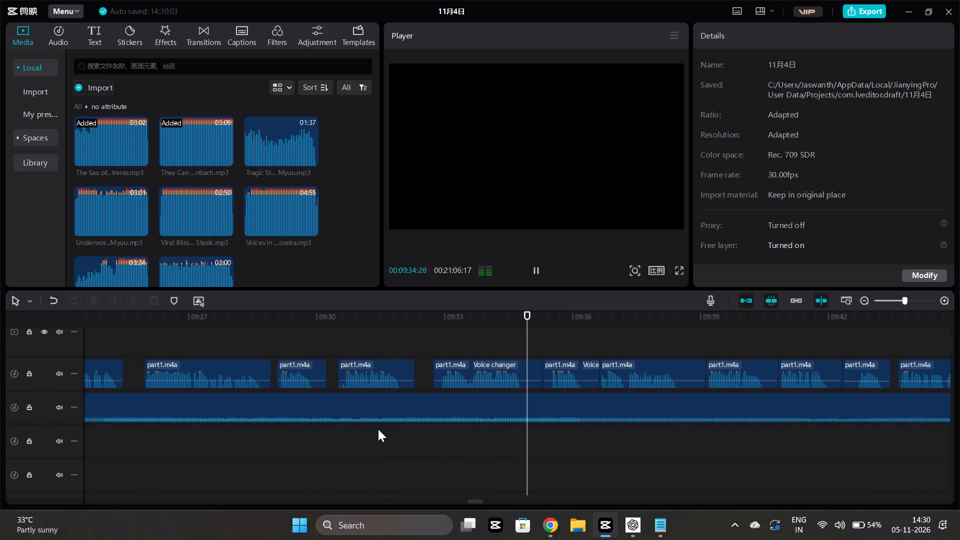
Split the "They Can Feel You" clip at 00:09:32:27 and 00:09:36:19, around the next voice-changed "part1.m4a" pieces.
left_click(378, 429)
key("space")
key("space")
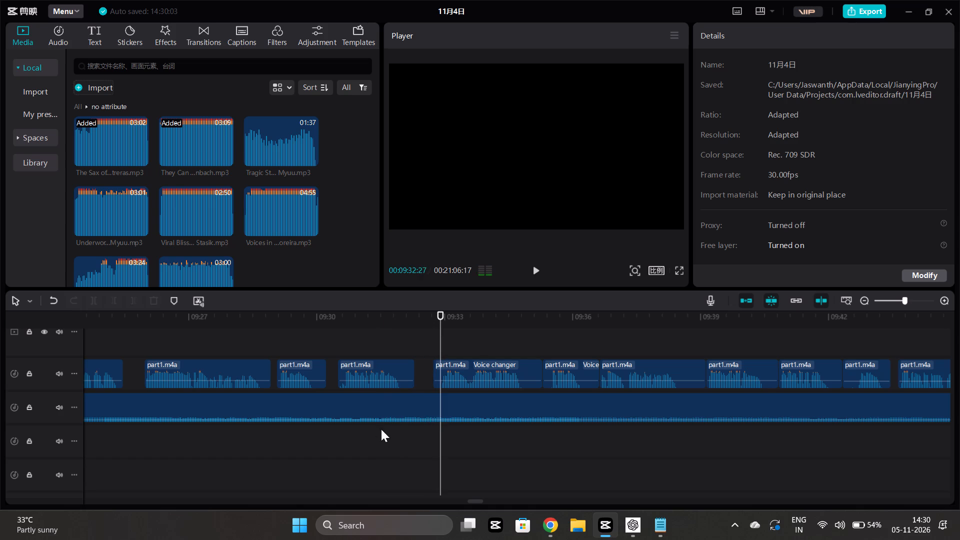
left_click(423, 407)
left_click(94, 300)
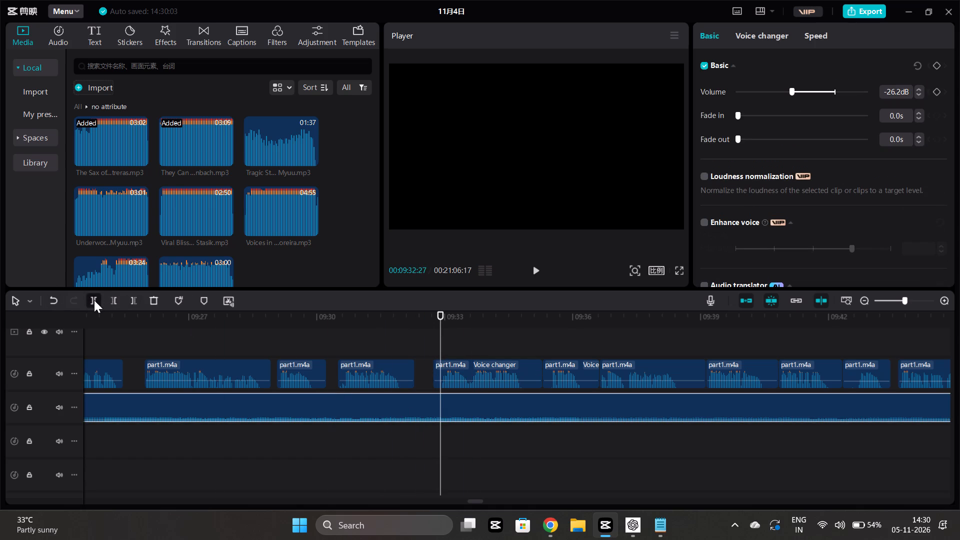
left_click(599, 460)
left_click(606, 417)
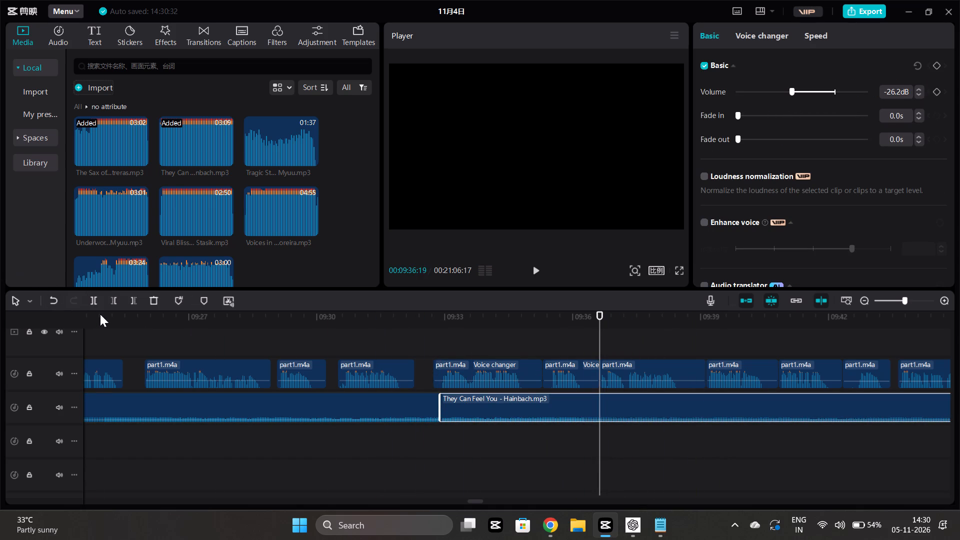
left_click(92, 302)
Set the volume of the "They Can Feel You" section between 00:09:32:27 and 00:09:36:19 to -42.5 dB, and replay to about 09:39.
left_click(526, 393)
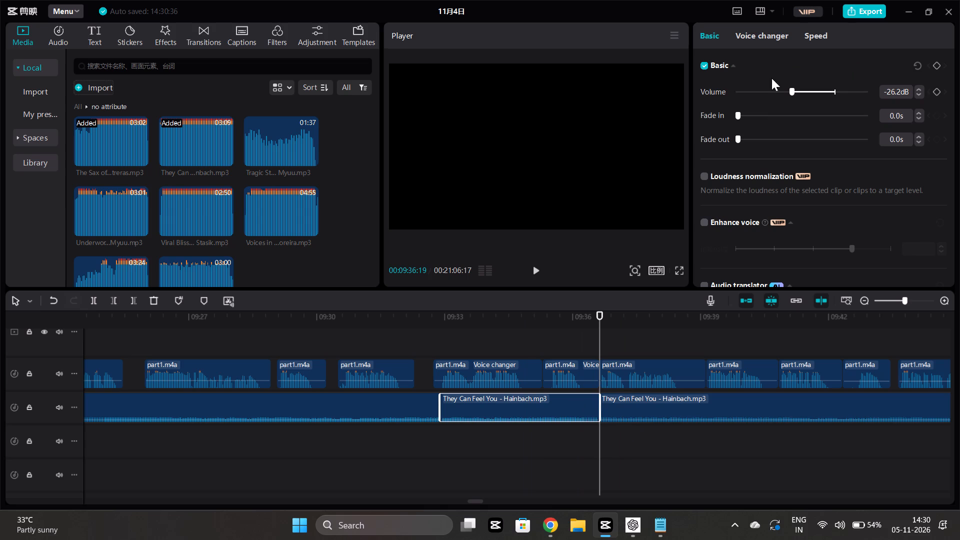
left_click(760, 84)
left_click(763, 91)
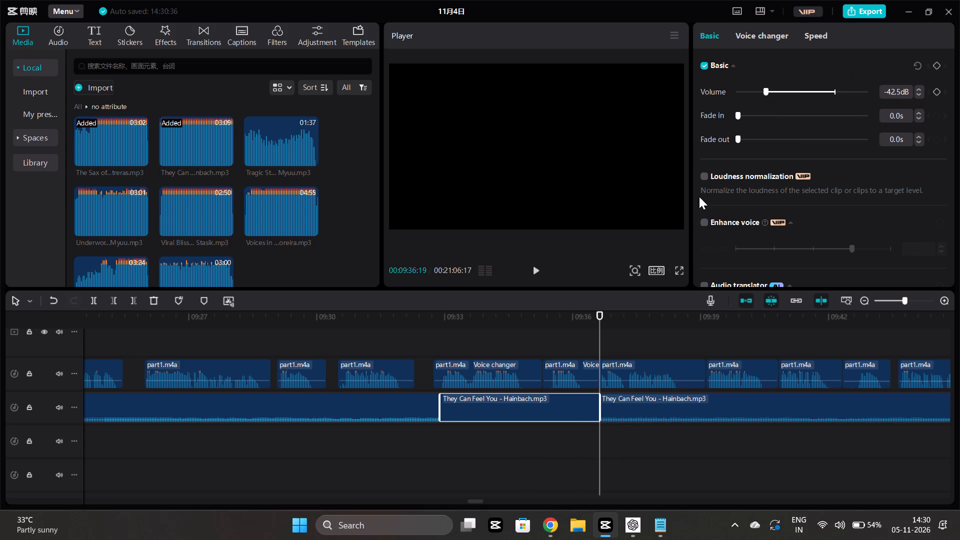
left_click(414, 441)
key("space")
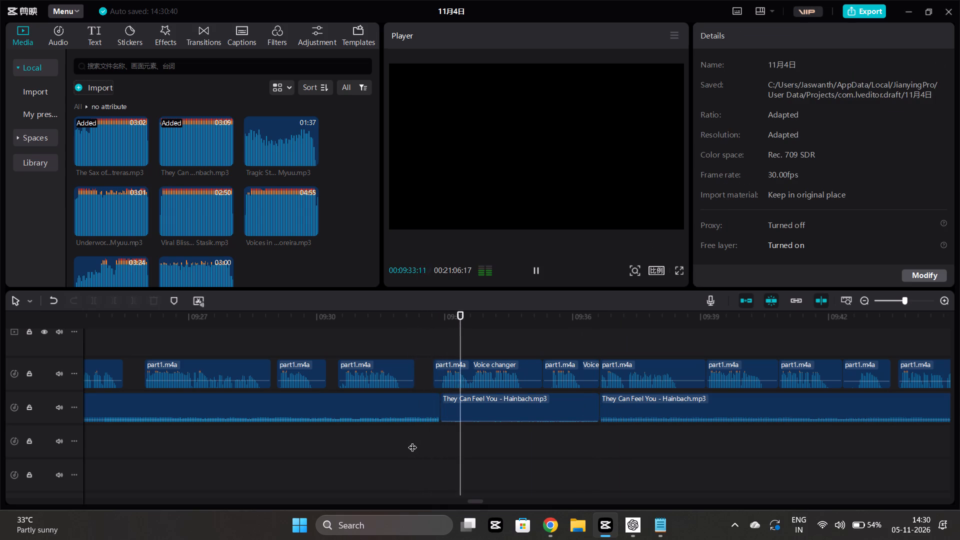
scroll(412, 441, "left", 1)
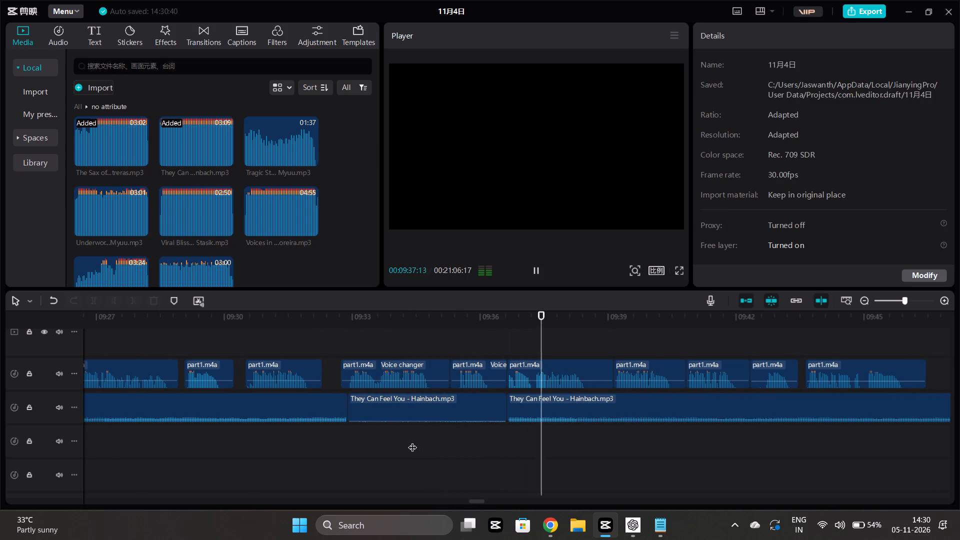
scroll(412, 441, "right", 1)
scroll(412, 441, "down", 6, "ctrl")
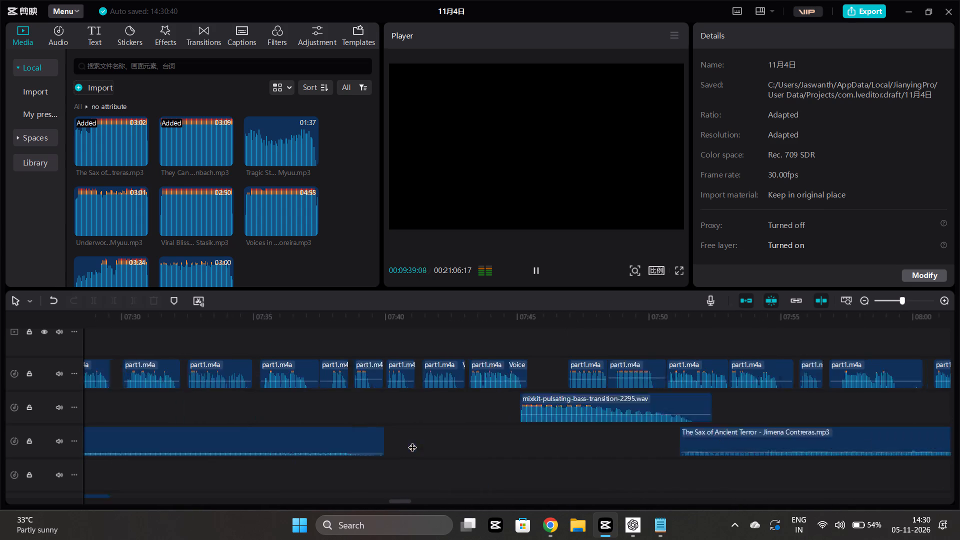
Find the point at 00:08:58:00 by playback and add the "Frightmare - Jimena Contreras.mp3" music to the timeline there.
left_click(488, 404)
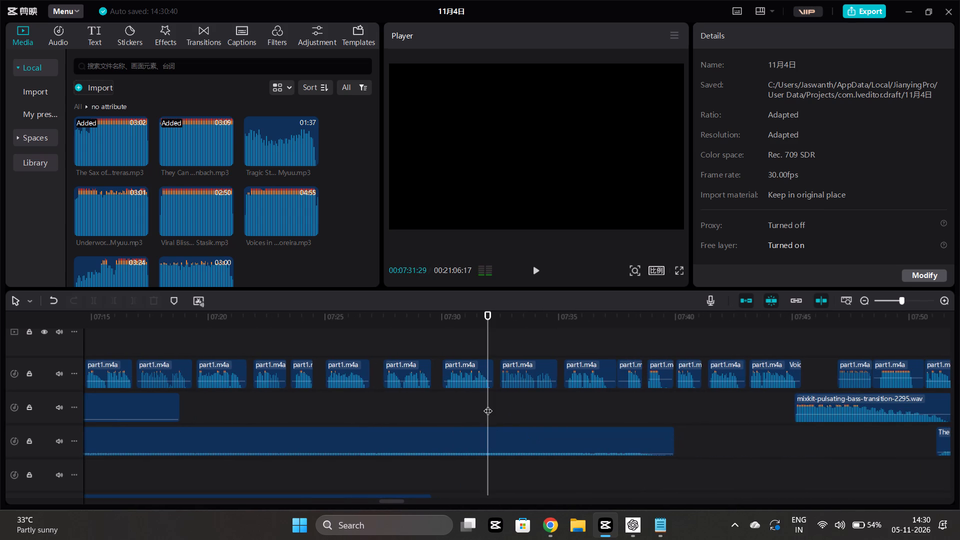
scroll(483, 389, "down", 9, "ctrl")
scroll(483, 389, "left", 1)
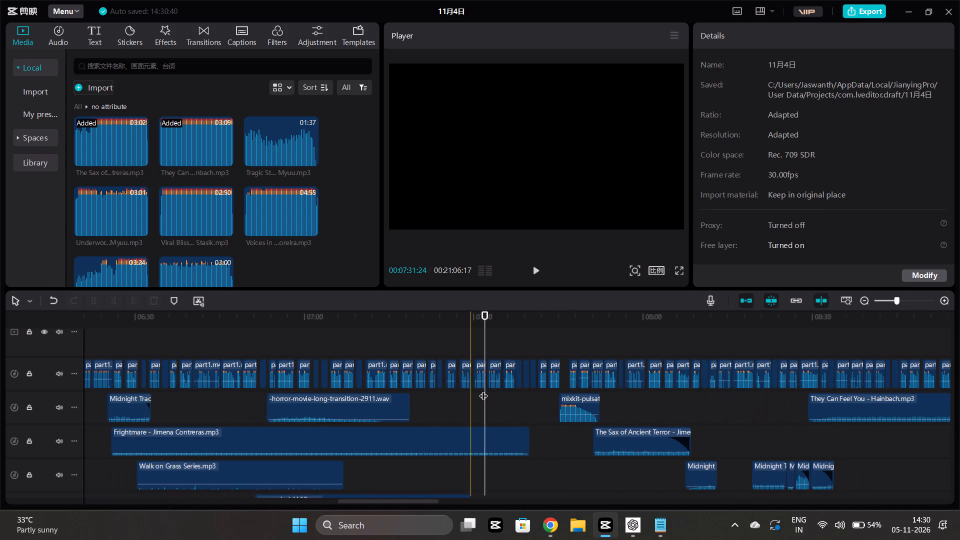
scroll(483, 389, "left", 2)
scroll(483, 389, "down", 2)
left_click(387, 437)
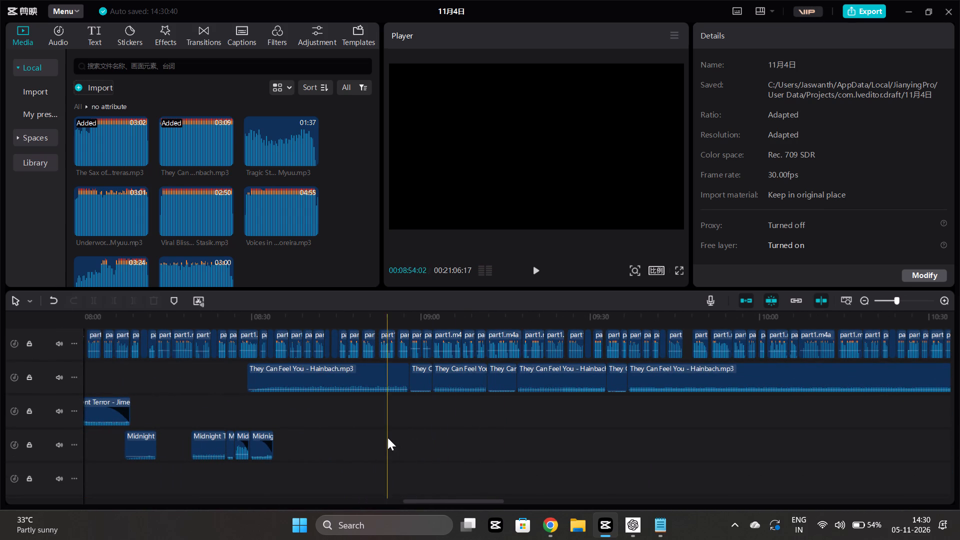
key("space")
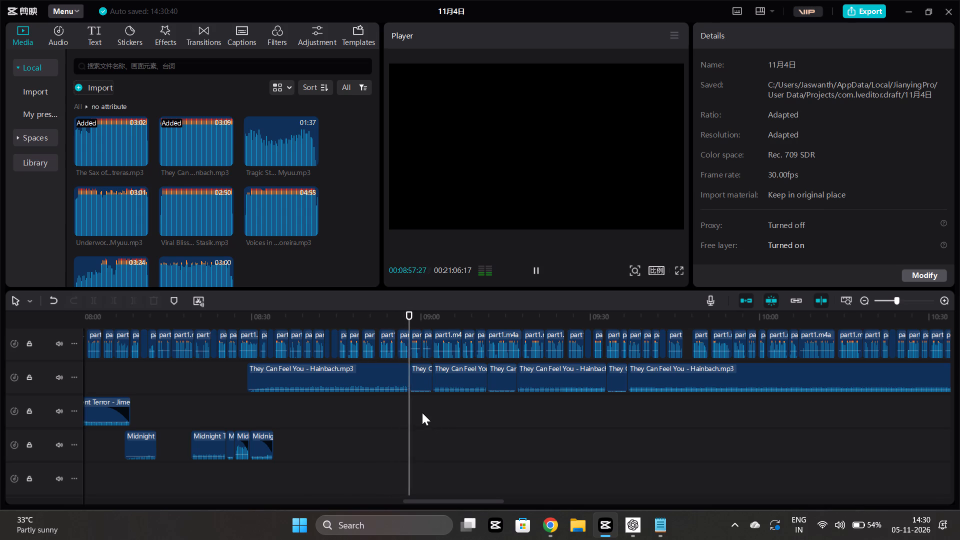
key("space")
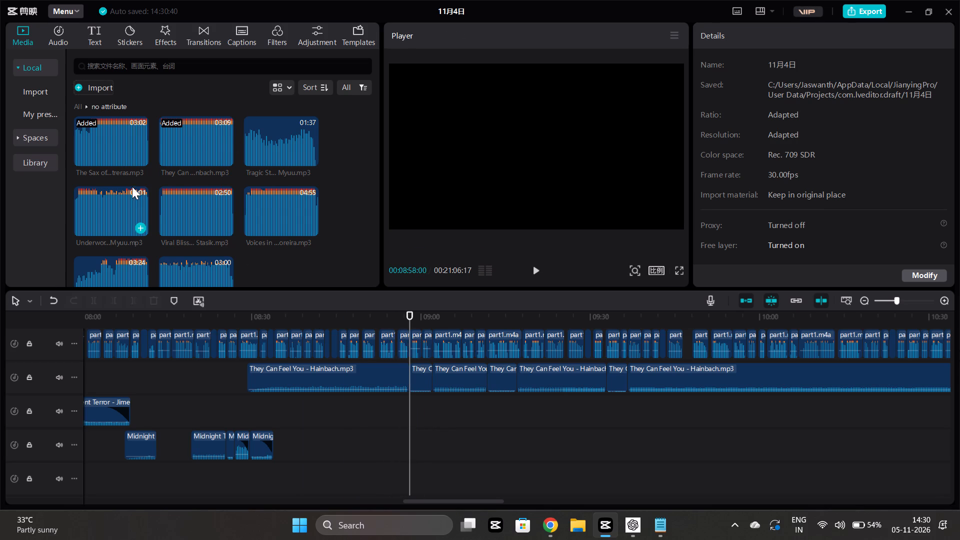
scroll(124, 222, "up", 5)
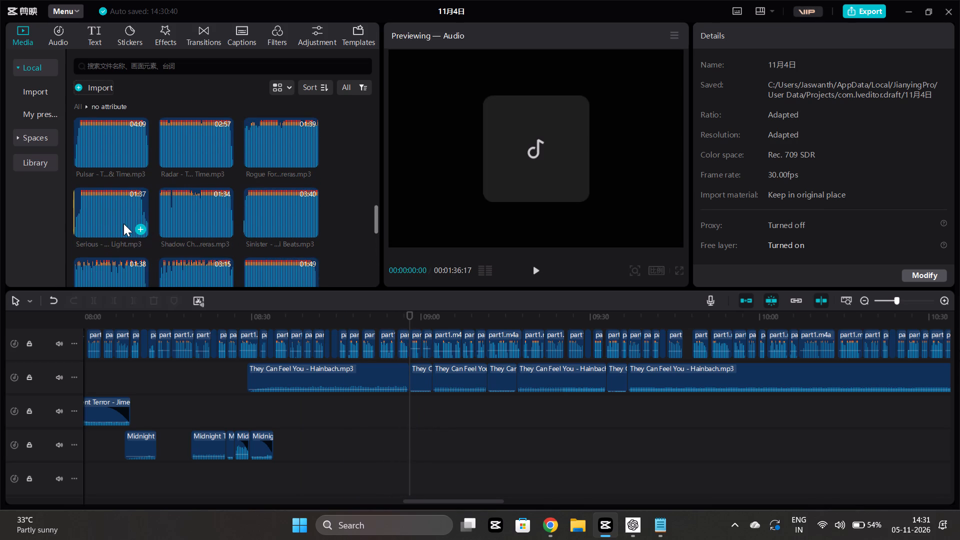
scroll(123, 223, "up", 5)
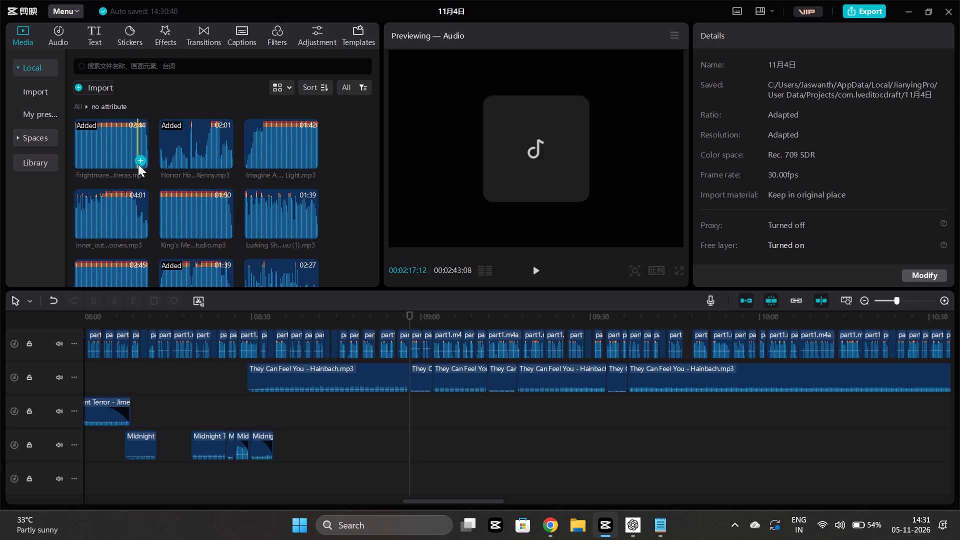
left_click(138, 164)
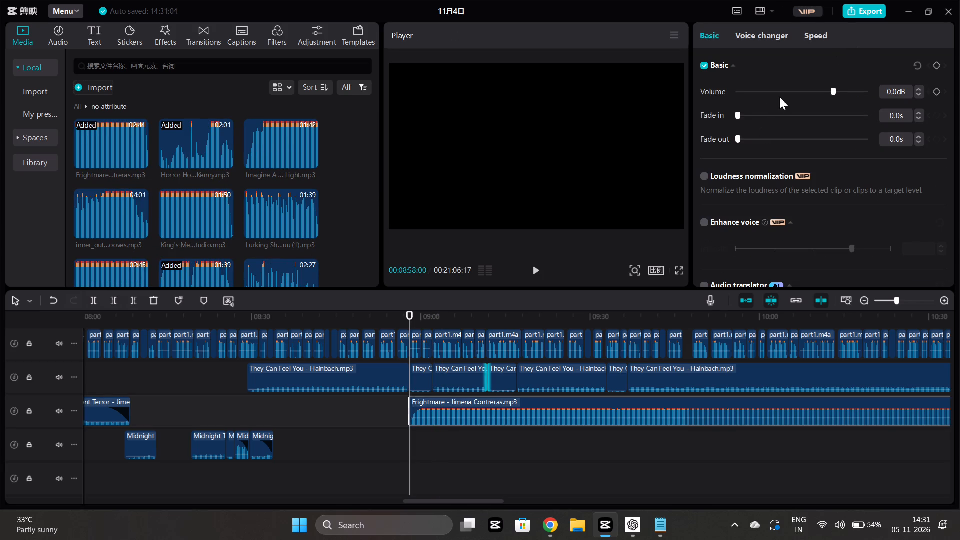
Set the volume of the added "Frightmare" clip to -25.6 dB and replay it from about 08:57 to 09:05.
left_click(779, 97)
left_click(790, 88)
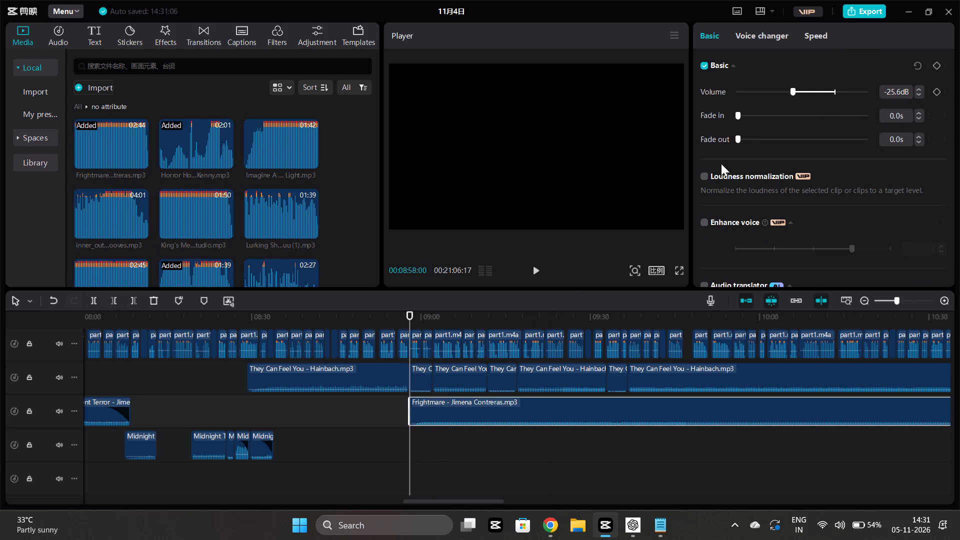
left_click(401, 421)
key("space")
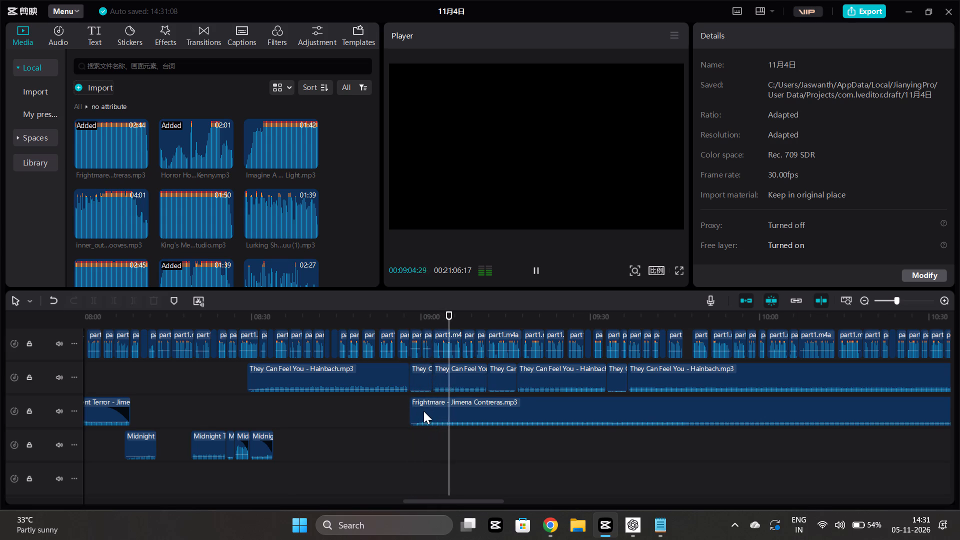
Move the "Frightmare" clip to start at about 00:09:02, and play from about 09:01 to 09:42 to check it.
left_click_drag(423, 411, 446, 413)
left_click(428, 433)
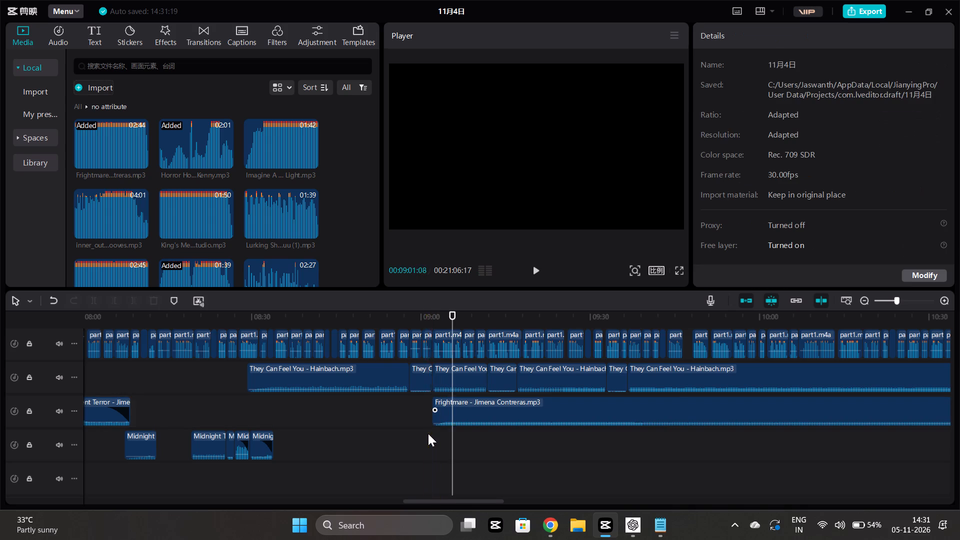
key("space")
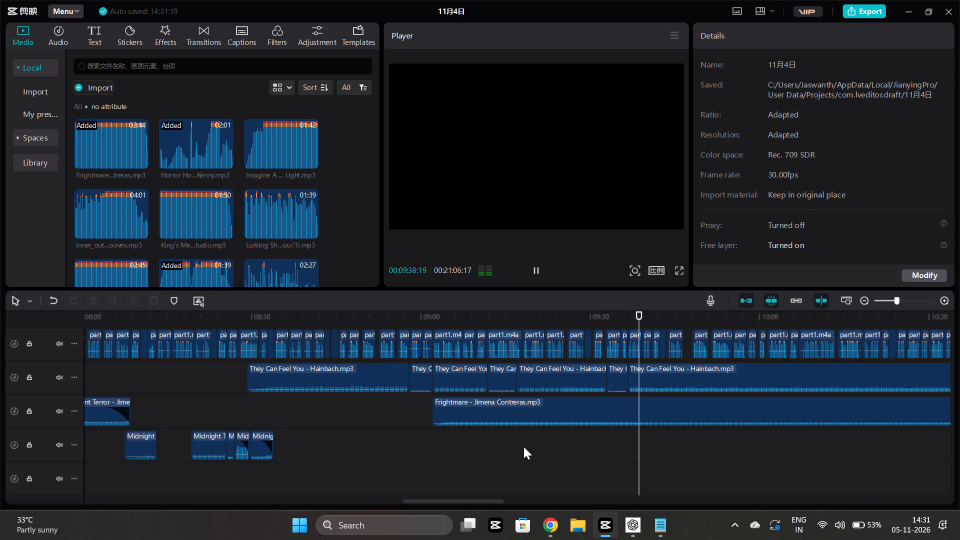
scroll(639, 454, "left", 1)
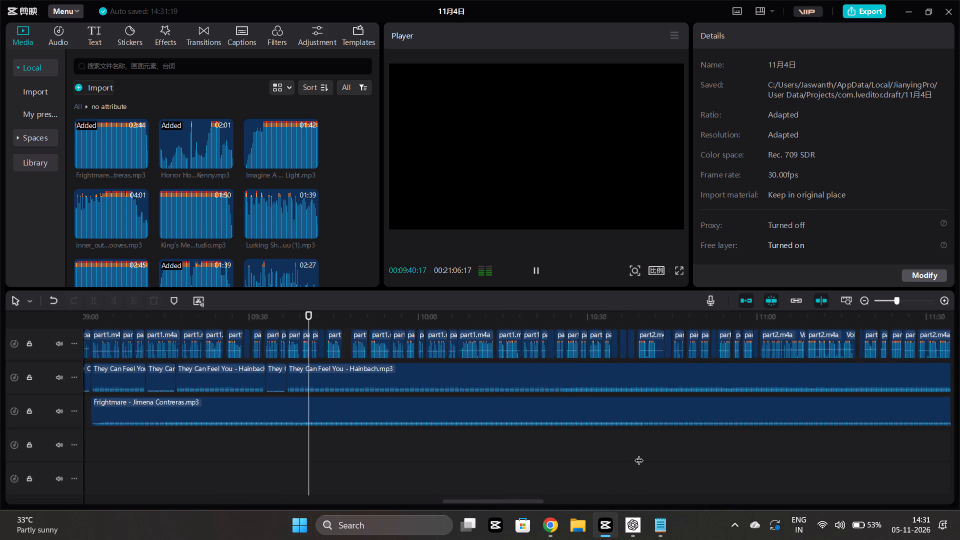
scroll(639, 454, "left", 1)
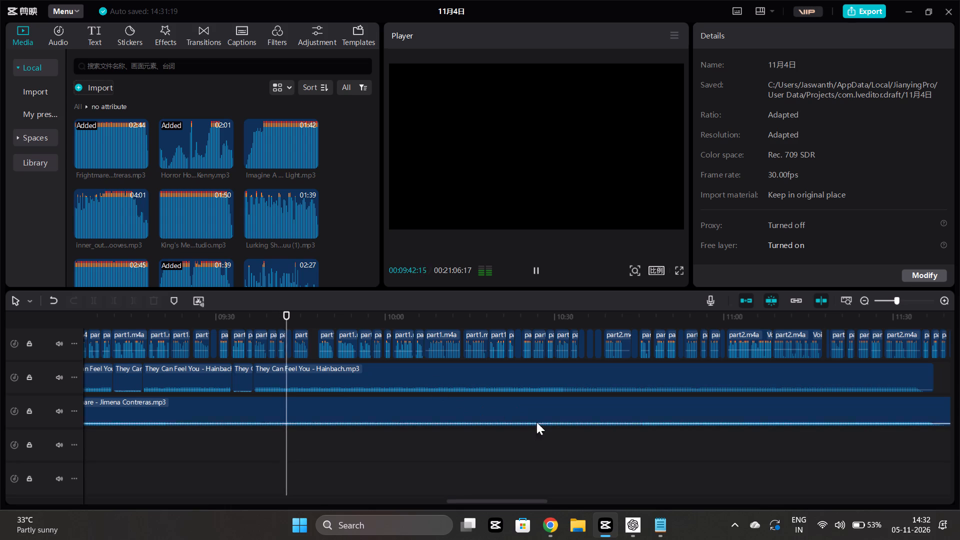
Delete the long last section of "They Can Feel You" that starts at 00:09:36:19.
left_click(511, 380)
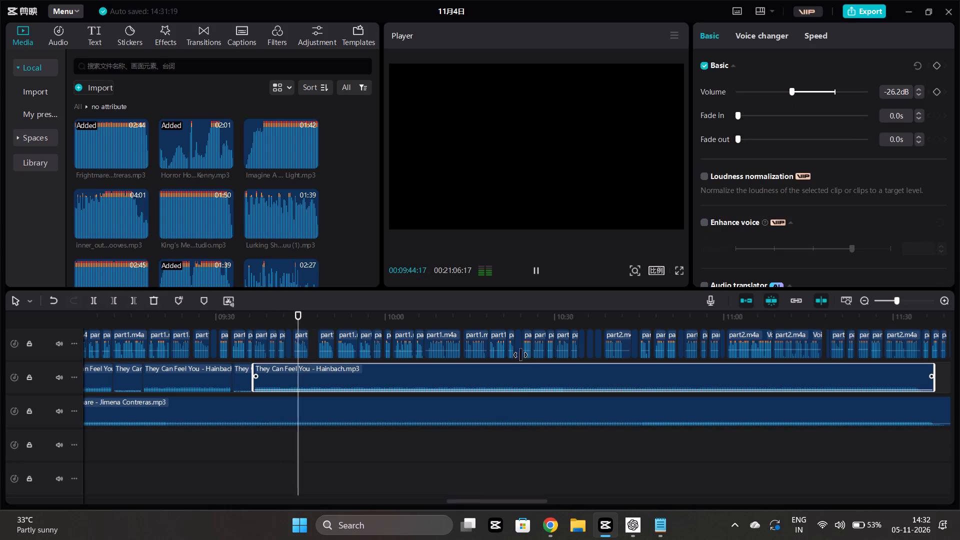
key("Delete")
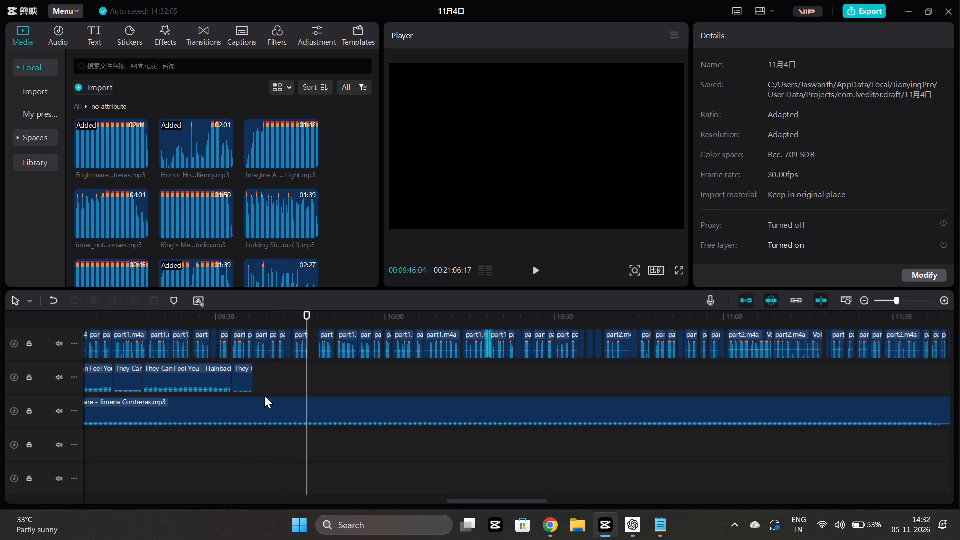
Turn off auto snapping on the timeline.
left_click(225, 451)
type("n")
Replay the passages around 09:31 to 09:50 and 08:51 to 09:03 to check "Frightmare" under the narration.
key("space")
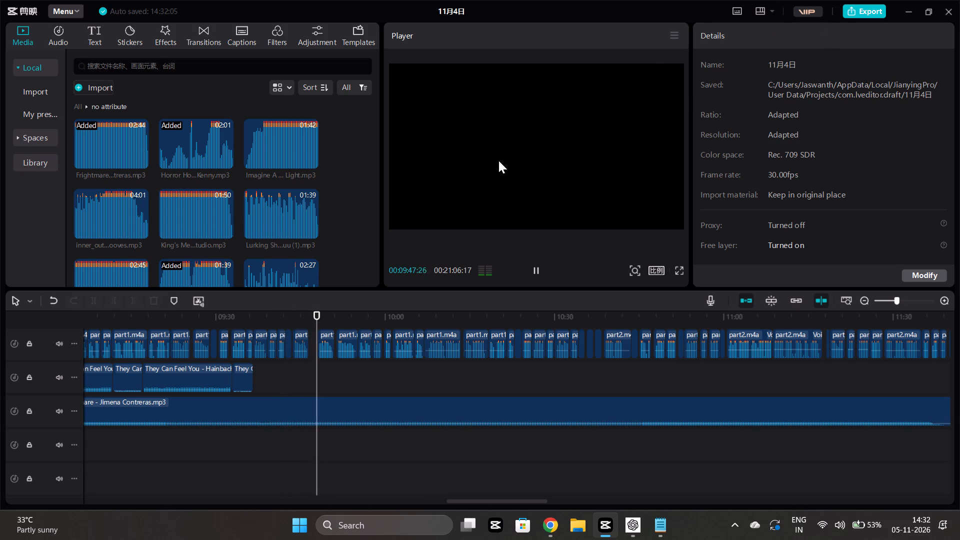
left_click(816, 522)
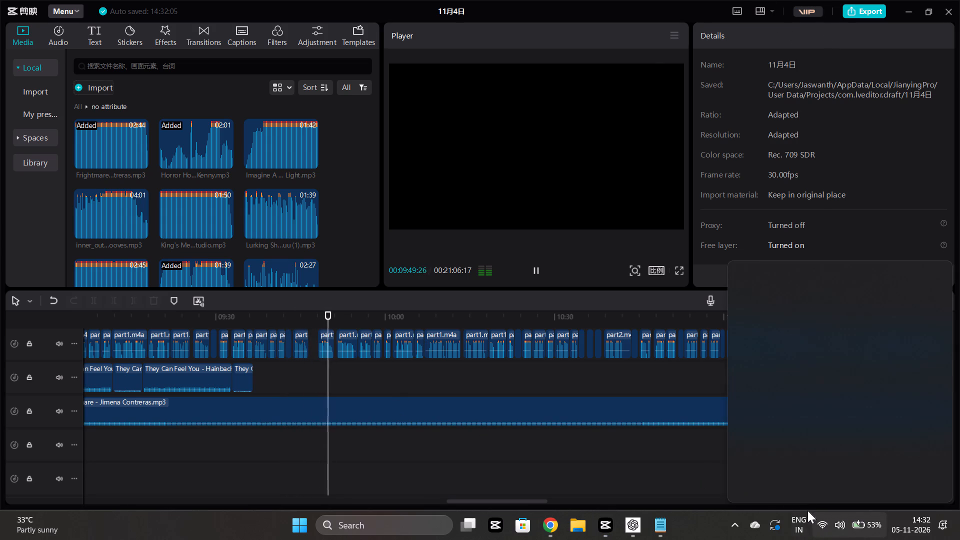
left_click(679, 464)
left_click(255, 484)
key("space")
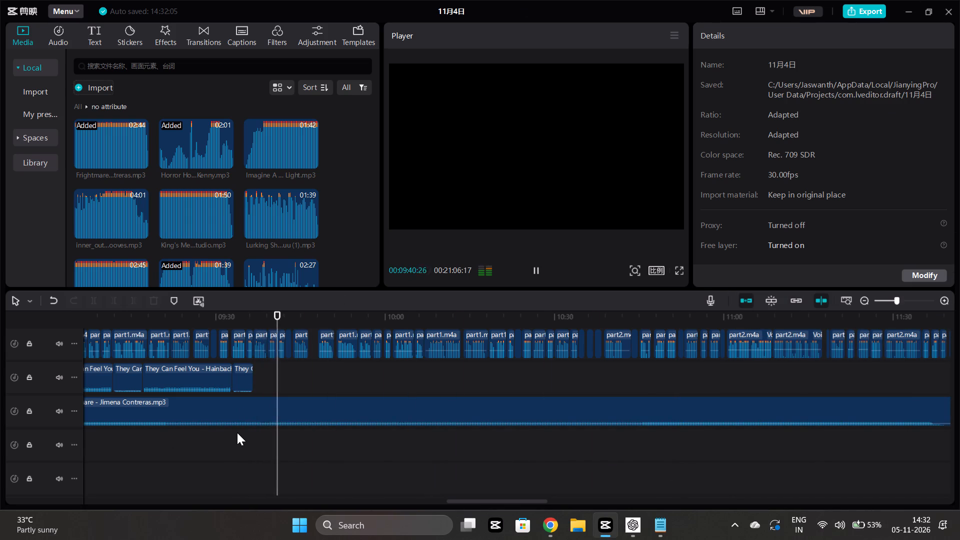
scroll(237, 432, "right", 1)
left_click(197, 442)
key("space")
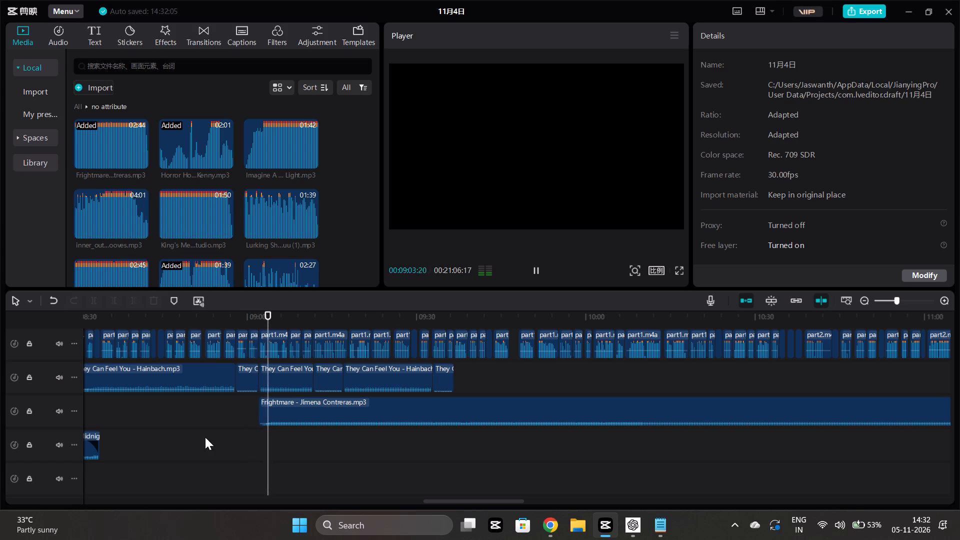
Play from about 08:03 to 08:41 and check the narration with the "Midnight" effects and the start of "They Can Feel You".
scroll(231, 452, "right", 2)
left_click(436, 390)
key("space")
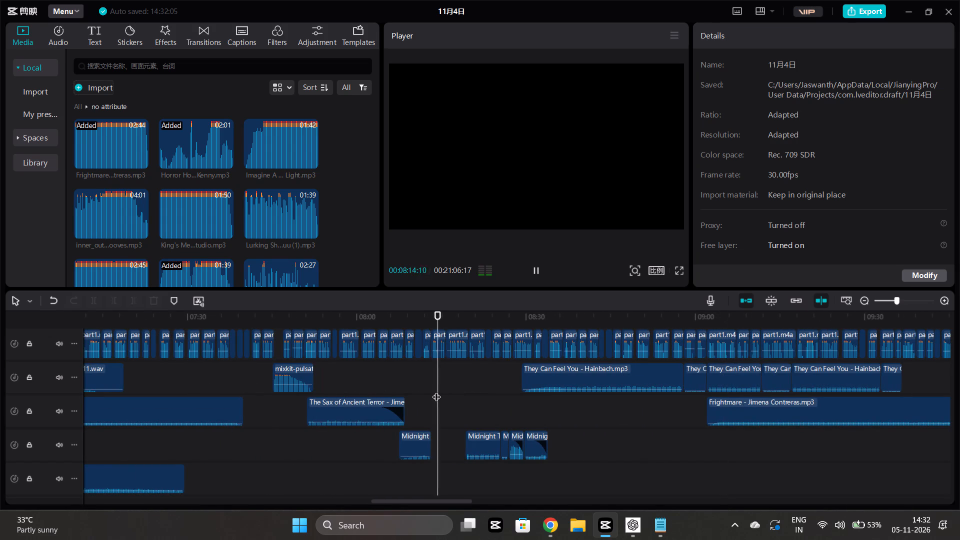
left_click(436, 390)
key("space")
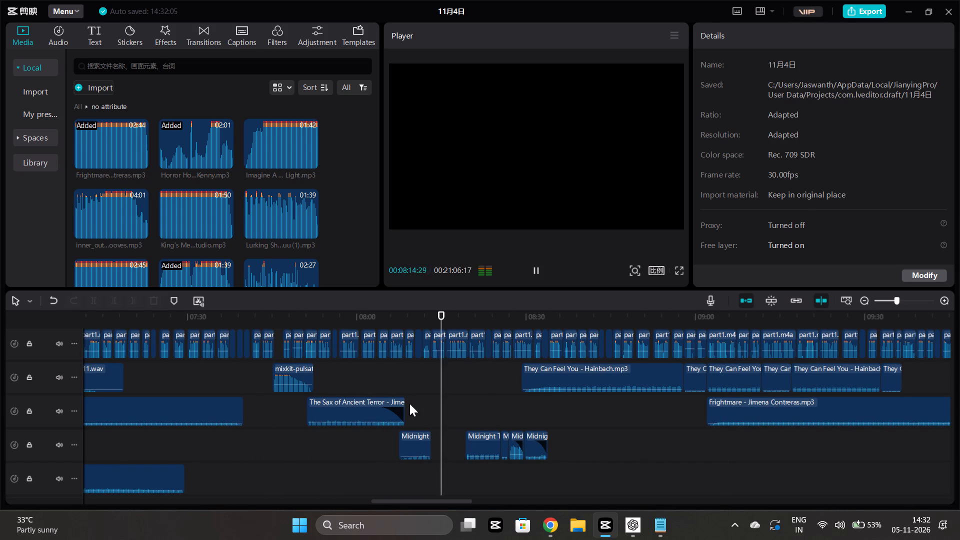
left_click(382, 370)
key("space")
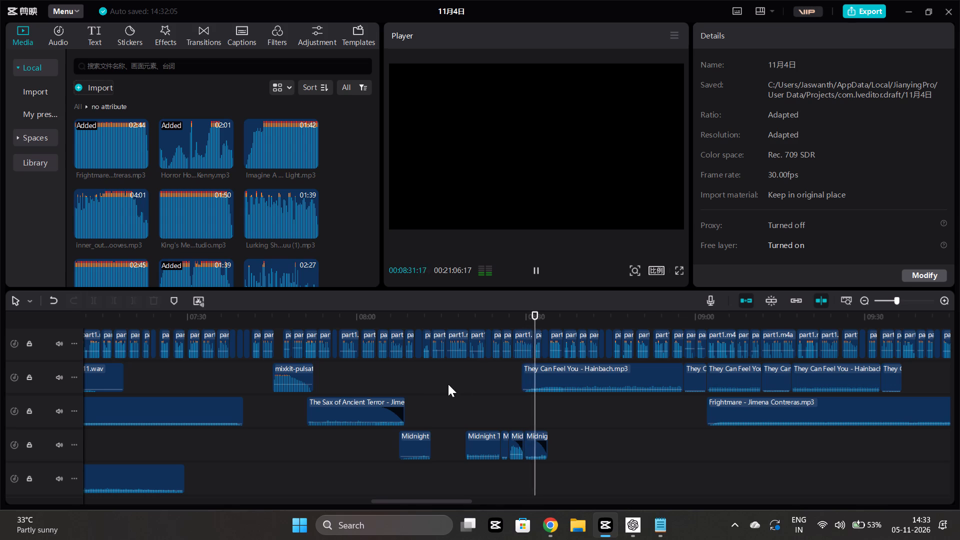
left_click(496, 401)
key("space")
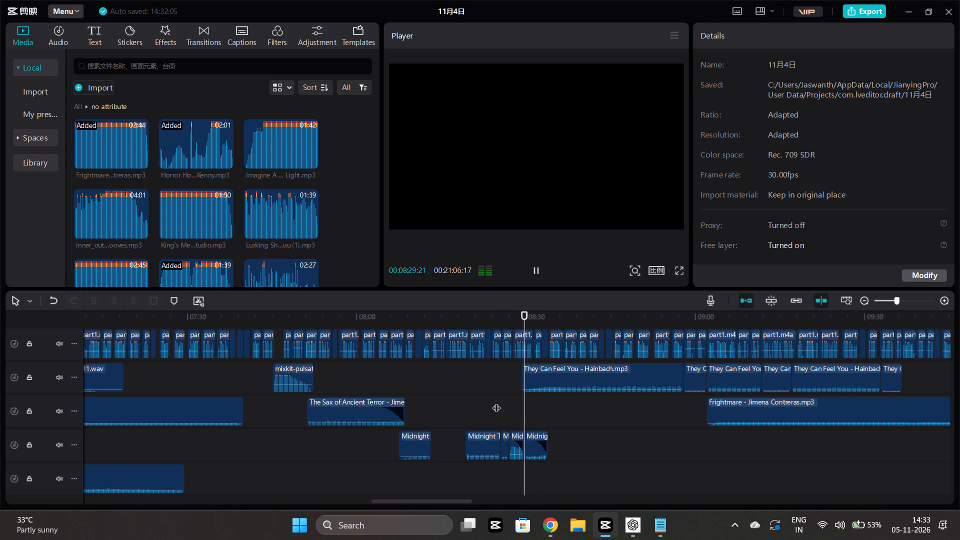
scroll(496, 401, "left", 1)
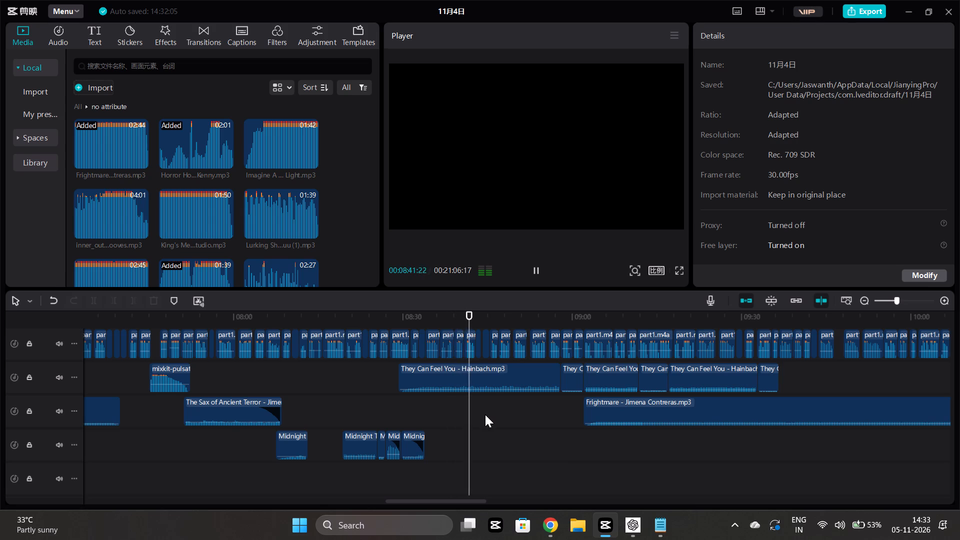
Replay the narration around 08:32 to 08:49 and split the "part1.m4a" clip at 00:08:37:14.
left_click(452, 423)
key("space")
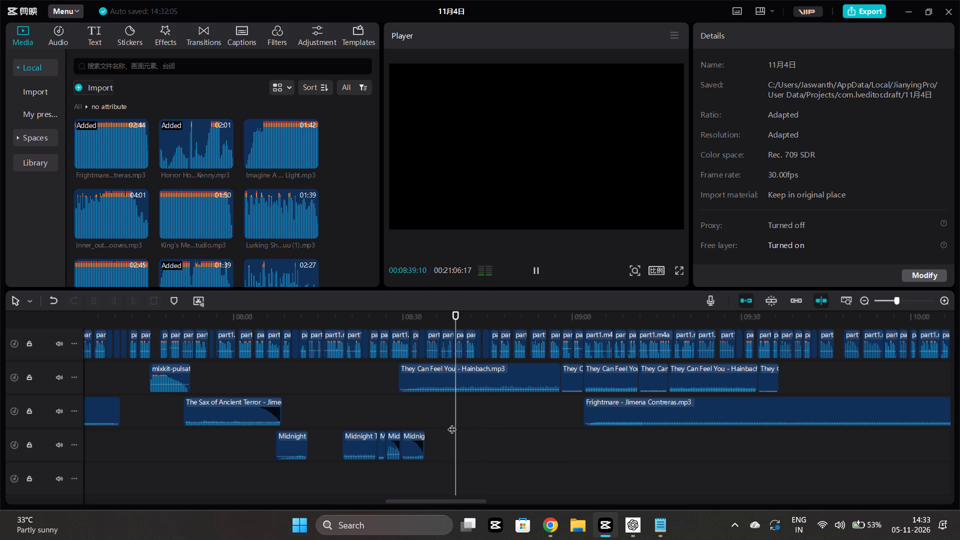
scroll(430, 441, "up", 6)
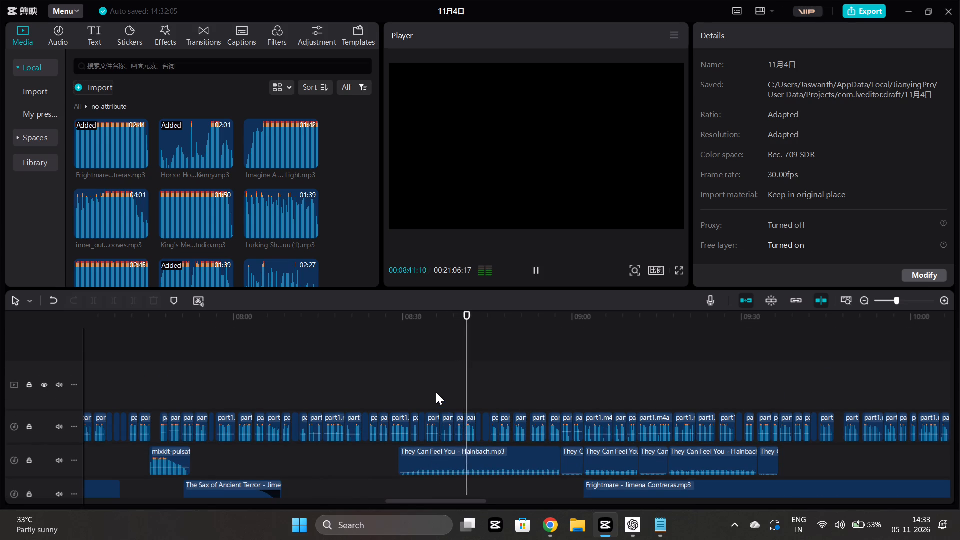
left_click(436, 392)
key("space")
scroll(436, 392, "down", 1)
scroll(450, 371, "up", 8, "ctrl")
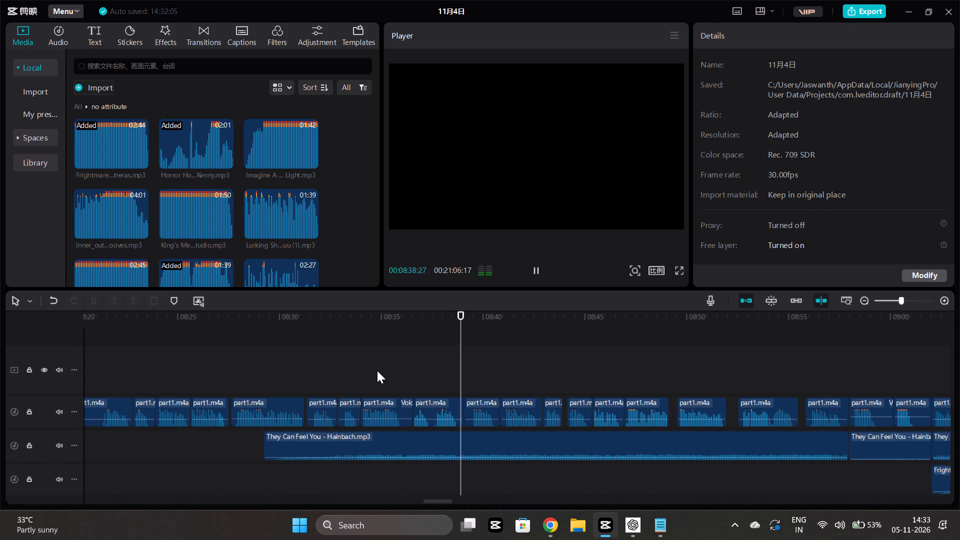
left_click(367, 370)
key("space")
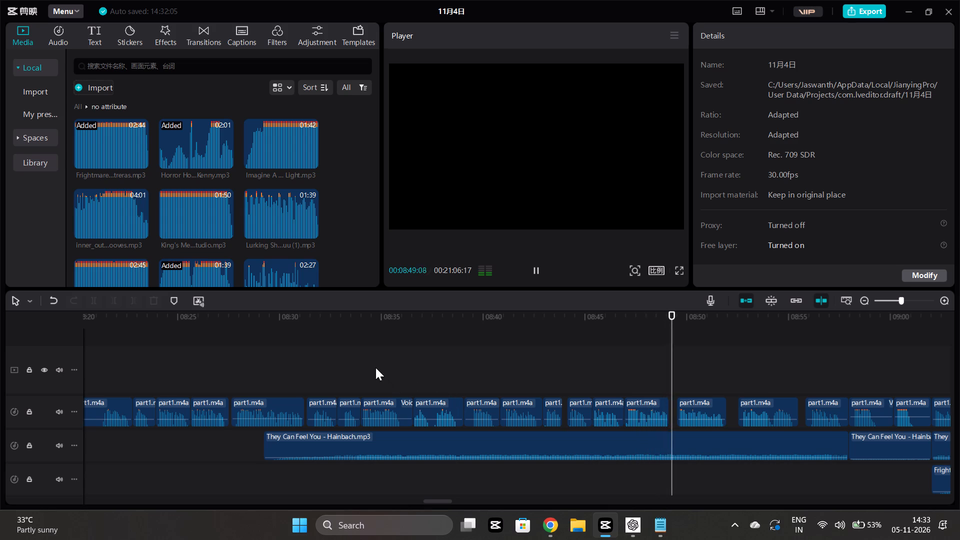
left_click(332, 372)
key("space")
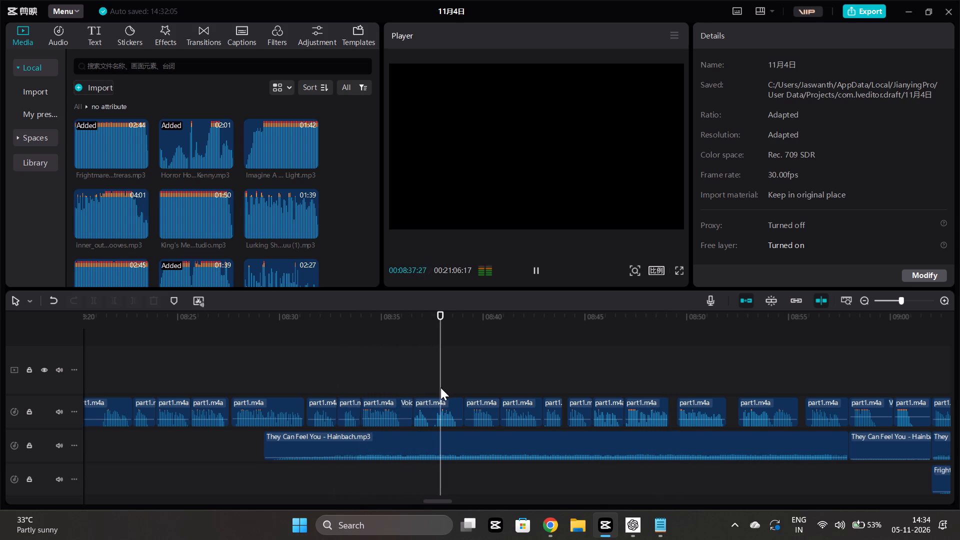
key("space")
left_click(431, 372)
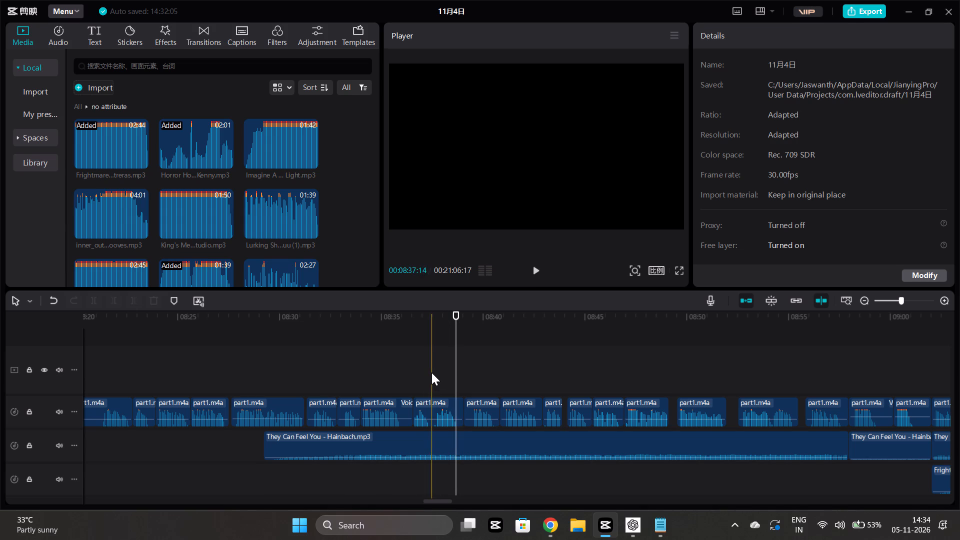
left_click(435, 414)
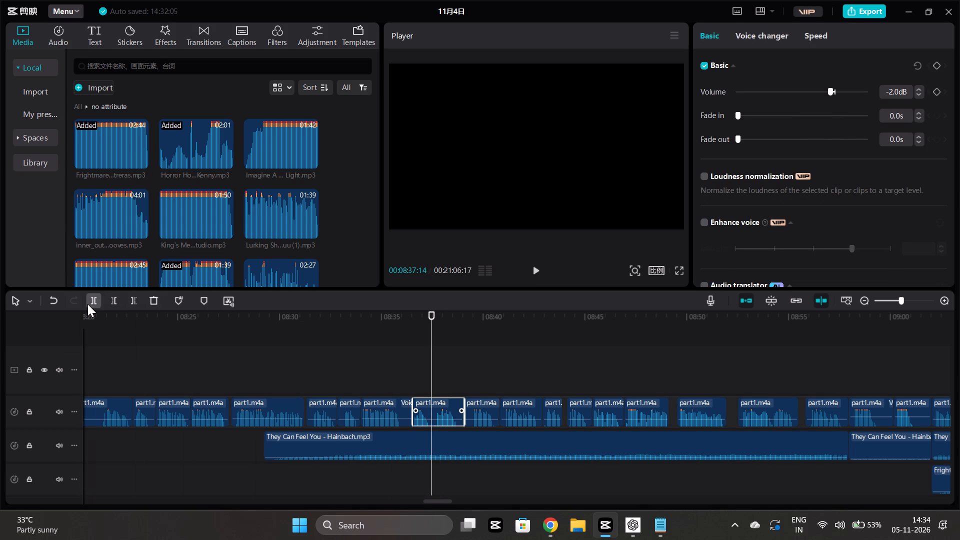
left_click(89, 303)
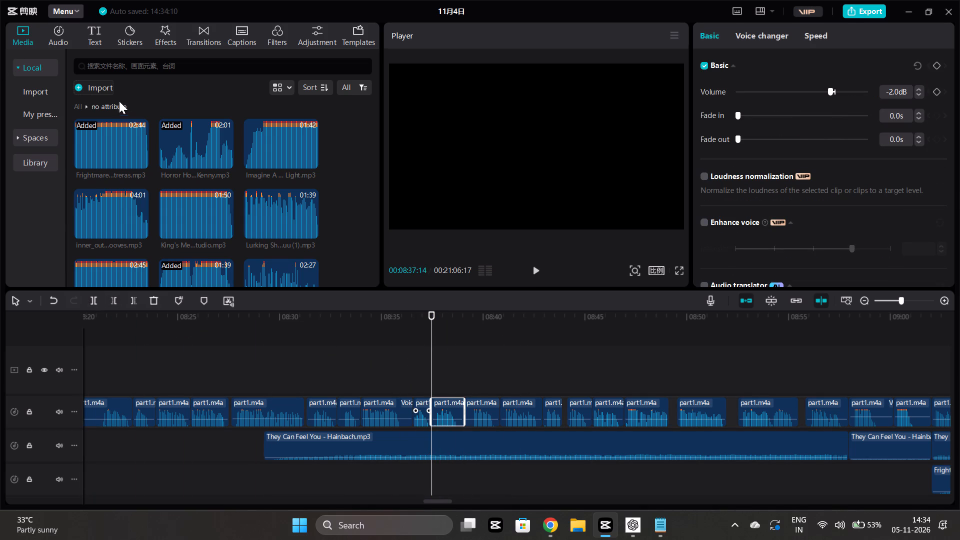
Open the "door" folder inside "music for youtube" and audition the home-standing, "lock opening.mpeg", modern and mixkit door sounds.
left_click(76, 102)
left_click(76, 103)
scroll(208, 157, "up", 2)
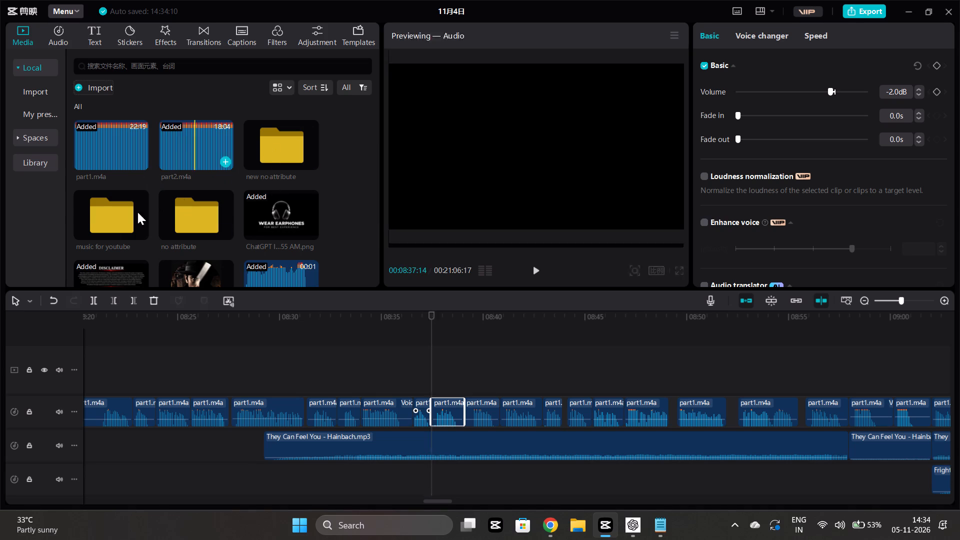
double_click(112, 224)
double_click(168, 162)
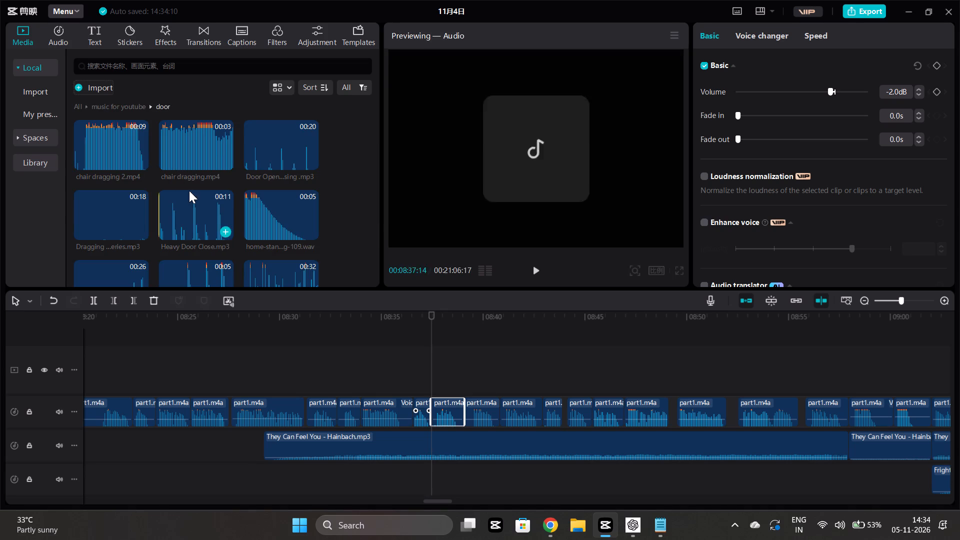
scroll(187, 200, "down", 2)
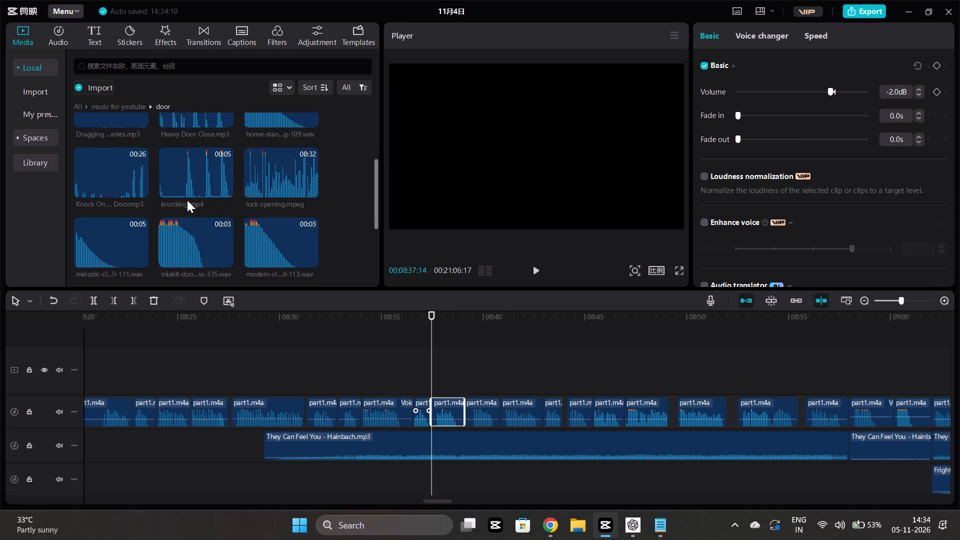
left_click(251, 122)
key("space")
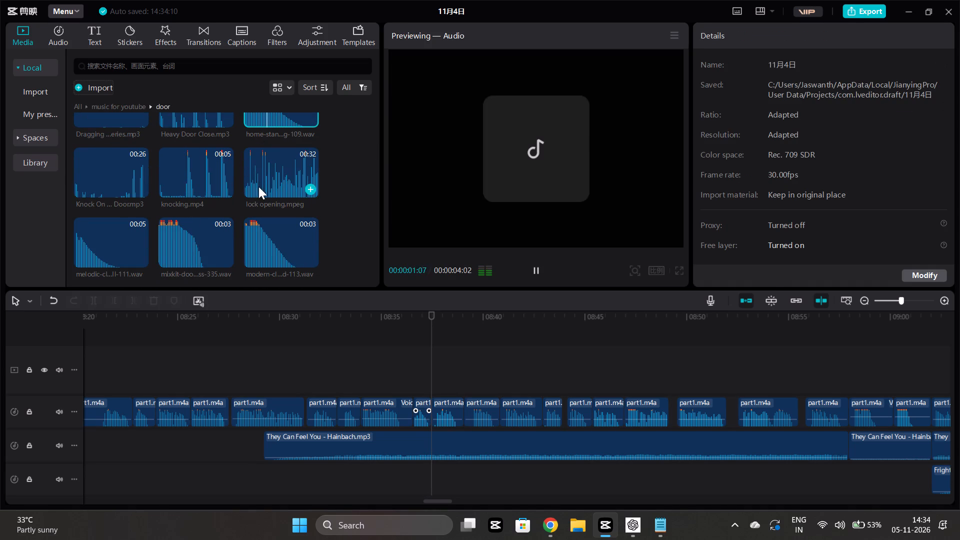
left_click(252, 182)
key("space")
left_click(246, 247)
key("space")
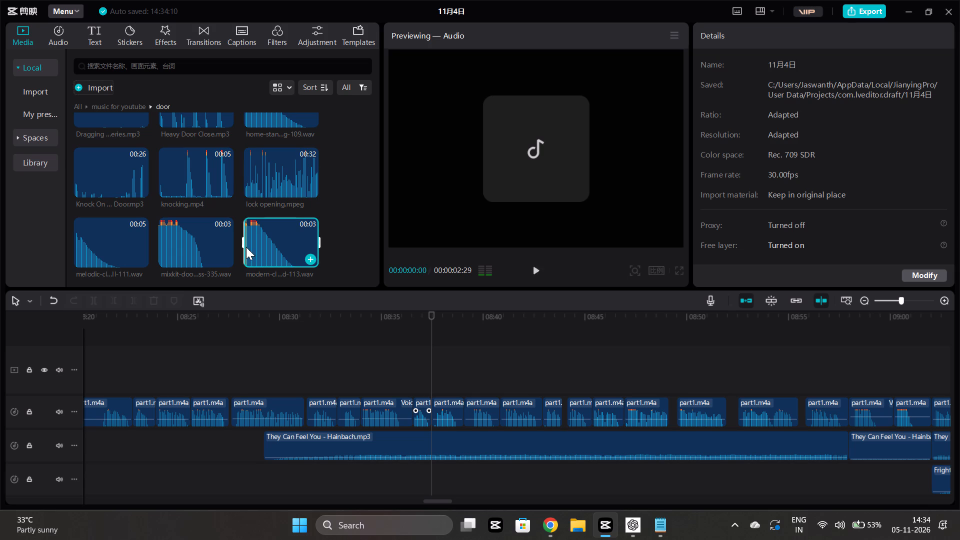
left_click(154, 243)
left_click(163, 242)
key("space")
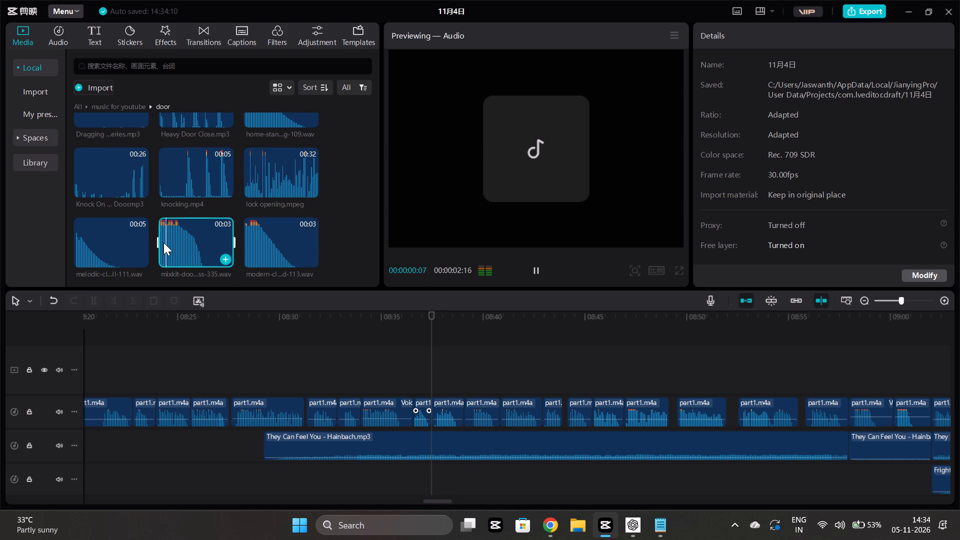
Audition the remaining "door" sounds, including the melodic chime, "scracching.mpeg", the sliding closet and the wood door effects.
scroll(163, 242, "down", 1)
left_click(79, 202)
key("space")
scroll(79, 202, "down", 1)
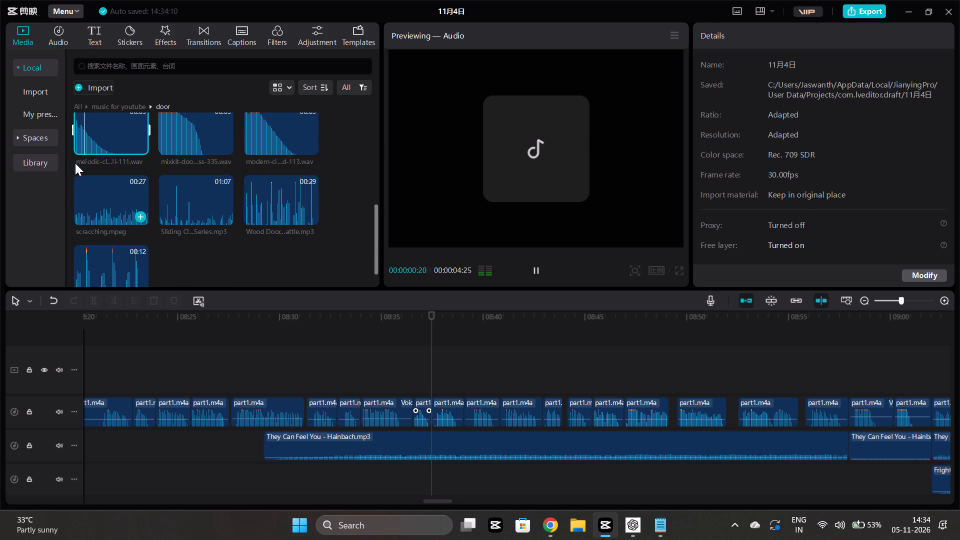
left_click(83, 192)
key("space")
left_click(173, 209)
key("space")
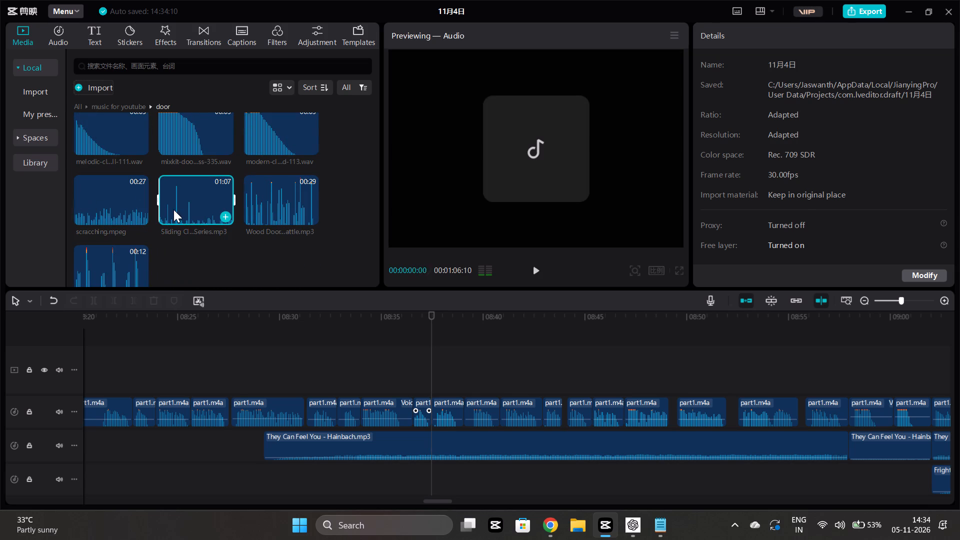
left_click(261, 206)
key("space")
scroll(188, 233, "up", 1)
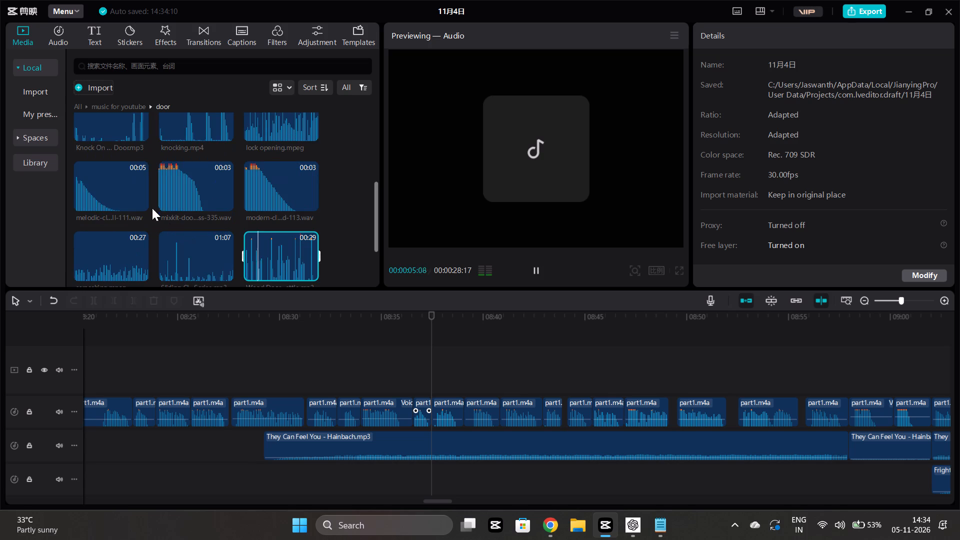
left_click(162, 185)
key("space")
scroll(162, 197, "down", 1)
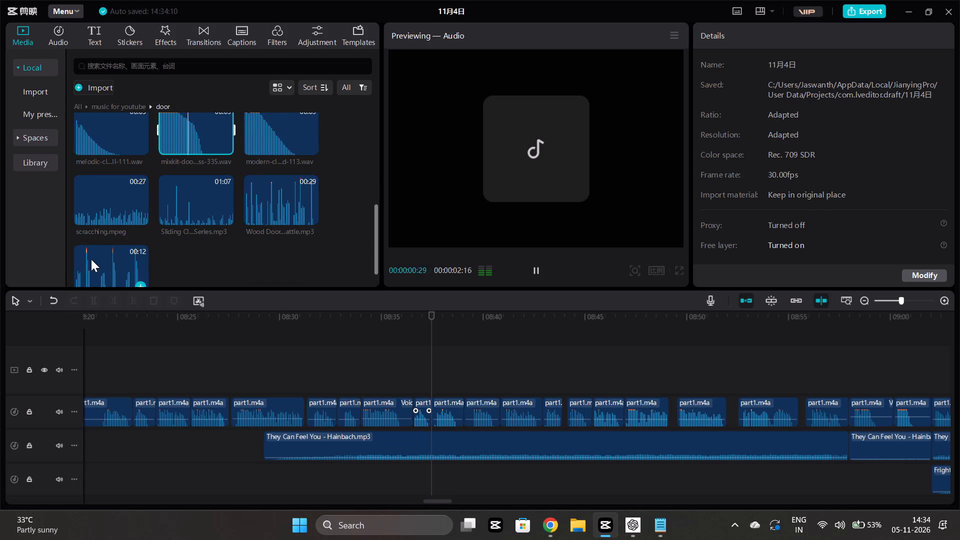
left_click(79, 253)
key("space")
scroll(137, 255, "down", 3)
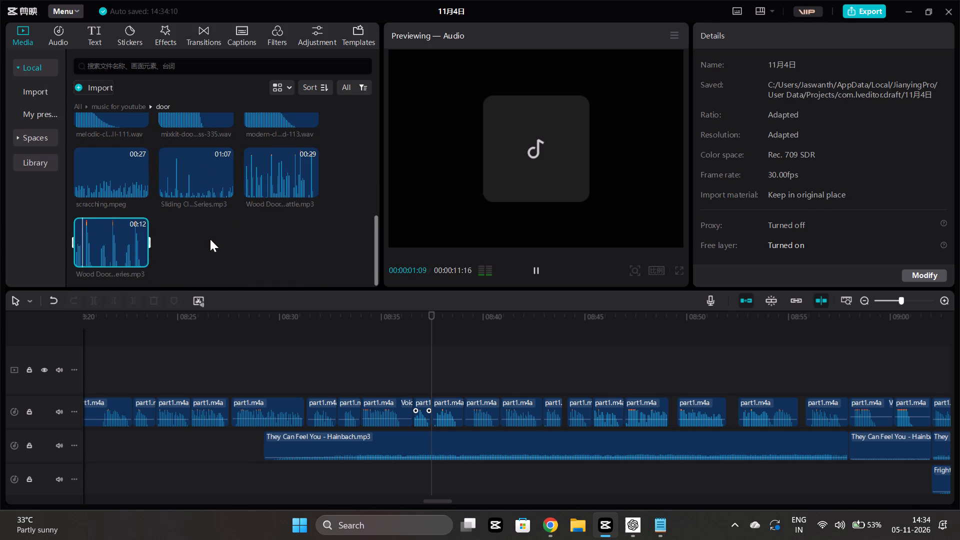
Audition "chair dragging 2.mp4" and the "Dragging" series MP3 in the "door" folder.
scroll(210, 239, "up", 4)
scroll(123, 211, "up", 3)
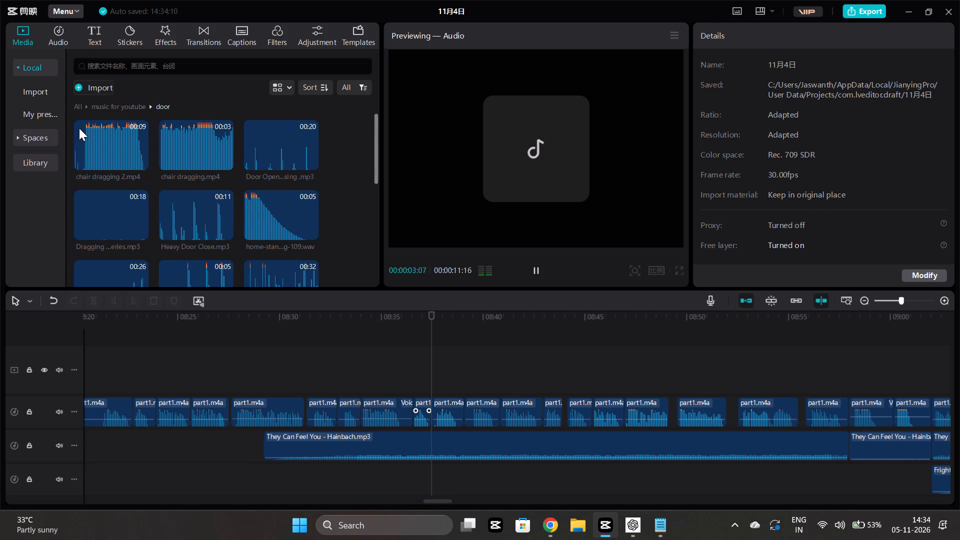
left_click(82, 133)
key("space")
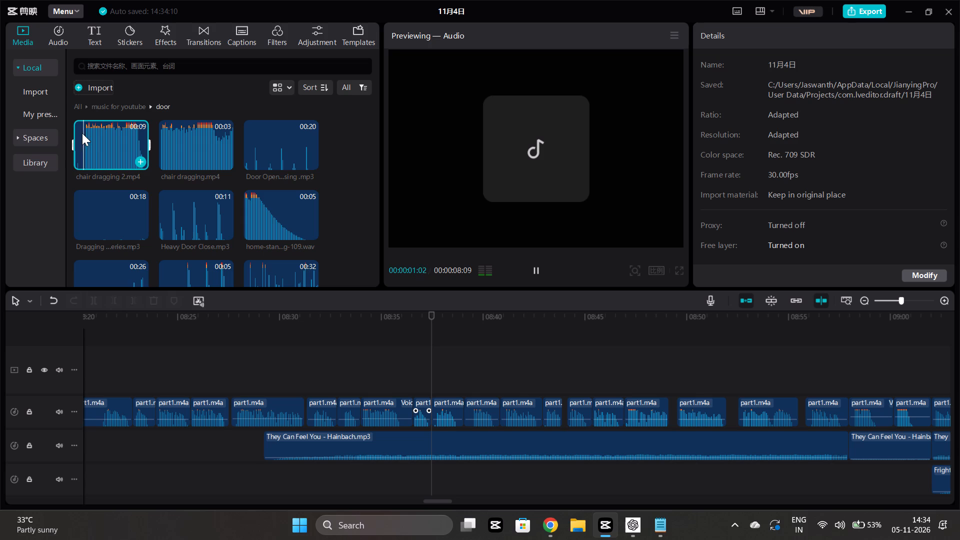
left_click(94, 209)
key("space")
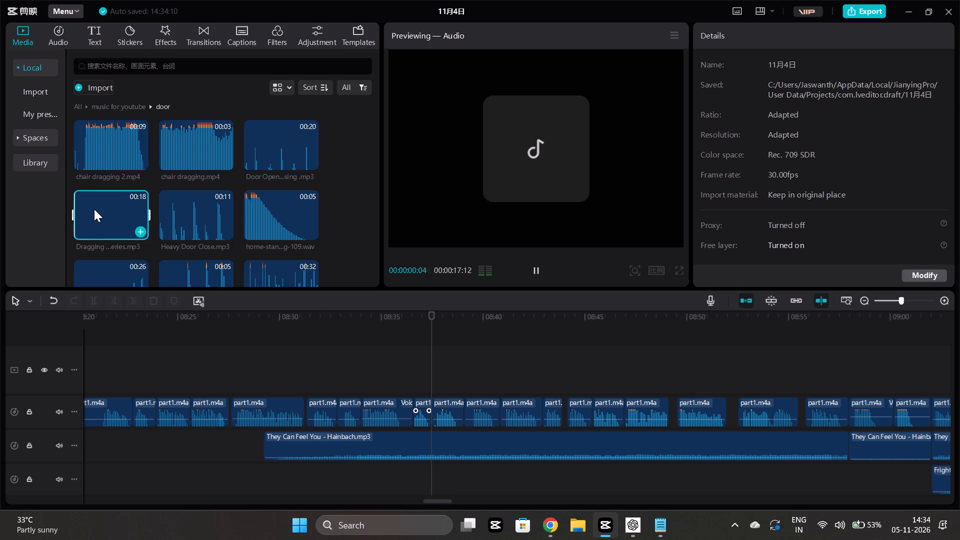
Look through the "music for youtube" subfolders and the project's main media list for another suitable sound effect.
left_click(119, 108)
scroll(220, 213, "up", 1)
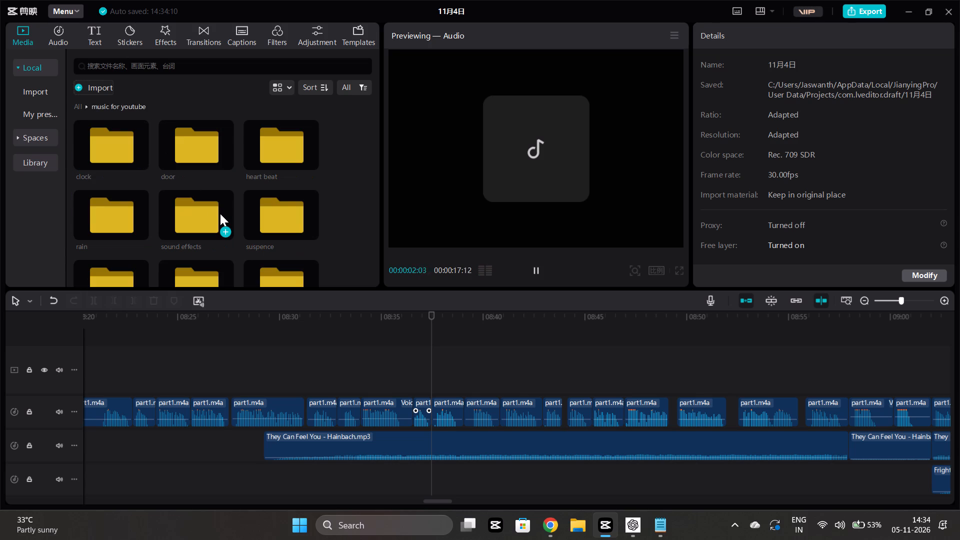
scroll(220, 213, "up", 2)
scroll(220, 213, "down", 3)
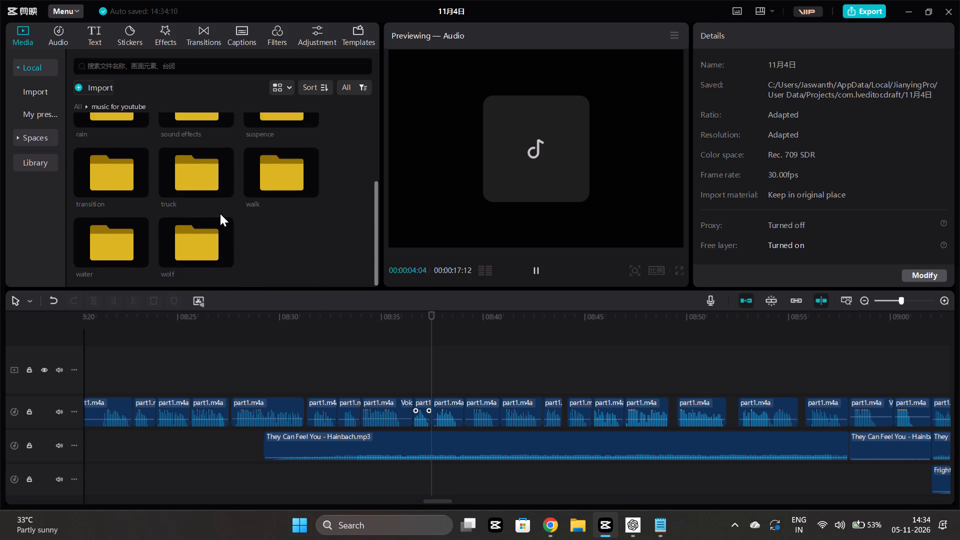
scroll(220, 213, "up", 5)
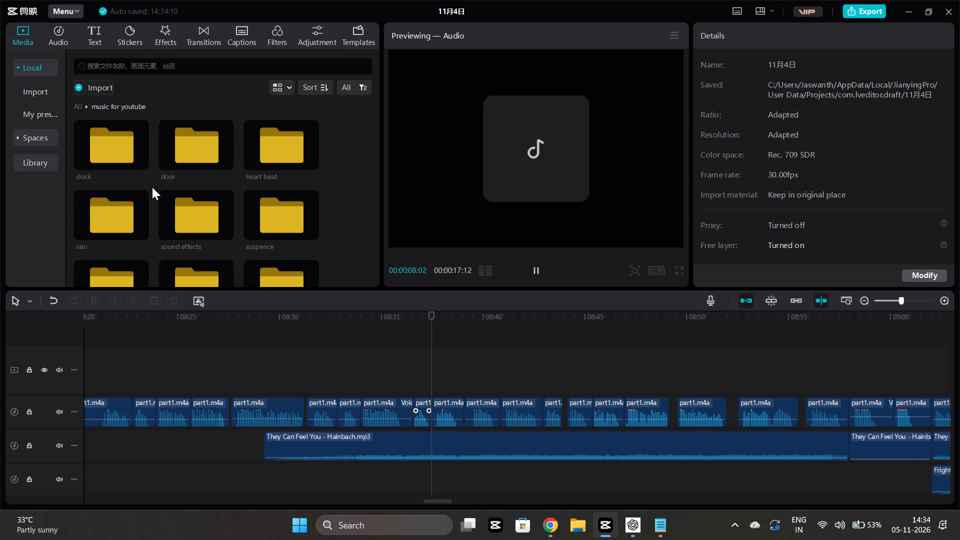
scroll(152, 187, "down", 2)
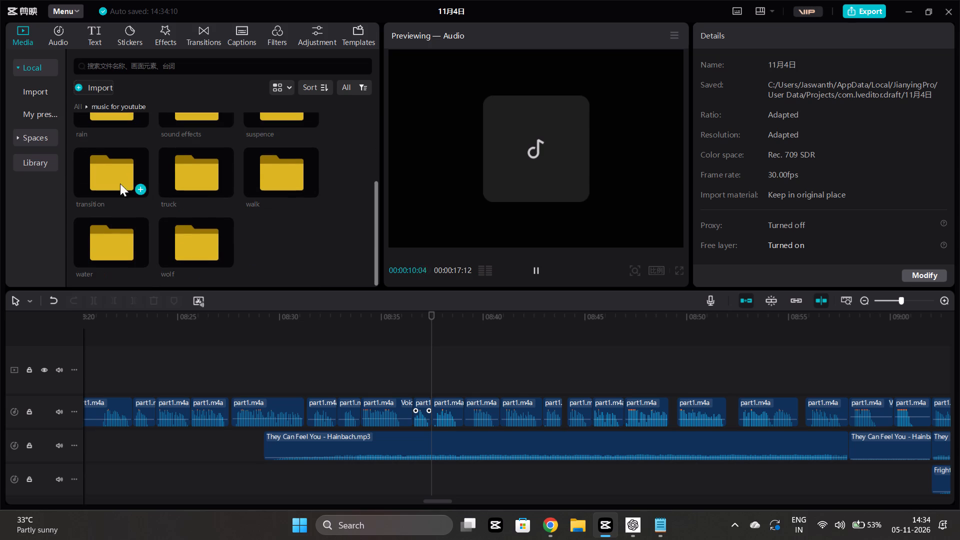
left_click(79, 106)
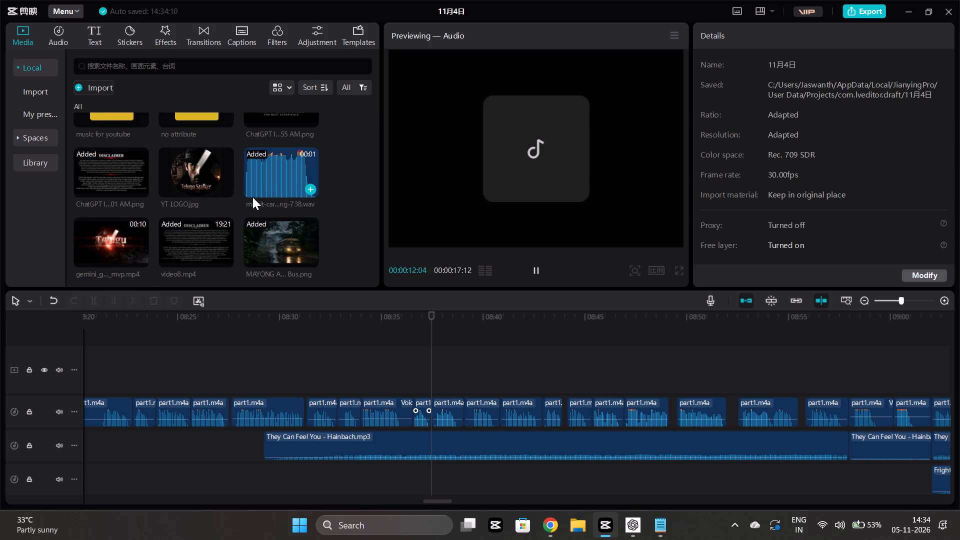
scroll(252, 197, "up", 2)
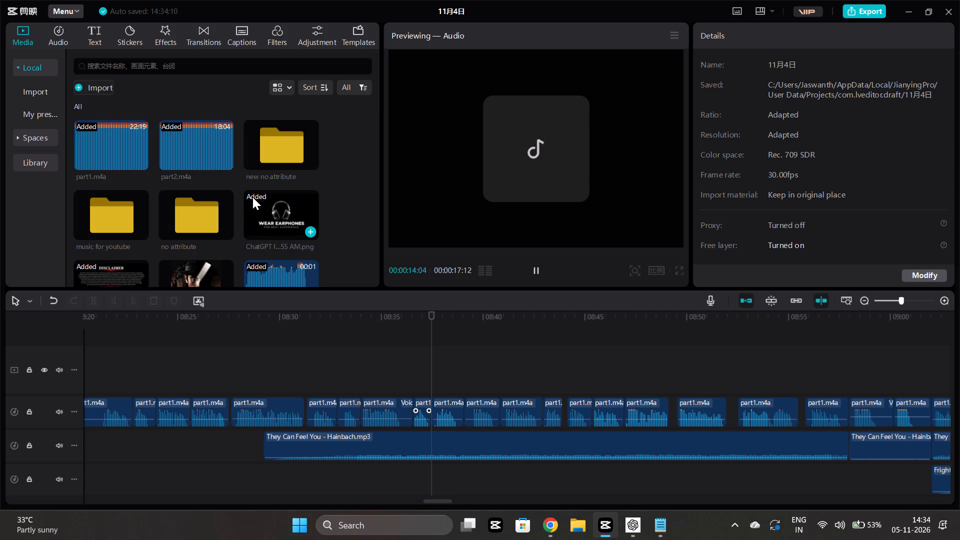
scroll(252, 197, "down", 6)
Start a media import and look through the Downloads folder for a suitable sound effect file.
left_click(92, 85)
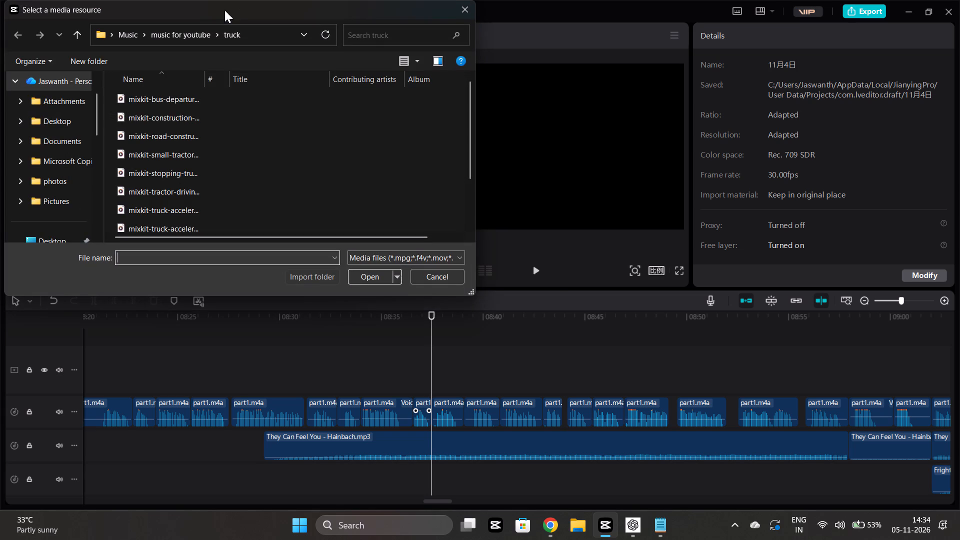
scroll(63, 138, "down", 1)
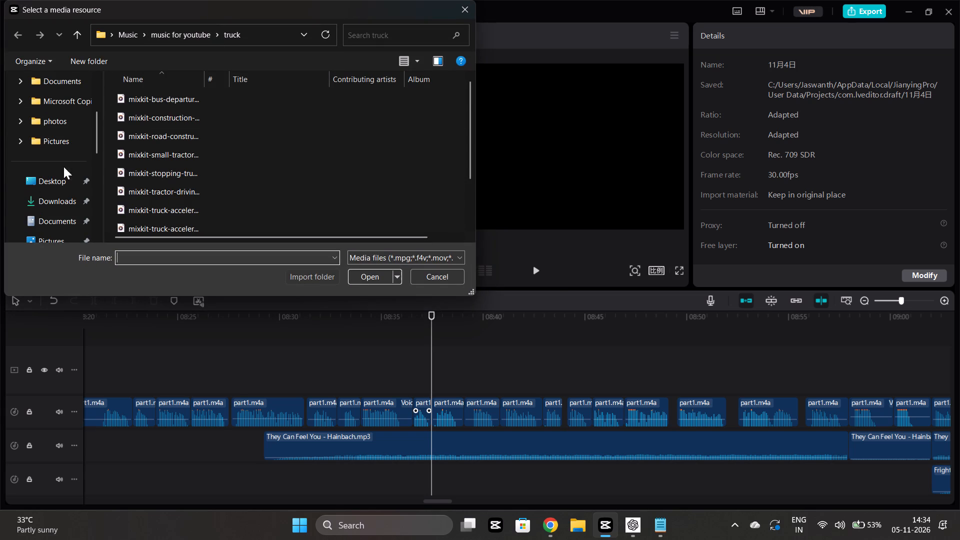
left_click(66, 208)
scroll(191, 175, "down", 2)
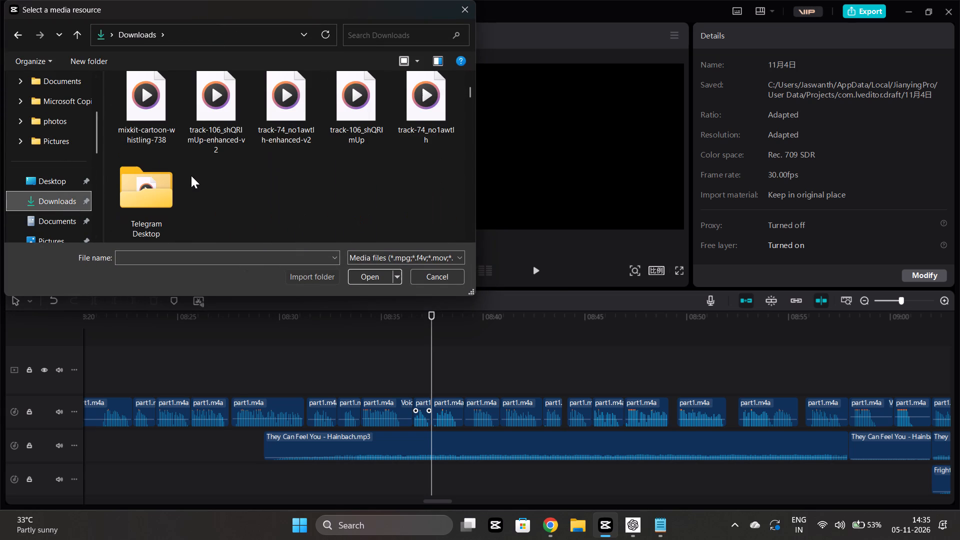
scroll(191, 175, "down", 2)
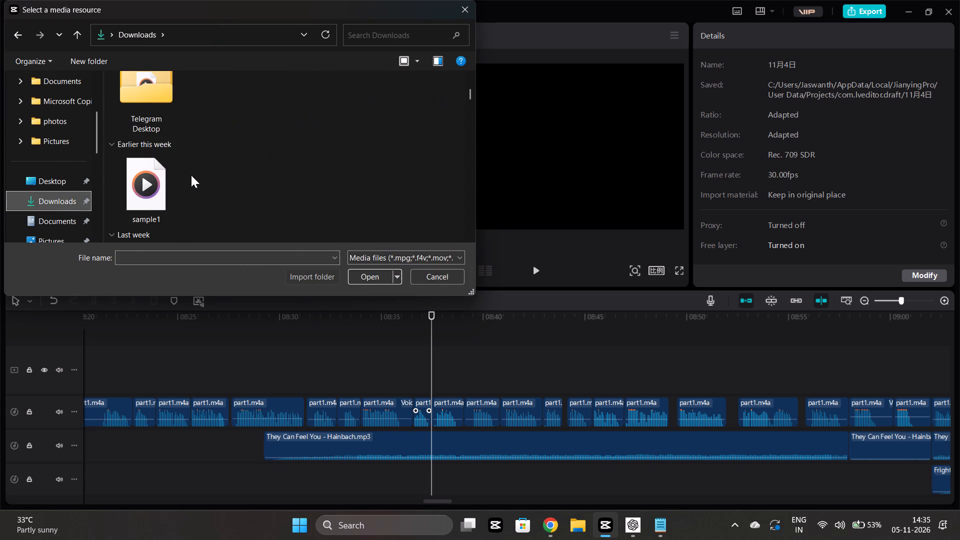
scroll(191, 175, "down", 5)
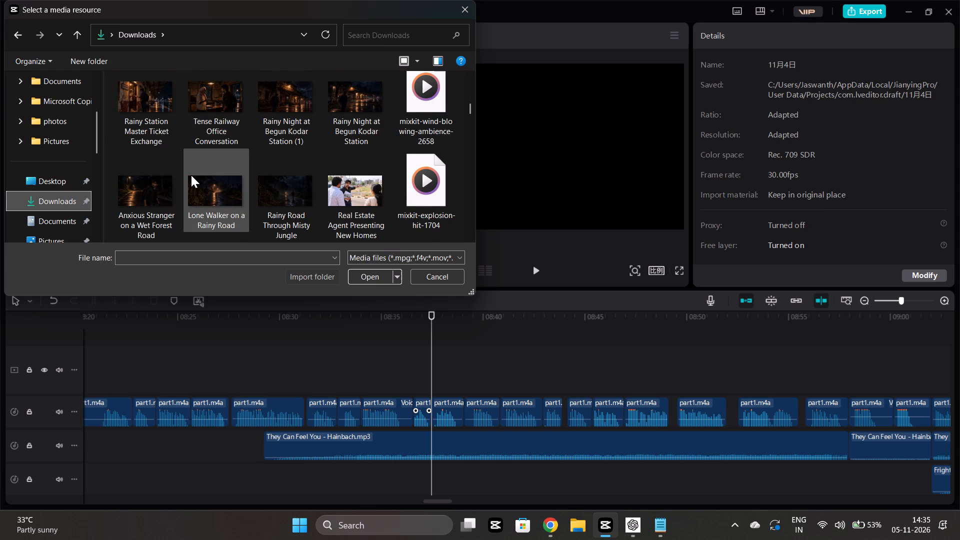
scroll(228, 171, "down", 1)
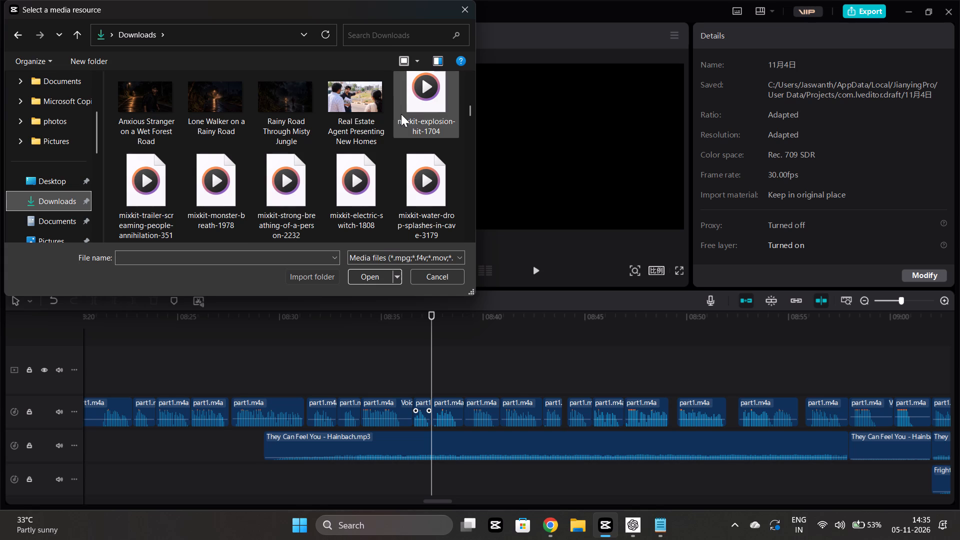
scroll(349, 154, "down", 1)
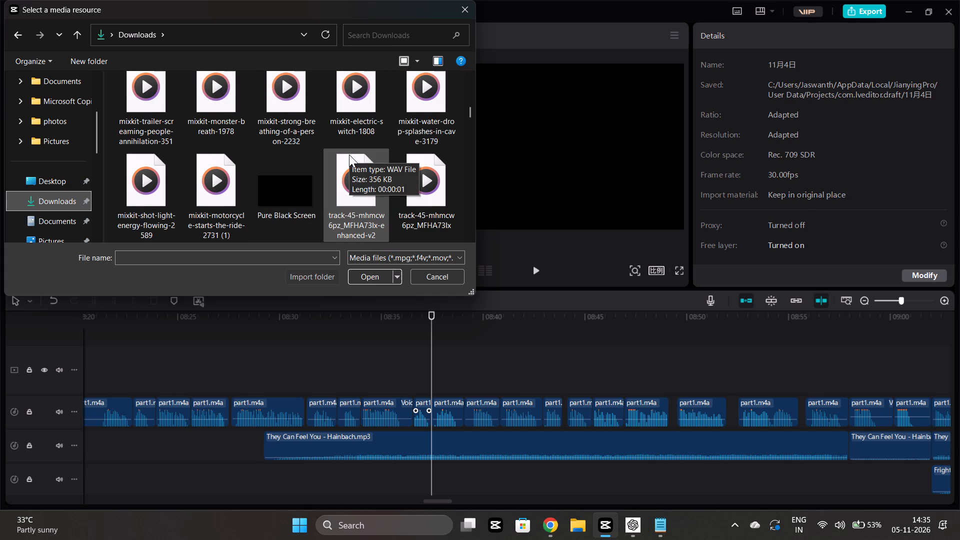
scroll(349, 154, "down", 2)
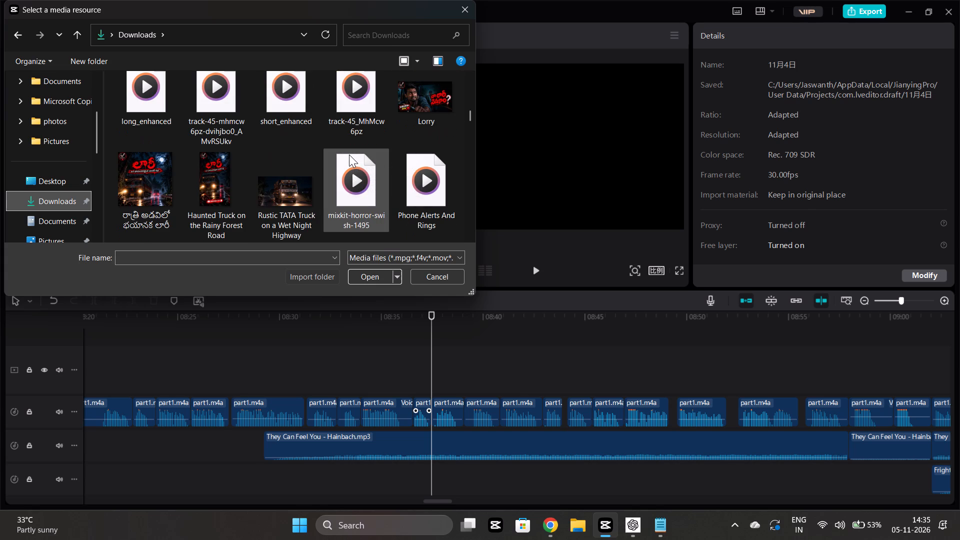
scroll(349, 154, "down", 1)
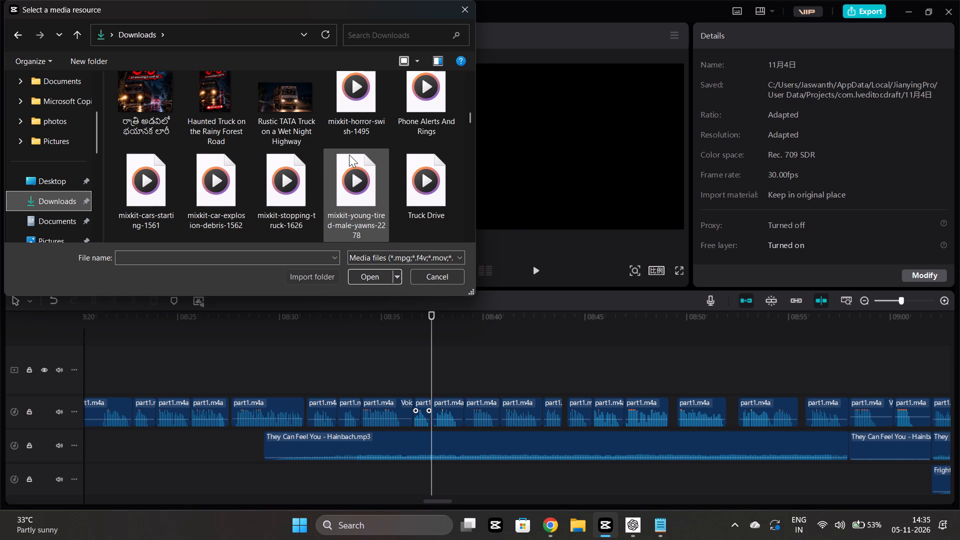
scroll(349, 154, "up", 5)
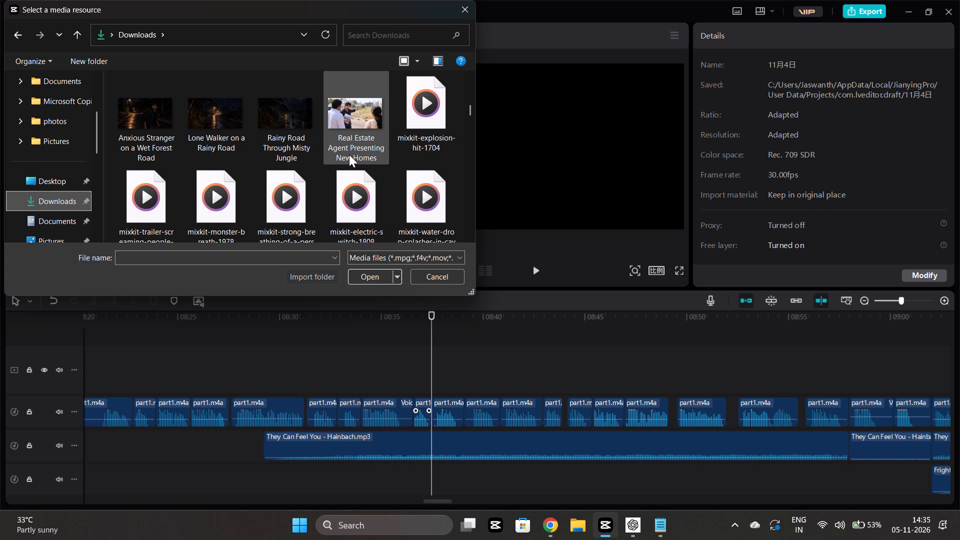
scroll(349, 154, "down", 1)
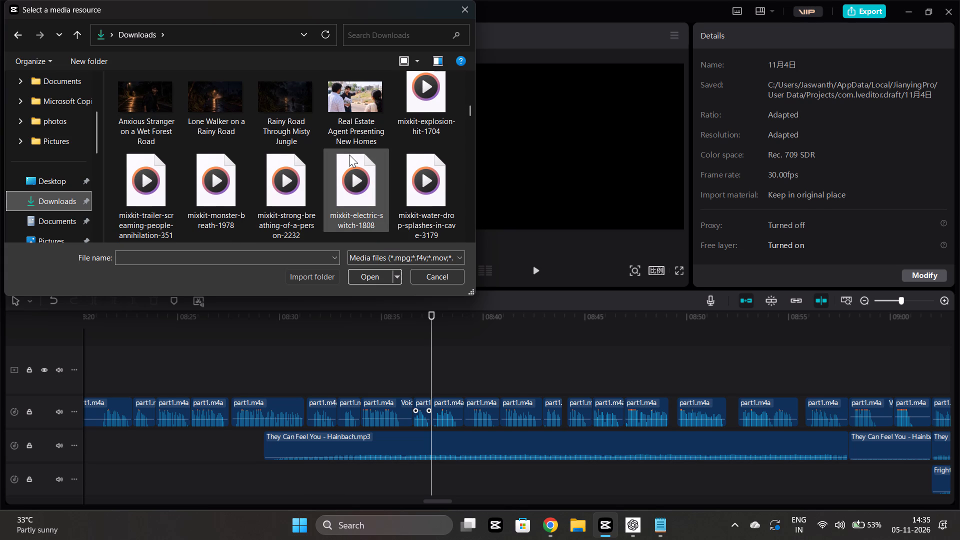
scroll(349, 154, "up", 2)
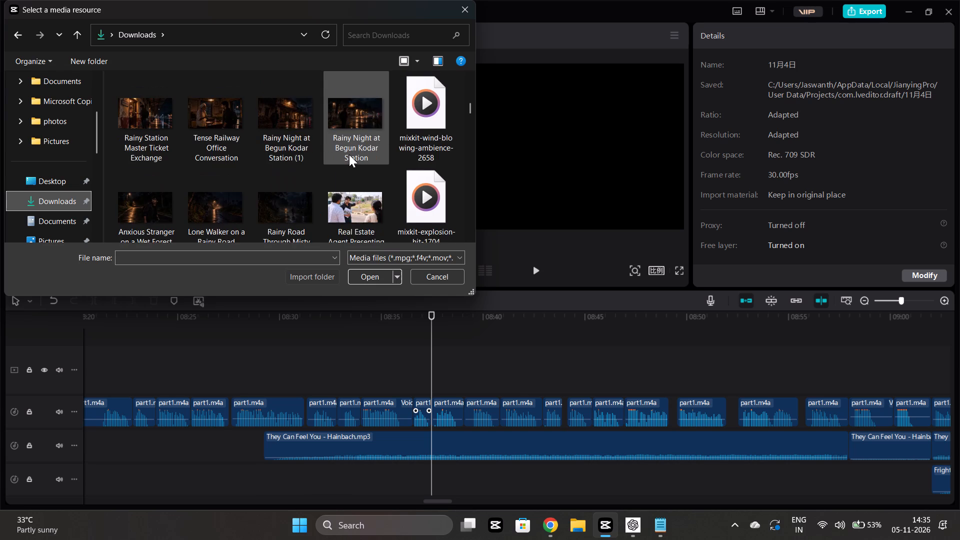
scroll(349, 154, "up", 3)
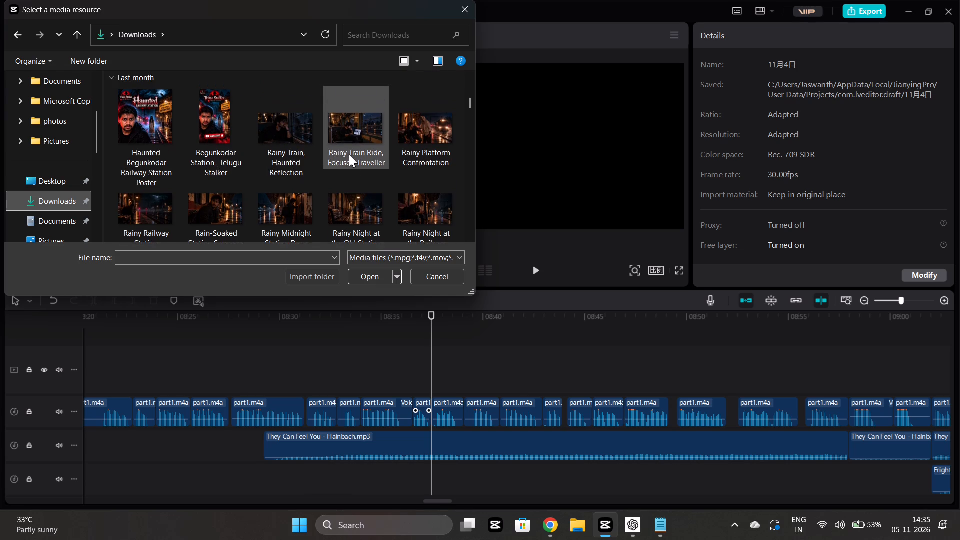
scroll(349, 154, "up", 2)
Look through the Music and Pictures folders, including the "video8" subfolder, for a suitable sound effect file to import.
scroll(349, 154, "down", 1)
scroll(74, 169, "down", 2)
left_click(54, 145)
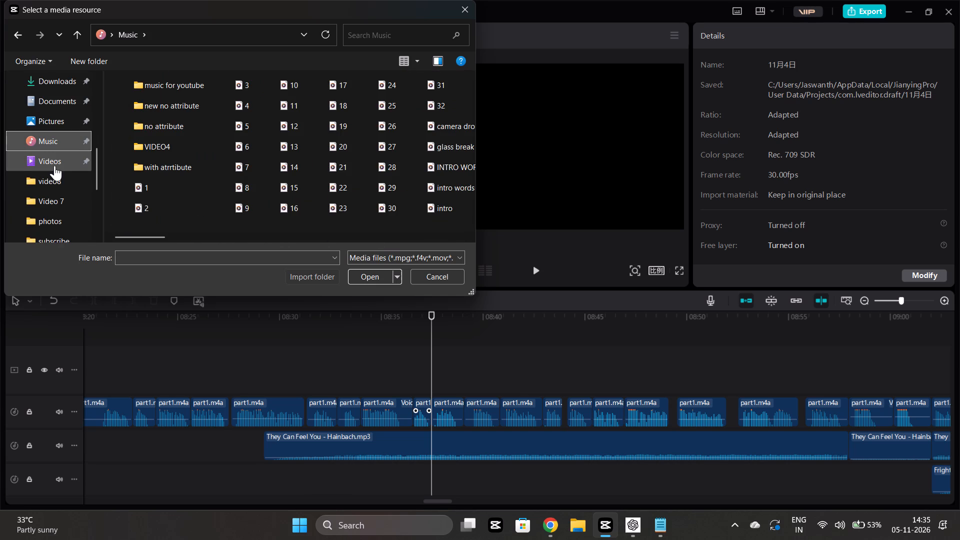
left_click(65, 110)
left_click(62, 120)
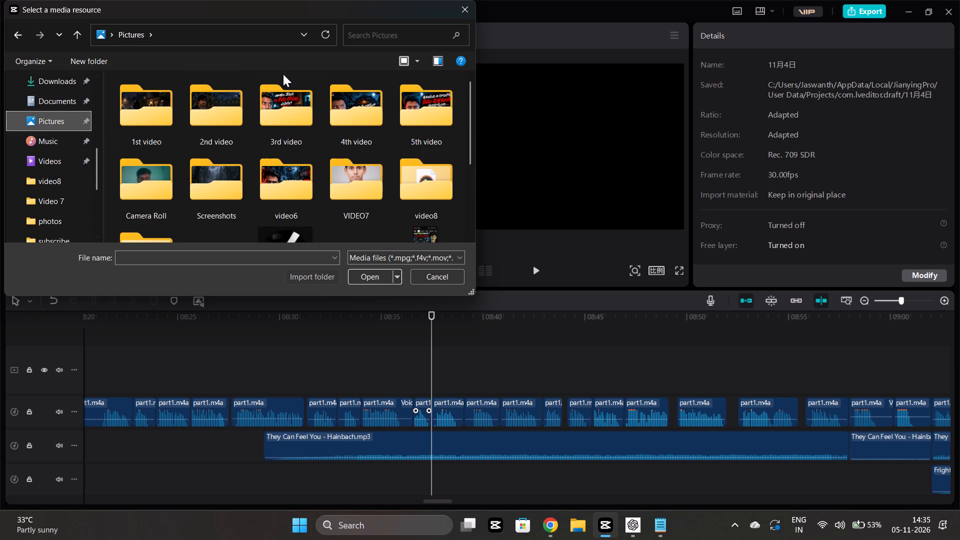
scroll(366, 130, "down", 1)
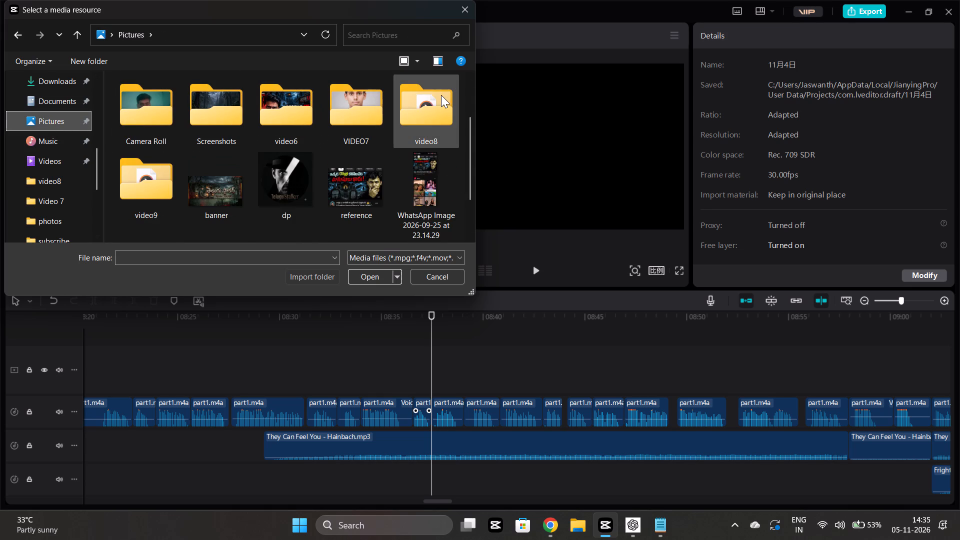
left_click(441, 95)
double_click(441, 95)
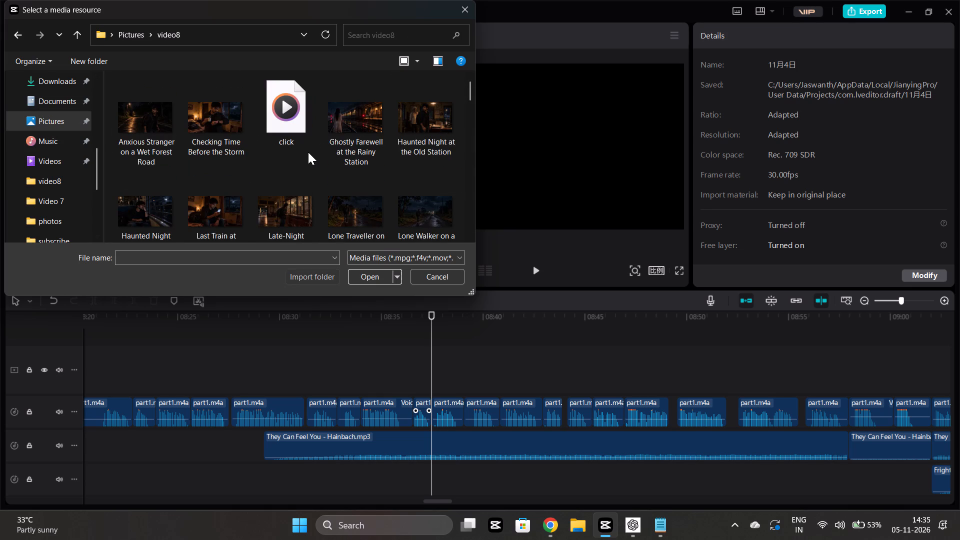
scroll(308, 152, "down", 7)
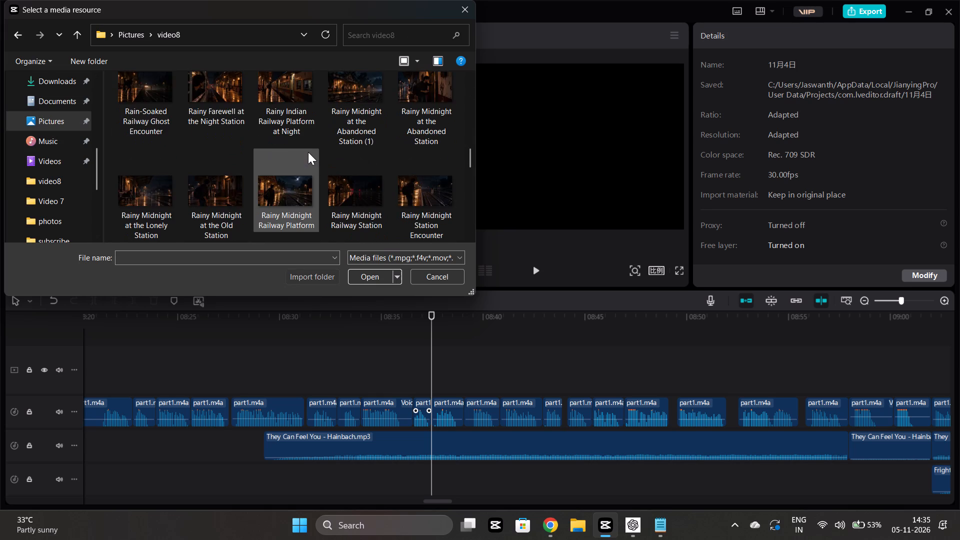
scroll(308, 152, "down", 9)
scroll(308, 152, "up", 2)
scroll(308, 152, "down", 1)
scroll(308, 152, "up", 8)
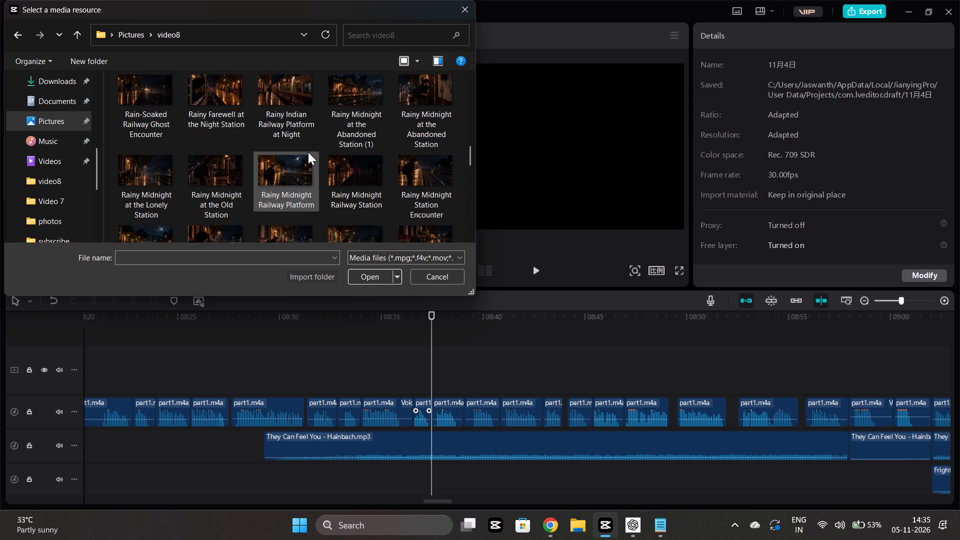
scroll(308, 152, "up", 6)
scroll(26, 160, "up", 3)
scroll(55, 191, "down", 1)
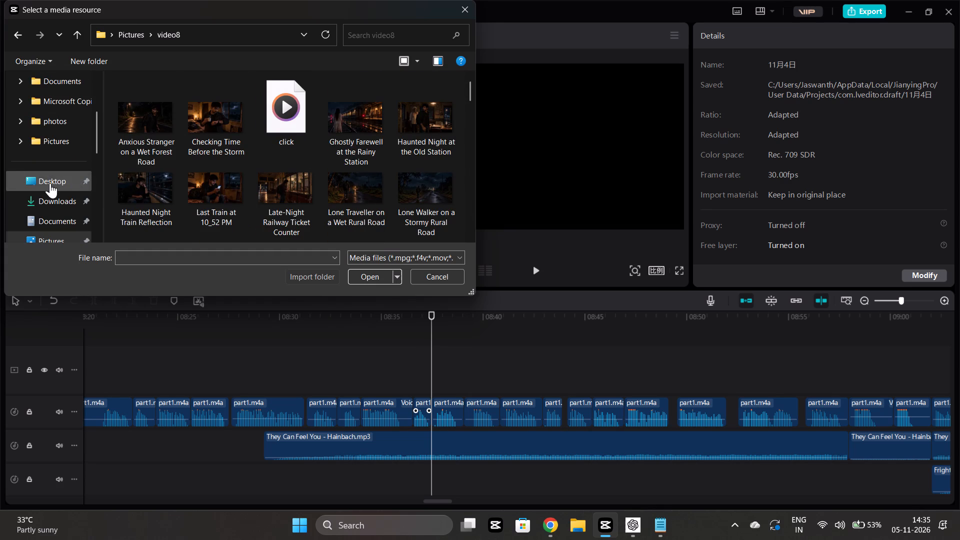
Look through the Downloads folder again for a suitable sound effect file, then dismiss the import.
left_click(51, 206)
scroll(235, 143, "down", 12)
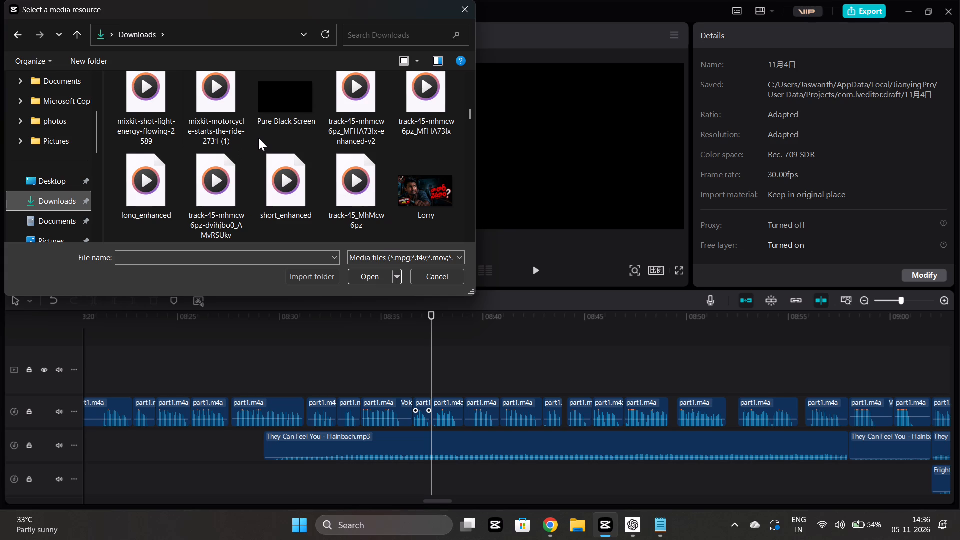
scroll(258, 138, "up", 4)
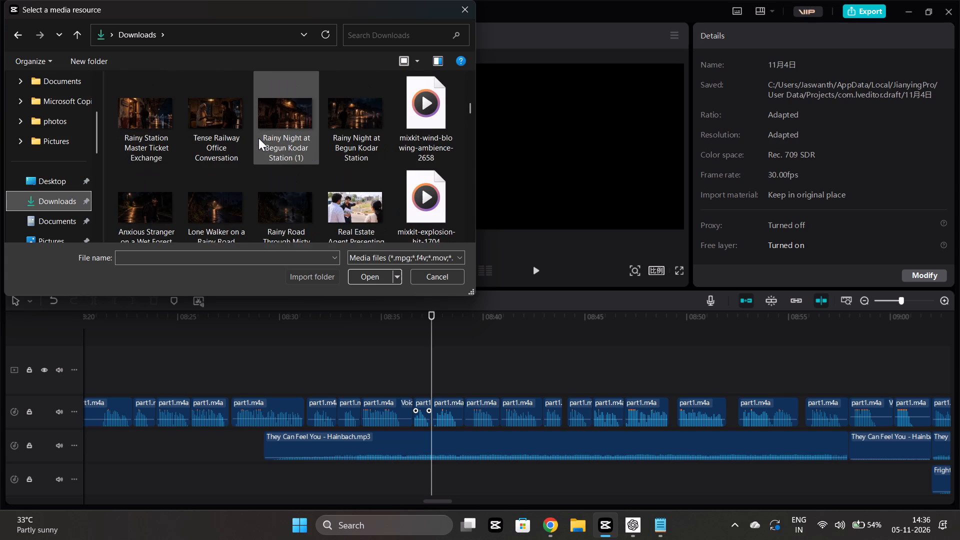
scroll(258, 138, "down", 2)
scroll(258, 138, "up", 7)
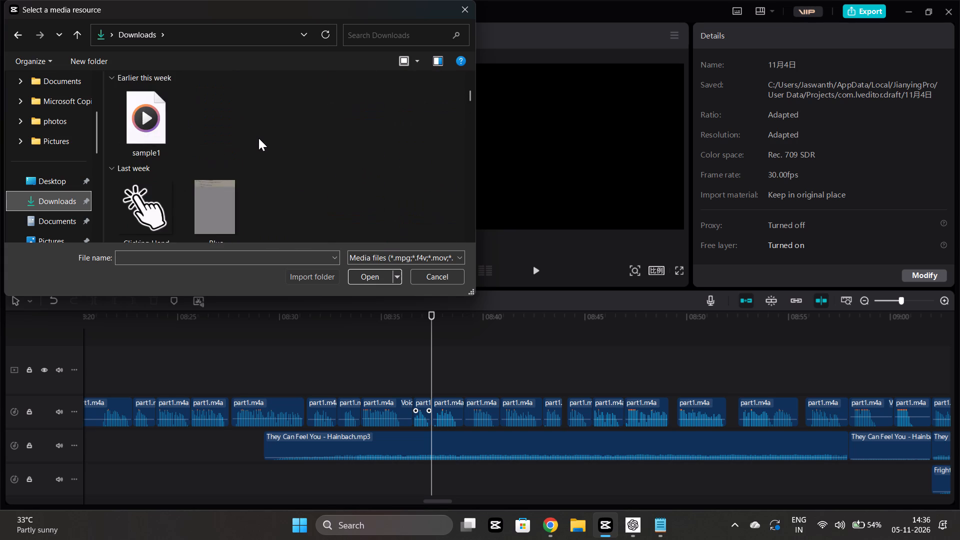
scroll(258, 138, "down", 11)
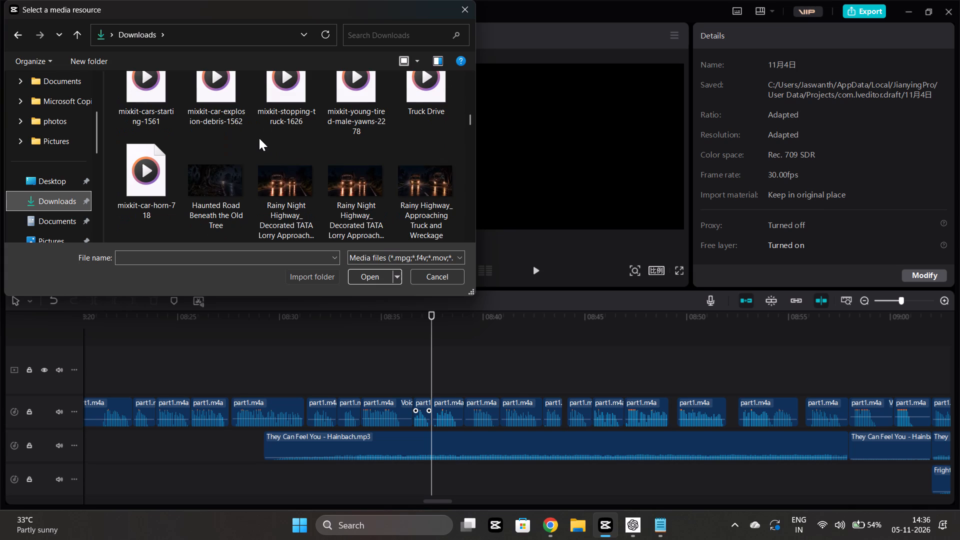
scroll(259, 138, "down", 8)
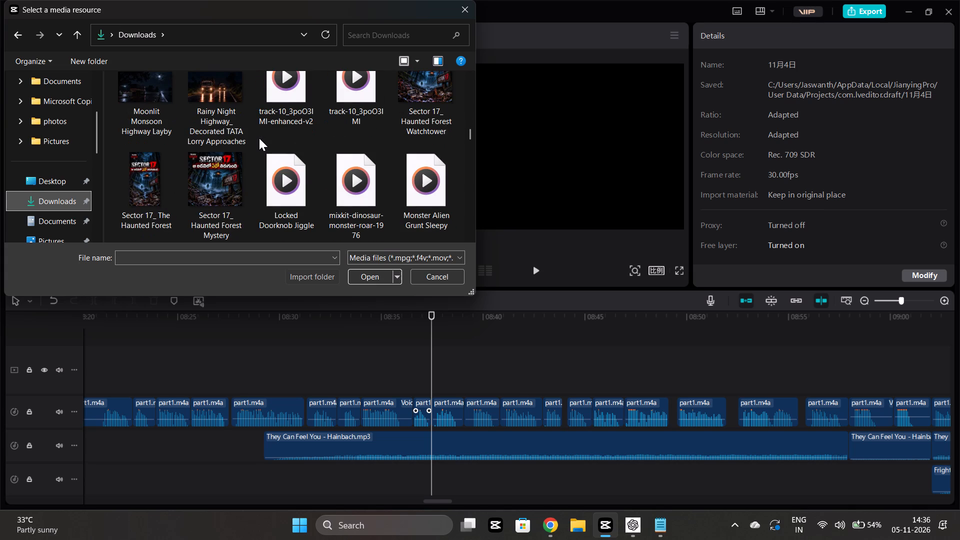
scroll(320, 159, "down", 1)
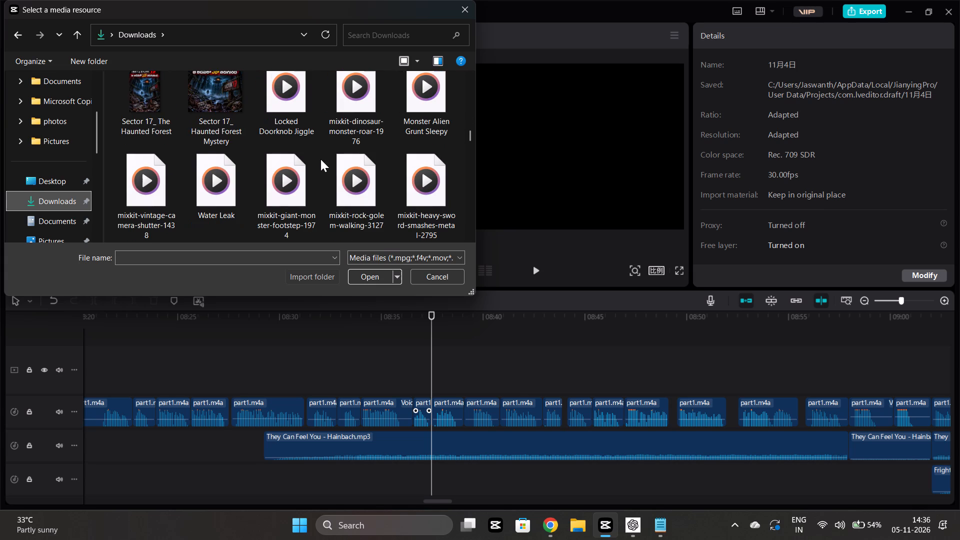
scroll(271, 208, "down", 1)
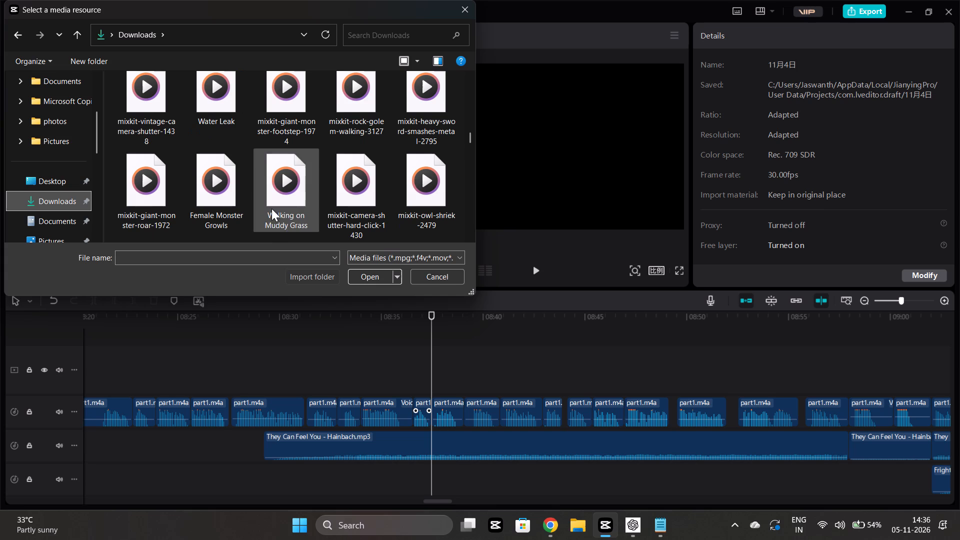
left_click(451, 273)
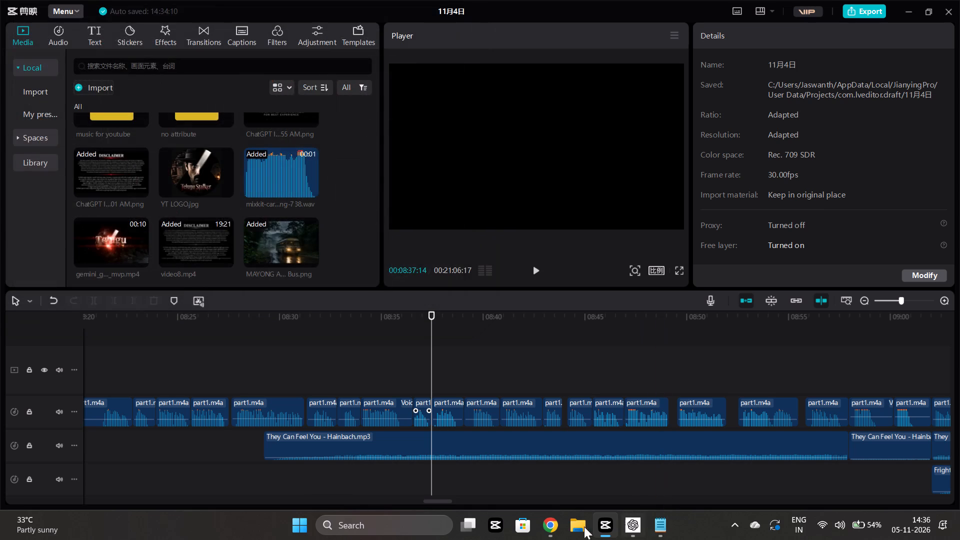
Switch to Chrome and search Mixkit's sound effects for "door", choosing the "Doors" suggestion.
left_click(544, 522)
left_click(289, 105)
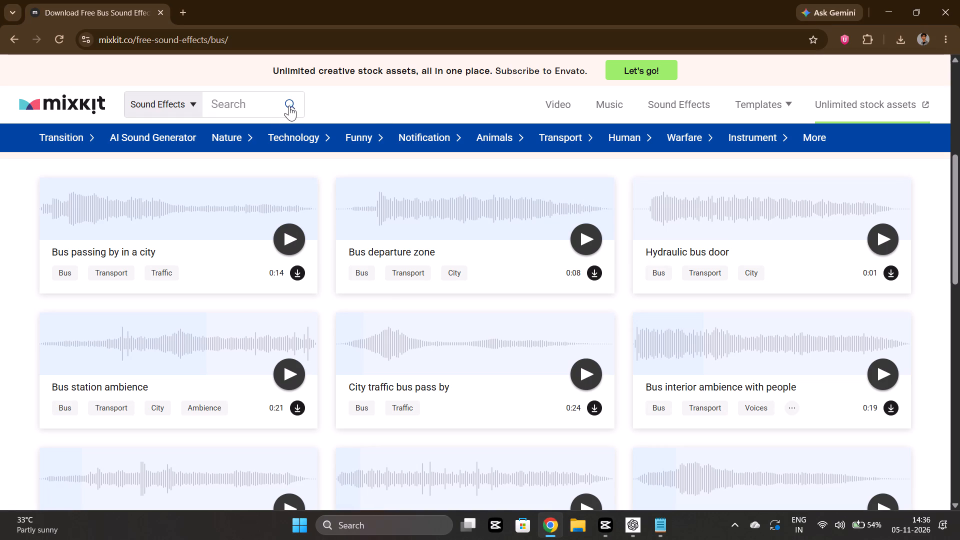
left_click(267, 100)
type("door")
key("Return")
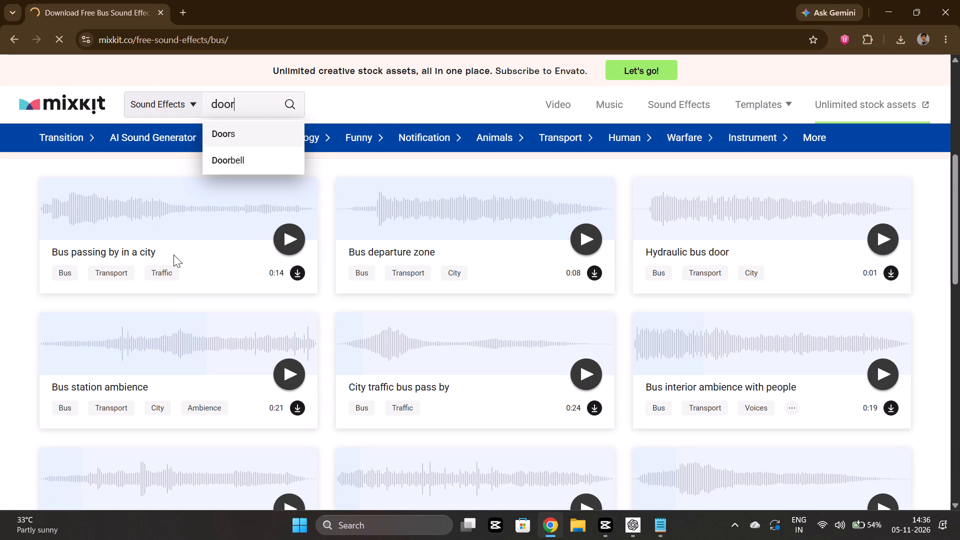
left_click(256, 133)
Switch to File Explorer, search Home for "door" and select the "door" folder stored under "sound effects".
left_click(581, 519)
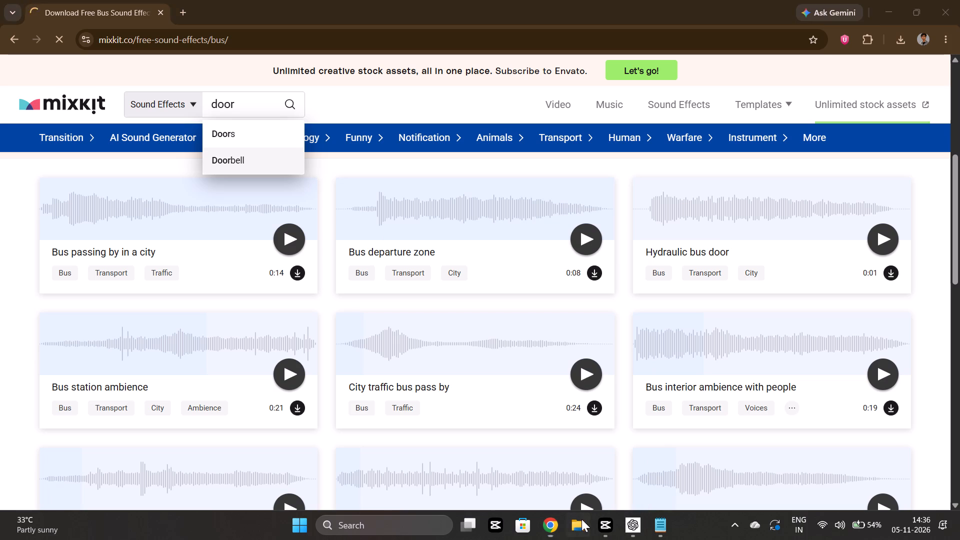
left_click(69, 322)
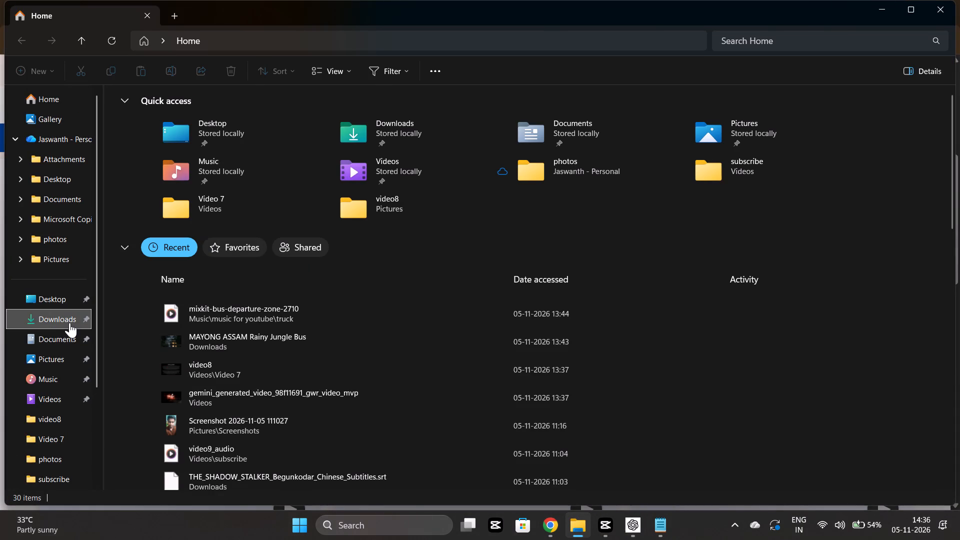
scroll(53, 164, "up", 3)
left_click(63, 105)
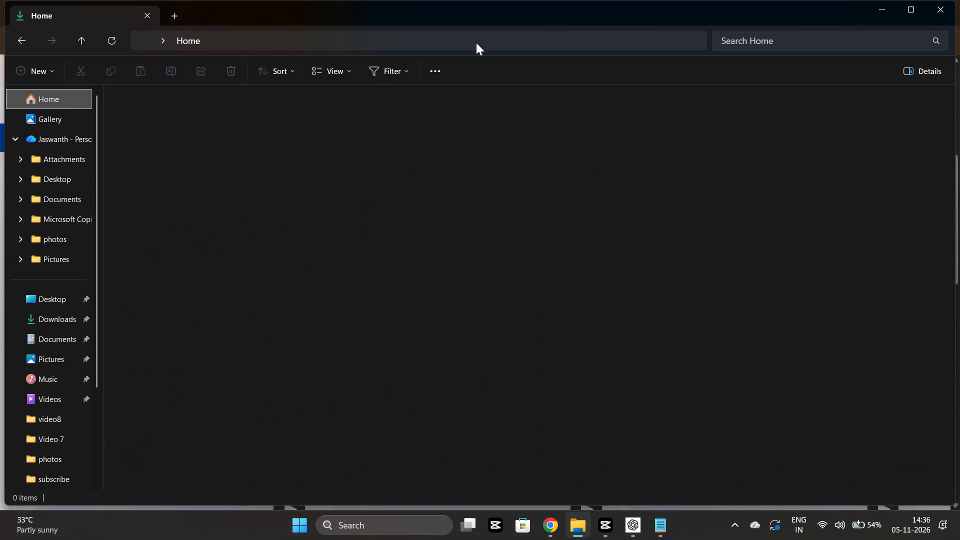
left_click(737, 34)
type("door")
key("Return")
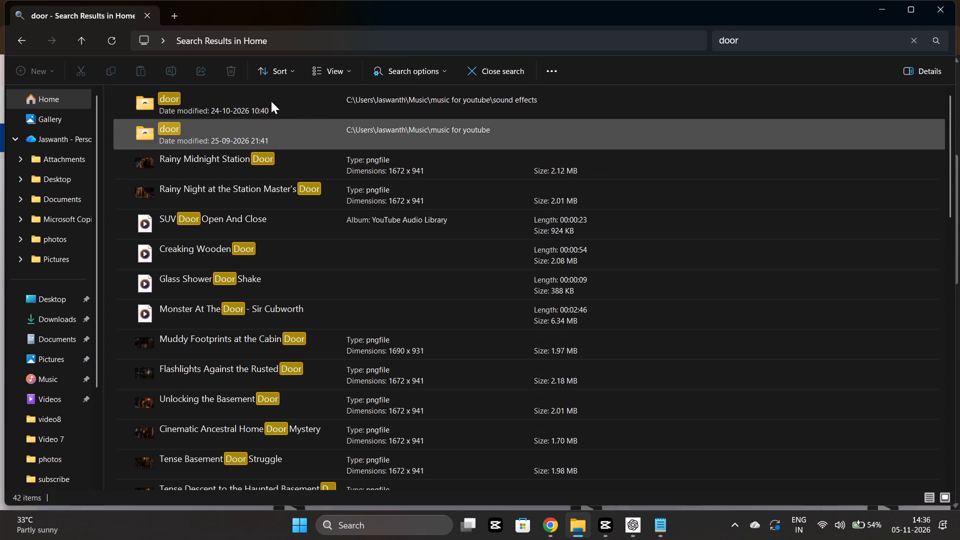
left_click(284, 107)
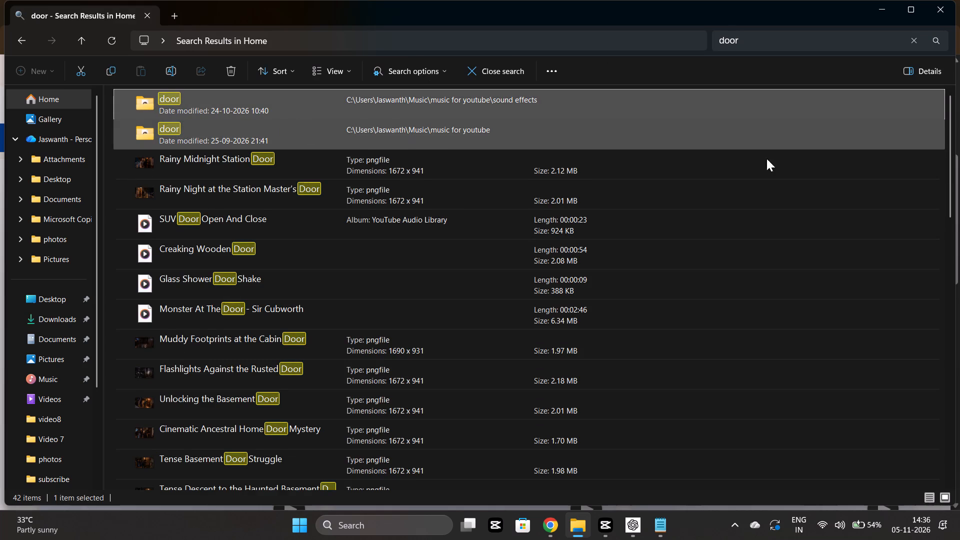
Return to the video editor, open the "door" folder within "music for youtube" > "sound effects", and audition its first sound, ending in "189.wav".
left_click(606, 520)
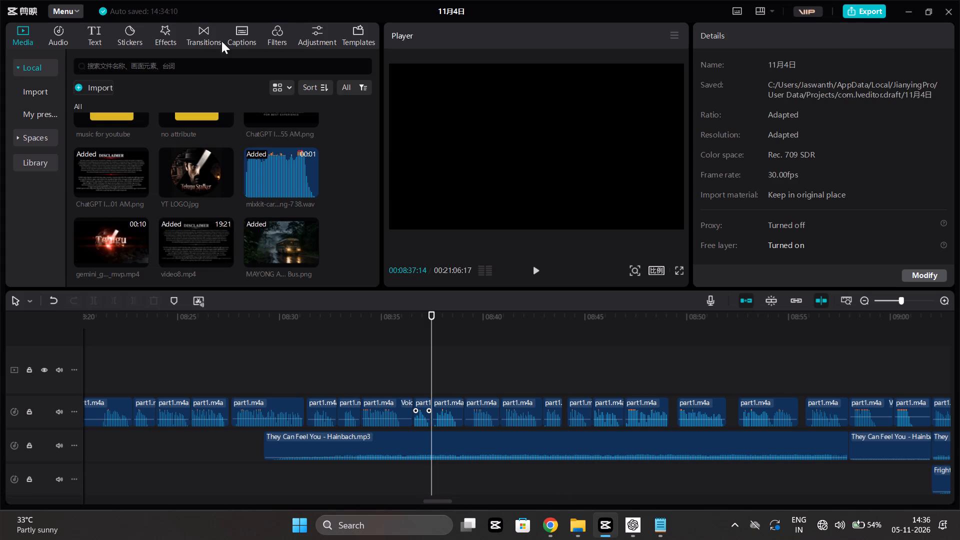
scroll(175, 127, "up", 3)
double_click(121, 210)
scroll(186, 130, "down", 1)
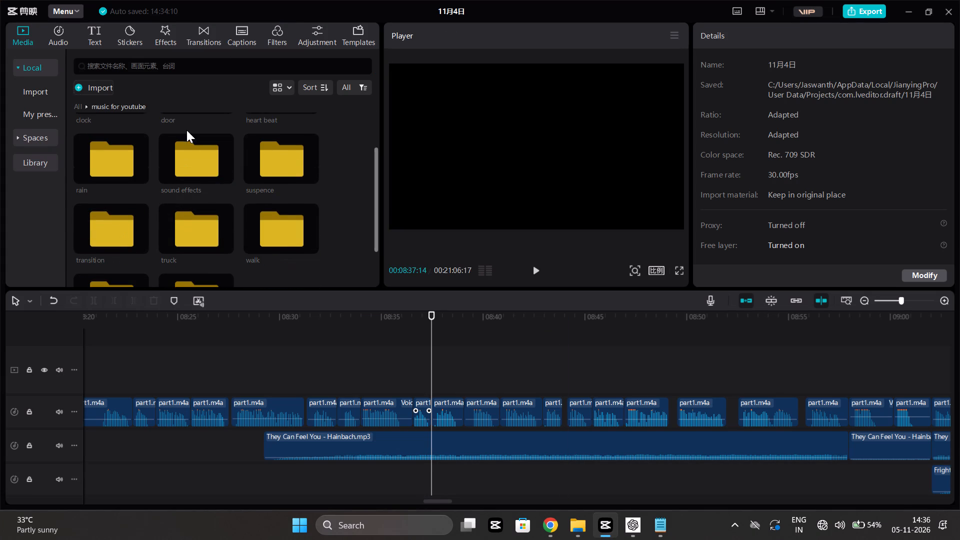
scroll(194, 176, "up", 1)
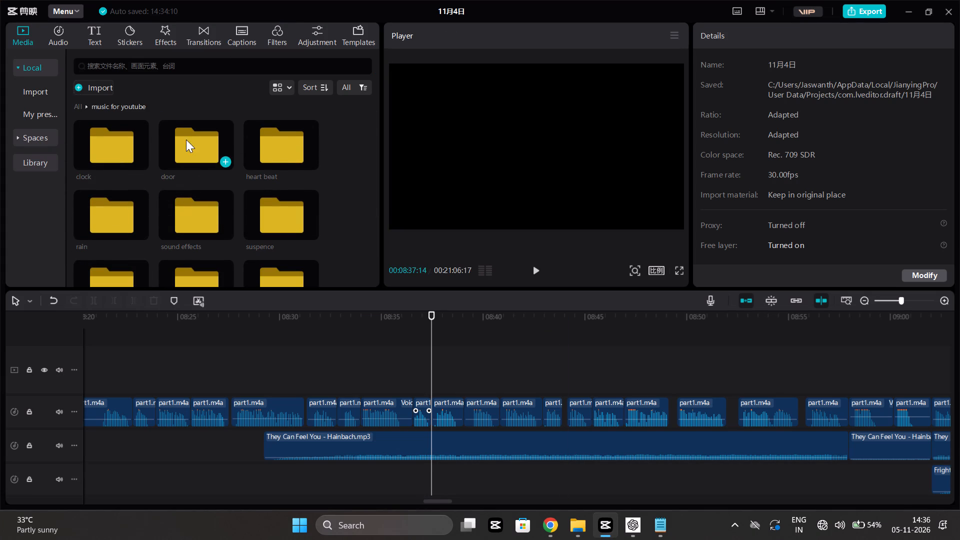
double_click(195, 213)
scroll(195, 213, "down", 4)
scroll(195, 213, "up", 1)
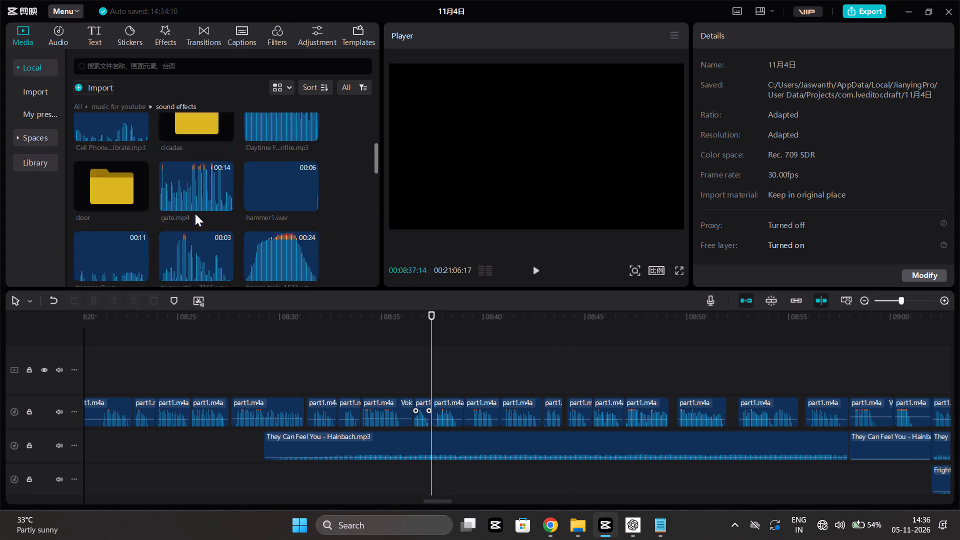
scroll(195, 213, "up", 1)
scroll(191, 197, "down", 1)
scroll(93, 189, "down", 1)
double_click(97, 143)
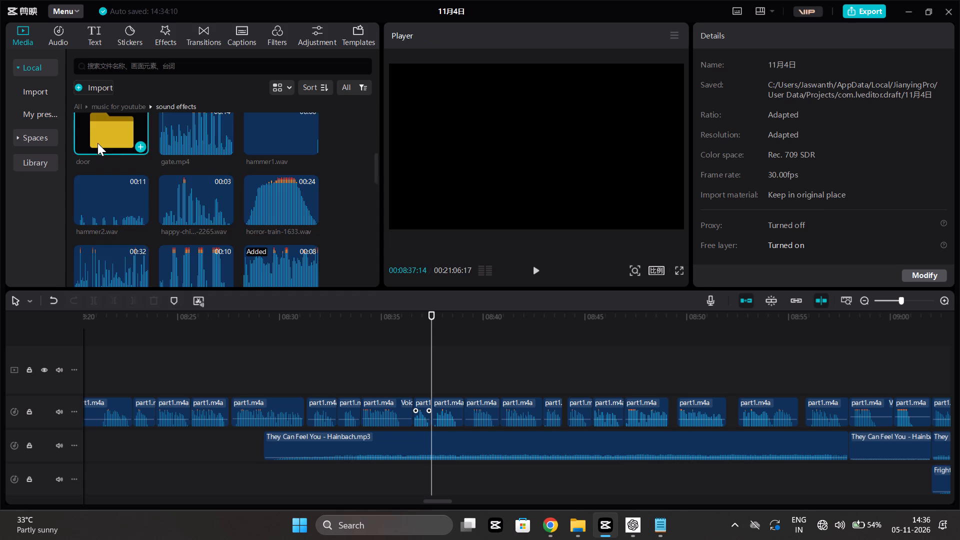
left_click(88, 140)
key("space")
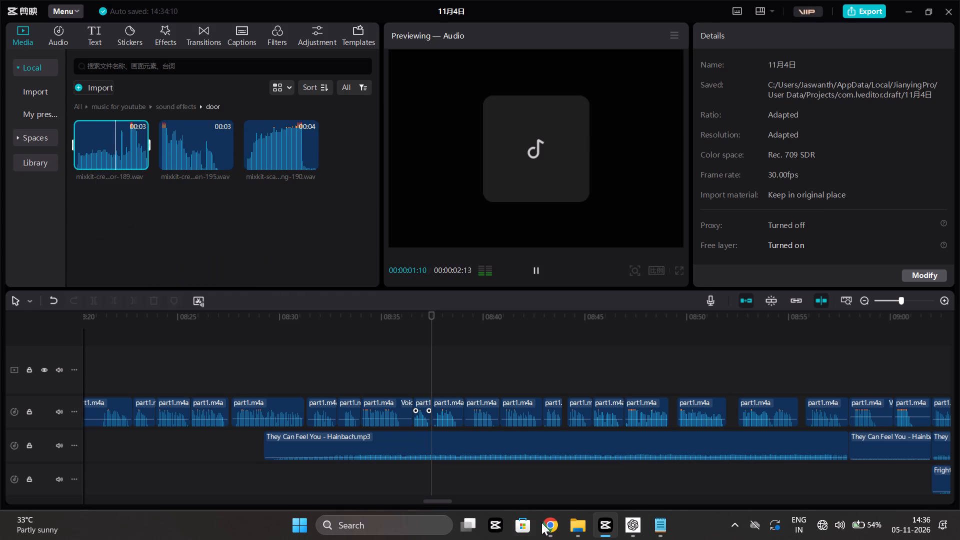
Switch to Chrome and close the browser window.
left_click(545, 528)
left_click(959, 0)
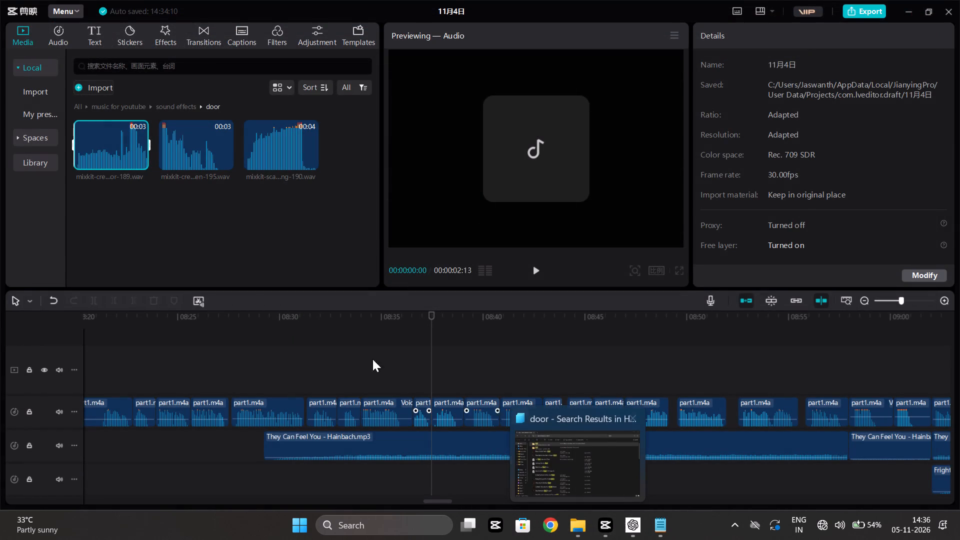
Audition the two Mixkit door sounds ending in "189.wav" and "195.wav" in the "door" folder.
left_click(81, 145)
key("space")
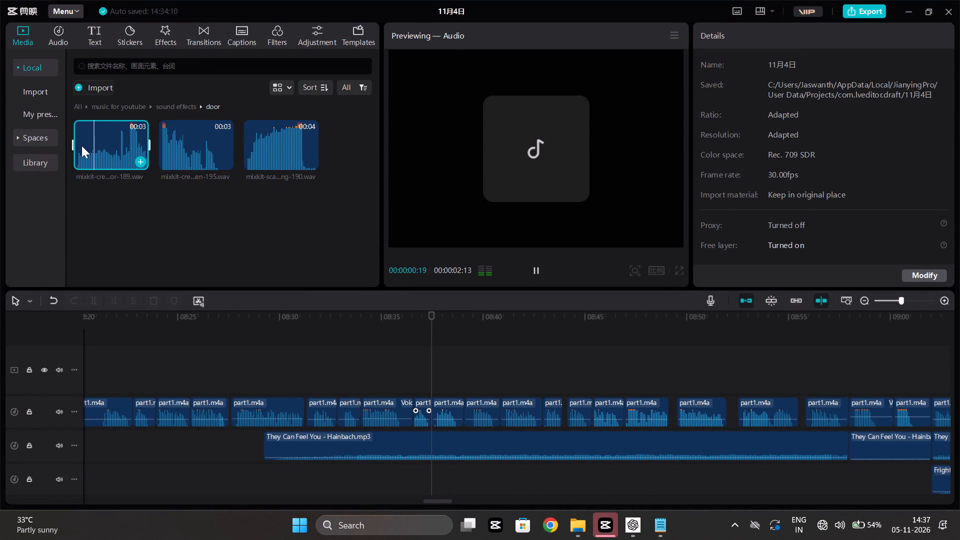
left_click(161, 134)
key("space")
left_click(164, 145)
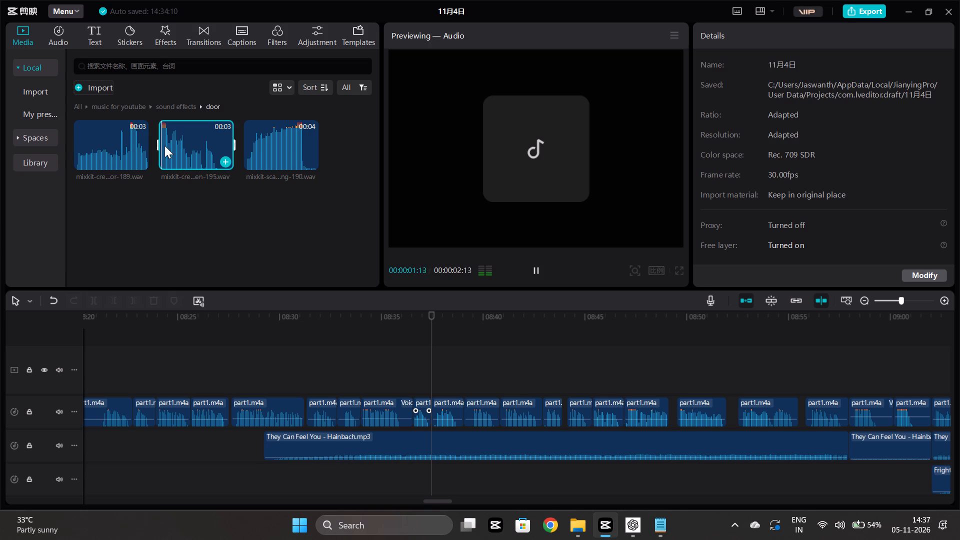
key("space")
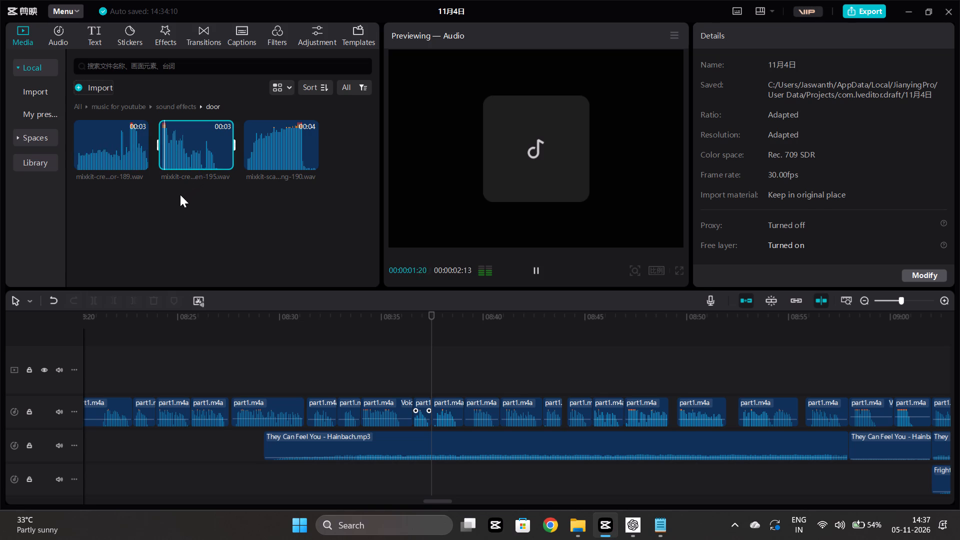
Audition the creaky door sound ending in "195.wav" several more times in the "door" folder.
left_click(179, 205)
left_click(161, 190)
key("space")
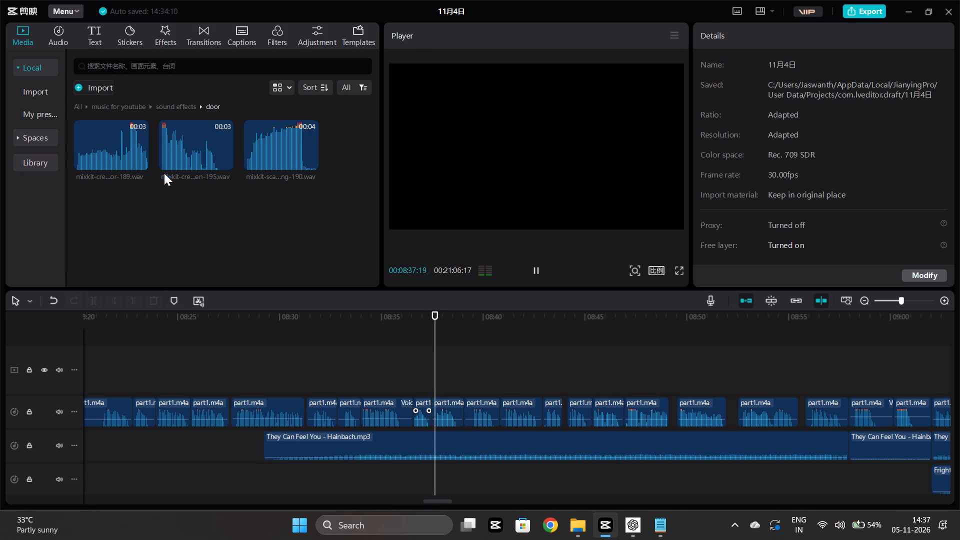
left_click(163, 153)
key("space")
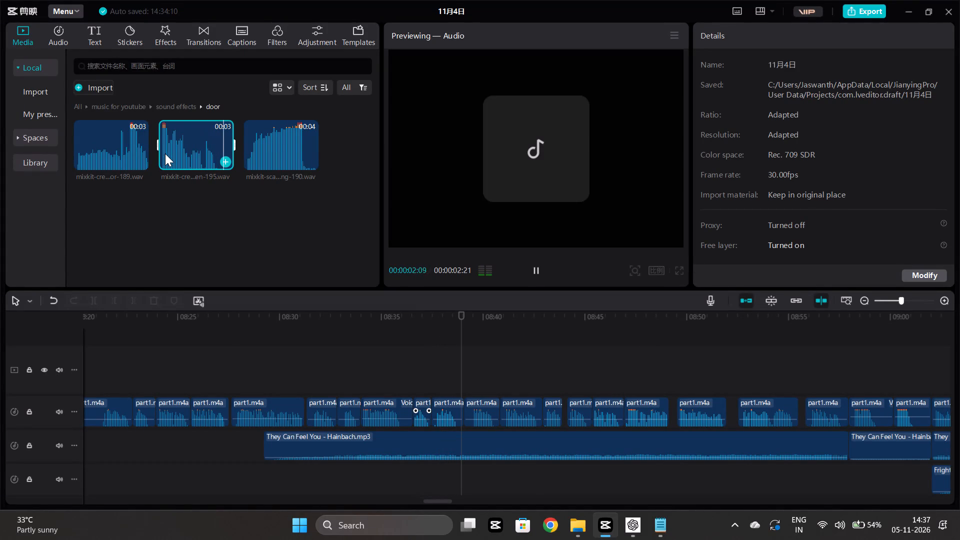
left_click(159, 153)
left_click(162, 153)
key("space")
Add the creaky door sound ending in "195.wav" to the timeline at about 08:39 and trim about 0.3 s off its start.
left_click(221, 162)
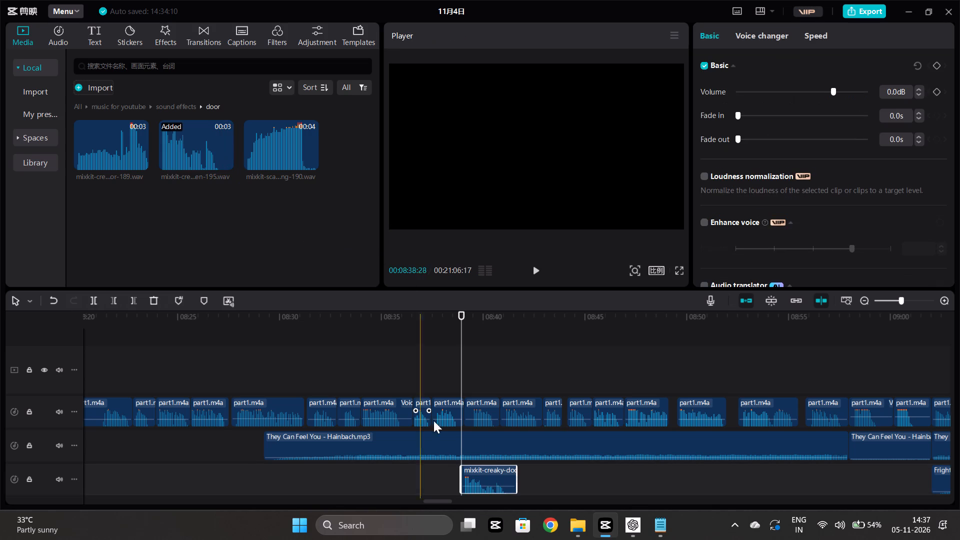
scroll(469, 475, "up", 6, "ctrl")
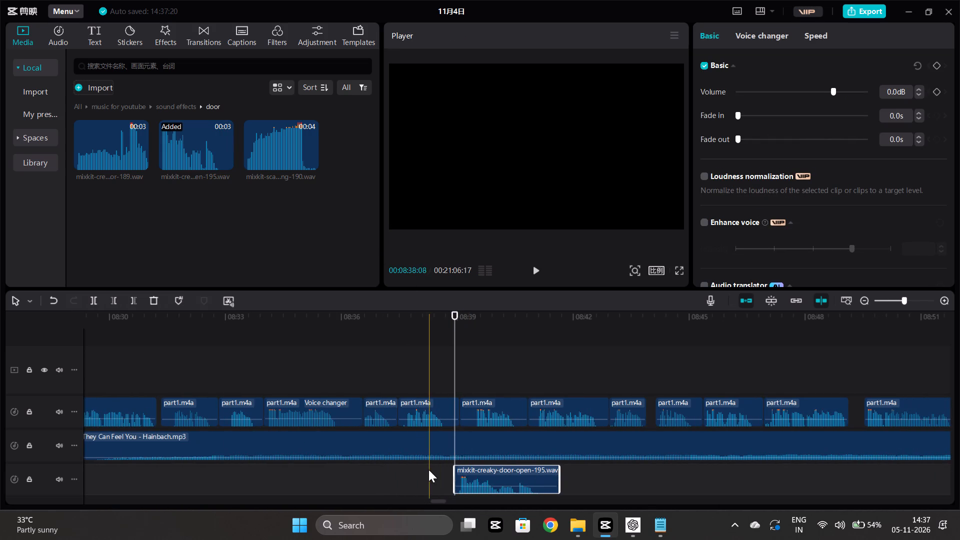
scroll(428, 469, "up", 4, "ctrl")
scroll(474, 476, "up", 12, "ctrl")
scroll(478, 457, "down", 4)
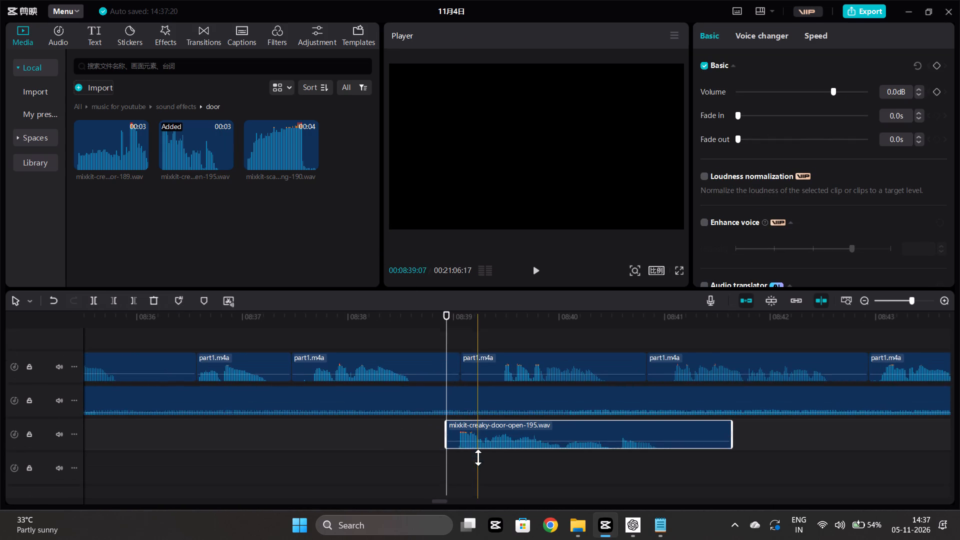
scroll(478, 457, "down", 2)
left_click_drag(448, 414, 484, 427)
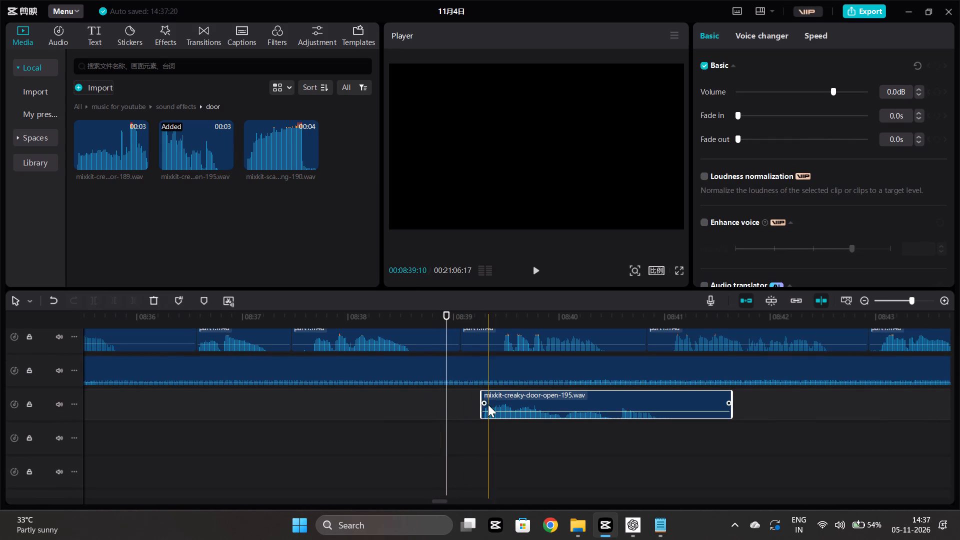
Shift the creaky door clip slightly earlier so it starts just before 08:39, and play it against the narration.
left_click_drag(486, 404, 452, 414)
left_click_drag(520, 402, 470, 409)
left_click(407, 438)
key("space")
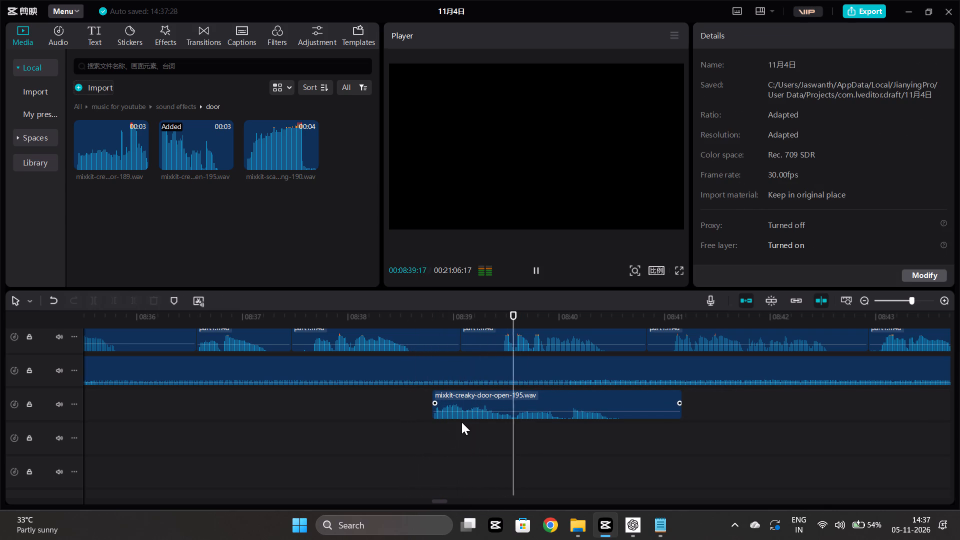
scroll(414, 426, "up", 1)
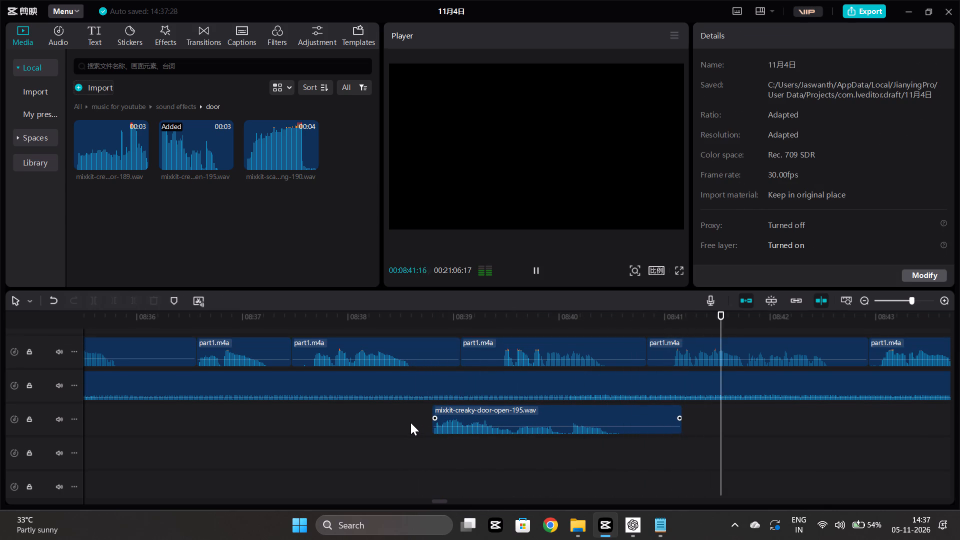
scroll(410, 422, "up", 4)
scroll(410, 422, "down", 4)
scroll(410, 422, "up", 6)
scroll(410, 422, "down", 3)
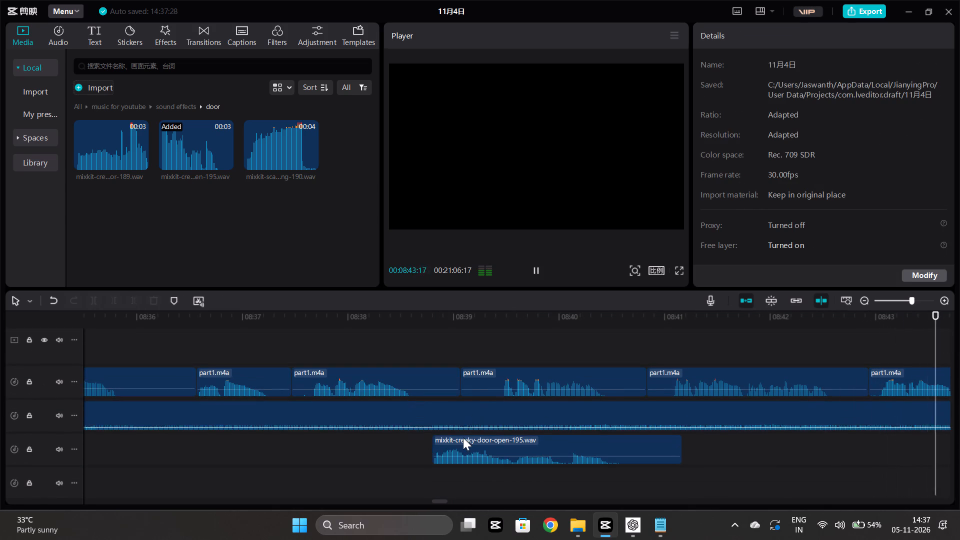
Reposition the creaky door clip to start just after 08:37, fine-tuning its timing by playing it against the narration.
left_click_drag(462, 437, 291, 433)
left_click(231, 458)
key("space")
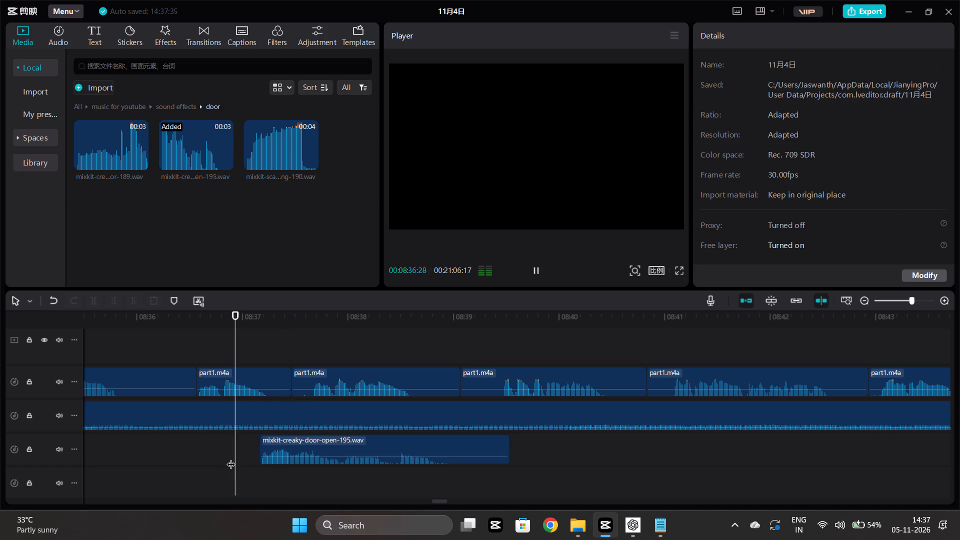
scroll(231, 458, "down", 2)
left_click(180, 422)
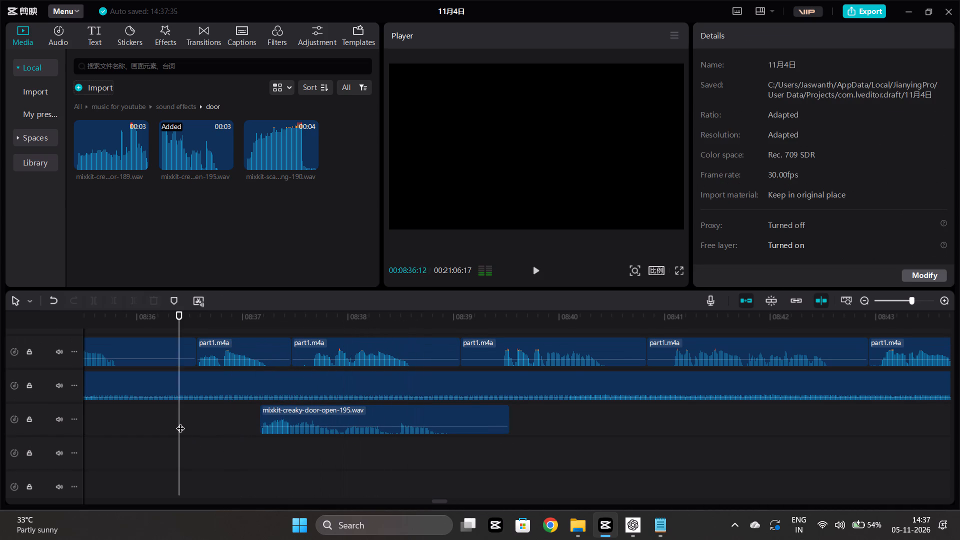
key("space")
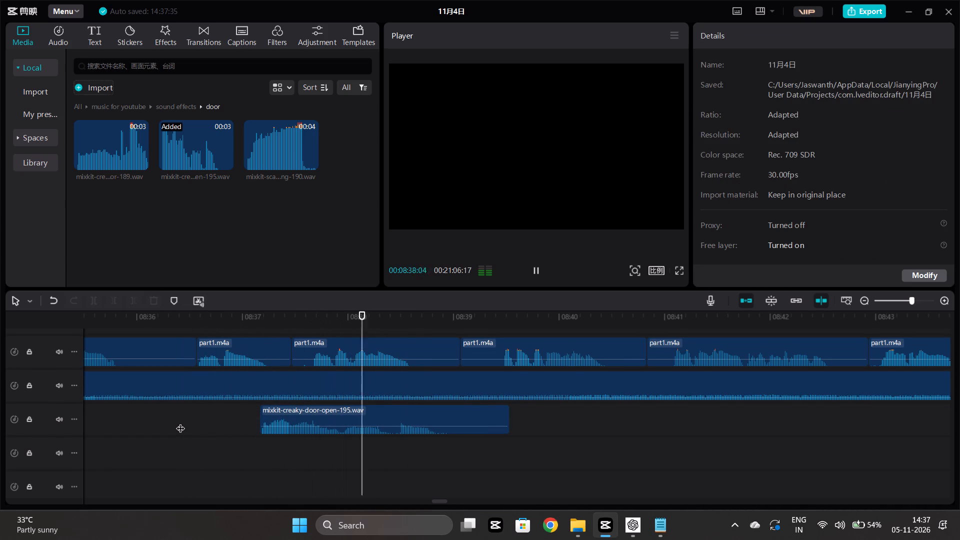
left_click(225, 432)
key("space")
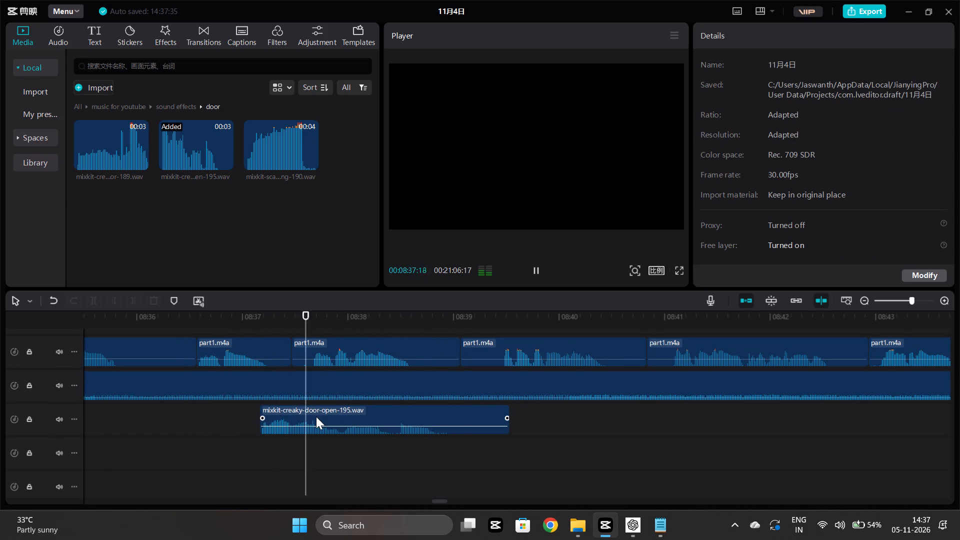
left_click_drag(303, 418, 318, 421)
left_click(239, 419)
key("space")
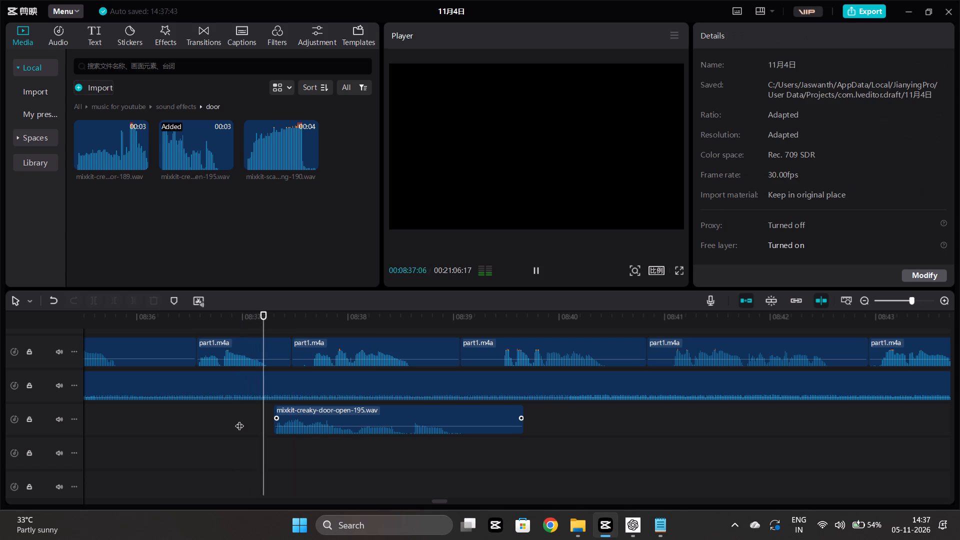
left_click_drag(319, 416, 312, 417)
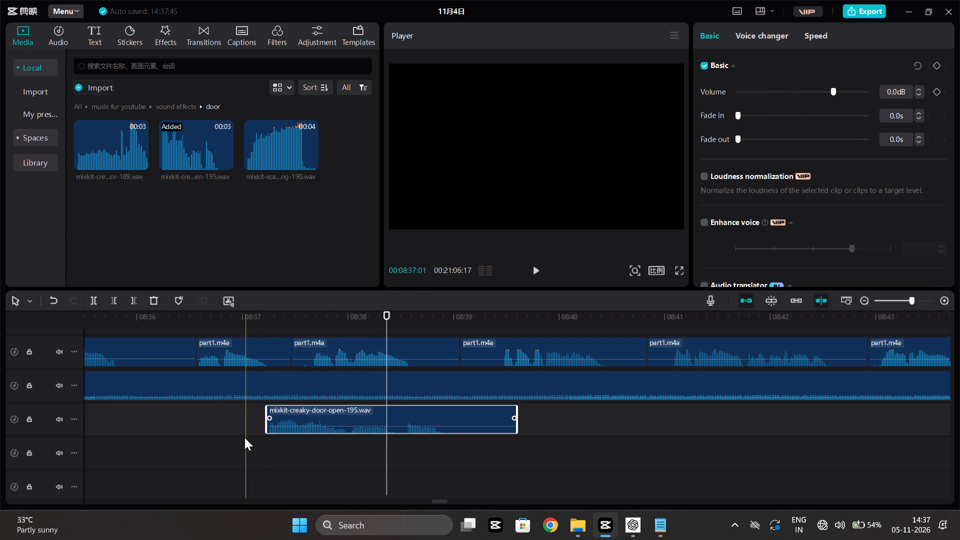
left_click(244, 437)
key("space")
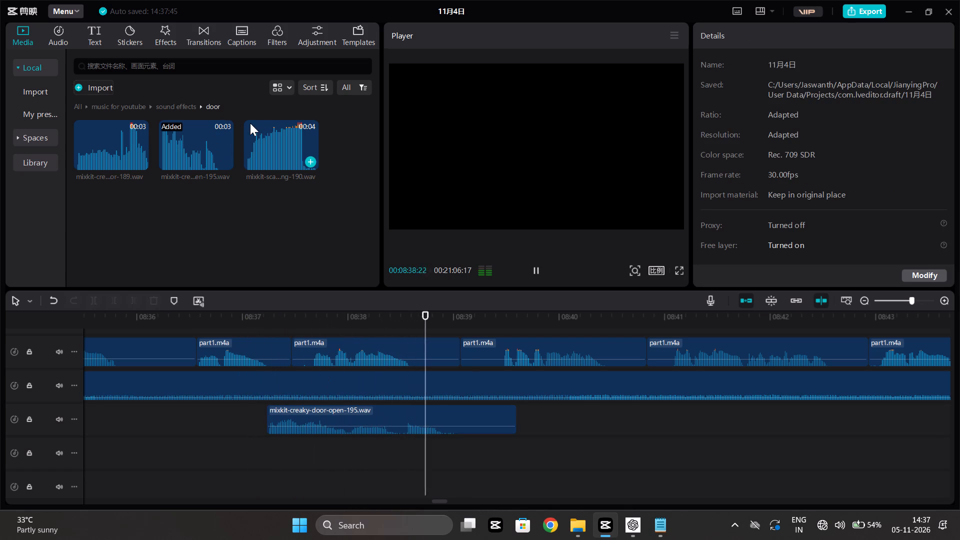
Audition the scary wooden door sound ending in "190.wav" in the "door" folder.
left_click(253, 132)
key("space")
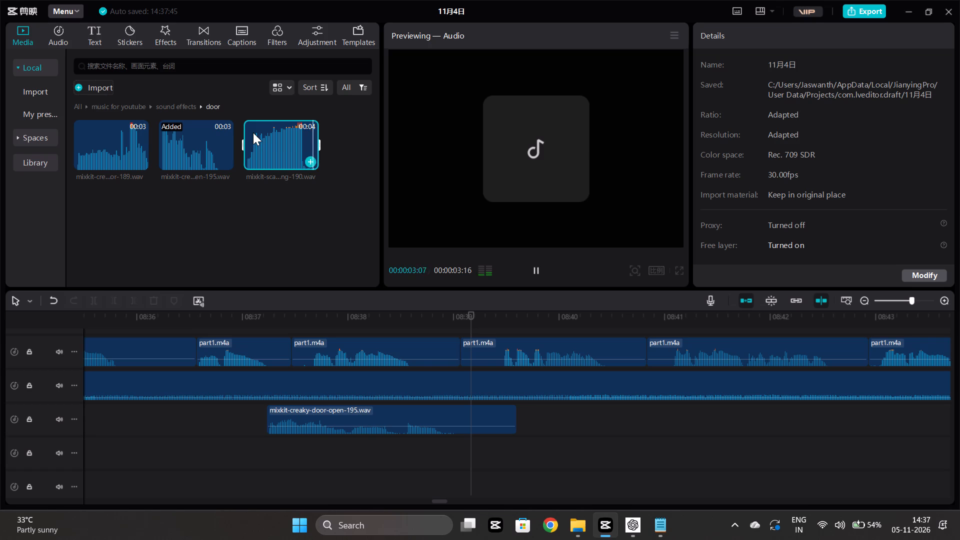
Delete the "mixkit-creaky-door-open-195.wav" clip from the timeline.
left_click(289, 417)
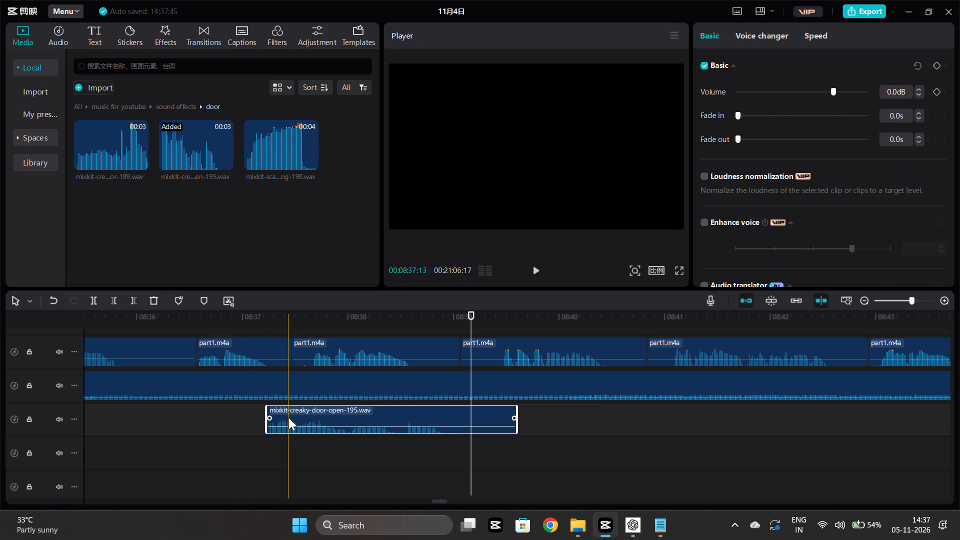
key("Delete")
Insert the scary wooden door sound ending in "190.wav" on the timeline just after 08:37.
left_click(269, 422)
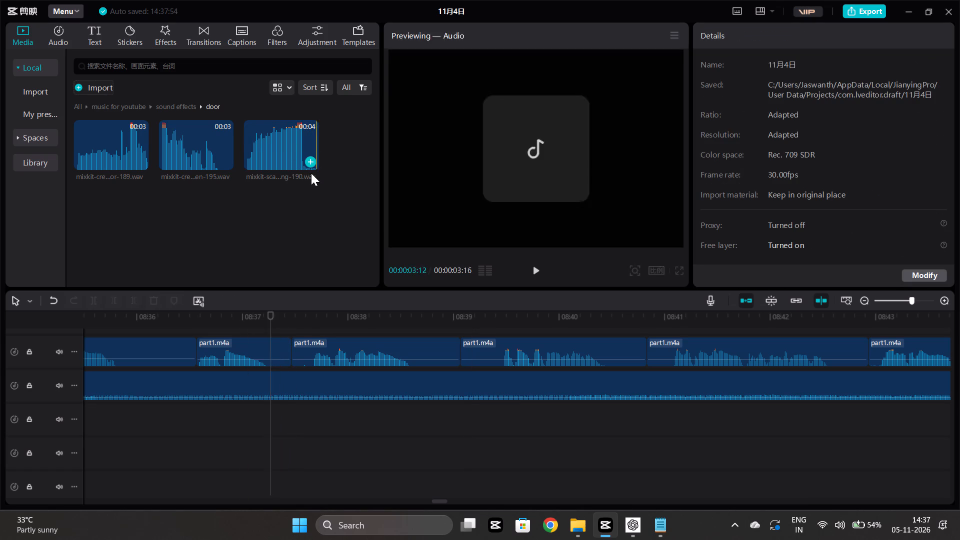
left_click(310, 160)
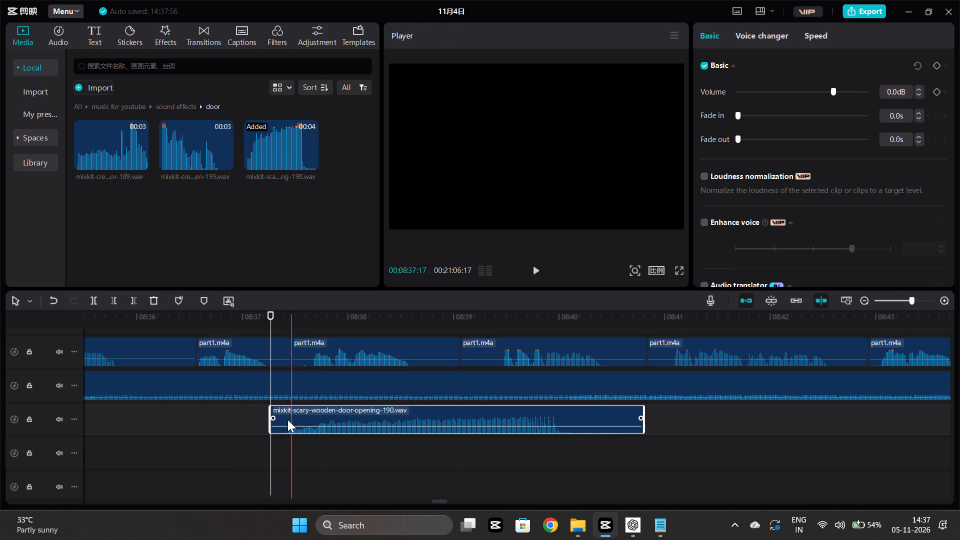
Play the narration leading up to the door sound, and move the scary wooden door clip earlier to start at about 08:33.
scroll(277, 411, "down", 4)
scroll(250, 488, "down", 4, "ctrl")
scroll(319, 439, "down", 4, "ctrl")
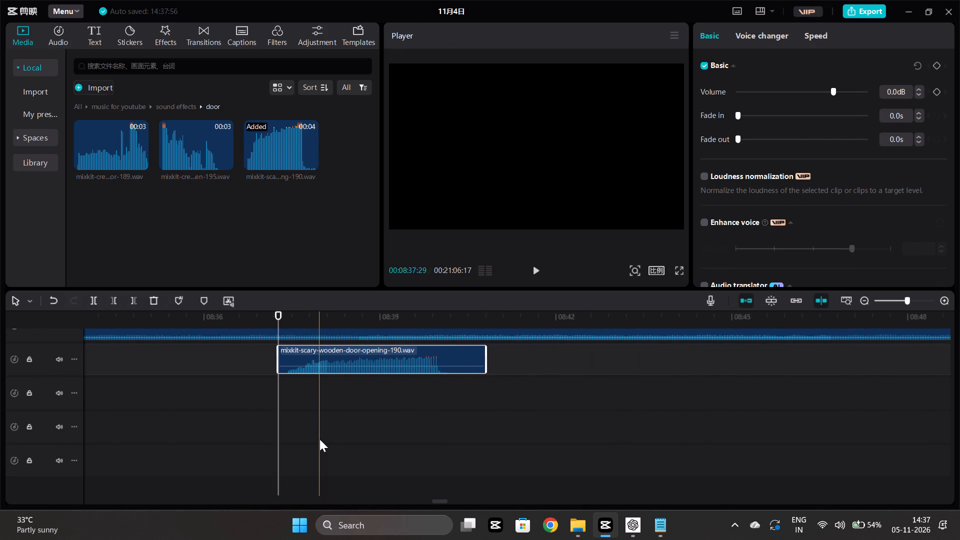
scroll(319, 439, "down", 15, "ctrl")
scroll(319, 439, "up", 3)
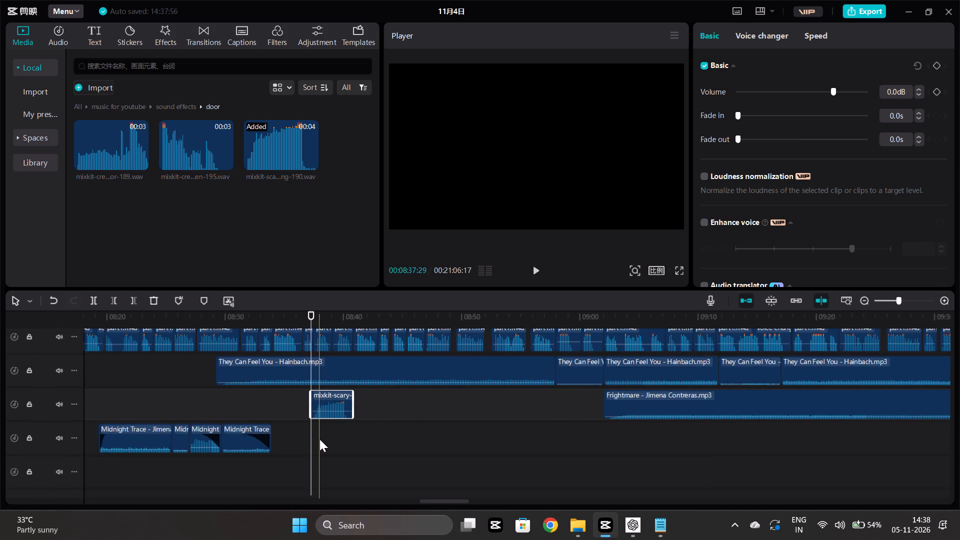
scroll(319, 439, "up", 2)
scroll(319, 439, "down", 1)
left_click(300, 419)
key("space")
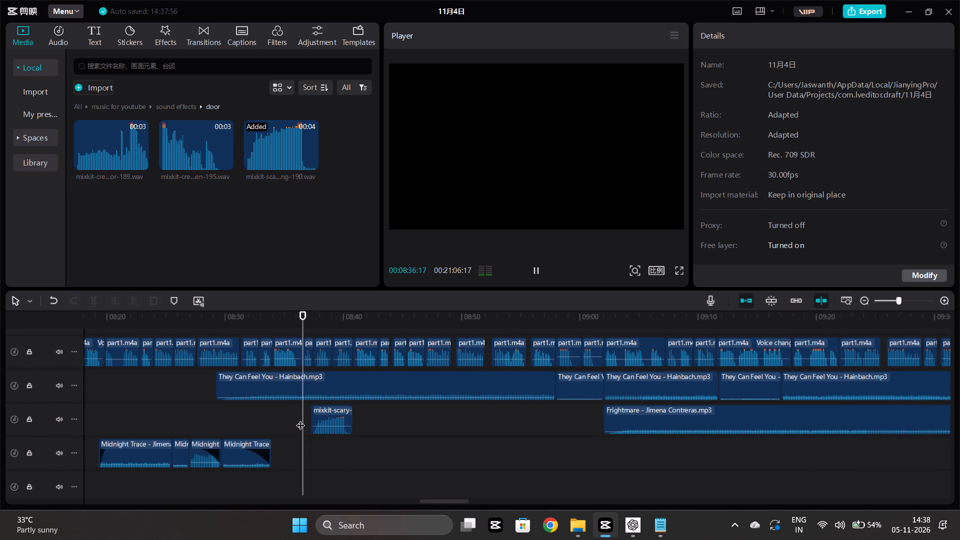
key("space")
left_click(314, 453)
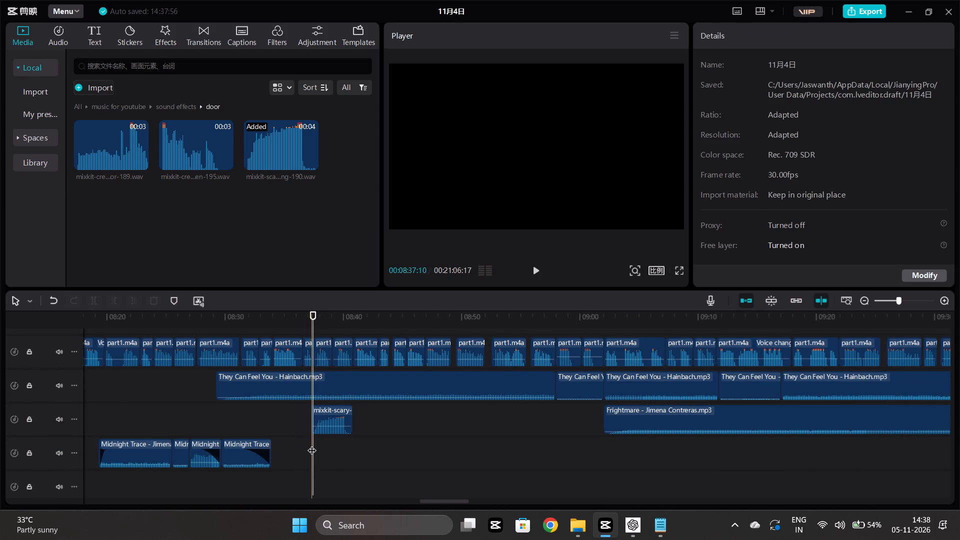
left_click(312, 444)
left_click(312, 444)
left_click_drag(333, 413, 320, 414)
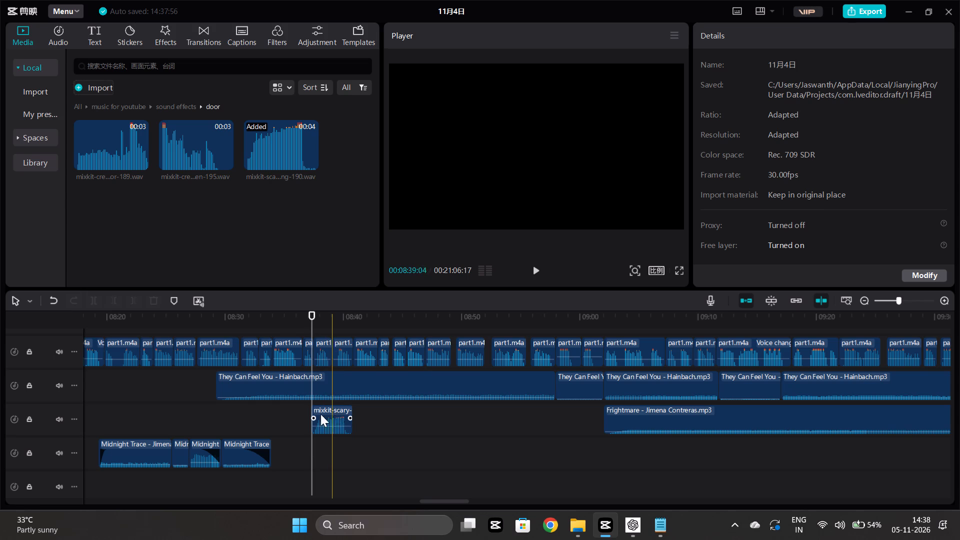
left_click_drag(320, 414, 281, 412)
Split the "They Can Feel You - Hainbach" music clip just after 08:37, where the narration phrase ends.
left_click(320, 394)
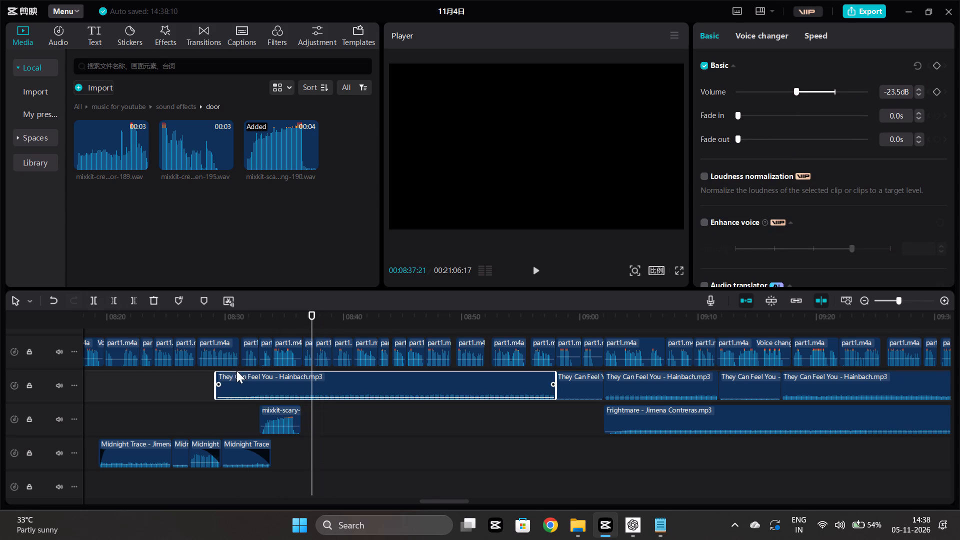
left_click(95, 293)
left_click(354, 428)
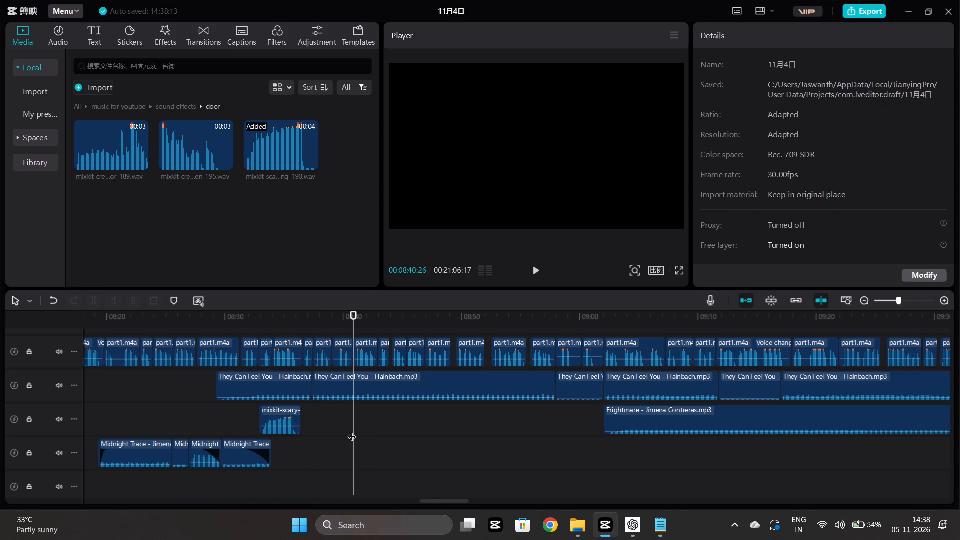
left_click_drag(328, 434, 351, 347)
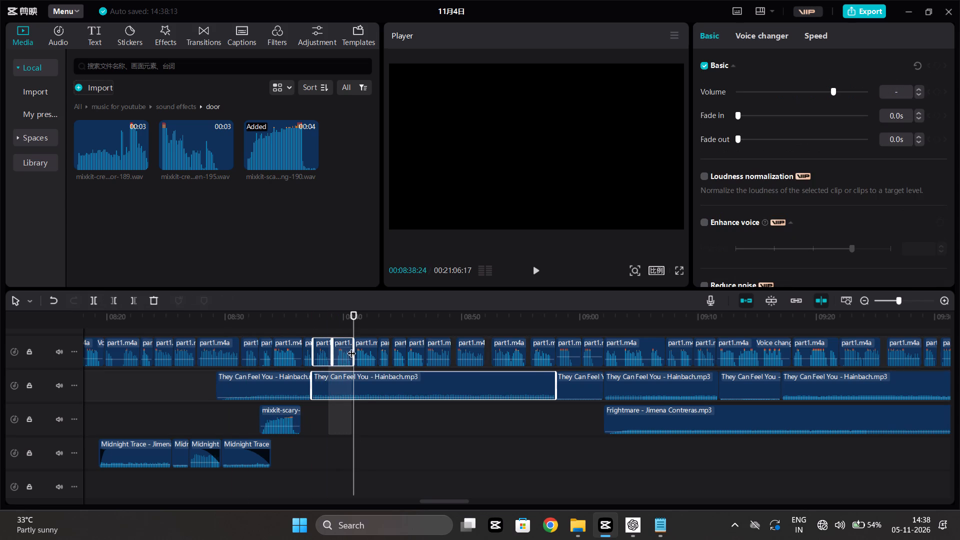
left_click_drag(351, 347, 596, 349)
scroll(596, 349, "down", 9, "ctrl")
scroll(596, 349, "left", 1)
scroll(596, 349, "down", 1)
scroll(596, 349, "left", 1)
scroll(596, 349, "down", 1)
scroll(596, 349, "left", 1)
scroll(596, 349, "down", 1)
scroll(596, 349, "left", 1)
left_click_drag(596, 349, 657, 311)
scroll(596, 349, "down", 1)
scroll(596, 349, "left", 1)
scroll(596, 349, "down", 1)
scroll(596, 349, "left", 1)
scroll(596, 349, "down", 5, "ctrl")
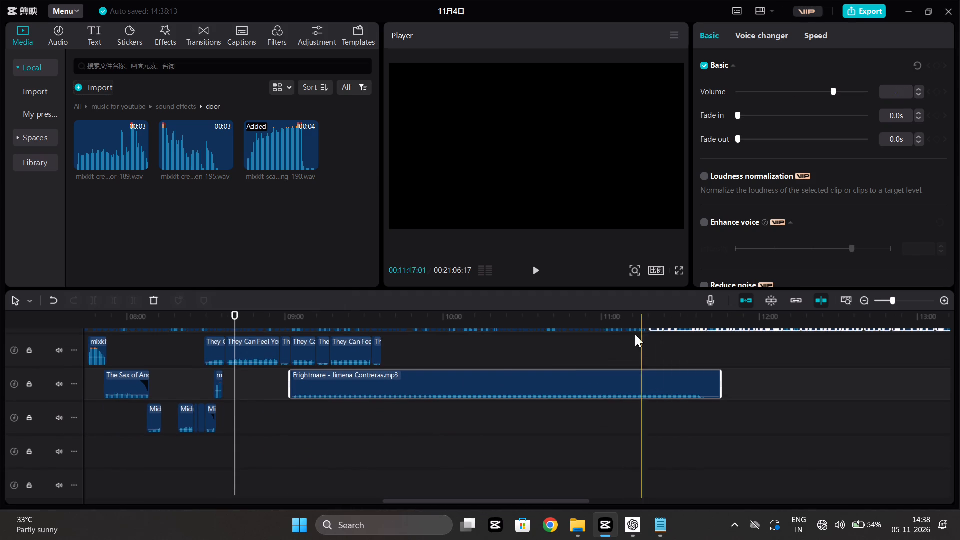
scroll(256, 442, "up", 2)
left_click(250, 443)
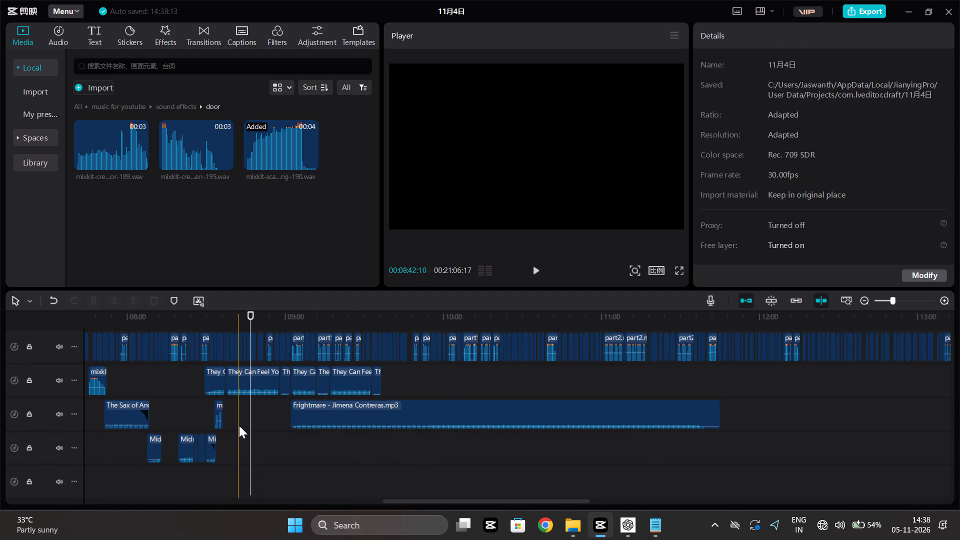
Play the timeline from the music split just after 08:37 to check the narration there.
scroll(238, 425, "up", 7, "ctrl")
left_click(217, 449)
key("space")
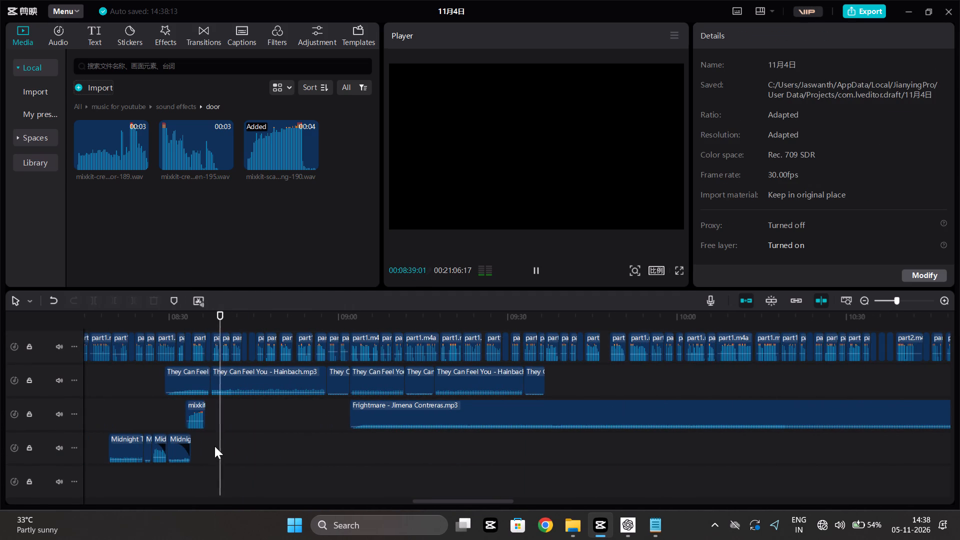
left_click(212, 445)
key("space")
left_click(212, 445)
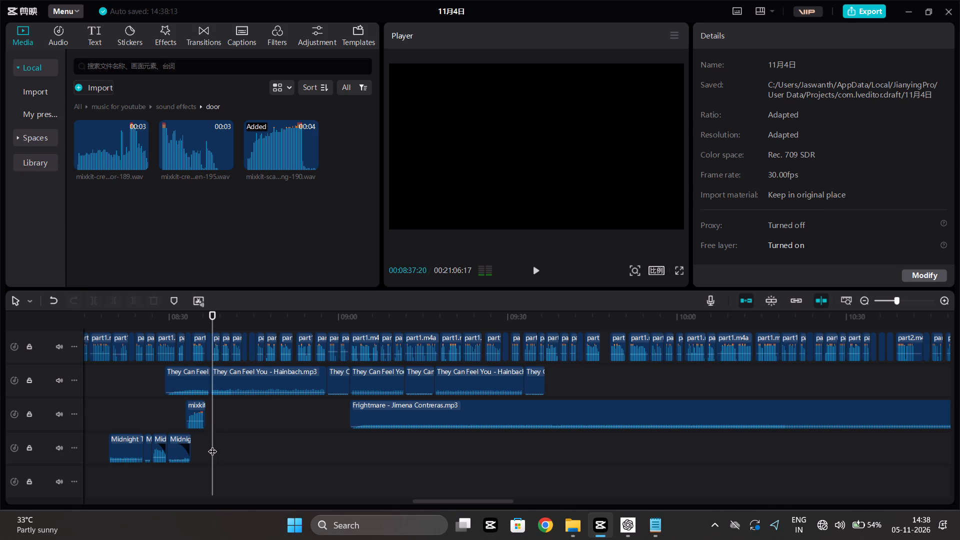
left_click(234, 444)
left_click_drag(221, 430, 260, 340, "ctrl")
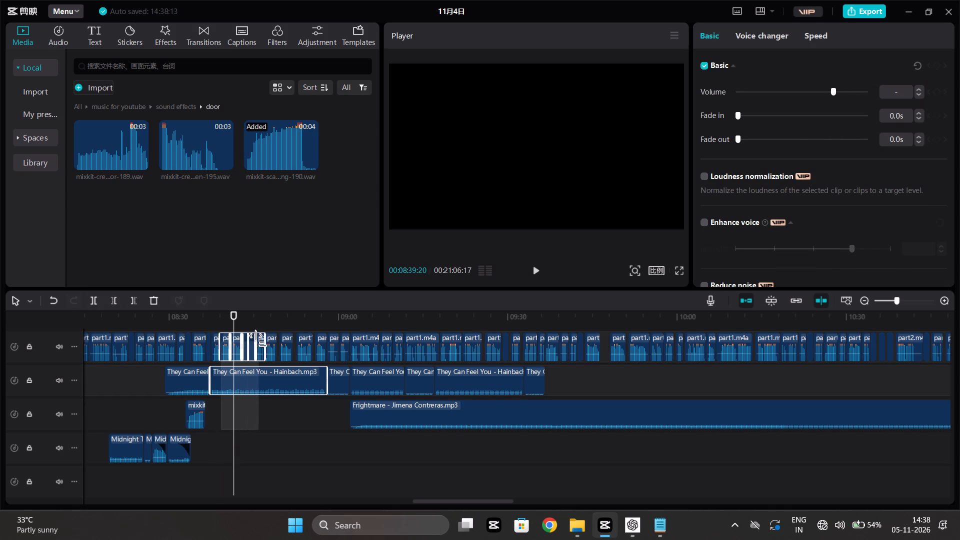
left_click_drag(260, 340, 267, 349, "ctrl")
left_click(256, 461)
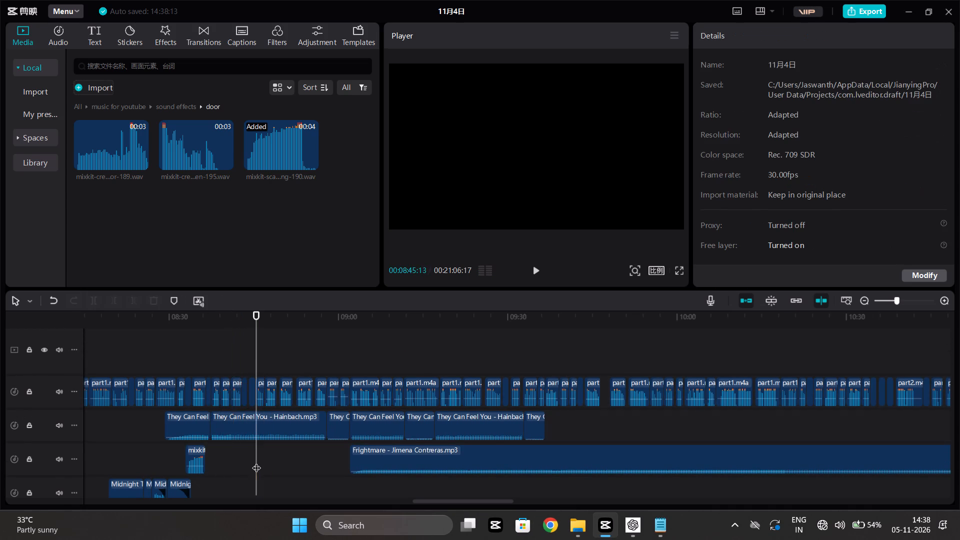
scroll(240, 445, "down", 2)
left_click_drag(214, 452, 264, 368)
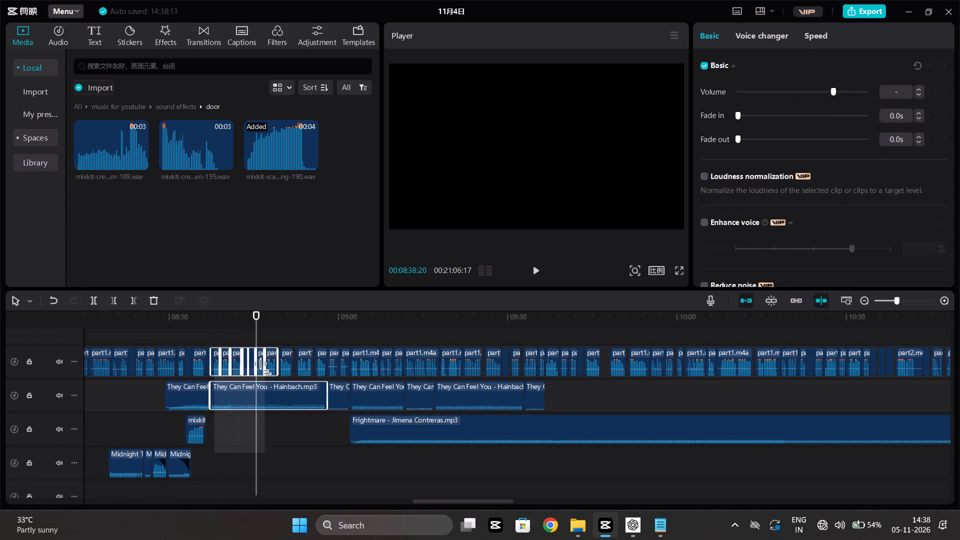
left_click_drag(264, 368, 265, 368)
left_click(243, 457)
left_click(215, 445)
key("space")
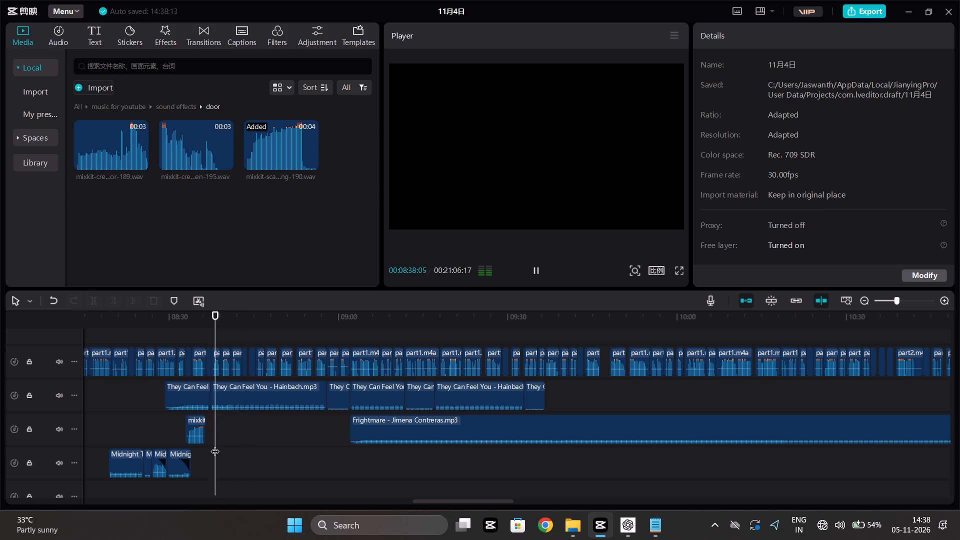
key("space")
Select every narration and music clip from the split just after 08:37 onward and shift them about 3 seconds later.
left_click(228, 436)
left_click_drag(216, 435, 242, 376)
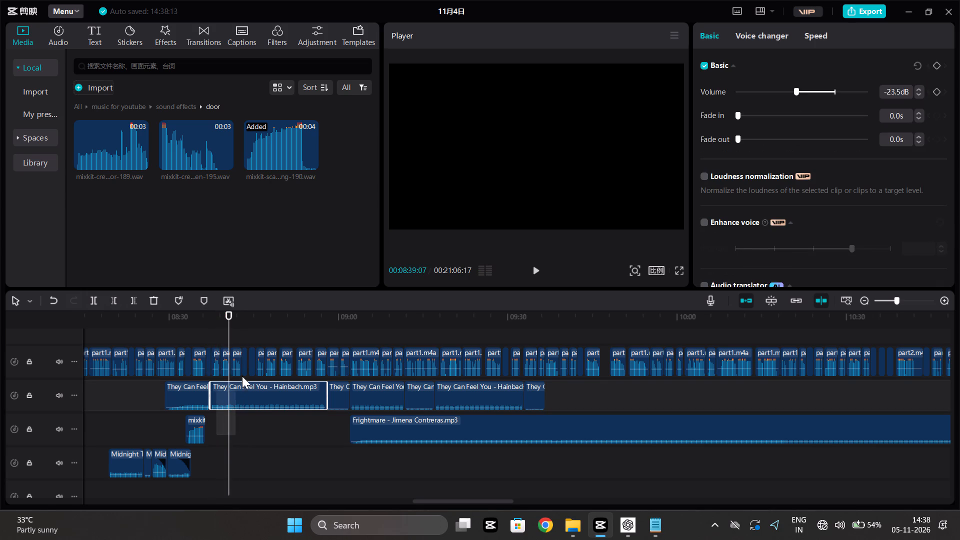
left_click_drag(242, 376, 703, 330)
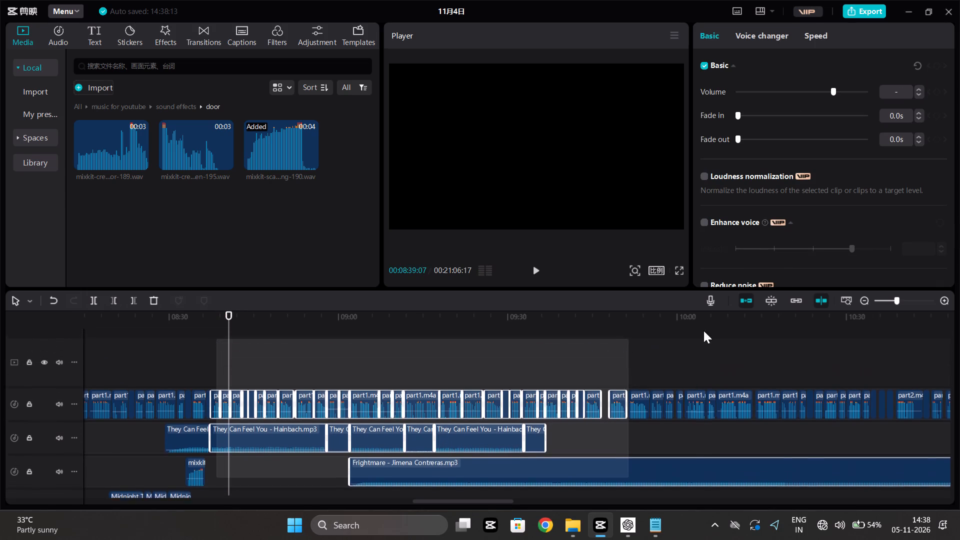
left_click_drag(703, 330, 959, 346)
scroll(744, 413, "right", 6)
scroll(739, 409, "right", 19)
scroll(739, 409, "left", 1)
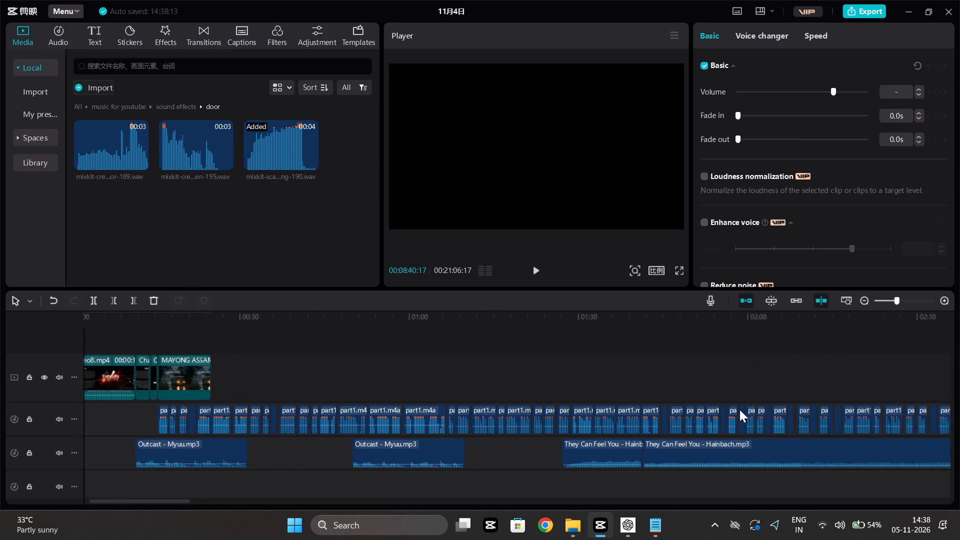
scroll(739, 409, "left", 11)
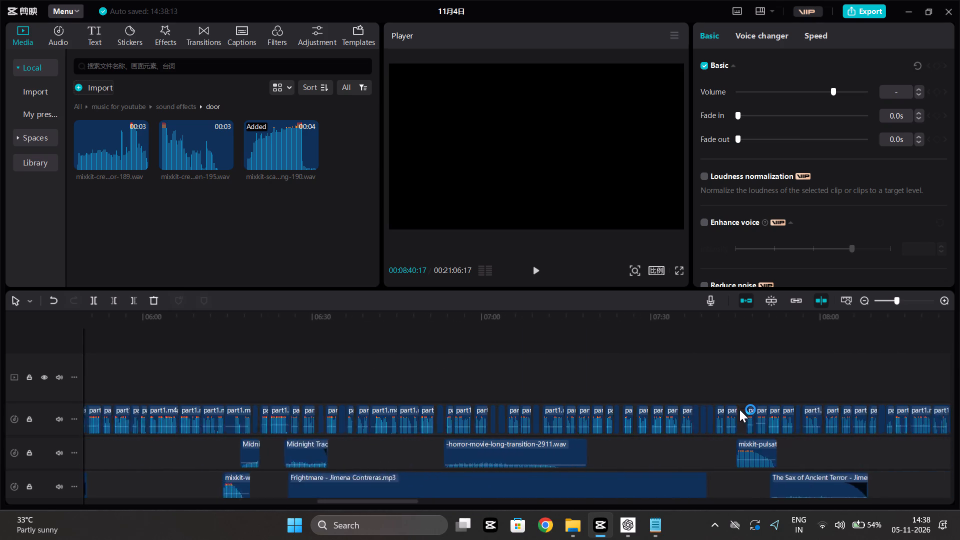
scroll(718, 404, "down", 3)
scroll(774, 427, "up", 5, "ctrl")
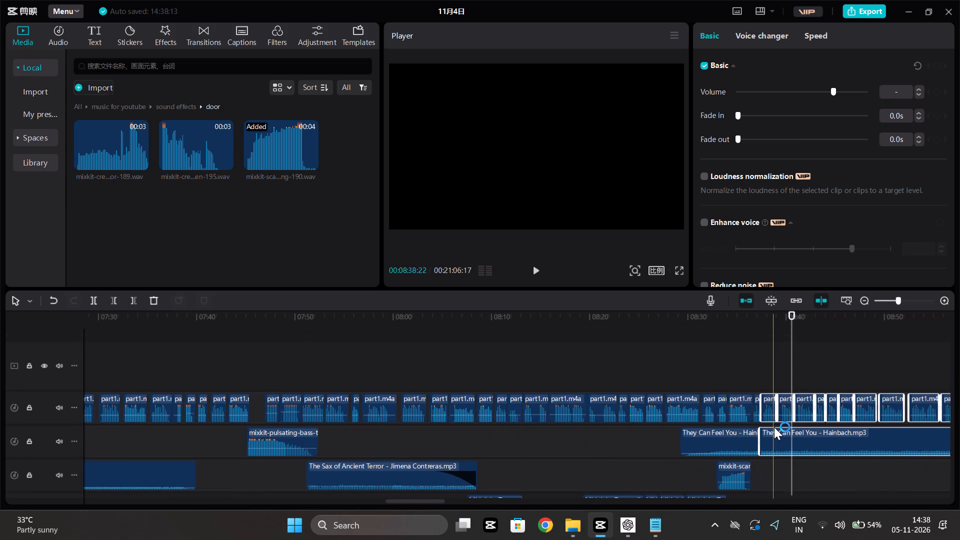
scroll(774, 427, "up", 4)
scroll(774, 427, "down", 6)
scroll(606, 423, "up", 2)
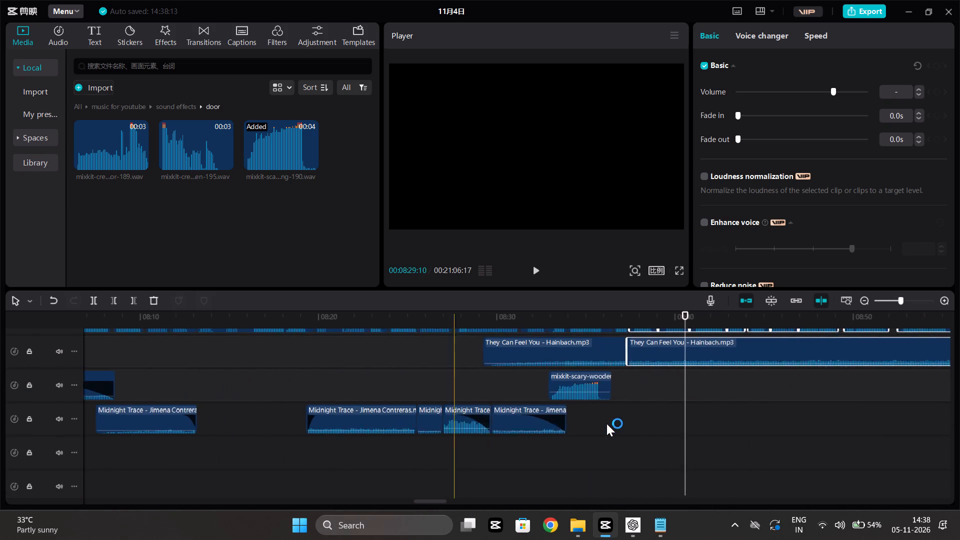
scroll(606, 423, "up", 3)
scroll(488, 417, "up", 6)
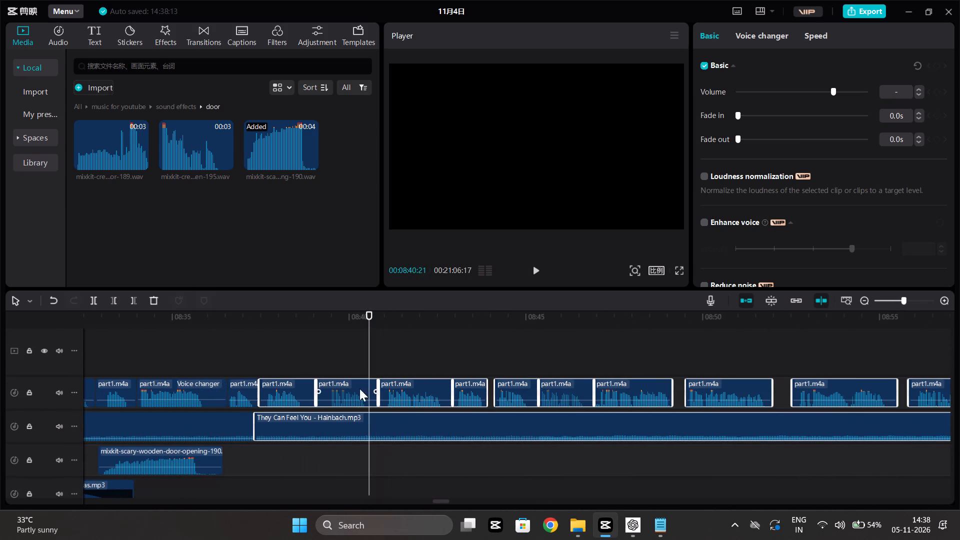
left_click_drag(283, 386, 363, 400)
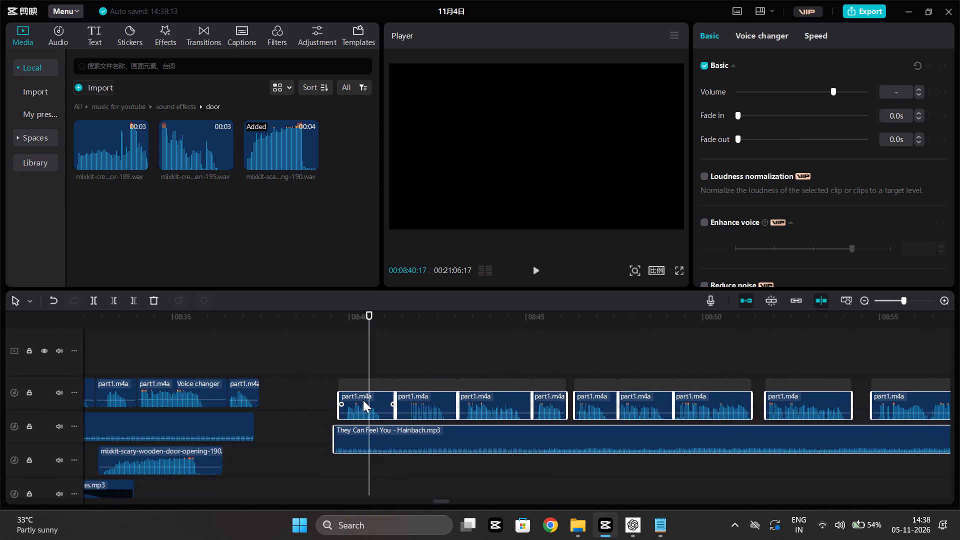
left_click_drag(363, 400, 378, 393)
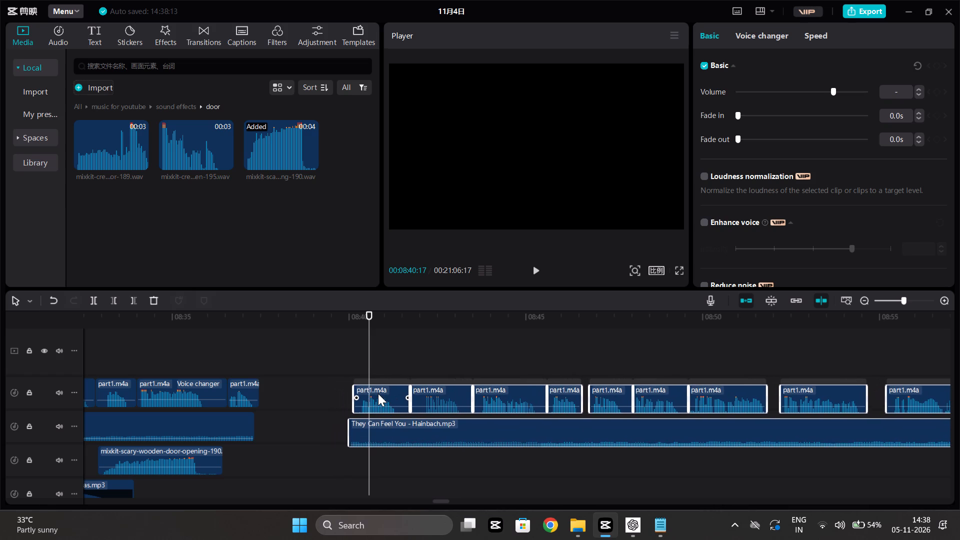
left_click_drag(378, 393, 385, 390)
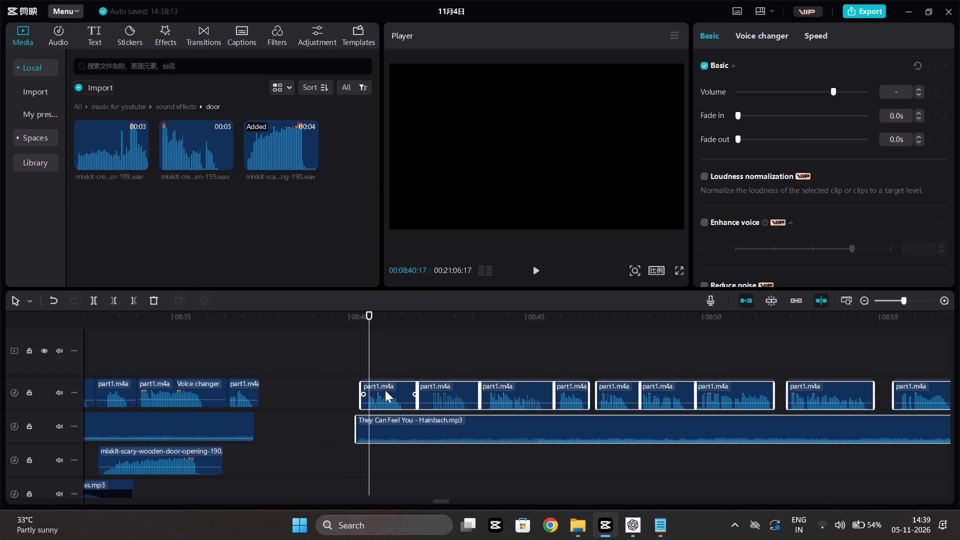
left_click_drag(385, 390, 388, 389)
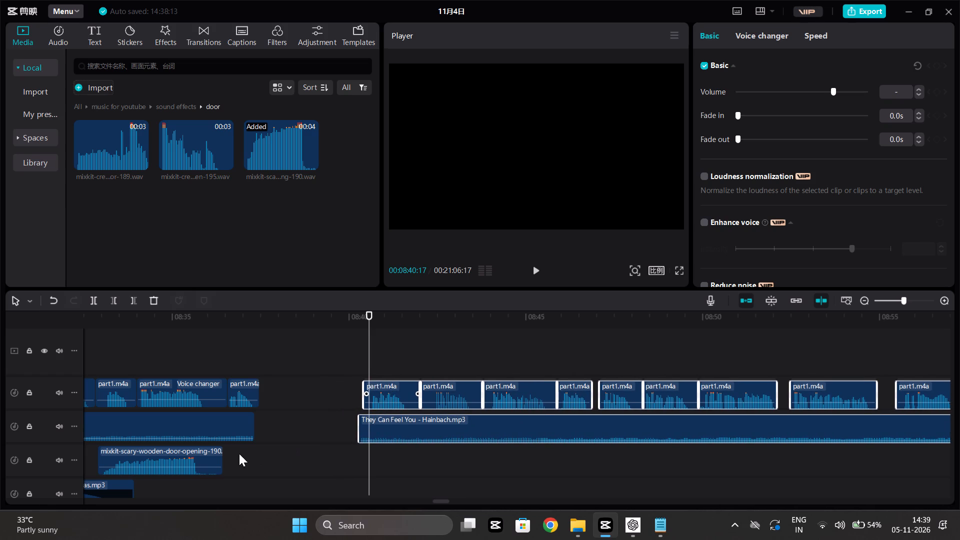
Move the scary wooden door clip into the new gap, starting at about 08:37 where the earlier music ends.
scroll(313, 399, "down", 2)
left_click_drag(156, 425, 289, 422)
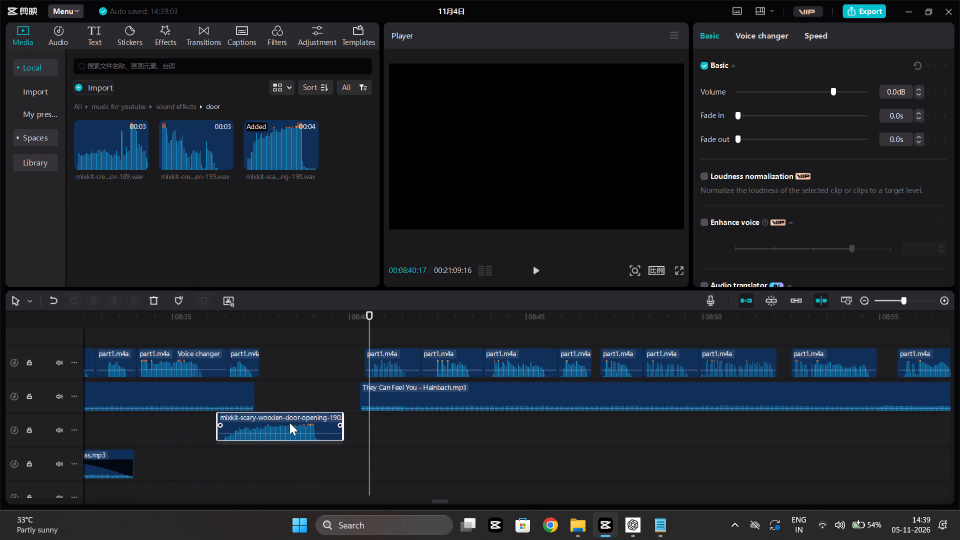
left_click_drag(289, 422, 312, 422)
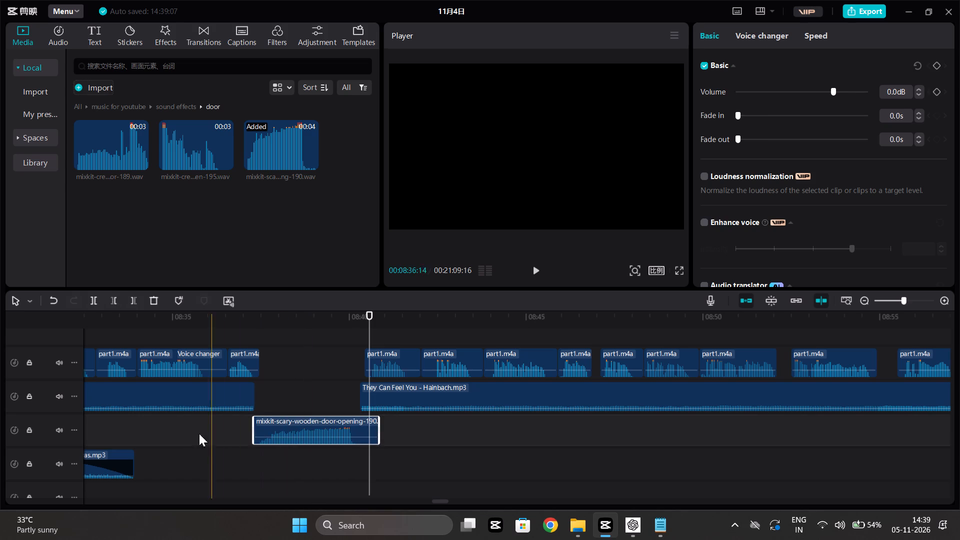
Play through the door gap, and move the music clip and the first narration clip after it slightly earlier to start at about 08:40.
left_click(175, 438)
key("space")
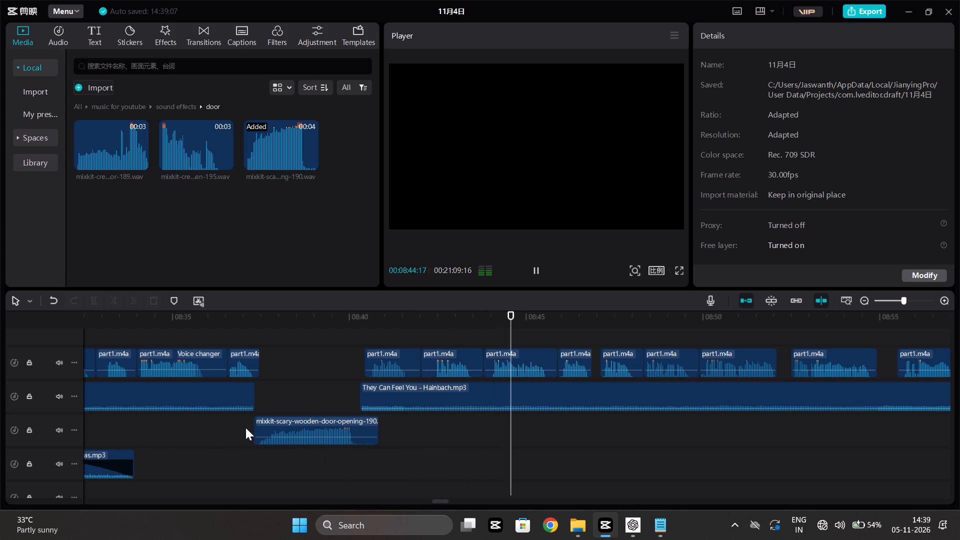
left_click(211, 444)
key("space")
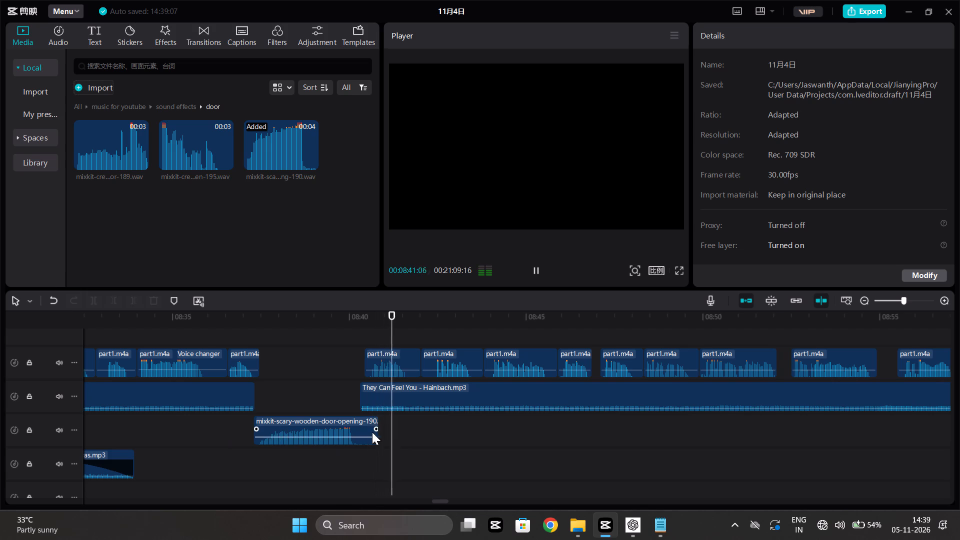
left_click_drag(367, 388, 359, 389)
left_click(271, 465)
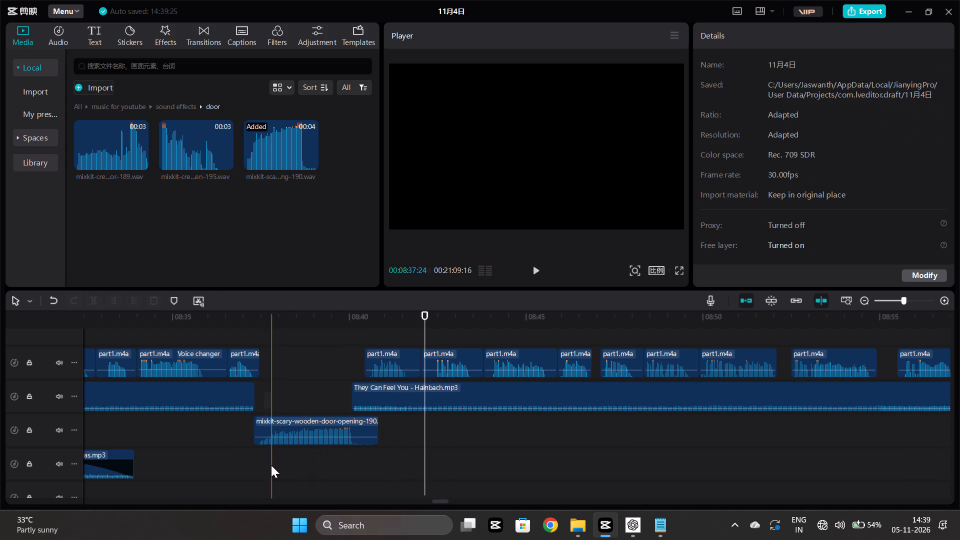
key("space")
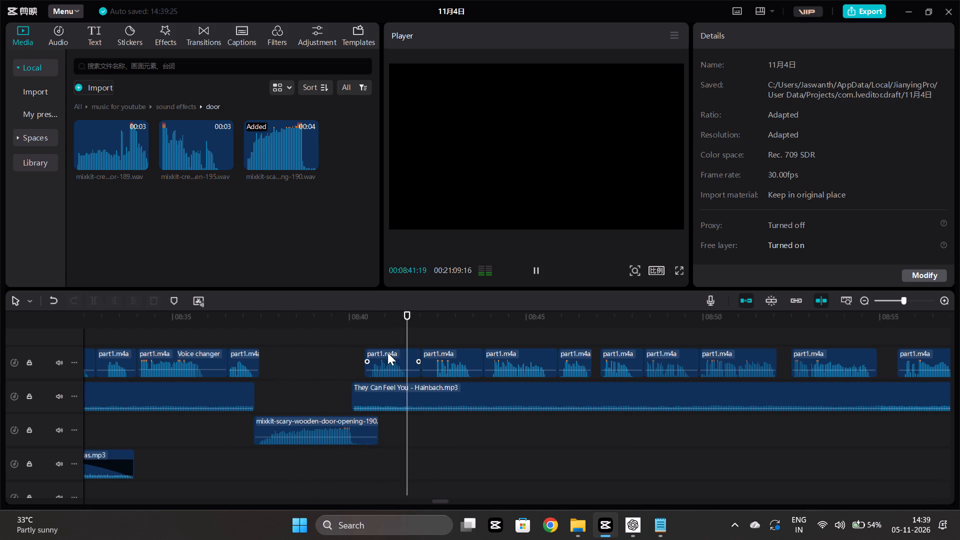
left_click_drag(387, 351, 375, 356)
Replay the door passage and apply the 超级混响 voice filter at strength 61 to the scary wooden door clip.
left_click(150, 464)
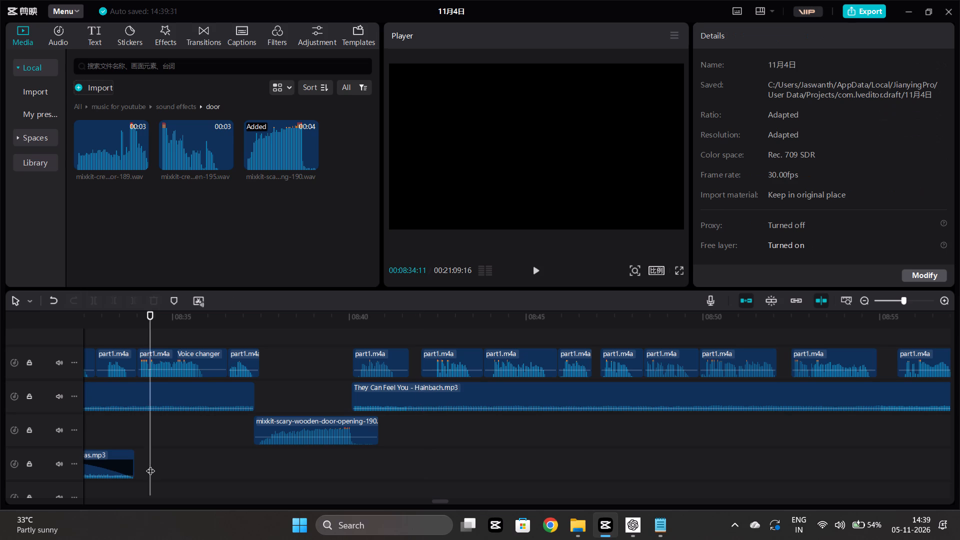
key("space")
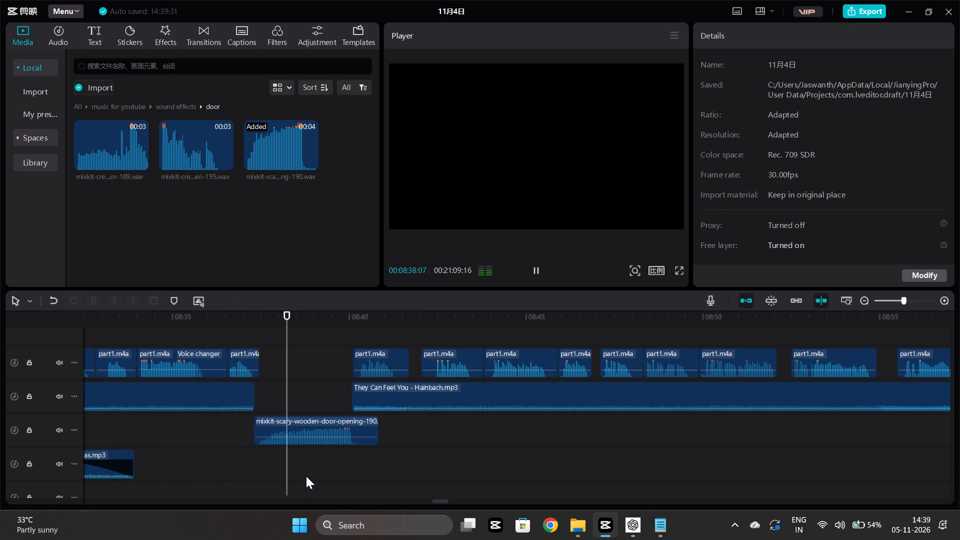
left_click(324, 428)
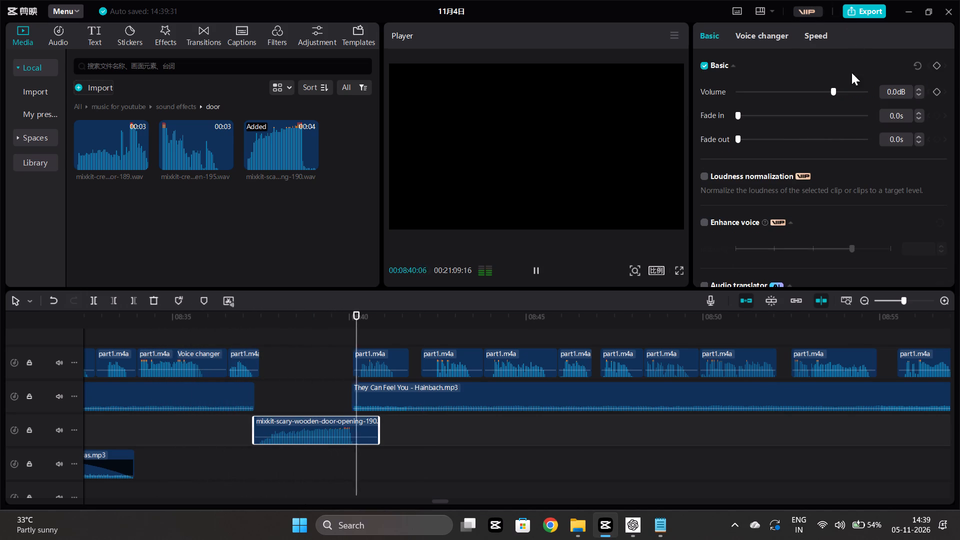
left_click(777, 36)
left_click(900, 132)
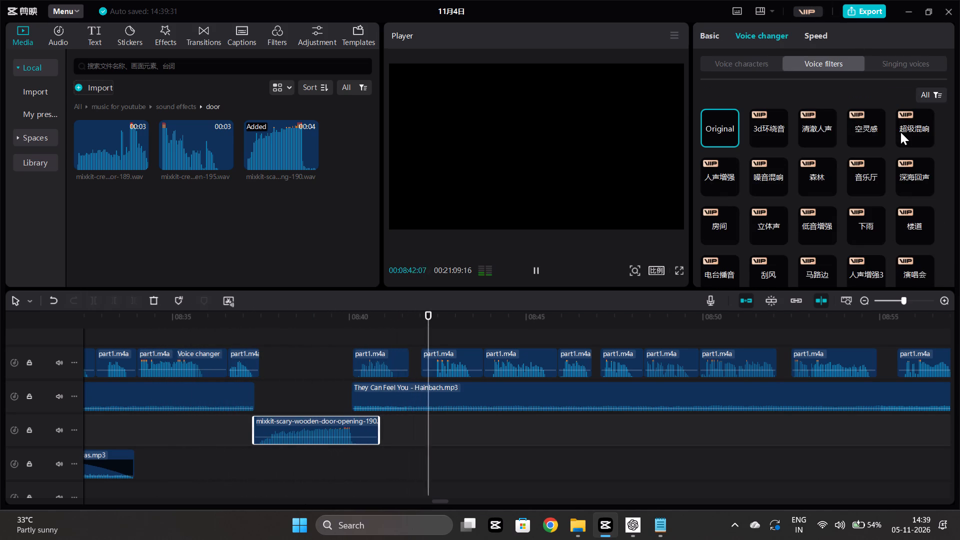
left_click(802, 273)
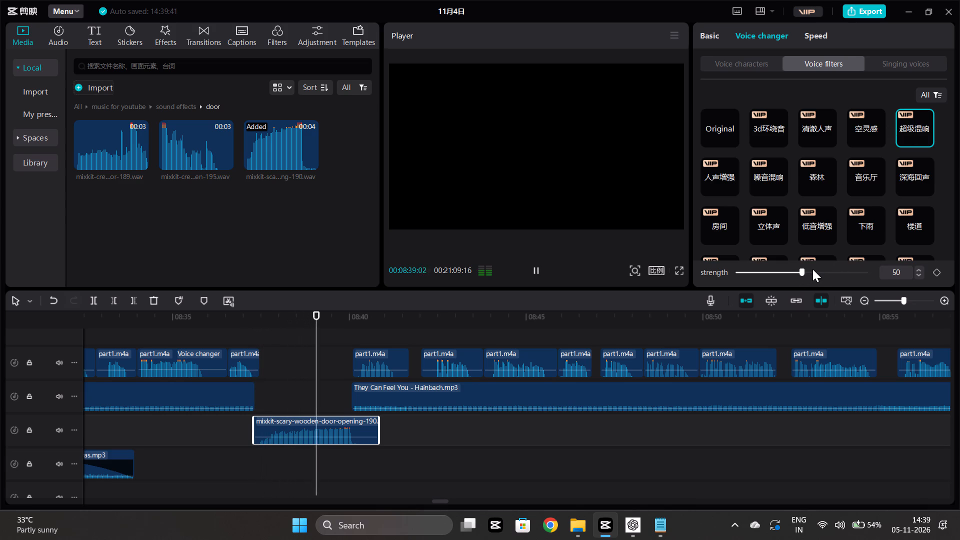
left_click(816, 270)
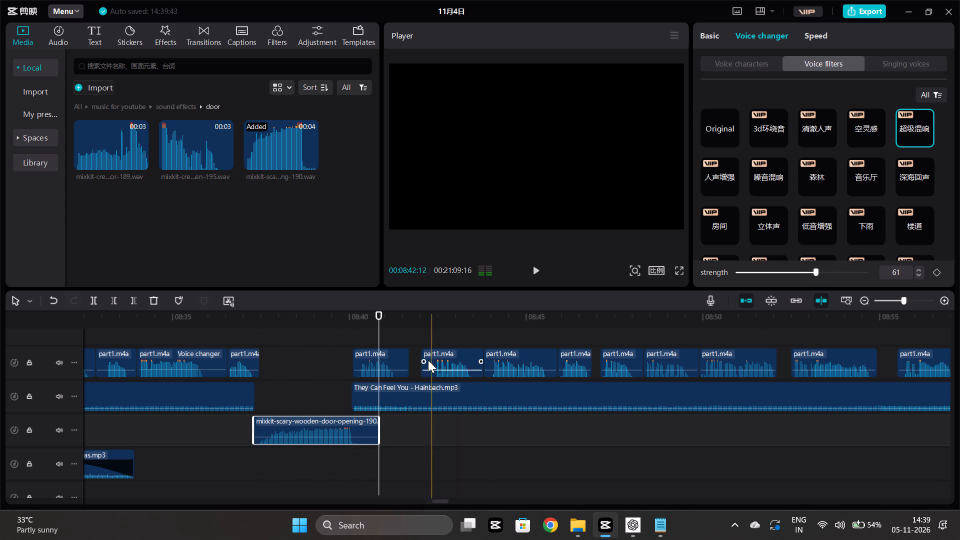
Play the filtered door passage and move the second narration clip after it earlier, to start just before 08:42.
scroll(307, 388, "down", 3)
left_click(229, 419)
key("space")
scroll(229, 419, "up", 2)
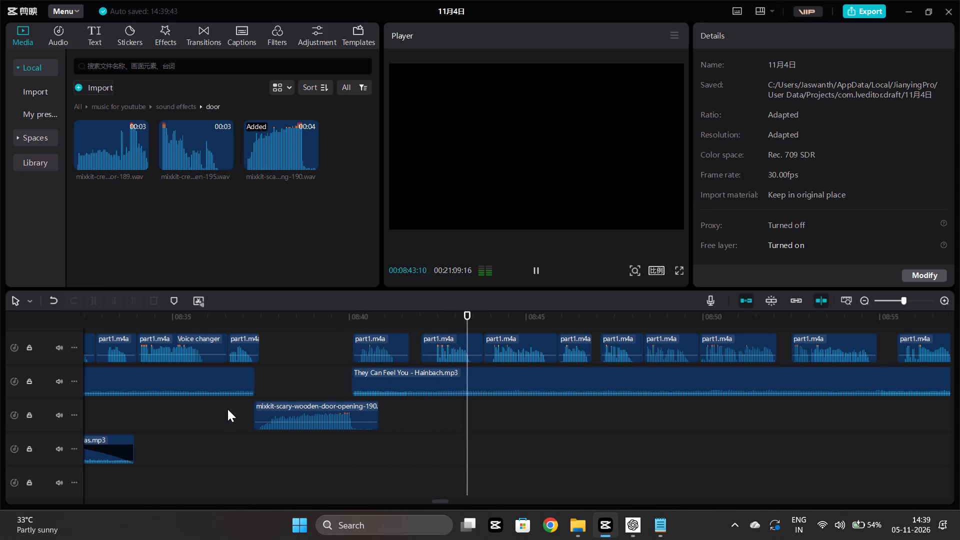
scroll(438, 355, "left", 1)
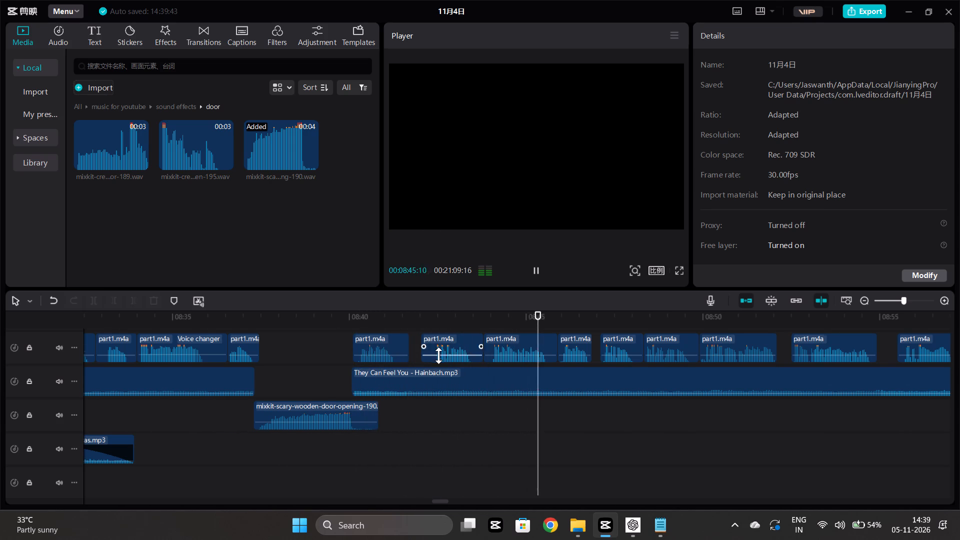
scroll(438, 355, "left", 1)
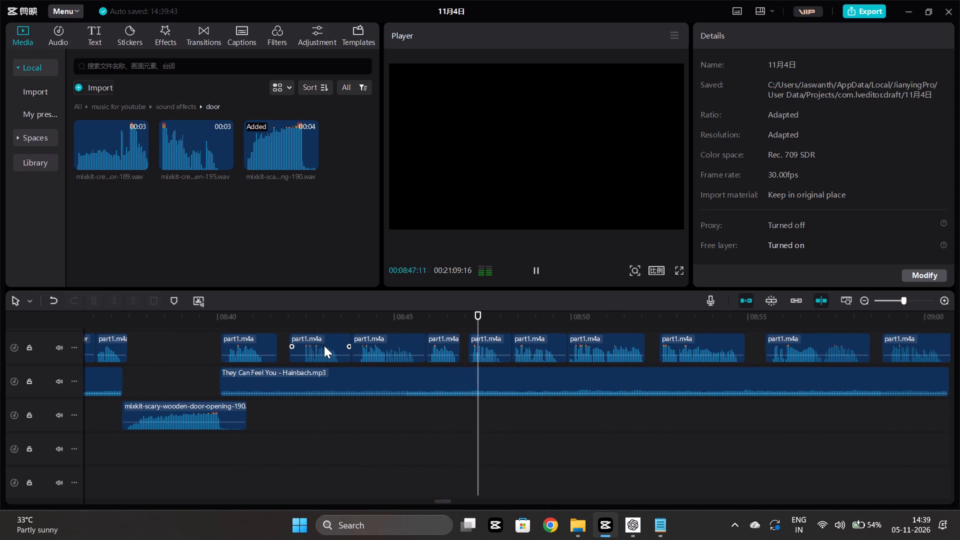
left_click_drag(324, 345, 311, 347)
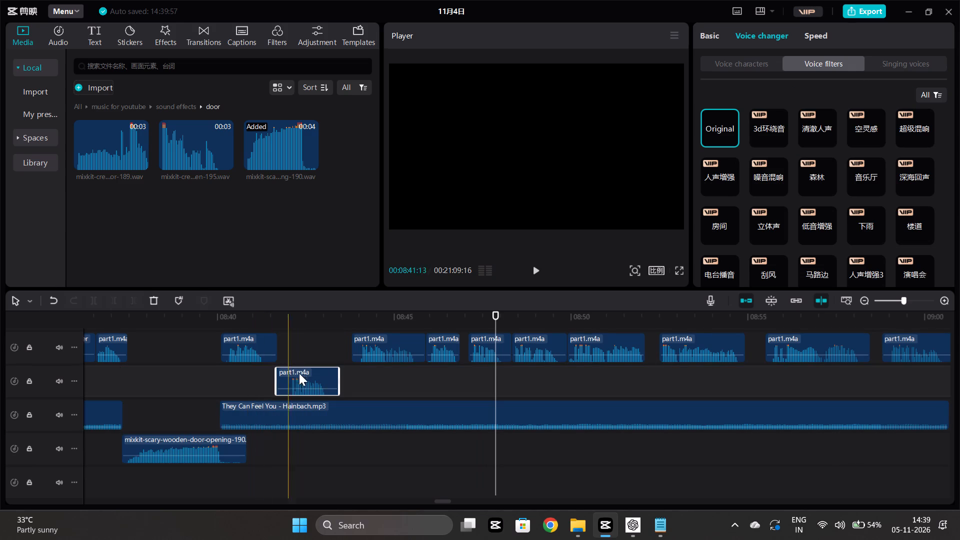
left_click_drag(298, 379, 302, 347)
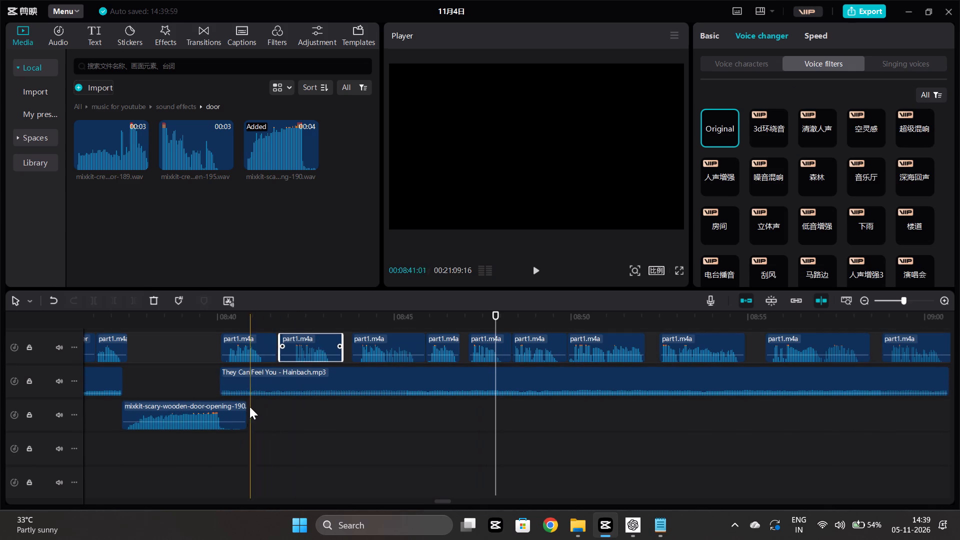
Play the narration from about 08:40 and move the third narration clip after the door gap slightly earlier, to about 08:43.5.
left_click(218, 452)
key("space")
scroll(334, 431, "down", 3)
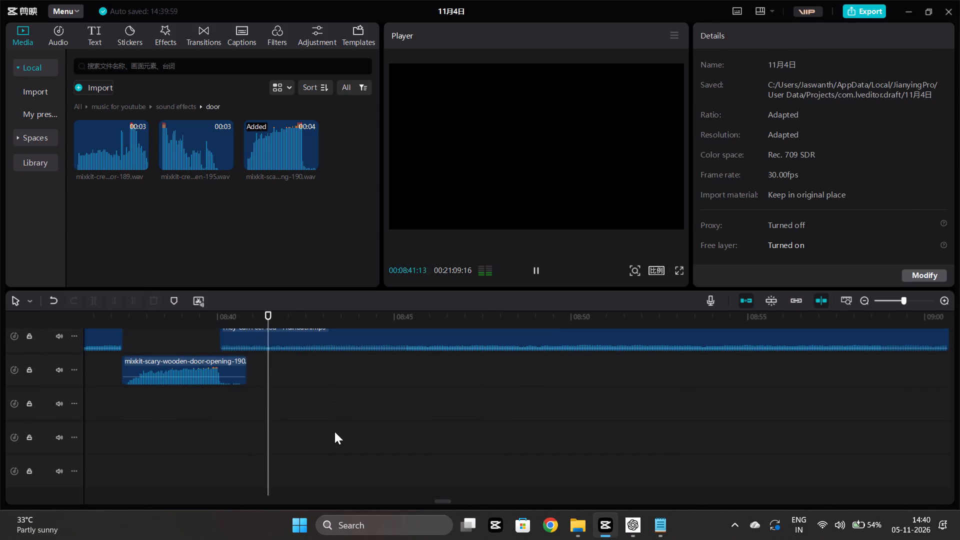
scroll(304, 432, "up", 4)
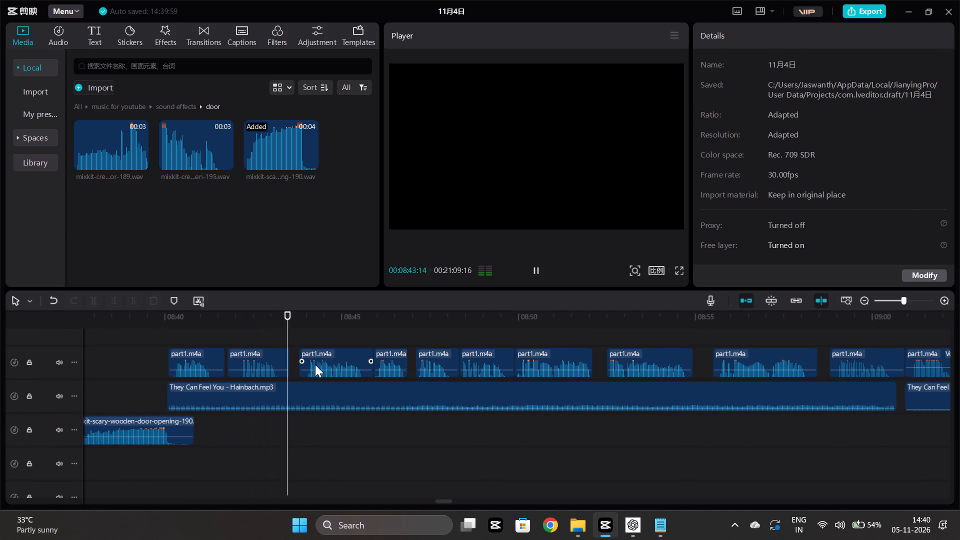
left_click_drag(316, 359, 308, 363)
Play on from about 08:43 and move the next two narration clips slightly earlier, to start at about 08:46 and 08:47.
left_click(267, 431)
key("space")
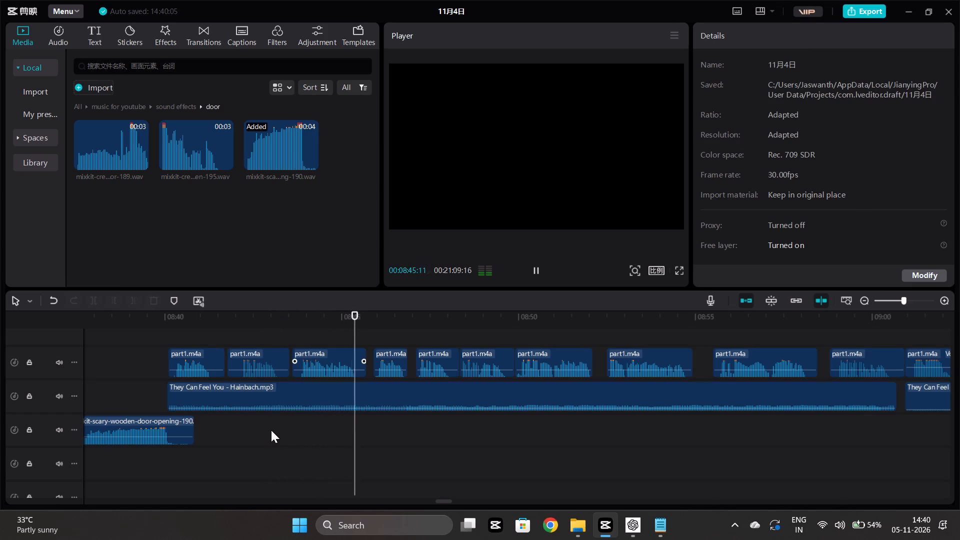
scroll(271, 430, "left", 1)
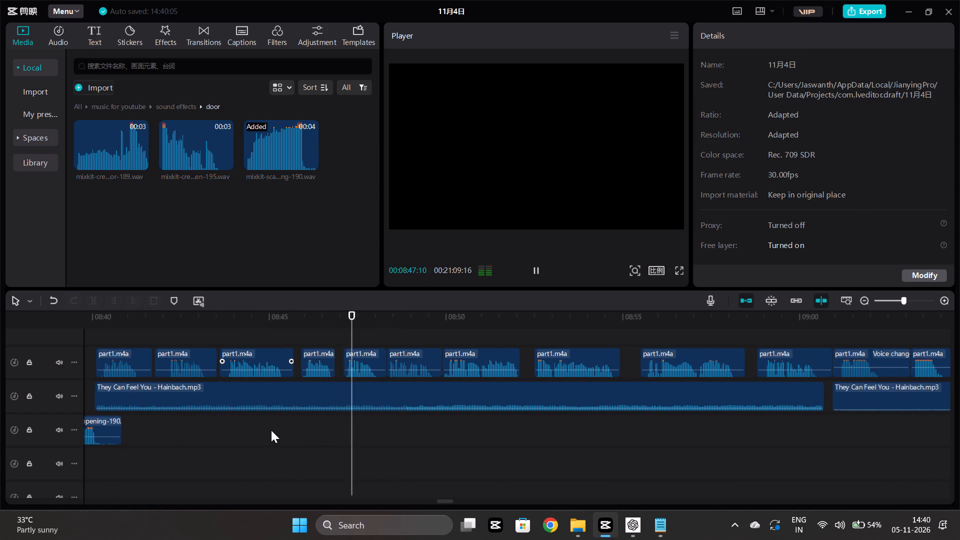
left_click_drag(364, 356, 358, 357)
left_click_drag(322, 354, 317, 356)
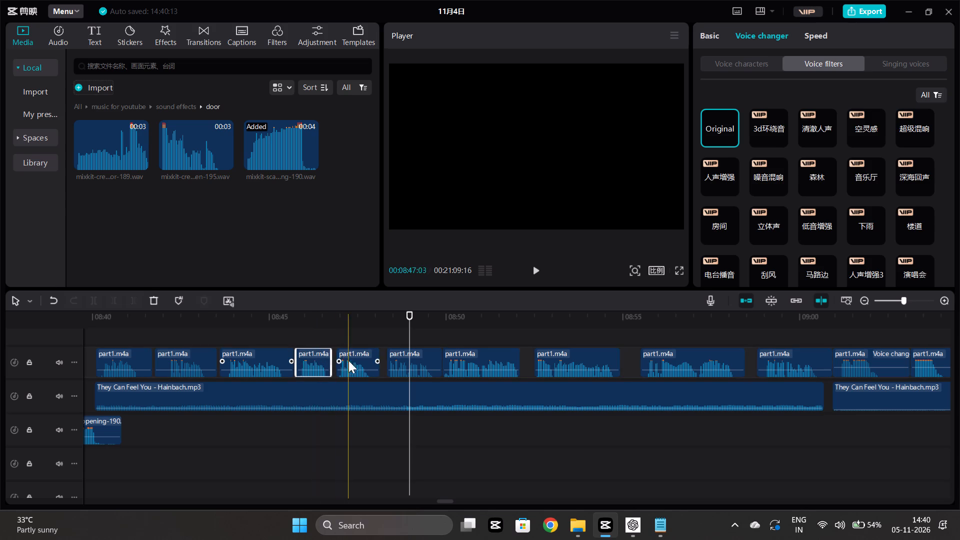
Play on from about 08:45 and shift the narration clip near 08:50 slightly later, to start just after 08:50.
left_click(278, 453)
key("space")
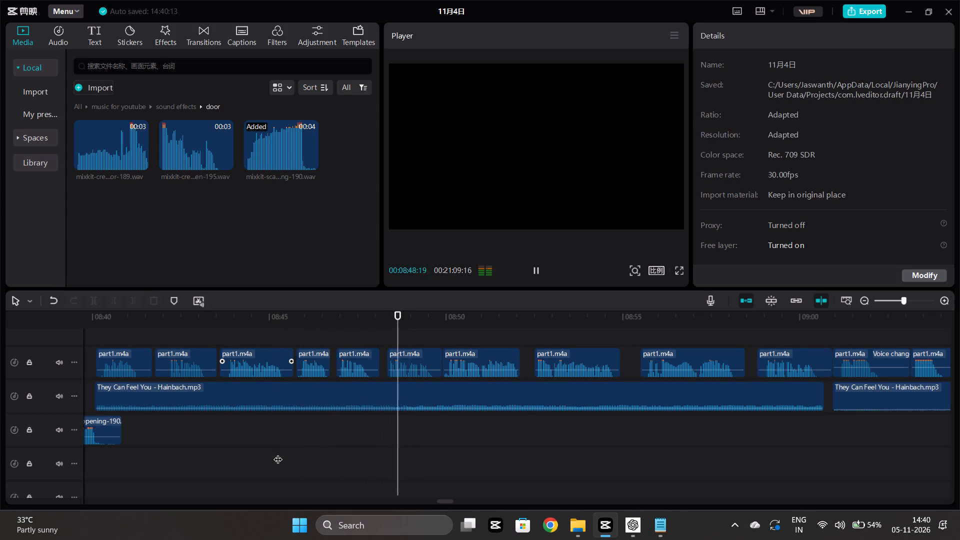
scroll(391, 454, "left", 1)
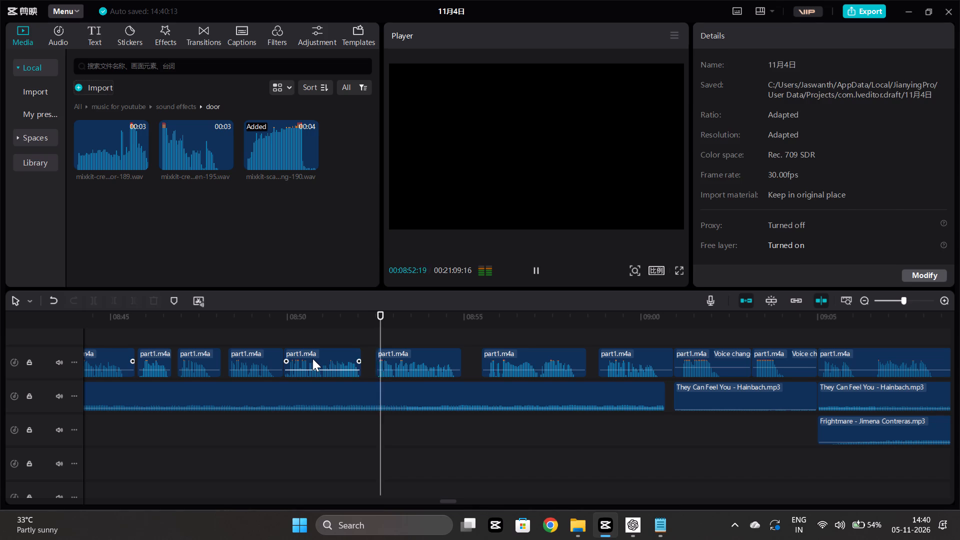
left_click_drag(312, 358, 321, 361)
left_click(256, 419)
key("space")
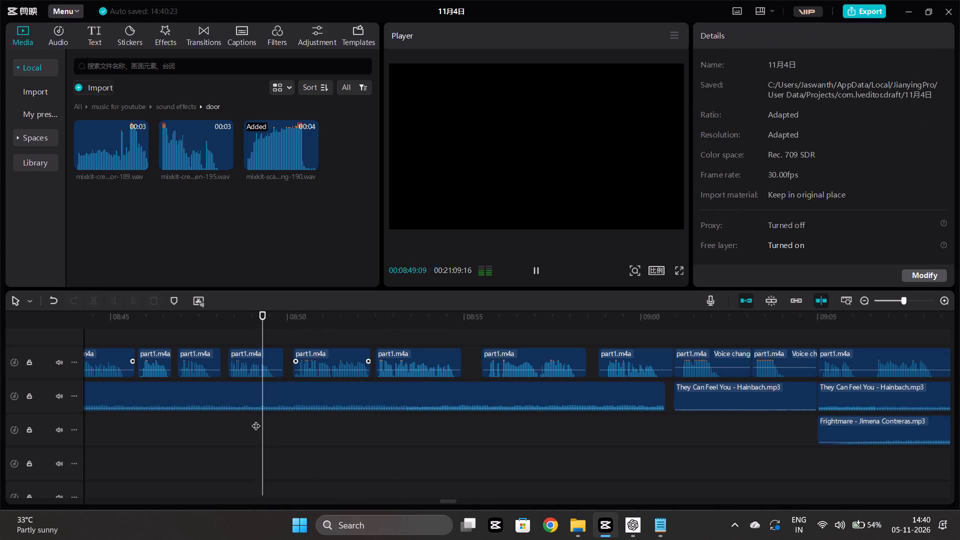
scroll(256, 419, "left", 1)
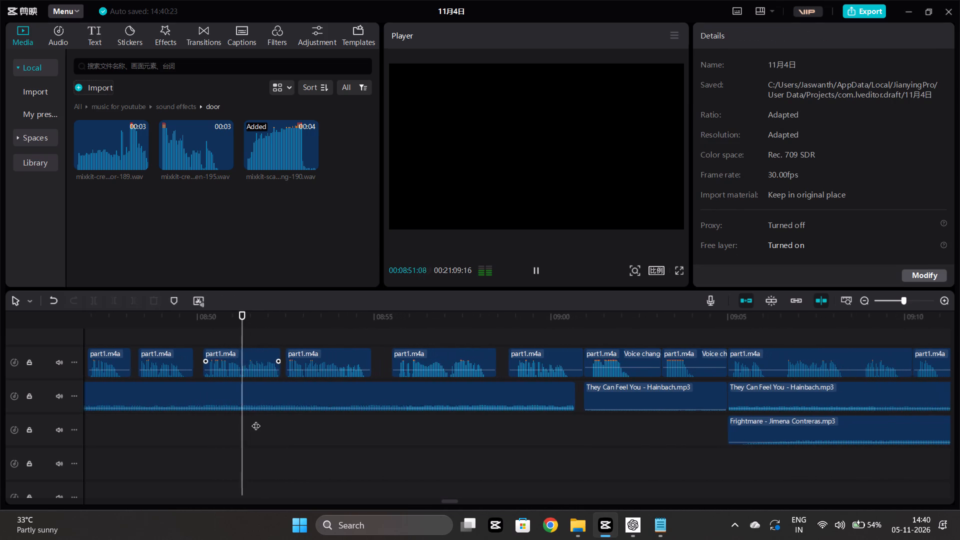
left_click(248, 351)
left_click(270, 449)
key("space")
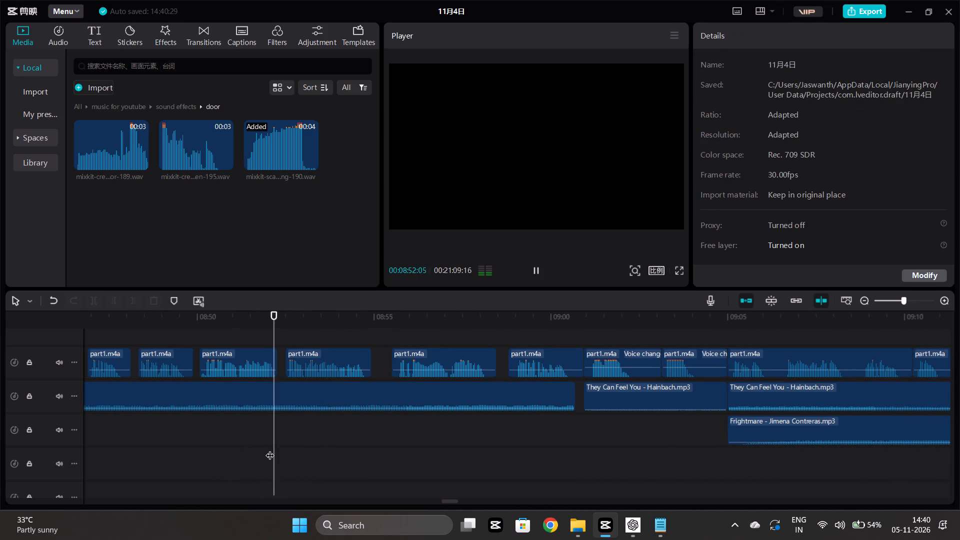
Play on to about 09:02 and extend the end of the They Can Feel You music clip to meet the next one at about 09:01.
scroll(270, 449, "left", 1)
scroll(273, 443, "down", 2)
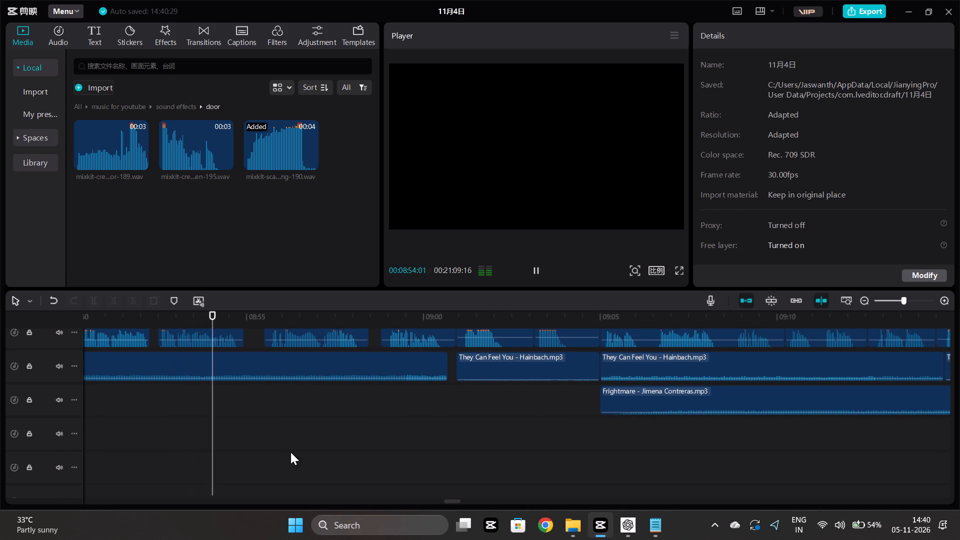
scroll(349, 413, "up", 1)
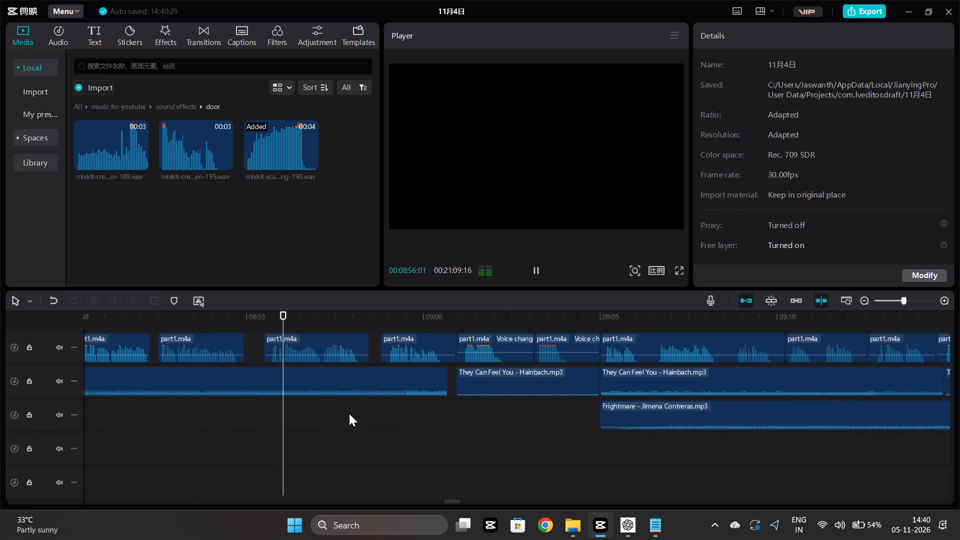
scroll(436, 440, "left", 1)
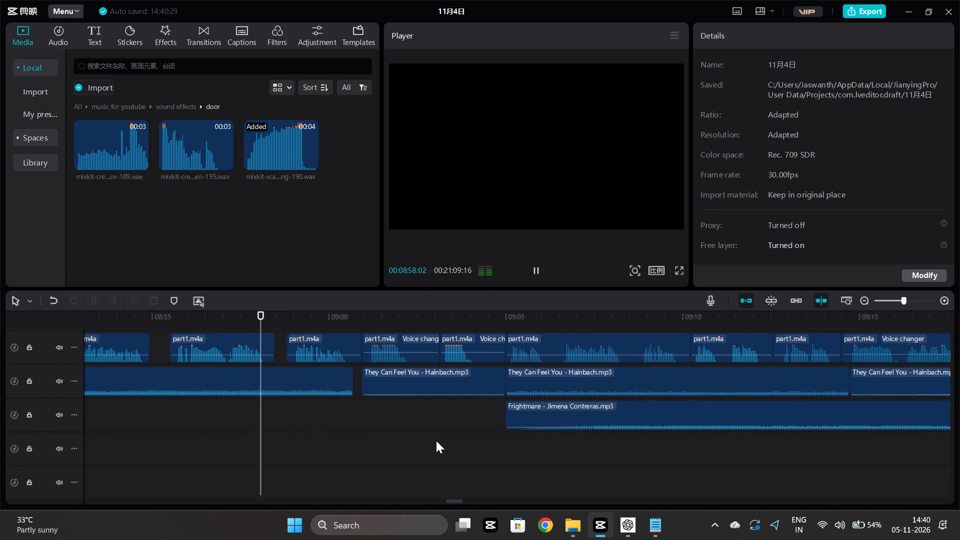
scroll(436, 440, "left", 1)
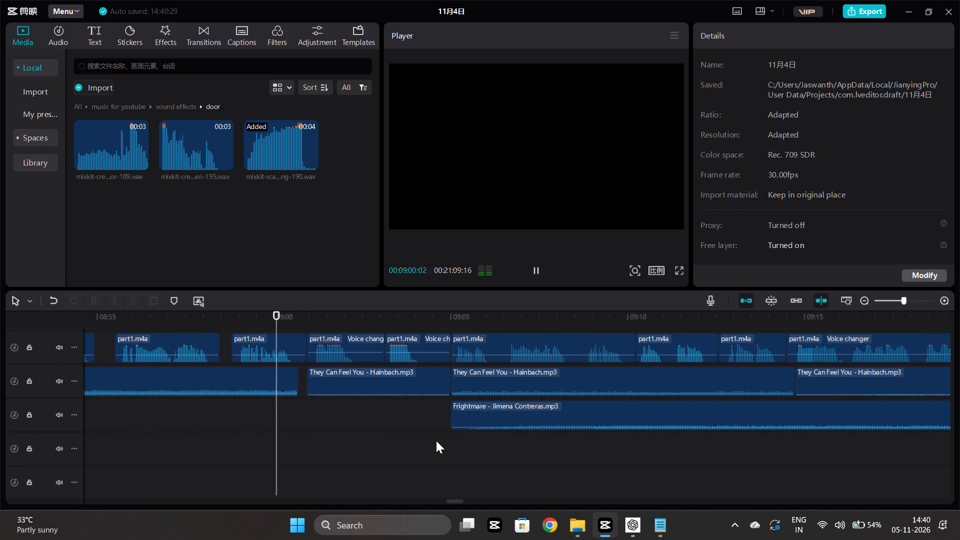
scroll(436, 440, "left", 1)
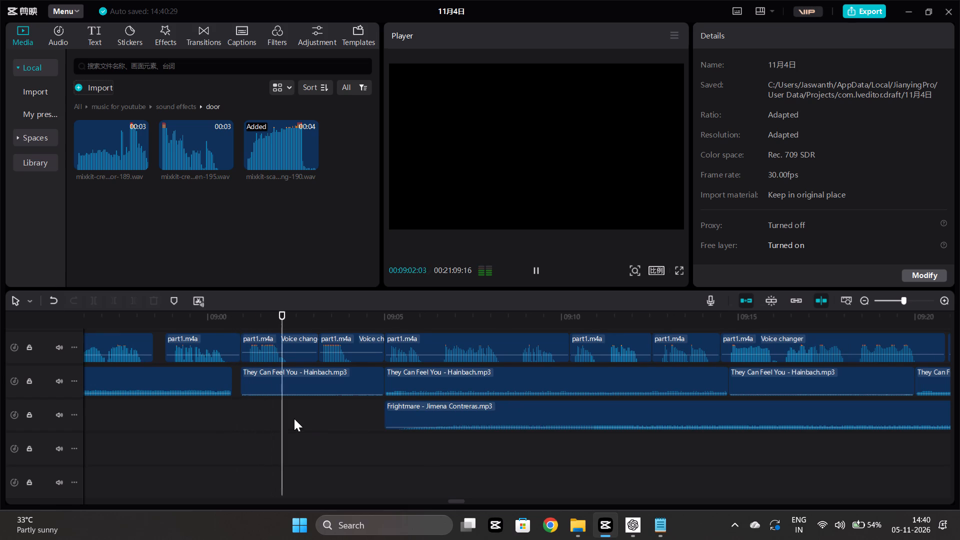
left_click(211, 384)
left_click_drag(232, 386, 244, 386)
left_click(221, 415)
key("space")
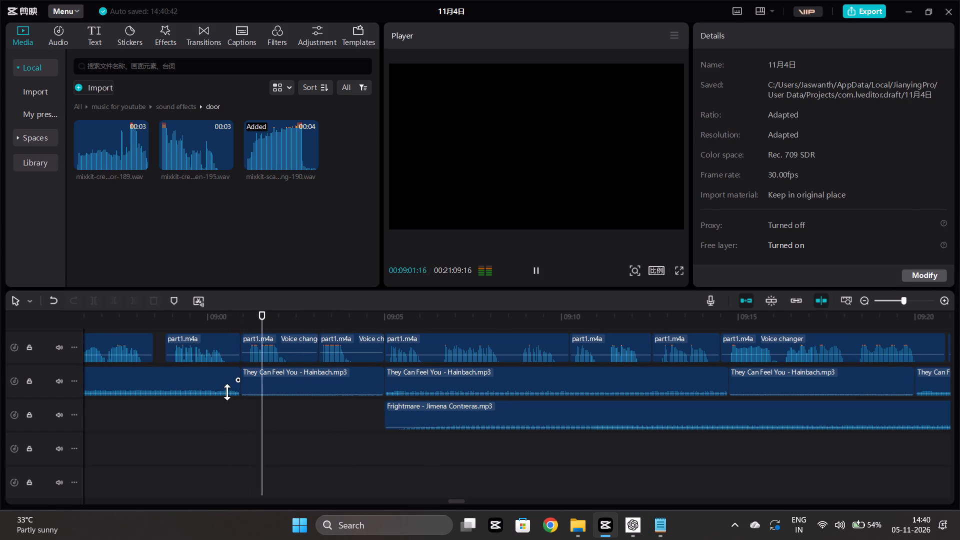
Move the join between the two They Can Feel You clips slightly later, to about 09:01.2, by trimming the second and extending the first.
left_click(246, 388)
left_click_drag(241, 390, 250, 389)
left_click(235, 388)
left_click_drag(238, 388, 248, 387)
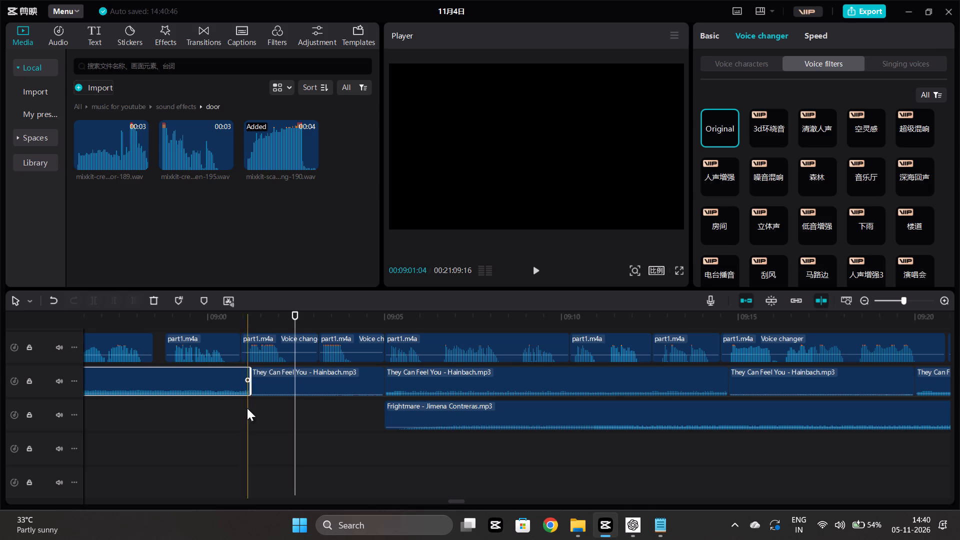
Play the passage from about 09:01 to 09:49 to review the narration and background music.
left_click(241, 415)
key("space")
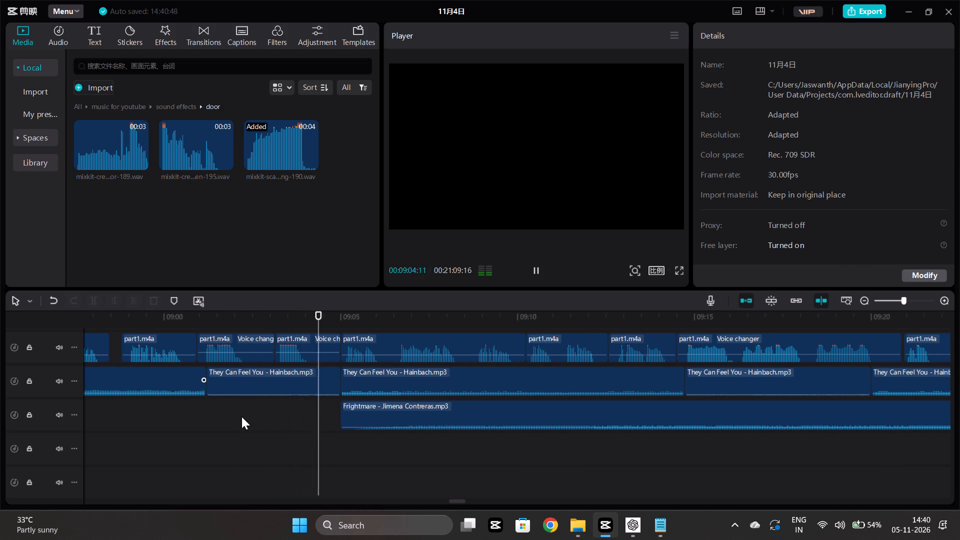
scroll(406, 483, "left", 1)
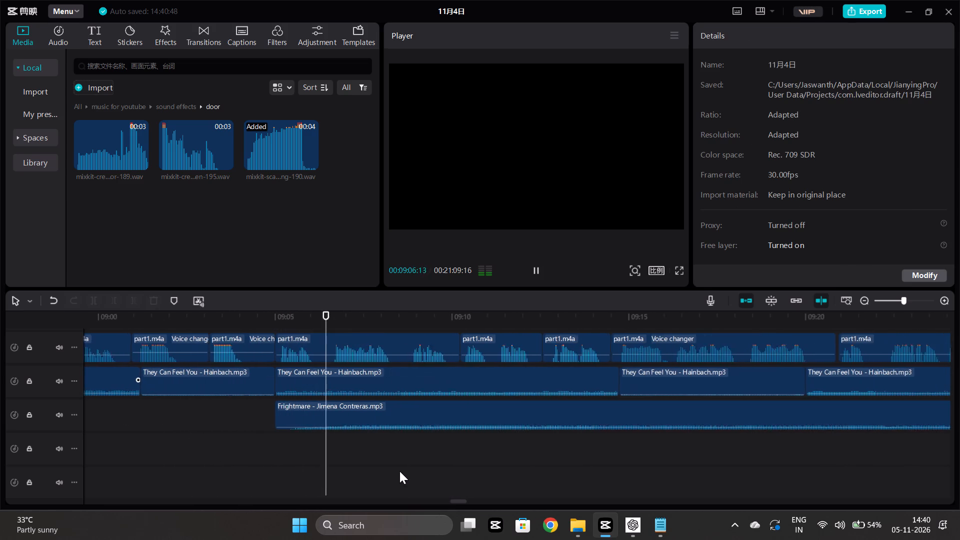
scroll(399, 471, "left", 1)
scroll(374, 432, "left", 1)
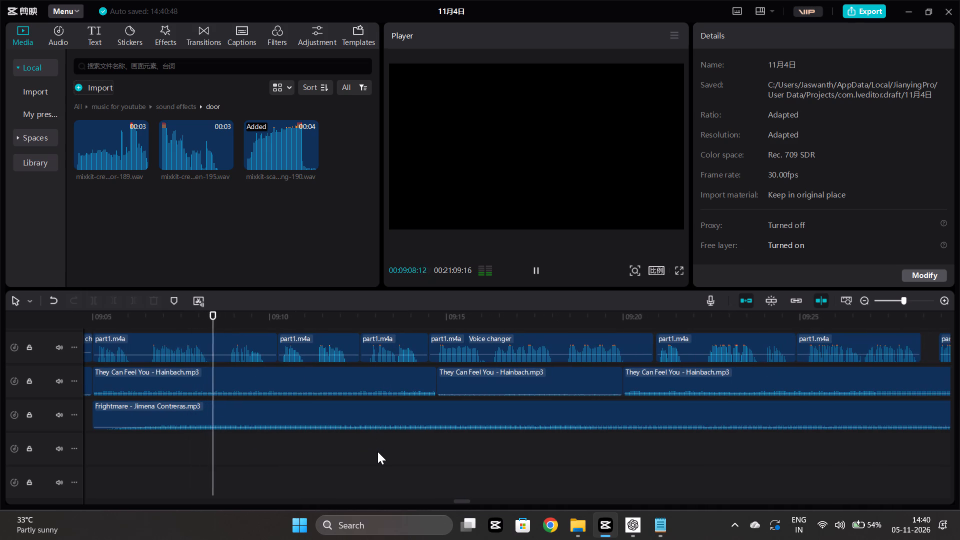
scroll(377, 451, "left", 1)
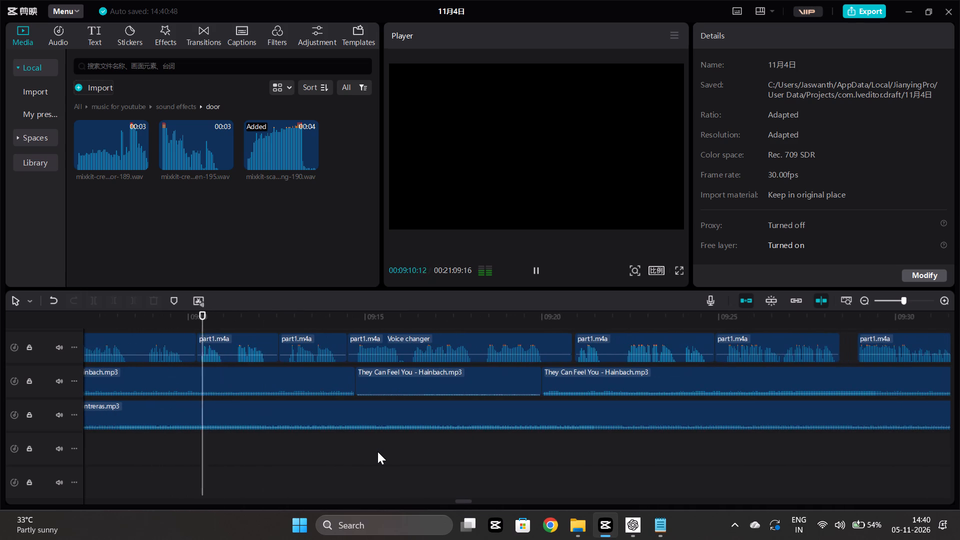
scroll(377, 451, "left", 1)
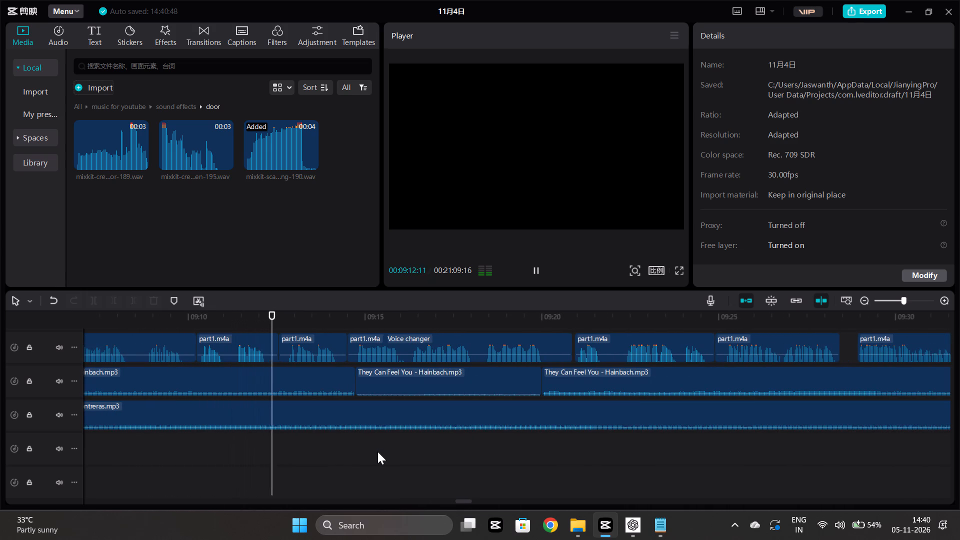
scroll(377, 451, "left", 1)
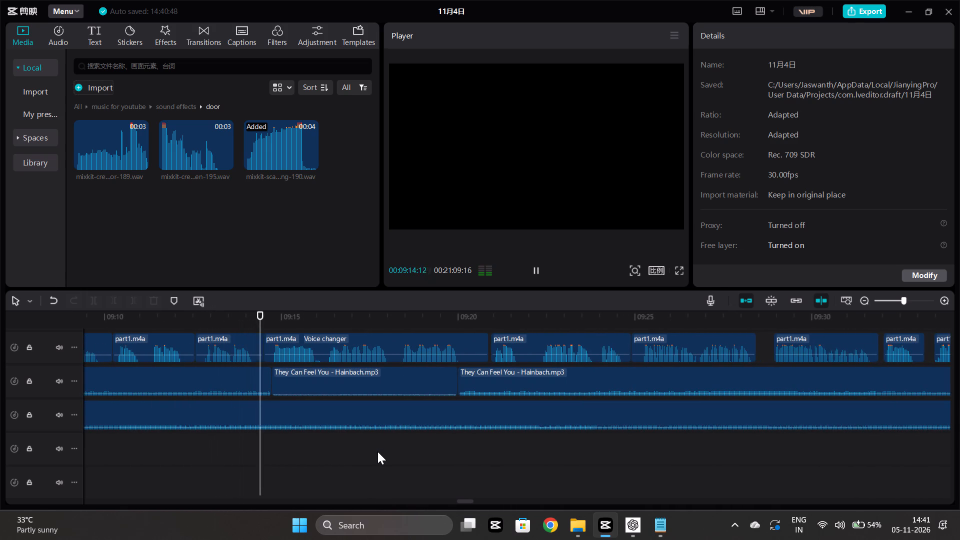
scroll(377, 451, "left", 1)
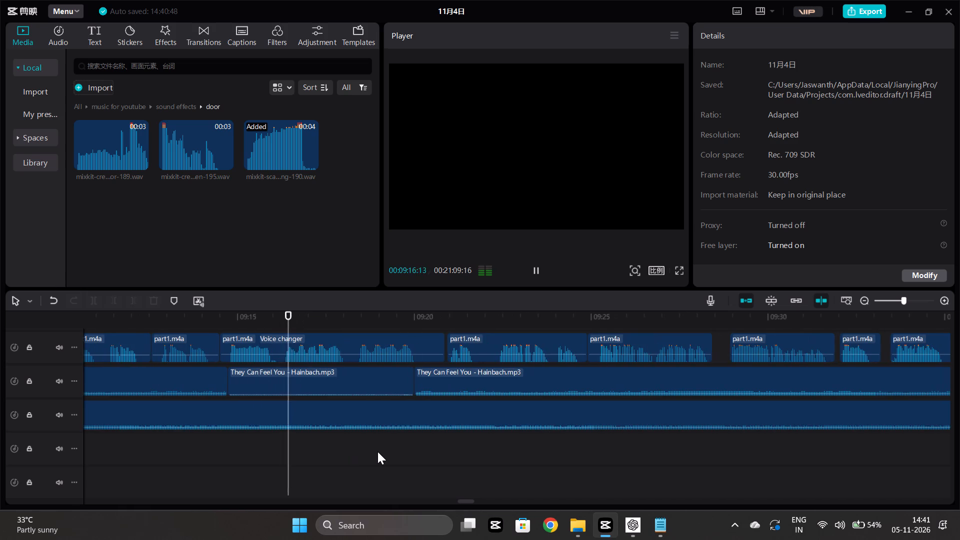
scroll(377, 451, "left", 1)
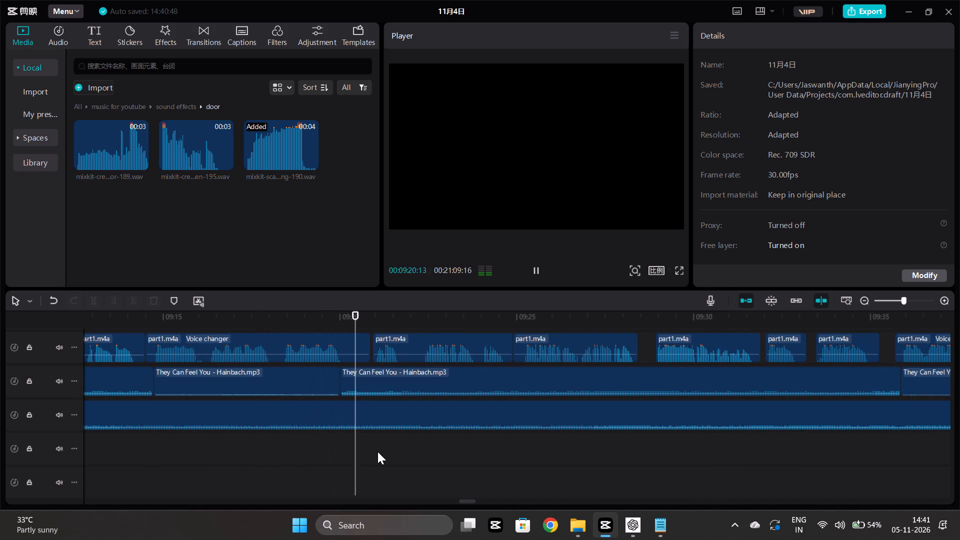
scroll(377, 451, "left", 1)
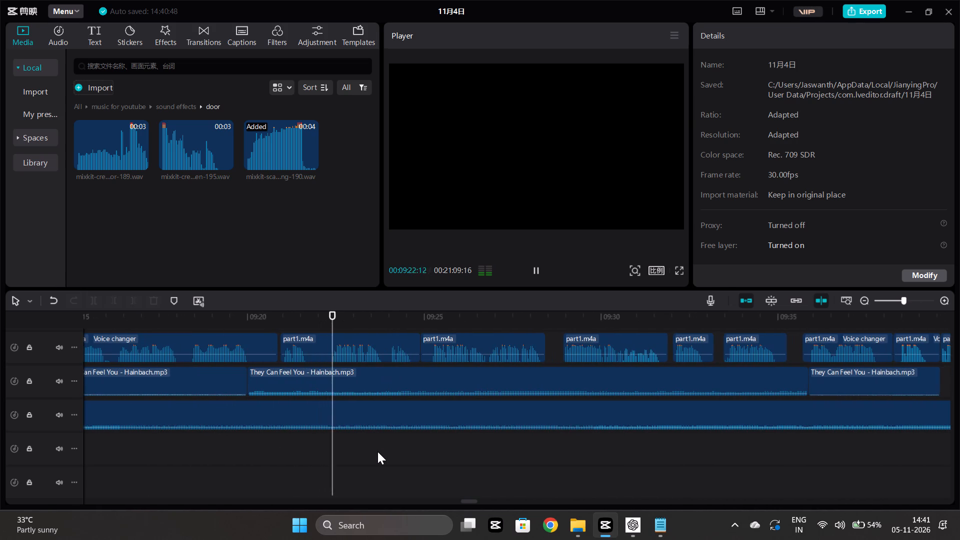
scroll(377, 451, "left", 1)
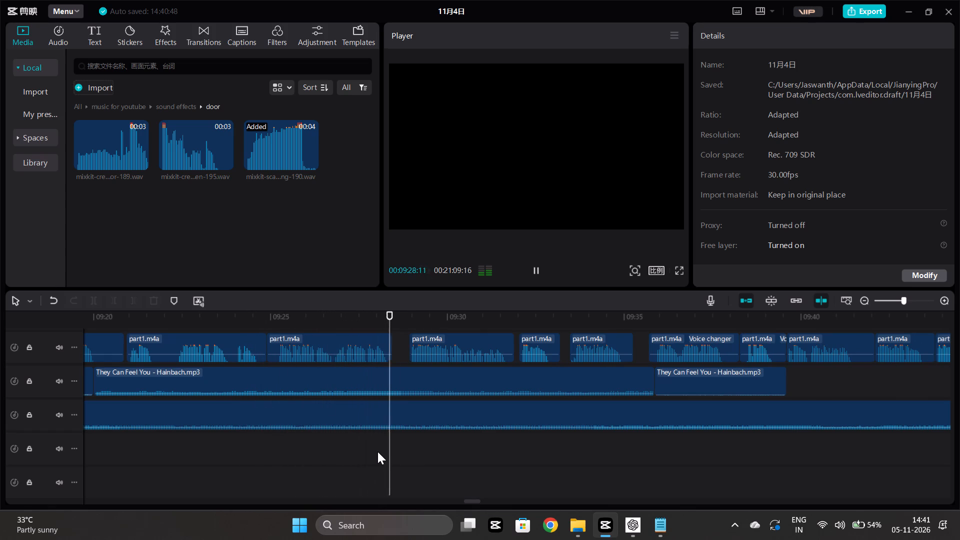
scroll(377, 451, "left", 1)
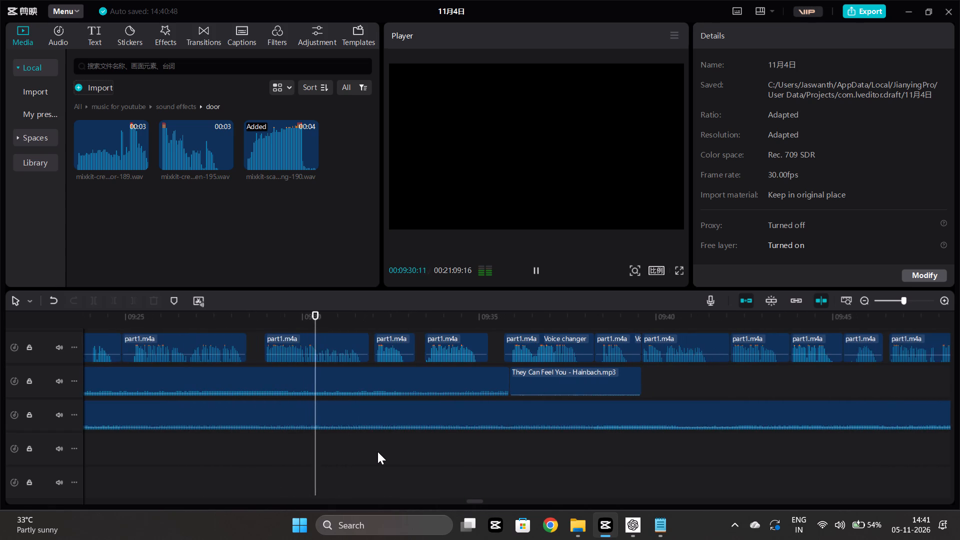
scroll(377, 451, "left", 1)
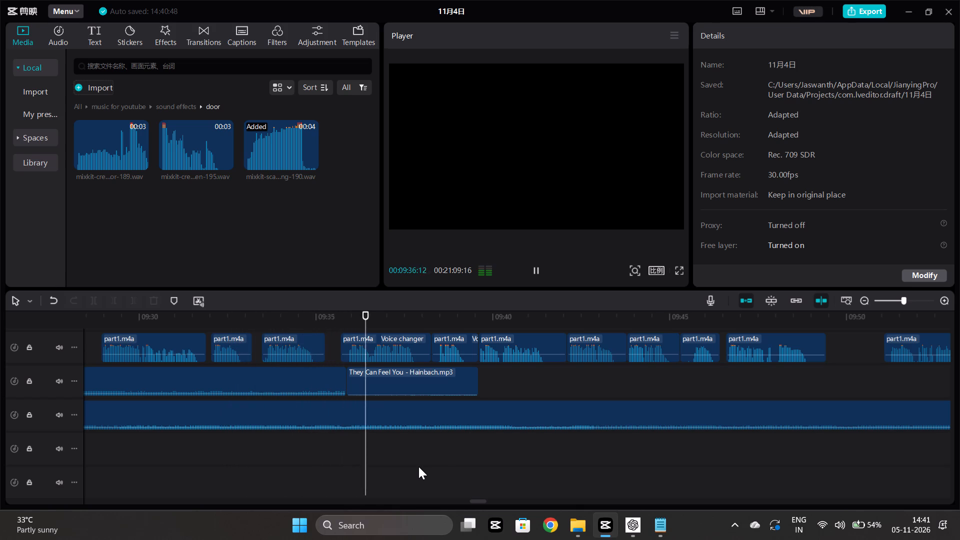
scroll(418, 466, "left", 1)
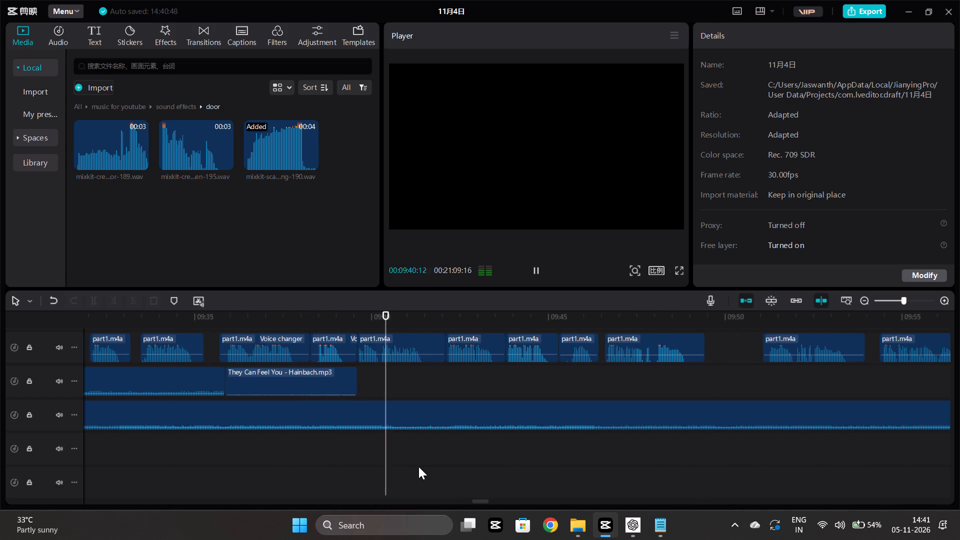
scroll(418, 466, "left", 1)
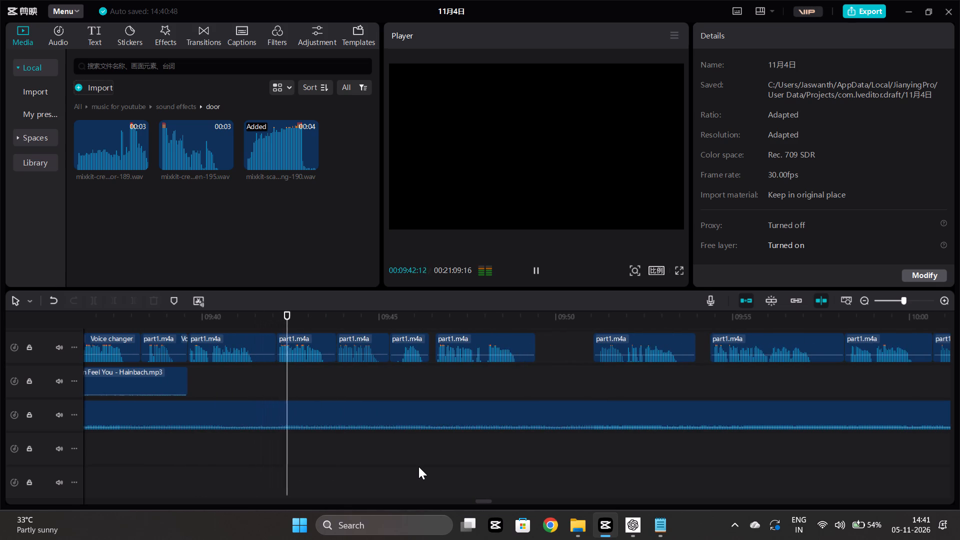
scroll(418, 466, "left", 1)
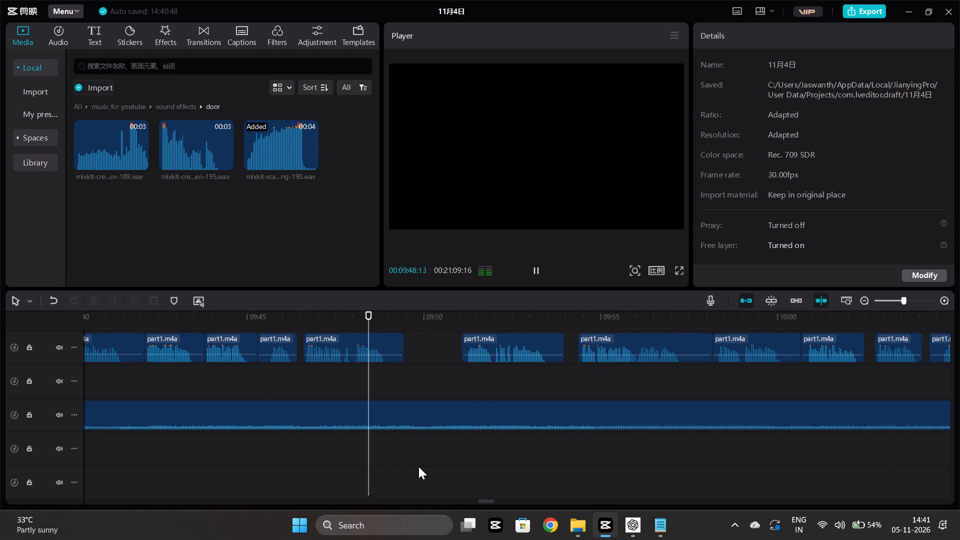
key("space")
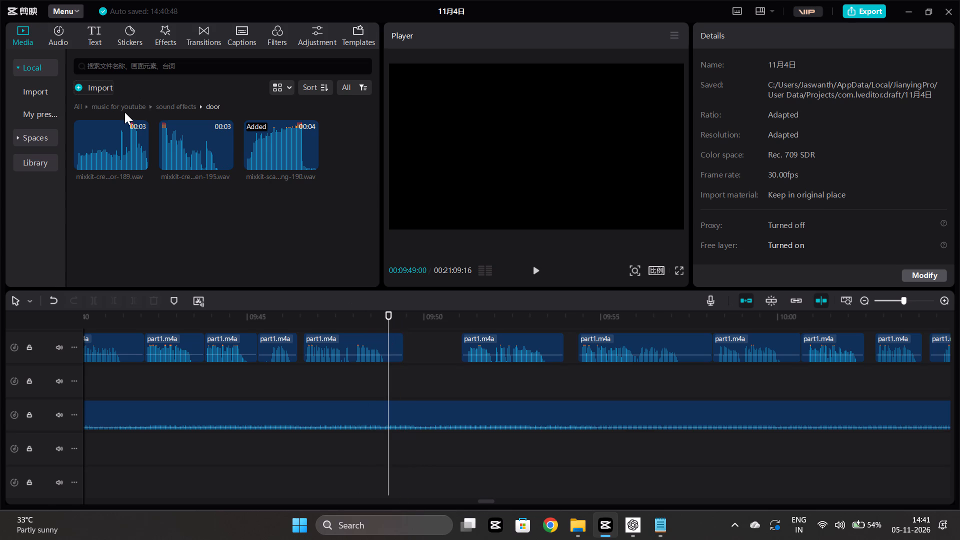
Go back to the sound effects folder and audition the futuristic 1583 and broken-radio 2563 sounds for the moment near 09:49.
left_click(183, 102)
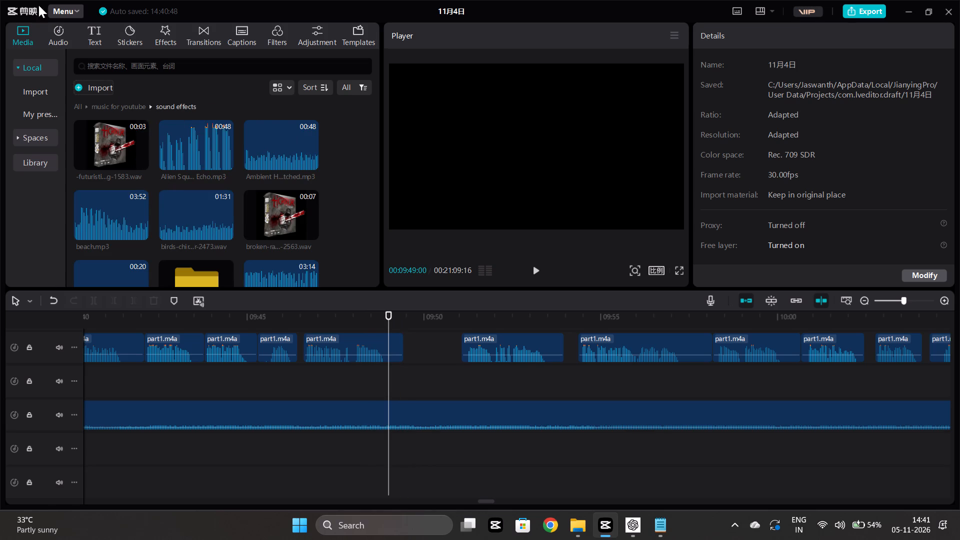
left_click(108, 136)
key("space")
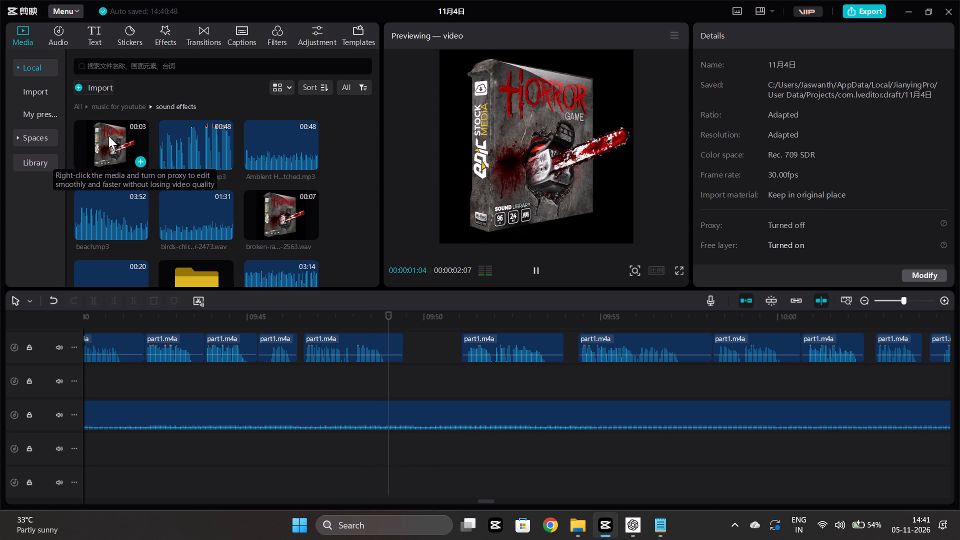
left_click(258, 214)
key("space")
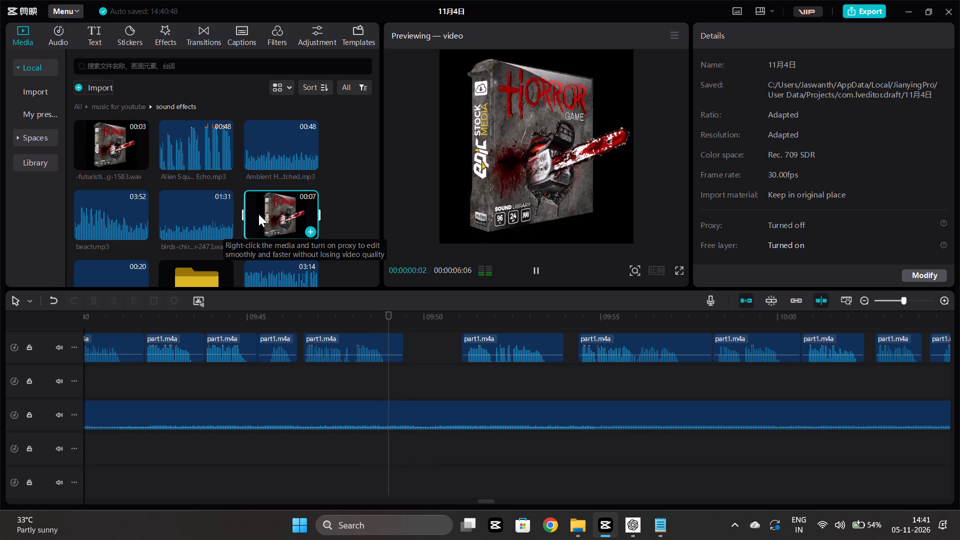
scroll(253, 213, "down", 2)
scroll(140, 180, "down", 1)
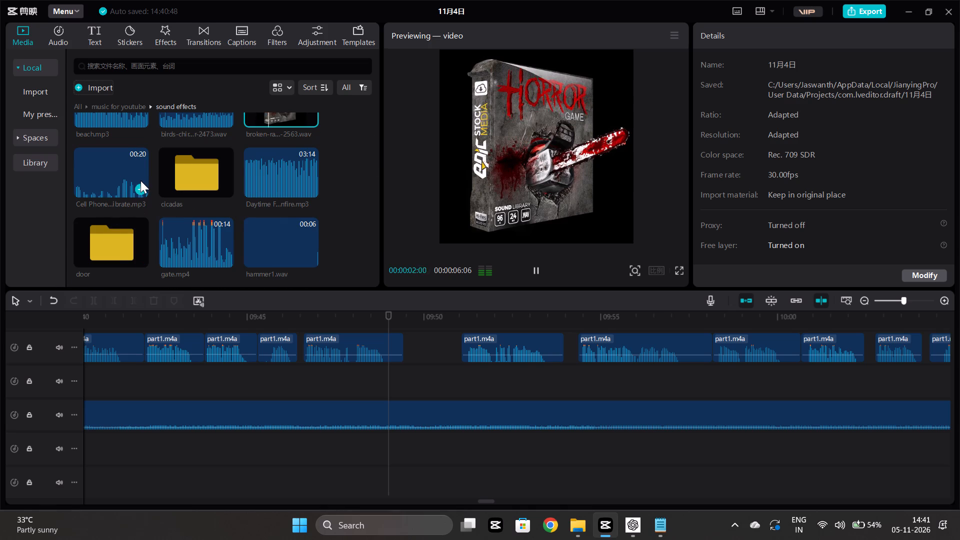
scroll(146, 193, "down", 2)
scroll(99, 231, "down", 1)
scroll(134, 199, "down", 2)
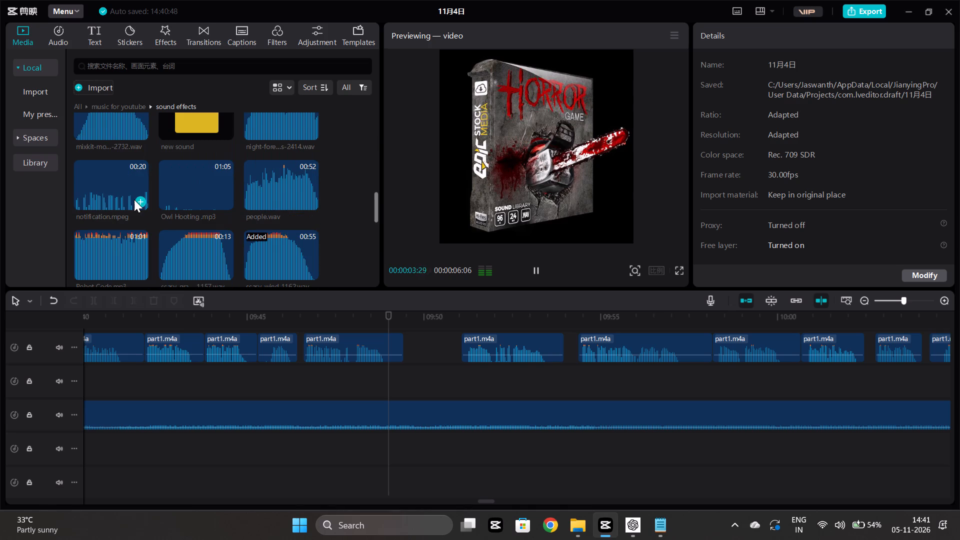
Audition the mixkit 2732, Robot Code, screeming and strong-br 2232 sounds further down the sound effects folder.
left_click(86, 126)
key("space")
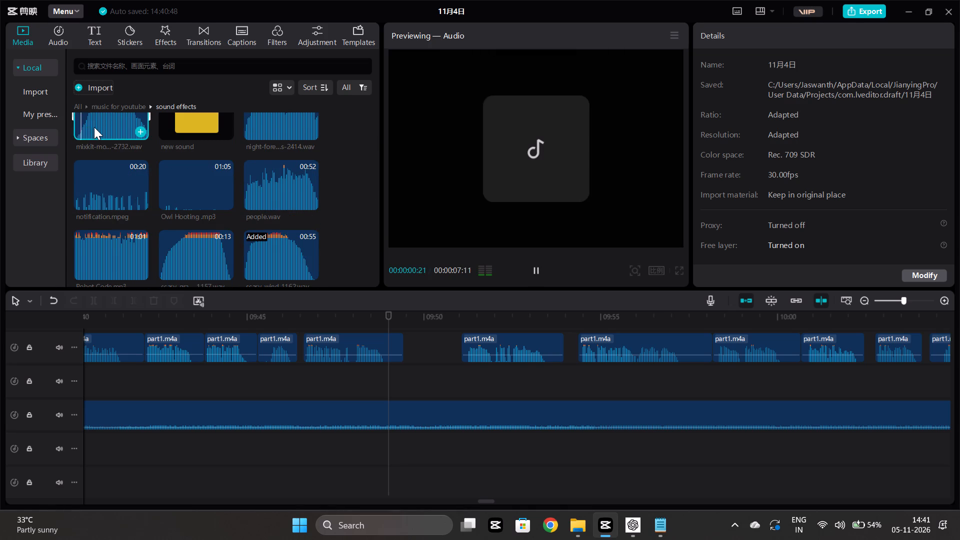
scroll(105, 191, "down", 2)
left_click(86, 154)
key("space")
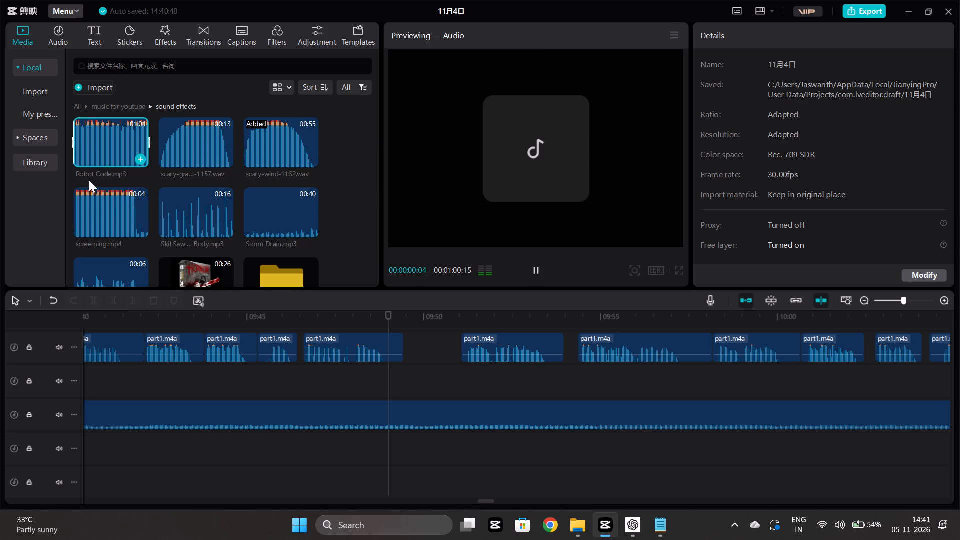
left_click(83, 220)
key("space")
scroll(83, 220, "down", 1)
left_click(83, 220)
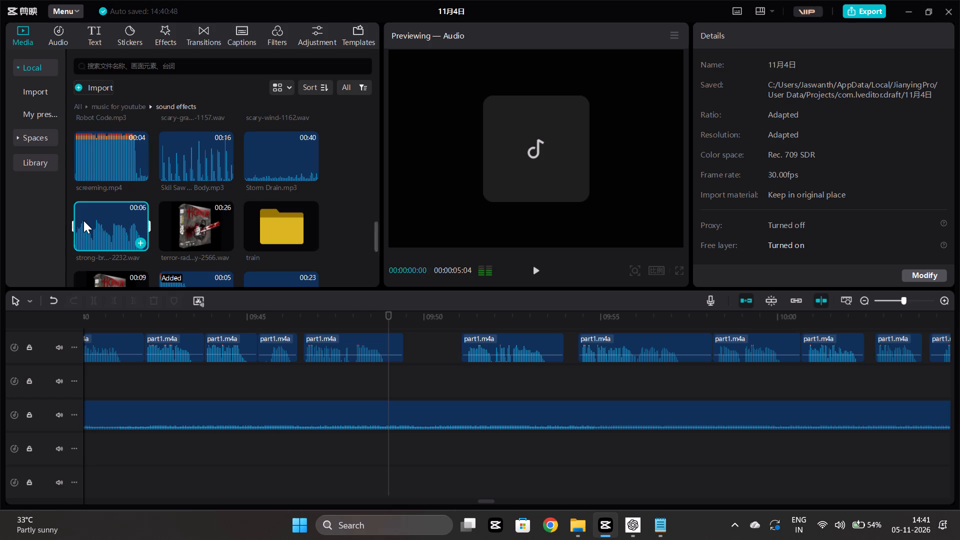
key("space")
Audition the Water Spray and transition1 sounds near the end of the sound effects folder.
scroll(83, 220, "down", 2)
left_click(85, 228)
key("space")
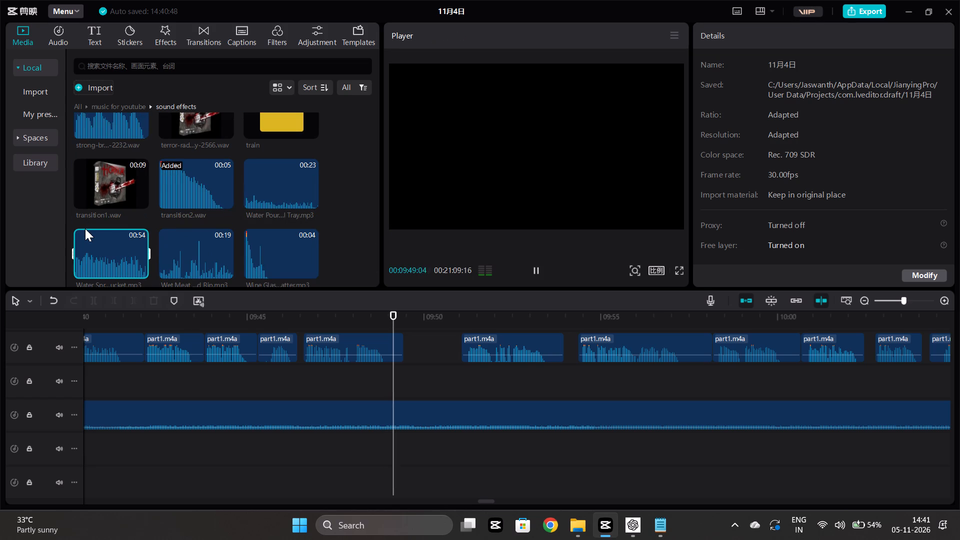
scroll(85, 228, "down", 1)
left_click(92, 182)
key("space")
scroll(139, 174, "up", 1)
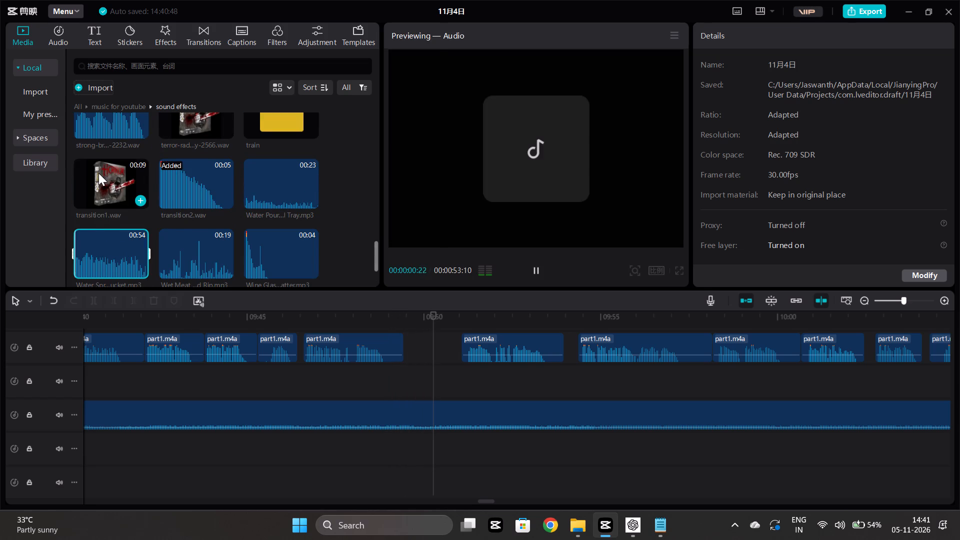
left_click(98, 173)
key("space")
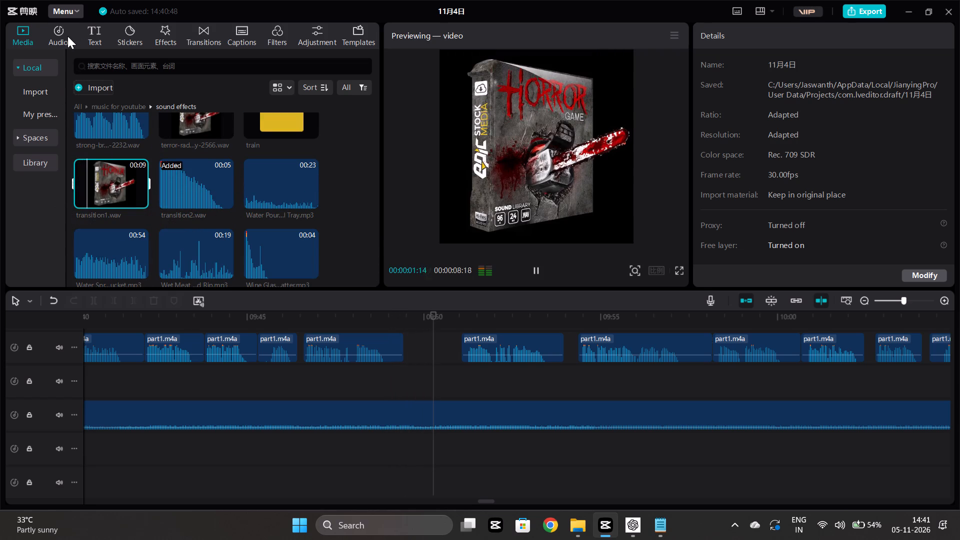
Extract the audio of the transition1 file from the sound effects folder inside music for youtube.
left_click(67, 36)
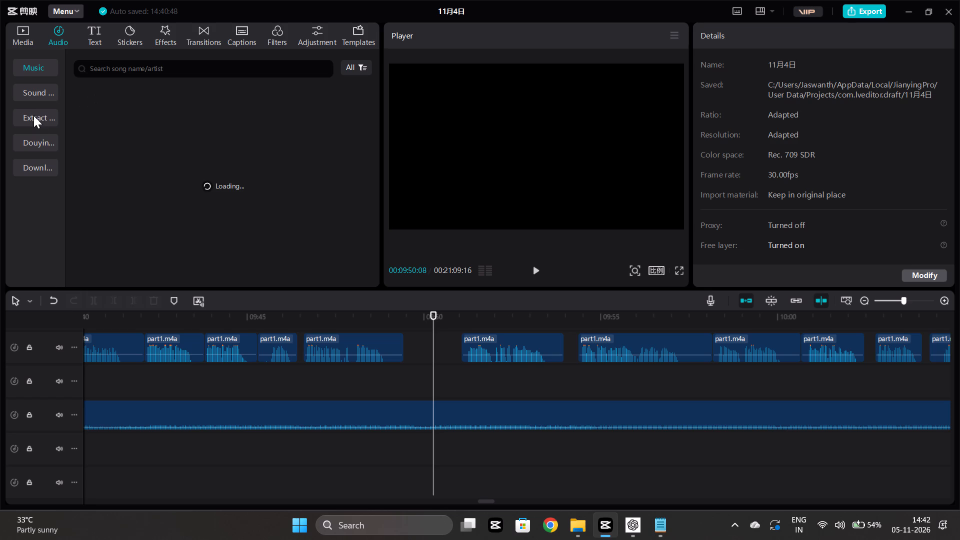
left_click(38, 117)
left_click(204, 160)
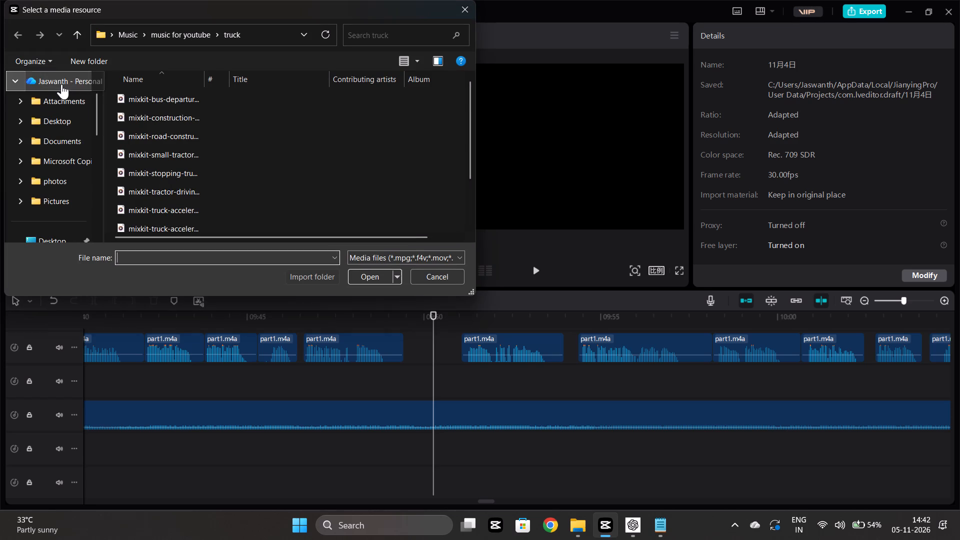
left_click(189, 31)
double_click(158, 160)
scroll(158, 160, "down", 4)
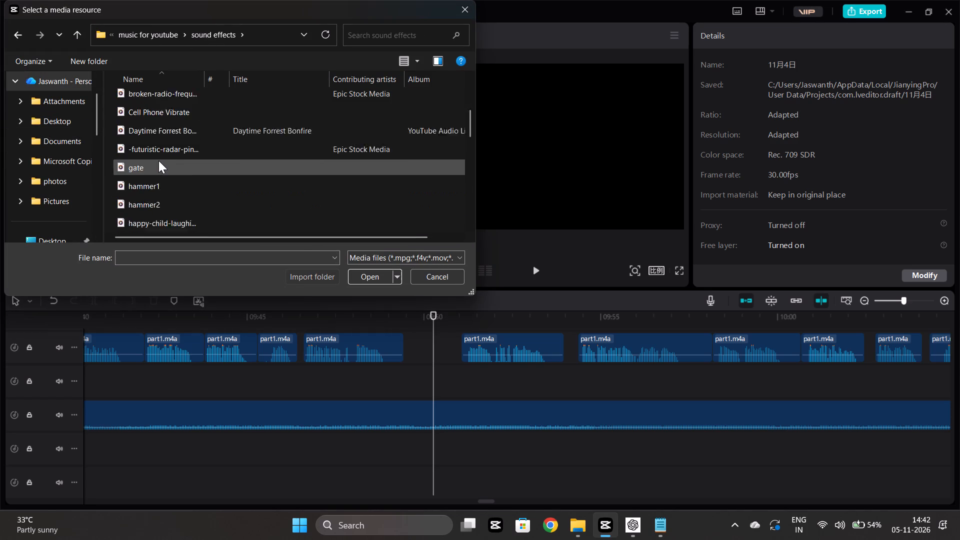
scroll(158, 160, "down", 7)
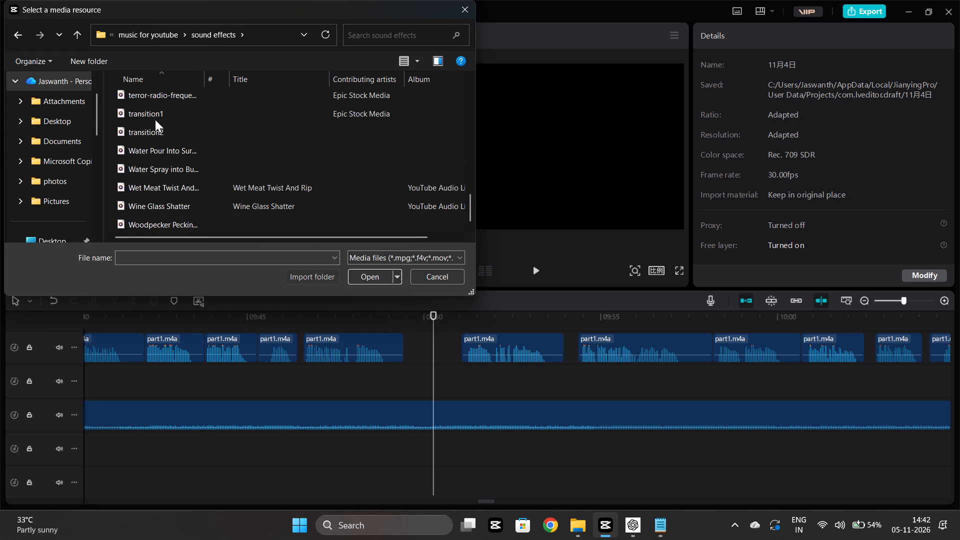
left_click(154, 115)
left_click(362, 273)
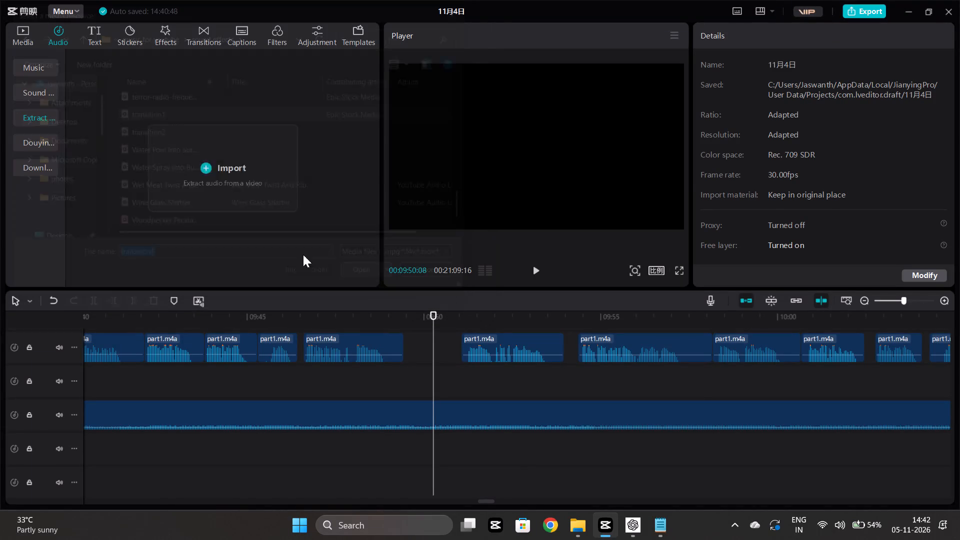
Add the extracted transition sound to the timeline and shift it earlier to start at about 09:48.8.
left_click(184, 126)
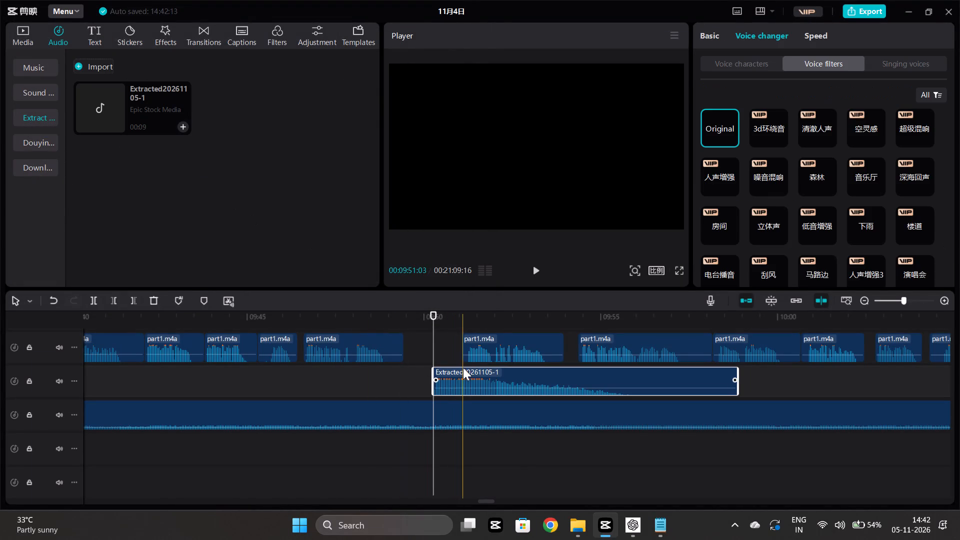
left_click_drag(463, 370, 414, 369)
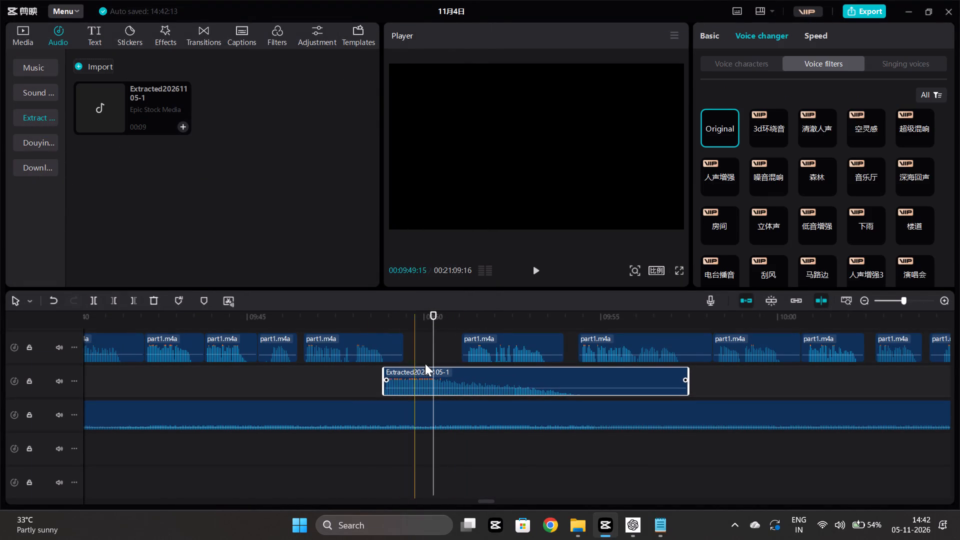
Apply the 超级混响 voice filter to the extracted transition clip and set its strength to 64.
left_click(920, 127)
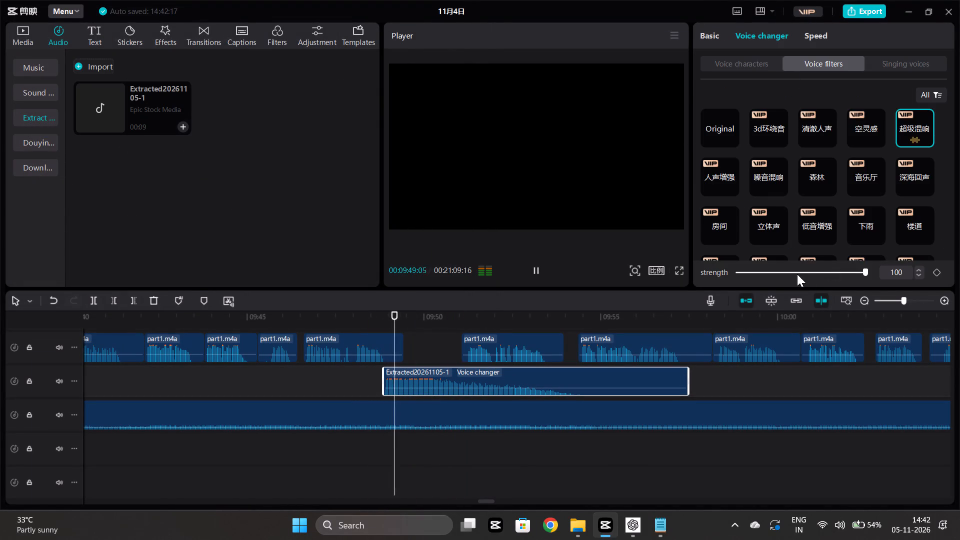
left_click(804, 271)
left_click(811, 268)
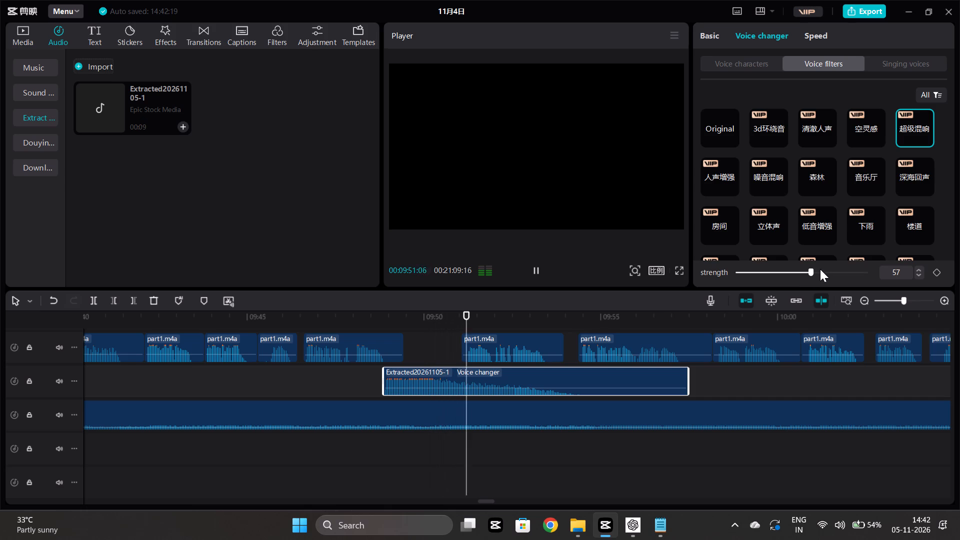
left_click(820, 269)
Replay the passage from about 09:46 with the transition sound and set its voice filter strength to 58.
left_click(361, 376)
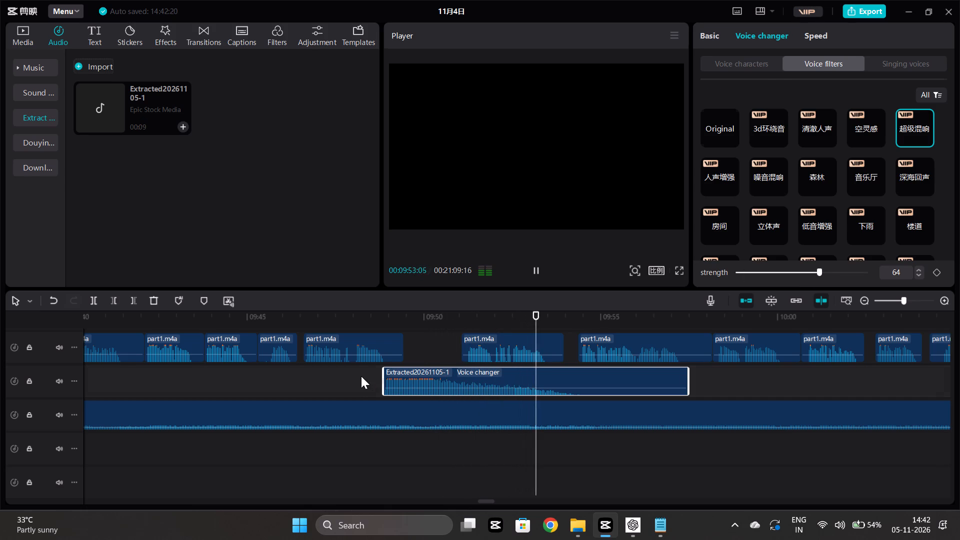
key("space")
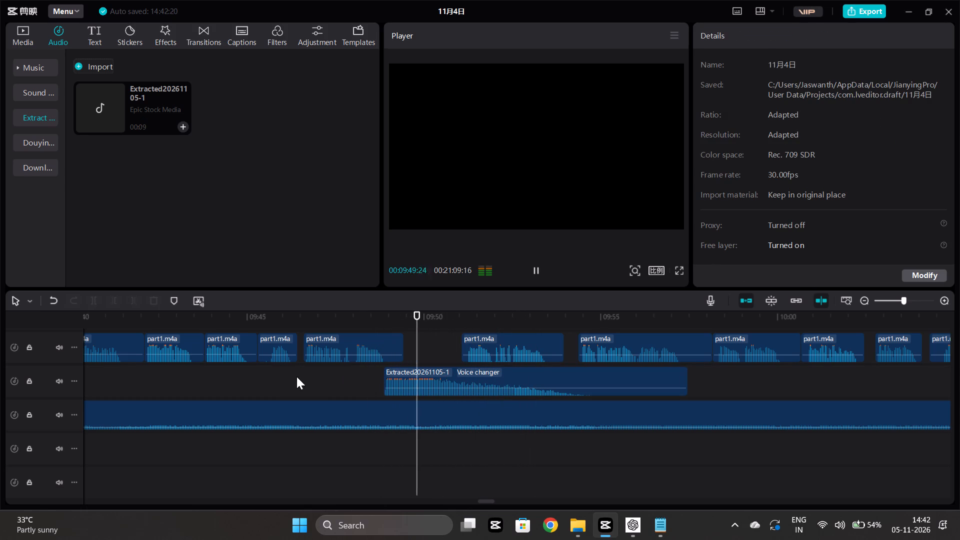
left_click(296, 376)
key("space")
left_click(466, 372)
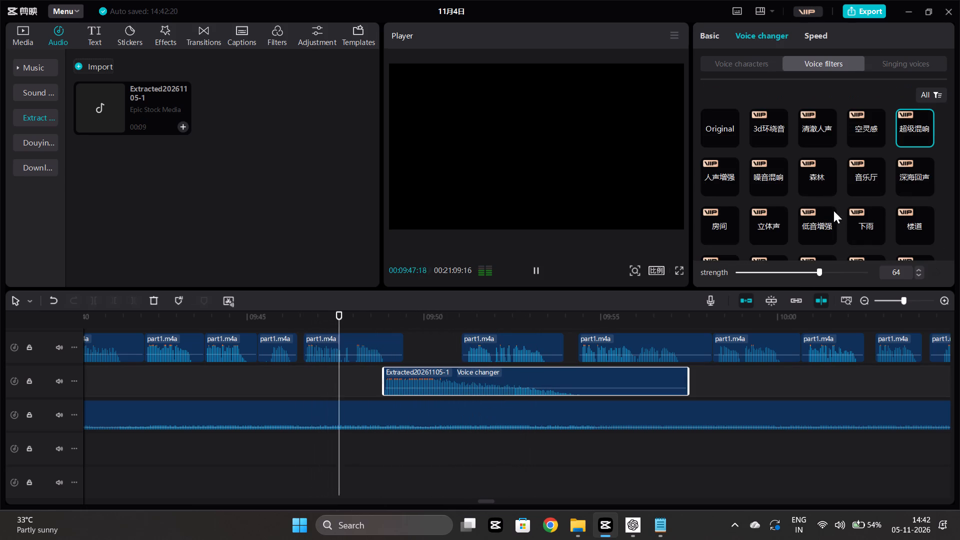
left_click(812, 271)
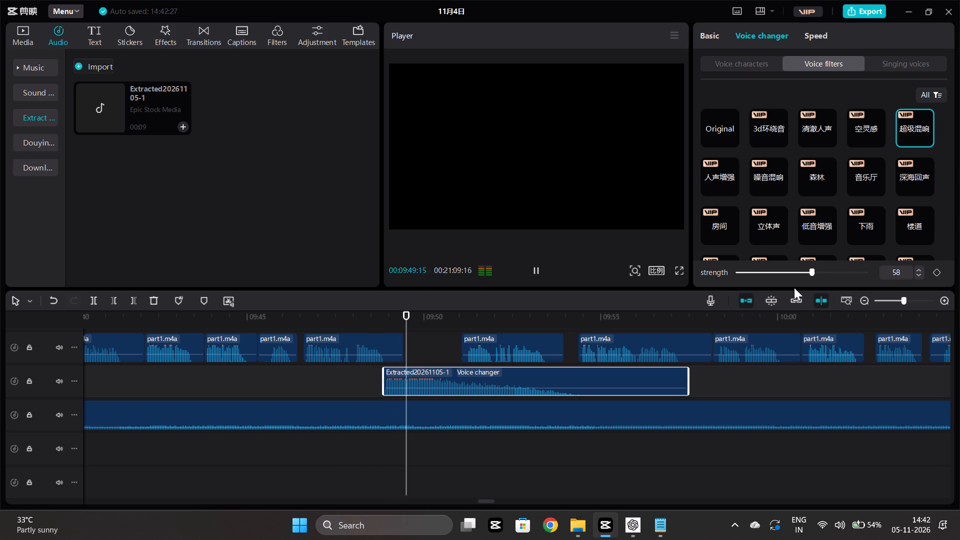
Play the passage from about 09:49 to 10:13 to review the transition sound, narration and background music.
scroll(342, 340, "left", 1)
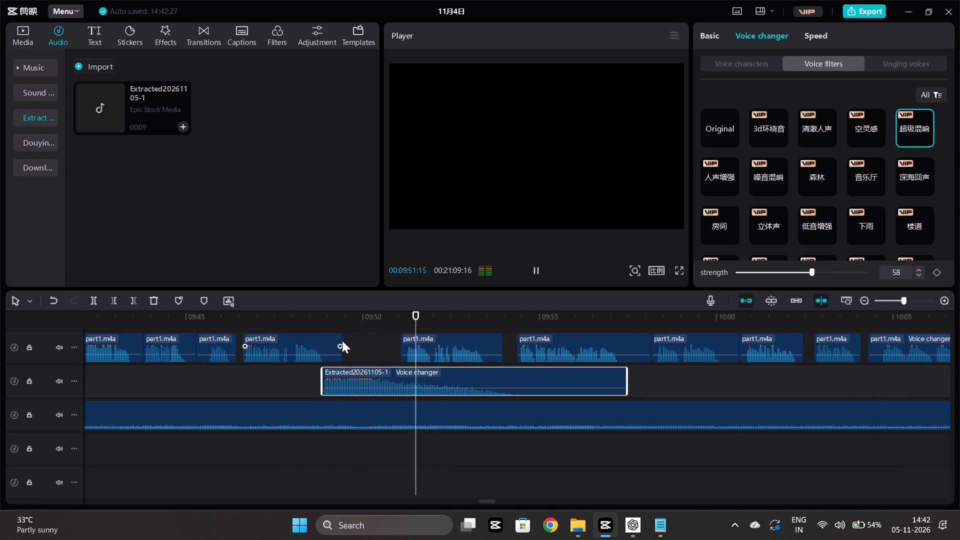
scroll(342, 340, "left", 1)
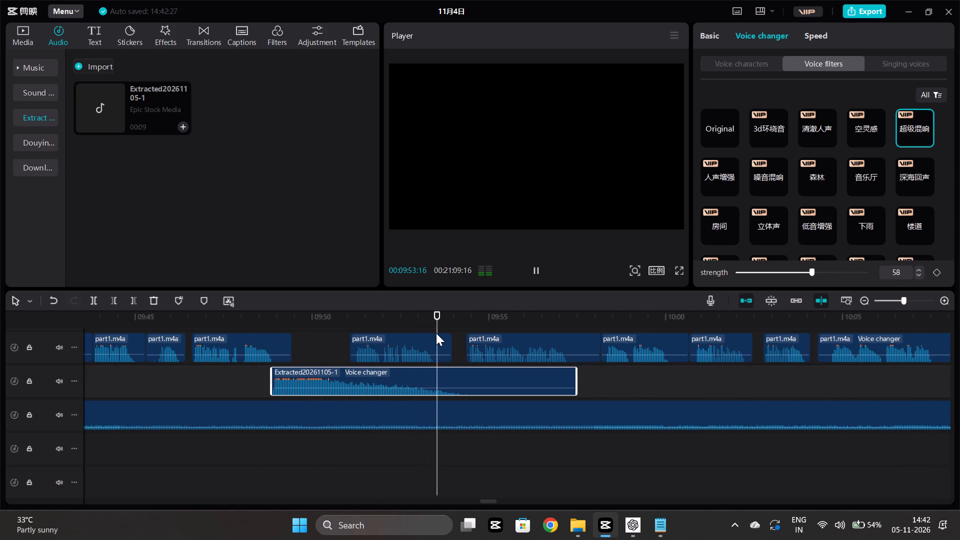
scroll(436, 333, "left", 1)
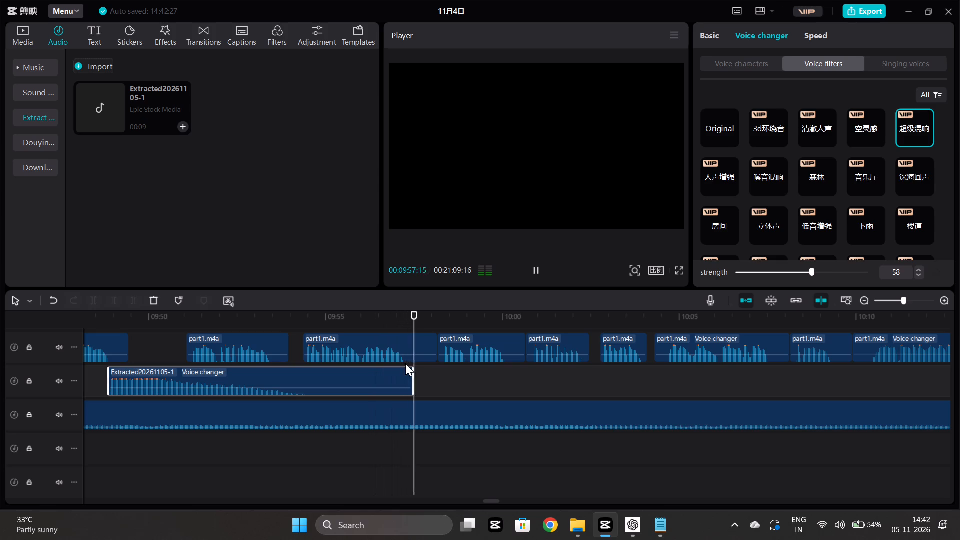
scroll(405, 363, "left", 1)
scroll(405, 363, "down", 1)
scroll(420, 341, "left", 1)
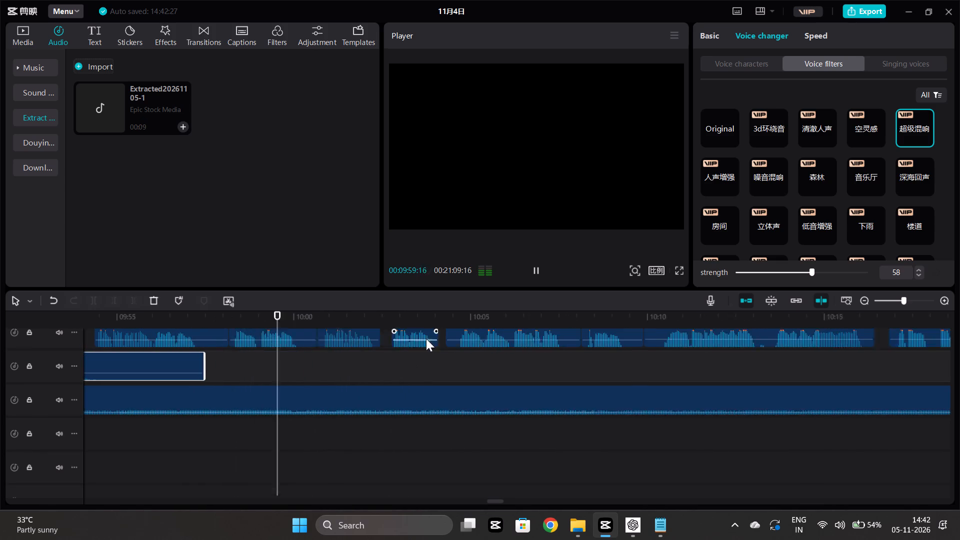
scroll(426, 338, "left", 1)
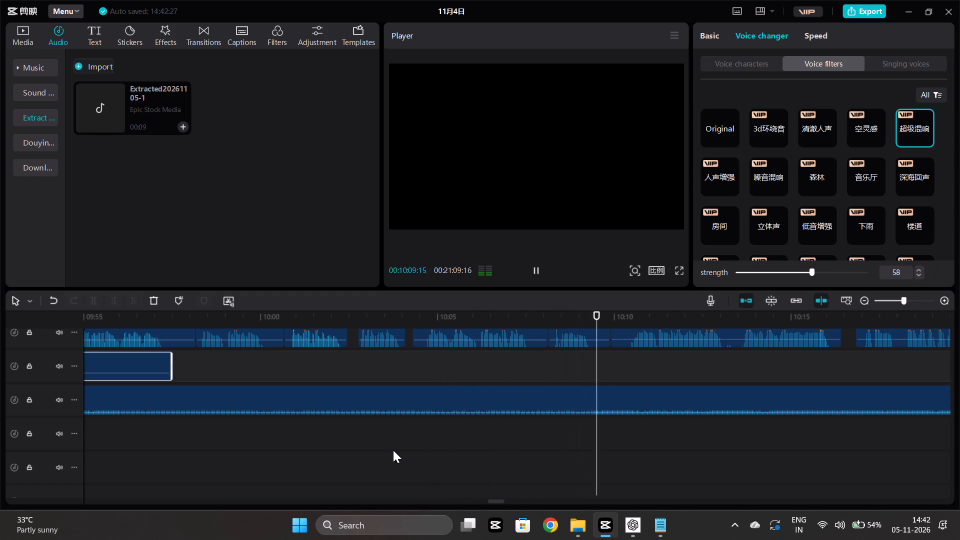
scroll(398, 443, "left", 1)
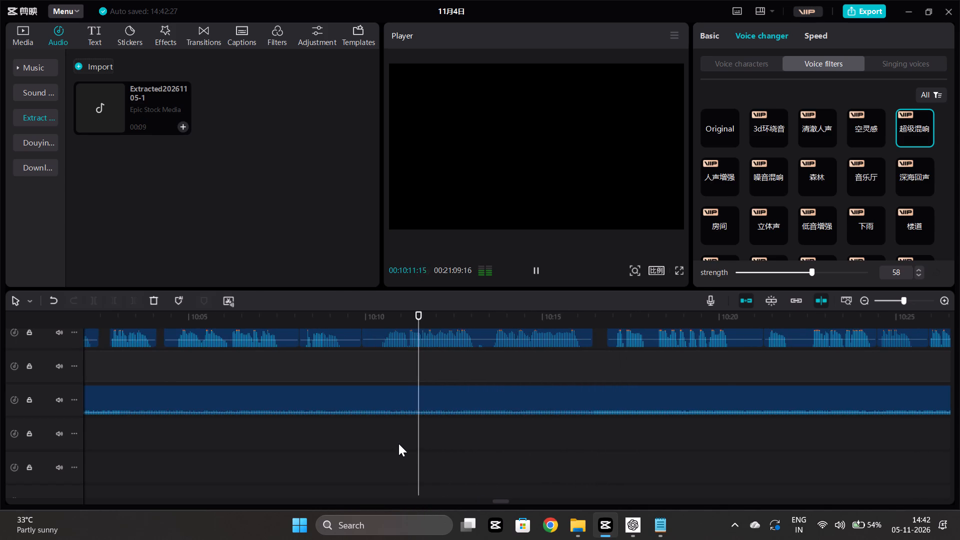
scroll(363, 443, "up", 2)
scroll(363, 443, "down", 1)
Replay the narration and background music between about 10:04 and 10:13 to judge where the music should pause.
left_click(316, 457)
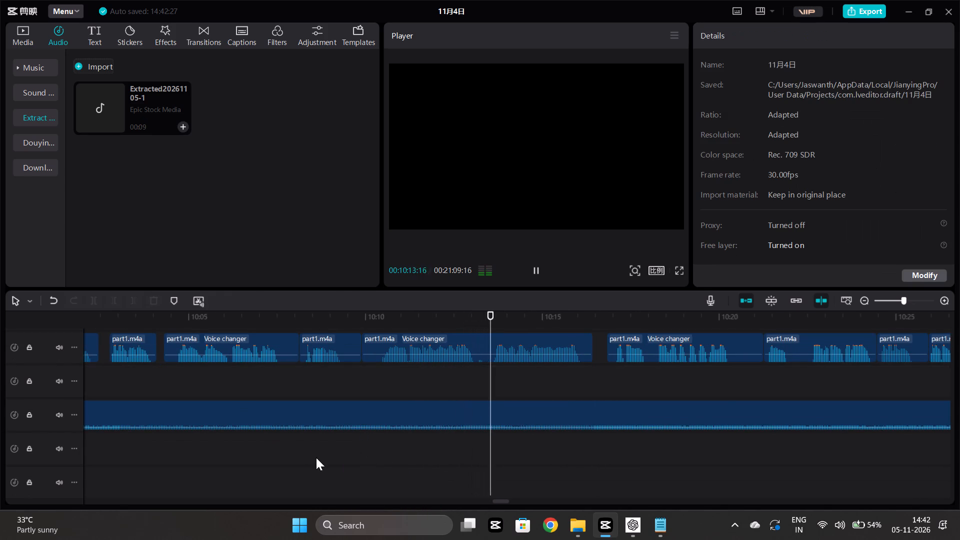
key("space")
key("space")
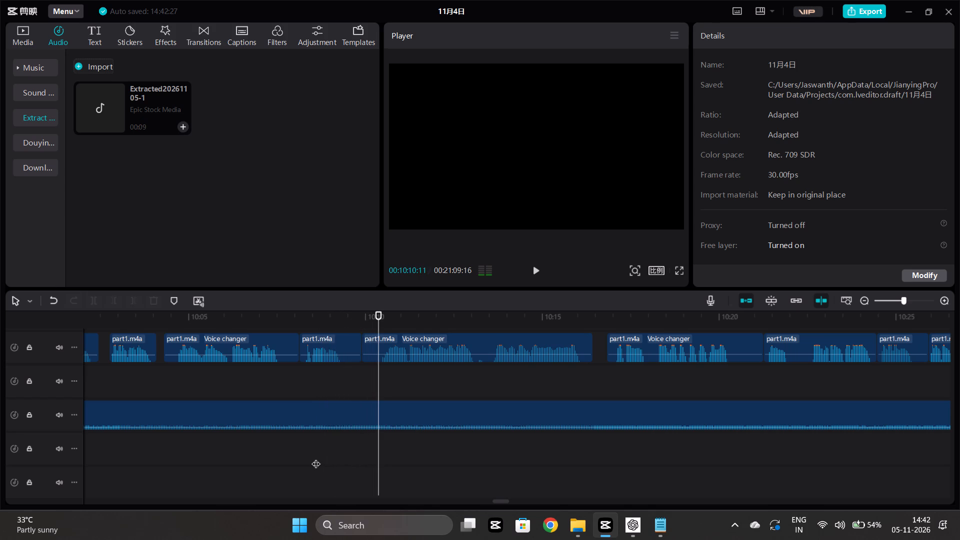
left_click(166, 448)
key("space")
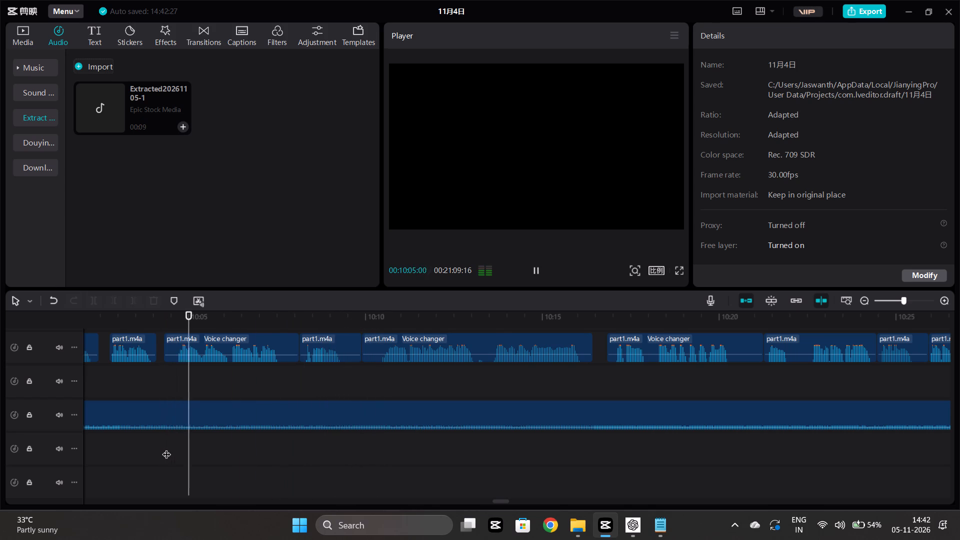
scroll(166, 448, "right", 1)
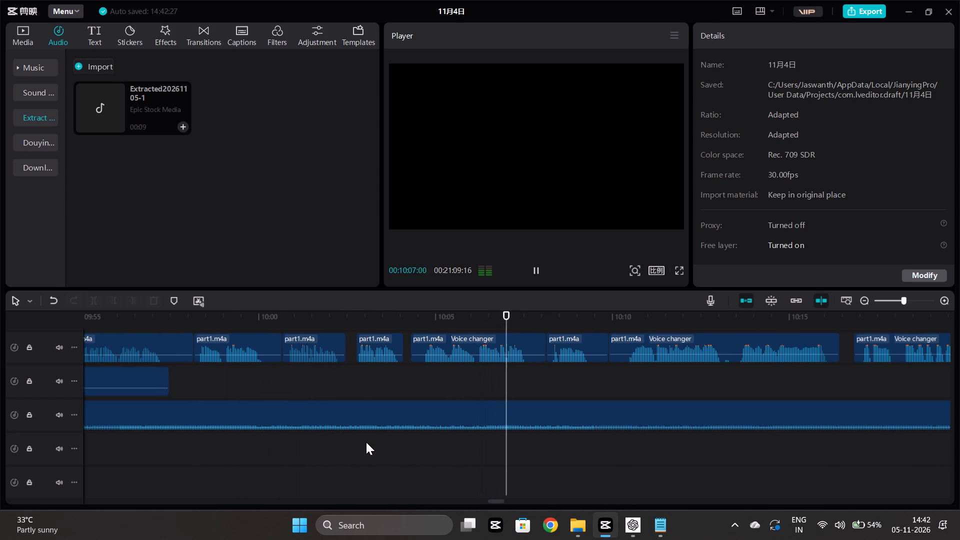
scroll(437, 446, "left", 1)
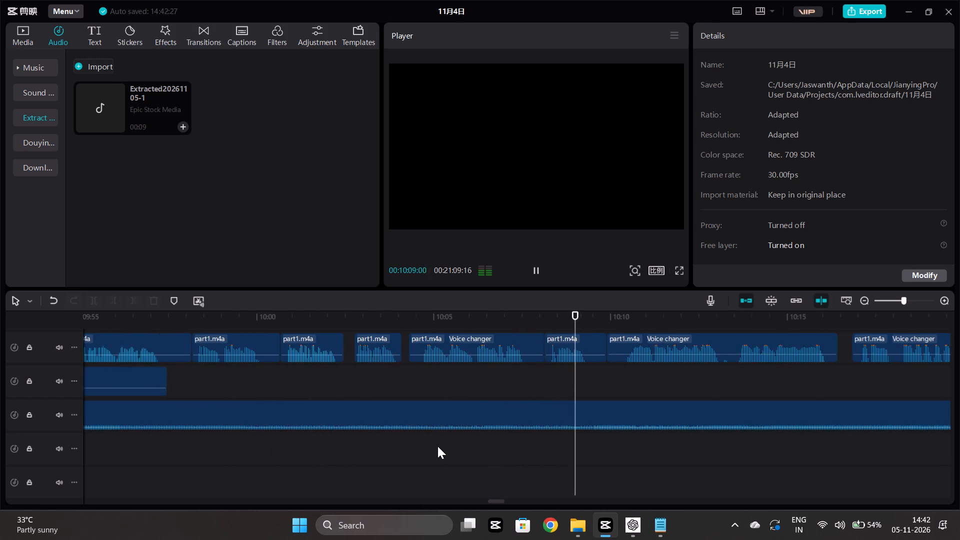
scroll(437, 446, "left", 1)
left_click(384, 445)
key("space")
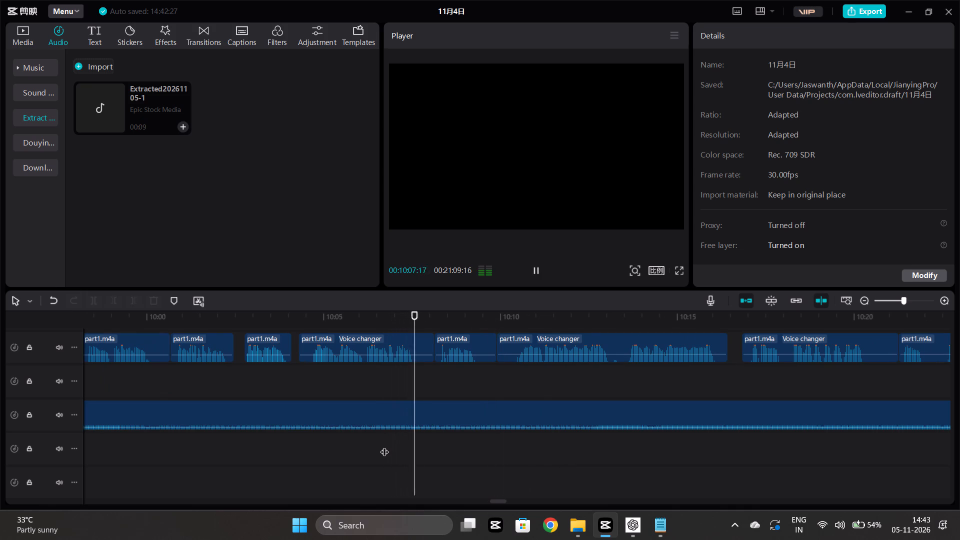
key("space")
left_click(470, 396)
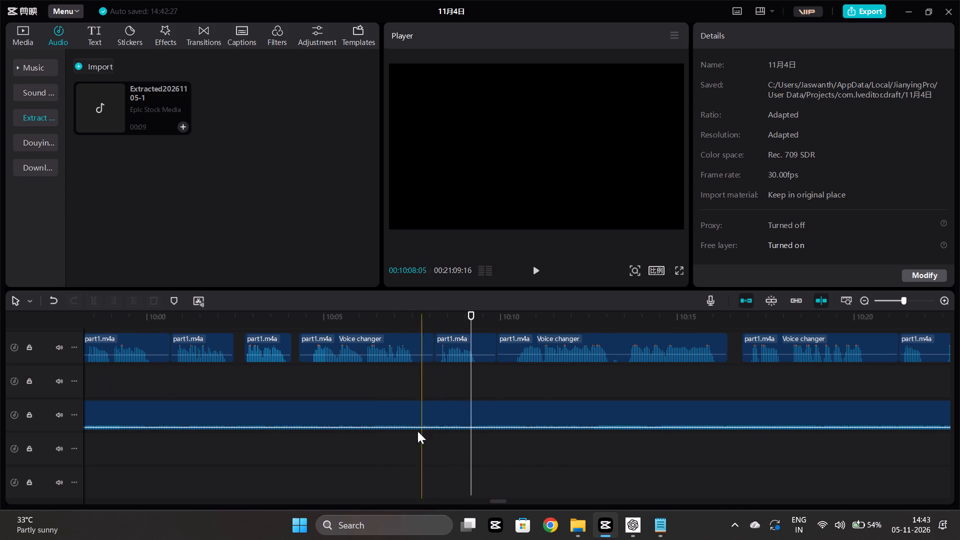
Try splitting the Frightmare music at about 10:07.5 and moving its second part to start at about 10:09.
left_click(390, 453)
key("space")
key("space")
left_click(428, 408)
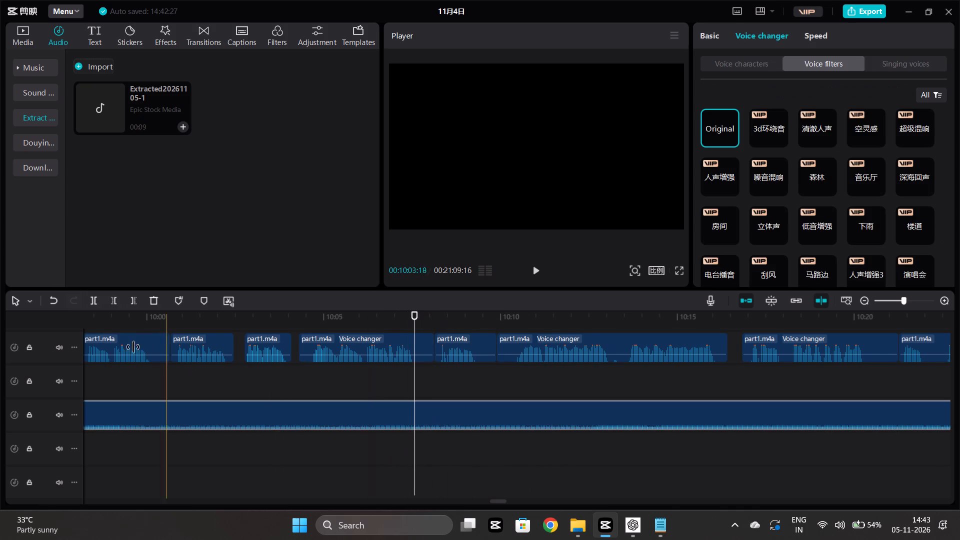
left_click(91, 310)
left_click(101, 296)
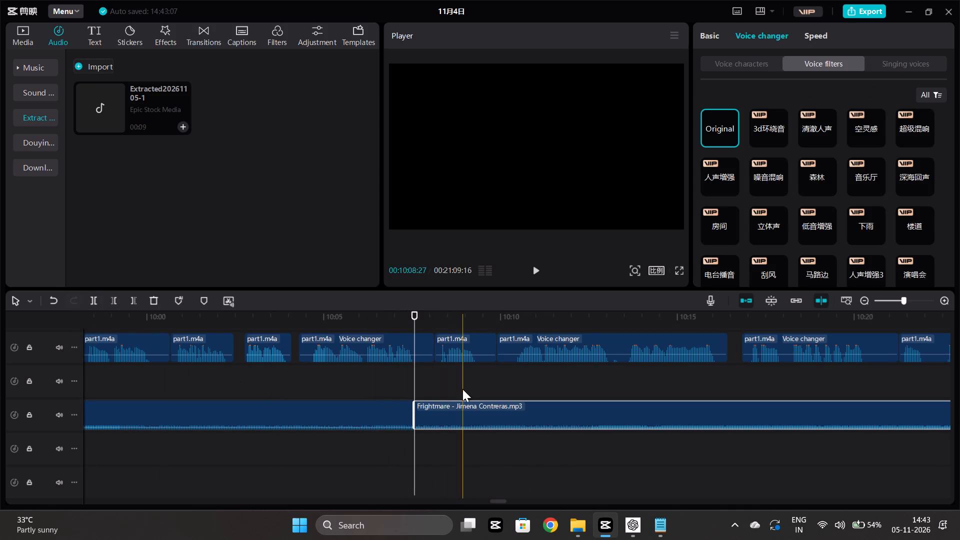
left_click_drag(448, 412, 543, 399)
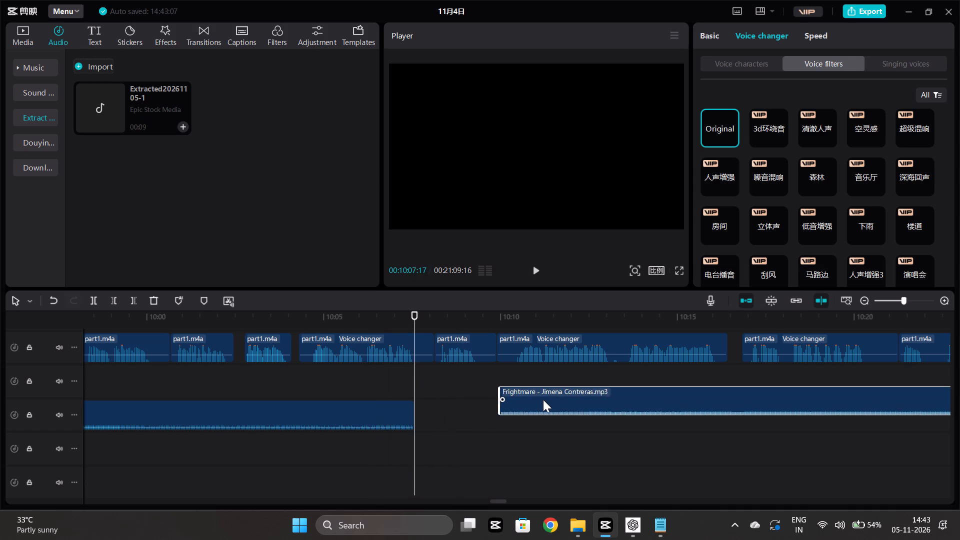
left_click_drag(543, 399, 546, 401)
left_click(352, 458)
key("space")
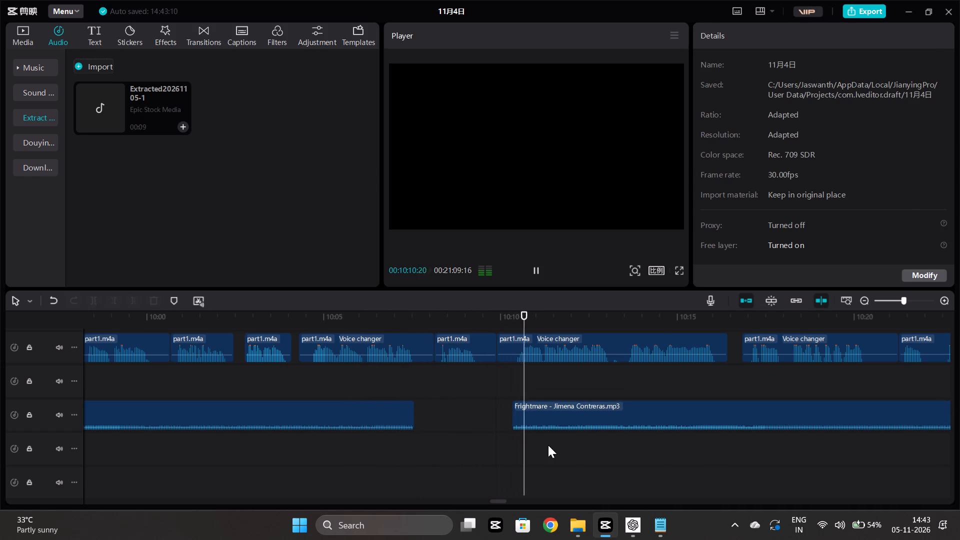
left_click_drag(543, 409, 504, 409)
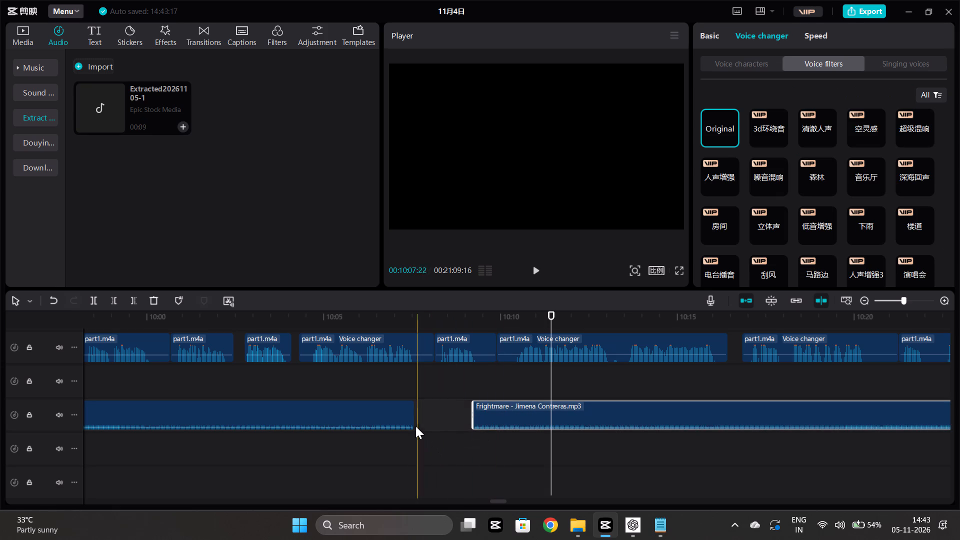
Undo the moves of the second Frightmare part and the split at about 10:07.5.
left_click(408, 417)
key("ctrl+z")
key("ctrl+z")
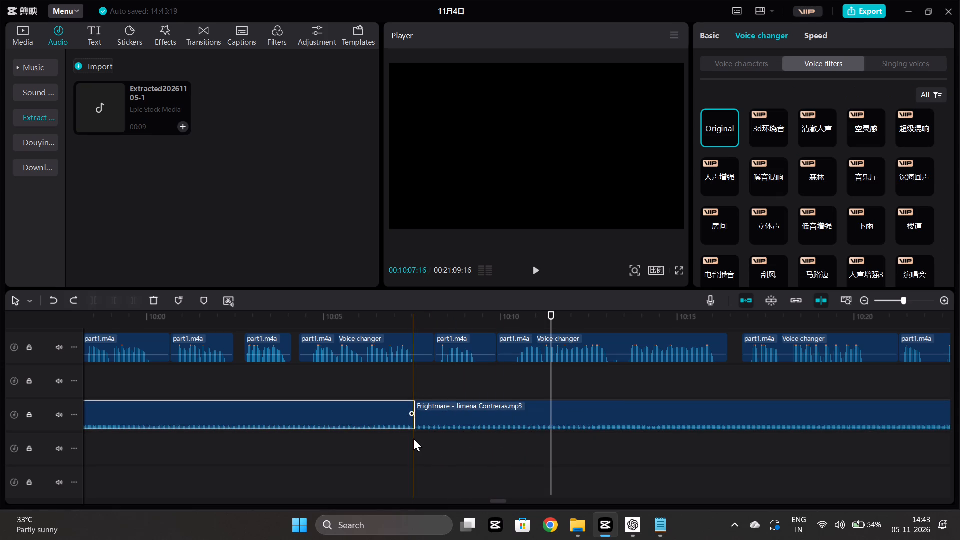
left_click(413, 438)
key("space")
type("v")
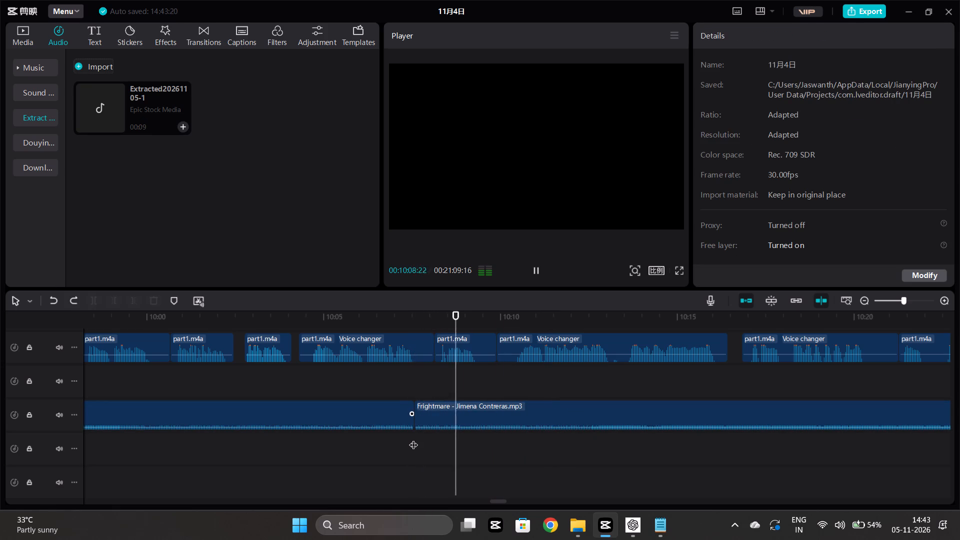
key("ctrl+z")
Split the Frightmare music at about 10:10.5 and move its second part to start at about 10:16.
left_click(447, 448)
key("space")
scroll(447, 448, "left", 1)
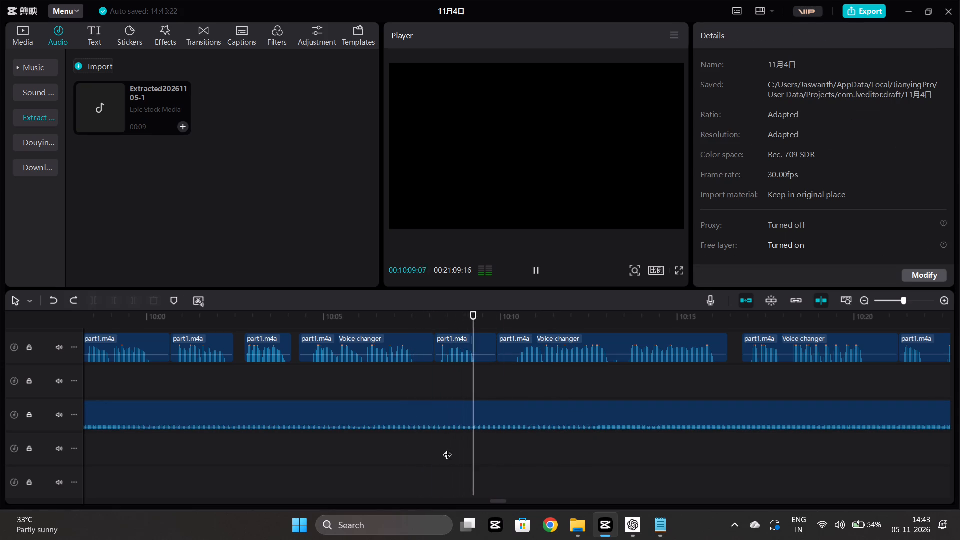
scroll(447, 448, "left", 2)
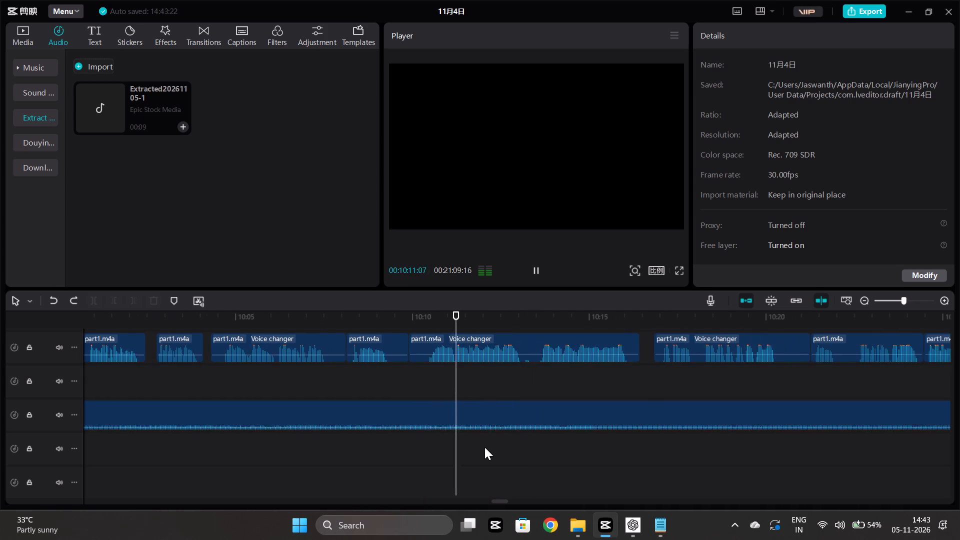
key("space")
left_click(427, 460)
left_click(431, 420)
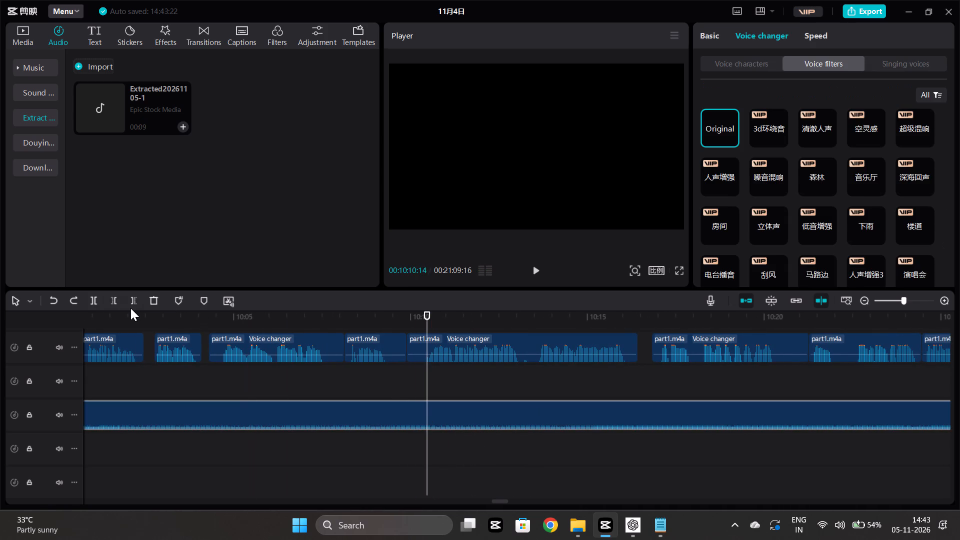
left_click(93, 302)
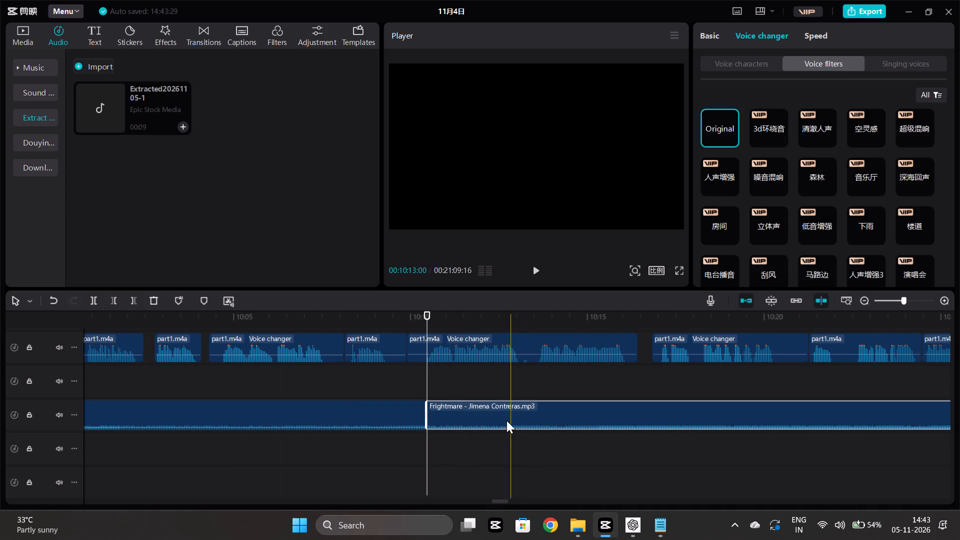
left_click_drag(503, 419, 704, 411)
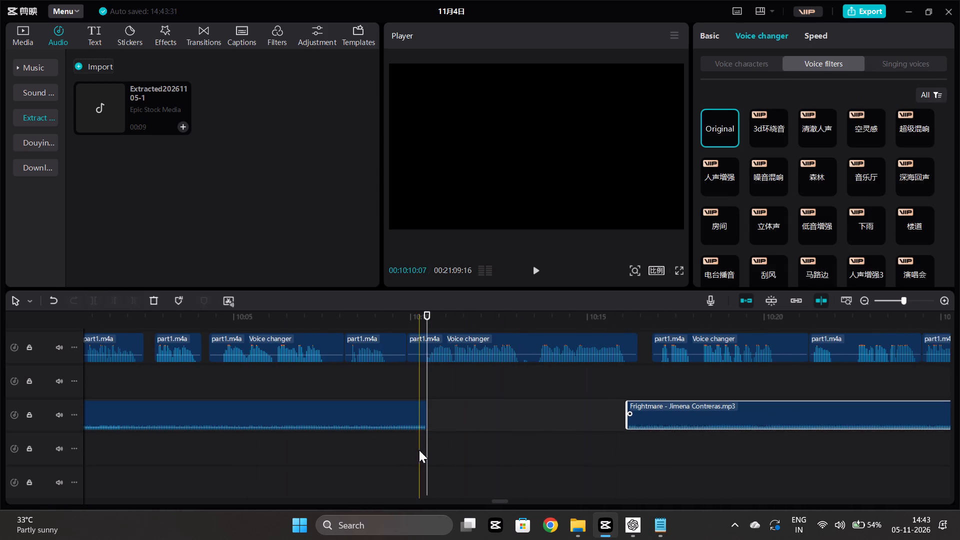
Play the passage from about 10:10 to 10:29 to review the music gap and the narration after it.
left_click(419, 450)
key("space")
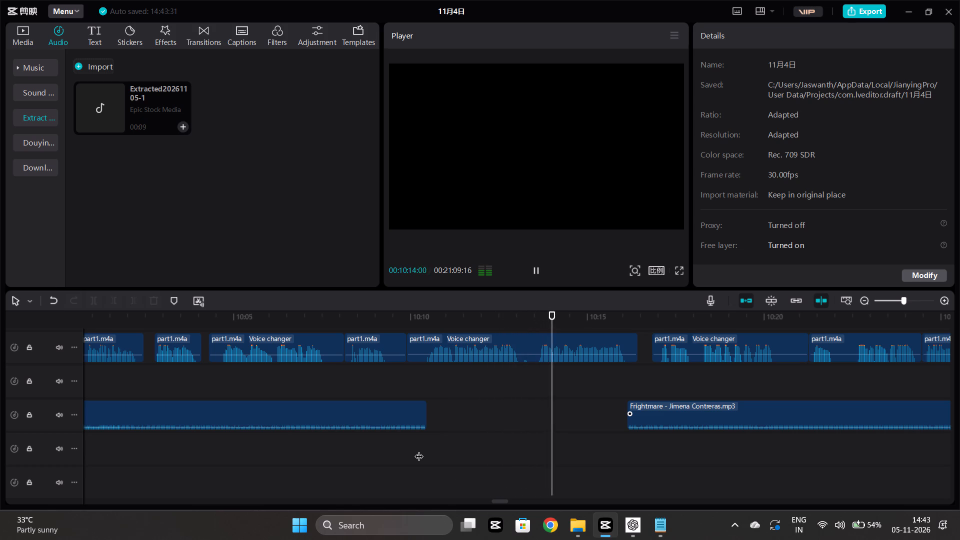
scroll(419, 450, "left", 1)
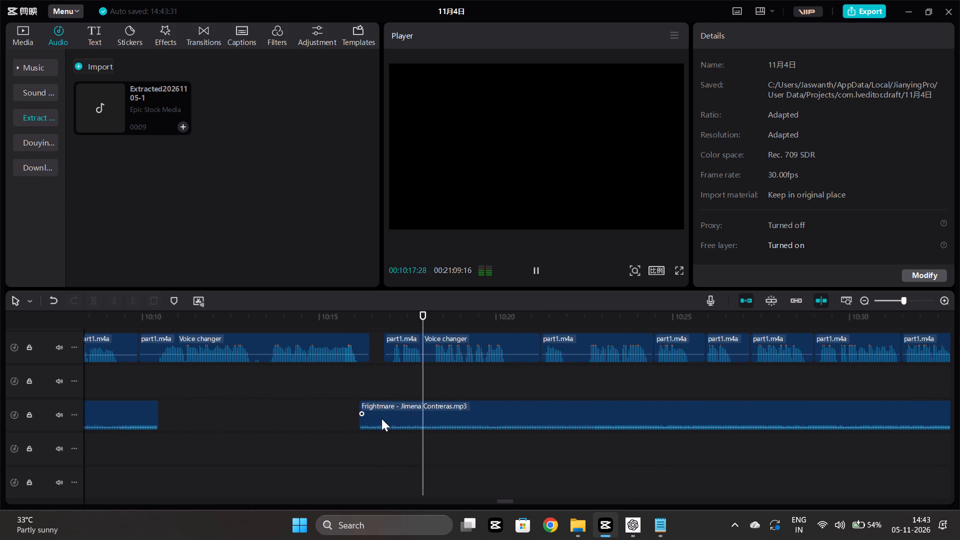
left_click(374, 405)
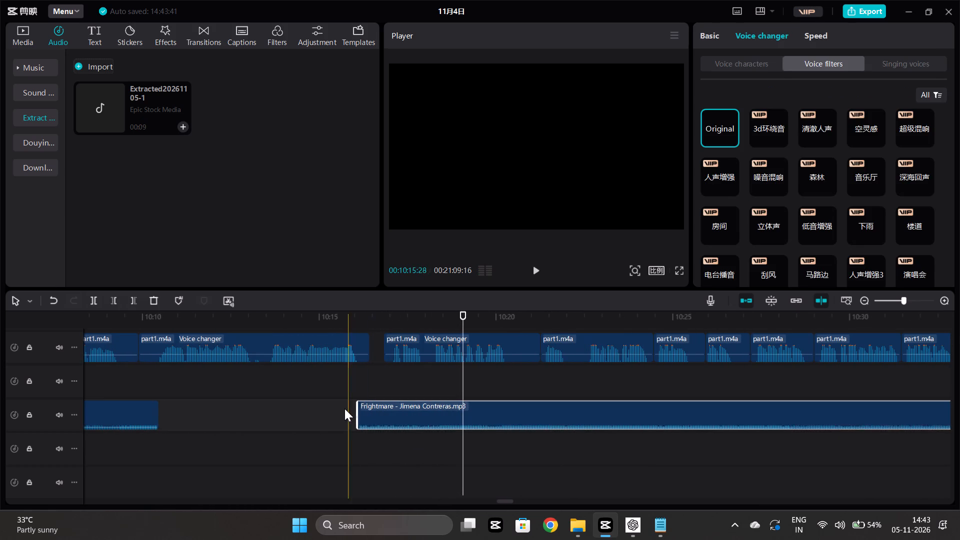
left_click(344, 408)
key("space")
scroll(344, 408, "left", 1)
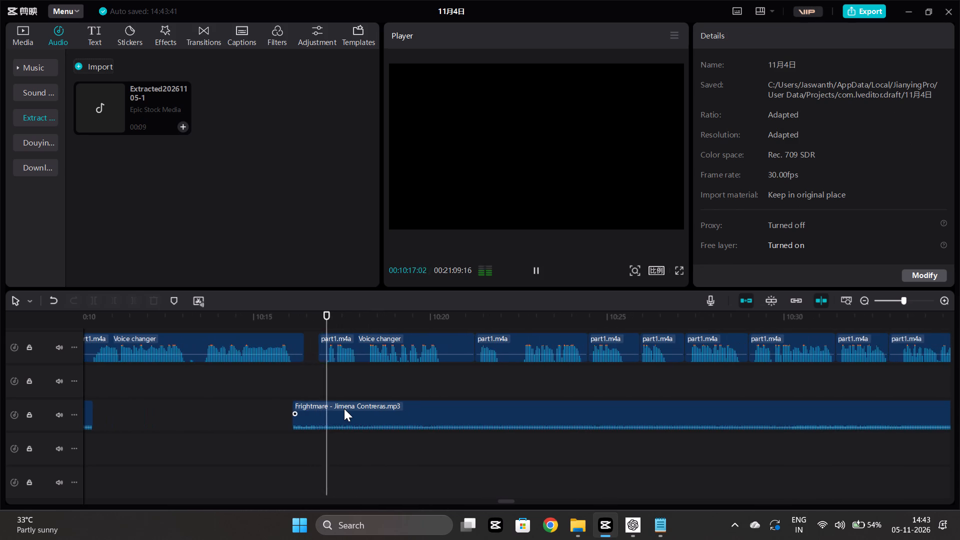
scroll(344, 408, "left", 2)
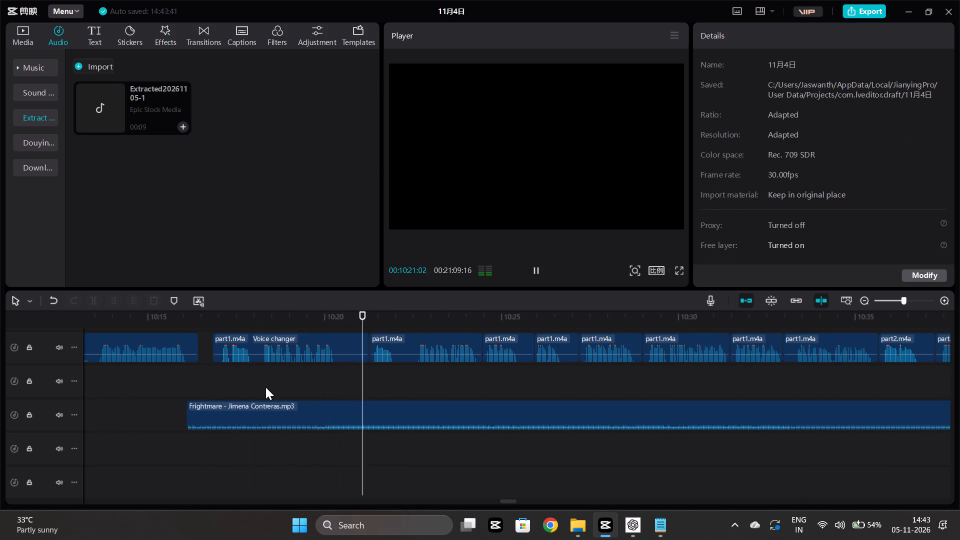
scroll(265, 387, "left", 1)
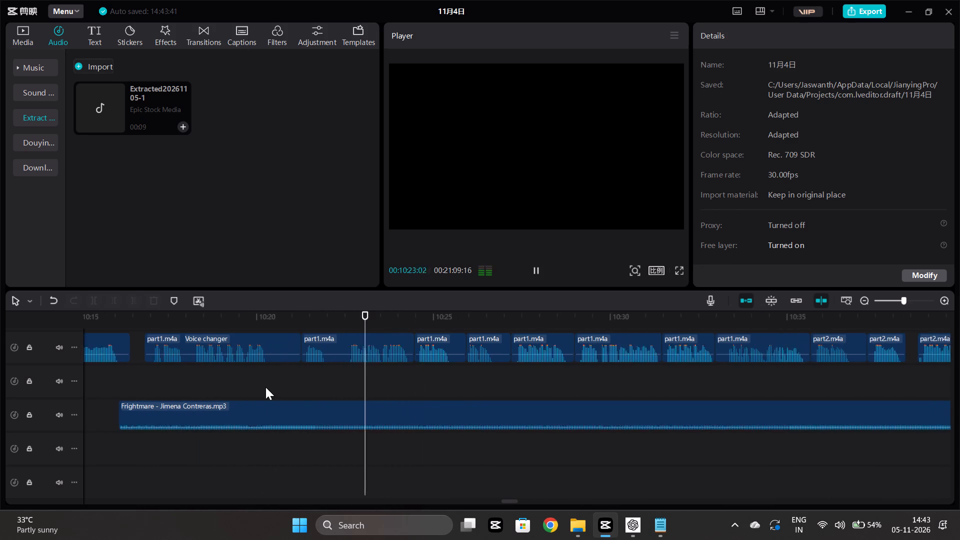
scroll(265, 387, "left", 2)
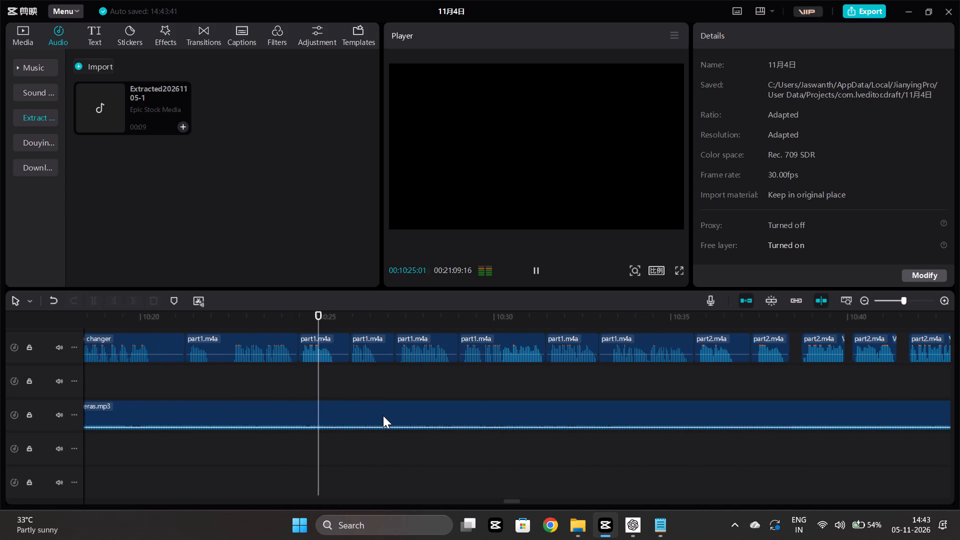
scroll(383, 415, "up", 1)
scroll(363, 410, "left", 1)
scroll(363, 410, "down", 1)
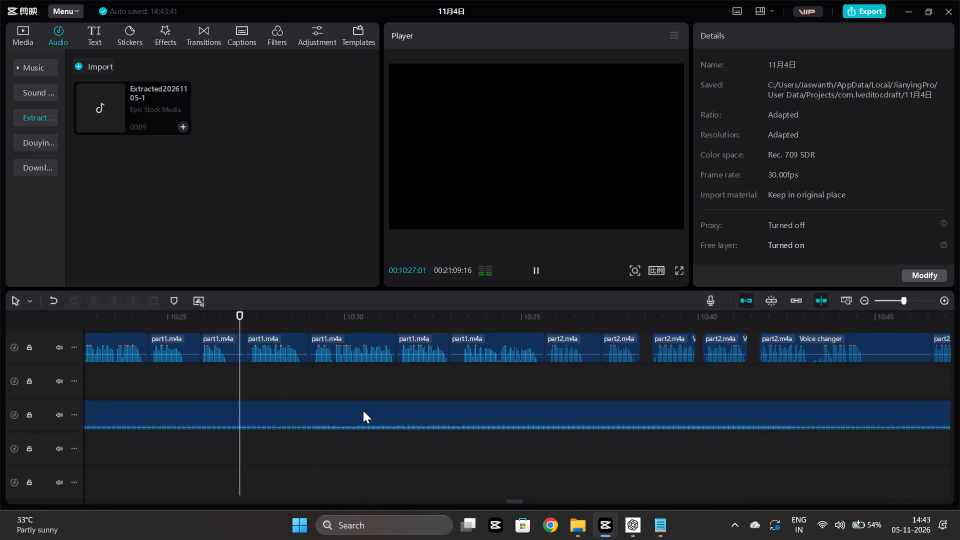
scroll(363, 410, "left", 1)
Set the volume of the second Frightmare music part to -28.1 dB.
left_click(355, 413)
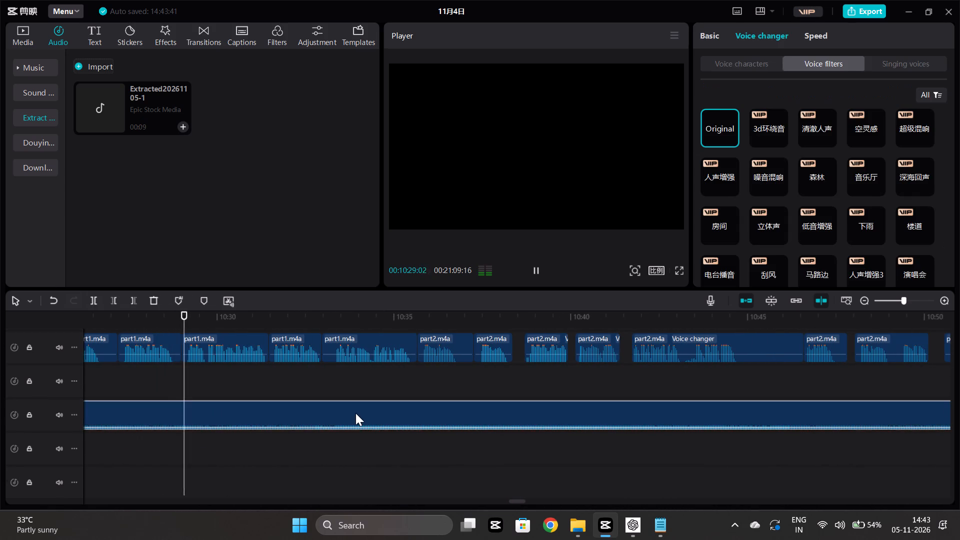
left_click(704, 37)
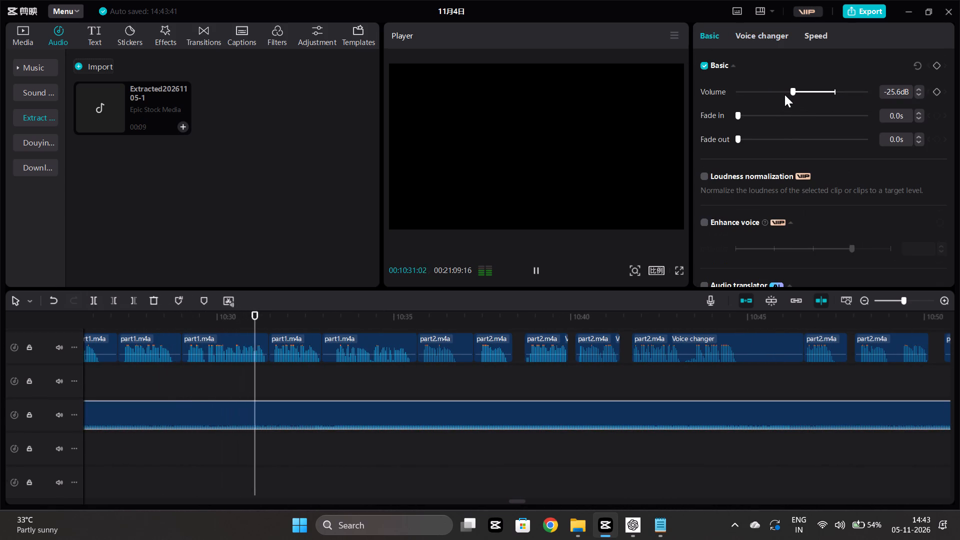
left_click(786, 93)
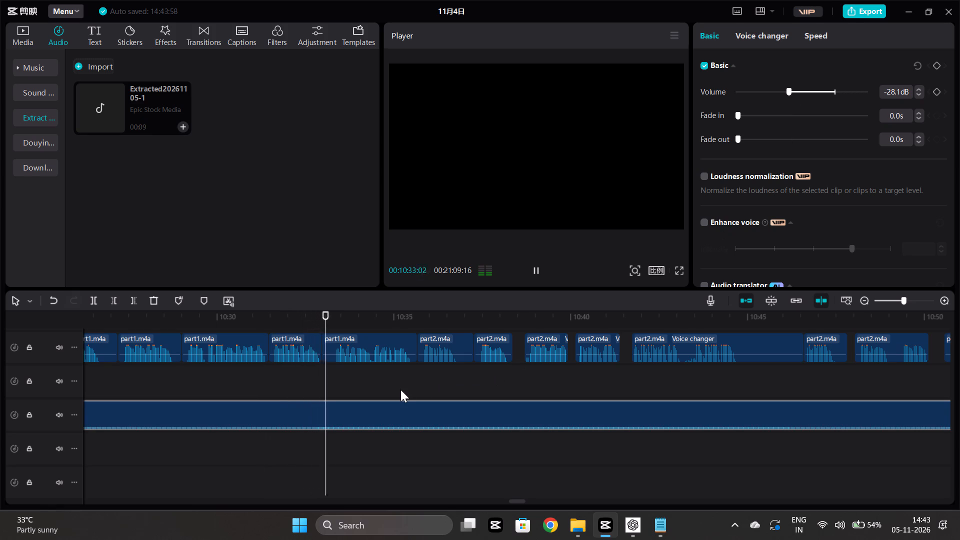
Play the passage from about 10:33 to 10:37 to check the narration against the quieter music.
scroll(400, 389, "left", 1)
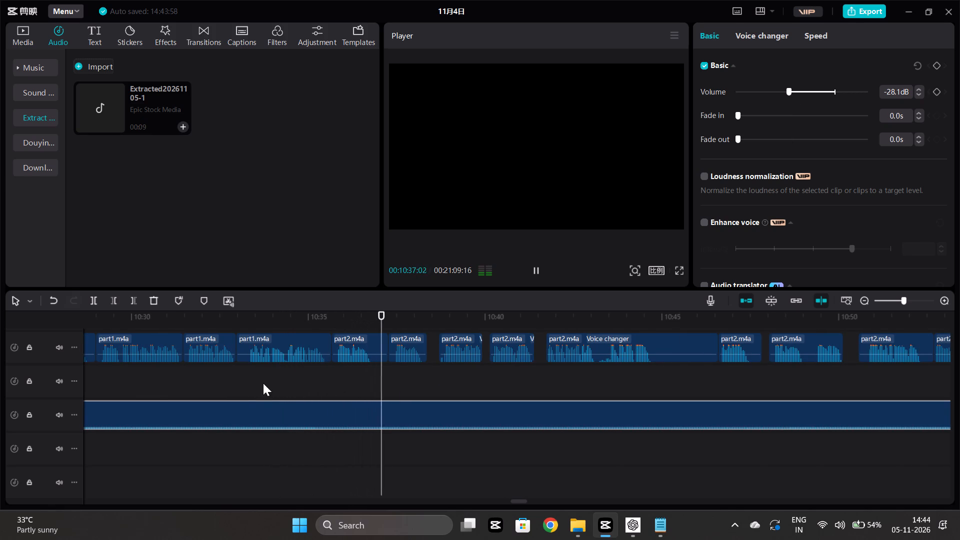
left_click(243, 377)
key("space")
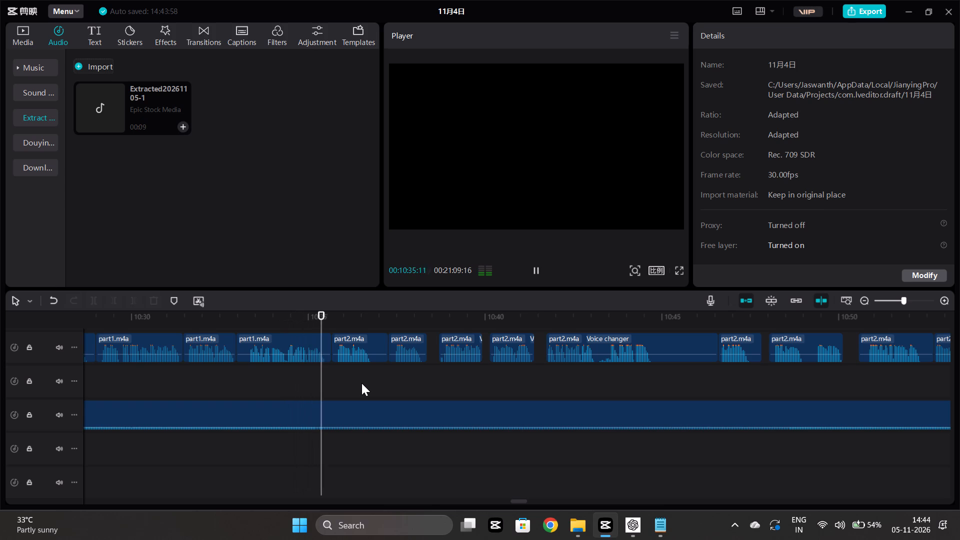
key("space")
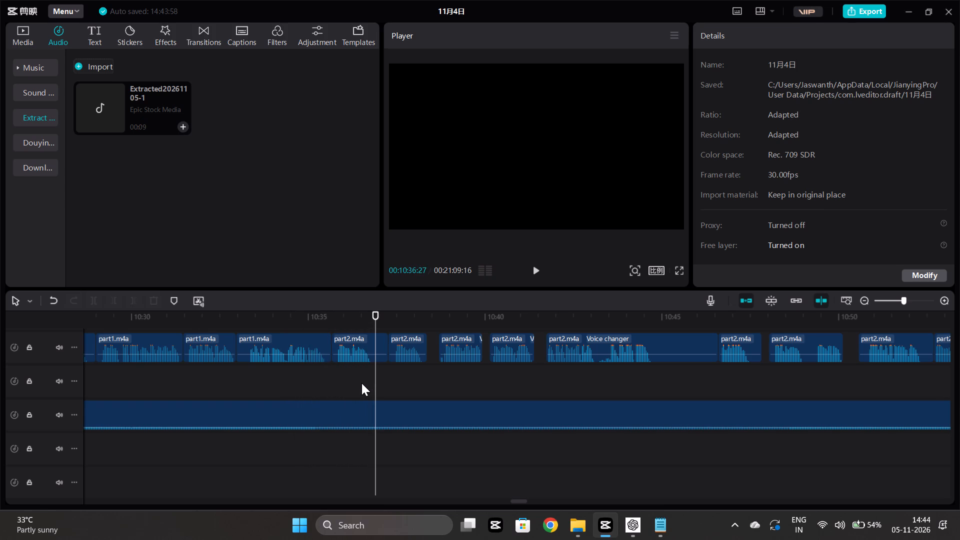
scroll(361, 383, "down", 10, "ctrl")
scroll(361, 383, "up", 1)
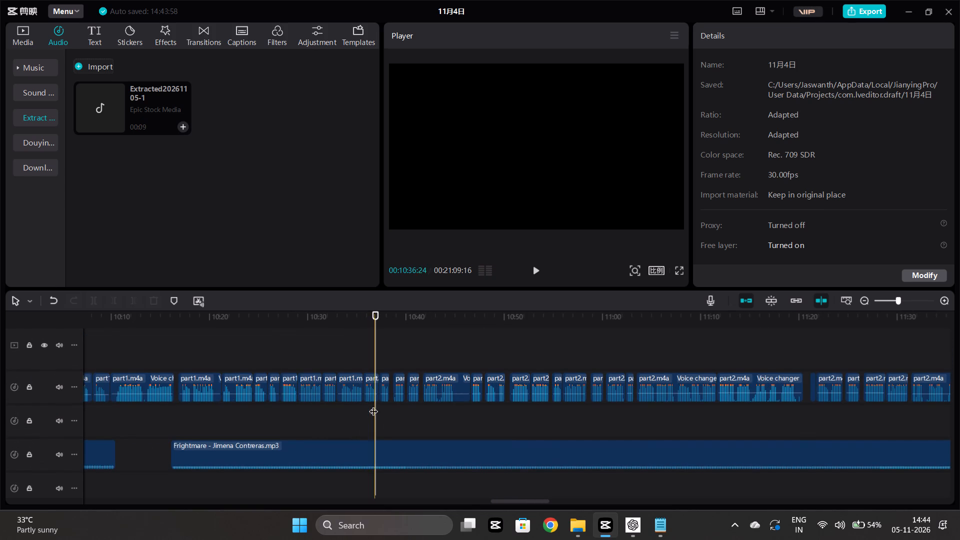
scroll(373, 405, "down", 2)
scroll(369, 387, "up", 7)
scroll(369, 387, "up", 1, "ctrl")
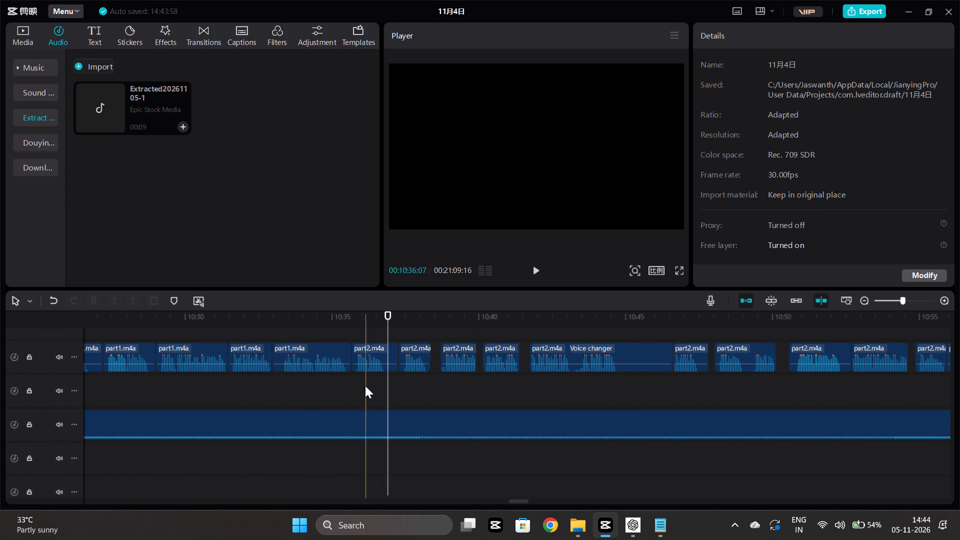
Trim the end of the second Frightmare music part to about 10:37.
left_click(313, 387)
key("space")
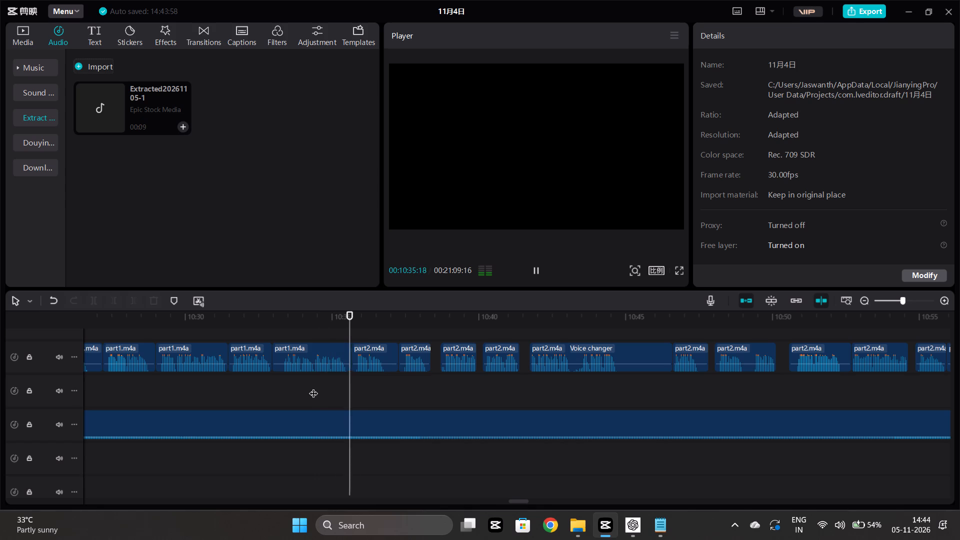
left_click(390, 392)
left_click(390, 391)
left_click(399, 421)
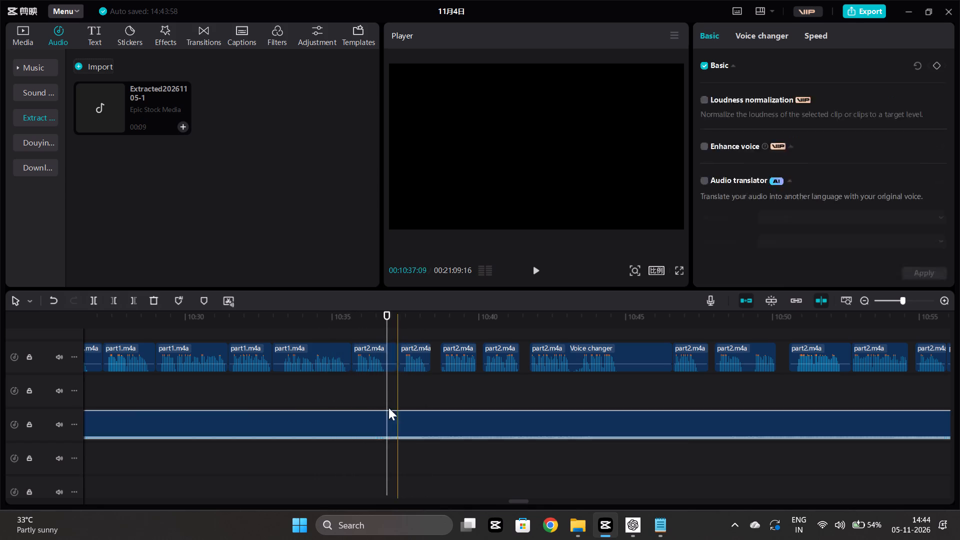
left_click(132, 301)
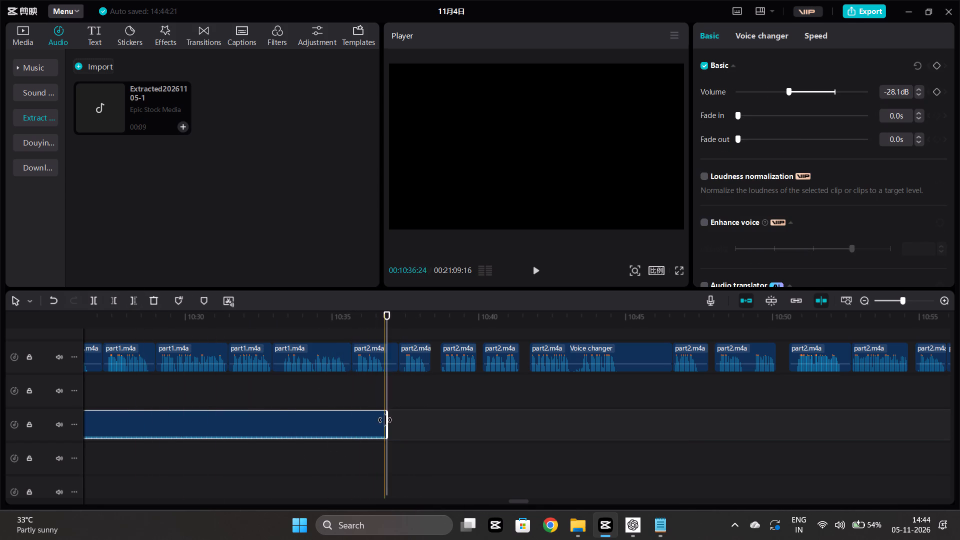
Add a fade-out over the last few seconds of the trimmed Frightmare music and play it back.
left_click_drag(381, 424, 275, 418)
left_click(313, 397)
key("space")
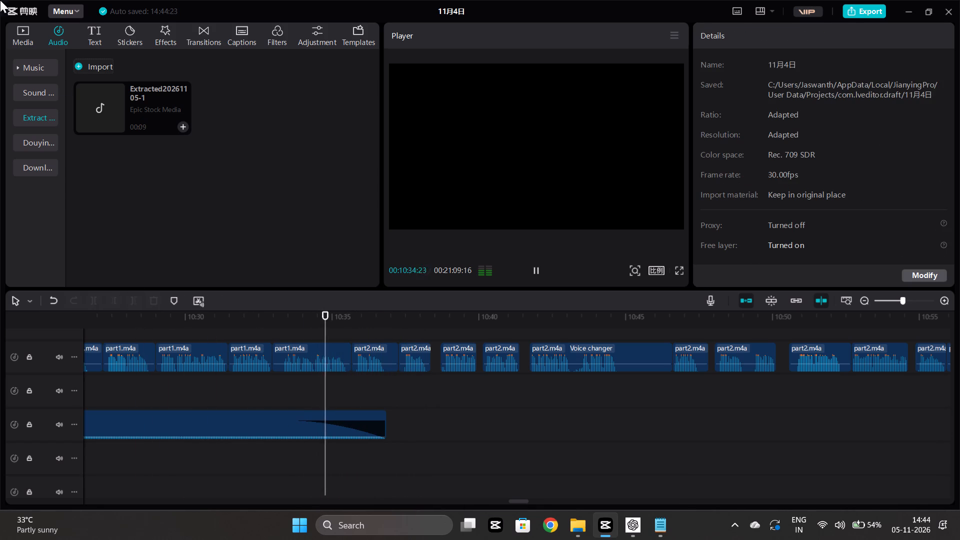
left_click(23, 37)
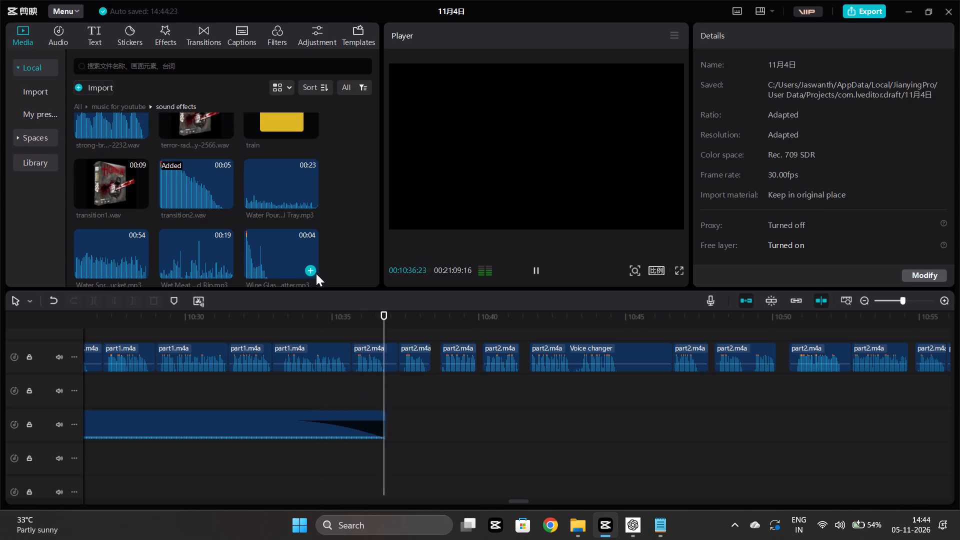
Extend the faded Frightmare music so that it ends at about 10:38.5, checking it against the narration.
left_click_drag(385, 428, 396, 432)
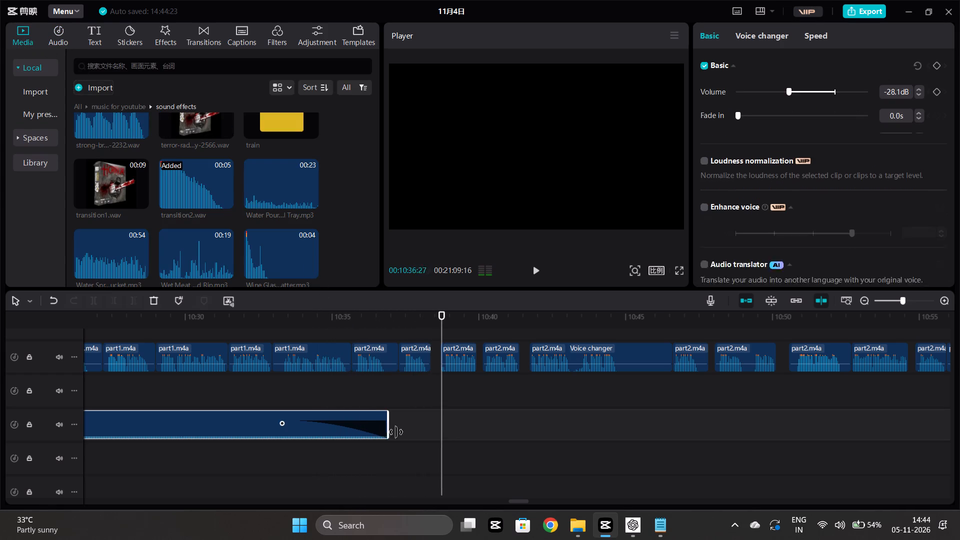
left_click_drag(396, 432, 399, 432)
left_click(348, 384)
key("space")
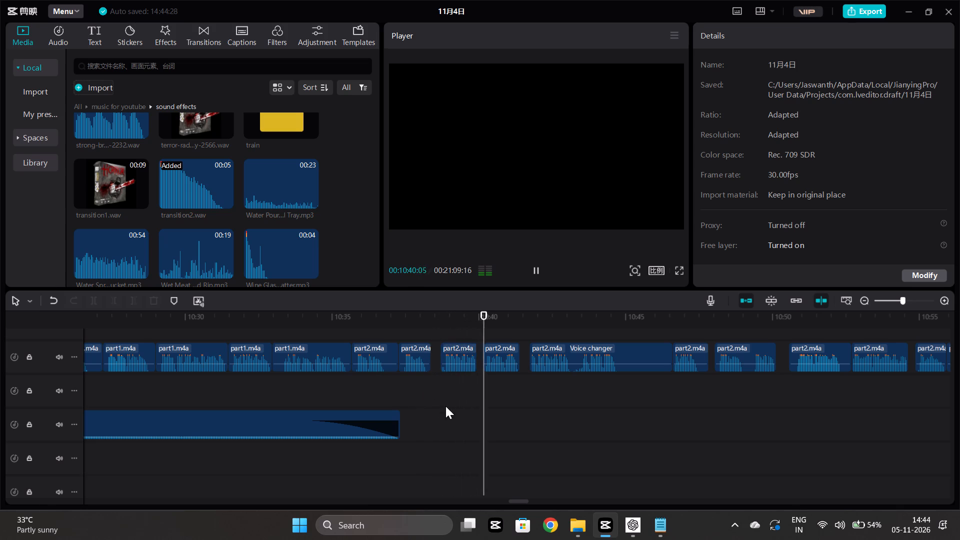
scroll(453, 412, "left", 1)
left_click(251, 378)
key("space")
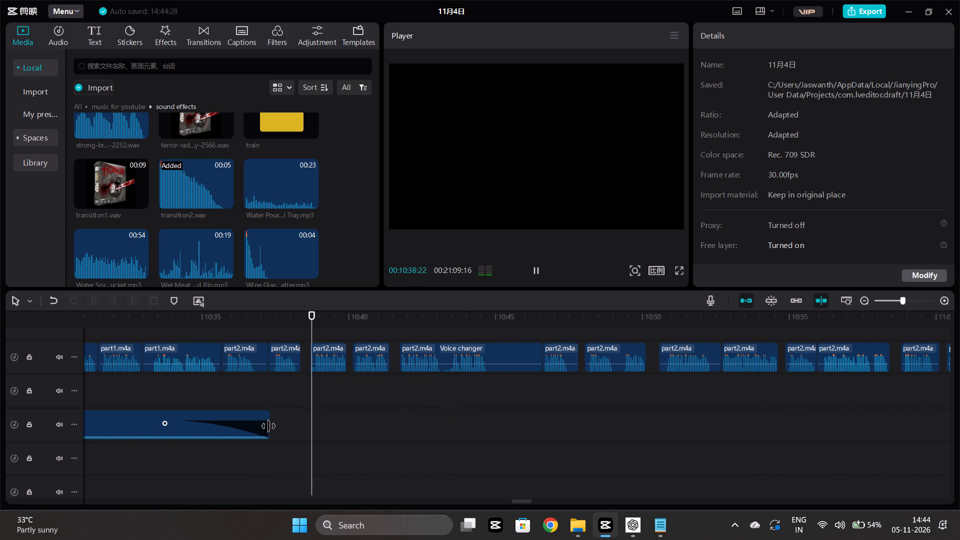
left_click_drag(268, 426, 305, 428)
Play the narration from about 10:37 to 10:47 to review the music ending, and return to about 10:45.
left_click(262, 402)
key("space")
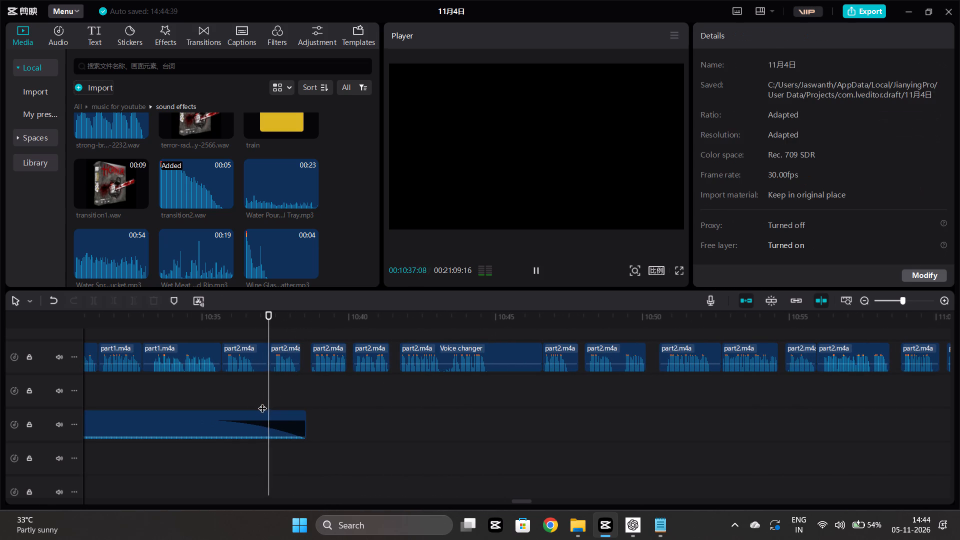
scroll(262, 402, "left", 1)
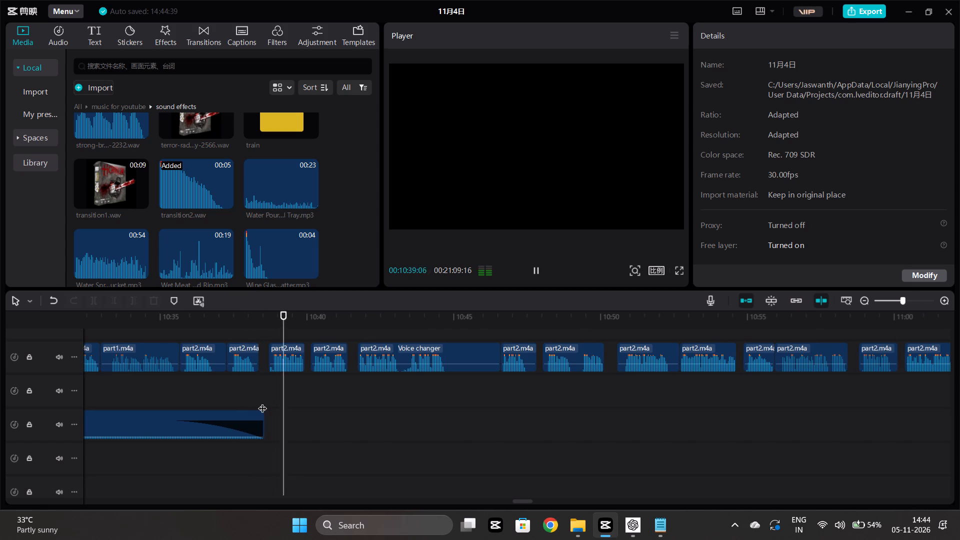
scroll(279, 428, "left", 1)
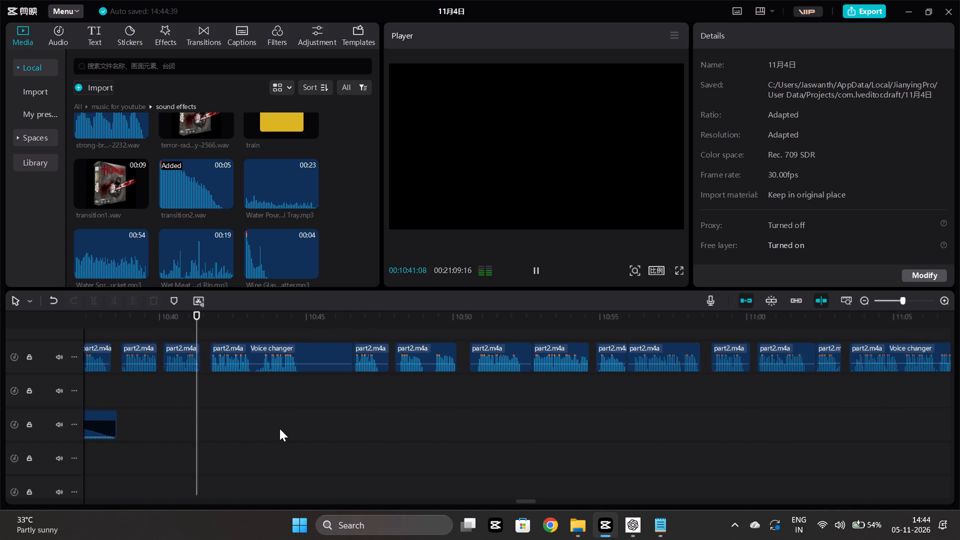
scroll(279, 428, "left", 1)
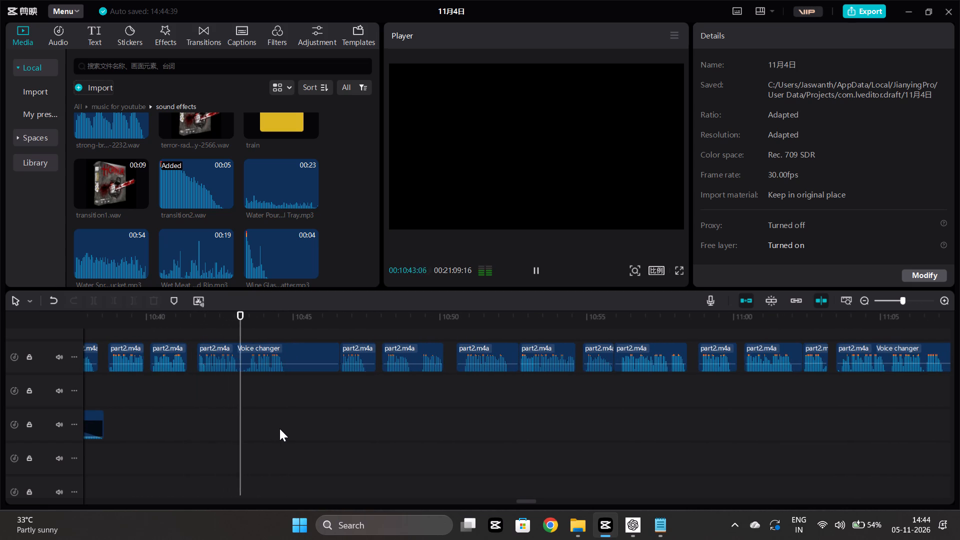
key("space")
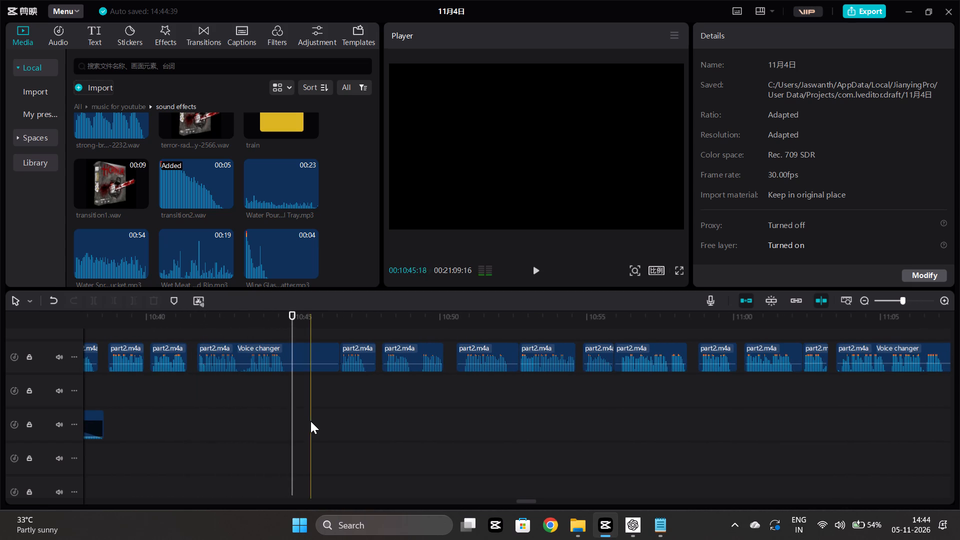
left_click(353, 403)
key("space")
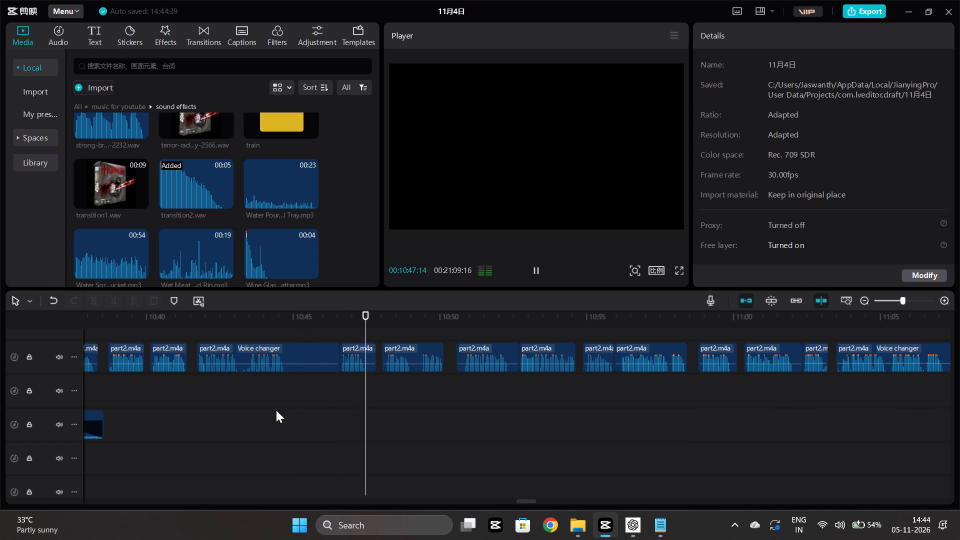
left_click(289, 414)
left_click(293, 367)
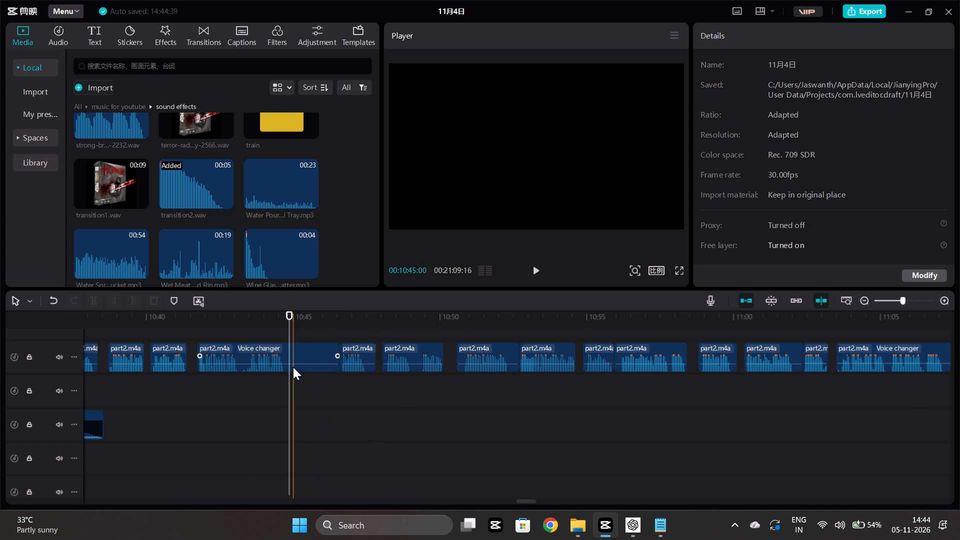
Leave the sound effects folder and open the "no attribute" music folder in the project media.
scroll(195, 147, "up", 4)
scroll(275, 164, "up", 2)
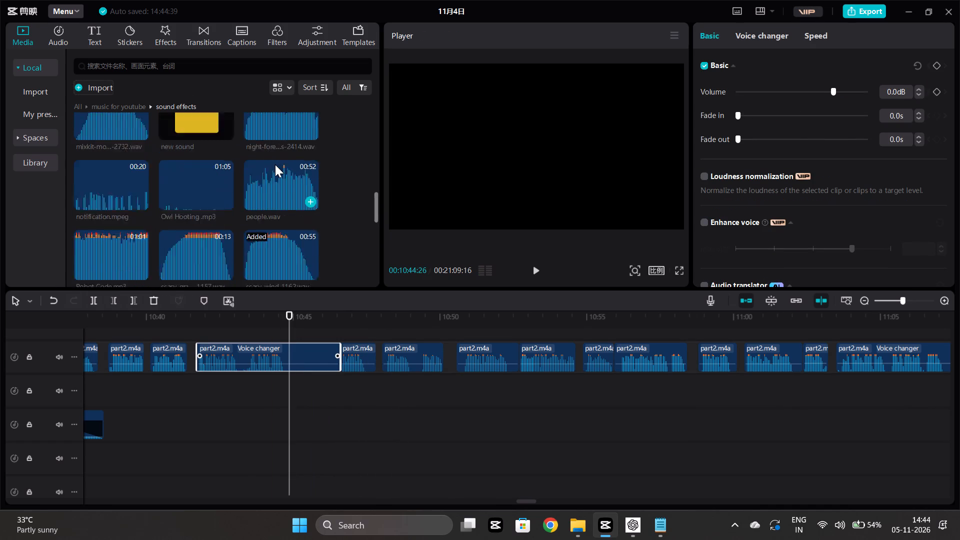
scroll(275, 164, "up", 5)
left_click(77, 106)
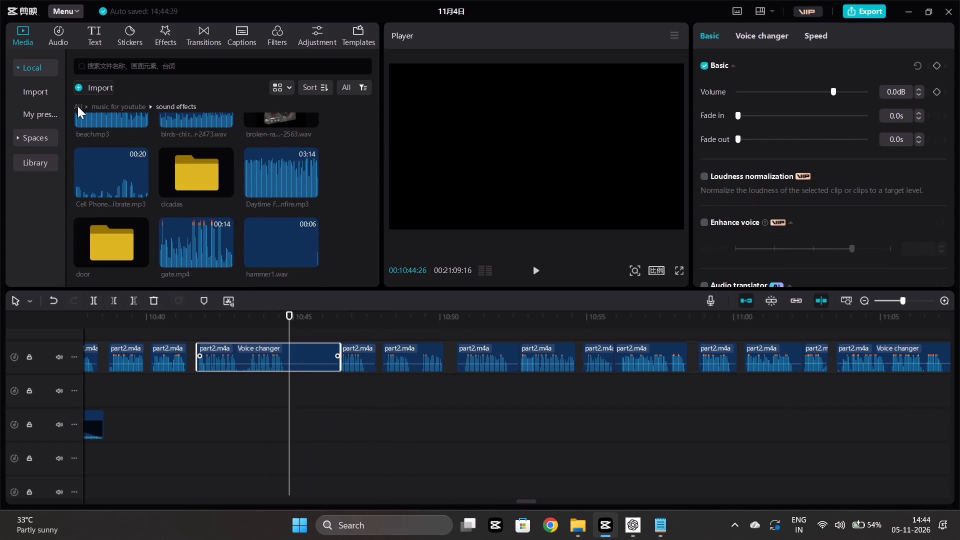
scroll(265, 142, "up", 3)
scroll(265, 142, "down", 1)
scroll(265, 142, "up", 7)
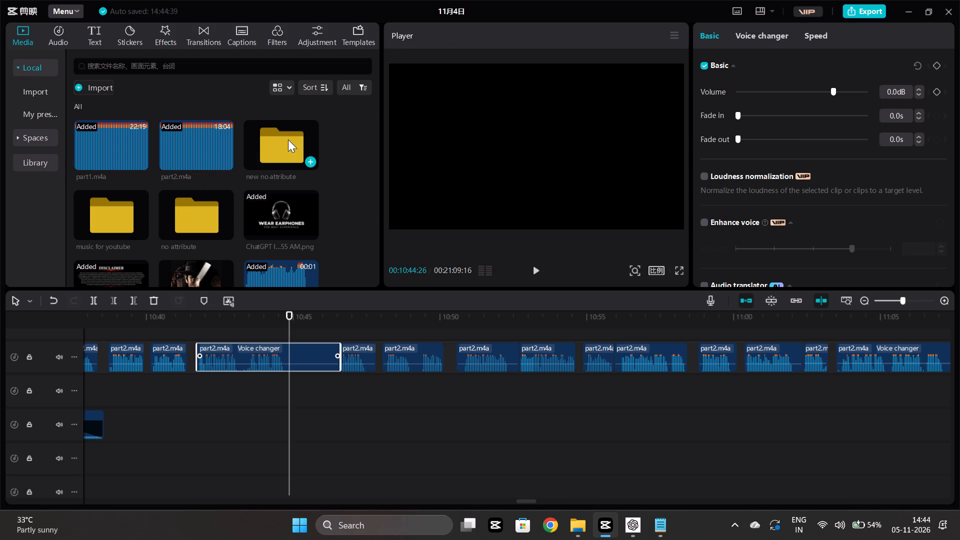
double_click(197, 200)
scroll(308, 167, "up", 8)
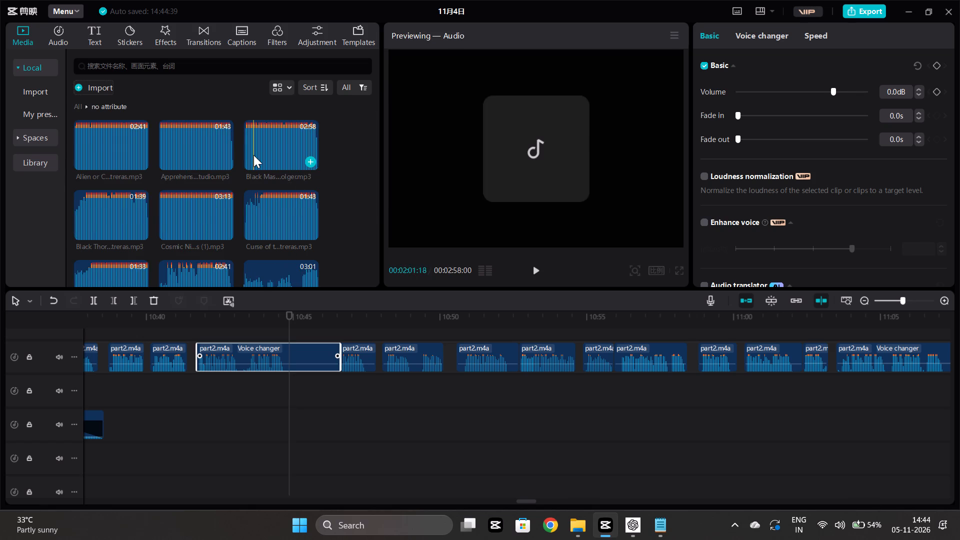
Audition the Black Mas… track from its beginning and at several later passages.
left_click(253, 155)
key("space")
left_click(245, 145)
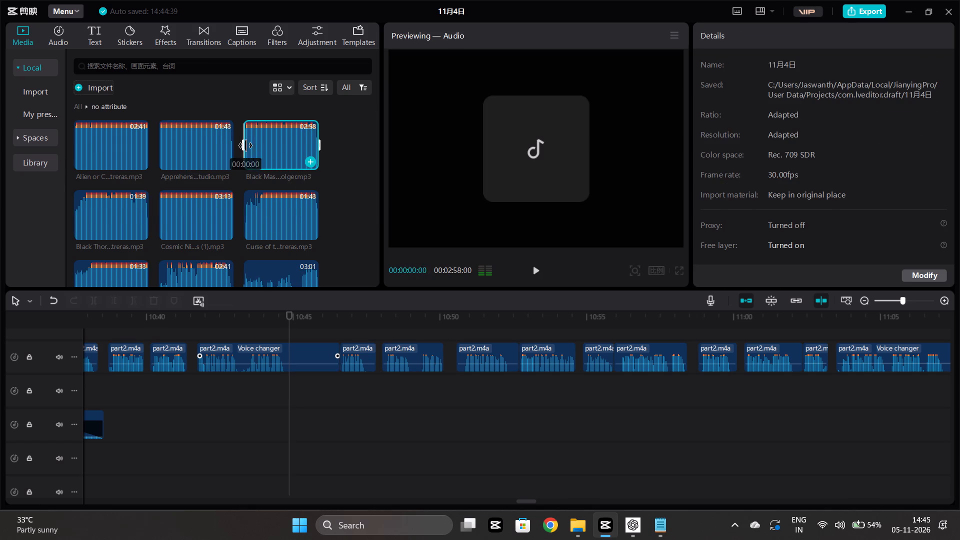
left_click(245, 147)
key("space")
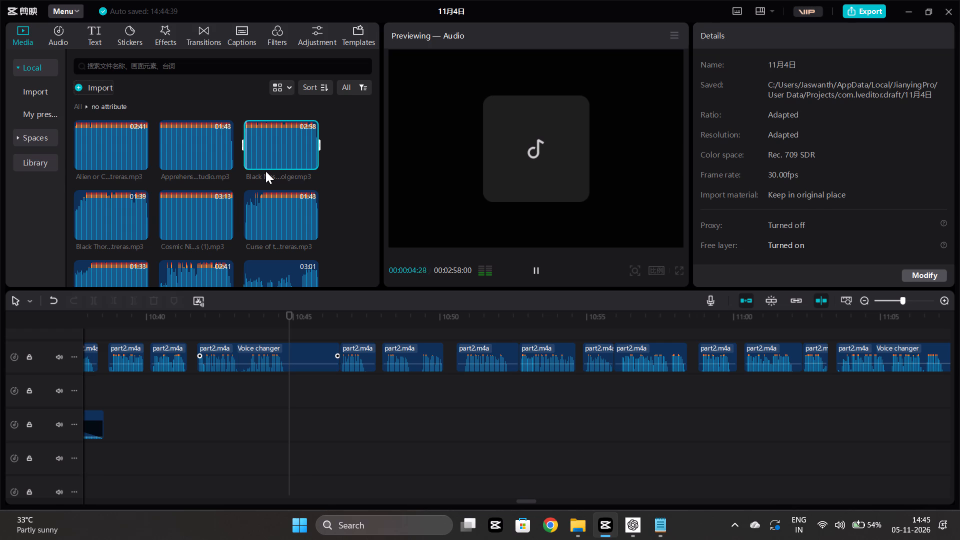
left_click(267, 141)
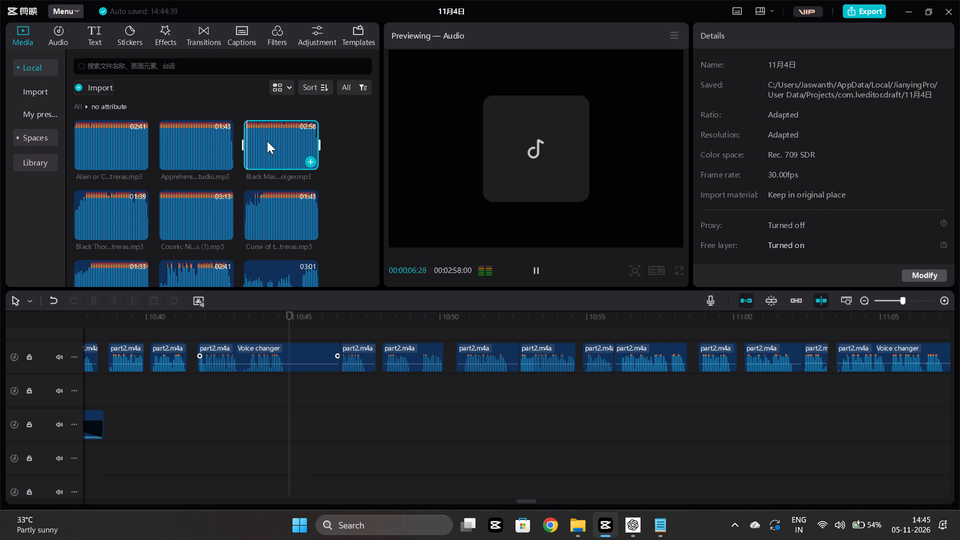
key("space")
left_click(275, 143)
key("space")
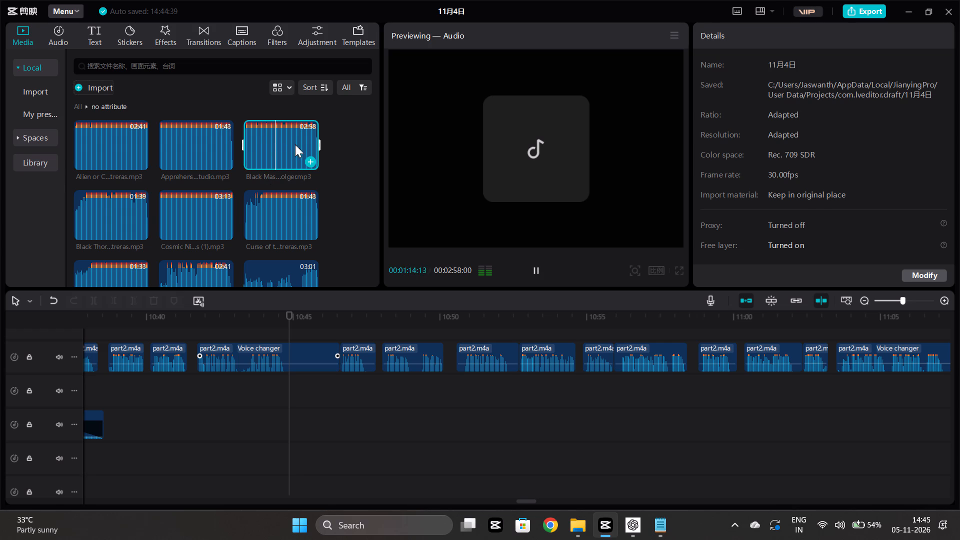
left_click(285, 144)
key("space")
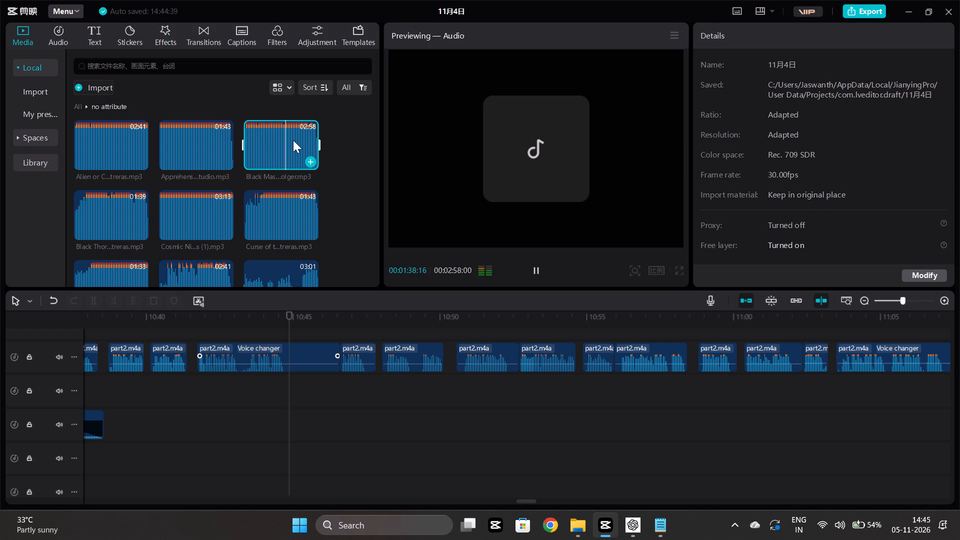
left_click(293, 140)
key("space")
Audition the openings of the Curse of t…, Dark Alle… and False Vac… tracks.
left_click(249, 213)
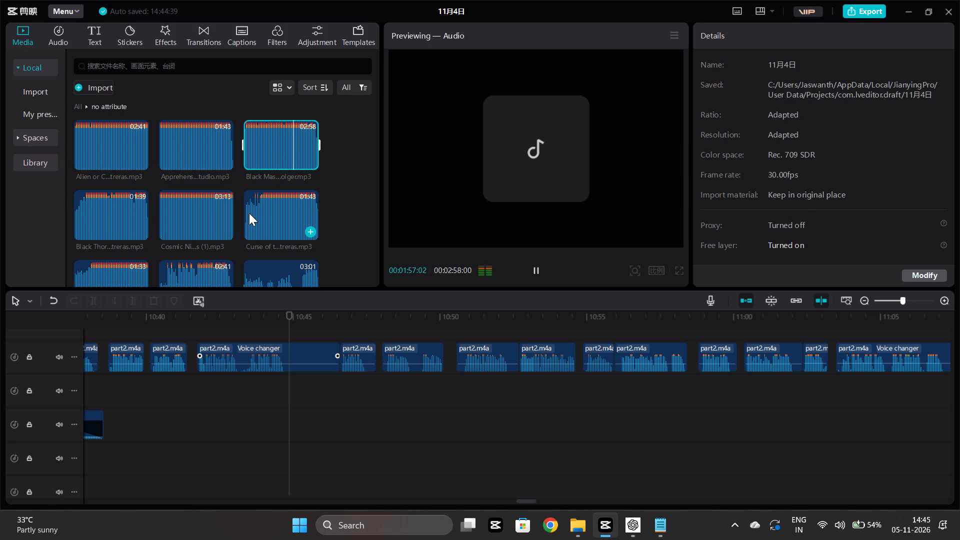
key("space")
scroll(249, 213, "down", 1)
left_click(246, 219)
key("space")
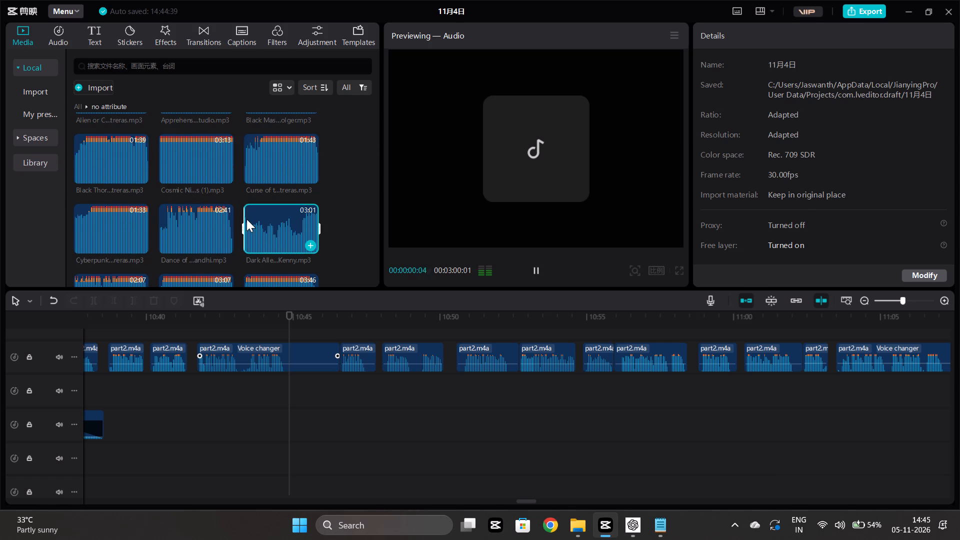
scroll(246, 219, "down", 2)
left_click(247, 188)
key("space")
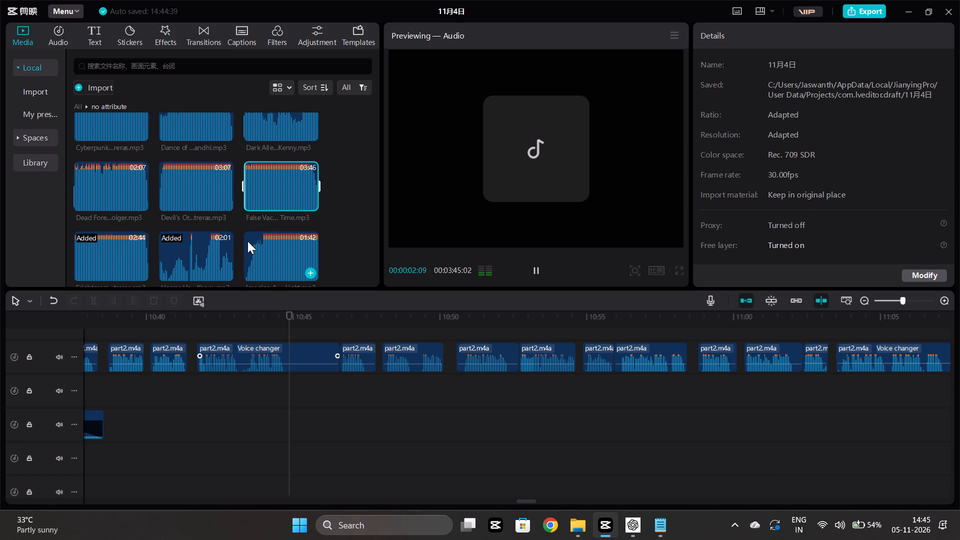
Insert transition2.wav from the sound effects folder in "music for youtube" at about 10:45 on the timeline.
left_click(74, 104)
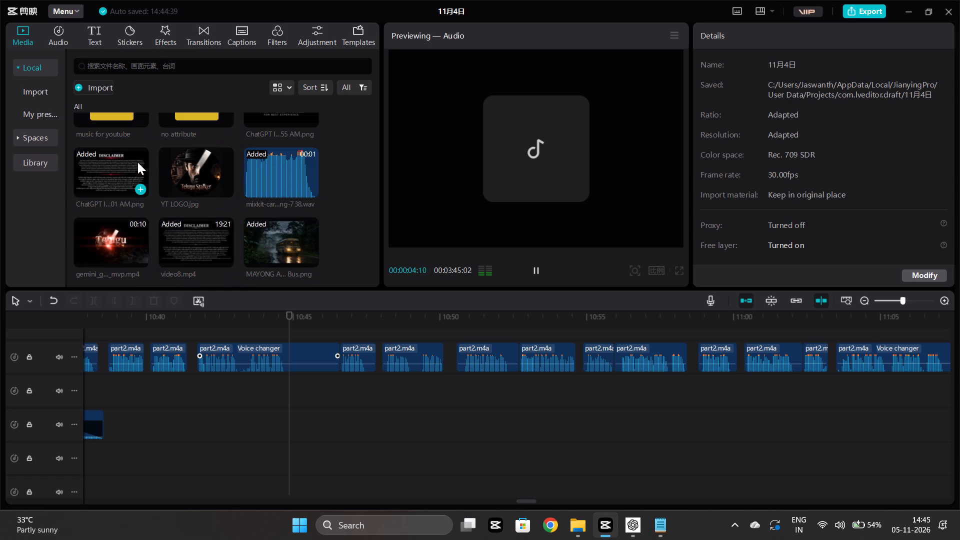
scroll(137, 162, "up", 2)
double_click(105, 234)
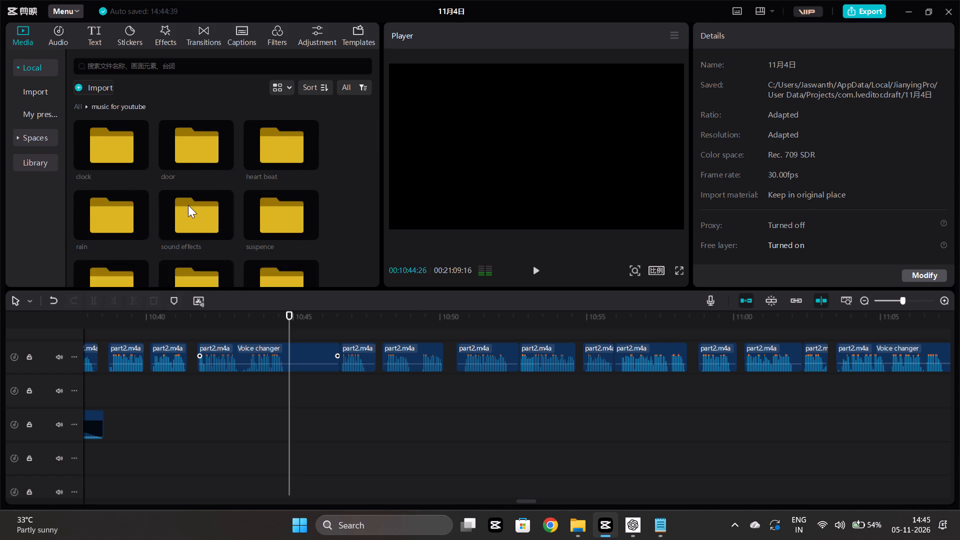
scroll(188, 205, "down", 1)
double_click(187, 161)
scroll(123, 201, "down", 5)
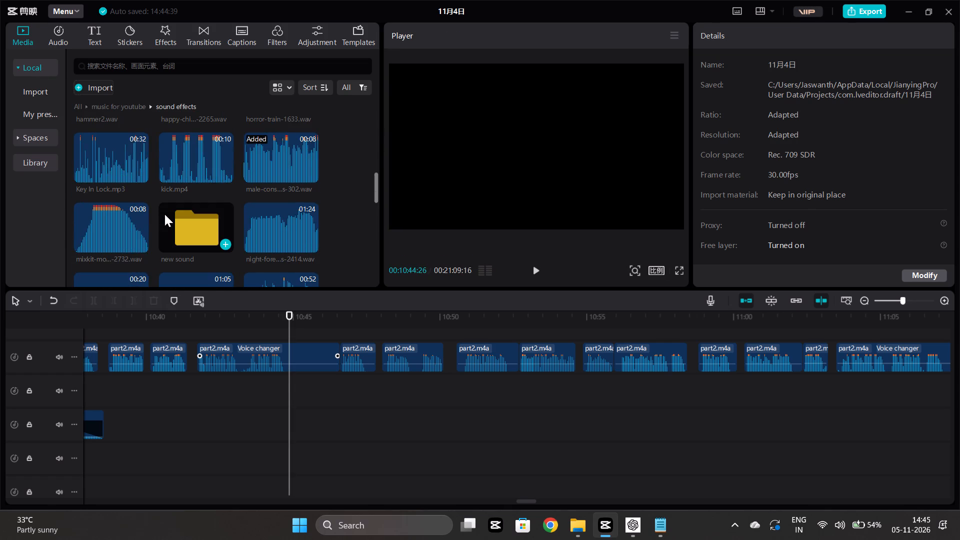
scroll(164, 214, "down", 8)
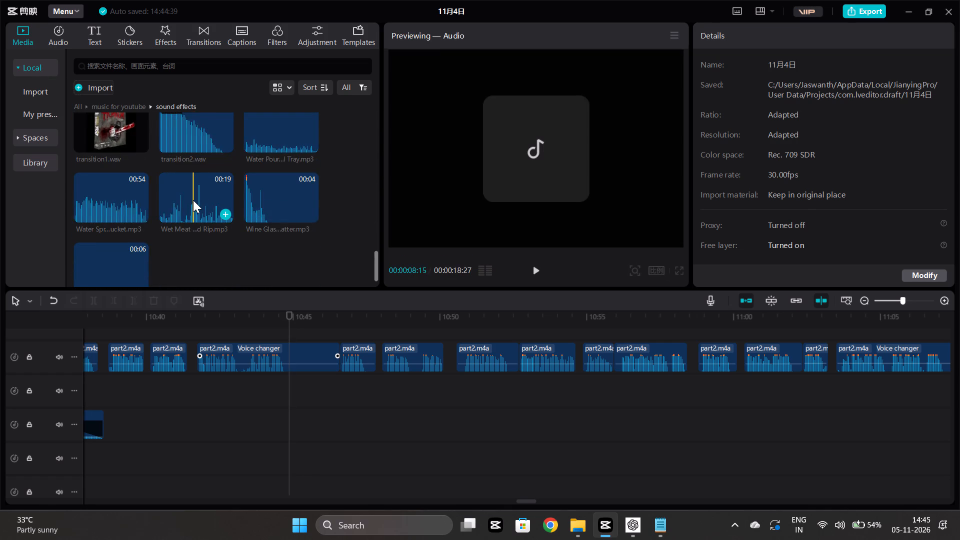
scroll(193, 200, "up", 3)
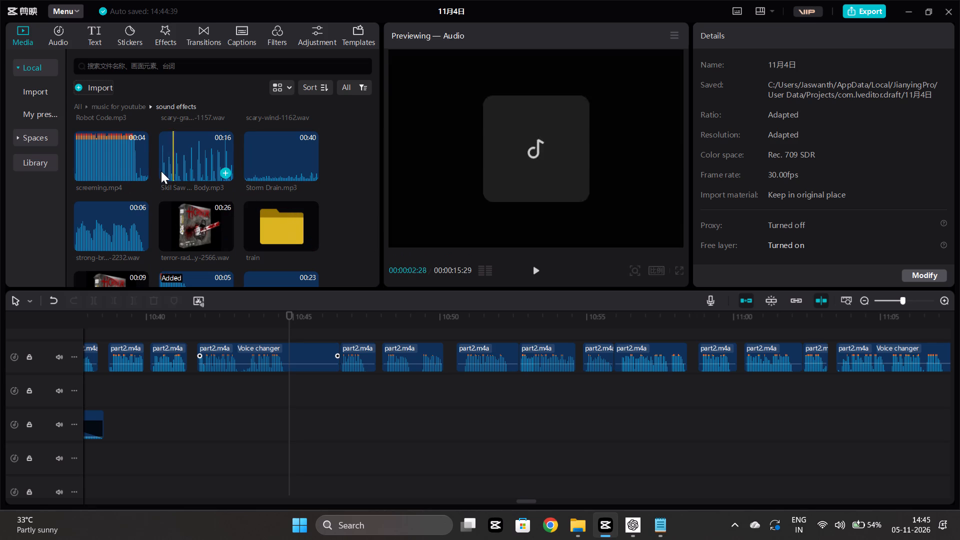
scroll(160, 171, "down", 2)
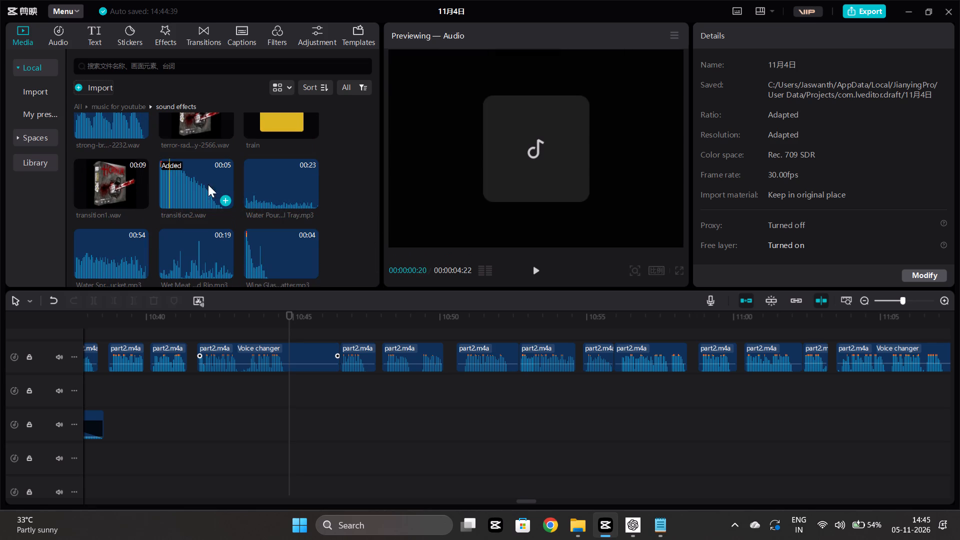
left_click(224, 194)
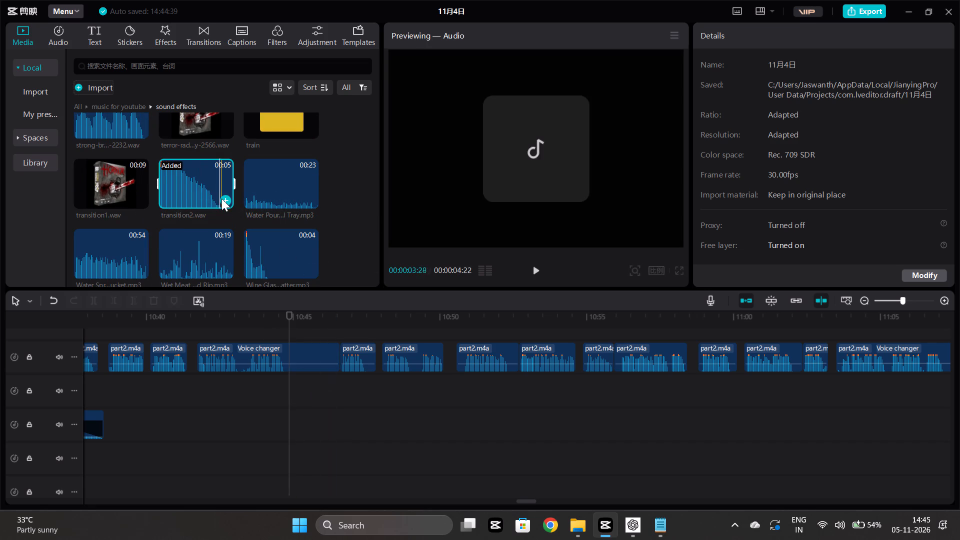
left_click(221, 198)
Shift transition2.wav slightly earlier on the timeline, near 10:45, and play it back against the narration.
left_click(246, 395)
key("space")
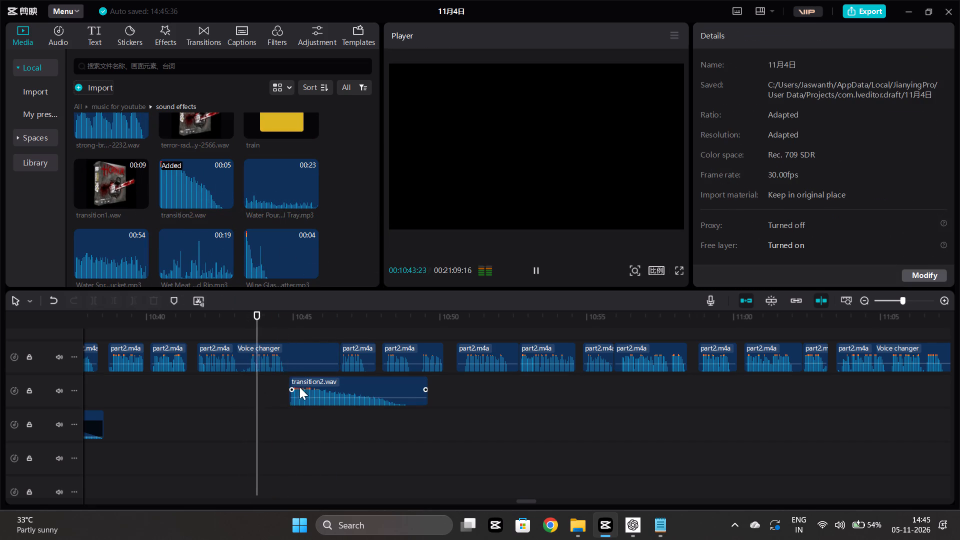
left_click(302, 381)
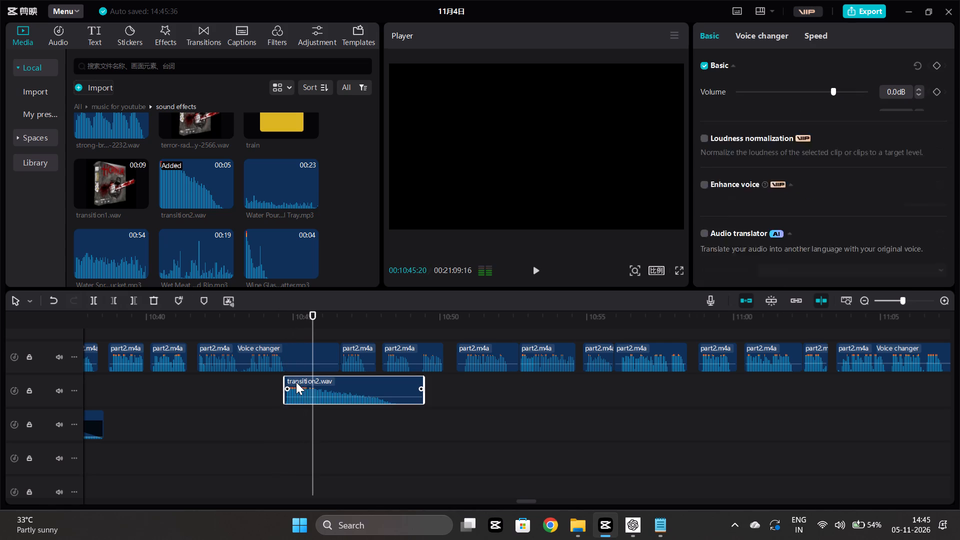
left_click(260, 393)
key("space")
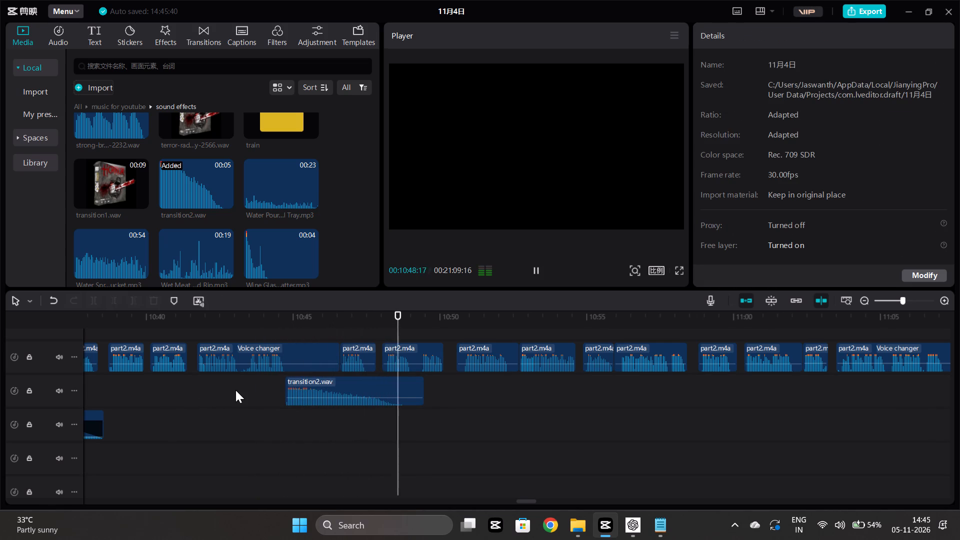
scroll(237, 391, "down", 1)
left_click(200, 404)
key("space")
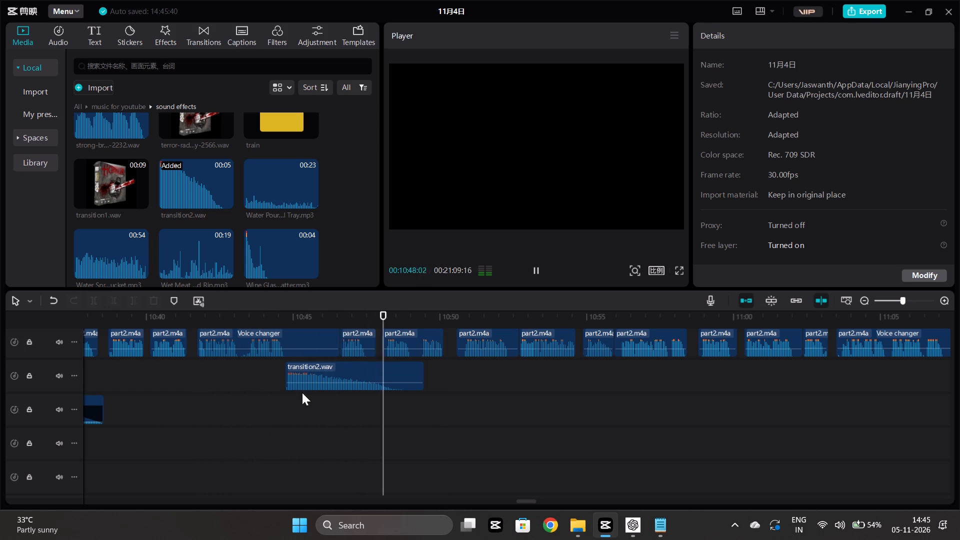
Move the two part2.m4a narration clips between about 10:46 and 10:50 slightly later on their track.
left_click_drag(411, 333, 408, 368)
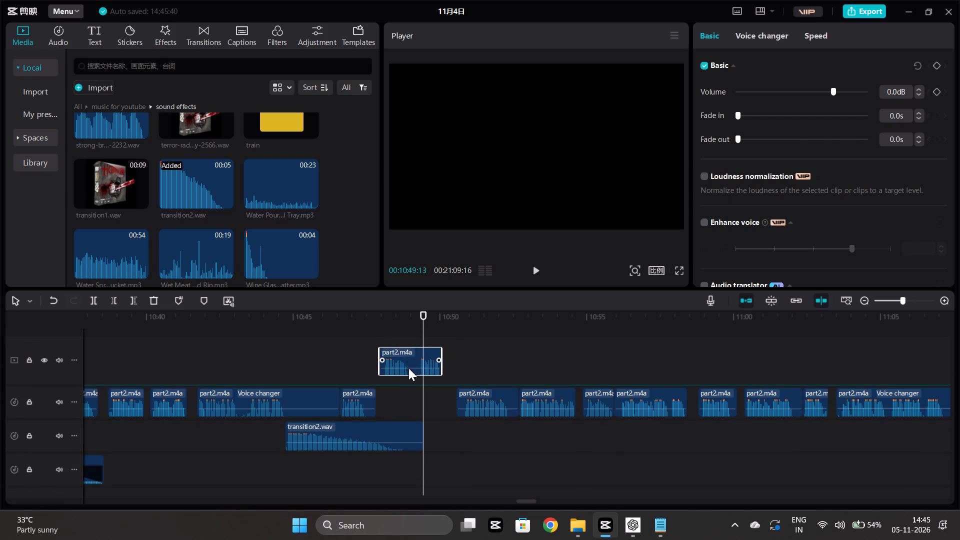
left_click_drag(408, 368, 417, 395)
left_click_drag(356, 394, 364, 393)
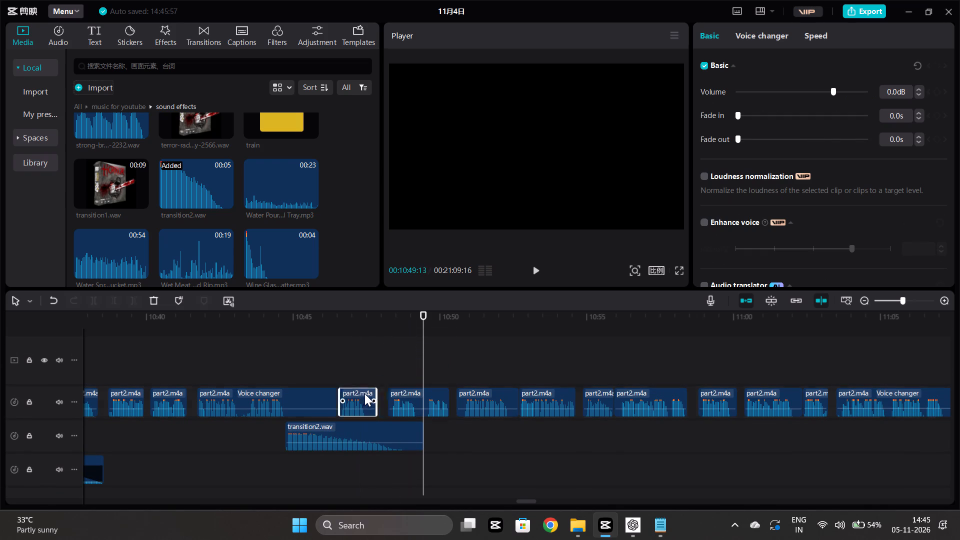
left_click_drag(364, 393, 365, 393)
Extend the end of the voice-changed part2.m4a clip to about 10:46:27 and play back the passage over transition2.wav.
left_click(322, 406)
left_click_drag(337, 410, 349, 410)
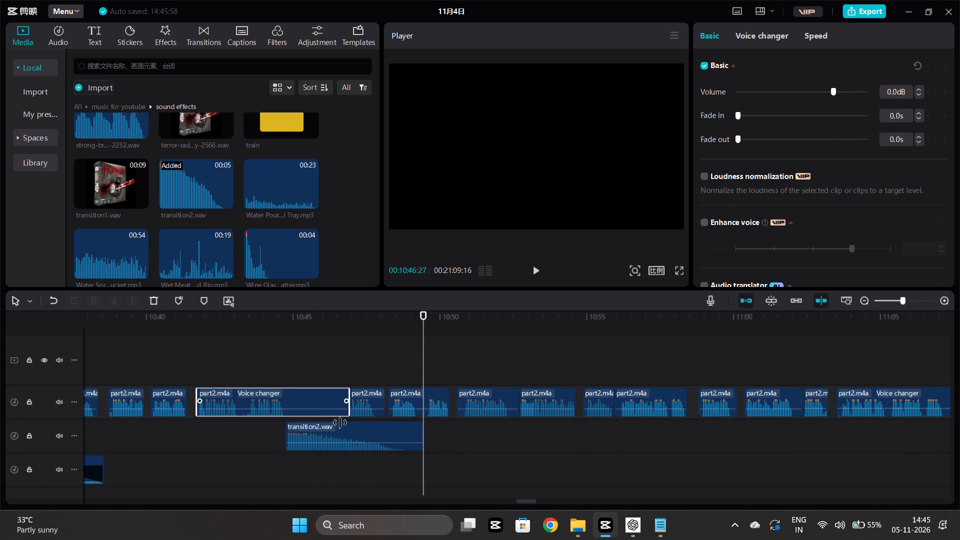
left_click(327, 468)
key("space")
key("space")
scroll(327, 468, "left", 1)
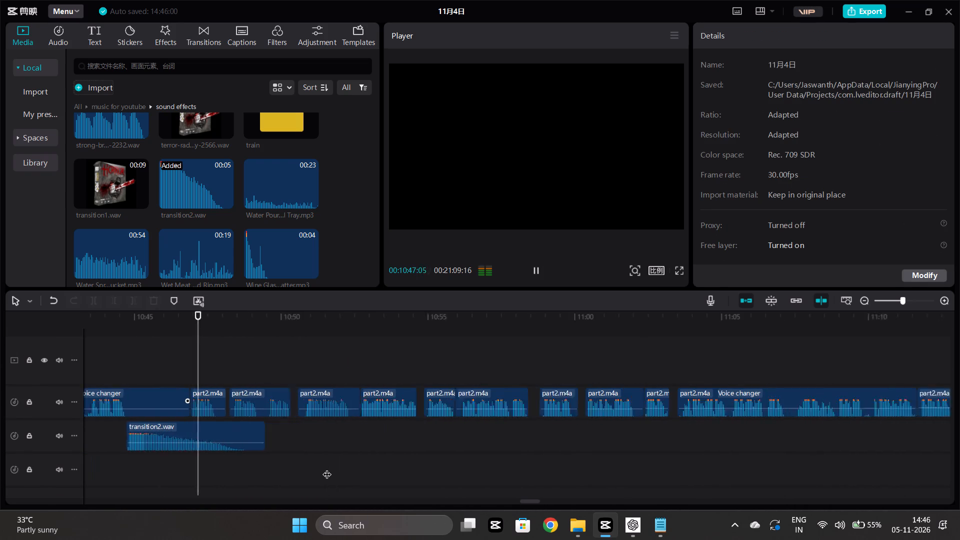
scroll(327, 468, "left", 1)
scroll(201, 456, "down", 2)
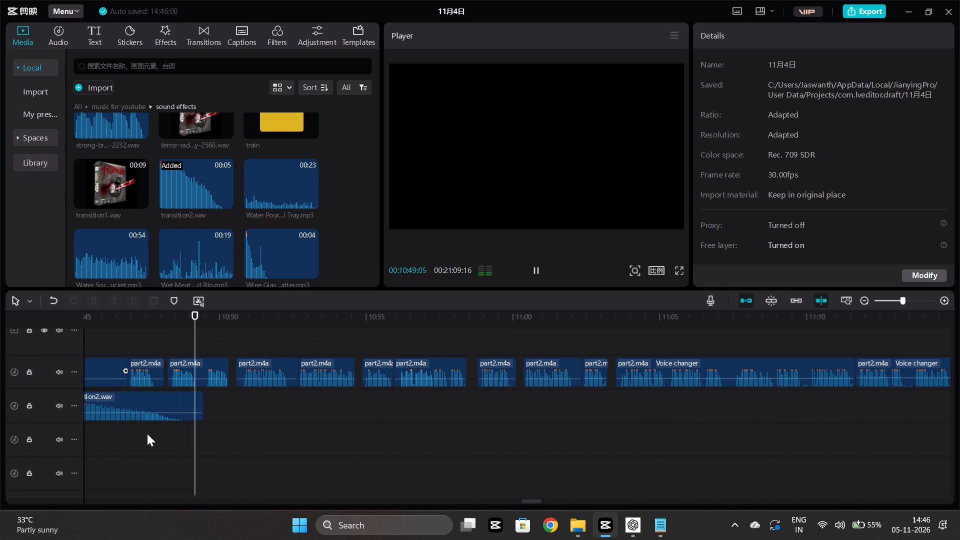
Place the playhead at 10:48:00 and open the "new no attribute" folder in the project media.
left_click(147, 433)
key("space")
key("space")
scroll(131, 160, "up", 4)
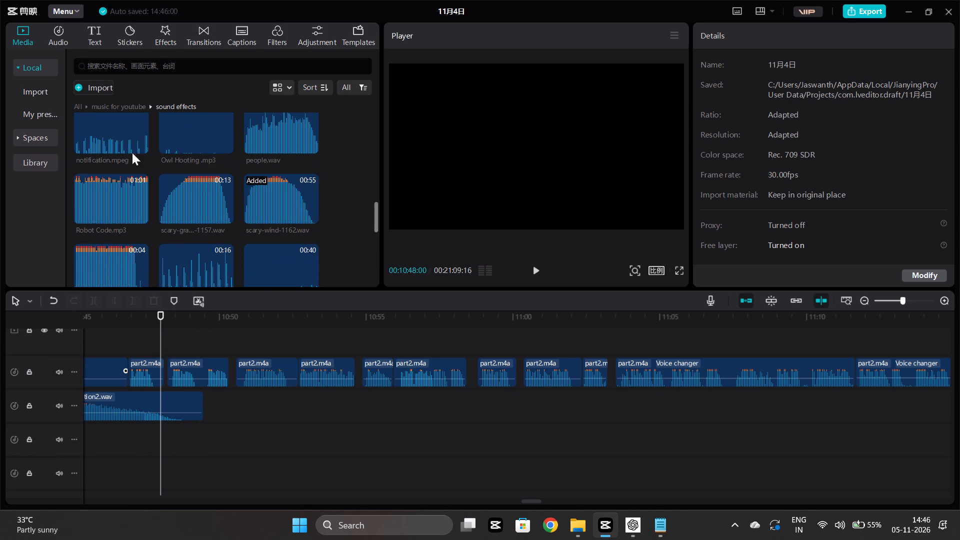
left_click(70, 107)
left_click(80, 109)
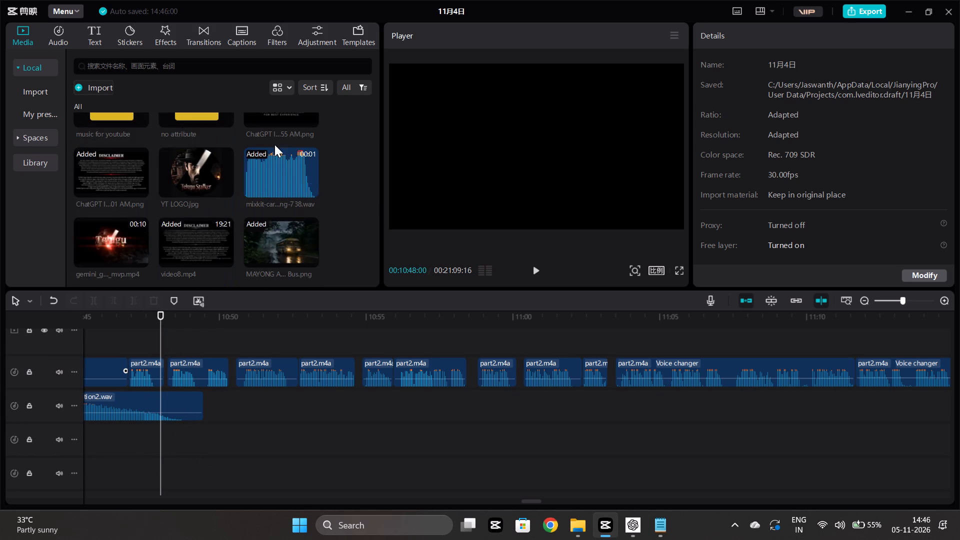
scroll(262, 208, "up", 4)
double_click(280, 141)
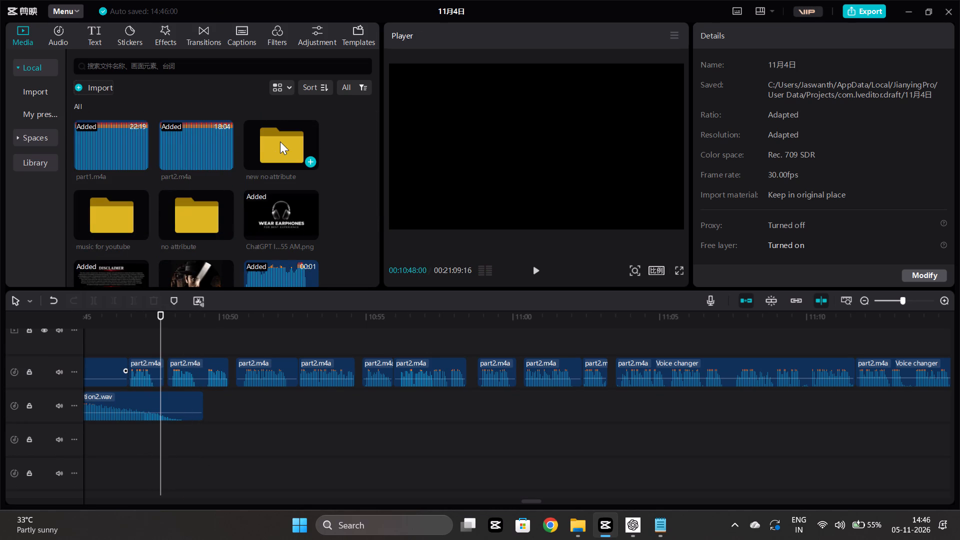
Audition the Apocalypti… track from partway in and the opening of the Anxious track.
left_click(167, 147)
key("space")
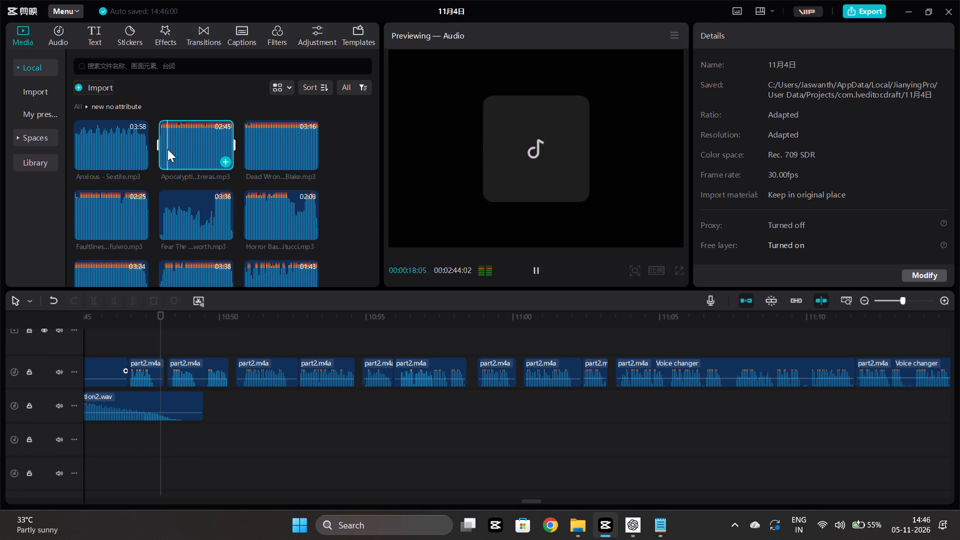
left_click(78, 144)
key("space")
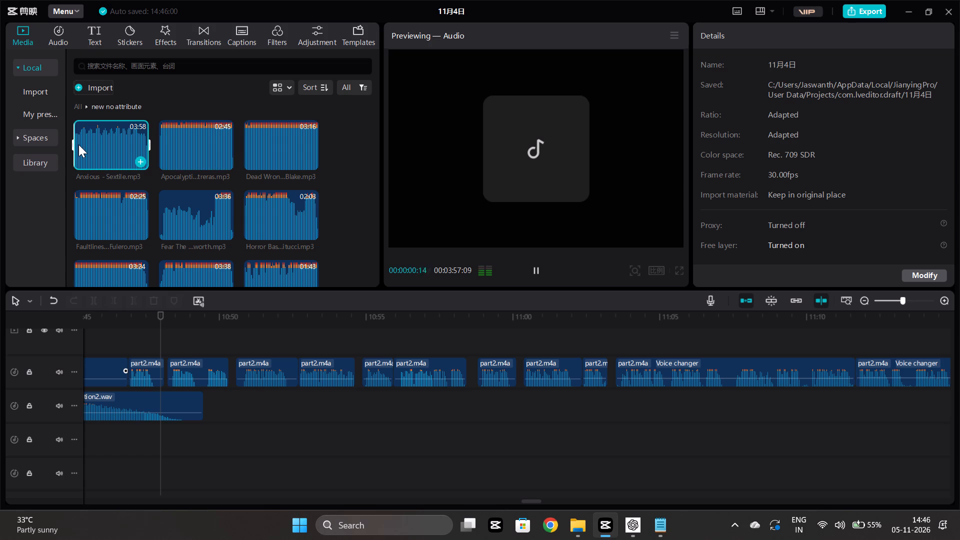
Preview the opening of the Apocalyptic Echoes track and insert it on the timeline at 10:48:00.
left_click(166, 146)
key("space")
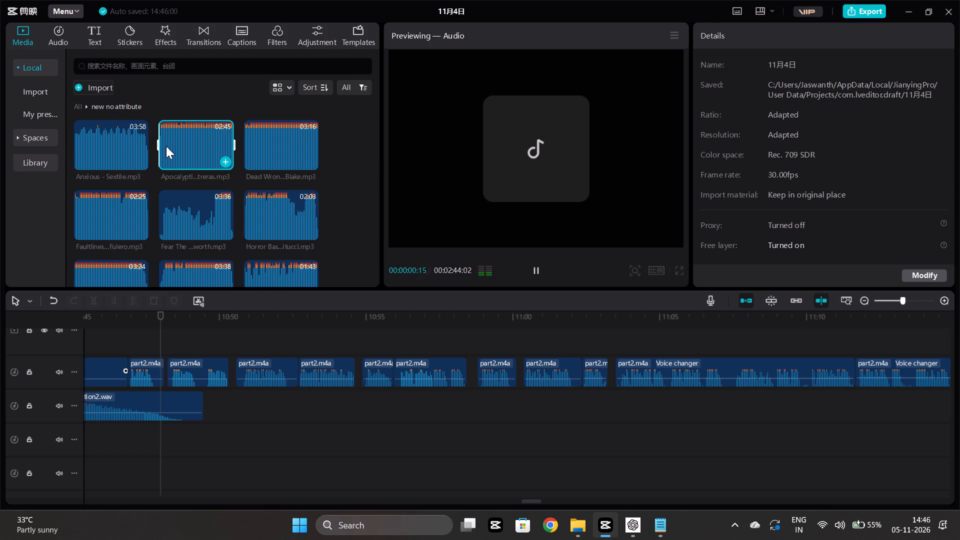
left_click(225, 160)
left_click(193, 432)
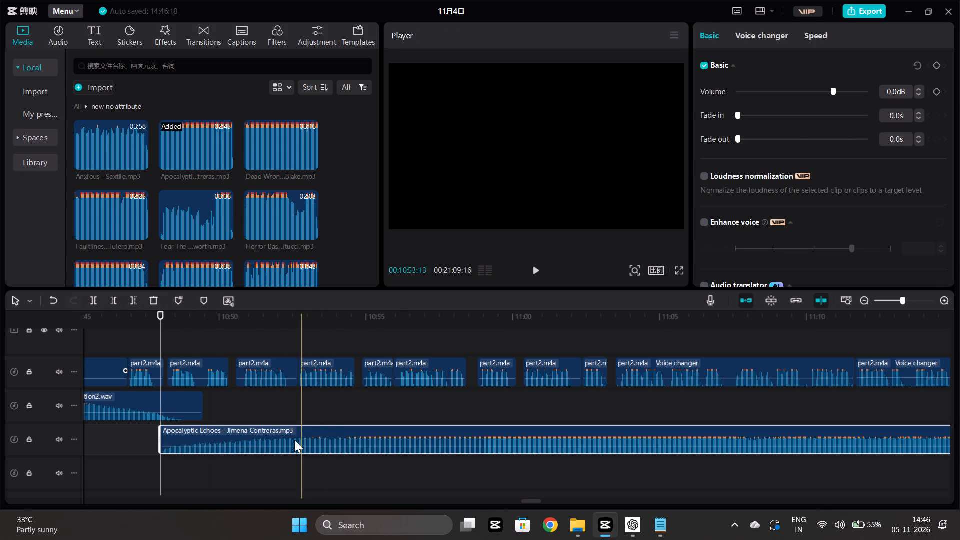
Audition the Apocalyptic Echoes track at several later passages, around 0:45, 1:32 and 2:03.
left_click(179, 148)
key("space")
left_click(179, 148)
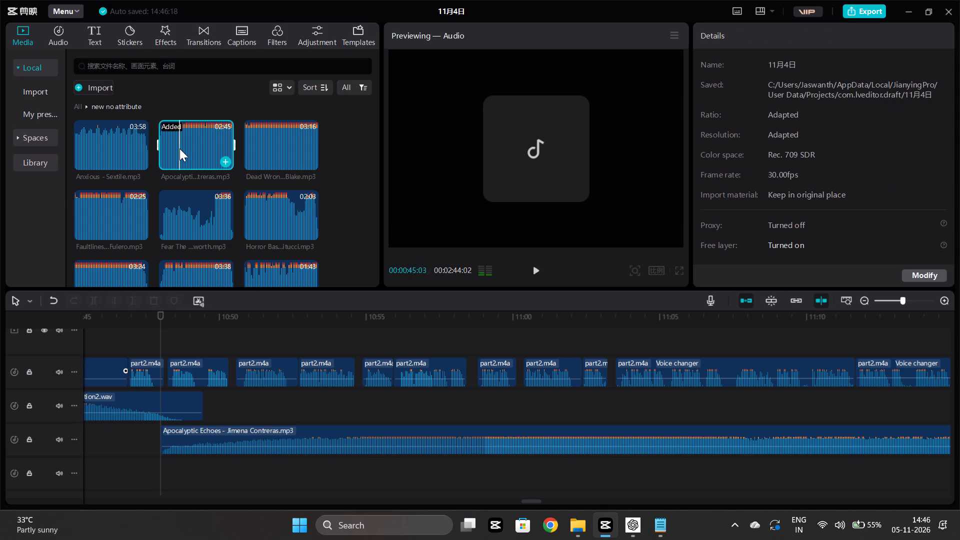
key("space")
left_click(201, 145)
key("space")
left_click(215, 142)
key("space")
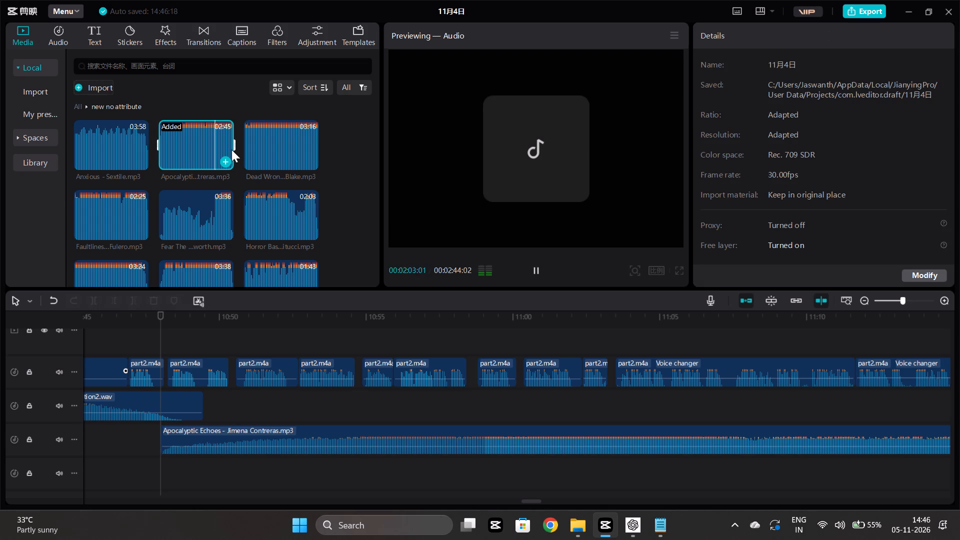
Audition the Dead Wron… track at its opening and two later passages, and the opening of the Faultlines… track.
left_click(252, 153)
key("space")
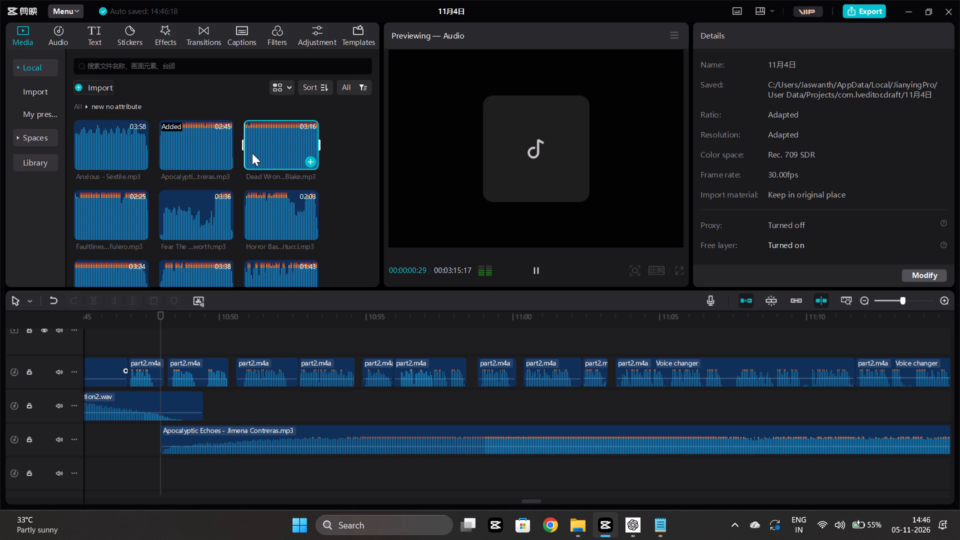
left_click(264, 147)
key("space")
left_click(279, 144)
key("space")
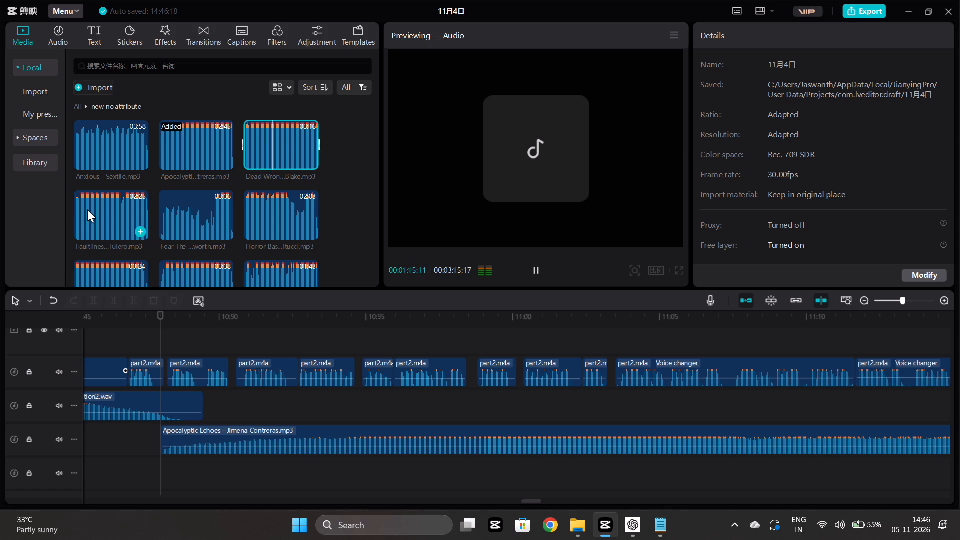
left_click(75, 207)
key("space")
left_click(76, 207)
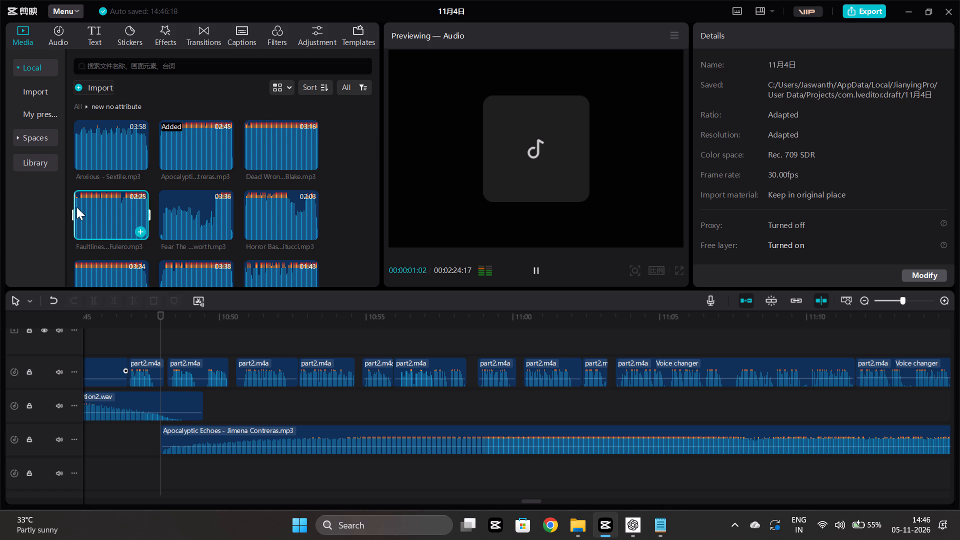
key("space")
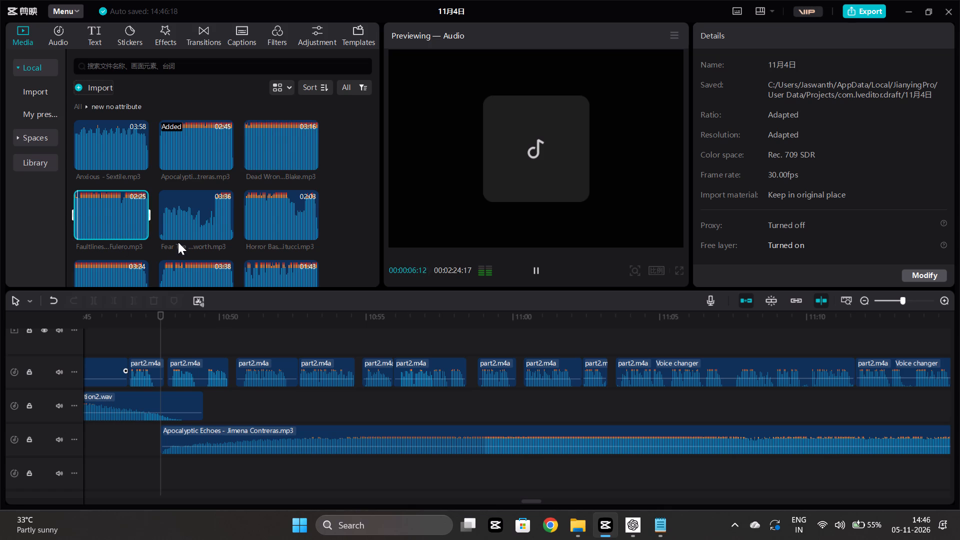
Audition the music tracks in the new no attribute folder, going from Fear The… through Landing.
left_click(167, 221)
key("space")
left_click(167, 221)
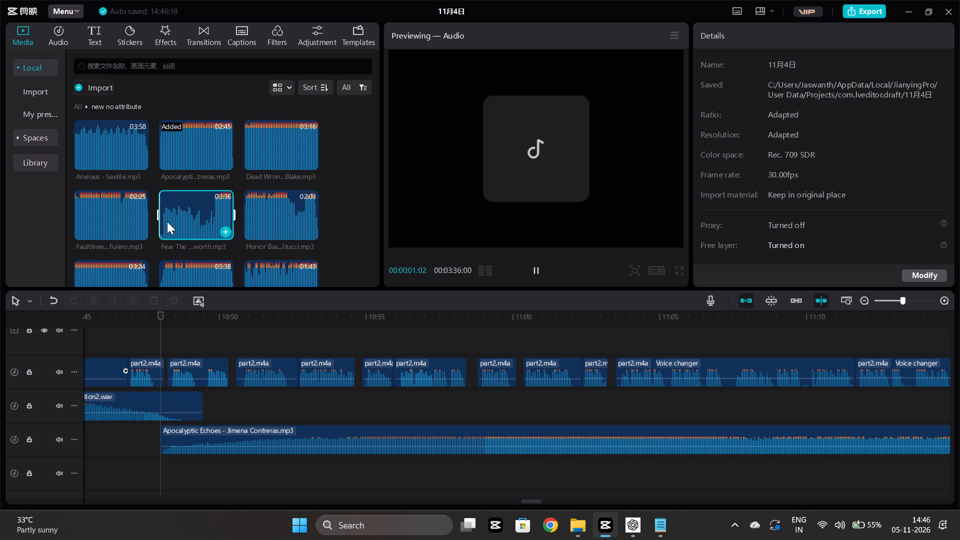
key("space")
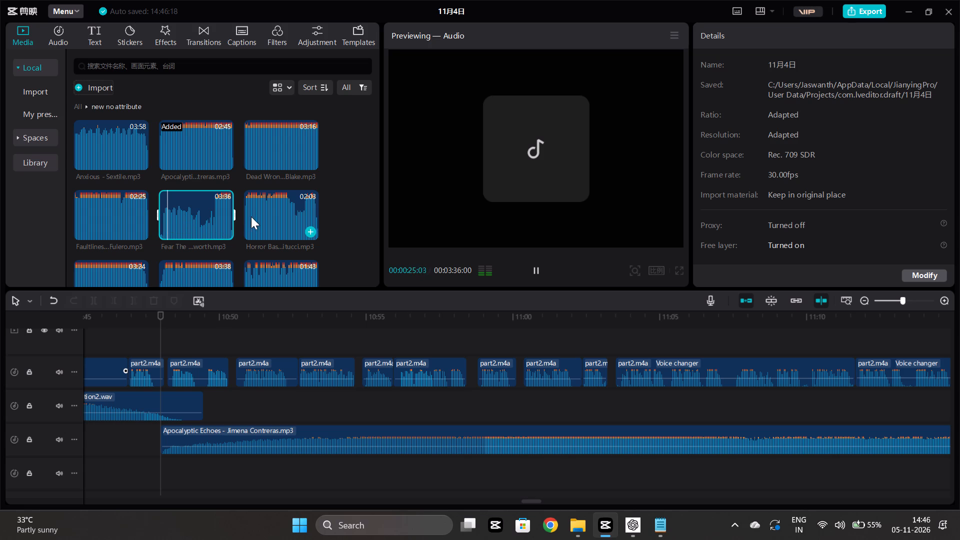
left_click(246, 209)
key("space")
scroll(246, 209, "down", 1)
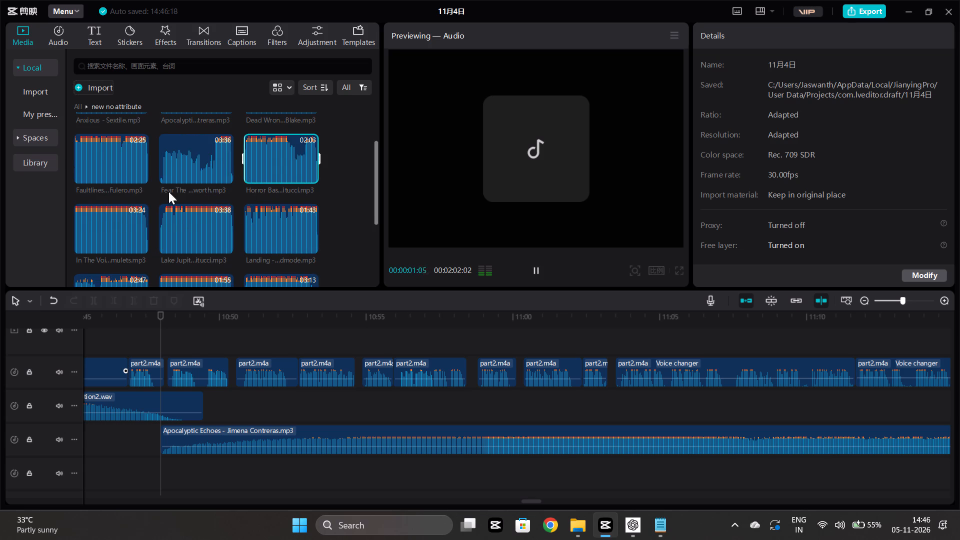
left_click(74, 227)
left_click(78, 228)
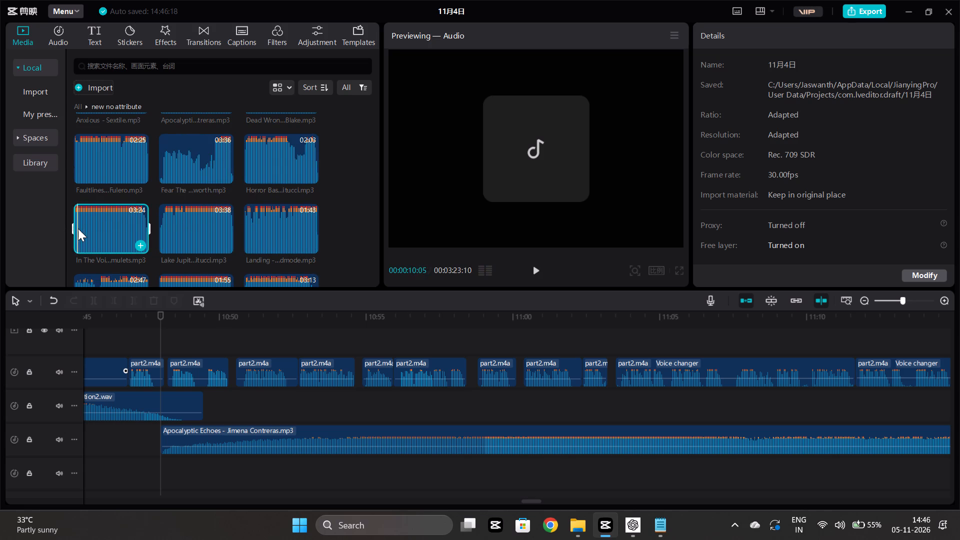
key("space")
left_click(162, 235)
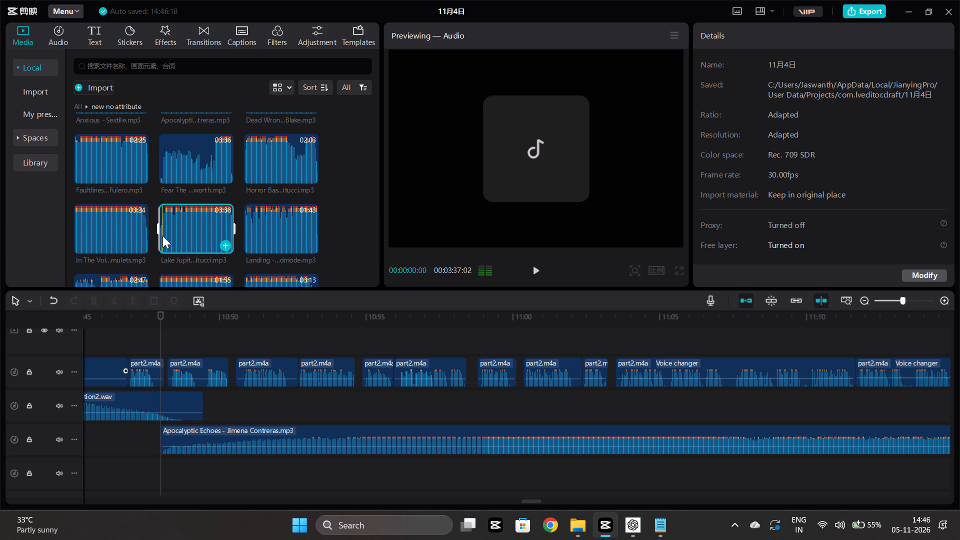
key("space")
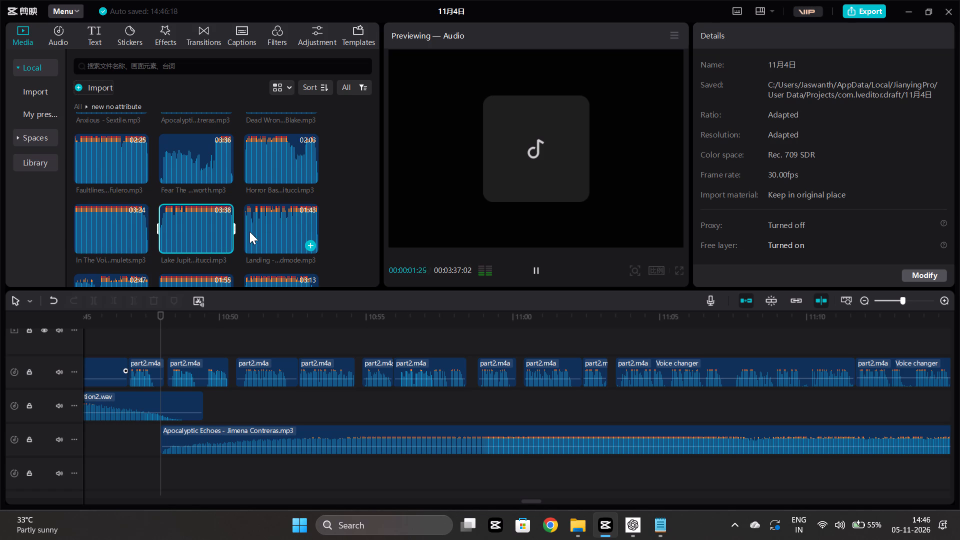
left_click(249, 231)
key("space")
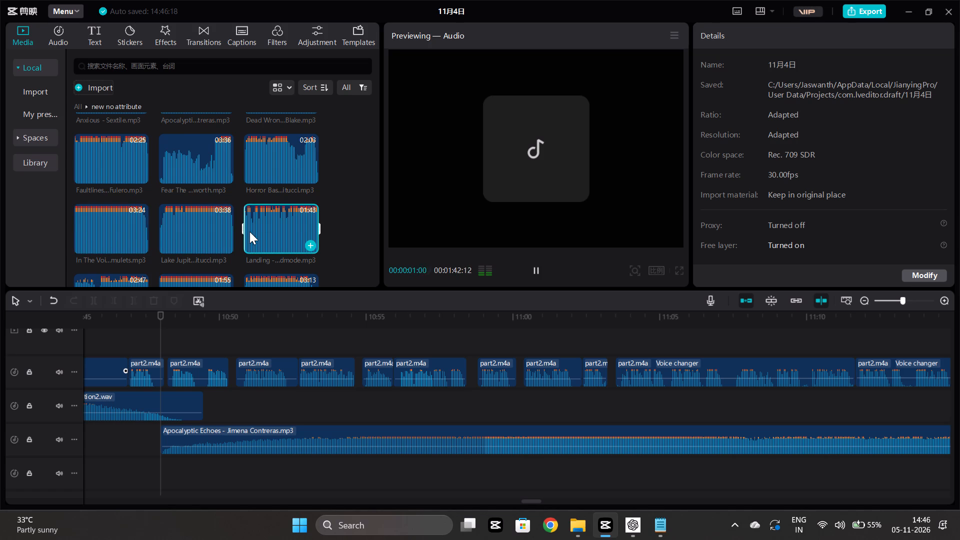
Audition the remaining tracks in the folder: Monster A…, Sloppy Cl…, The Empty… and The Six Realms.
scroll(249, 231, "down", 1)
left_click(75, 249)
key("space")
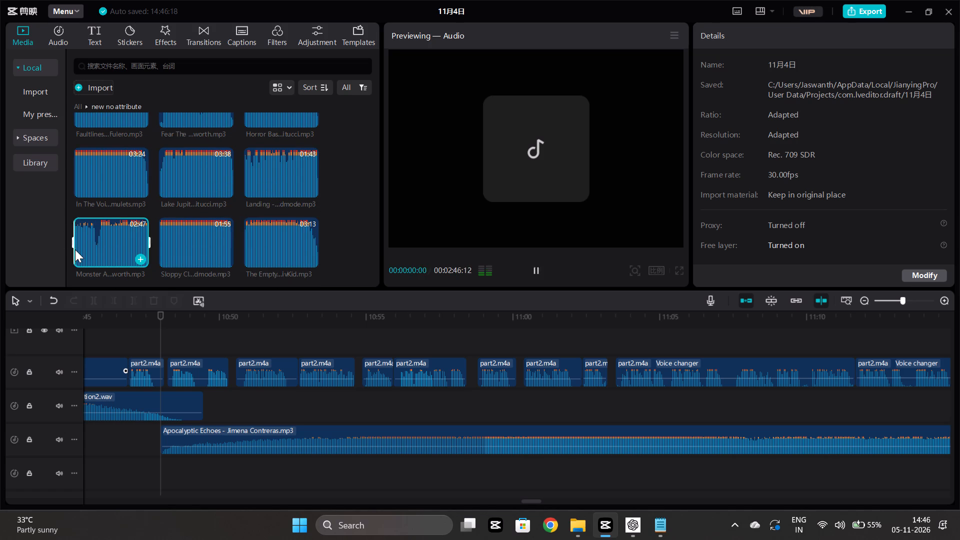
left_click(163, 251)
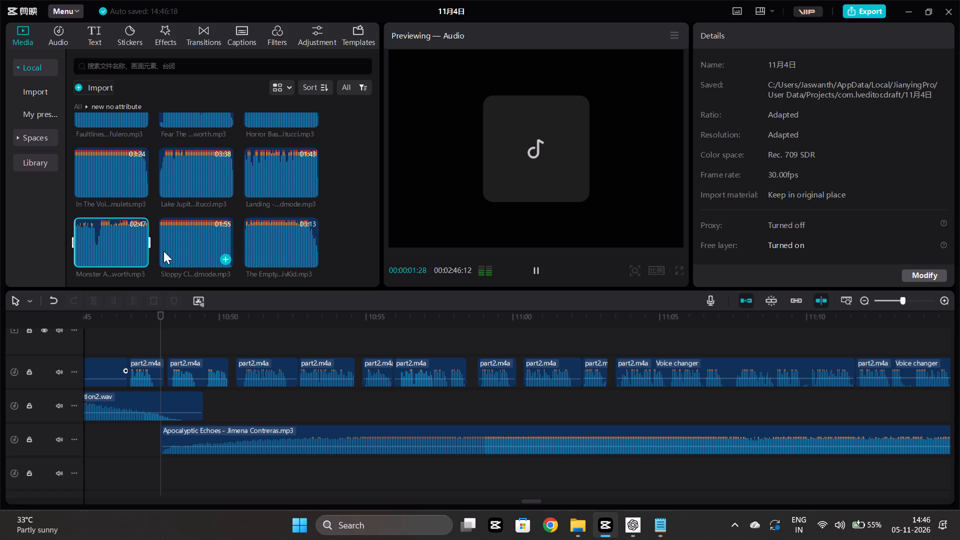
key("space")
scroll(163, 251, "down", 1)
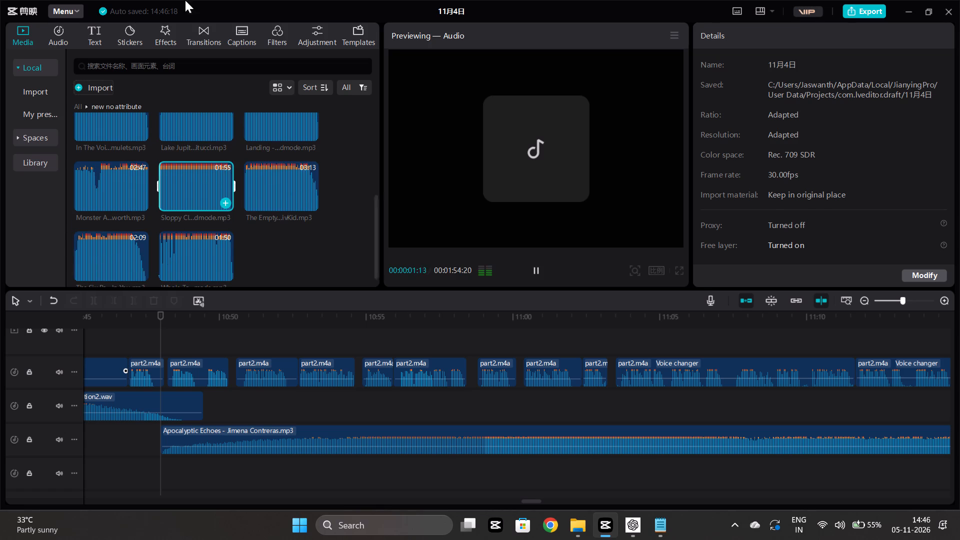
left_click(246, 186)
key("space")
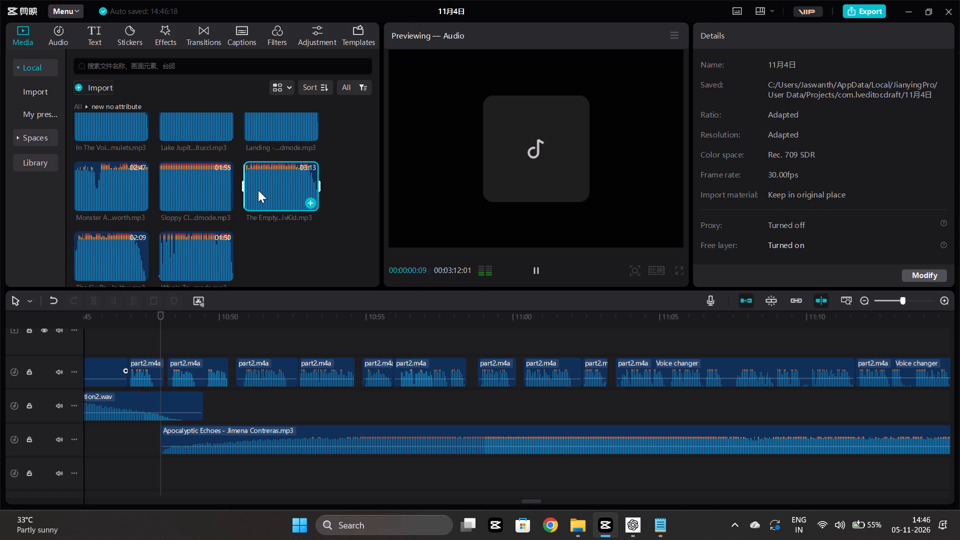
left_click(82, 250)
key("space")
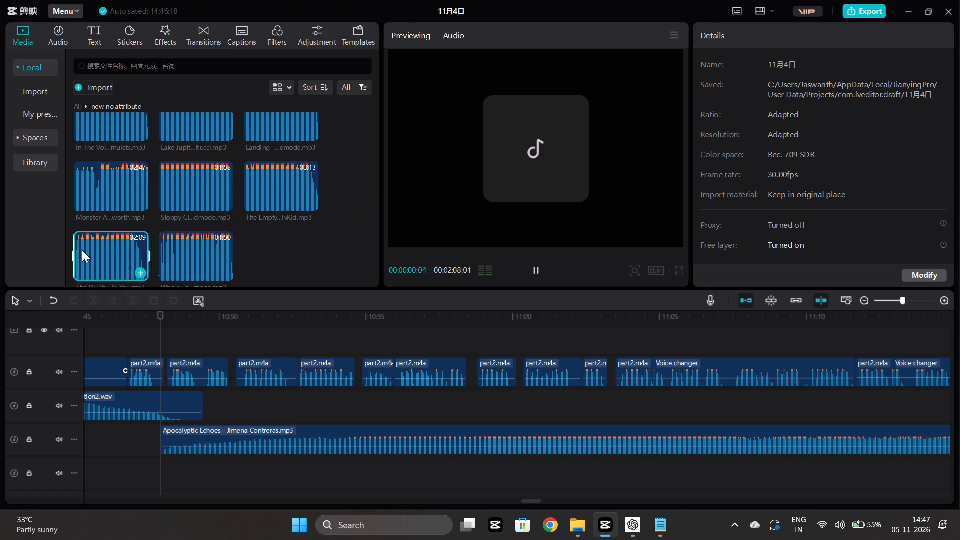
Listen to The Six Realms again, including a section further into the track.
scroll(82, 250, "down", 1)
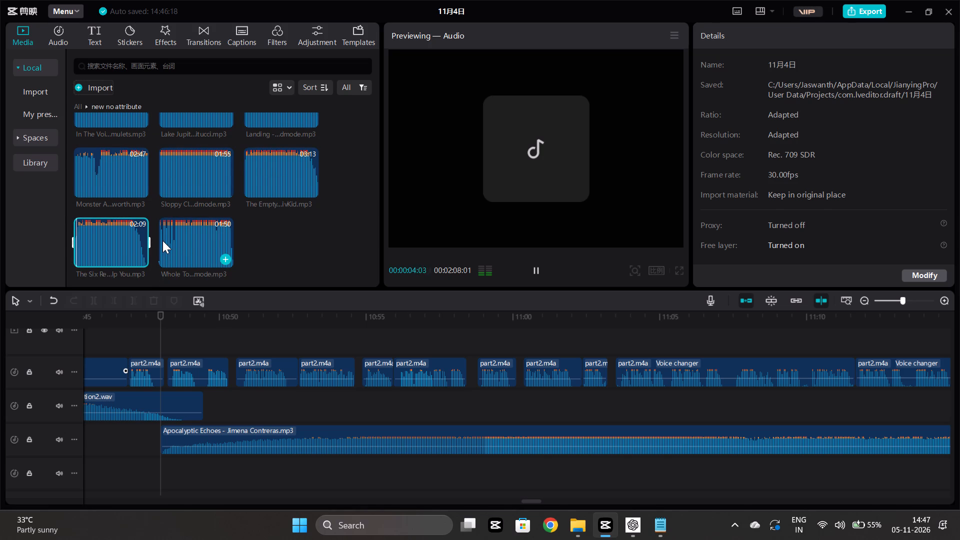
left_click(97, 233)
key("space")
left_click(96, 234)
key("space")
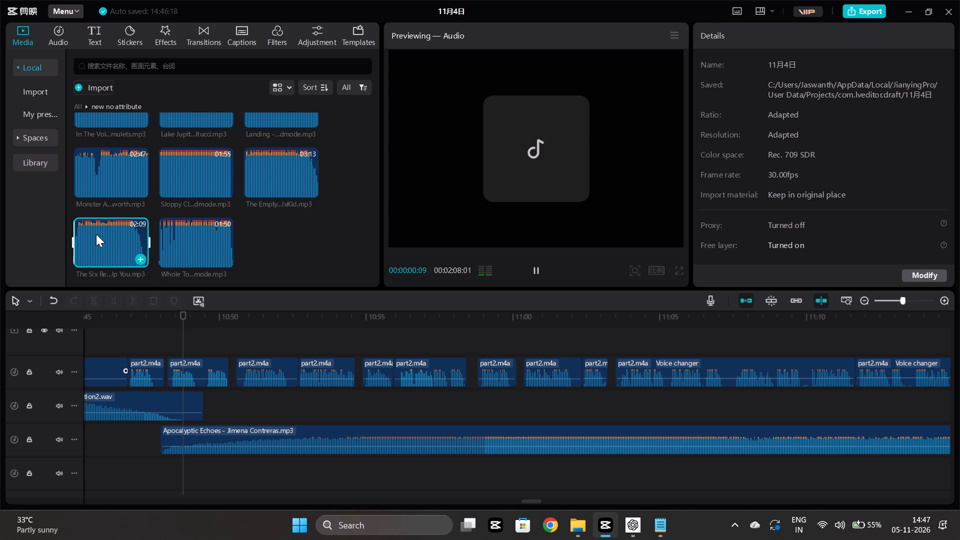
left_click(96, 234)
key("space")
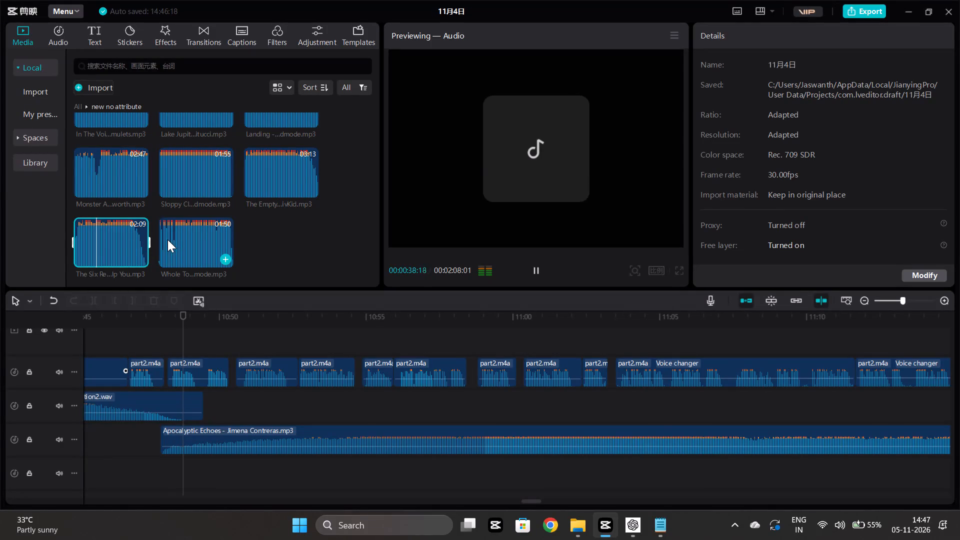
Replace the Apocalyptic Echoes clip on the timeline with the Six Realms track, starting at about 10:47.
left_click(226, 434)
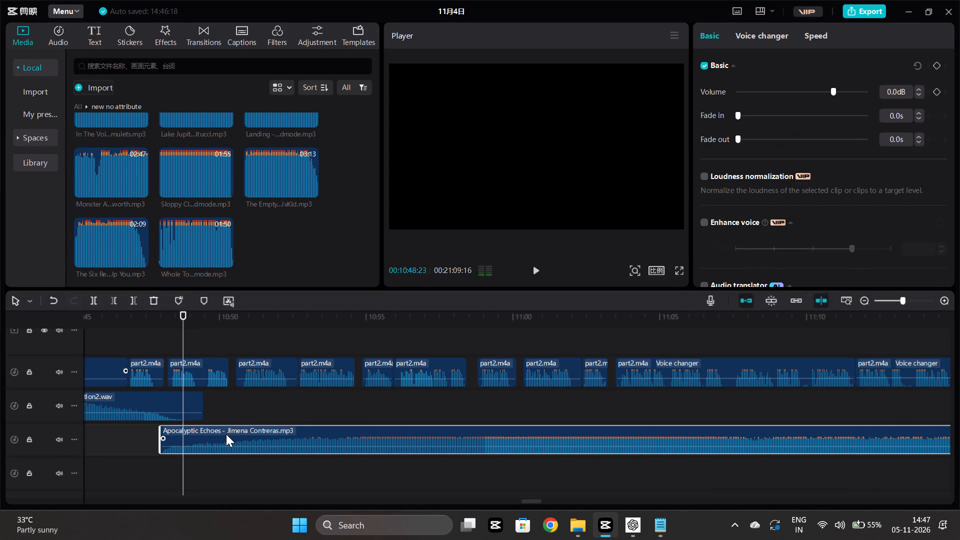
key("Delete")
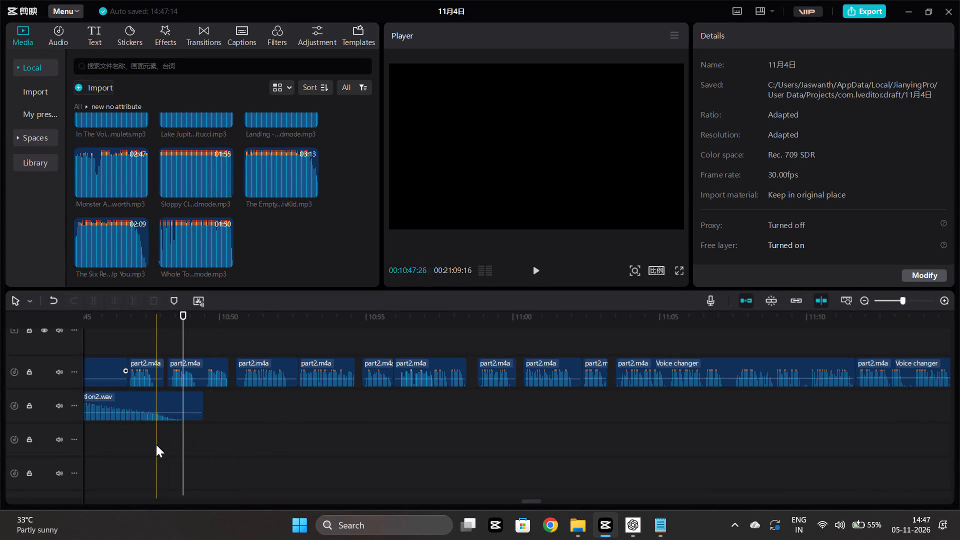
left_click(150, 446)
left_click(138, 259)
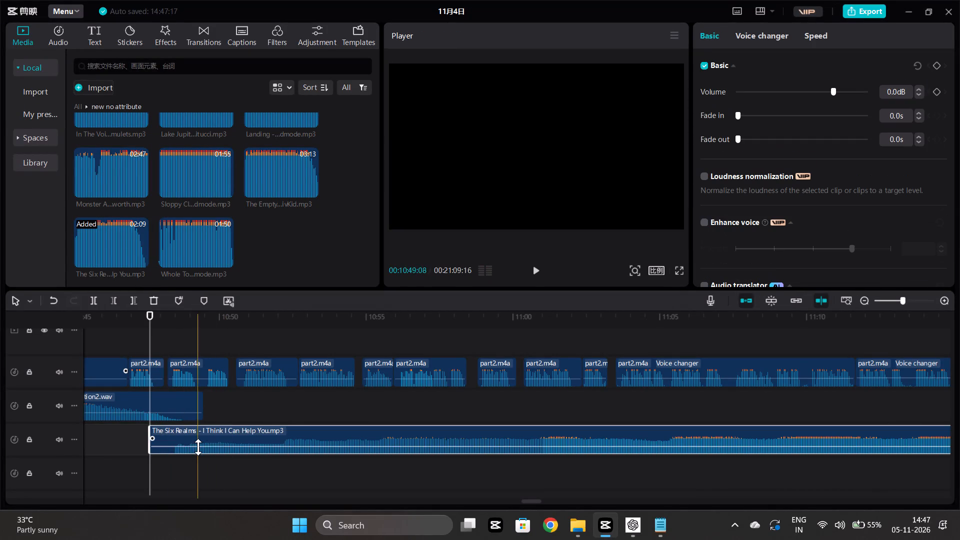
Lower the Six Realms clip's volume to -22.4 dB.
left_click(198, 447)
left_click(795, 89)
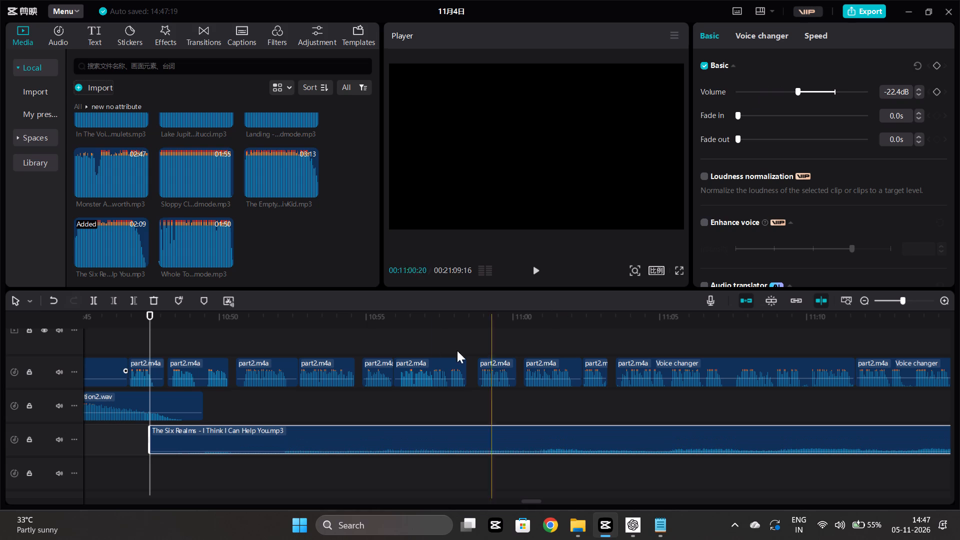
Shift the Six Realms clip about two seconds earlier so it overlaps the end of the preceding sound clip.
left_click_drag(305, 436, 247, 439)
Play the timeline from about 10:46 to check the Six Realms music against the narration.
left_click(123, 476)
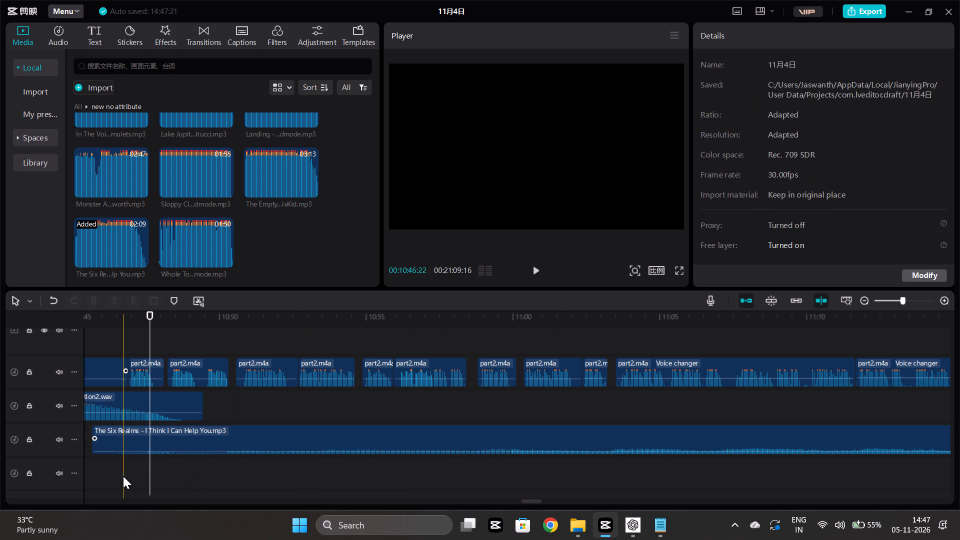
type("v")
key("space")
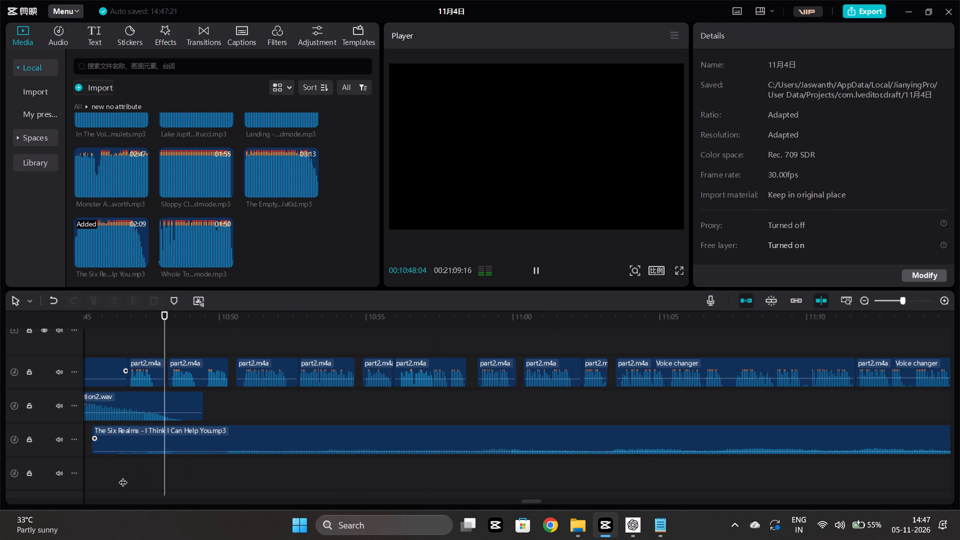
scroll(123, 476, "left", 1)
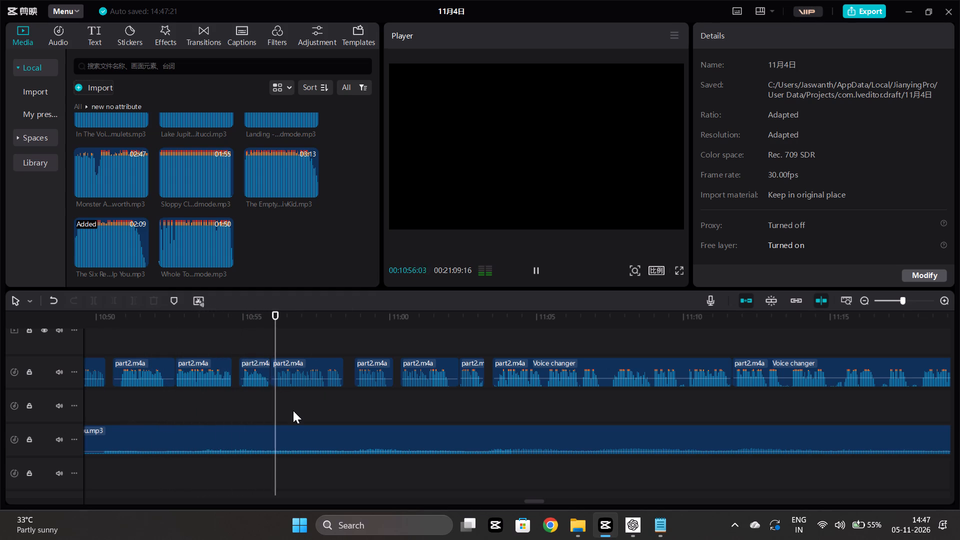
left_click(77, 108)
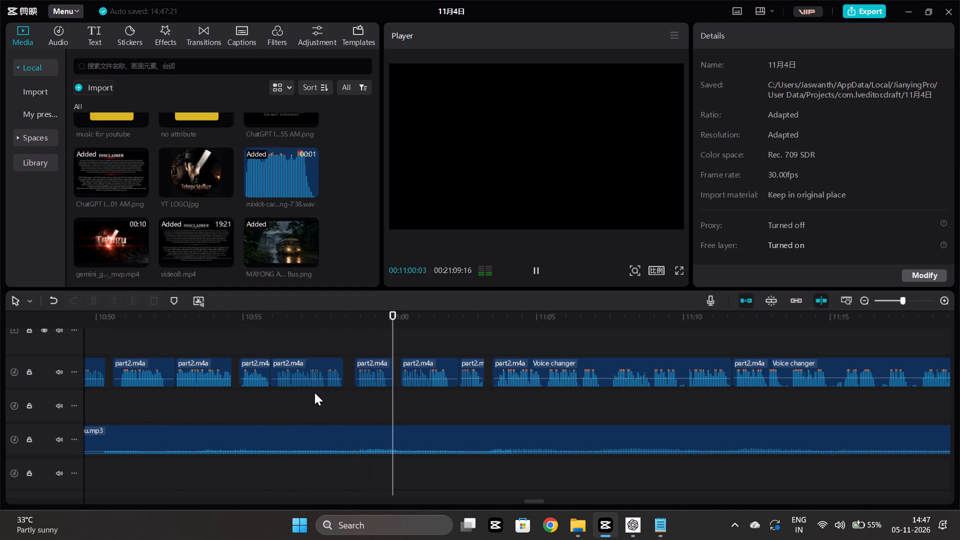
scroll(314, 392, "left", 1)
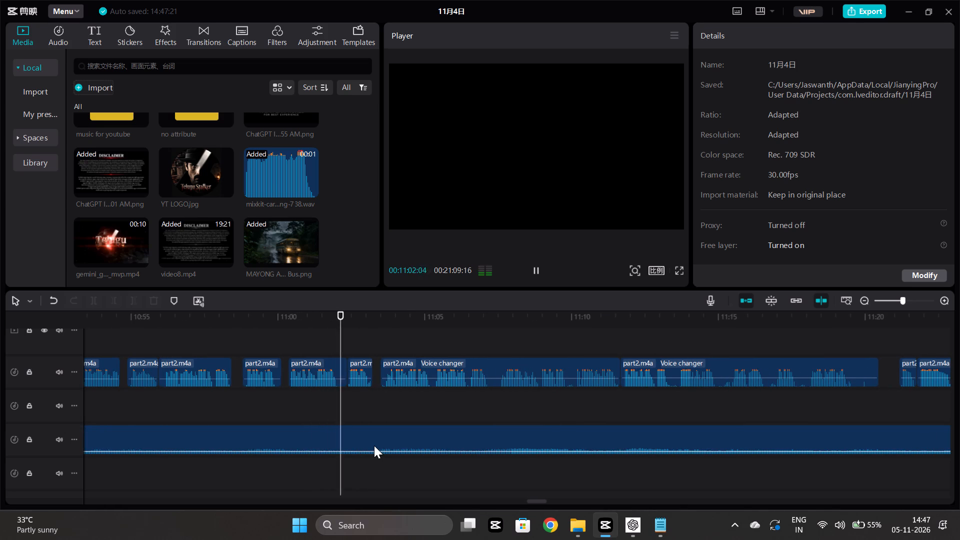
scroll(374, 445, "left", 1)
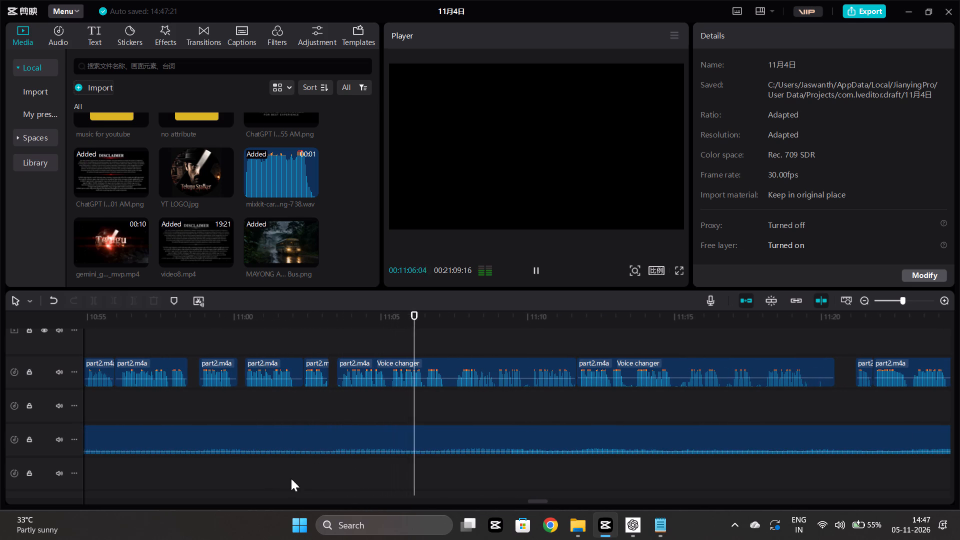
left_click(289, 439)
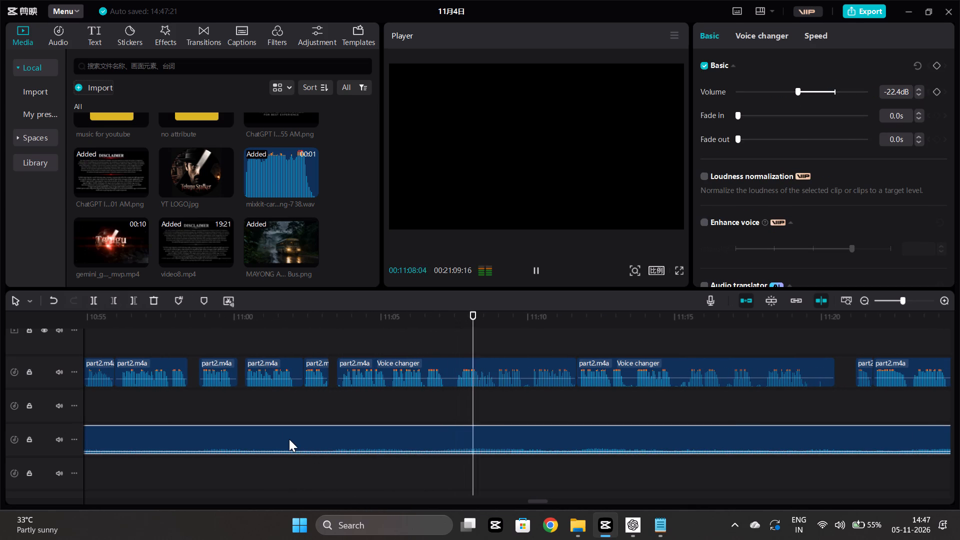
Replay from about 11:00, pause at 11:02:12 and trim off the Six Realms clip after that point.
left_click(237, 479)
key("space")
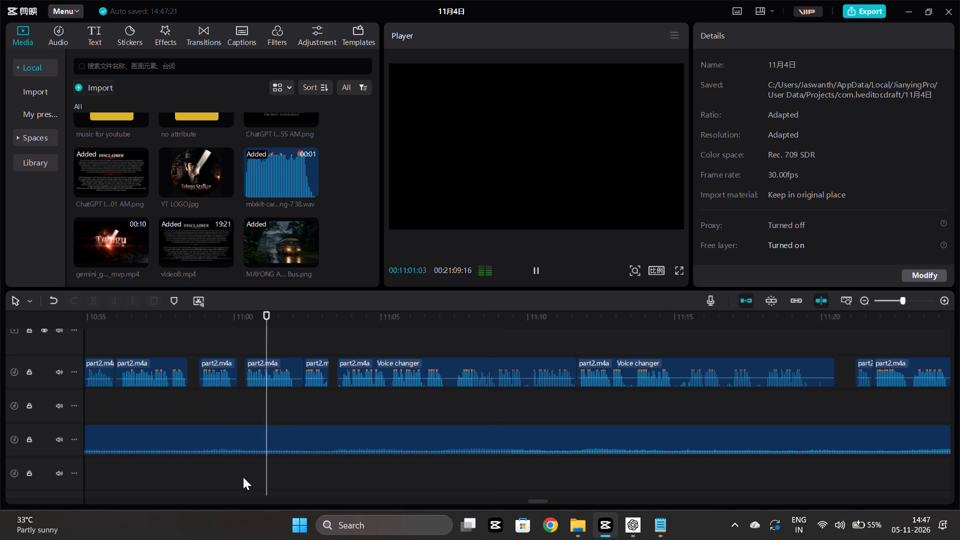
key("space")
left_click(293, 442)
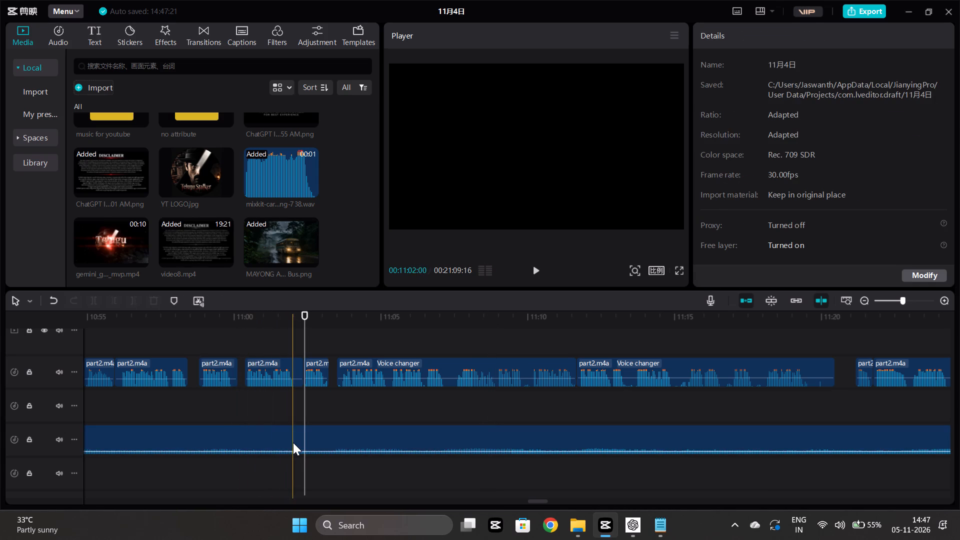
left_click(132, 297)
Add the Frightmare track from the no attribute folder to the timeline at 11:02:12.
scroll(159, 162, "up", 5)
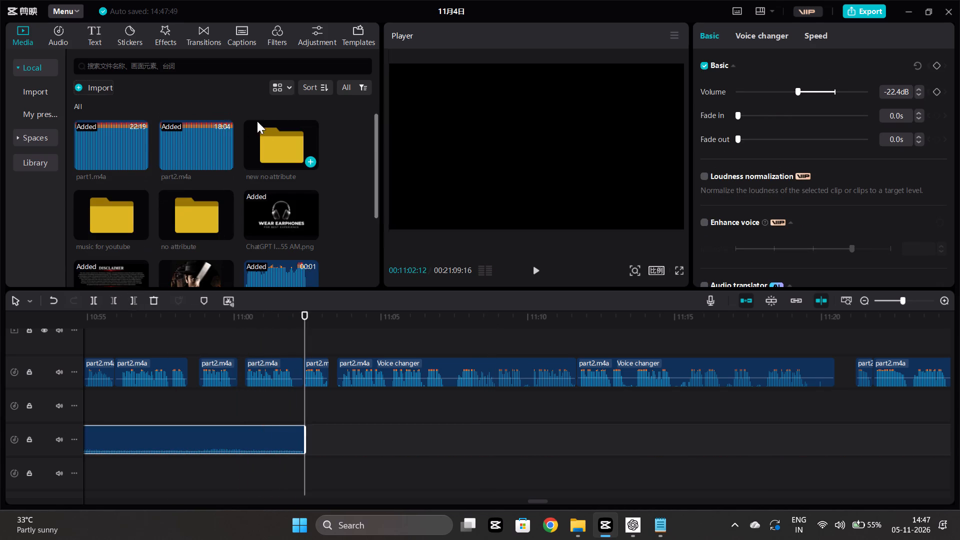
double_click(261, 131)
left_click(80, 103)
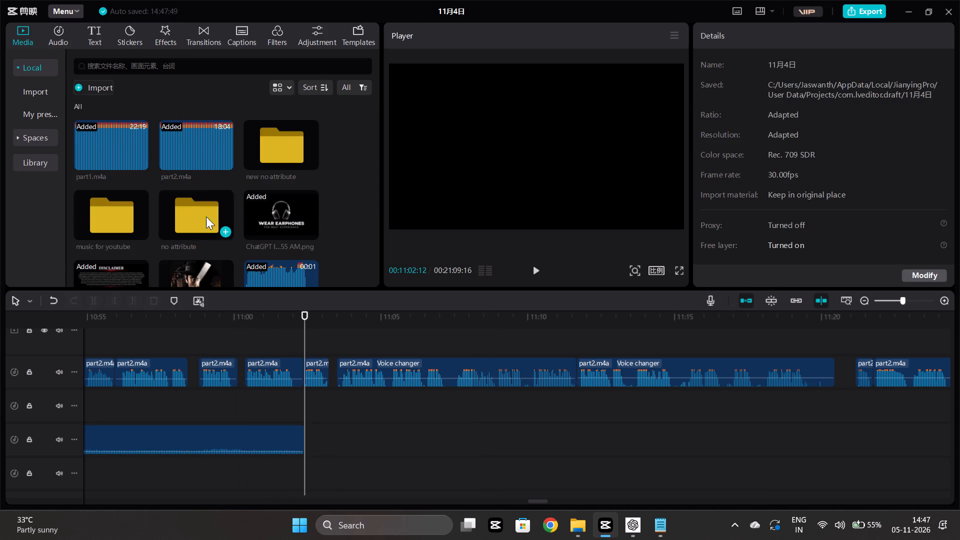
double_click(198, 230)
scroll(177, 228, "down", 2)
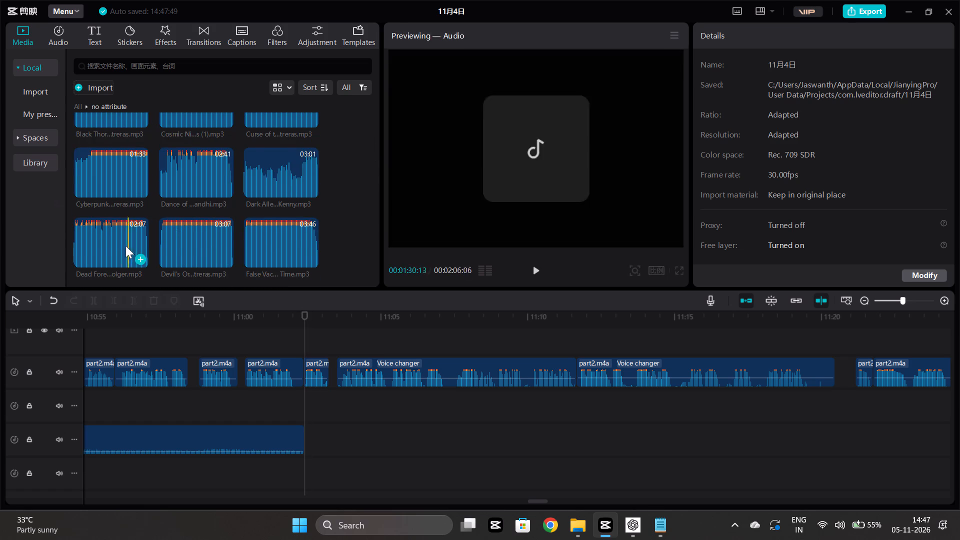
scroll(124, 245, "down", 4)
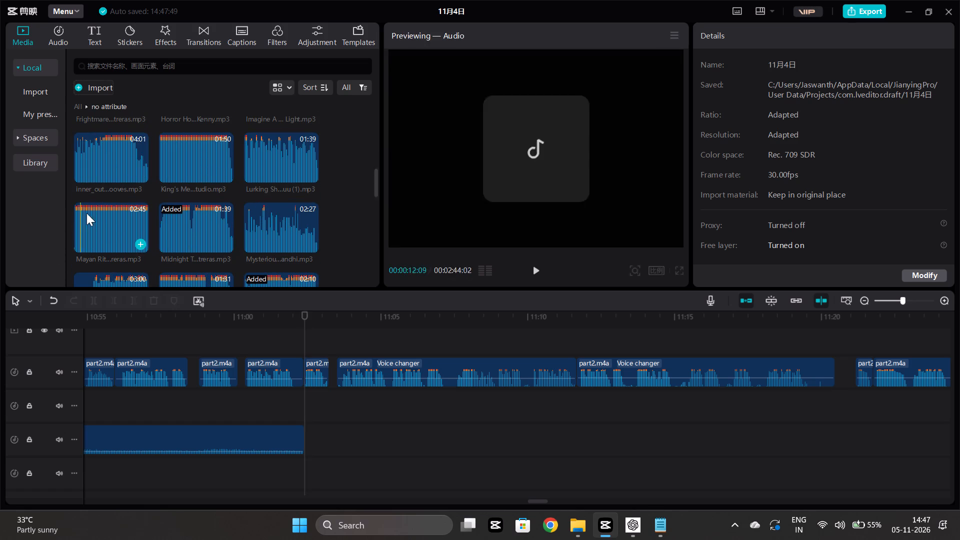
scroll(85, 207, "up", 2)
left_click(135, 214)
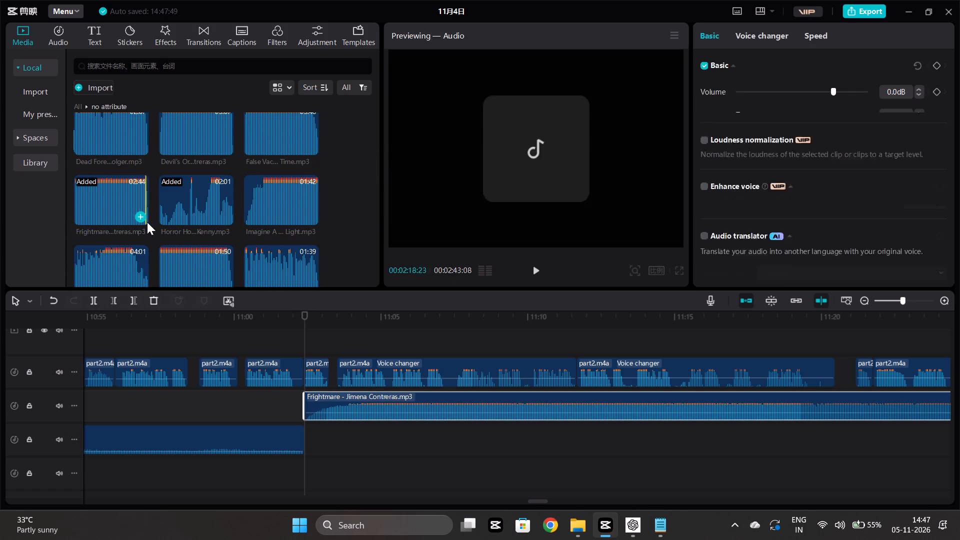
Move the Frightmare clip so it begins with the first Voice changer narration clip, at about 11:03.
left_click_drag(343, 404, 309, 410)
left_click_drag(303, 404, 391, 415)
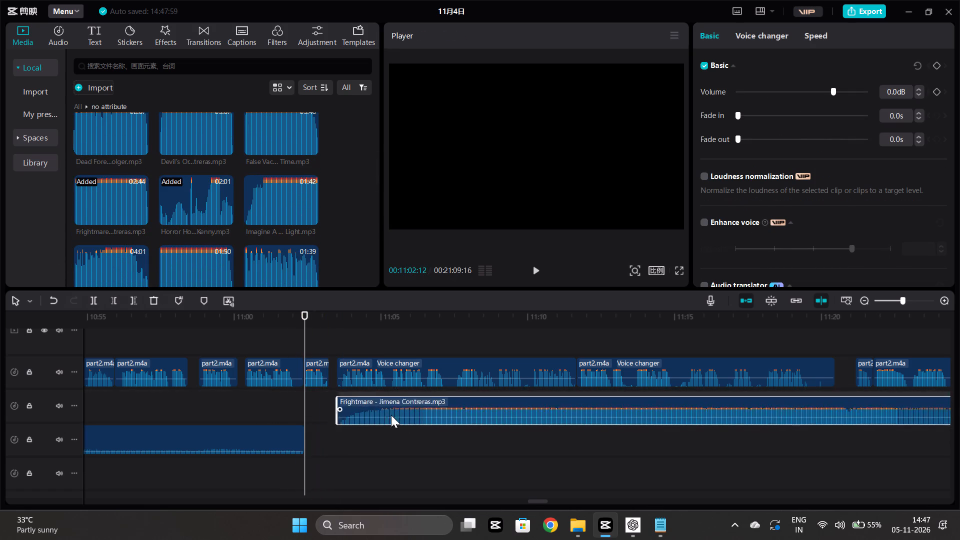
Move the Frightmare clip to begin at about 11:19 and lower its volume to -23.7 dB.
left_click_drag(391, 415, 839, 416)
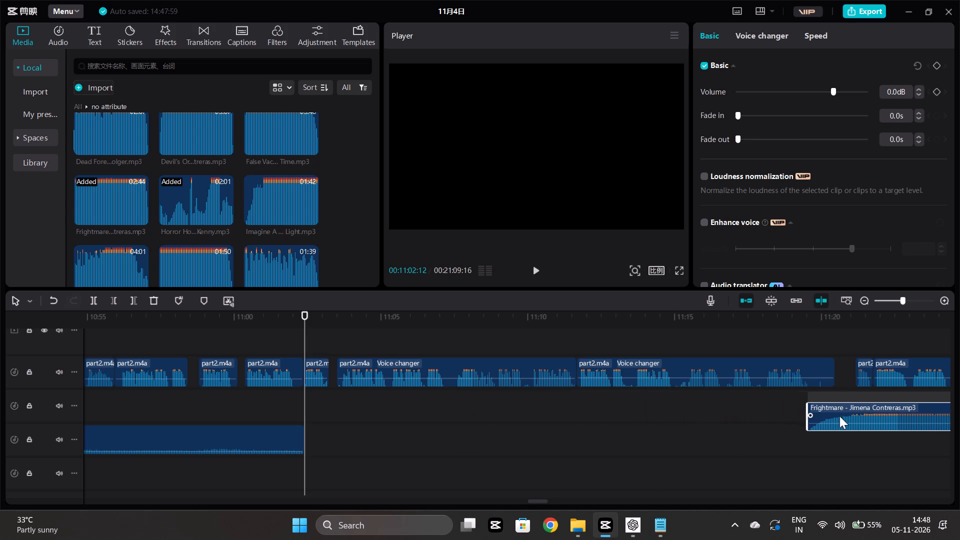
left_click_drag(839, 416, 832, 412)
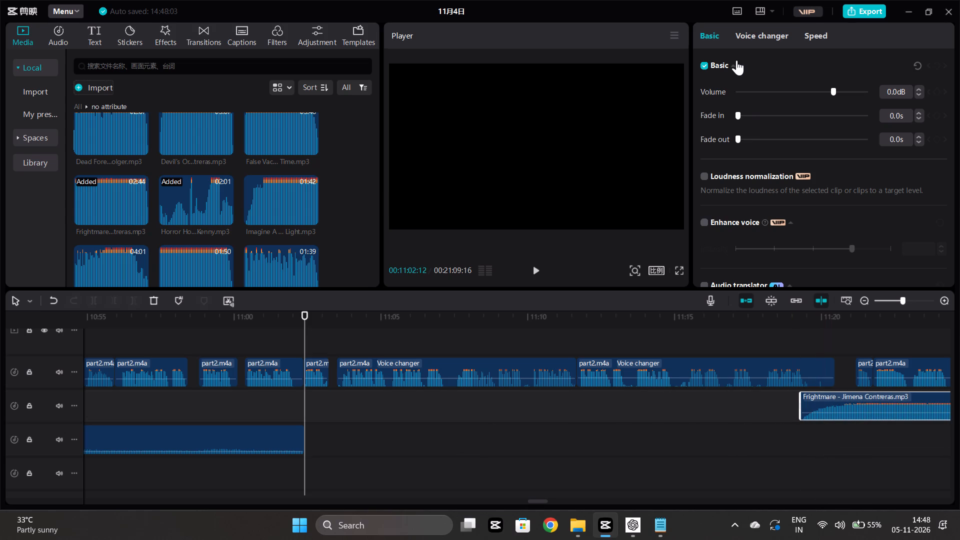
left_click(793, 92)
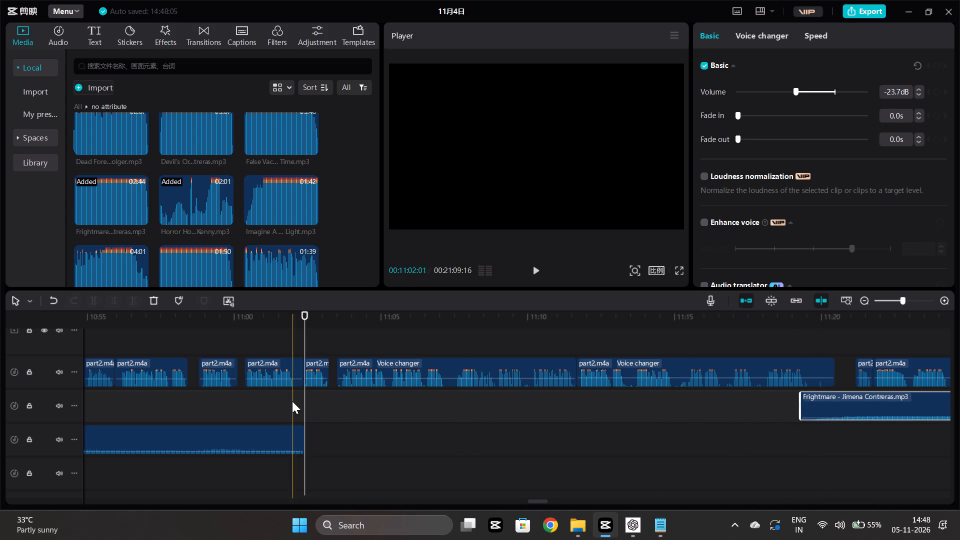
Play the timeline from about 11:02 to listen to the Voice changer narration clips.
left_click(286, 403)
key("space")
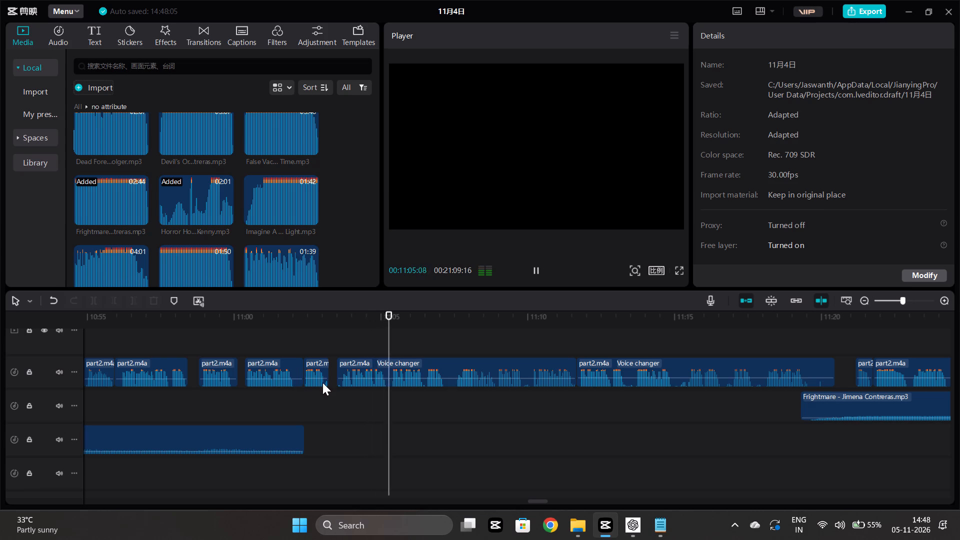
scroll(389, 445, "left", 1)
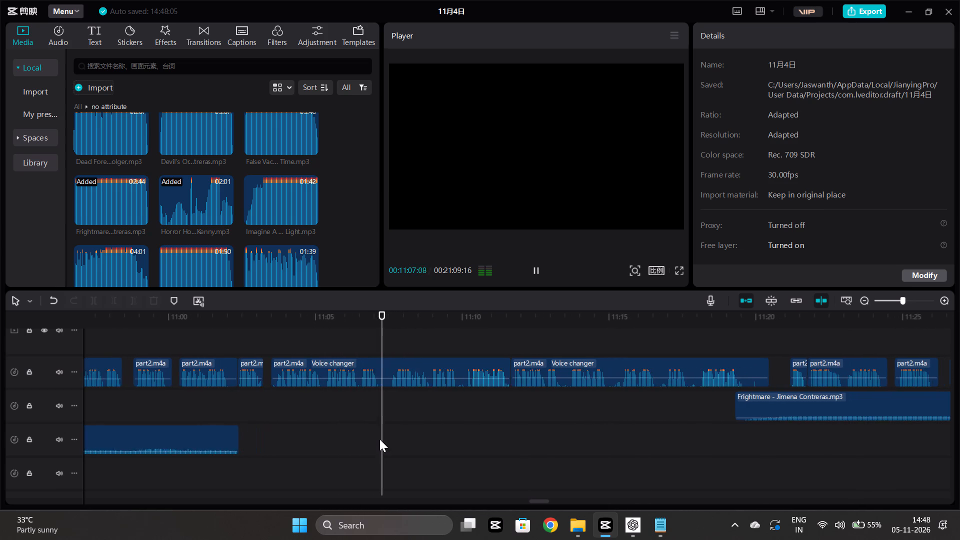
scroll(379, 439, "left", 2)
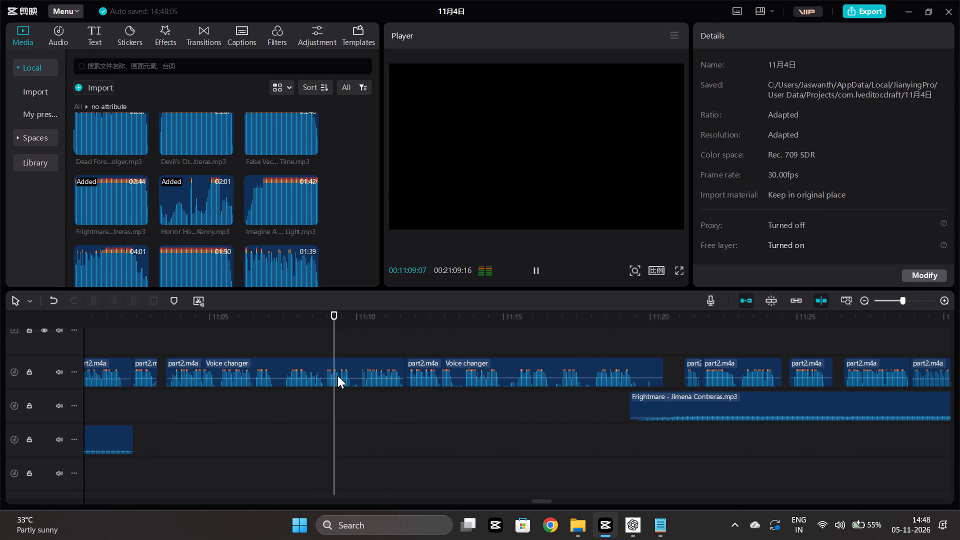
Set the voice filter strength of the first Voice changer narration clip to 52, and select the second one.
left_click(337, 375)
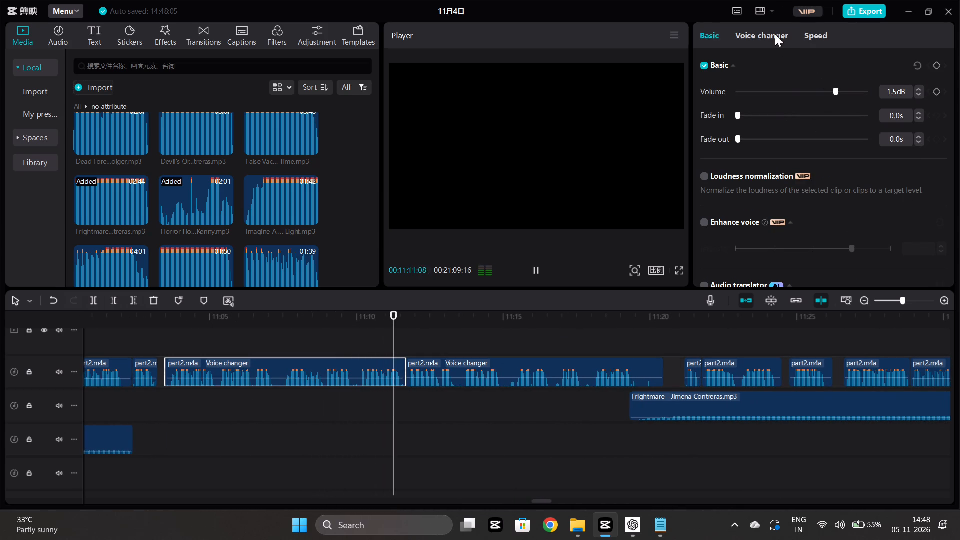
left_click(773, 30)
left_click(804, 271)
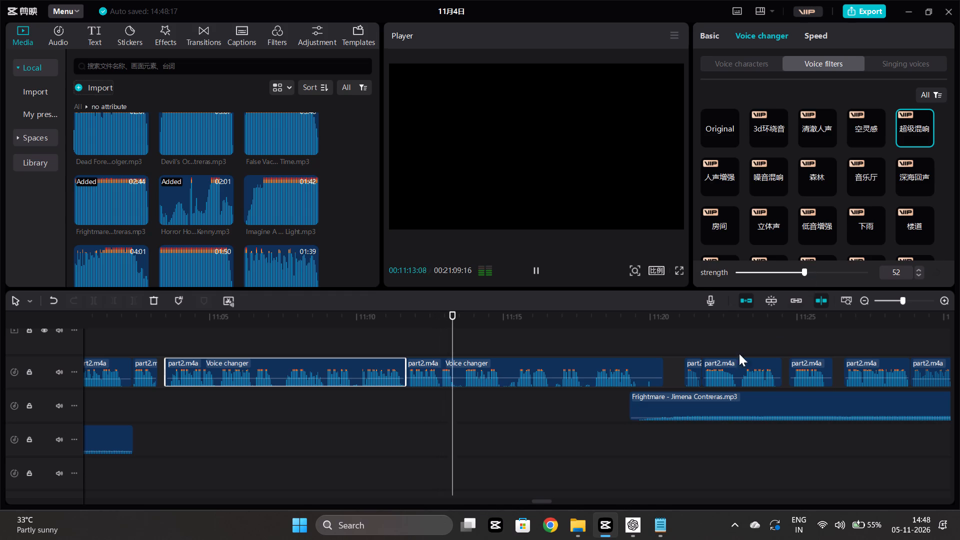
left_click(555, 368)
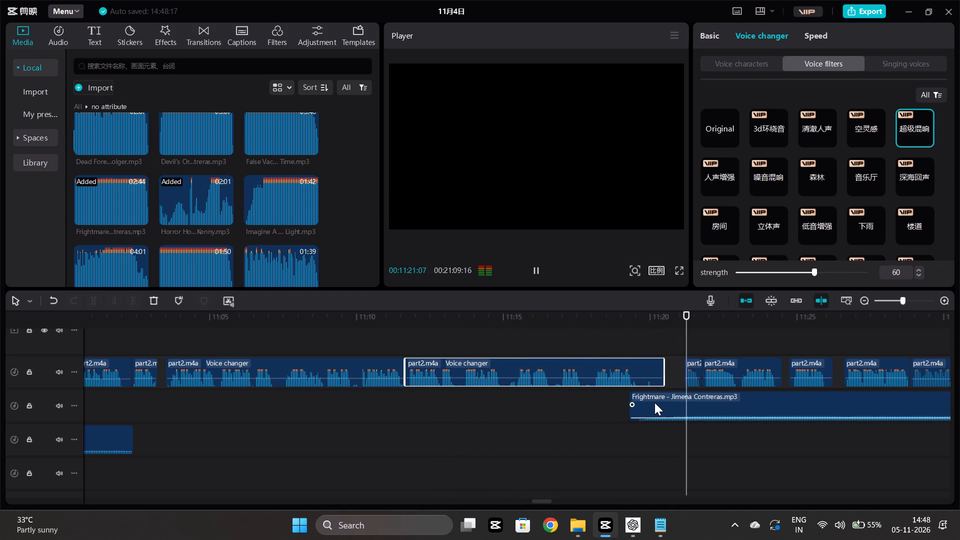
Move the Frightmare clip to begin at about 11:20, play briefly from 11:19 and leave the playhead at 11:19:12.
left_click_drag(641, 400, 693, 411)
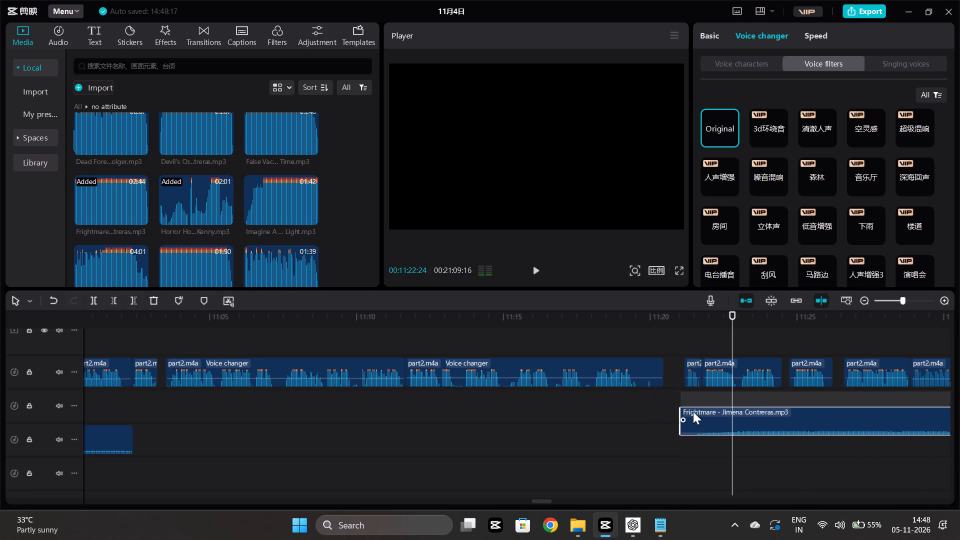
left_click_drag(693, 411, 673, 415)
left_click(626, 425)
key("space")
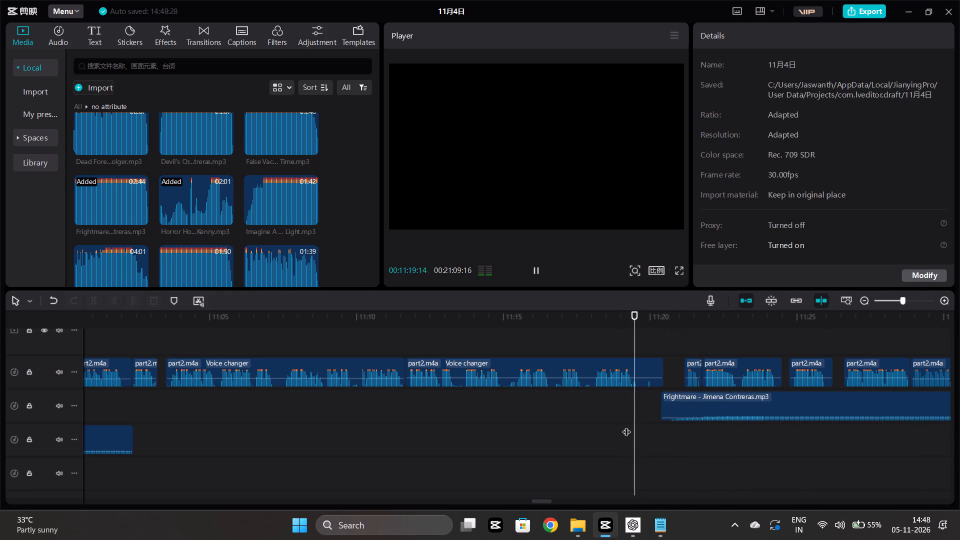
left_click(633, 425)
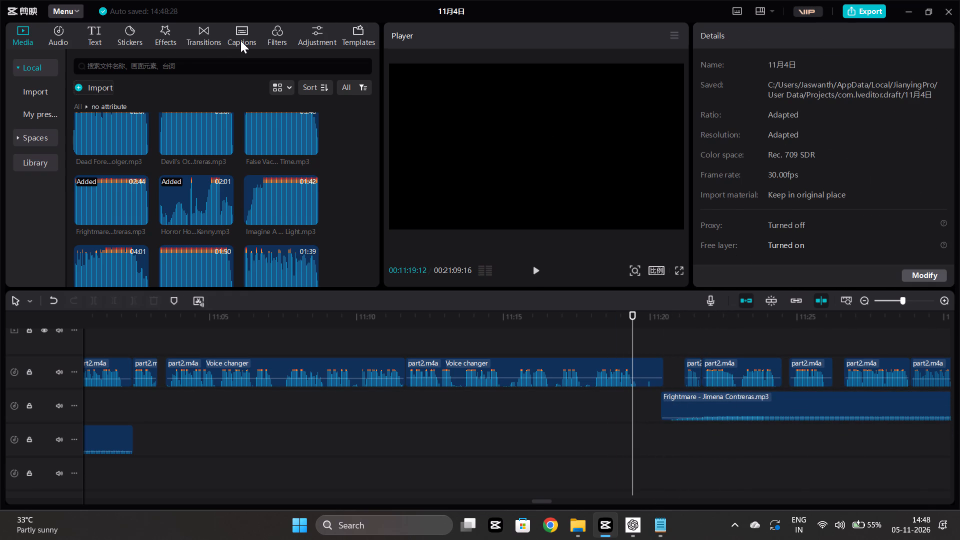
Find the Outcast - Myuu track in the no attribute folder and preview it at several points.
scroll(274, 169, "down", 6)
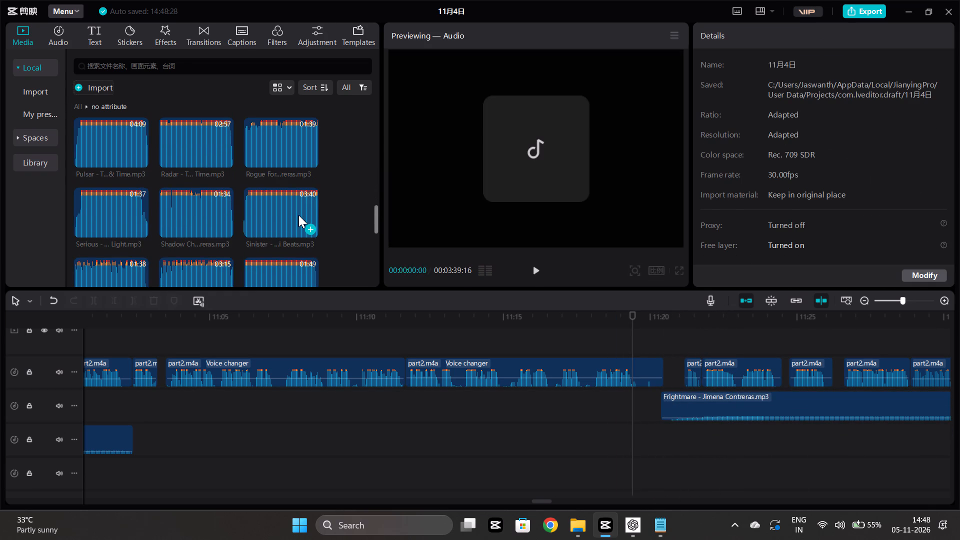
scroll(290, 203, "up", 2)
left_click(252, 188)
key("space")
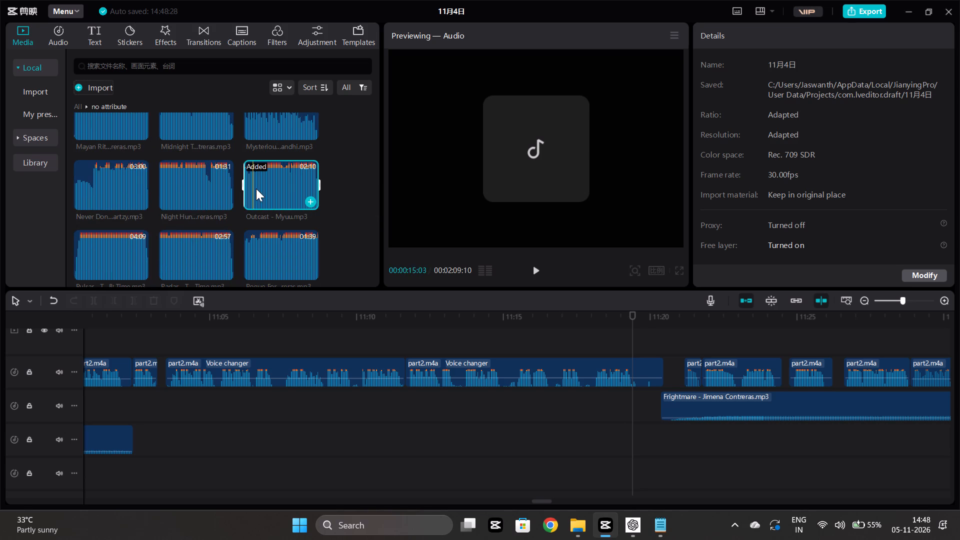
left_click(262, 187)
key("space")
left_click(286, 174)
key("space")
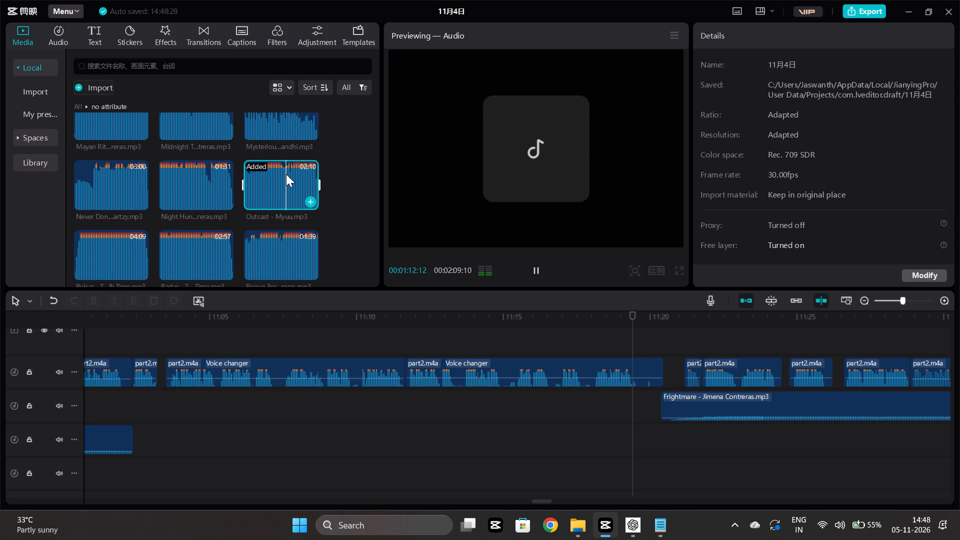
left_click(292, 173)
key("space")
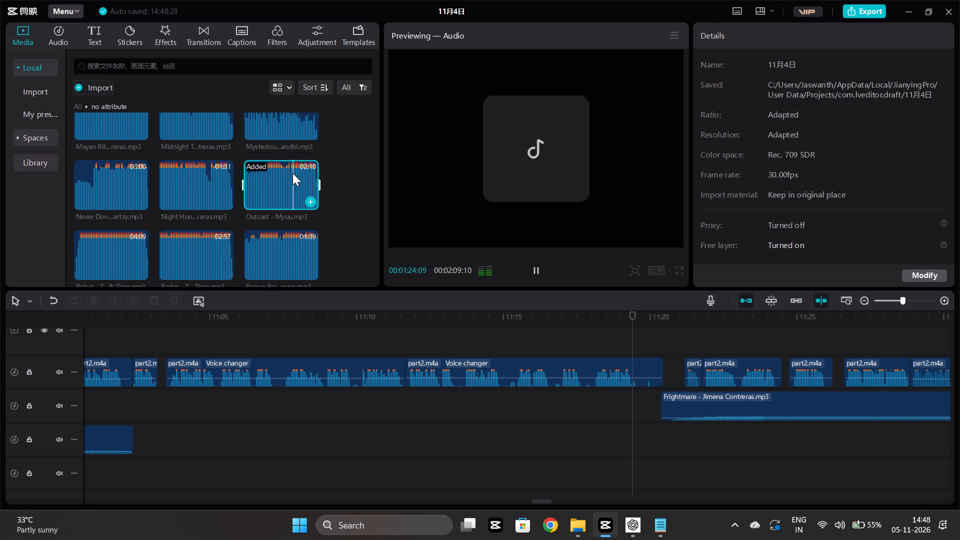
left_click(300, 175)
key("space")
Preview the Rogue track from the no attribute folder at its start, middle and later sections.
left_click(259, 256)
key("space")
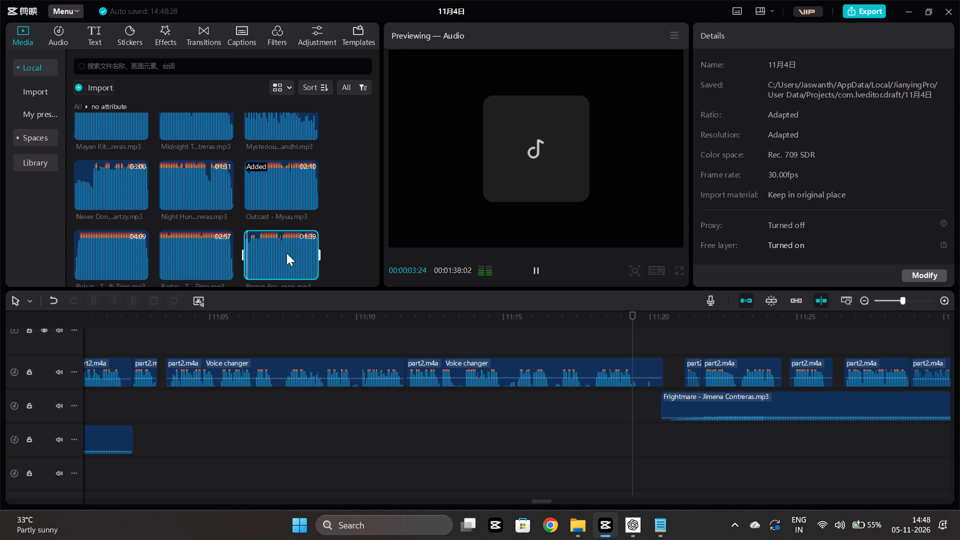
left_click(273, 241)
key("space")
left_click(289, 239)
key("space")
scroll(244, 271, "down", 1)
left_click(251, 194)
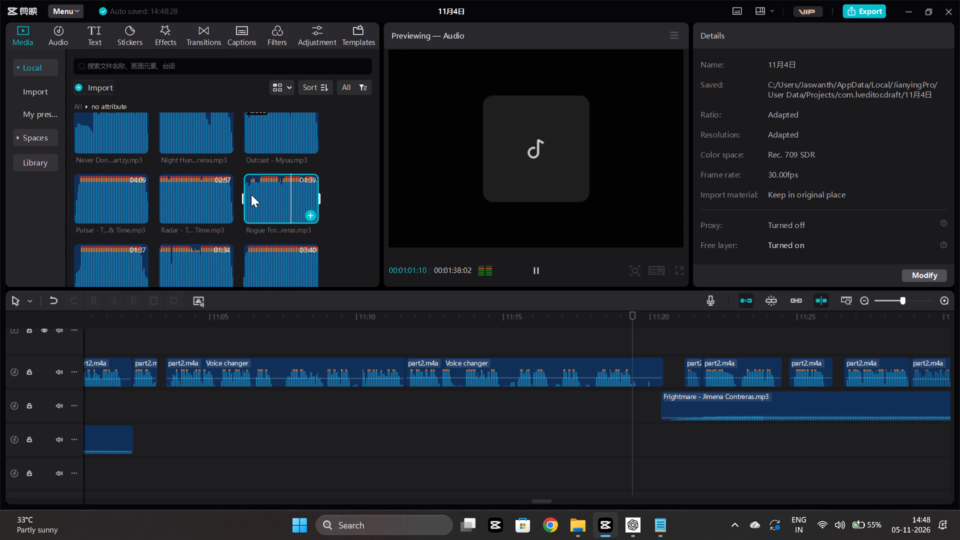
key("space")
Preview the openings of the Radar, Pulsar and Serious tracks as possible music for the Voice changer narration.
left_click(164, 211)
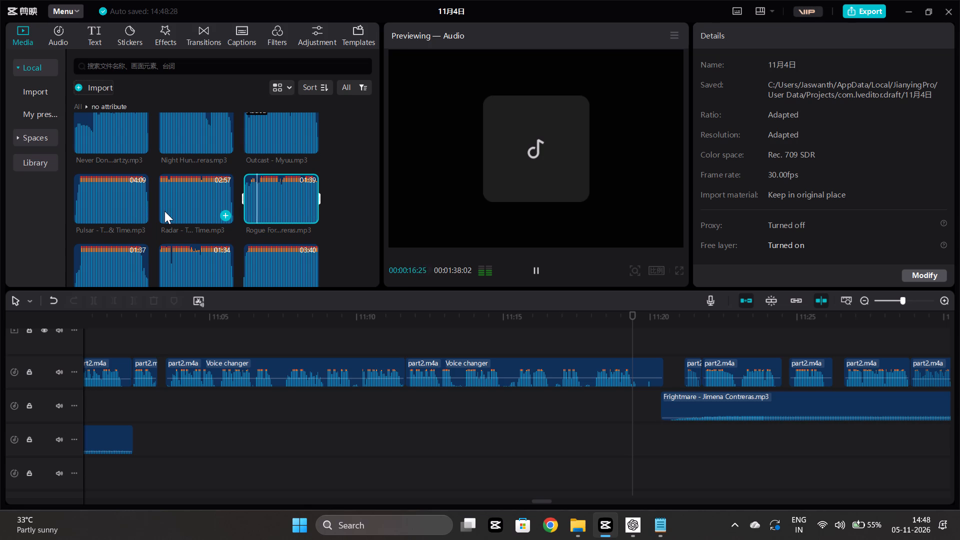
key("space")
scroll(197, 239, "down", 1)
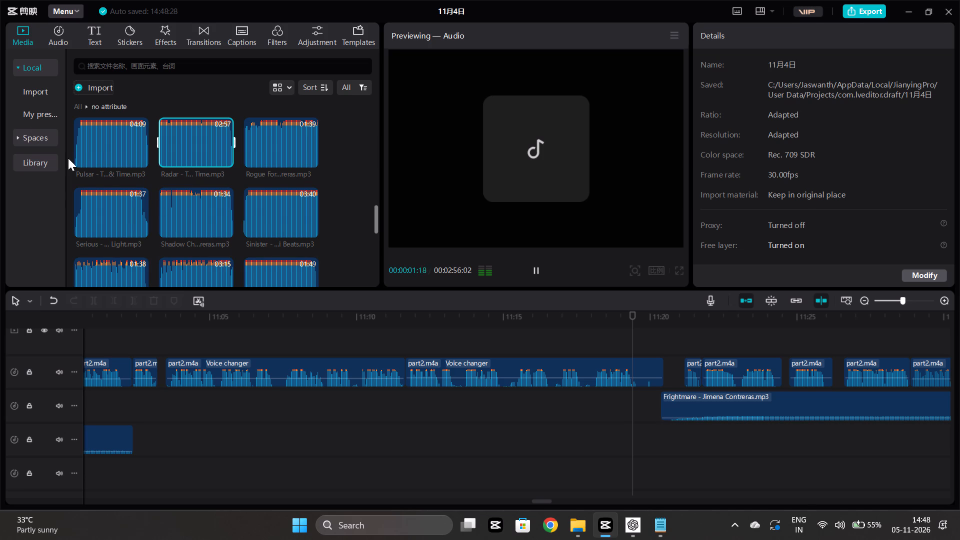
left_click(81, 149)
key("space")
left_click(79, 226)
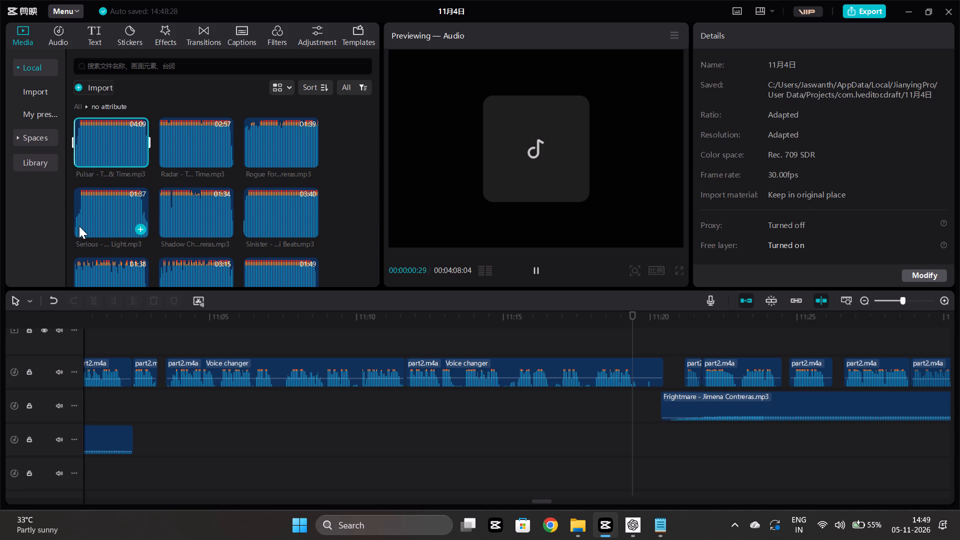
key("space")
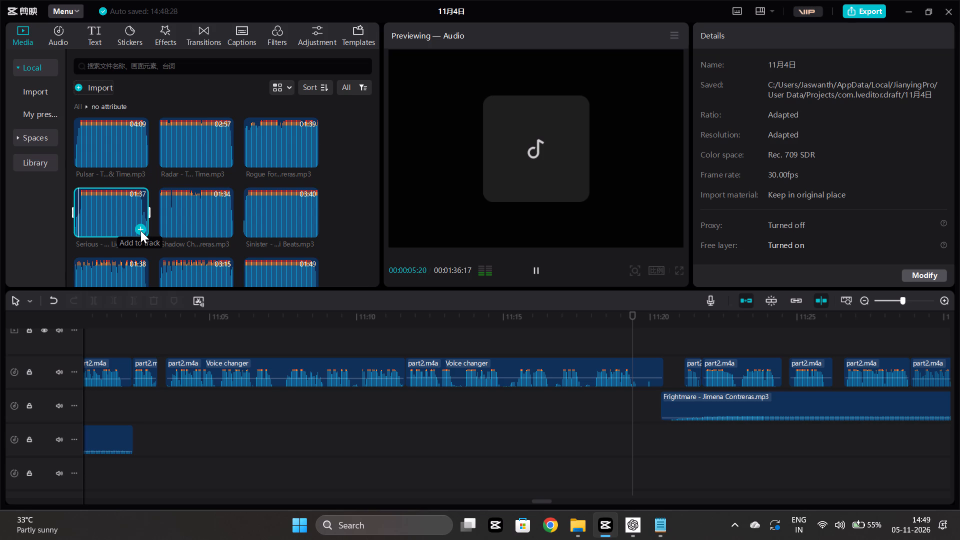
Add the Serious - The Tower of Light track to the timeline and move it to begin at about 11:10.
left_click(142, 227)
left_click_drag(691, 431, 568, 434)
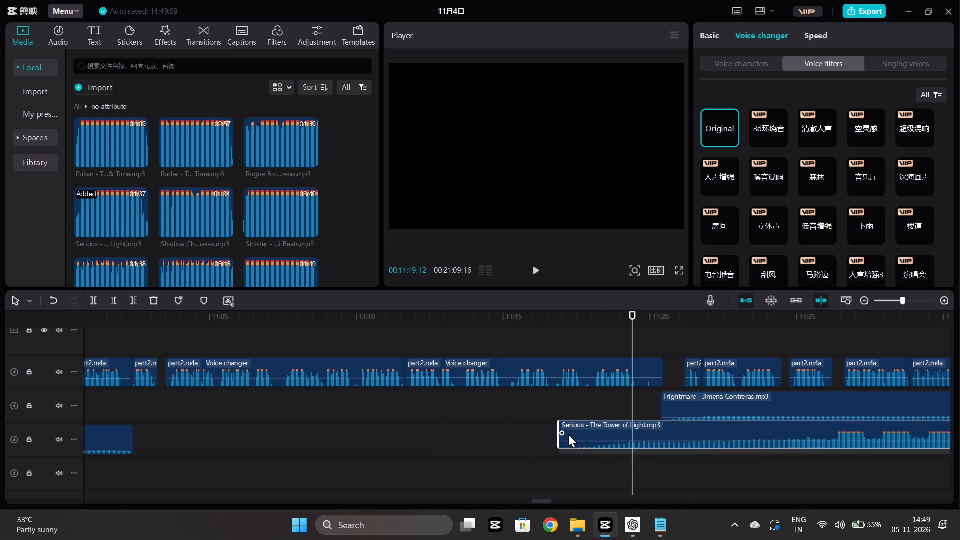
left_click_drag(568, 434, 425, 455)
left_click_drag(581, 470, 575, 443)
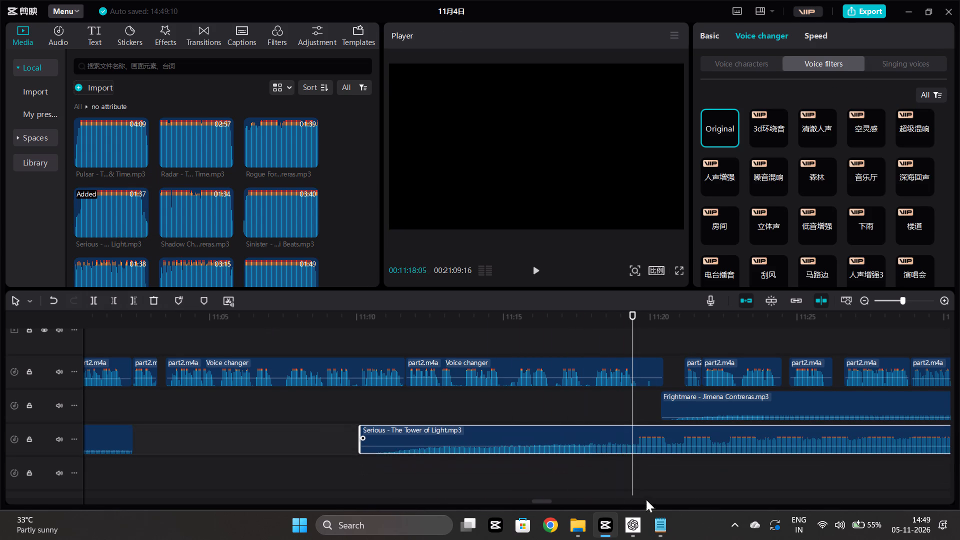
Place the playhead at about 11:19 and trim off the Serious clip after that point.
left_click(624, 482)
key("space")
key("space")
left_click(633, 464)
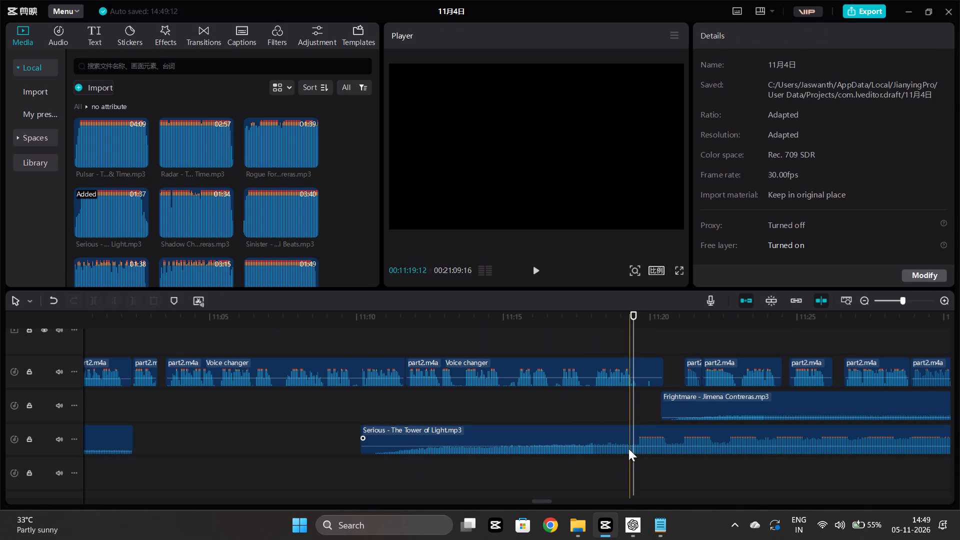
left_click(627, 442)
left_click(135, 298)
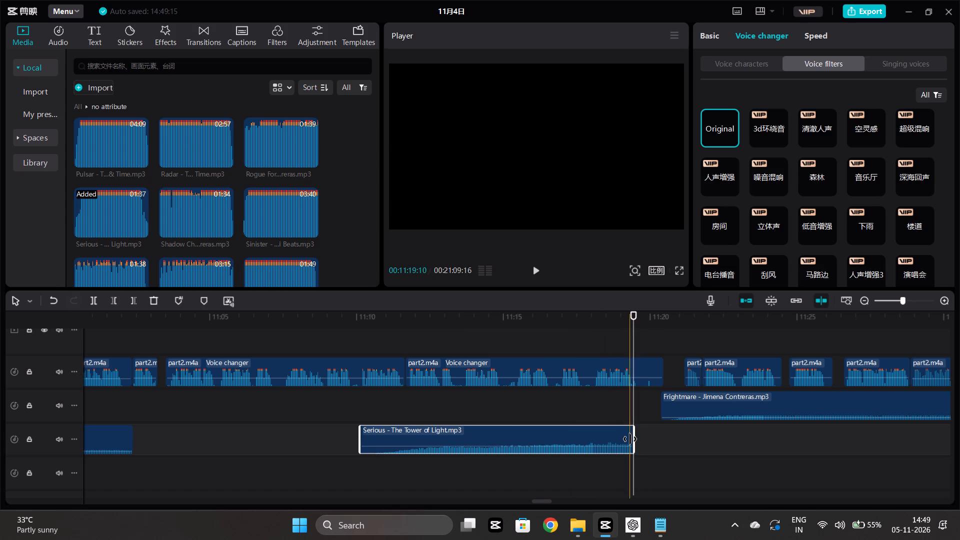
Add a fade-out to the Serious clip starting at about 11:15 and play the timeline from the clip's beginning.
left_click_drag(628, 439, 505, 420)
left_click(377, 459)
key("space")
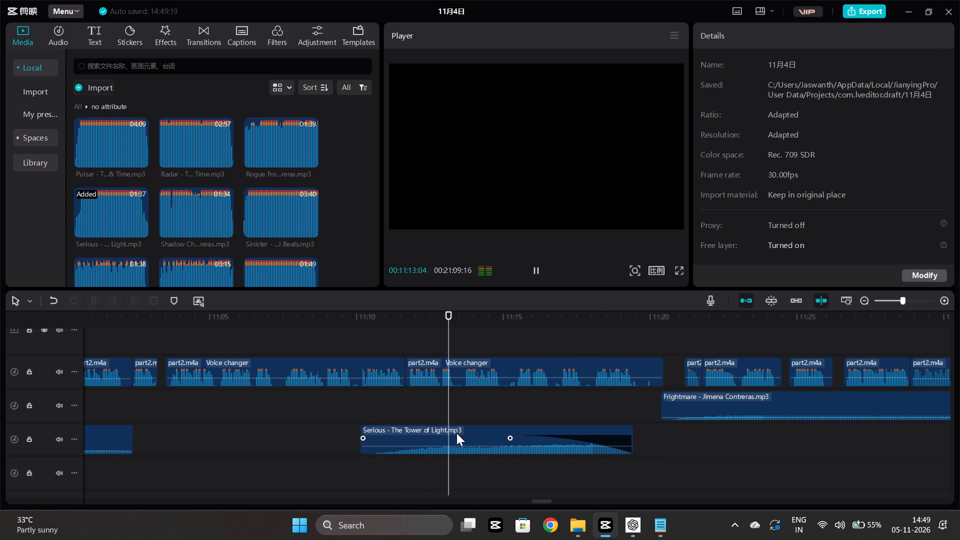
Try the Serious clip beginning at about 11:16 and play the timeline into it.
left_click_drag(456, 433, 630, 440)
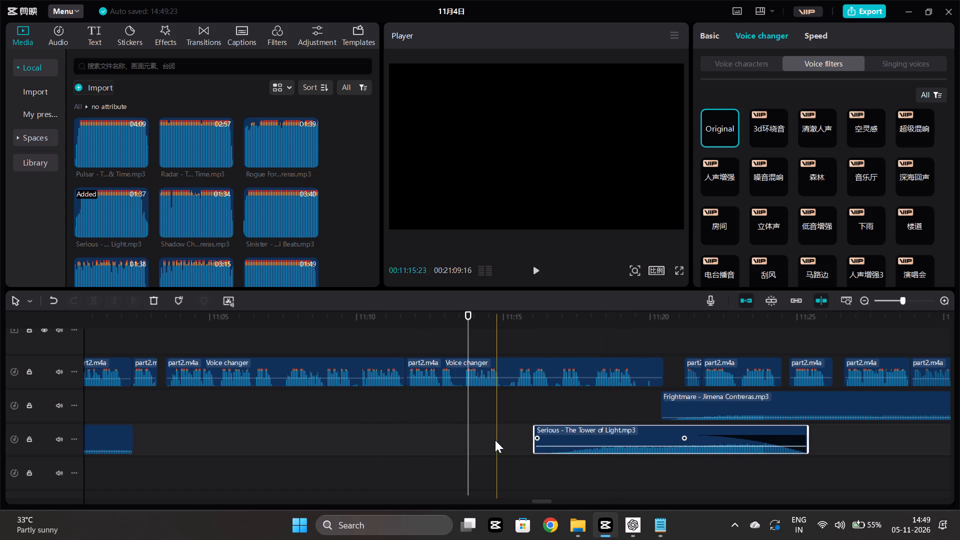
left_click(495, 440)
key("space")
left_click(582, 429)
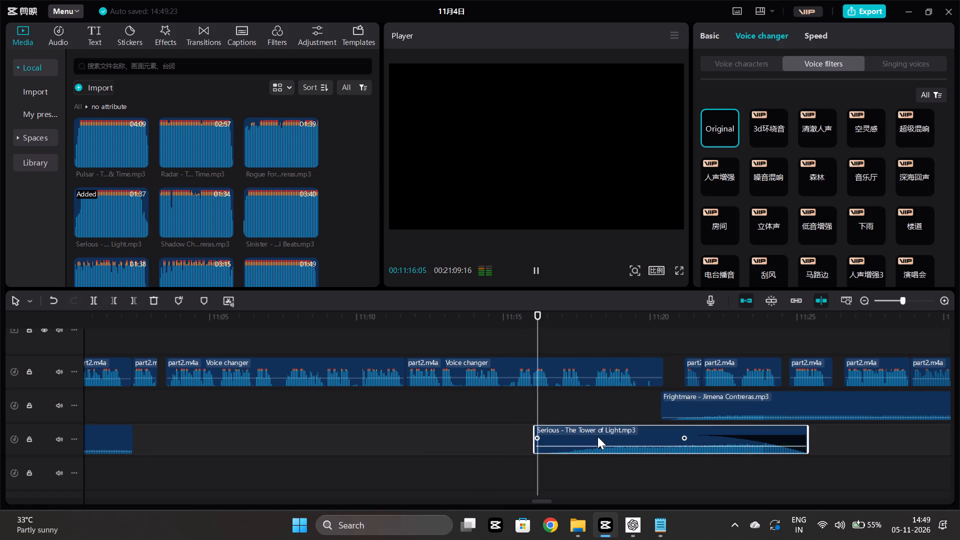
Move the Serious clip earlier so it begins at about 11:08, and return the playhead to 11:19:13.
left_click_drag(599, 436, 356, 429)
left_click(633, 449)
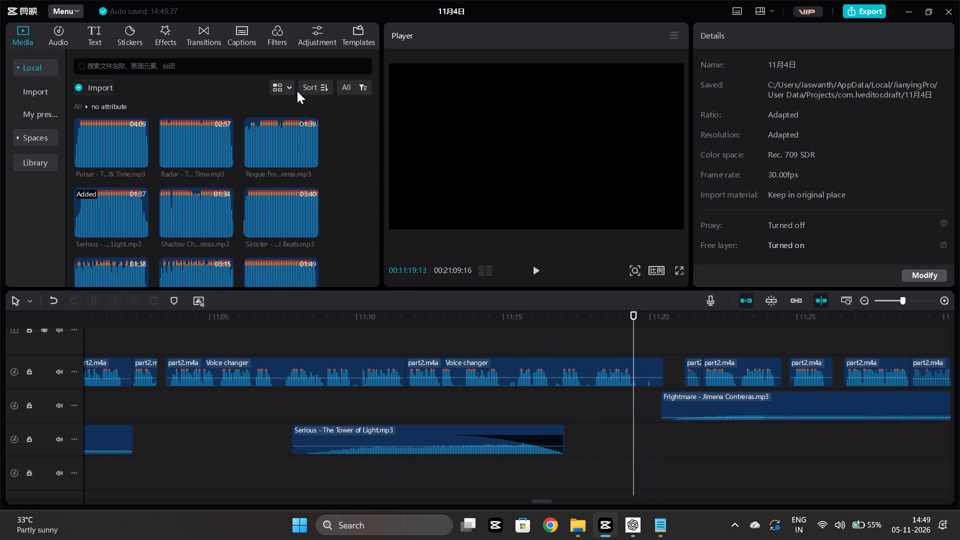
Audition the Shadow Ch...reras.mp3 track from its start and at several points up to about its middle.
left_click(168, 202)
key("space")
left_click(168, 202)
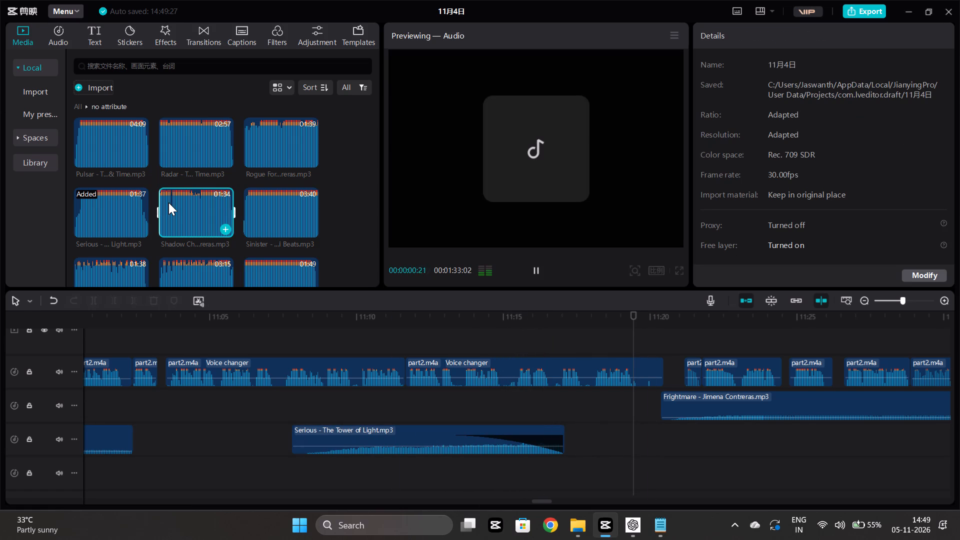
key("space")
left_click(172, 205)
key("space")
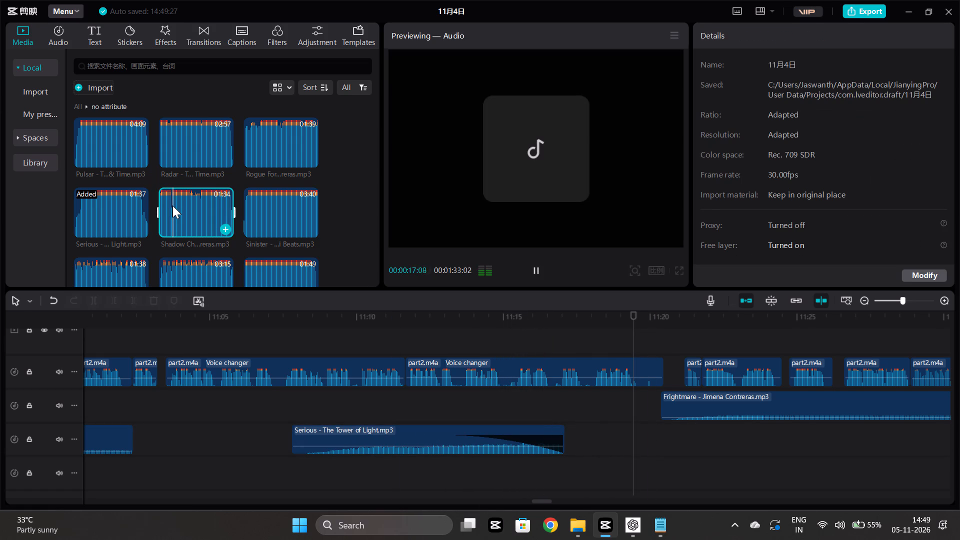
left_click(167, 211)
key("space")
key("space")
left_click(189, 201)
key("space")
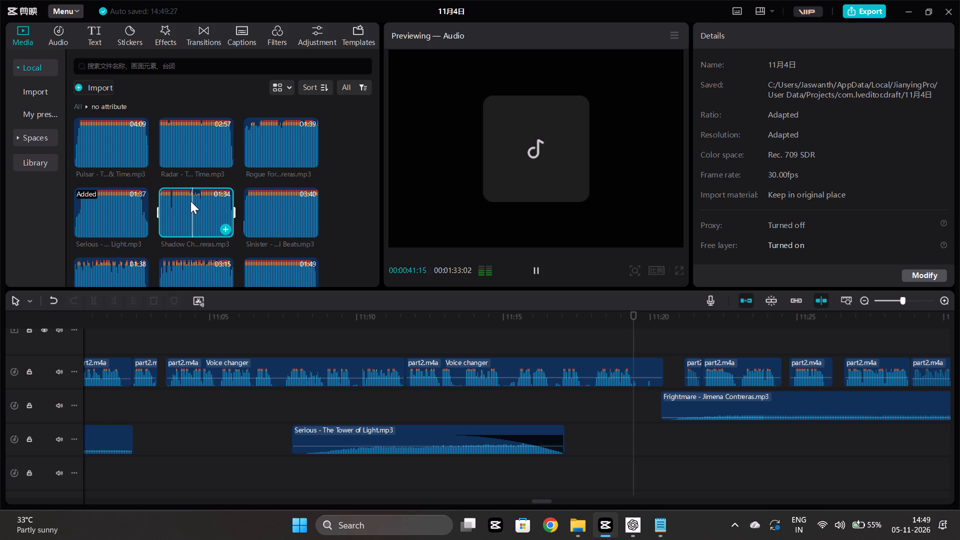
left_click(195, 202)
key("space")
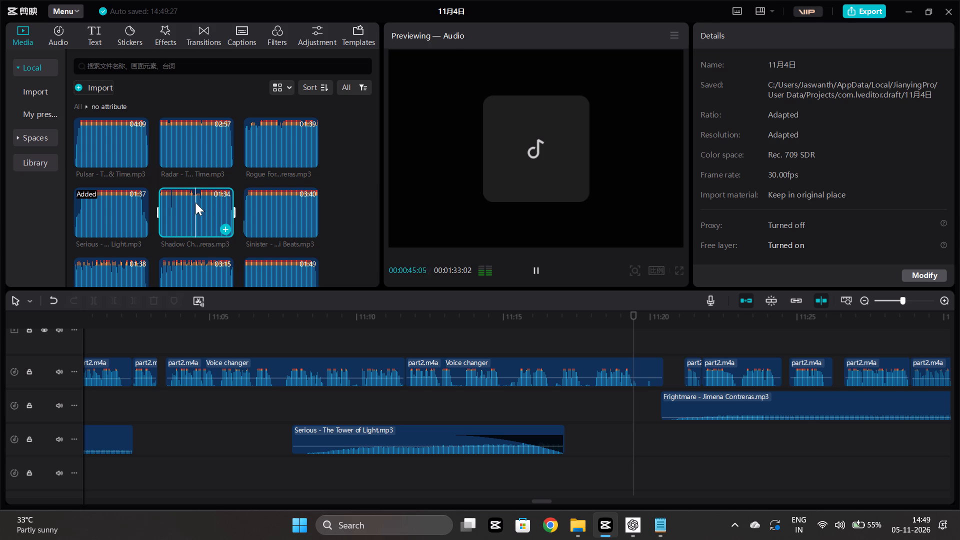
left_click(197, 203)
key("space")
Audition the Skeleton ... Myuu.mp3 and Sleep Mus...augen.mp3 tracks at their beginnings and around their middles.
scroll(174, 205, "down", 1)
left_click(76, 219)
key("space")
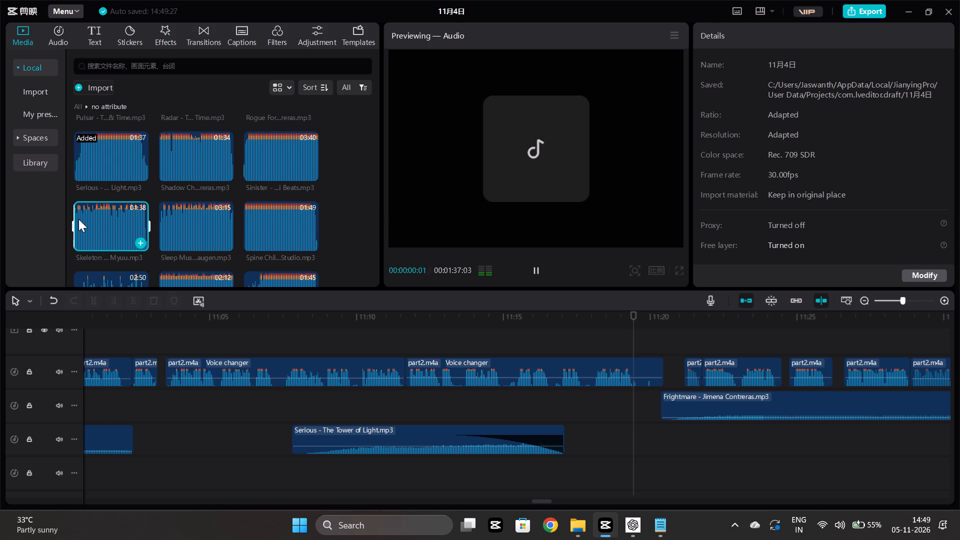
left_click(175, 234)
key("space")
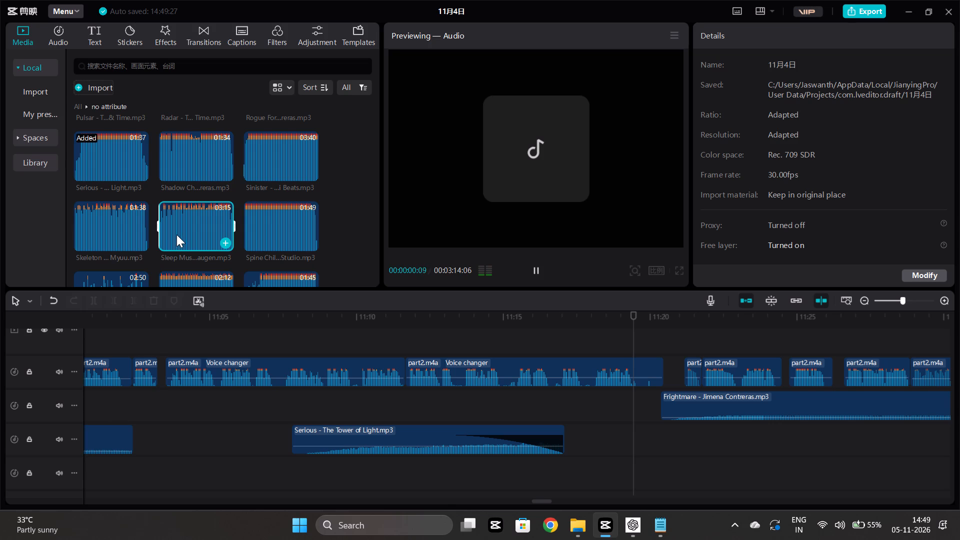
left_click(197, 225)
key("space")
left_click(108, 218)
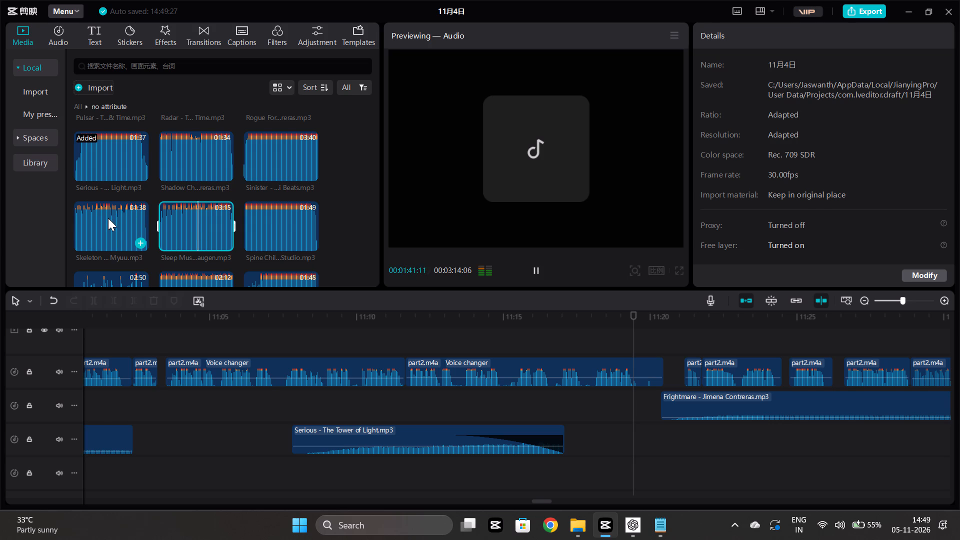
left_click(108, 218)
key("space")
left_click(108, 218)
key("space")
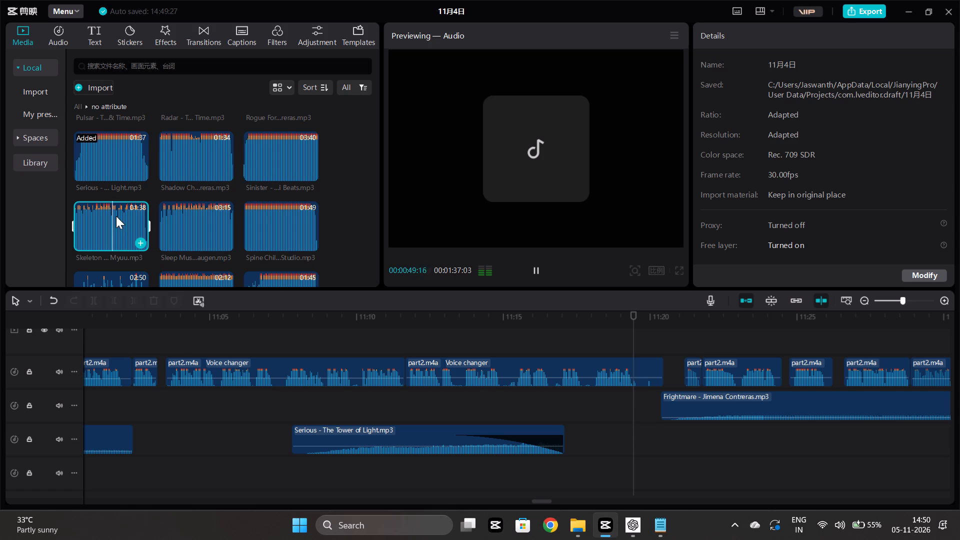
left_click(116, 216)
key("space")
Audition the Spine Chil...Studio.mp3 track from its start and at successive points towards its end.
left_click(246, 215)
key("space")
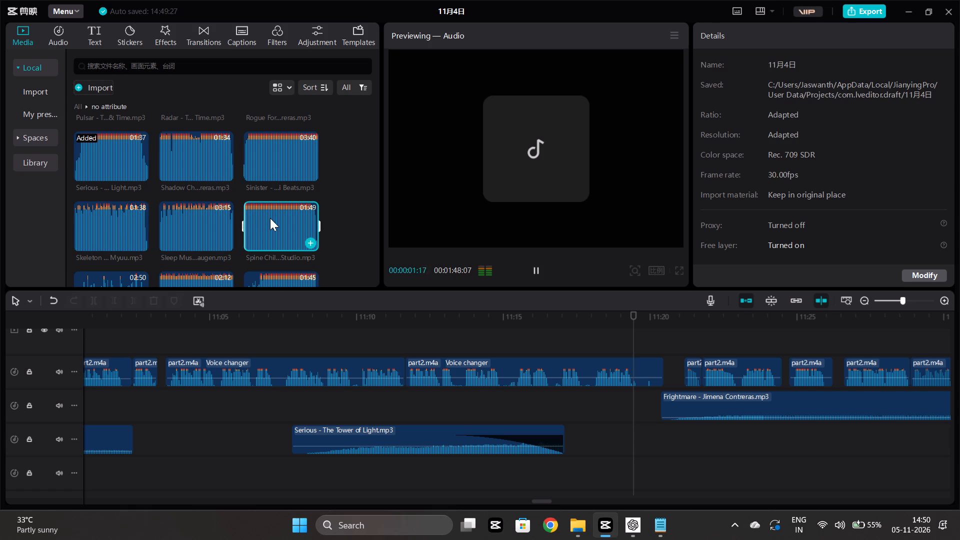
left_click(270, 218)
key("space")
left_click(281, 219)
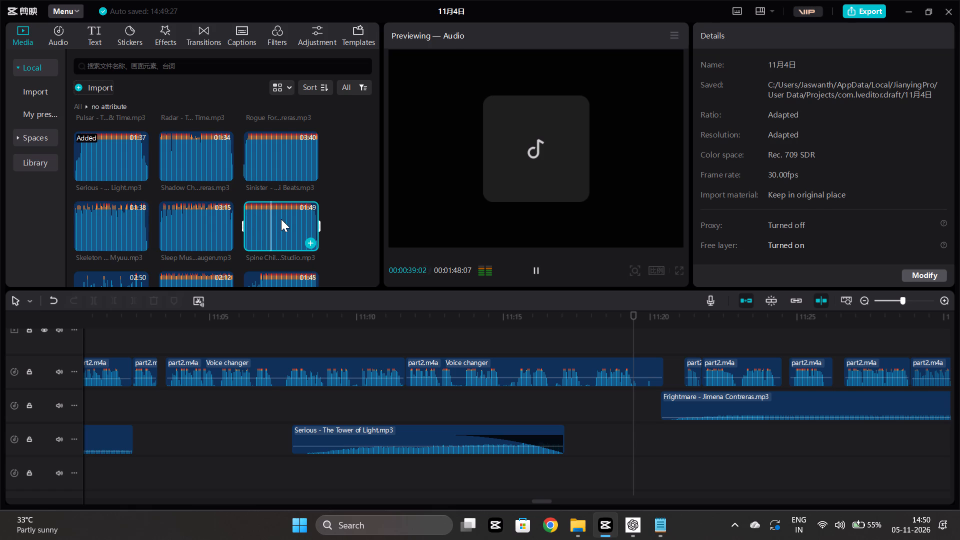
key("space")
left_click(293, 219)
key("space")
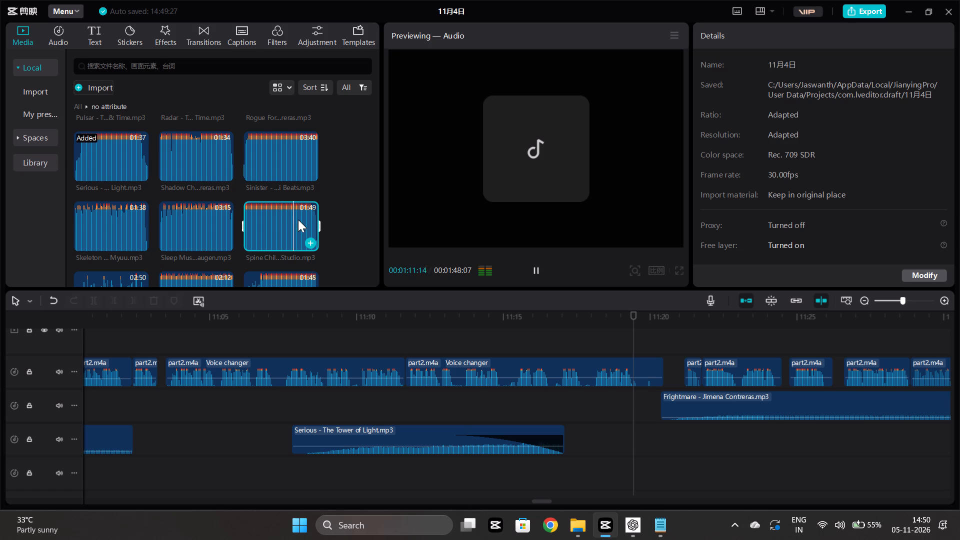
left_click(305, 216)
key("space")
left_click(312, 214)
key("space")
Audition The New ...enny.mp3 track at several points from near its start to its last quarter.
scroll(283, 207, "down", 1)
left_click(248, 246)
key("space")
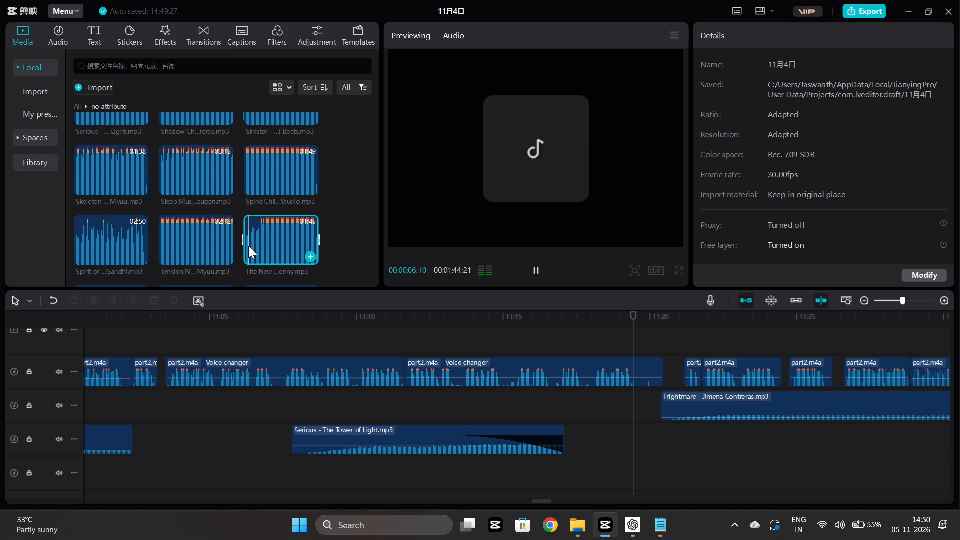
left_click(257, 242)
key("space")
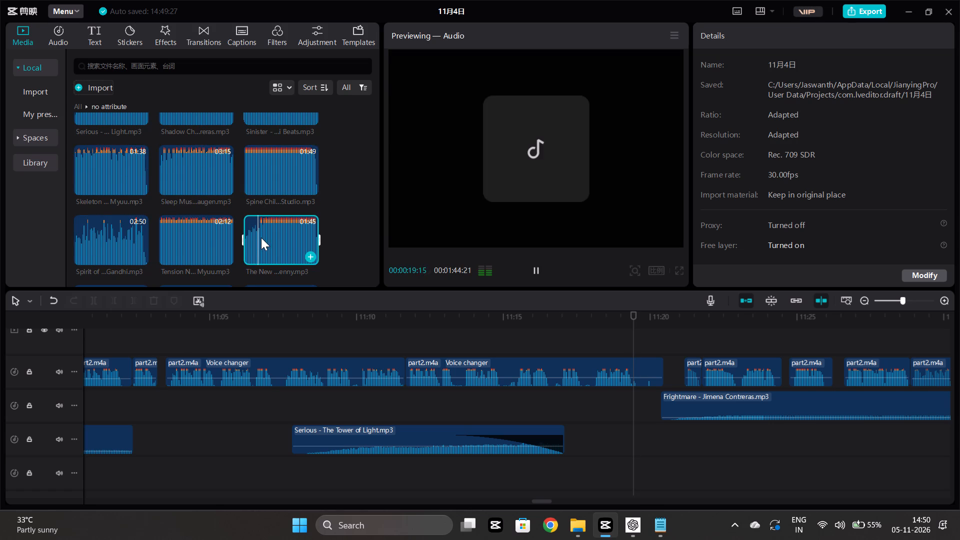
left_click(260, 236)
key("space")
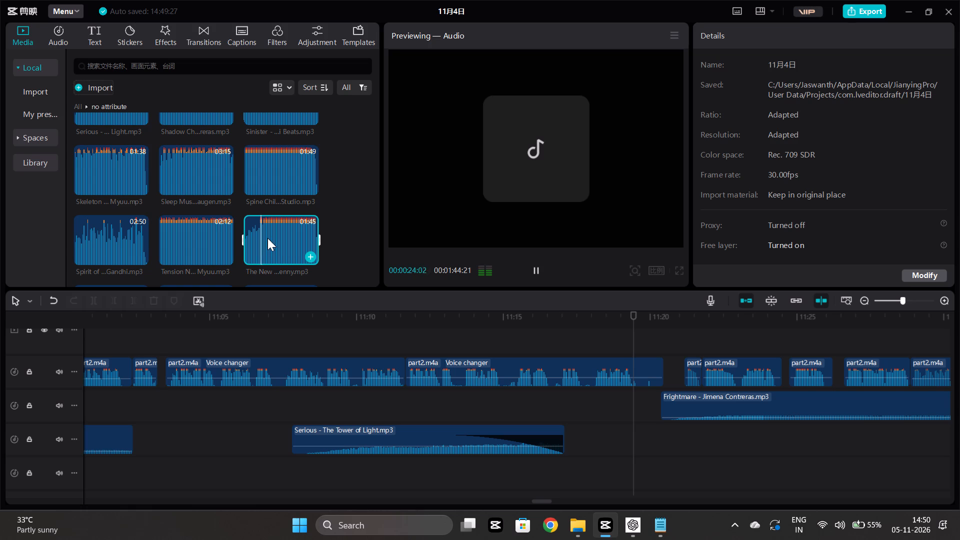
left_click(267, 238)
key("space")
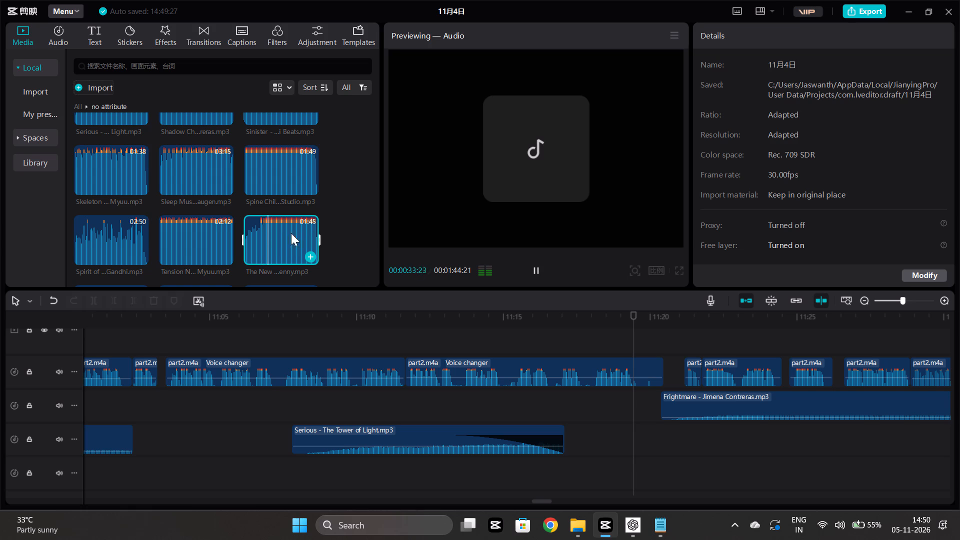
left_click(300, 228)
key("space")
Audition the start of Tragic St... Myuu.mp3, and sample They Can ...nbach.mp3 from its start towards its end.
scroll(286, 224, "down", 2)
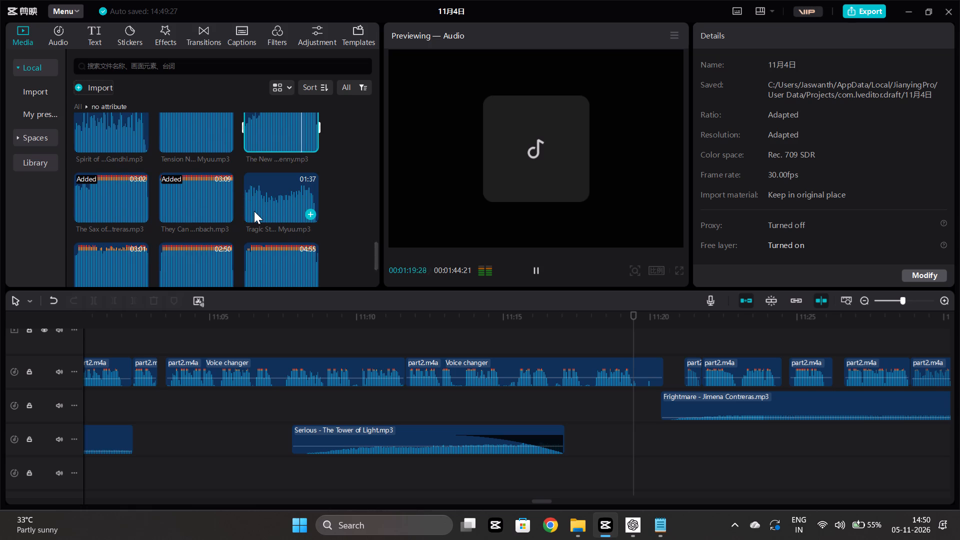
left_click(254, 211)
key("space")
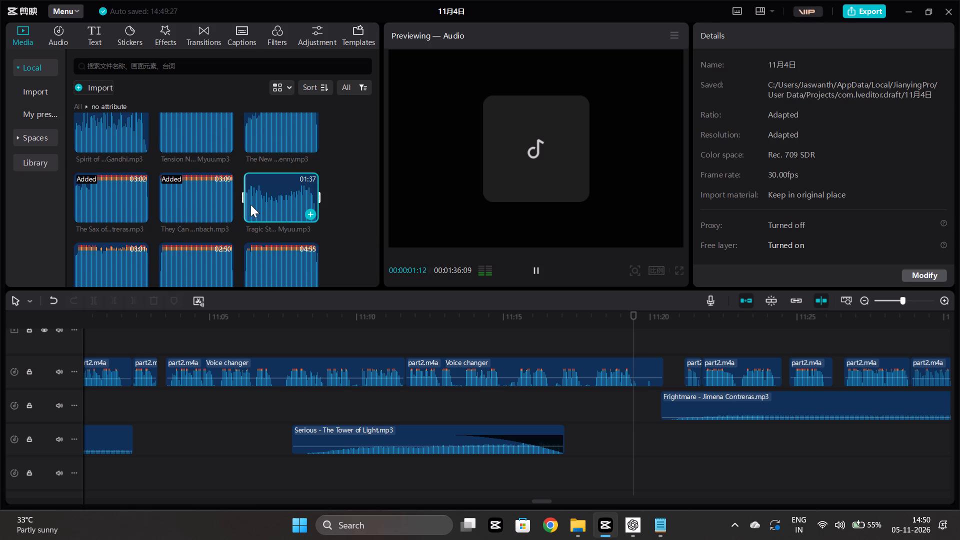
left_click(163, 198)
key("space")
left_click(181, 201)
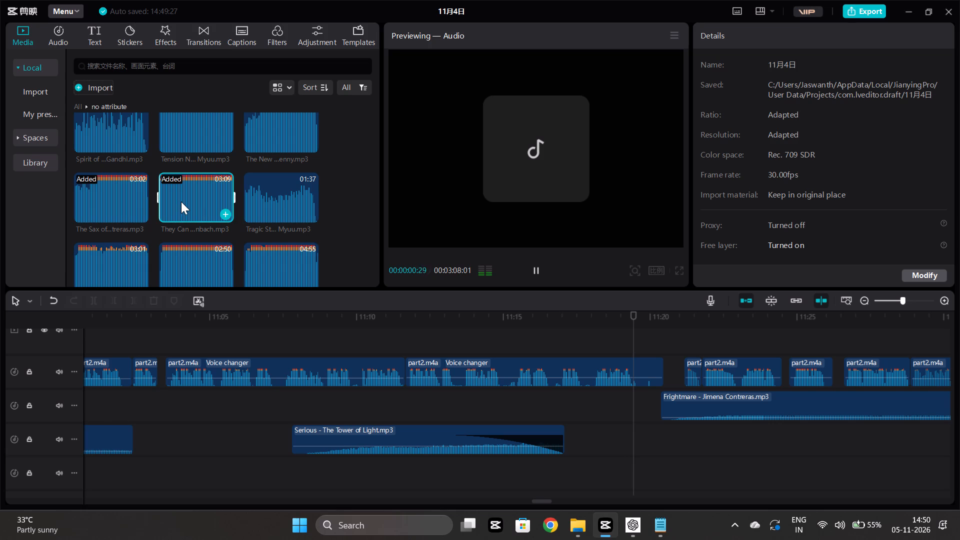
key("space")
left_click(197, 204)
key("space")
left_click(213, 195)
key("space")
left_click(222, 187)
key("space")
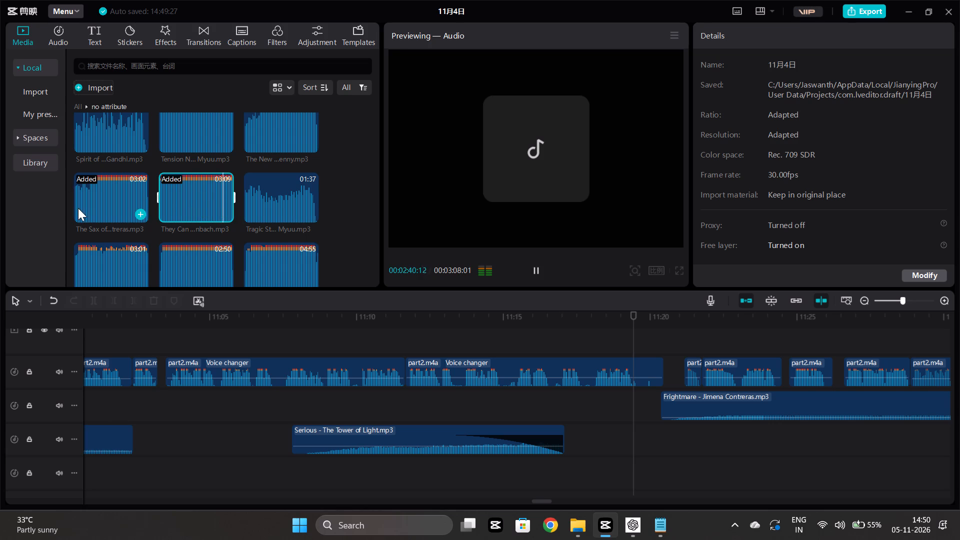
Audition the Underworld - Myuu.mp3 track from its beginning and at several points past its middle.
scroll(104, 226, "down", 2)
left_click(80, 159)
key("space")
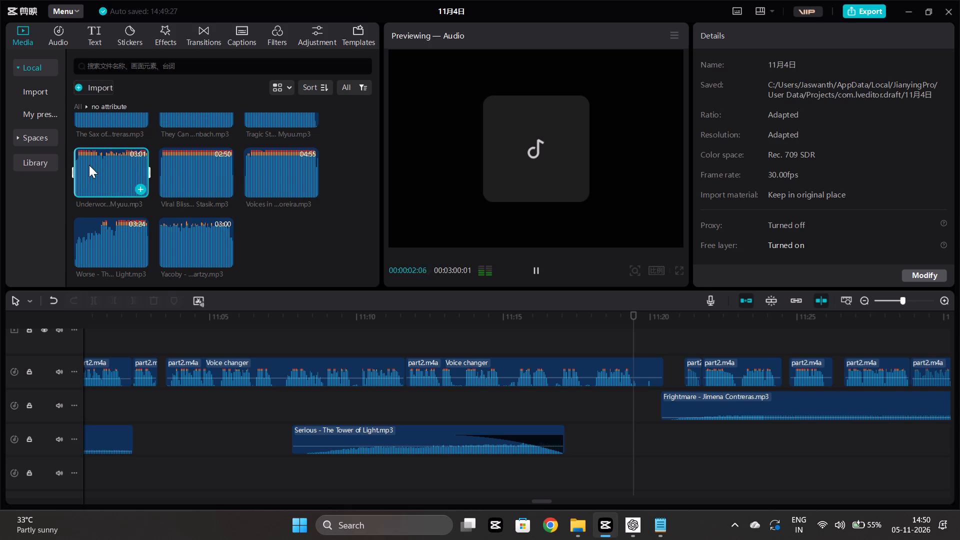
left_click(90, 166)
key("space")
left_click(100, 164)
key("space")
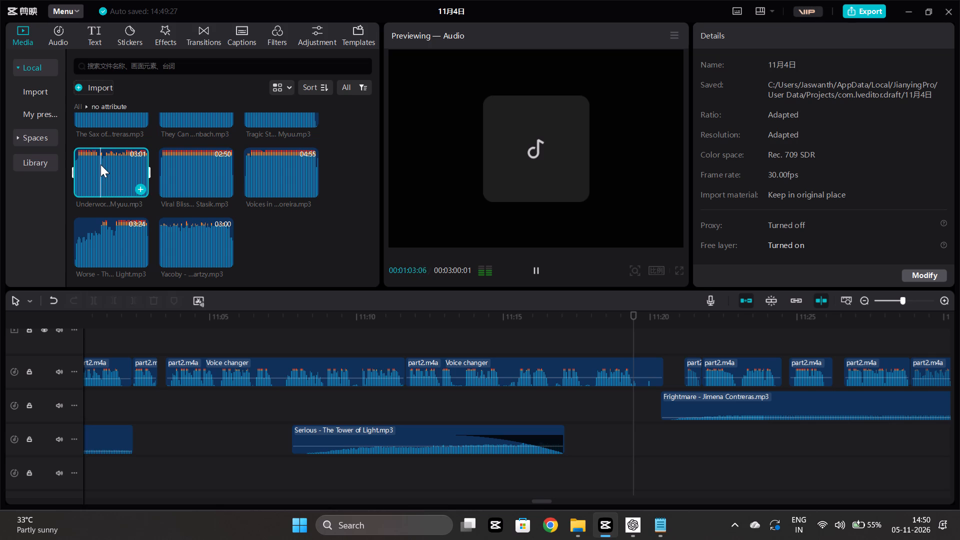
left_click(105, 167)
key("space")
left_click(119, 168)
key("space")
Delete the Frightmare - Jimena Contreras.mp3 clip from the timeline.
left_click(723, 409)
key("Delete")
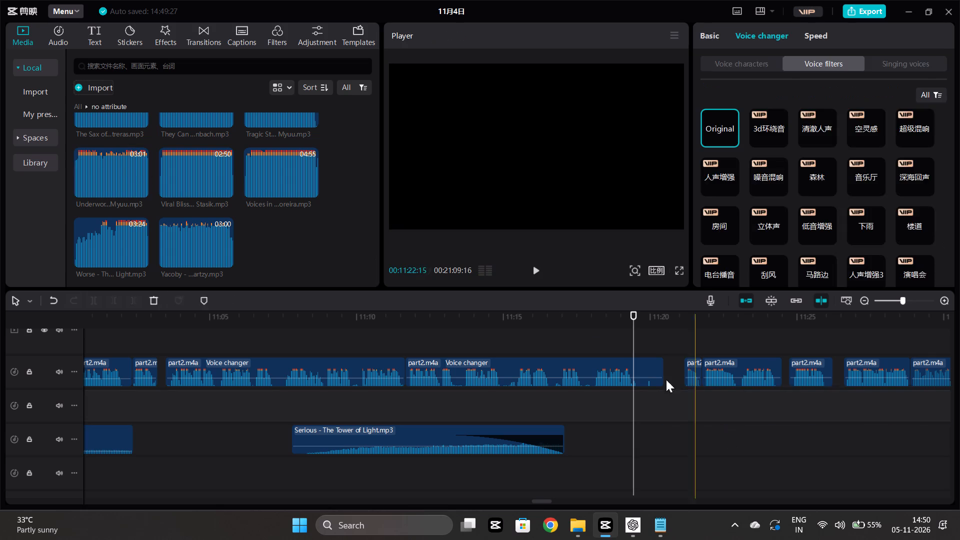
Place the playhead at 11:19:20 and add Underworld - Myuu.mp3 to the timeline there.
left_click(640, 406)
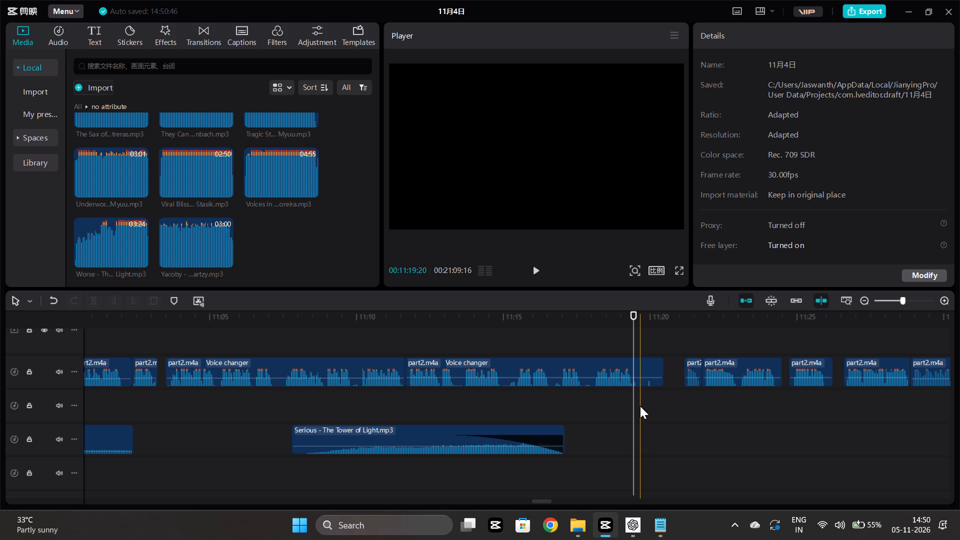
left_click(141, 189)
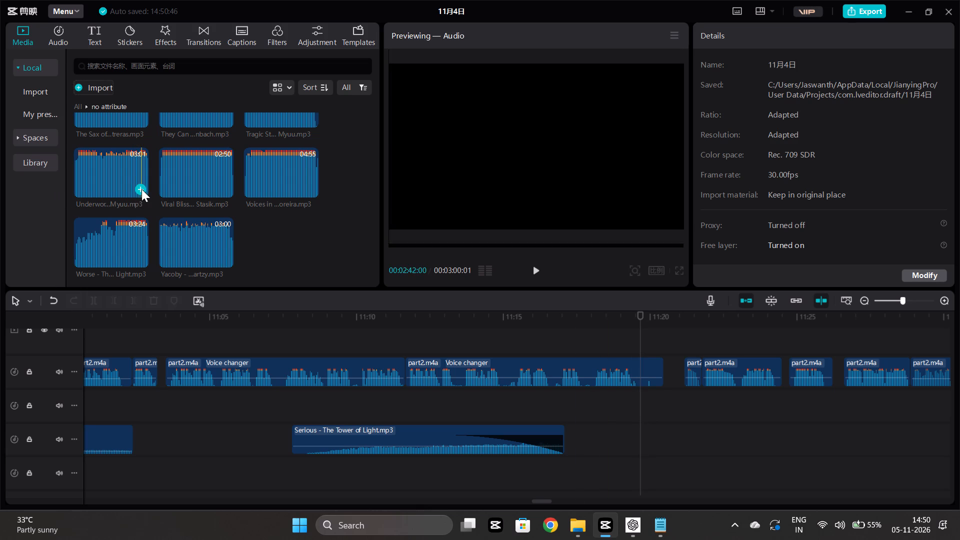
Audition more of the Underworld - Myuu.mp3 source track at several points from before its middle to its last quarter.
left_click(111, 168)
key("space")
left_click(102, 165)
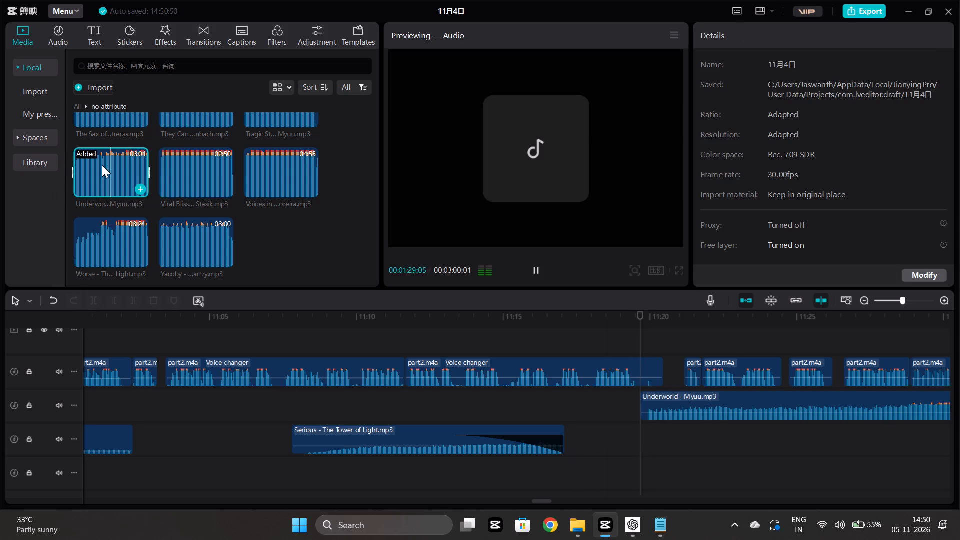
key("space")
left_click(115, 160)
key("space")
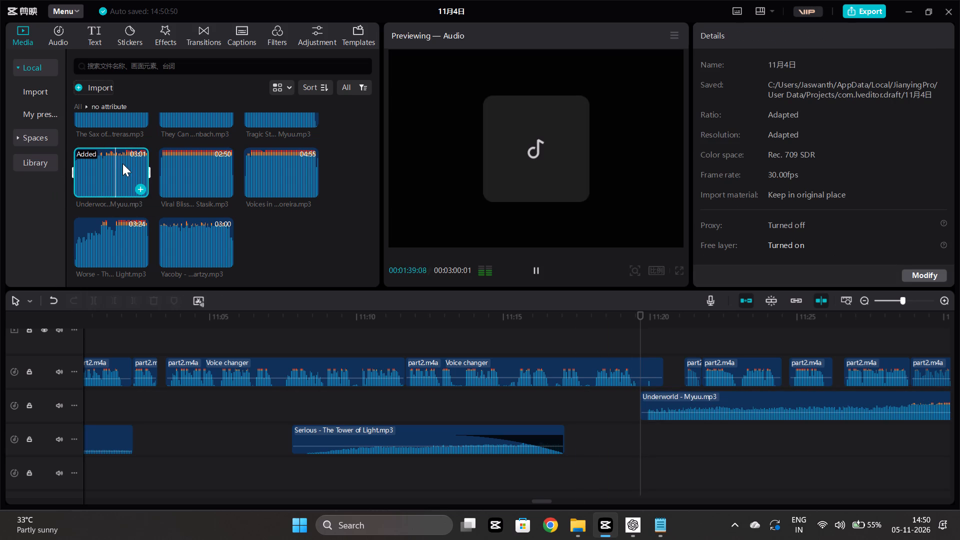
left_click(122, 163)
key("space")
left_click(130, 164)
key("space")
Audition the Viral Bliss source track from its beginning and at several points from its middle to near its end.
left_click(165, 175)
key("space")
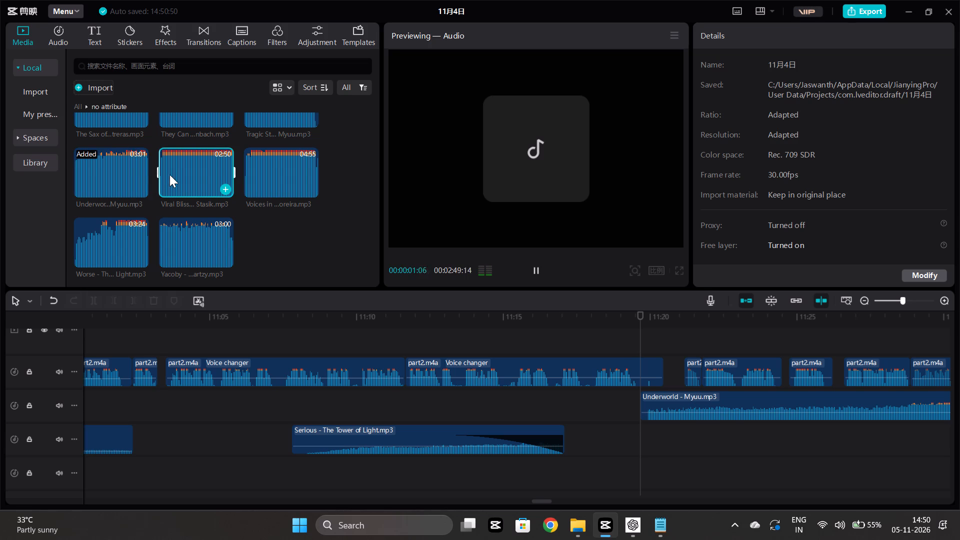
left_click(196, 160)
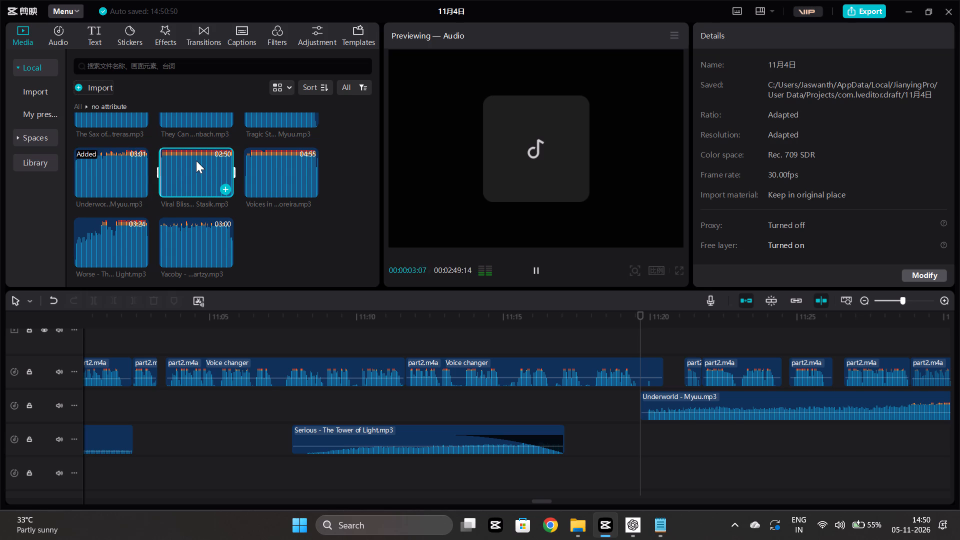
key("space")
left_click(204, 162)
key("space")
left_click(216, 167)
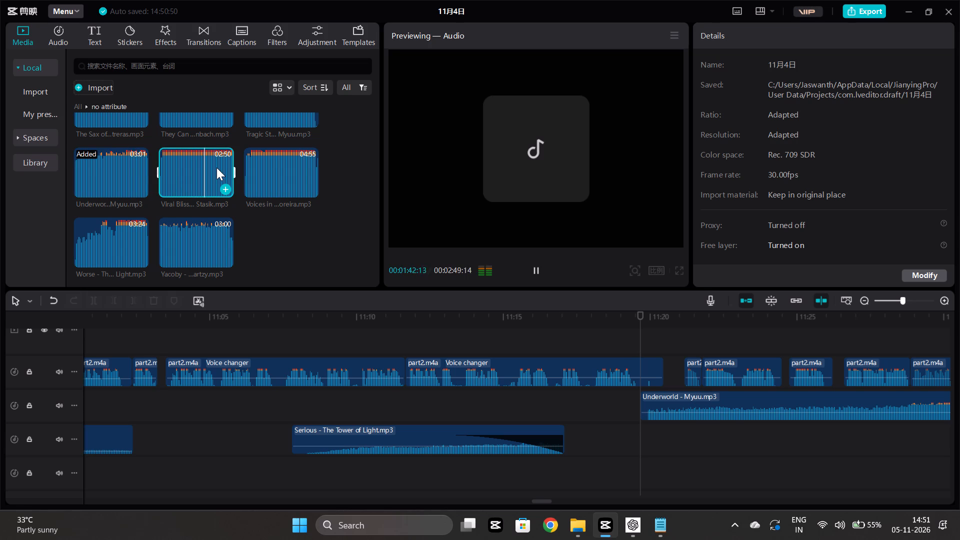
key("space")
left_click(225, 165)
key("space")
Audition the opening of the Voices in My Head - Quincas Moreira.mp3 source track.
left_click(249, 167)
key("space")
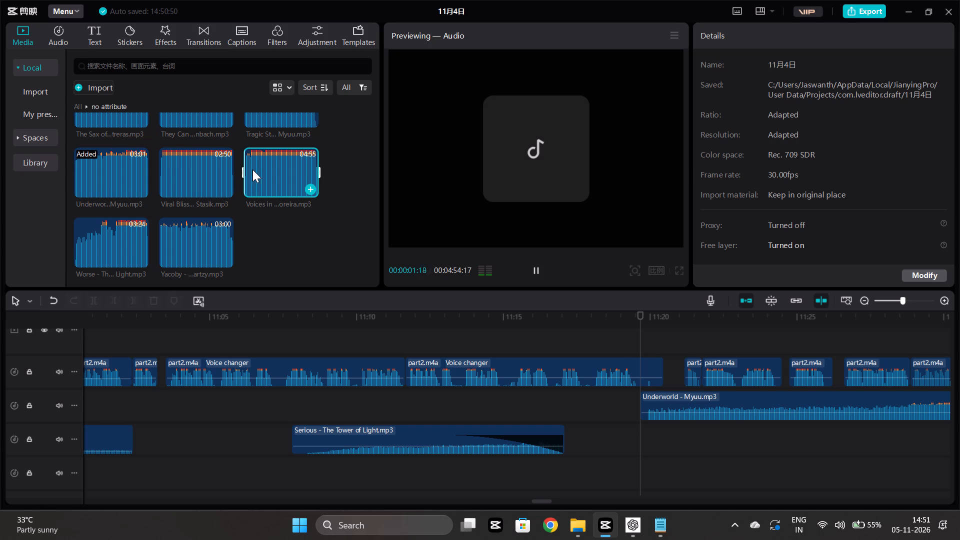
scroll(252, 169, "up", 6, "ctrl")
scroll(260, 198, "down", 6)
Audition the Worse source track from its beginning and at several points around its middle.
left_click(101, 240)
key("space")
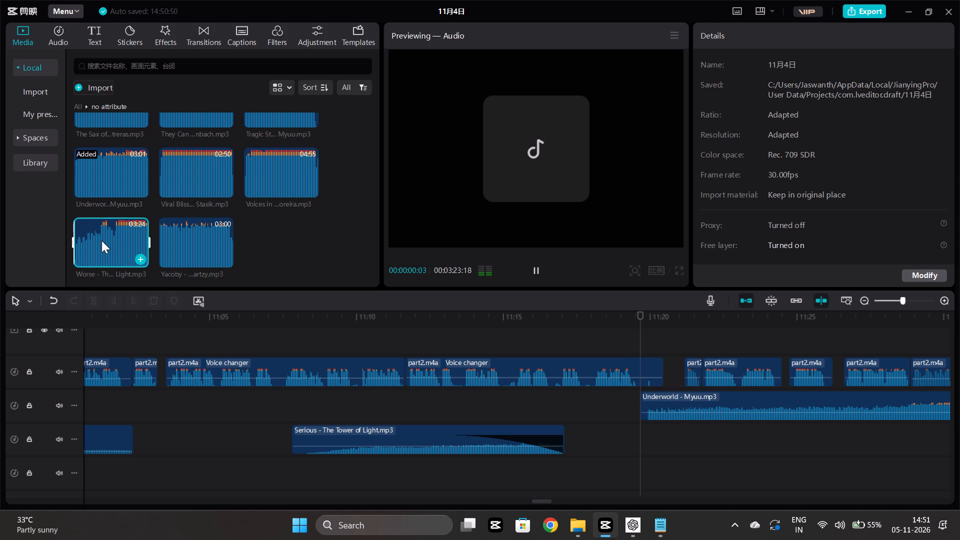
left_click(101, 240)
key("space")
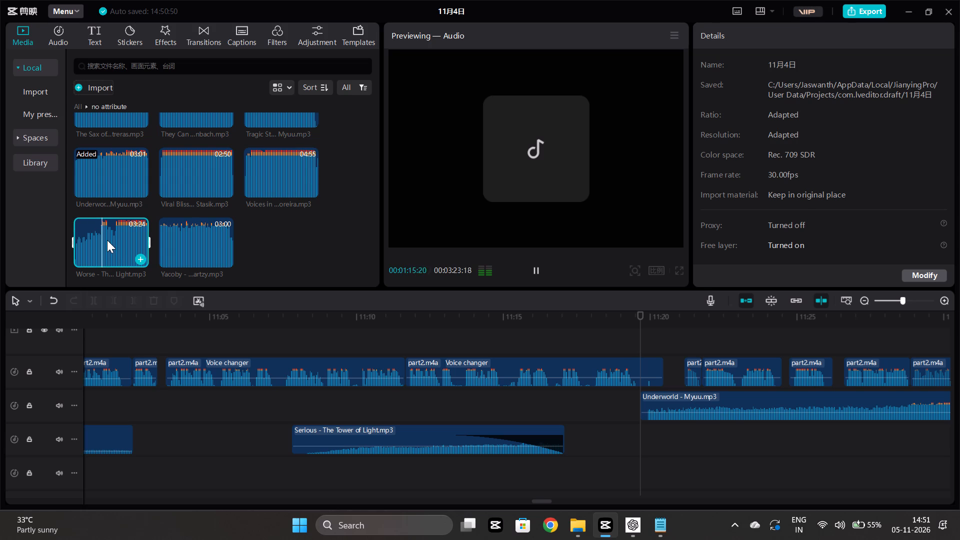
left_click(107, 240)
key("space")
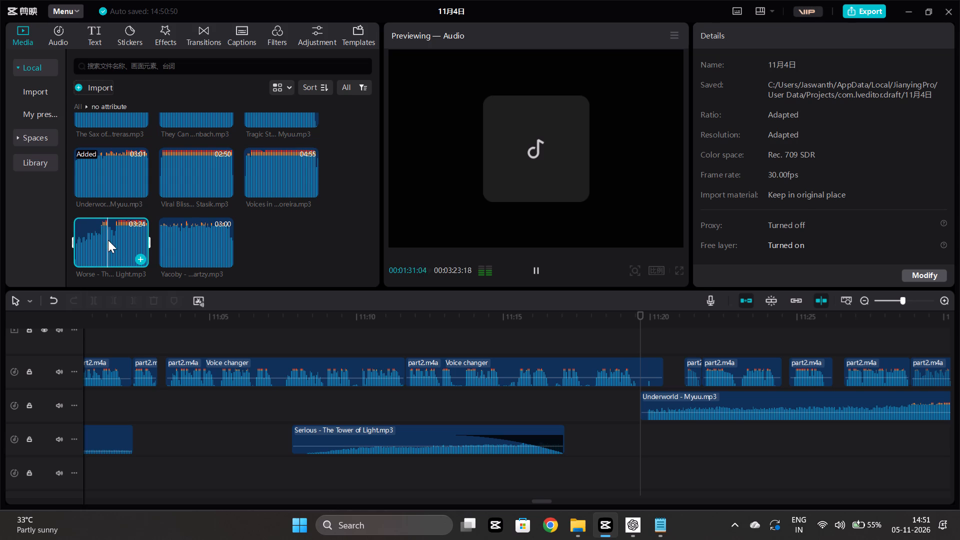
left_click(111, 239)
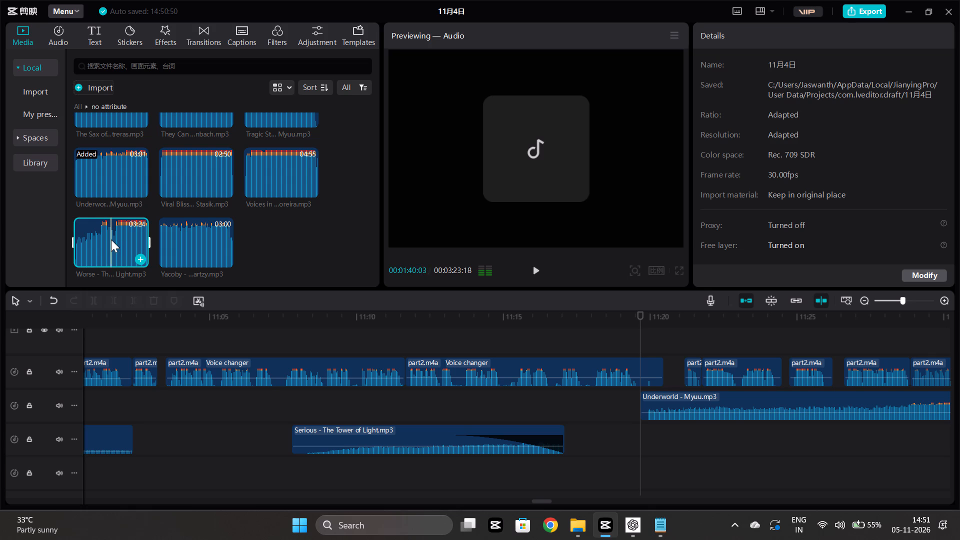
key("space")
left_click(114, 240)
key("space")
Audition Voices in My Head - Quincas Moreira.mp3 at its middle and at progressively earlier points in its first half.
left_click(289, 181)
key("space")
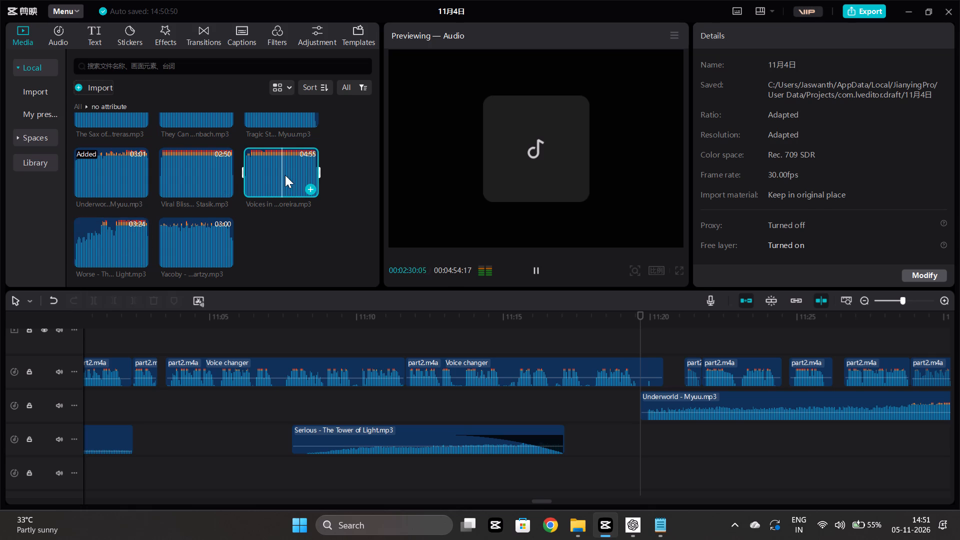
left_click(267, 169)
key("space")
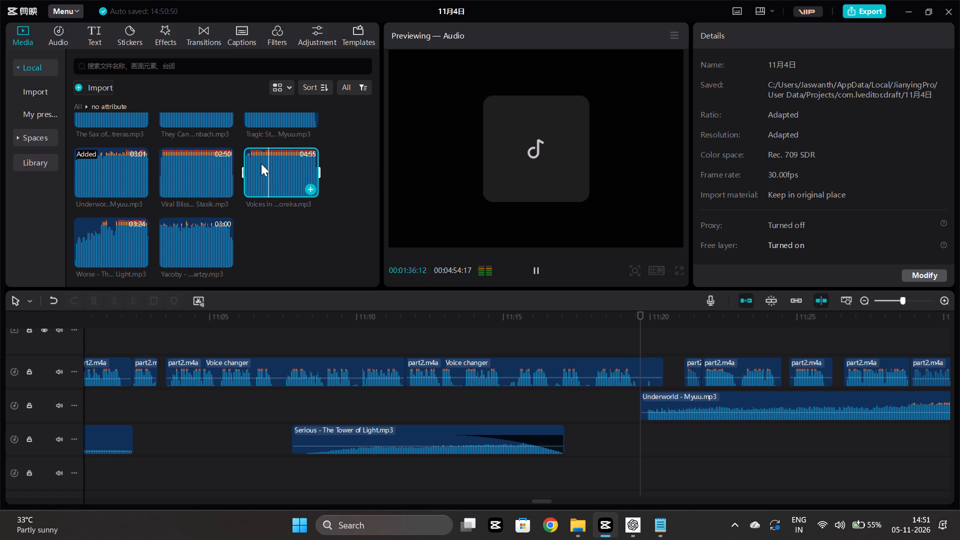
left_click(261, 163)
key("space")
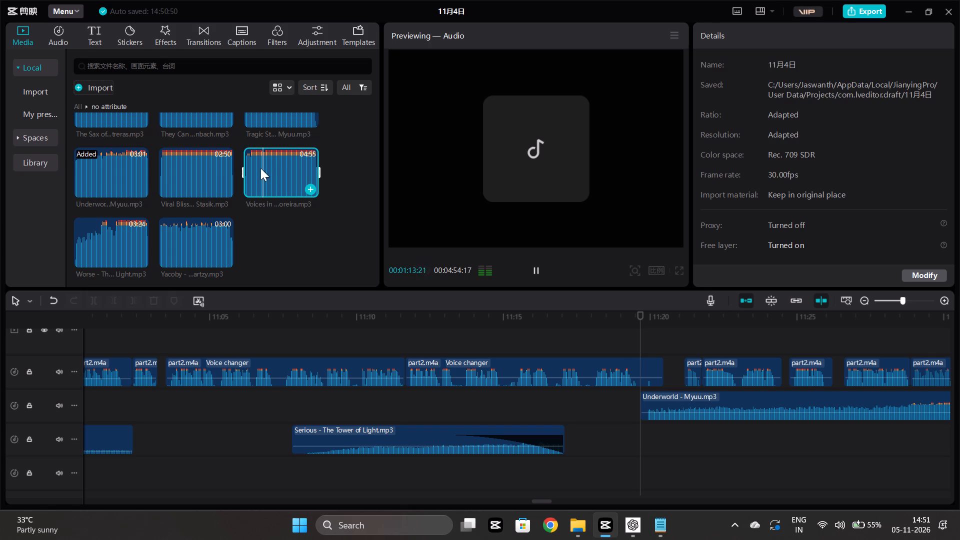
left_click(254, 160)
key("space")
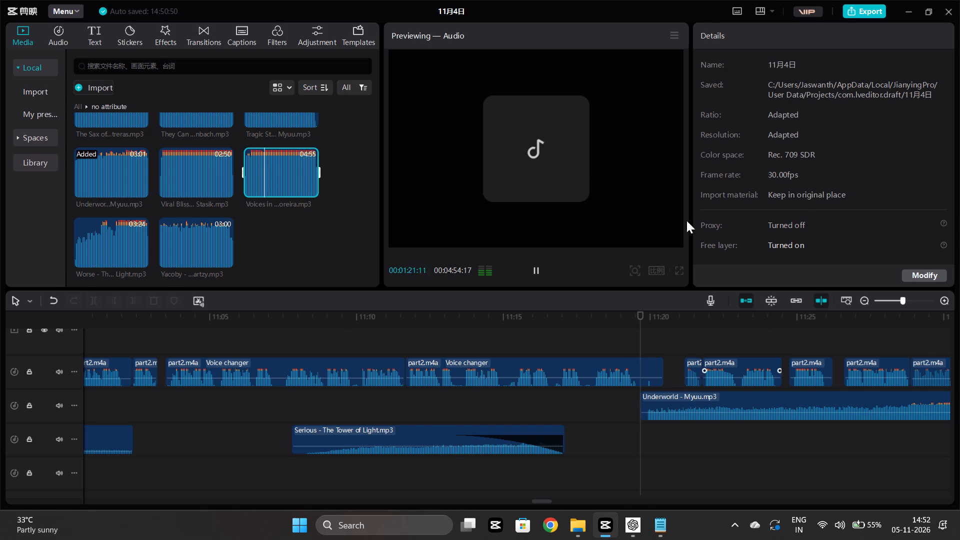
Audition Voices in My Head - Quincas Moreira.mp3 at successive points from about its first third to its middle.
left_click(268, 171)
key("space")
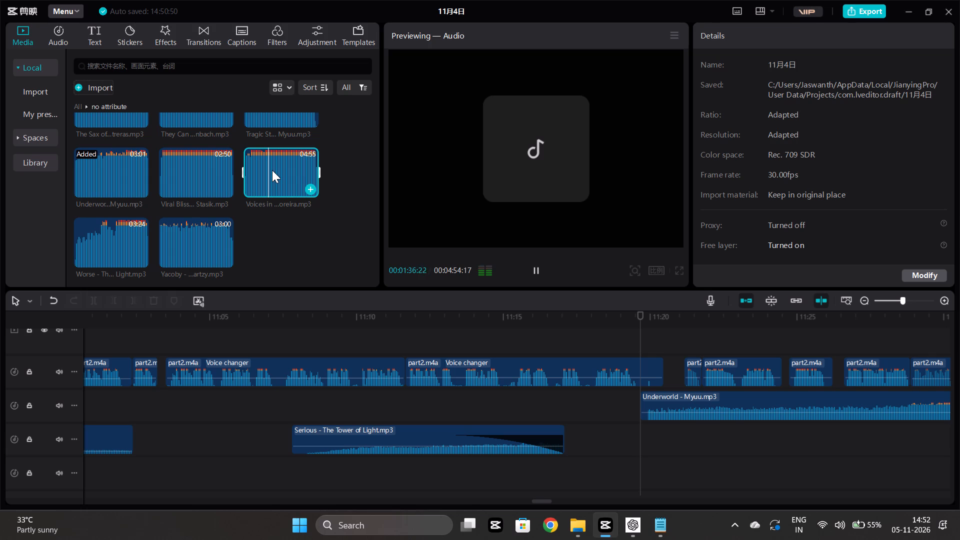
left_click(272, 170)
key("space")
left_click(276, 171)
key("space")
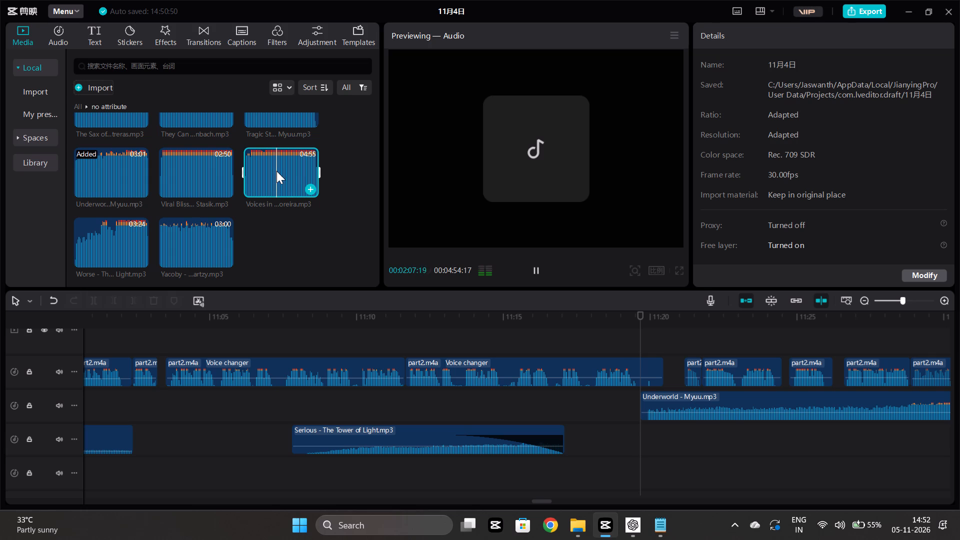
left_click(280, 169)
key("space")
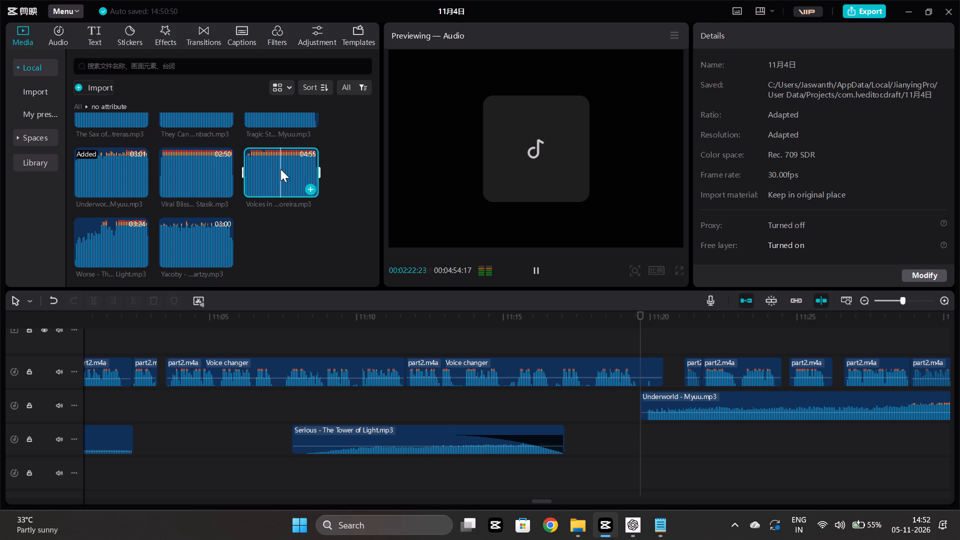
left_click(281, 168)
key("space")
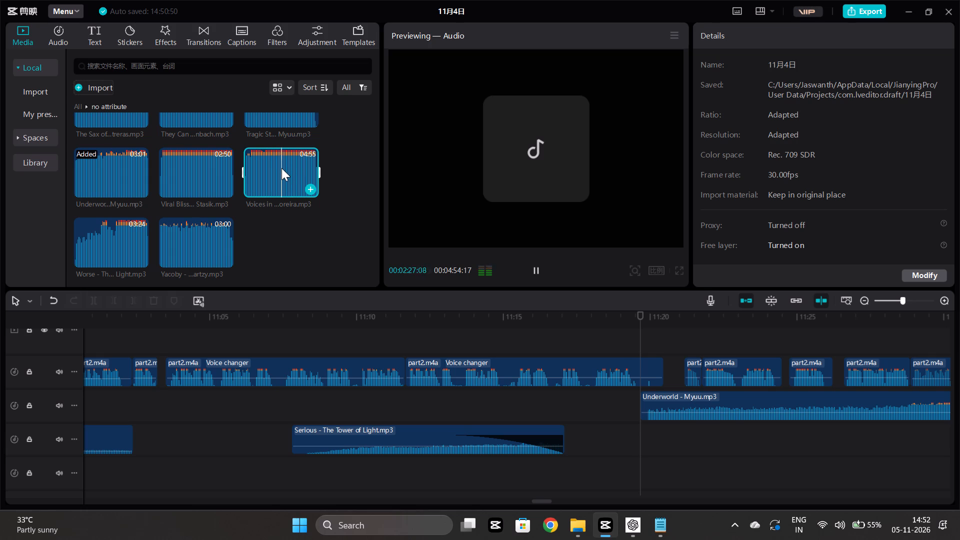
Audition Voices in My Head - Quincas Moreira.mp3 at successive points from just past its middle to near its end.
left_click(287, 170)
key("space")
left_click(292, 170)
key("space")
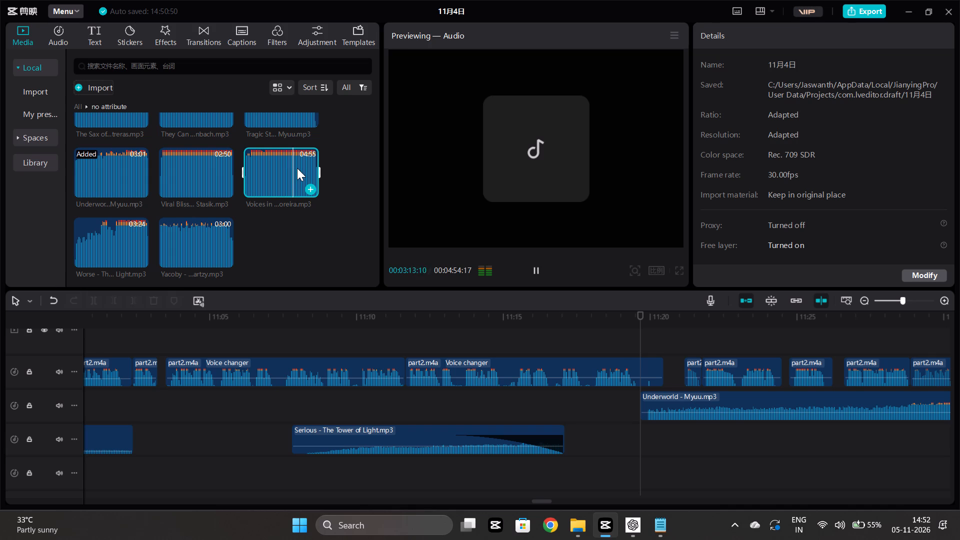
left_click(297, 168)
key("space")
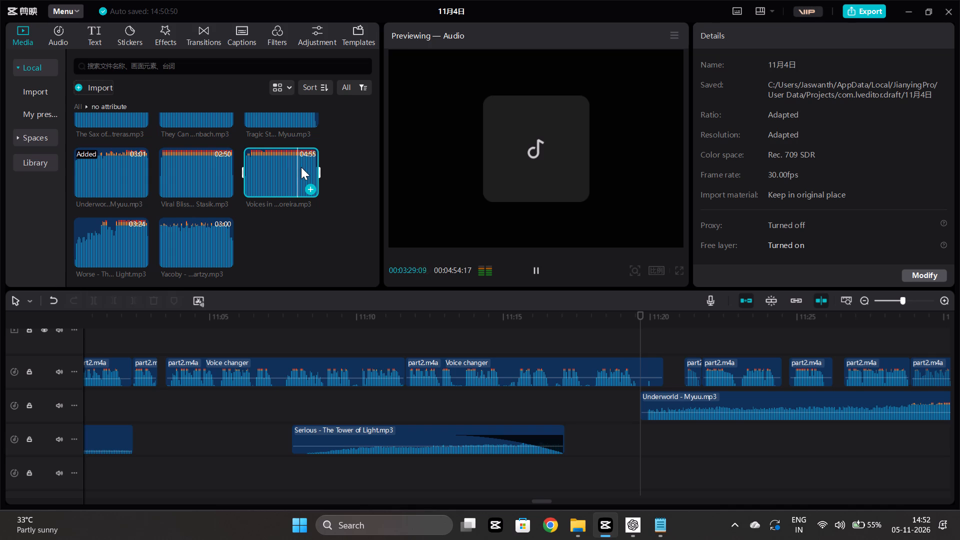
left_click(301, 167)
key("space")
left_click(306, 166)
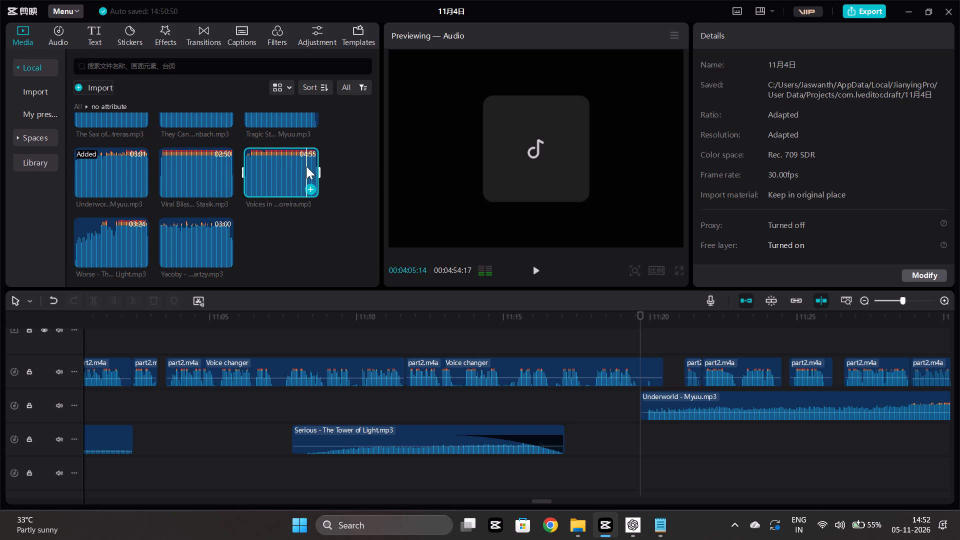
key("space")
left_click(310, 168)
key("space")
Add Voices in My Head - Quincas Moreira.mp3 below the Underworld clip, trim about 6 seconds off its start, and move it to begin at about 11:19.
left_click(308, 188)
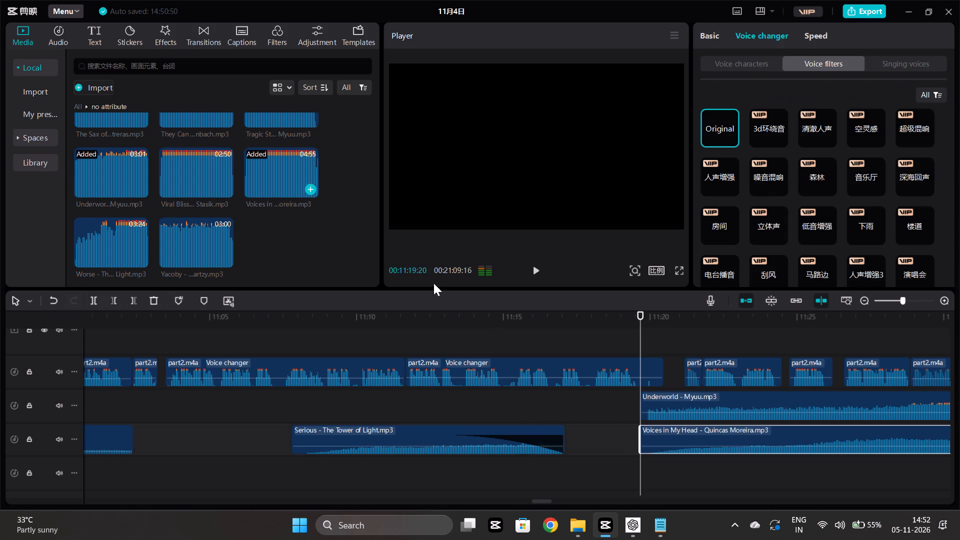
left_click(633, 446)
left_click(639, 442)
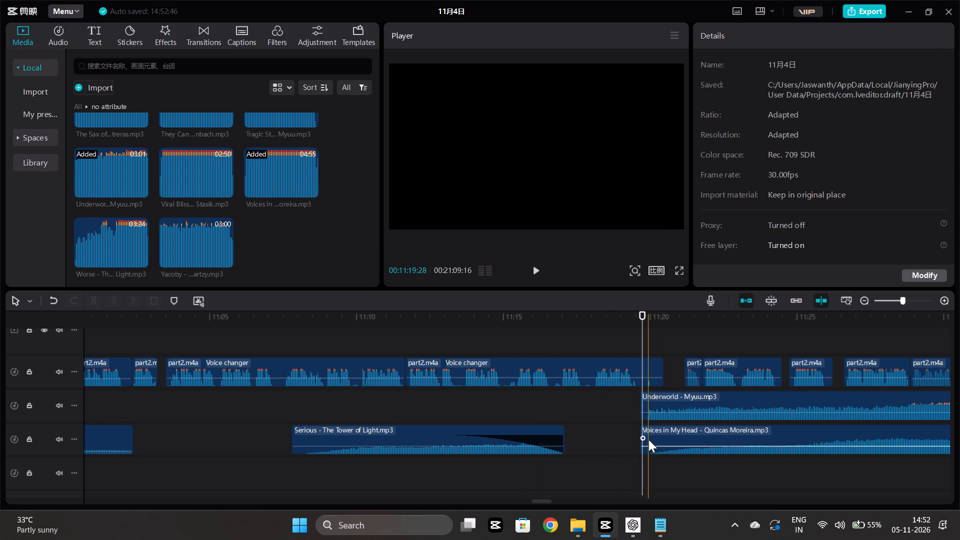
left_click(648, 439)
left_click_drag(643, 443, 829, 444)
left_click_drag(839, 433, 638, 460)
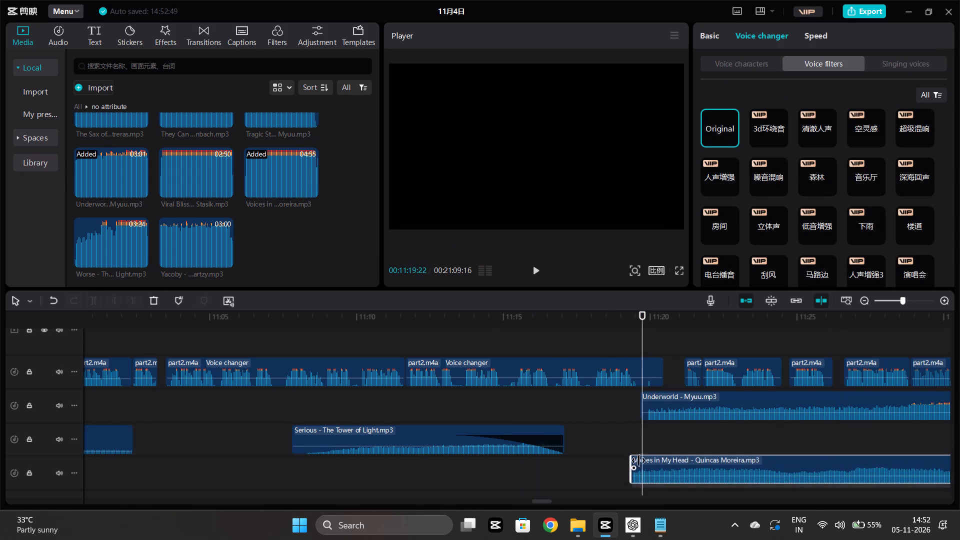
left_click_drag(638, 460, 631, 449)
scroll(796, 432, "left", 1)
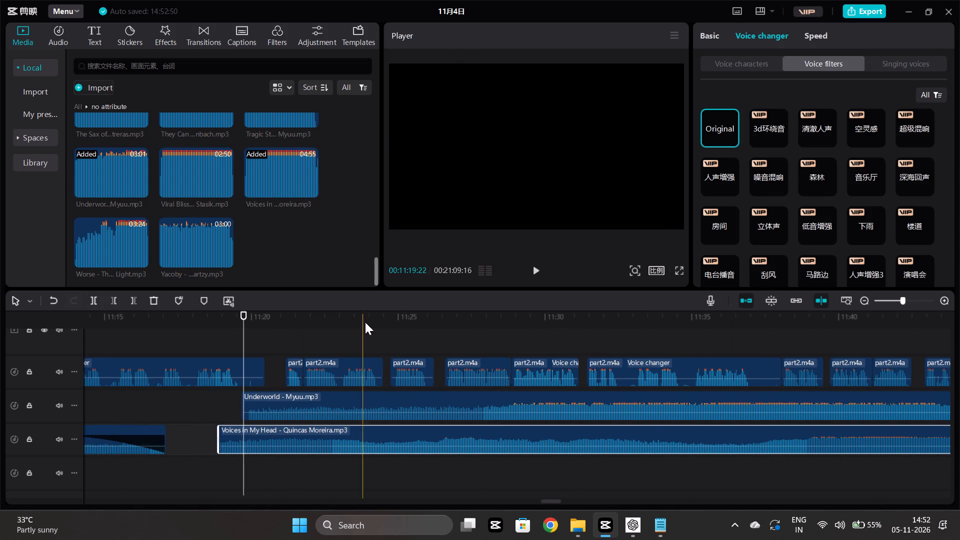
Lower the volume of the Underworld - Myuu.mp3 timeline clip to silence.
left_click(392, 402)
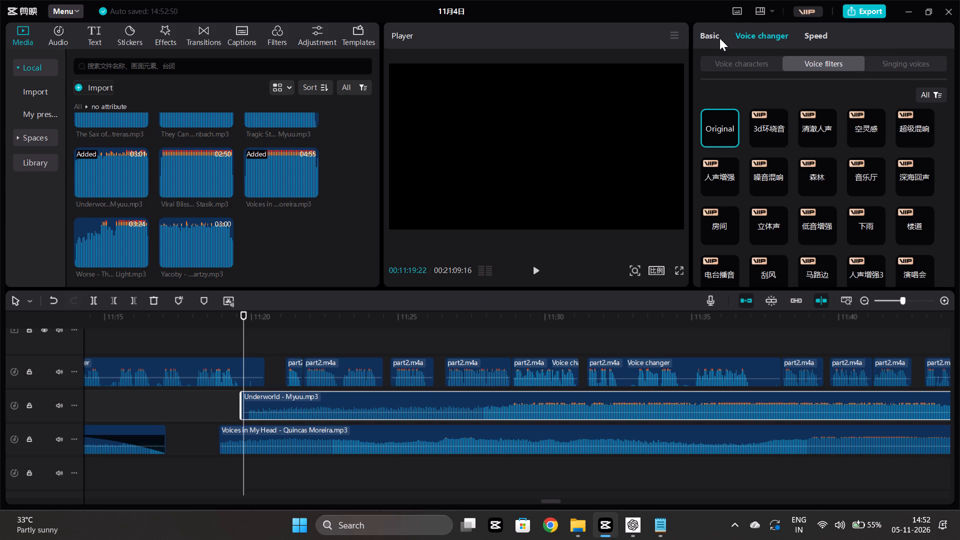
left_click(719, 38)
left_click(740, 88)
Play the Voices in My Head music under the voice clips at successive points from about 11:26 to 11:50.
left_click(440, 460)
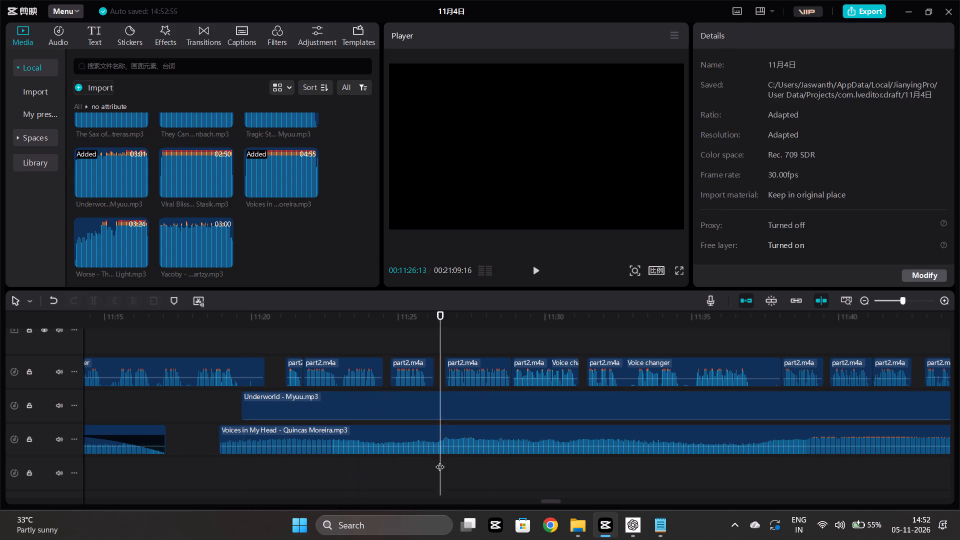
key("space")
scroll(440, 460, "left", 1)
left_click(367, 461)
key("space")
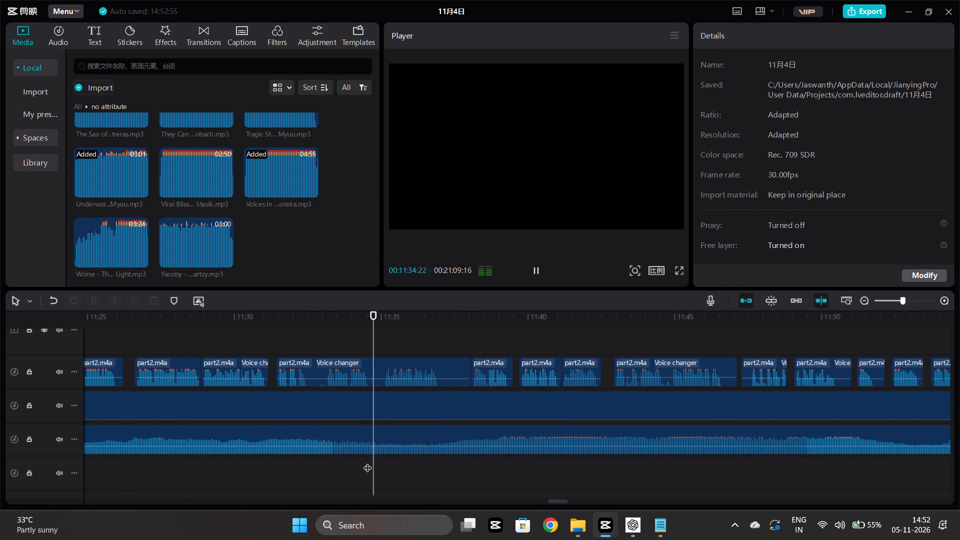
scroll(460, 453, "left", 1)
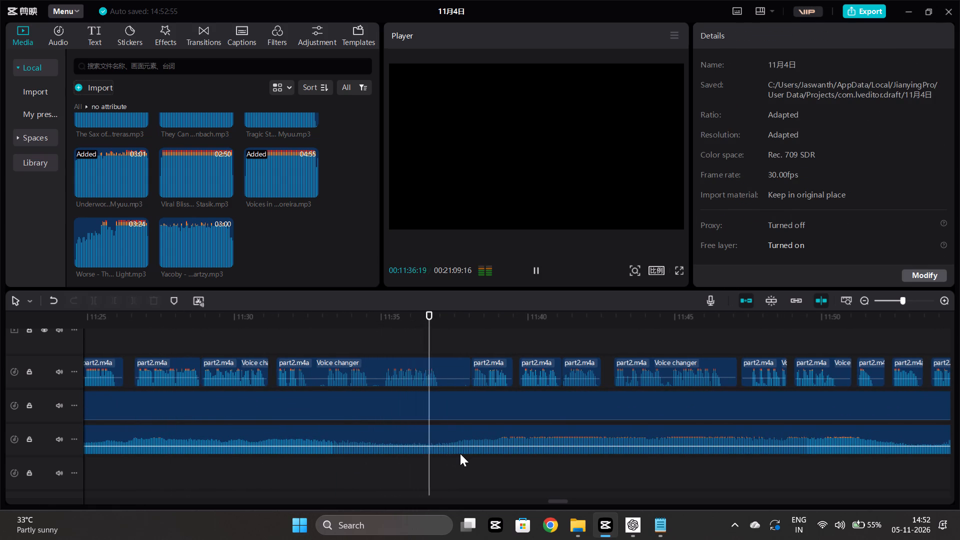
scroll(460, 453, "left", 1)
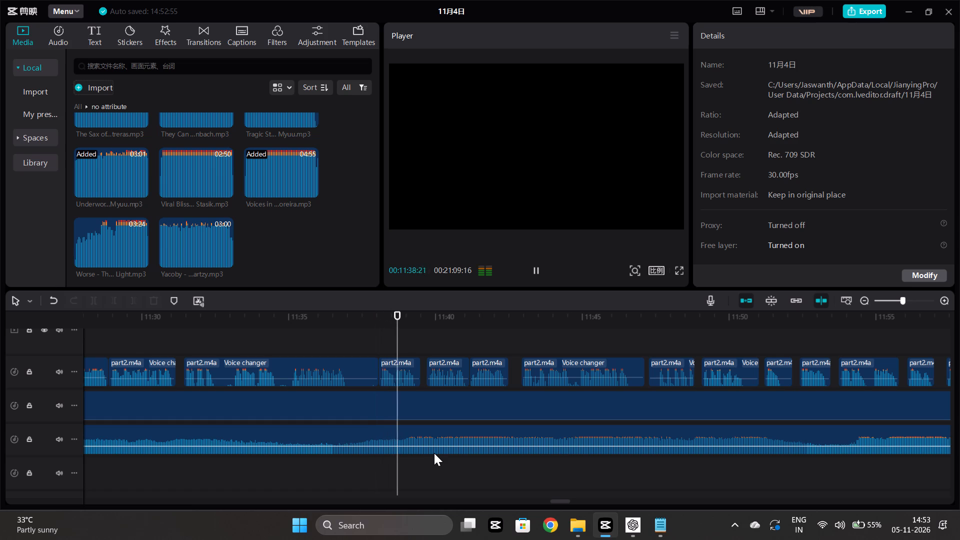
scroll(434, 453, "left", 1)
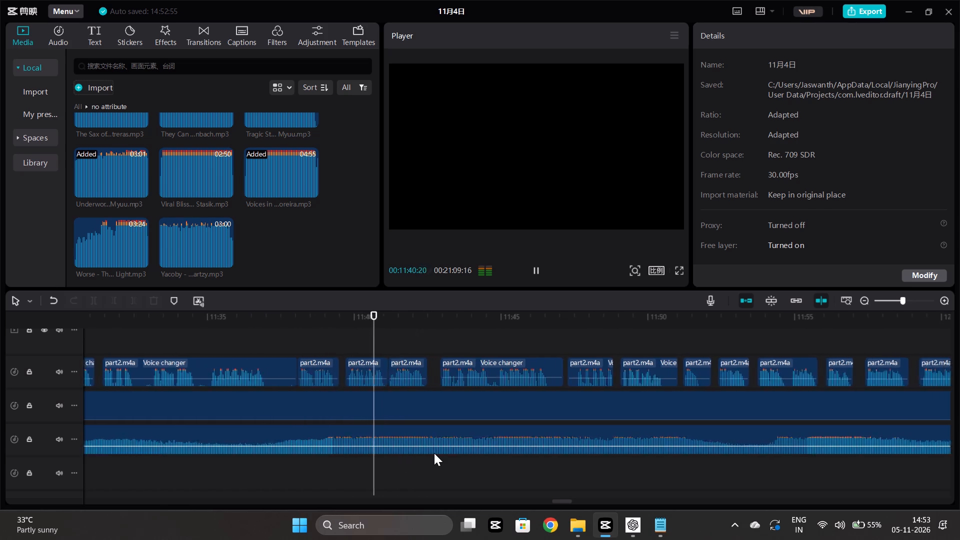
scroll(434, 453, "left", 1)
left_click(369, 466)
key("space")
scroll(369, 466, "left", 1)
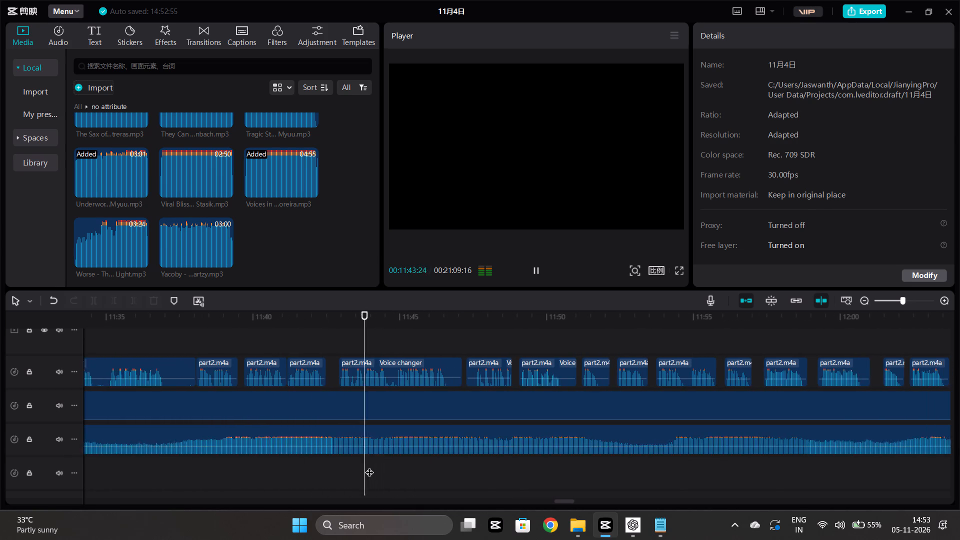
scroll(369, 466, "left", 1)
left_click(369, 466)
key("space")
scroll(369, 466, "left", 1)
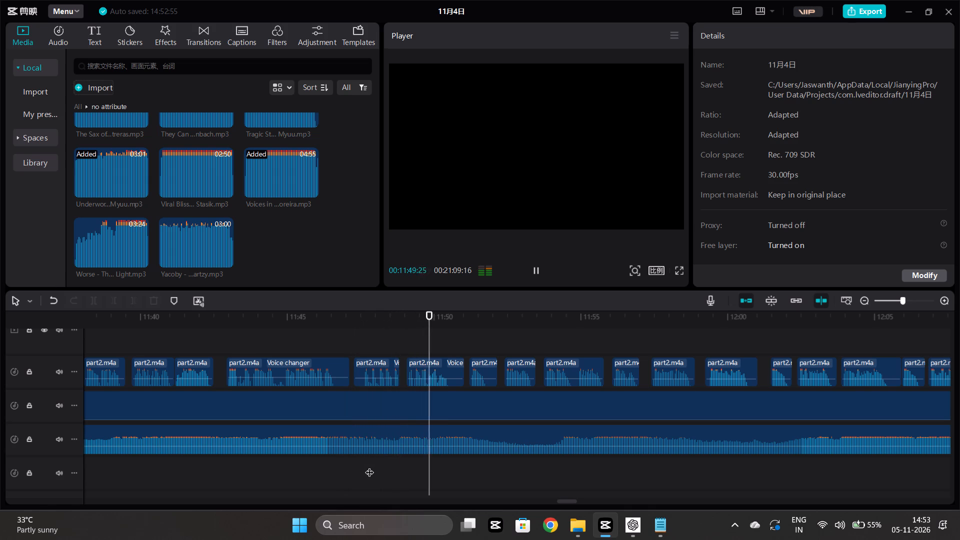
Play the Voices in My Head music under the voice clips at successive points from about 11:50 to 12:24.
scroll(369, 466, "left", 1)
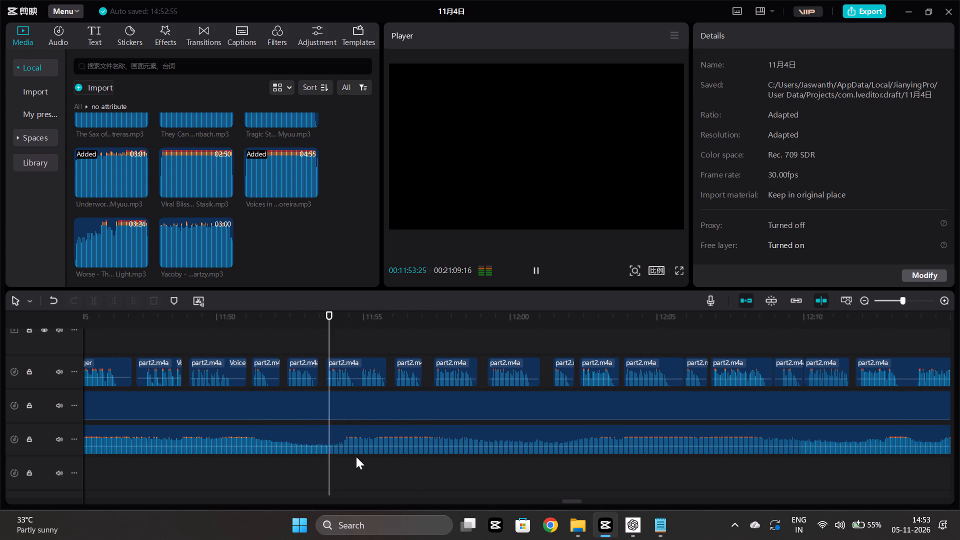
scroll(356, 456, "left", 1)
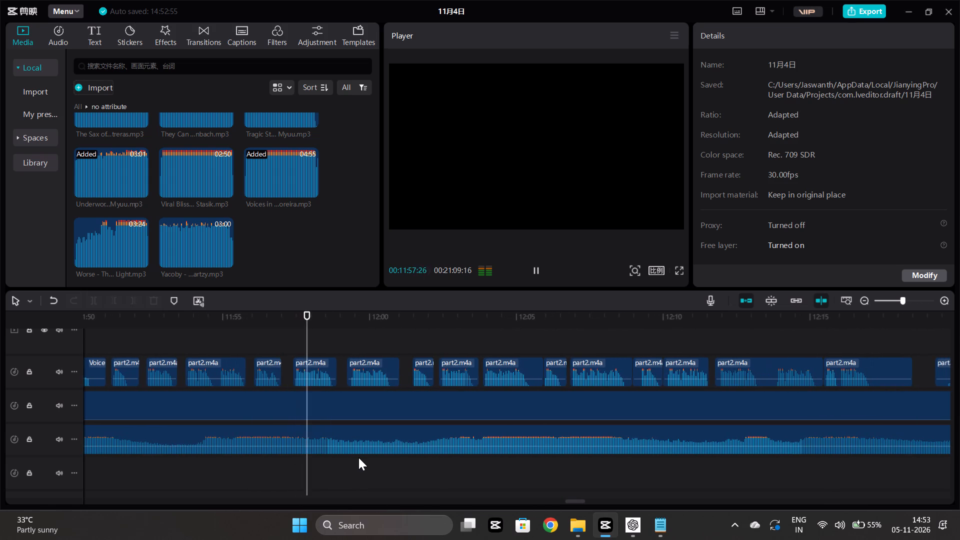
left_click(358, 457)
key("space")
scroll(369, 462, "left", 1)
left_click(369, 462)
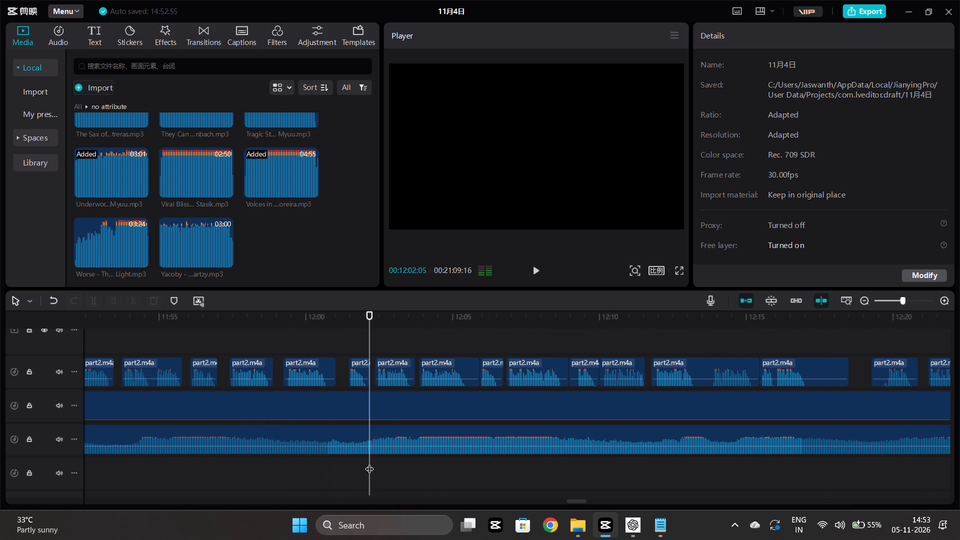
key("space")
scroll(369, 462, "left", 1)
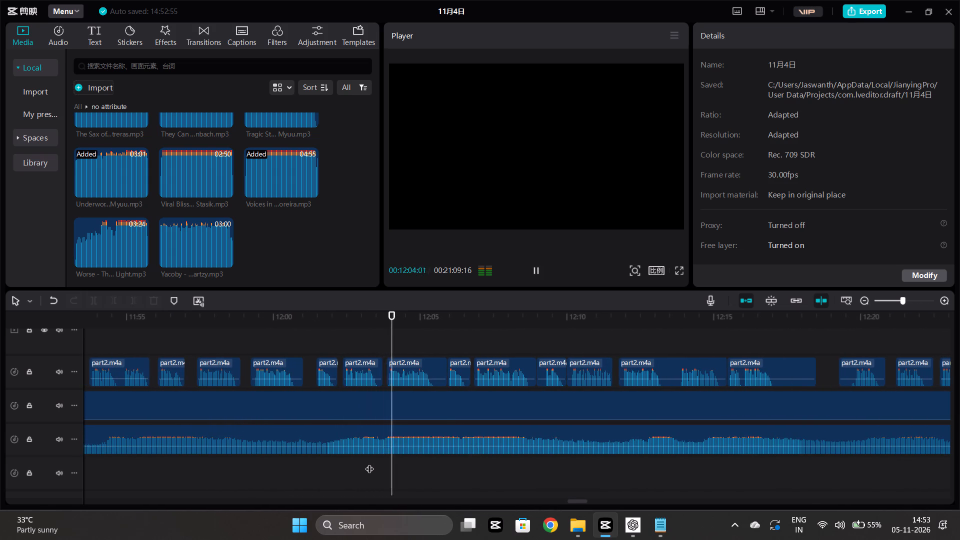
scroll(369, 462, "left", 1)
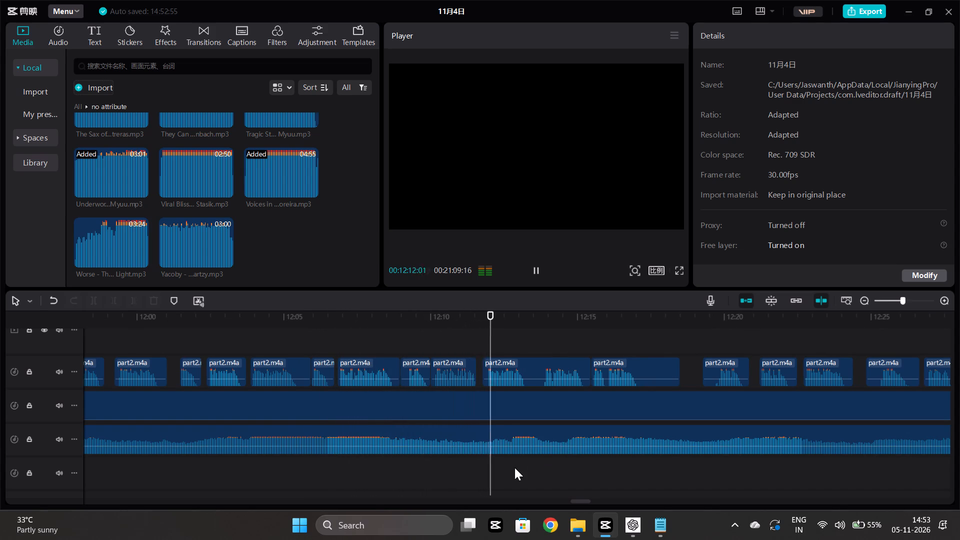
scroll(514, 467, "left", 2)
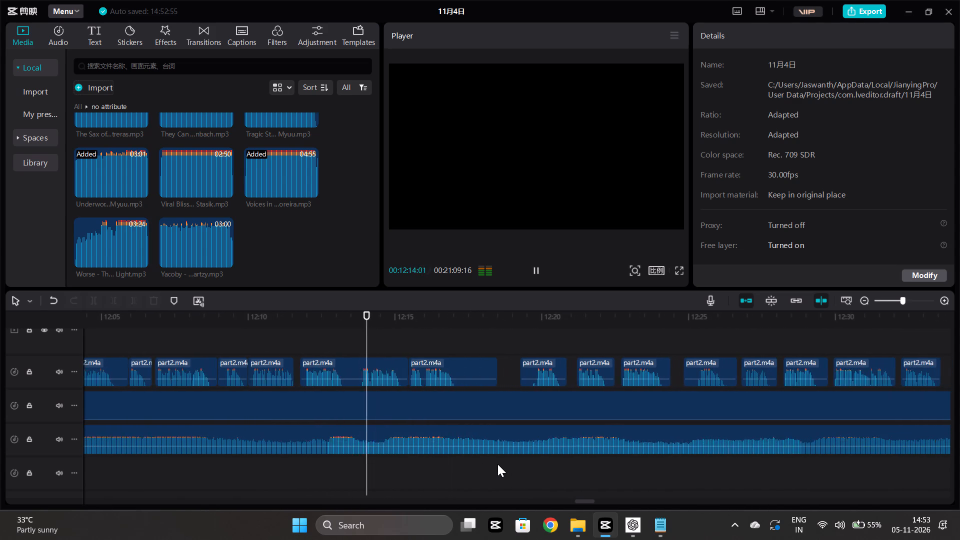
scroll(497, 464, "left", 1)
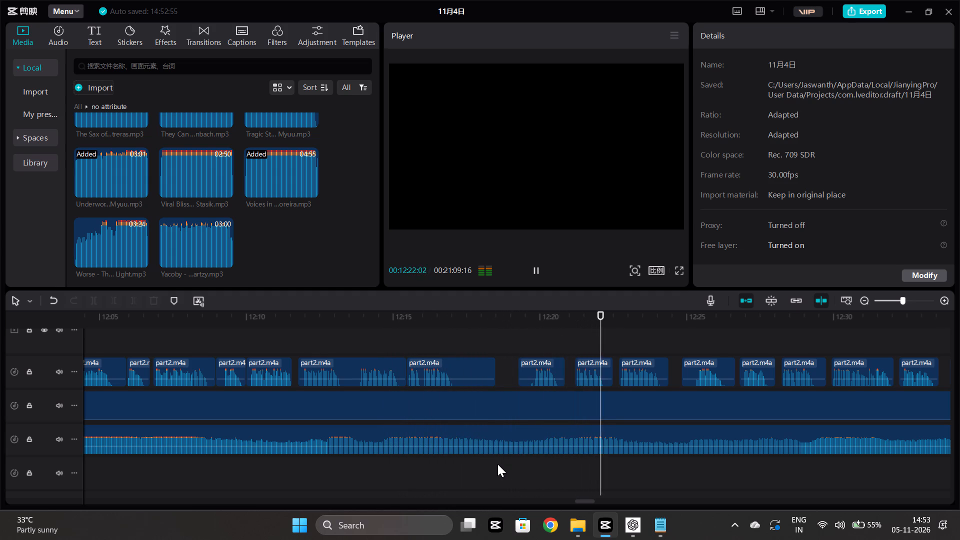
scroll(497, 464, "left", 1)
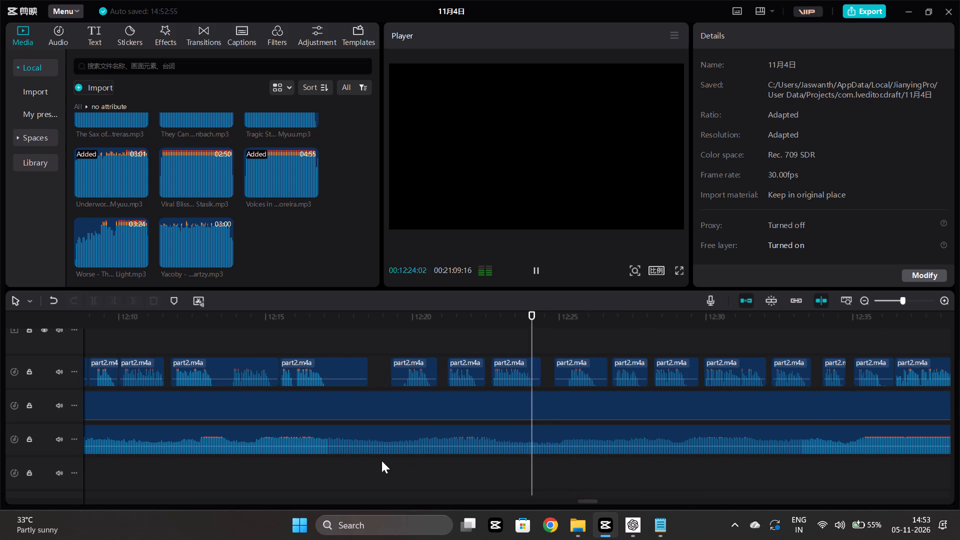
left_click(363, 461)
key("space")
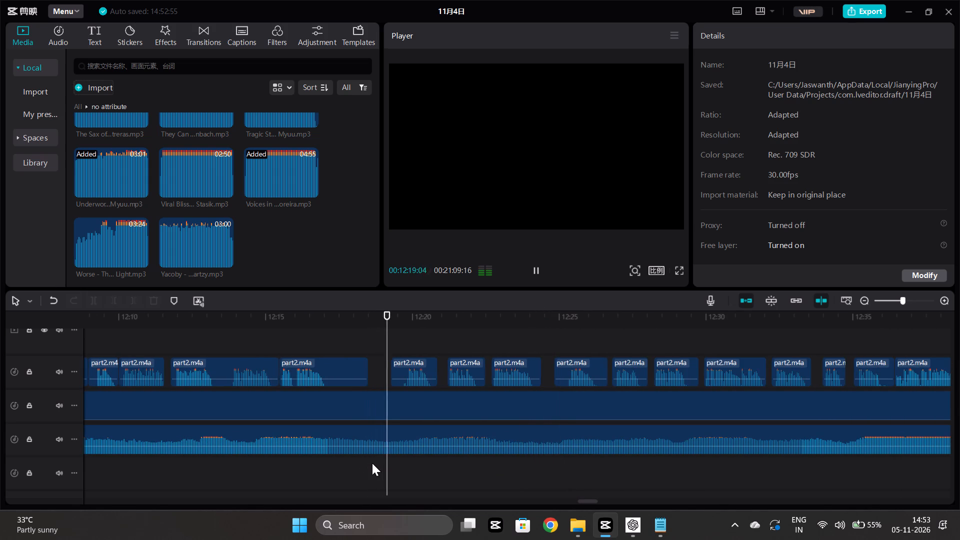
Trim the start of the Voices in My Head - Quincas Moreira.mp3 timeline clip so it begins at about 12:20.
left_click(330, 467)
left_click(330, 467)
left_click(333, 449)
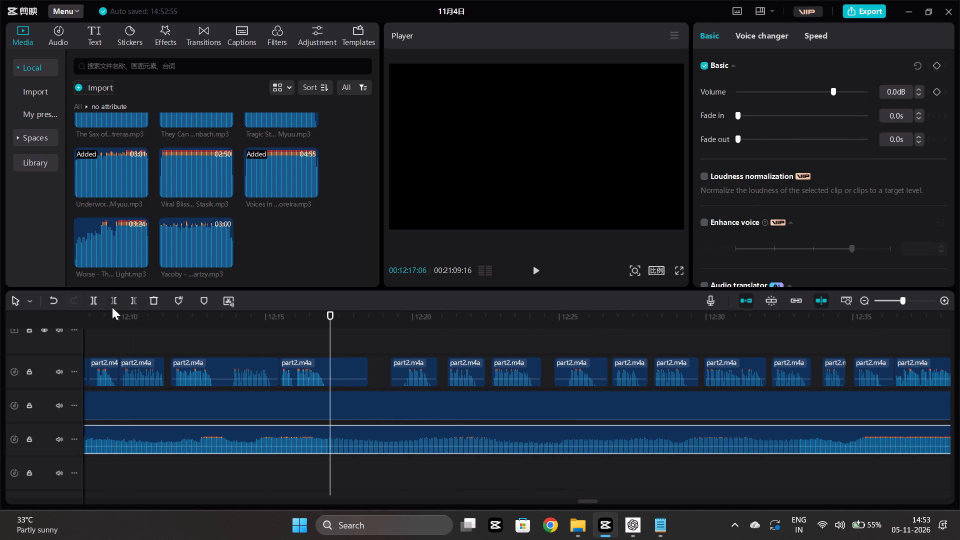
left_click(112, 301)
left_click(327, 470)
key("space")
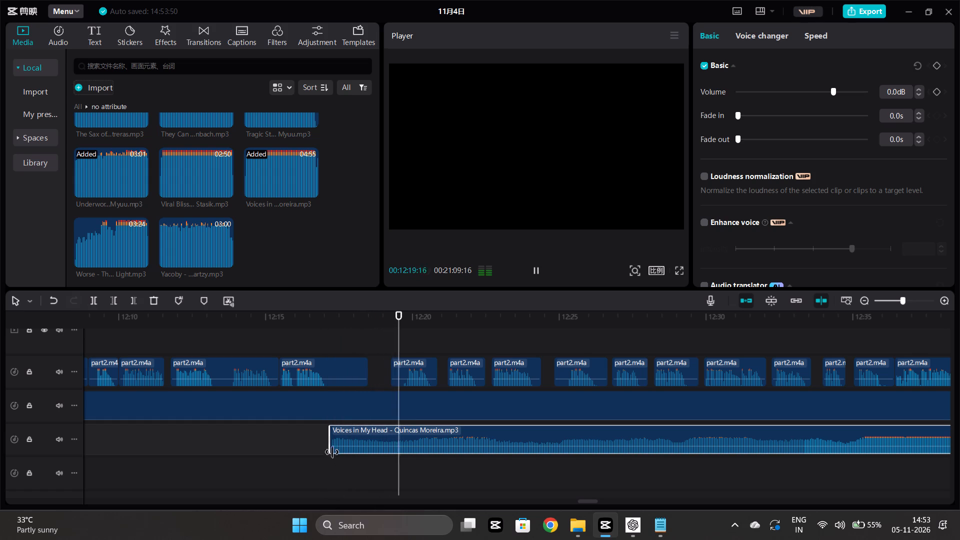
left_click_drag(329, 453, 415, 457)
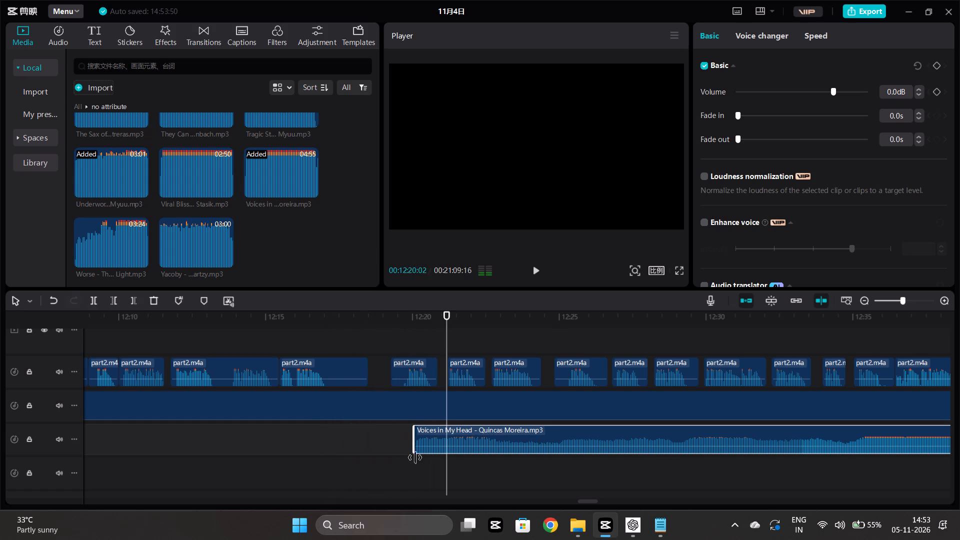
left_click_drag(415, 457, 402, 457)
left_click(399, 461)
key("space")
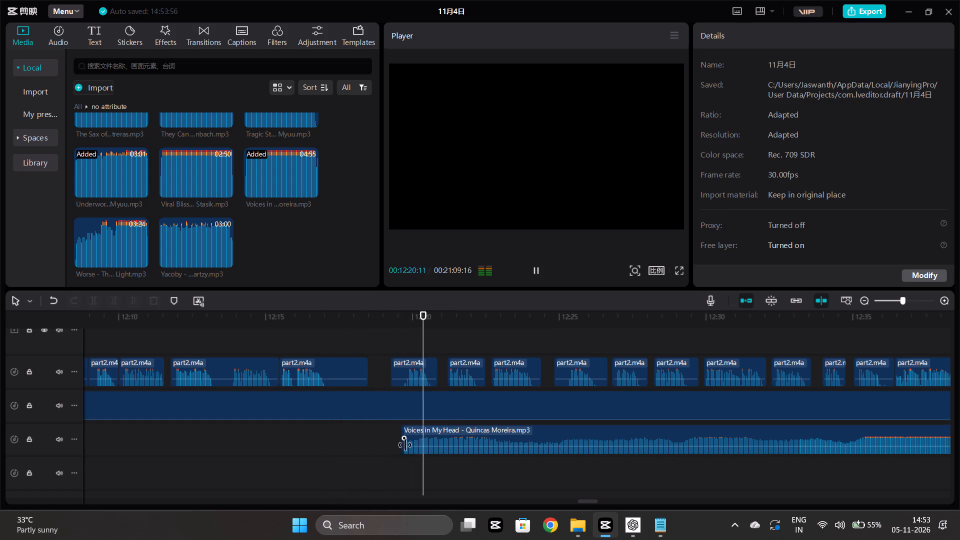
left_click(404, 449)
left_click_drag(402, 450, 411, 450)
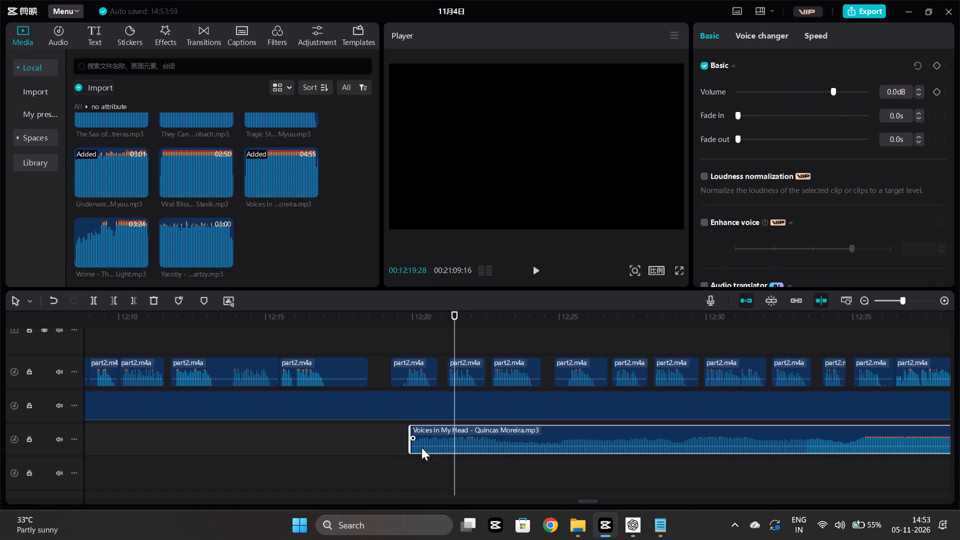
Play the trimmed Voices in My Head clip under the voice clips from about 12:20 to 12:47.
left_click(416, 457)
key("space")
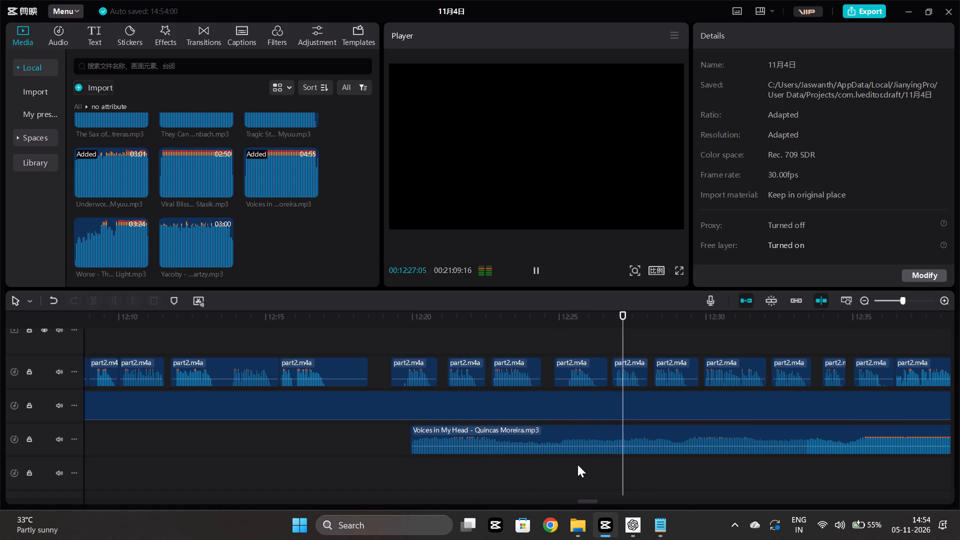
scroll(577, 464, "left", 1)
scroll(522, 469, "left", 1)
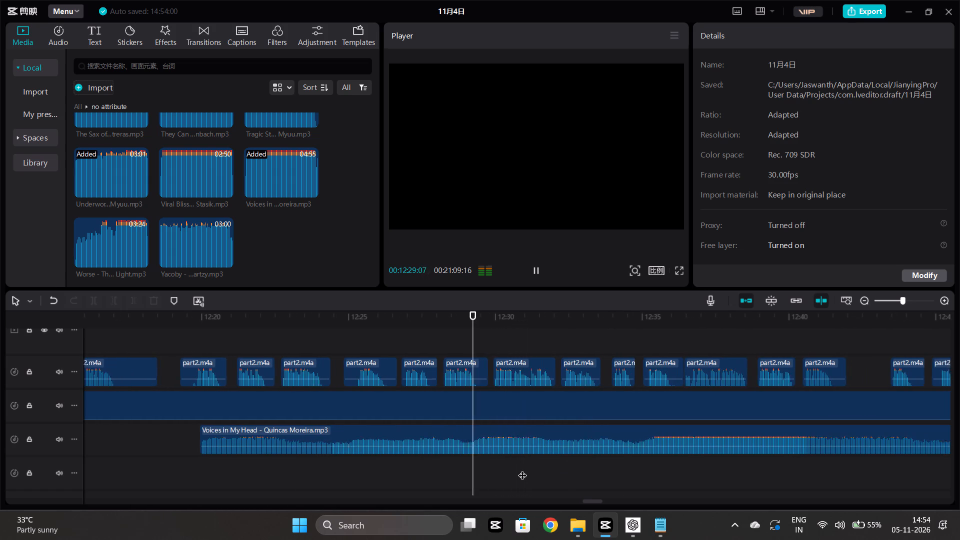
scroll(522, 469, "left", 3)
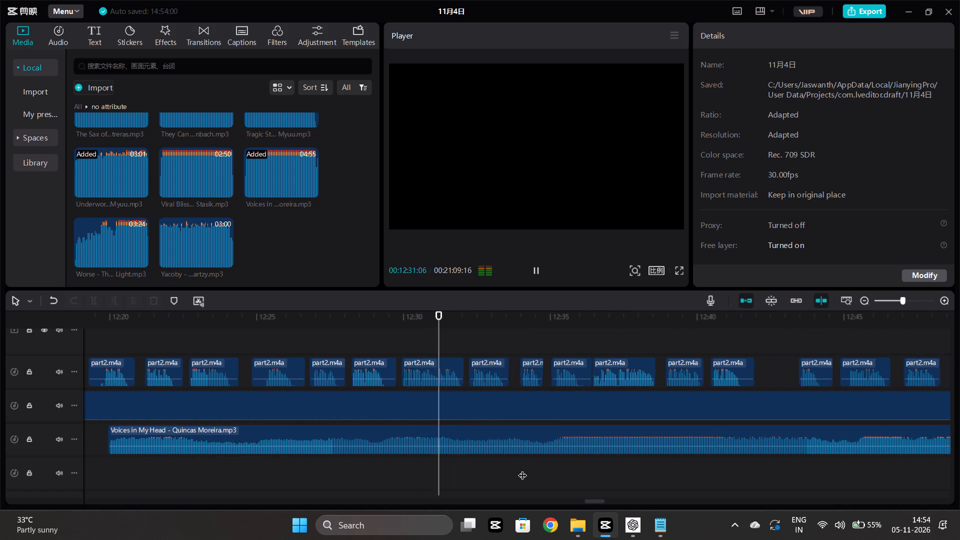
scroll(522, 469, "left", 1)
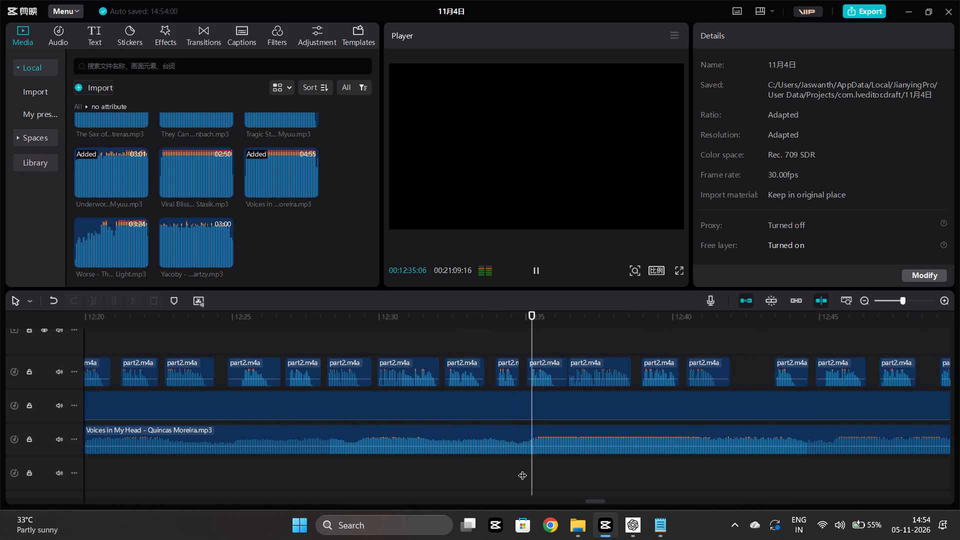
scroll(522, 469, "left", 1)
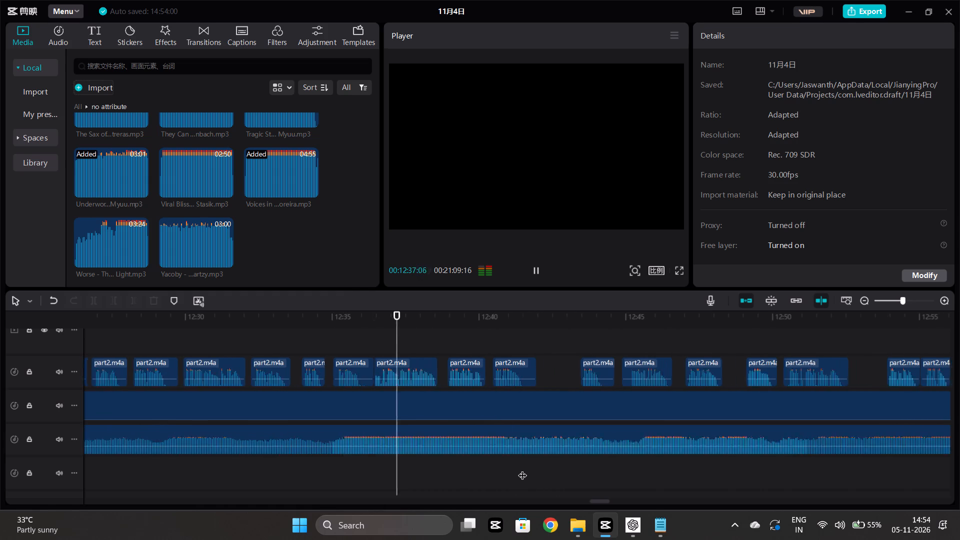
scroll(522, 469, "left", 1)
left_click(521, 468)
key("space")
scroll(521, 468, "left", 1)
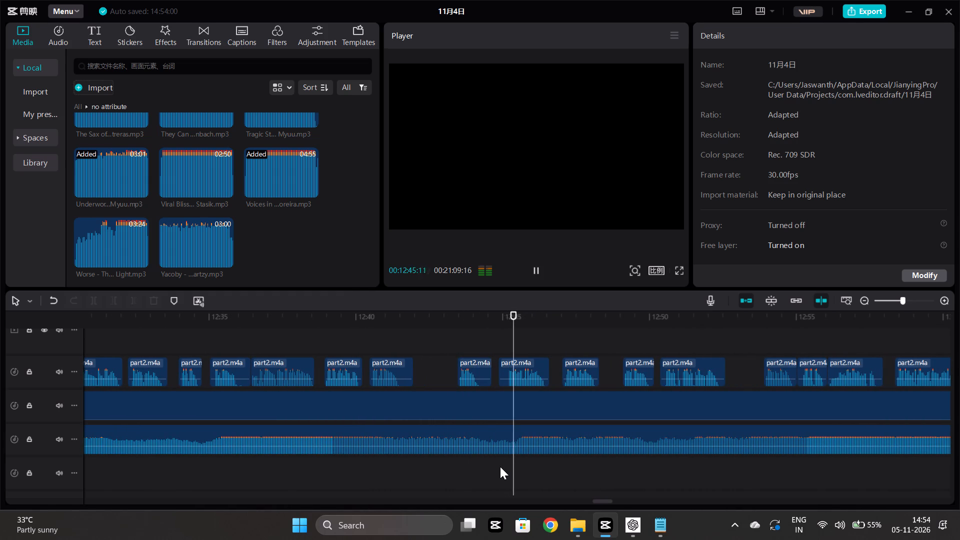
scroll(500, 466, "left", 1)
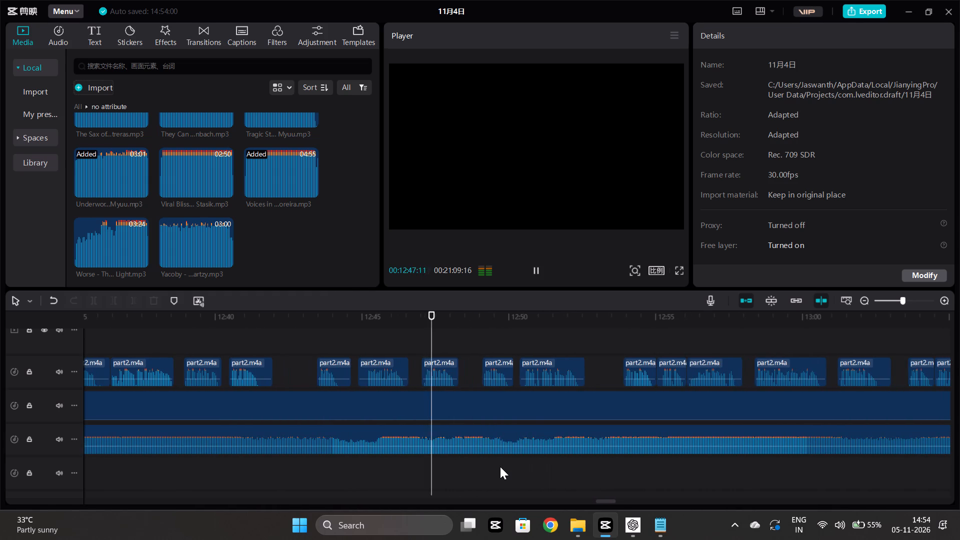
Play the Voices in My Head music under the voice clips at successive points from about 12:47 to 13:01.
left_click(470, 469)
key("space")
scroll(470, 469, "left", 1)
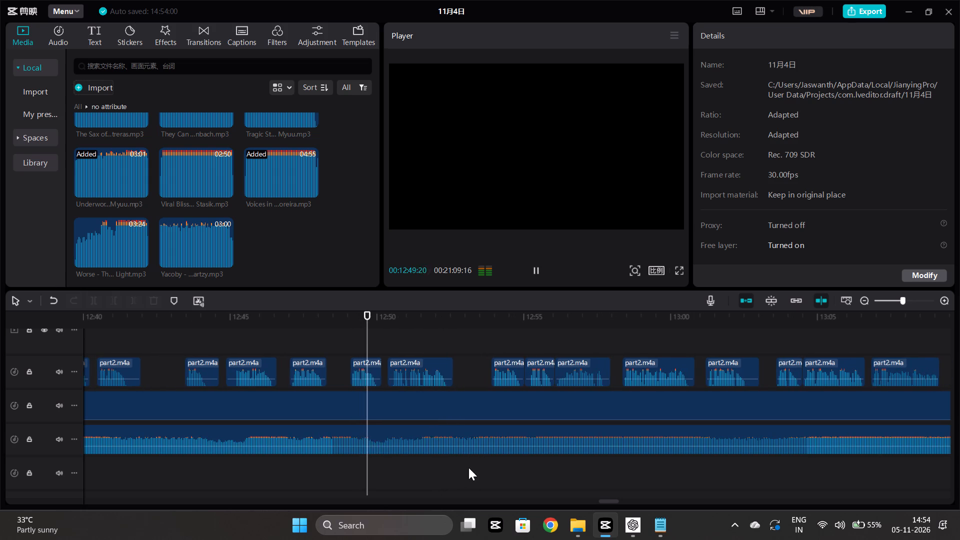
left_click(432, 465)
key("space")
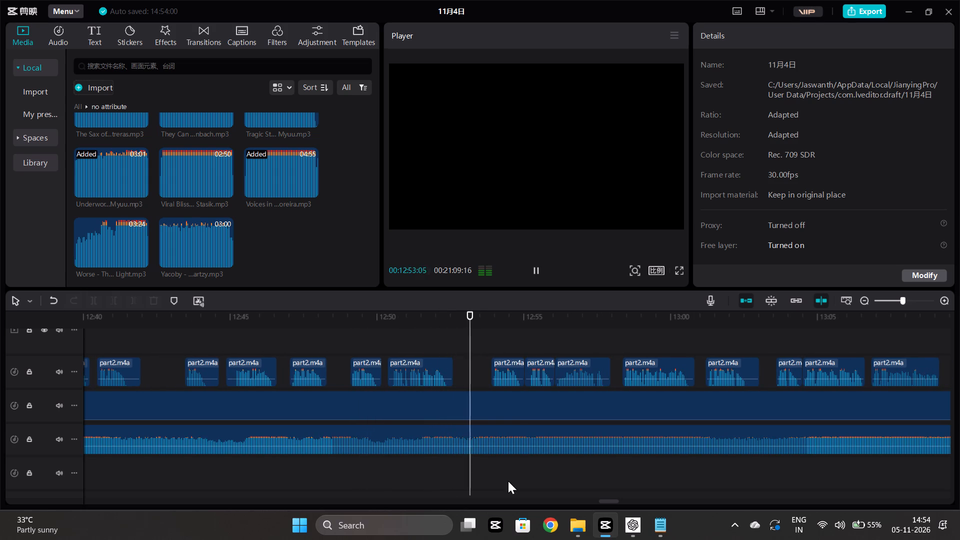
left_click(508, 481)
key("space")
scroll(527, 478, "left", 1)
left_click(490, 471)
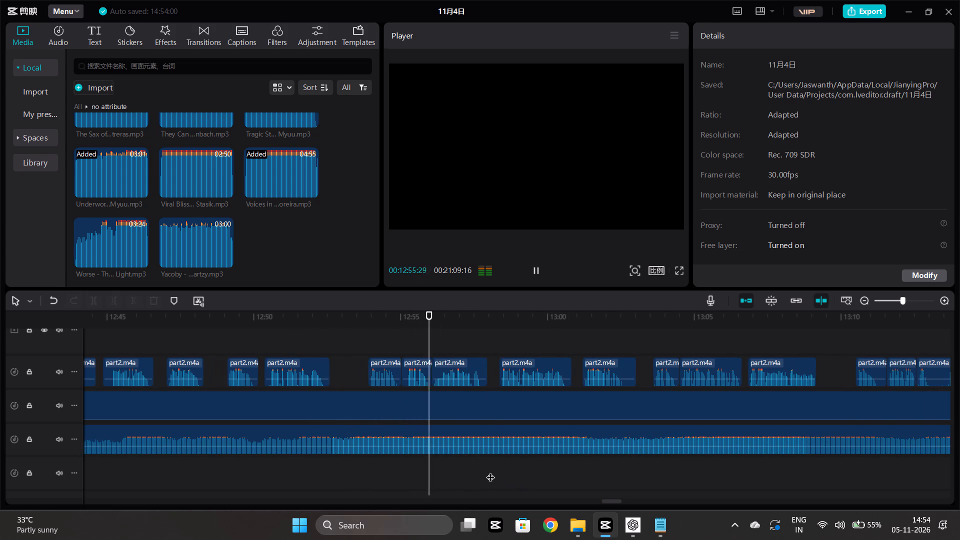
key("space")
left_click(573, 472)
key("space")
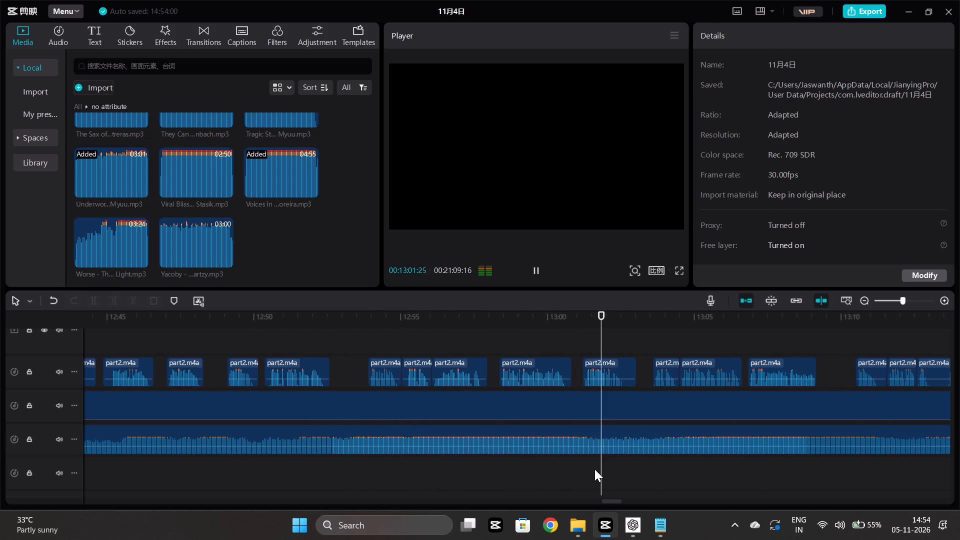
Return to the start of the trimmed Voices in My Head clip and replay it under the voice from about 12:20.
scroll(594, 469, "right", 6)
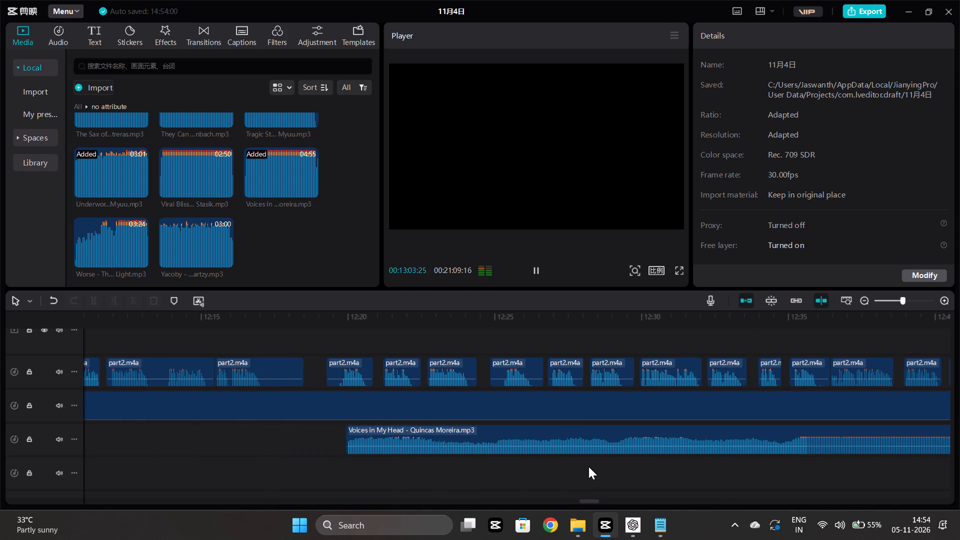
key("space")
scroll(537, 473, "right", 4)
scroll(486, 467, "right", 1)
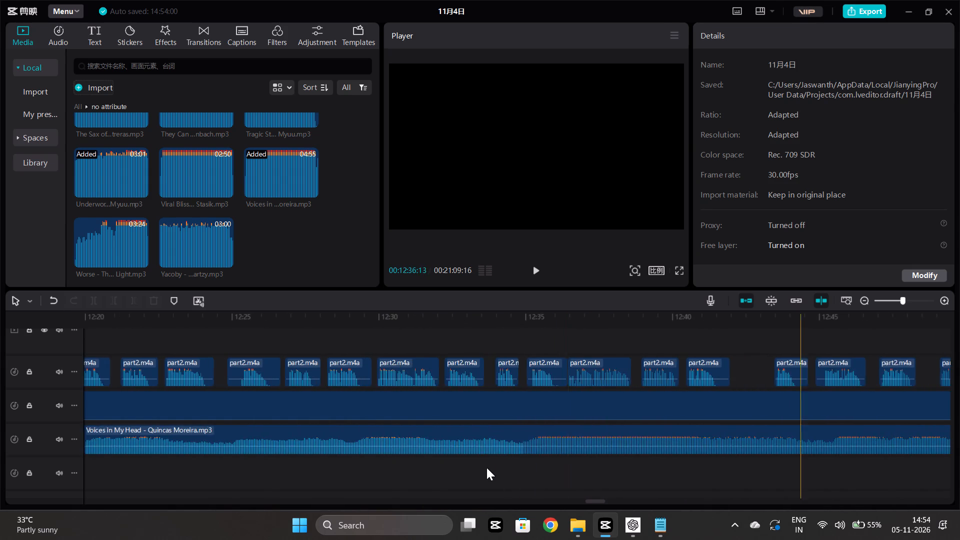
scroll(486, 467, "right", 1)
left_click(804, 475)
key("space")
scroll(804, 475, "left", 1)
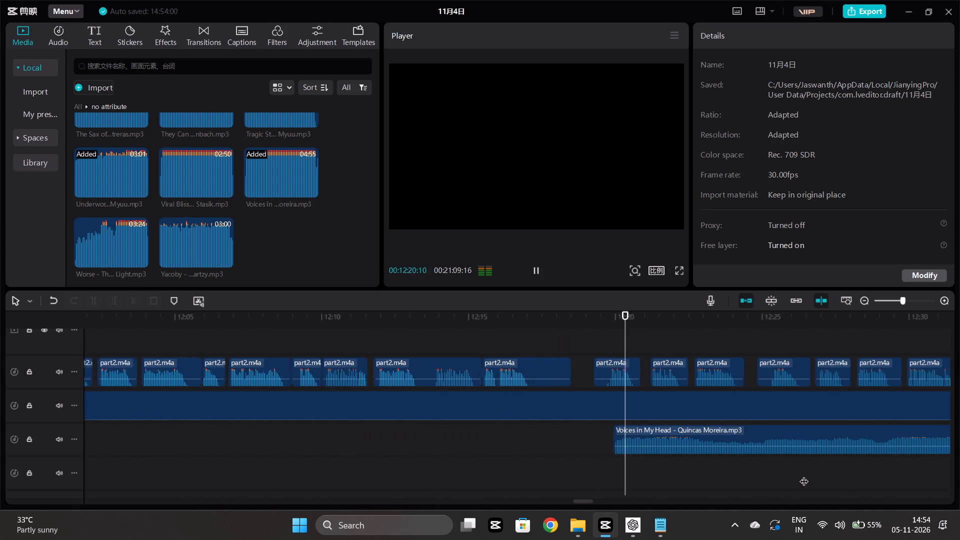
Split the Voices in My Head - Quincas Moreira.mp3 timeline clip at about 12:25.
scroll(804, 475, "left", 1)
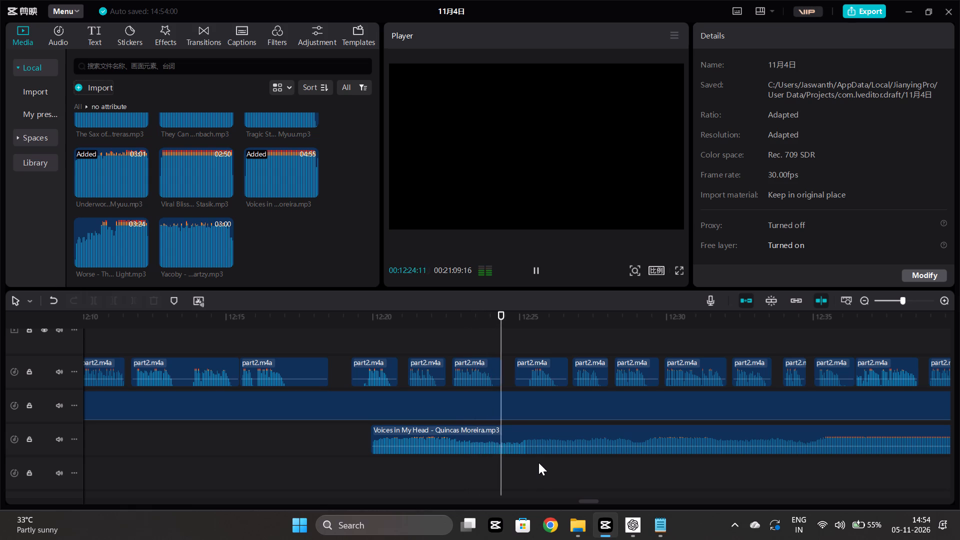
key("space")
left_click(551, 436)
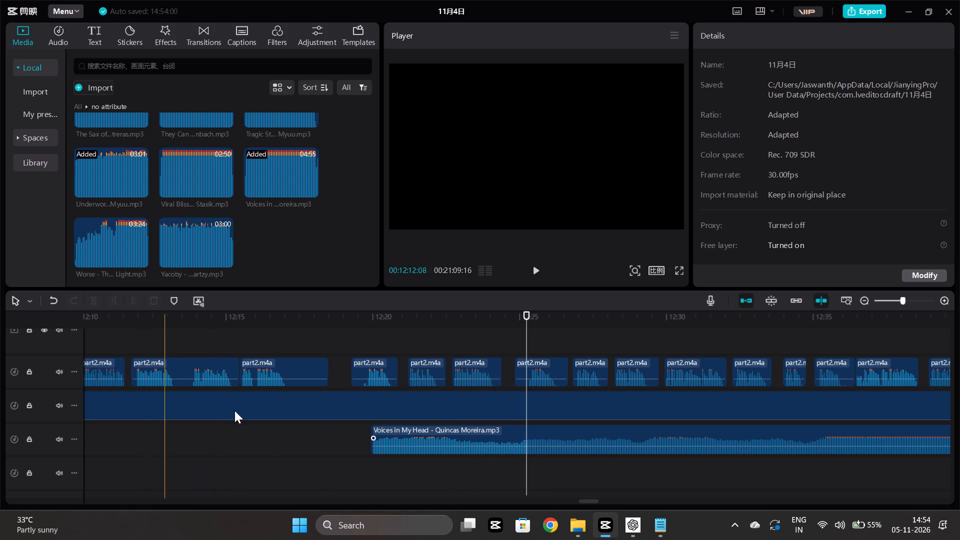
left_click(459, 433)
left_click(98, 303)
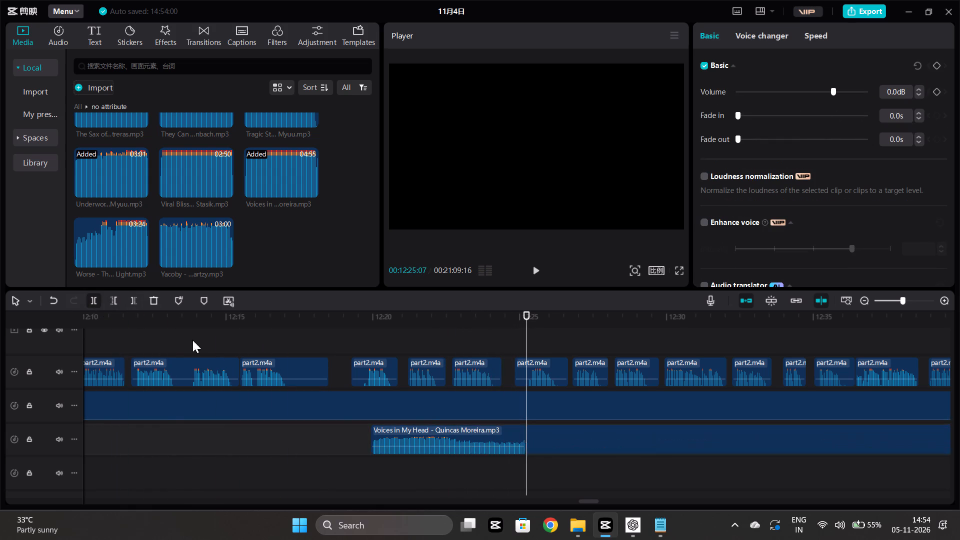
Move the short opening piece of the Voices in My Head music back to about 11:19, alongside the start of the Underworld - Myuu.mp3 clip.
scroll(444, 401, "right", 2)
left_click_drag(900, 429, 154, 445)
scroll(281, 433, "right", 2)
left_click_drag(877, 435, 232, 447)
scroll(232, 447, "right", 2)
left_click_drag(721, 435, 360, 441)
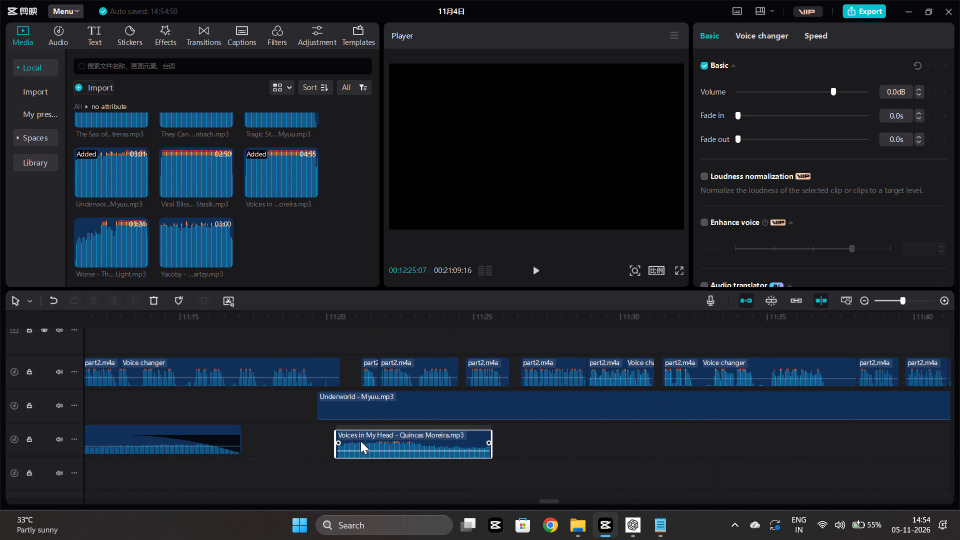
left_click_drag(360, 441, 333, 424)
key("ctrl+z")
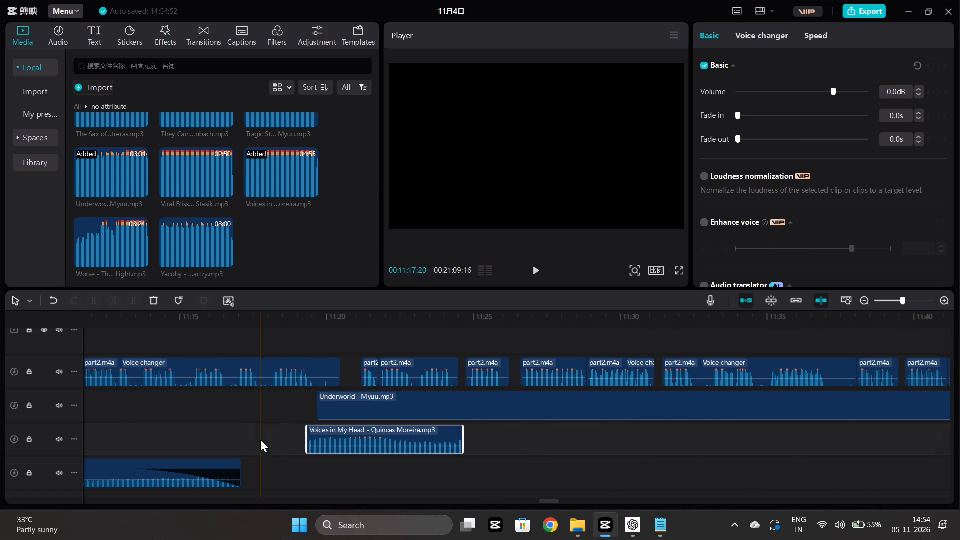
left_click_drag(723, 427, 310, 430)
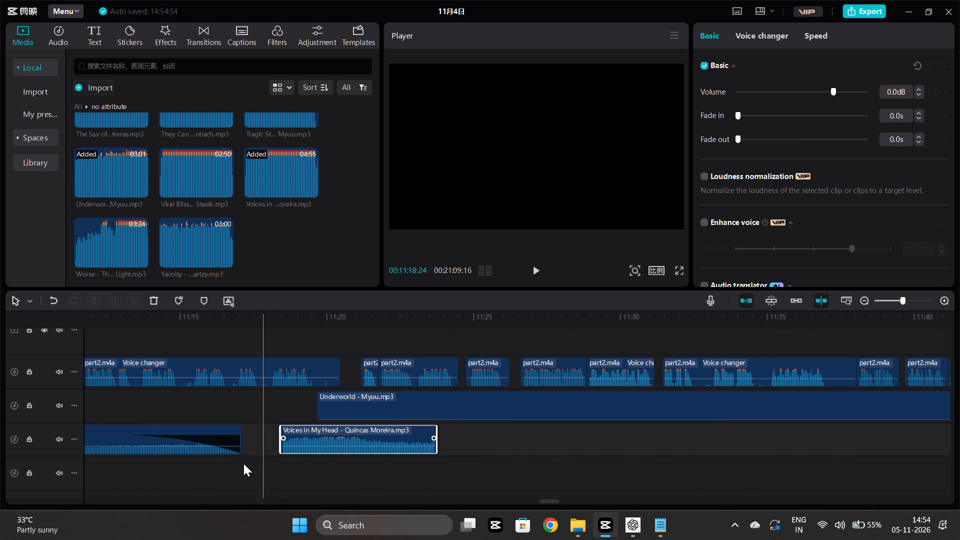
left_click(224, 466)
key("space")
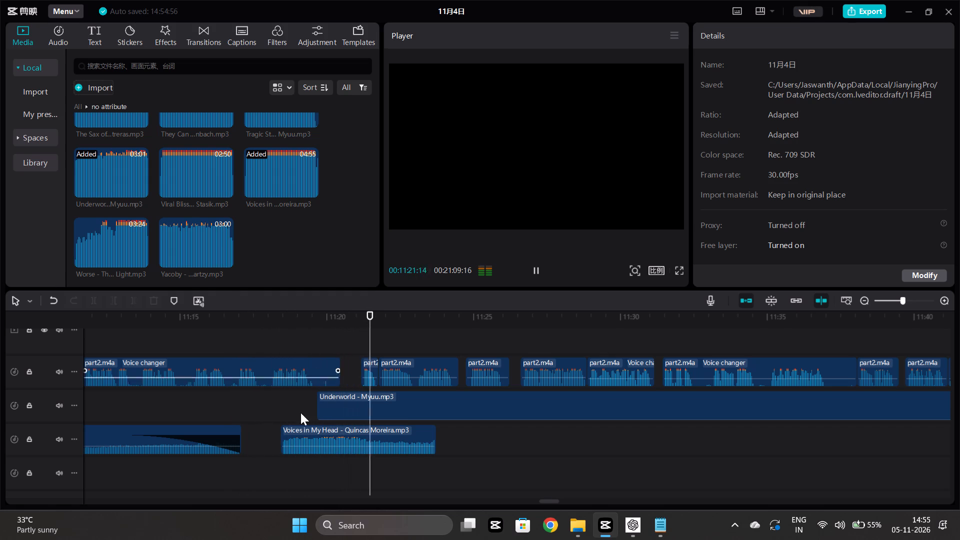
left_click_drag(298, 433, 329, 431)
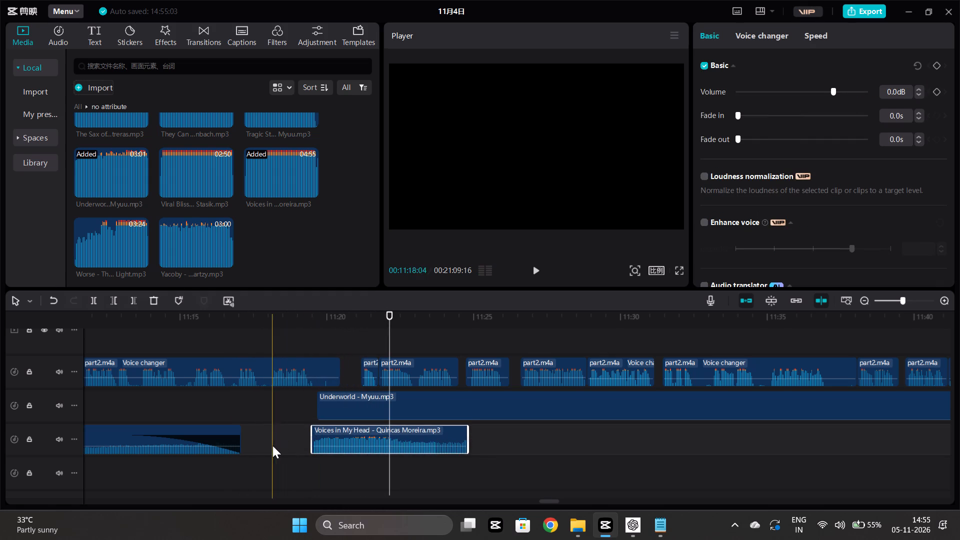
Play the passage from about 11:18 and give the short Voices in My Head piece a 1.0 s fade-in.
left_click(272, 445)
type("b")
key("space")
left_click(323, 440)
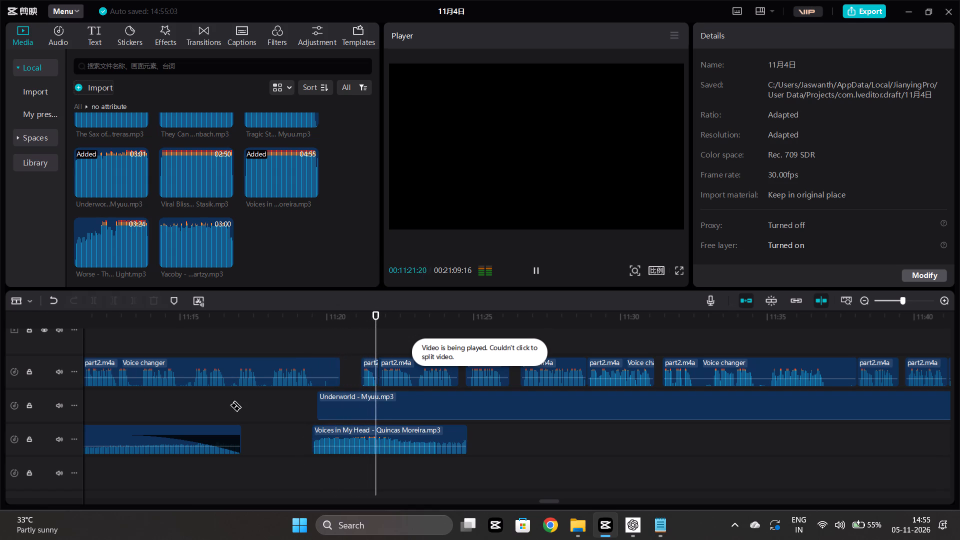
left_click(28, 297)
left_click(34, 315)
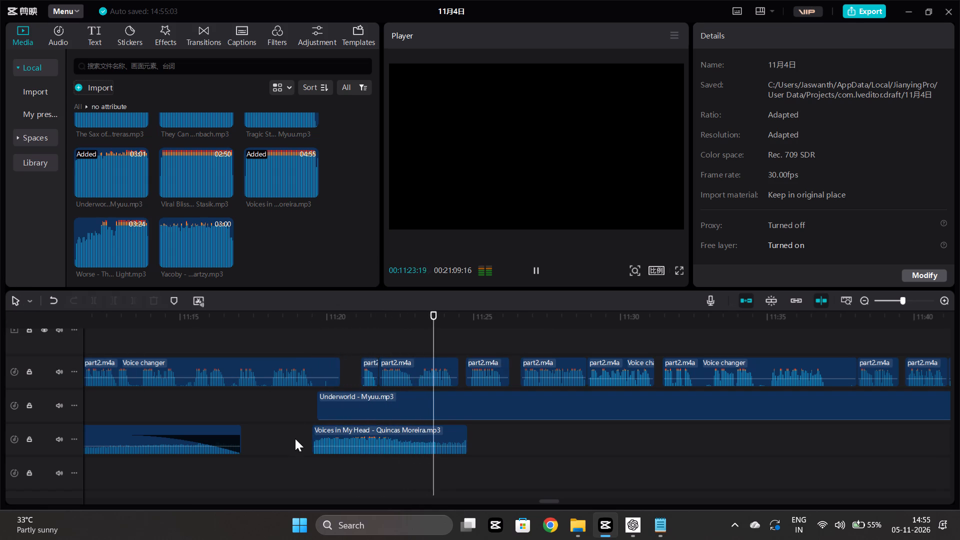
left_click_drag(316, 439, 345, 439)
left_click(26, 291)
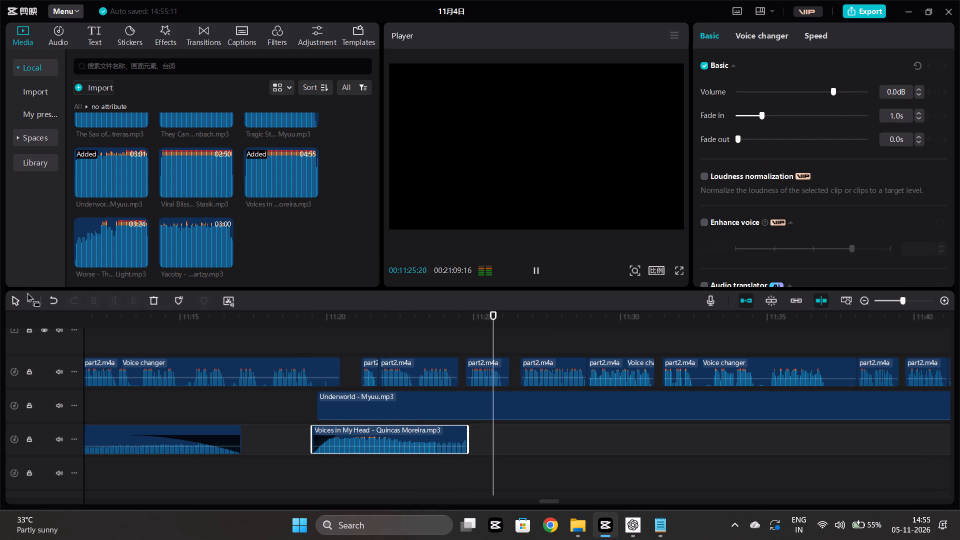
left_click(26, 302)
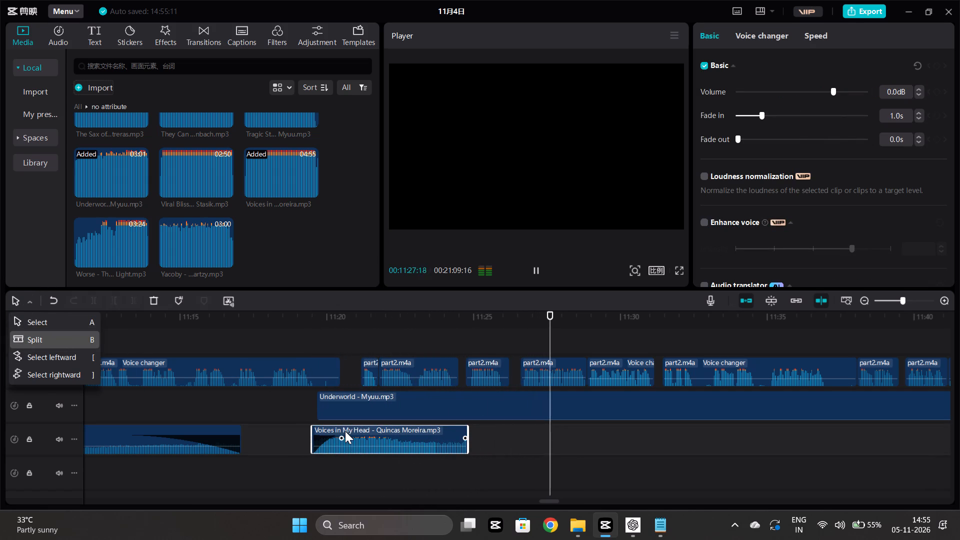
Apply the 超级混响 voice filter to the short Voices in My Head piece at strength 61.
left_click(345, 431)
left_click(746, 38)
left_click(905, 123)
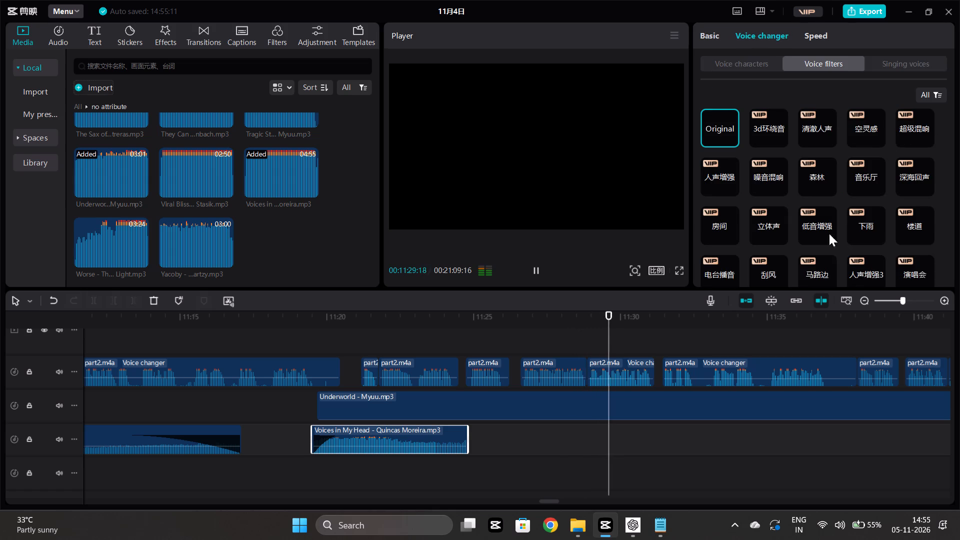
left_click(815, 273)
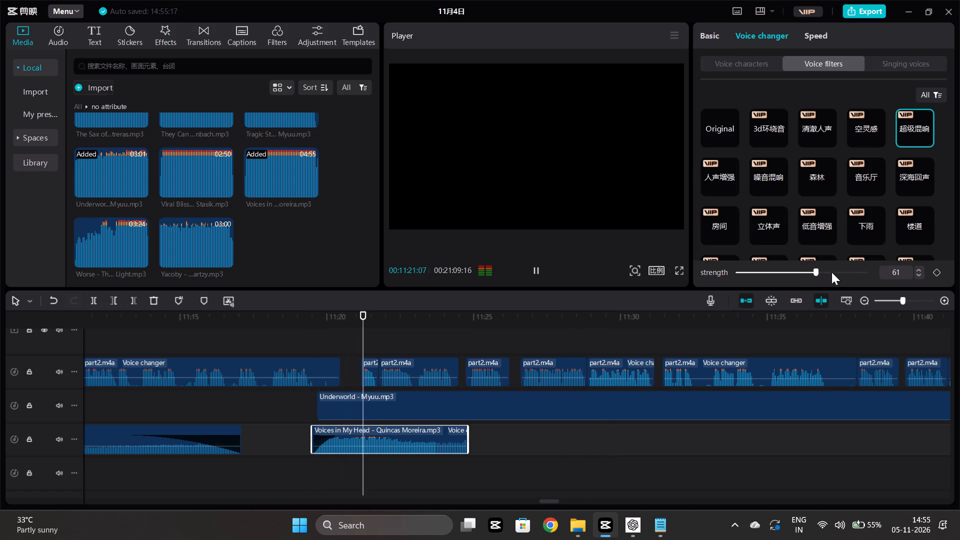
Shorten the fade-in of the filtered Voices in My Head piece and replay it from just before its start.
left_click(287, 438)
key("space")
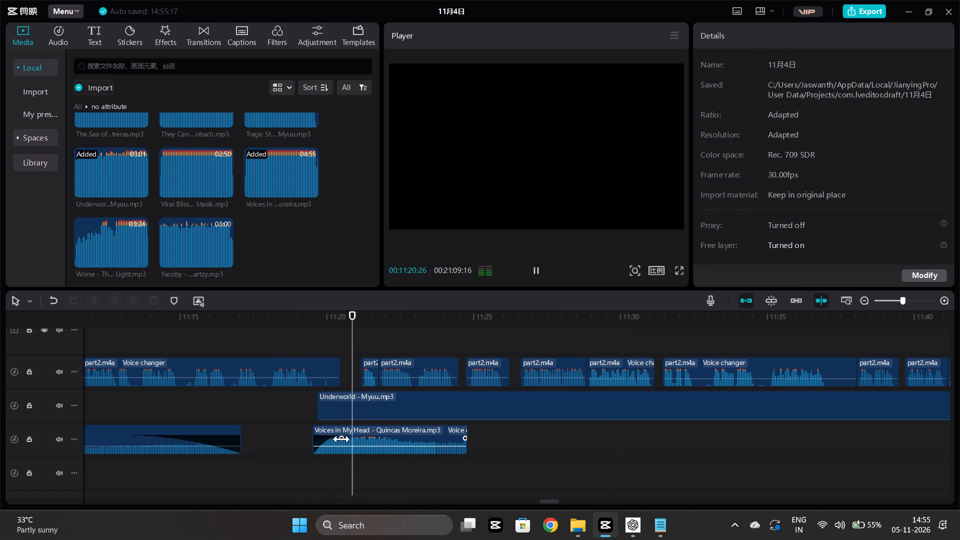
left_click_drag(341, 439, 324, 435)
left_click(295, 447)
key("space")
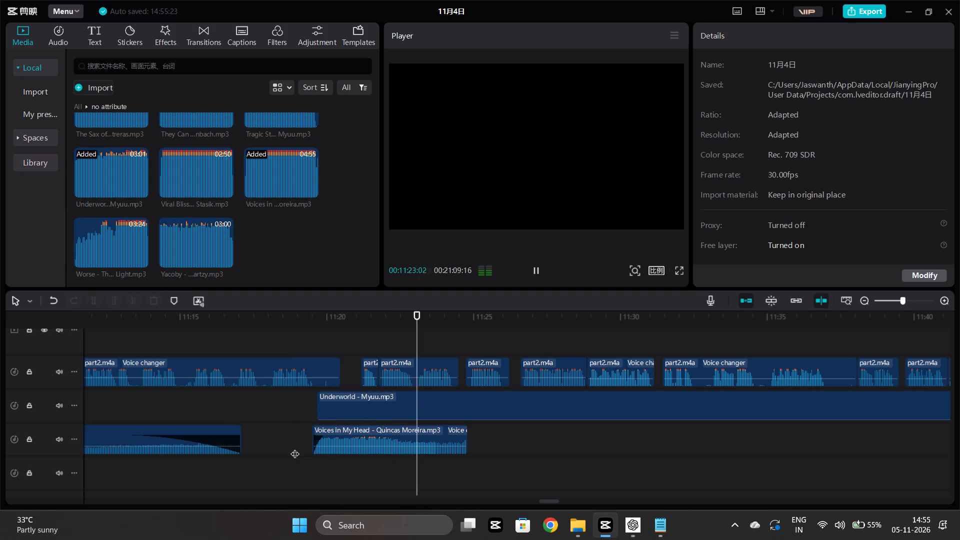
Replay the short Voices in My Head piece to locate the cut point and split it at about 11:22.
left_click(361, 463)
key("space")
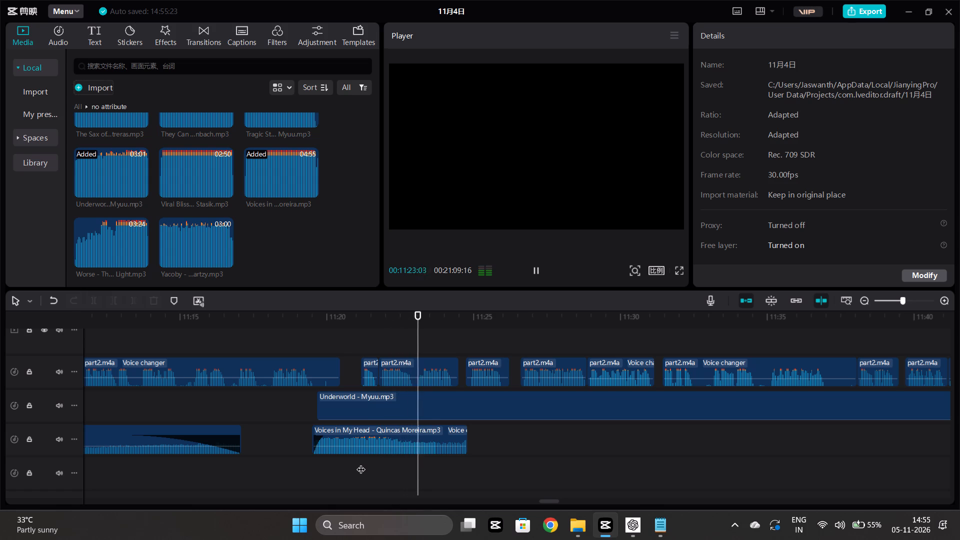
key("space")
left_click(400, 456)
key("space")
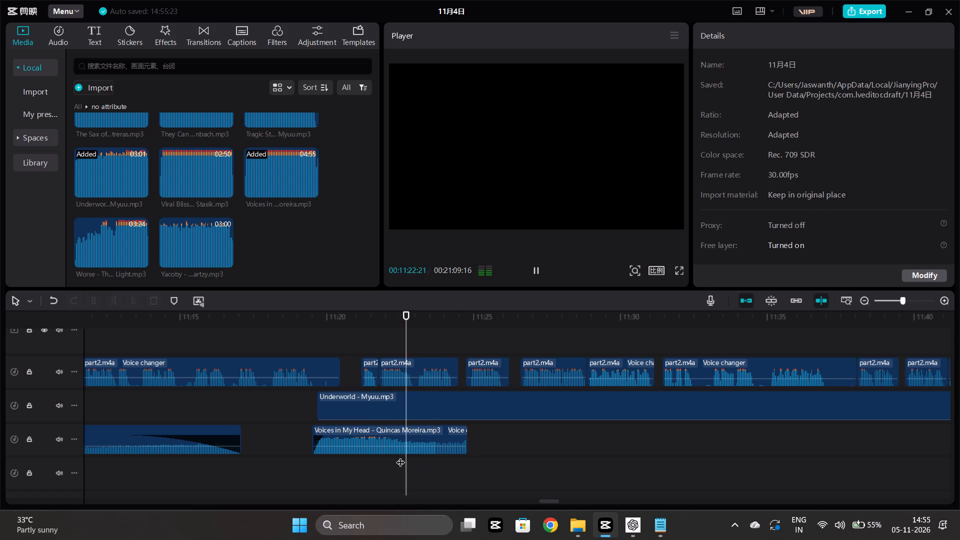
key("space")
left_click_drag(409, 460, 400, 459)
left_click(311, 462)
key("space")
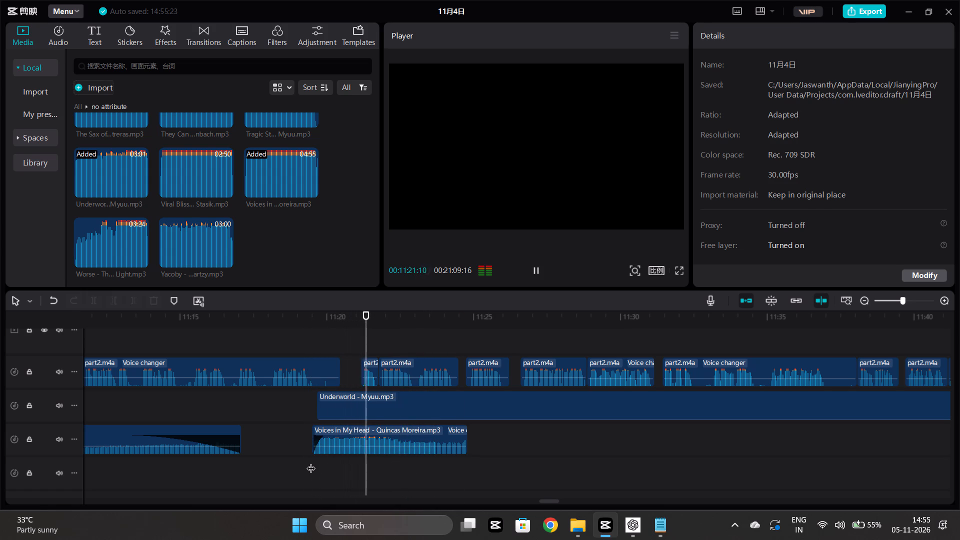
key("space")
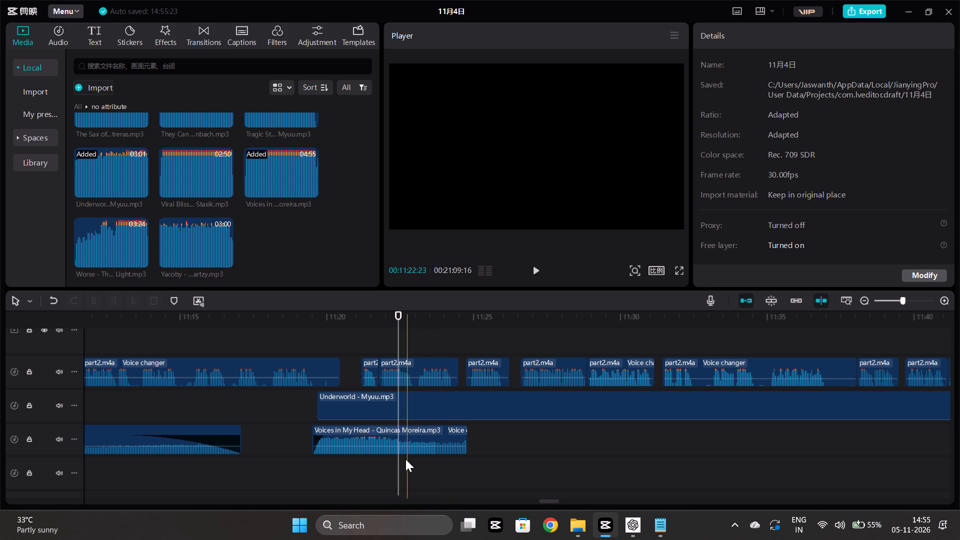
left_click(399, 458)
left_click(406, 437)
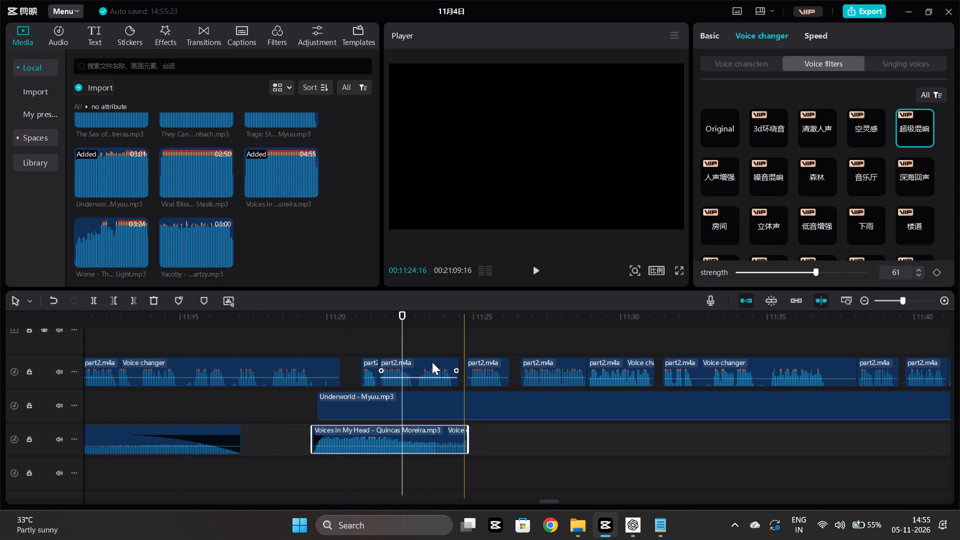
left_click(95, 295)
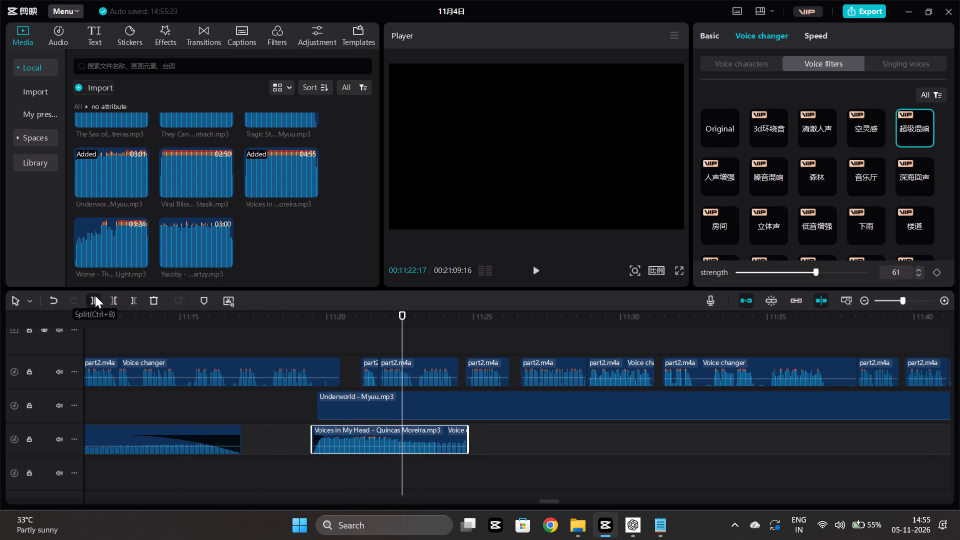
left_click(437, 438)
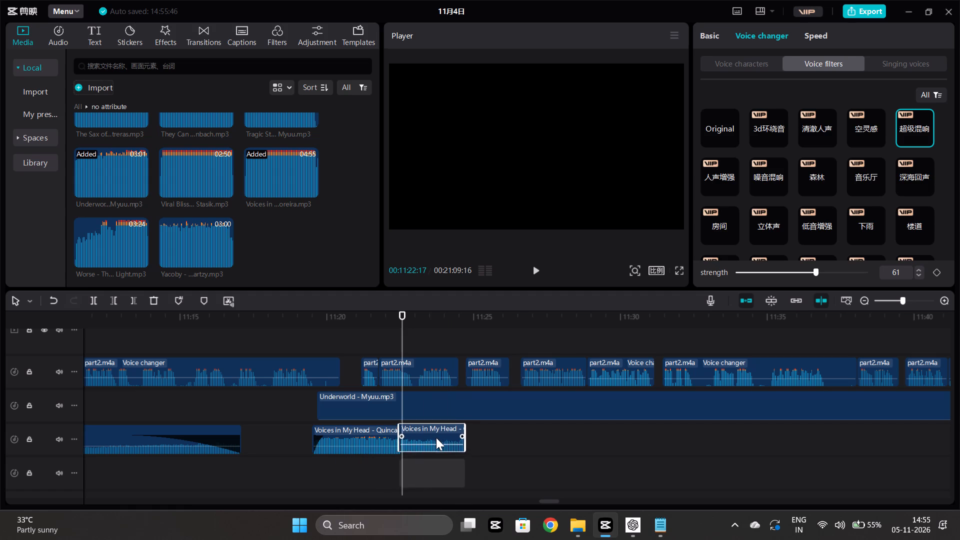
Move the Underworld - Myuu.mp3 clip so it starts at about 11:22, in line with the Voices in My Head split.
left_click_drag(365, 398, 458, 407)
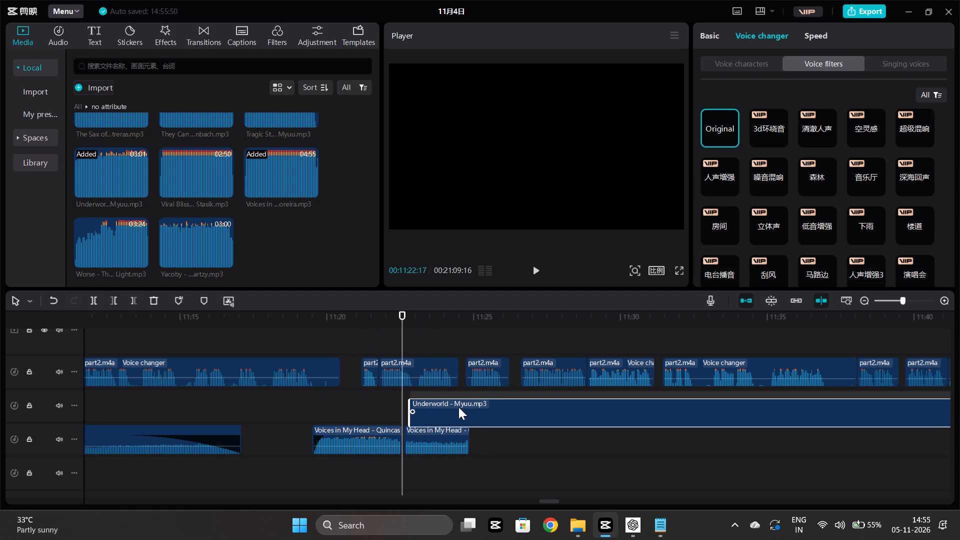
left_click_drag(458, 407, 454, 403)
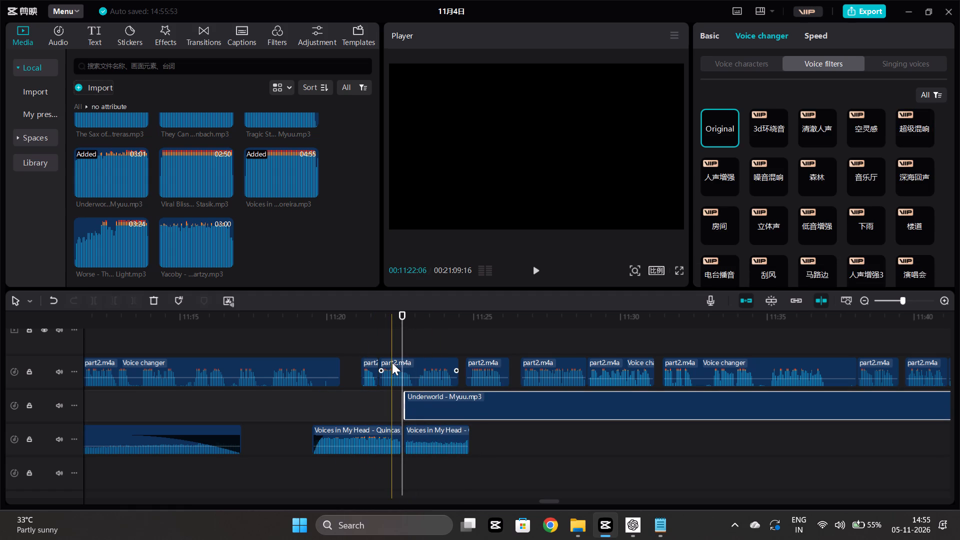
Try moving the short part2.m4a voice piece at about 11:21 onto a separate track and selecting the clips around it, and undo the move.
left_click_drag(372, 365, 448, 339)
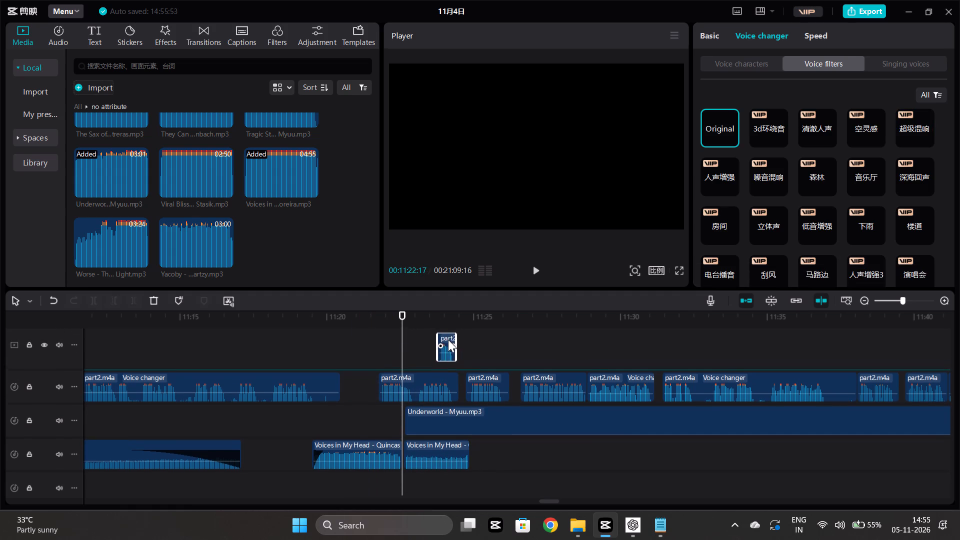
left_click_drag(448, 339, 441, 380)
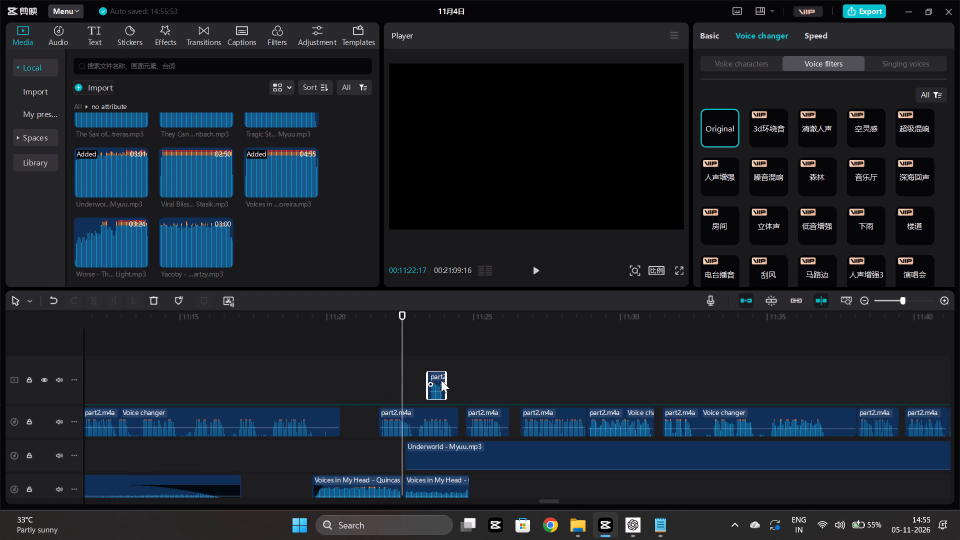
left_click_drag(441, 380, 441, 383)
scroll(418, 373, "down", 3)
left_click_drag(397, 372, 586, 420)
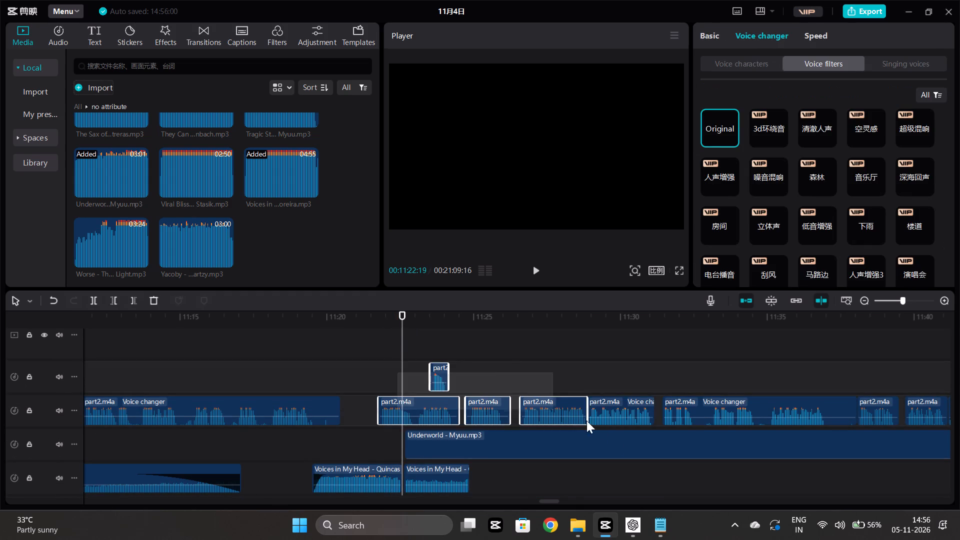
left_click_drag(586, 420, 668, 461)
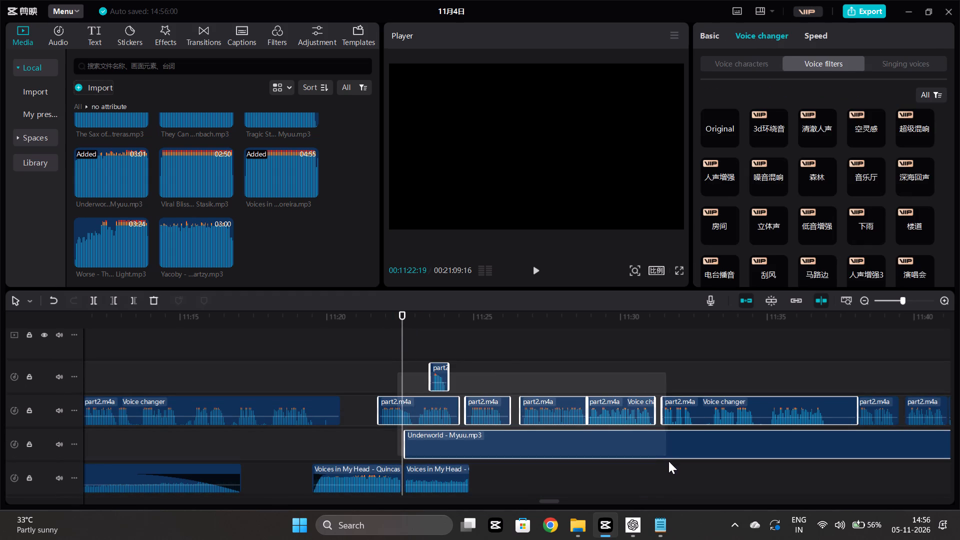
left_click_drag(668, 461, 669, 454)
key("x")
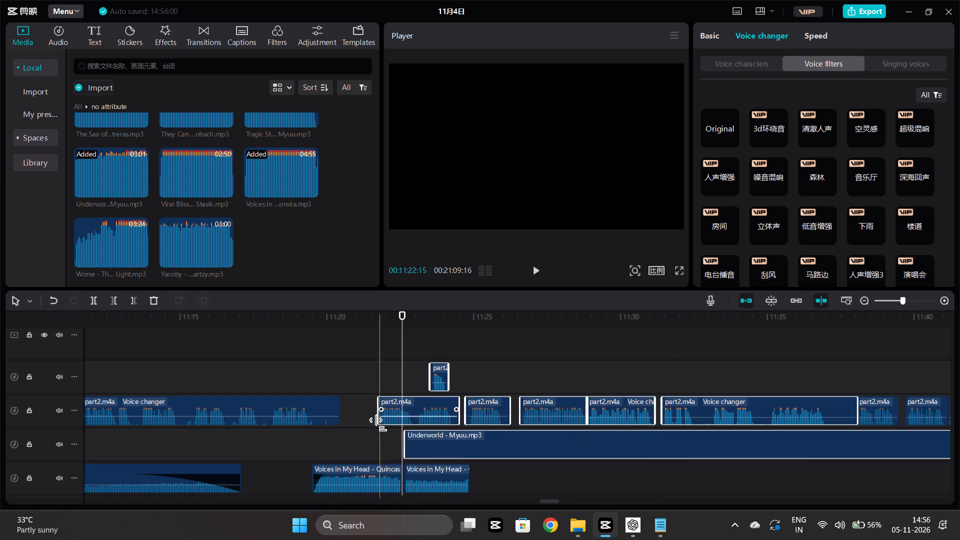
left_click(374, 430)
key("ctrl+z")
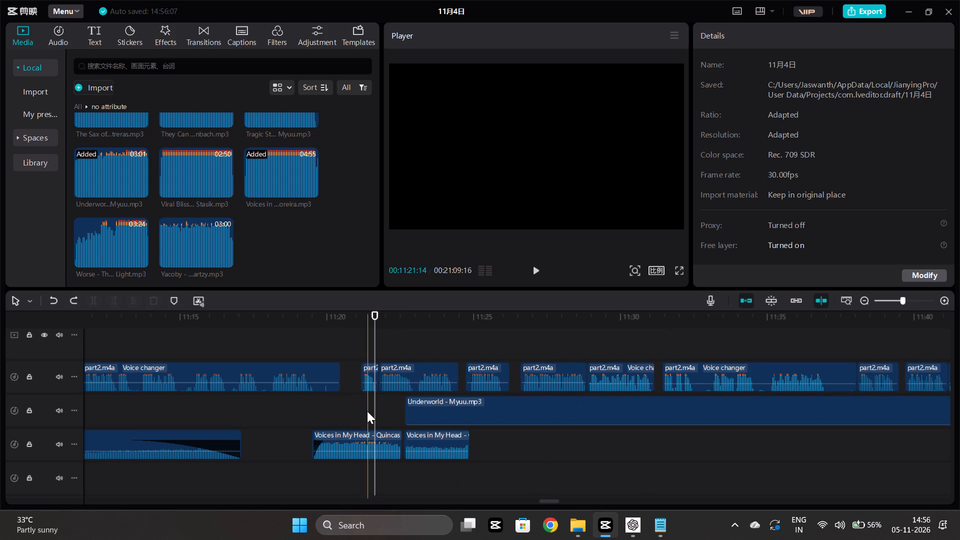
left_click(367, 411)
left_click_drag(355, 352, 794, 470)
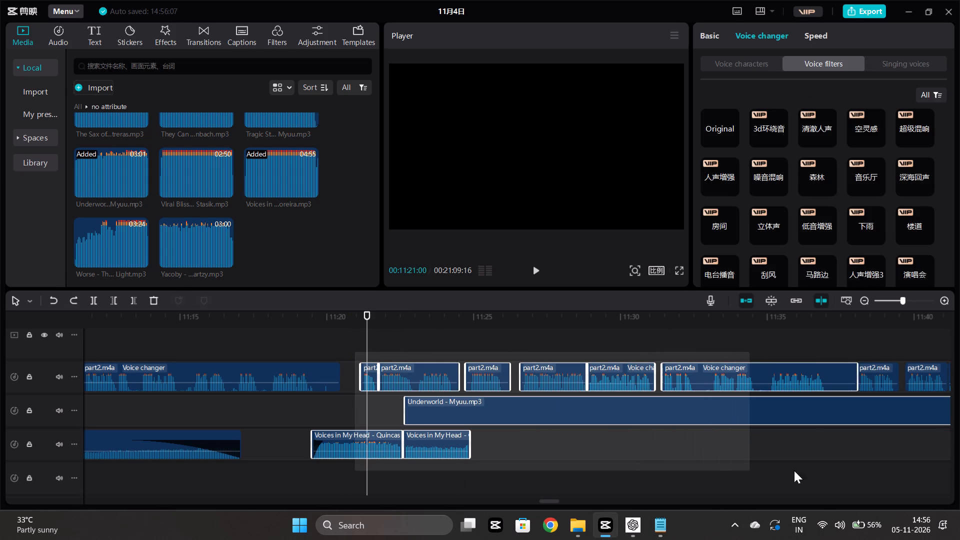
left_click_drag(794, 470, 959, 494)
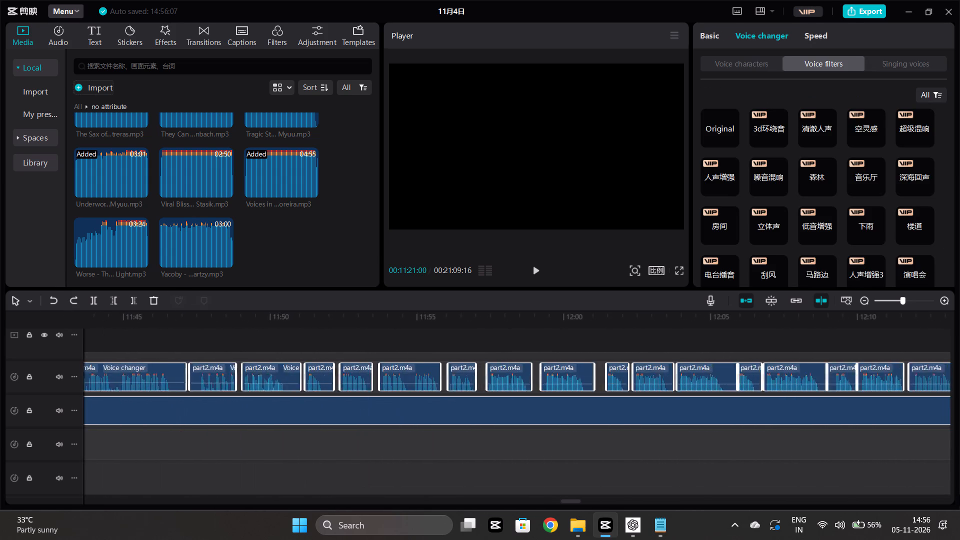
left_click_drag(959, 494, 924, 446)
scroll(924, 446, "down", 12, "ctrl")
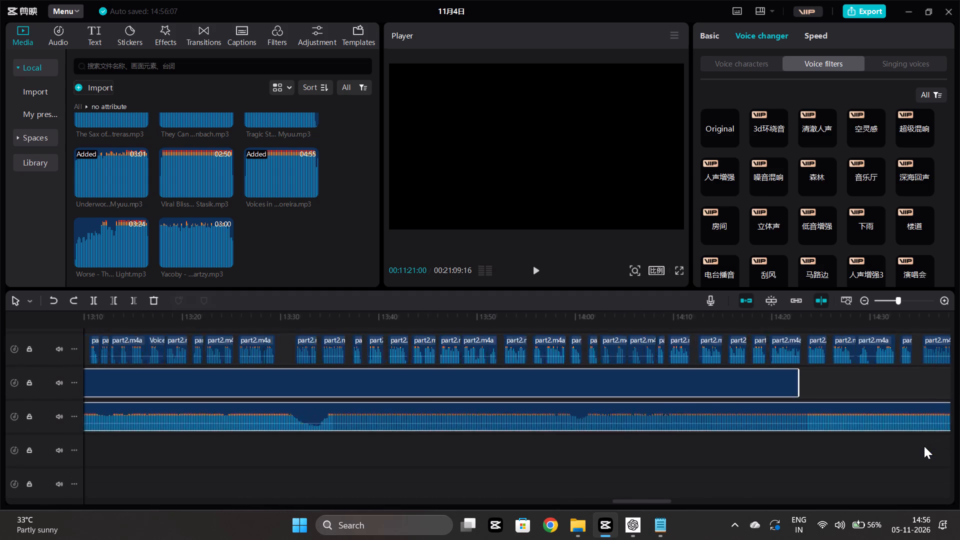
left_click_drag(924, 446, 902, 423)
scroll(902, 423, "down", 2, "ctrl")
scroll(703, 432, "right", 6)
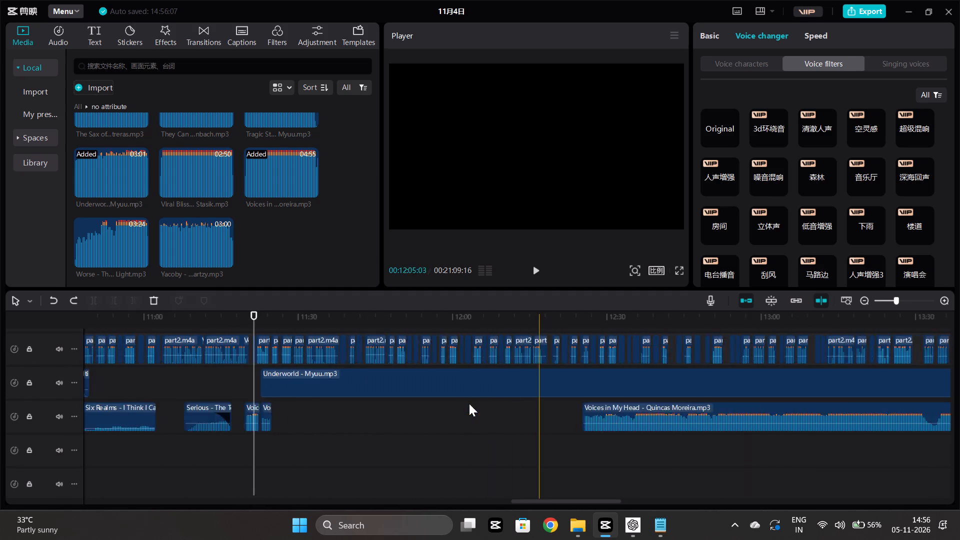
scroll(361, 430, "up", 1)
Play back the passage leading into the Underworld - Myuu.mp3 clip, starting from about 11:13 and again from about 11:19.
left_click(281, 406)
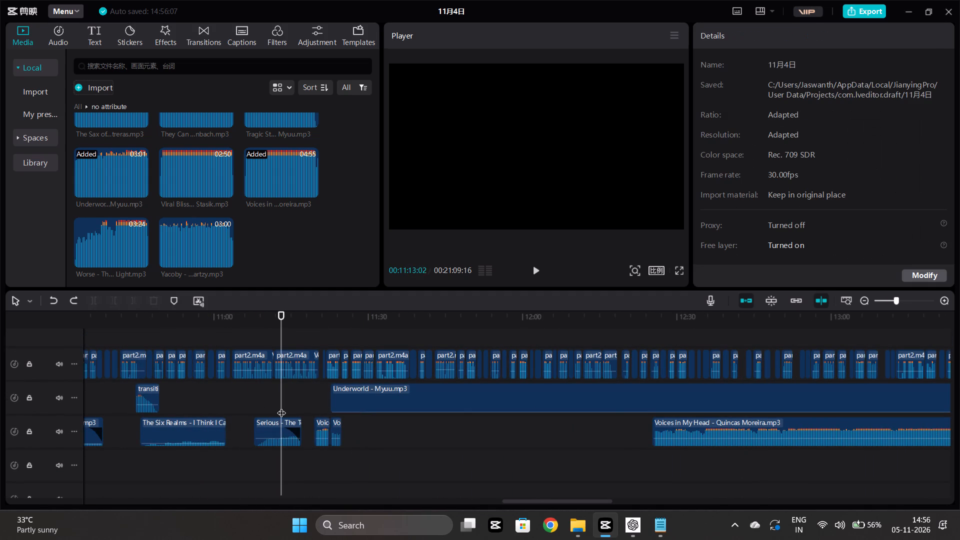
key("space")
left_click(312, 394)
key("space")
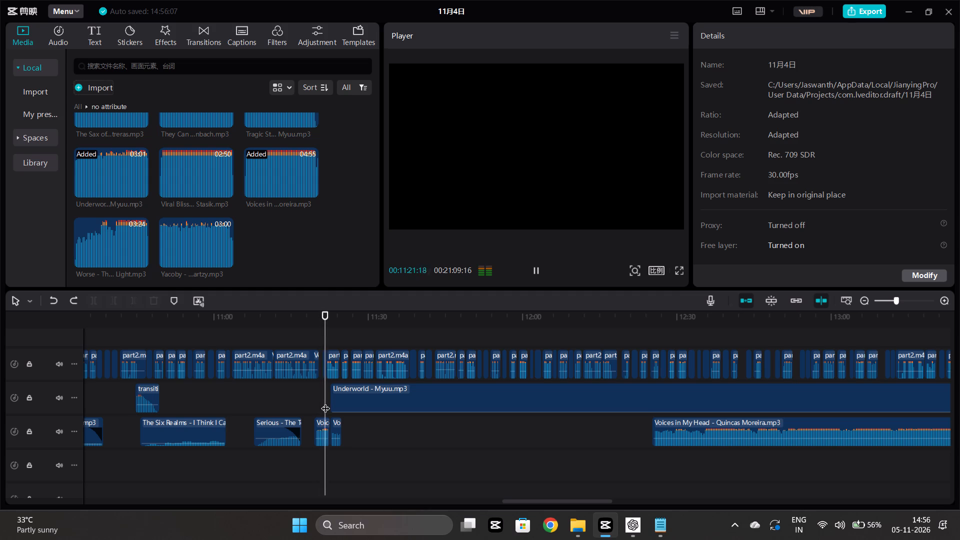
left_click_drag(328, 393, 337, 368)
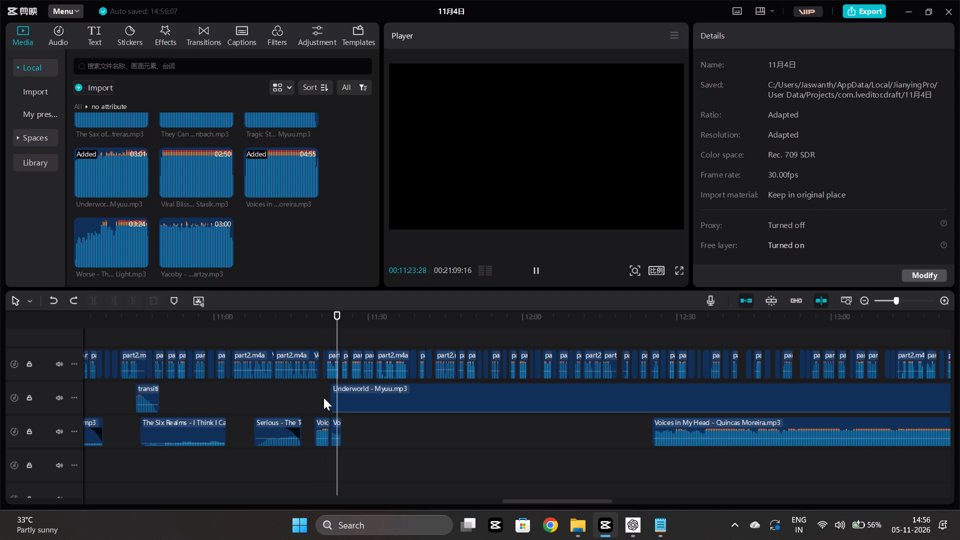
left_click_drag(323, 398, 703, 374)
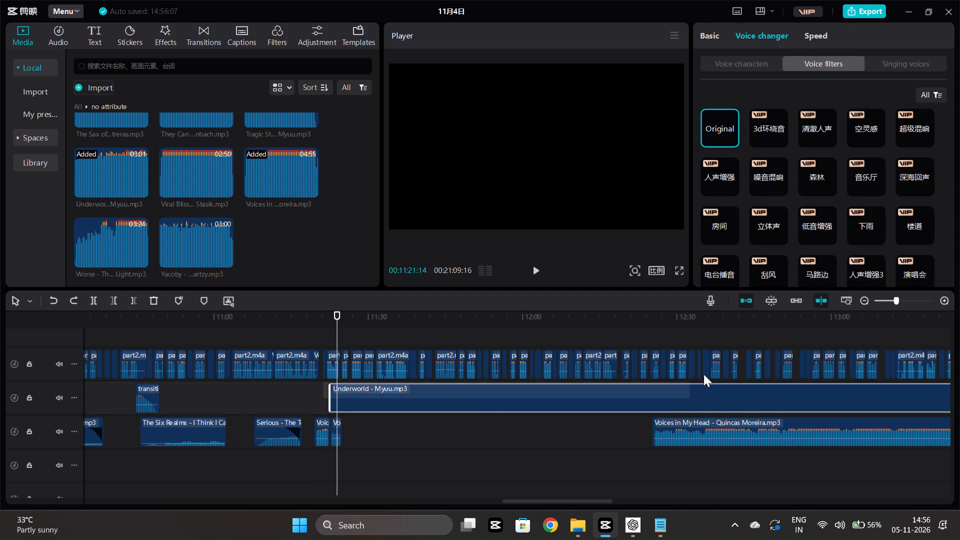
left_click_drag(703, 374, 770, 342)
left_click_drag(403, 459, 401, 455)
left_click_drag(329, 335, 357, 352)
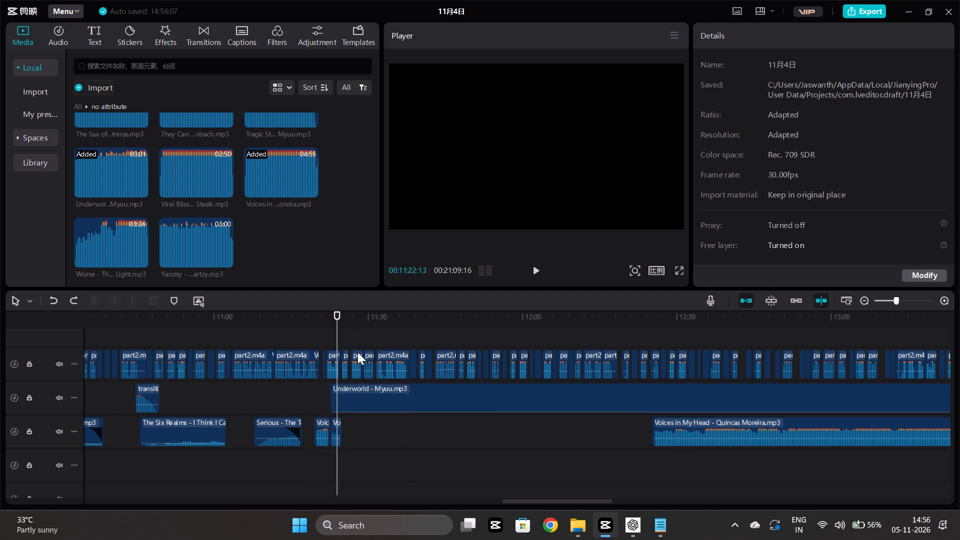
Shift all voice and music clips after the short part2.m4a piece at about 11:21, including both short Voices in My Head pieces, about 1.2 s later.
left_click_drag(357, 352, 959, 443)
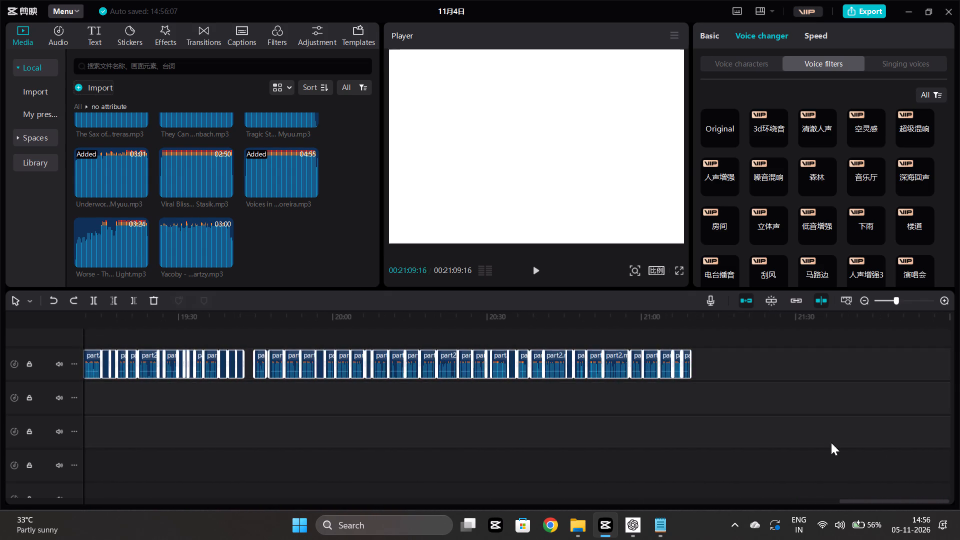
scroll(765, 442, "right", 5)
scroll(350, 376, "right", 5)
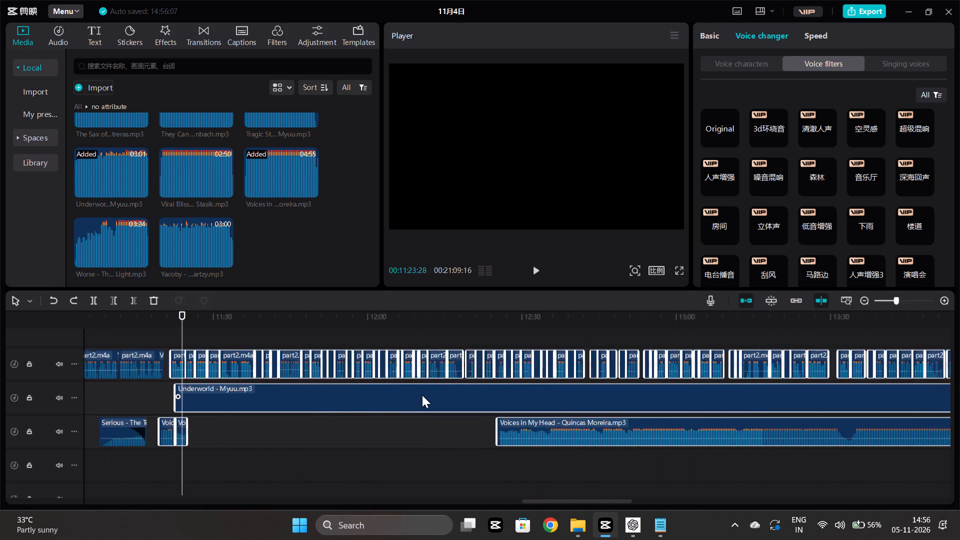
scroll(340, 399, "right", 1)
scroll(452, 397, "up", 5, "ctrl")
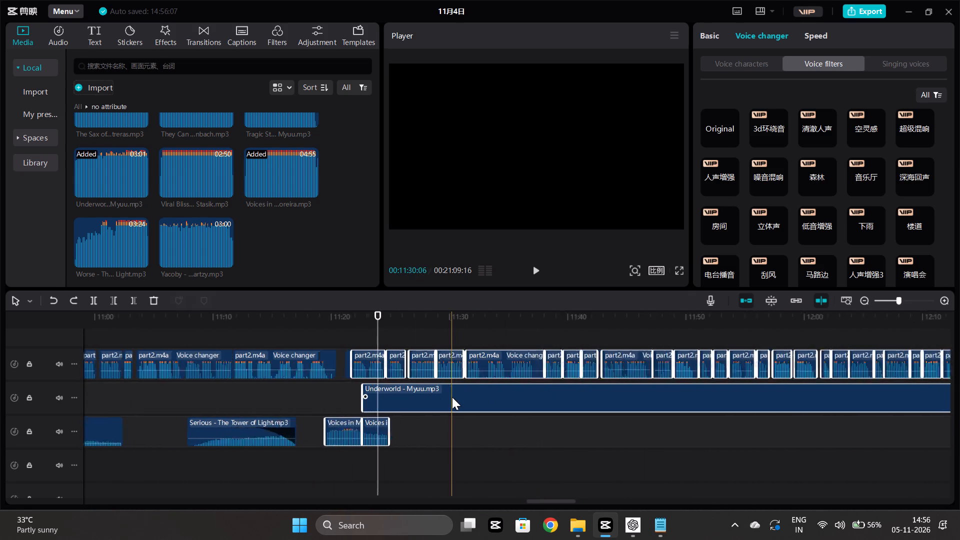
scroll(370, 386, "up", 6, "ctrl")
scroll(326, 386, "up", 6, "ctrl")
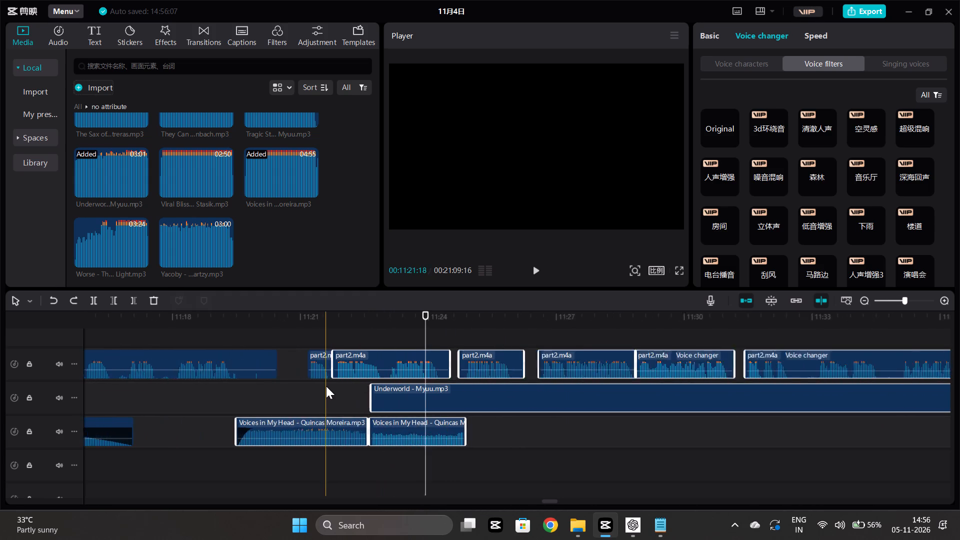
left_click_drag(259, 419, 314, 426)
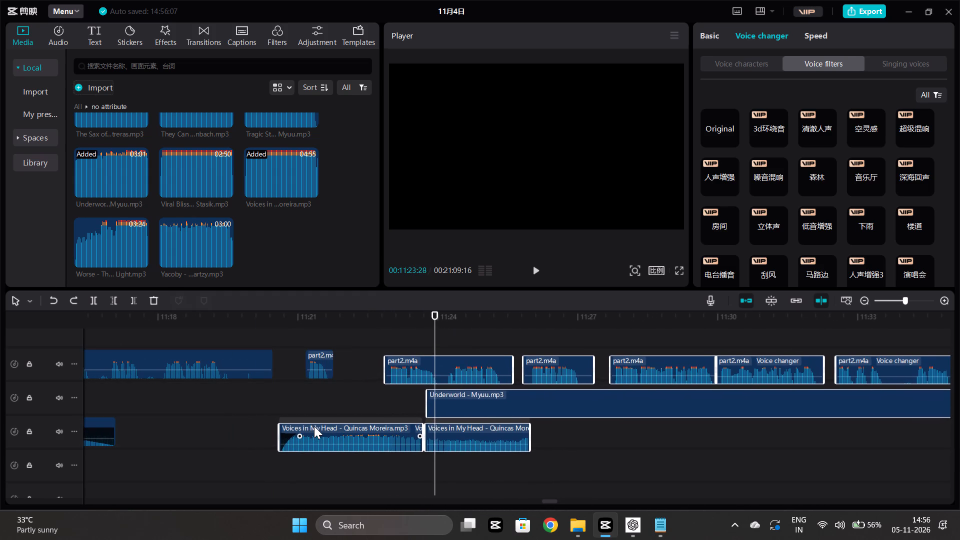
left_click_drag(314, 426, 312, 425)
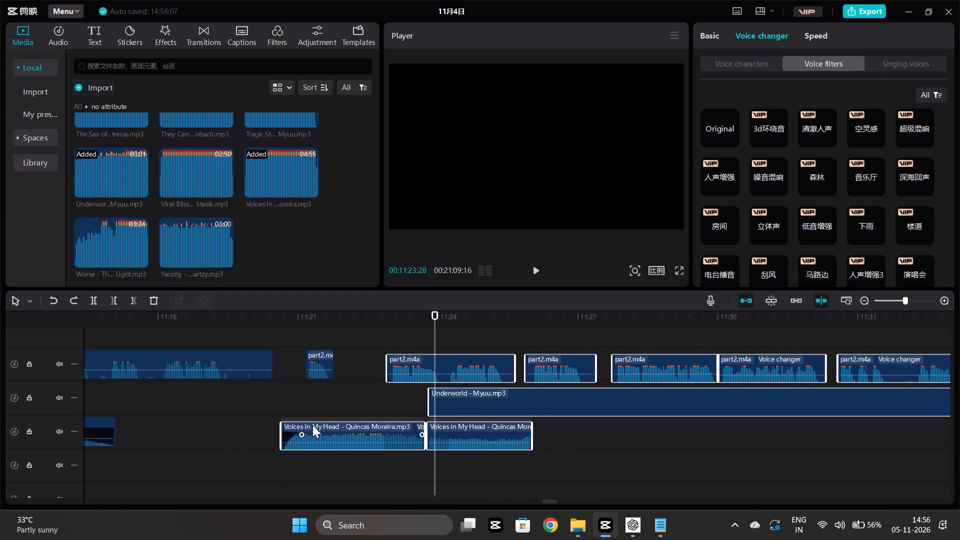
left_click_drag(312, 425, 278, 426)
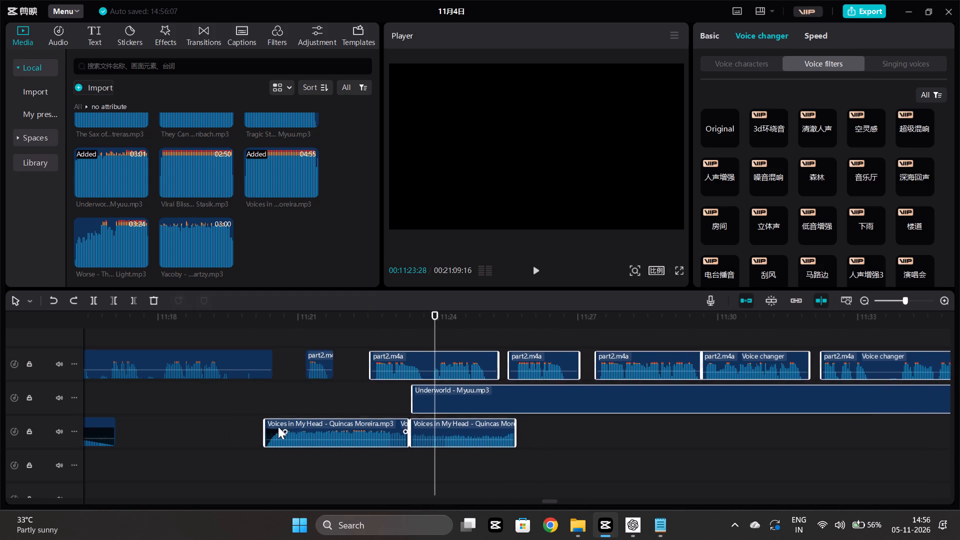
left_click_drag(278, 426, 256, 417)
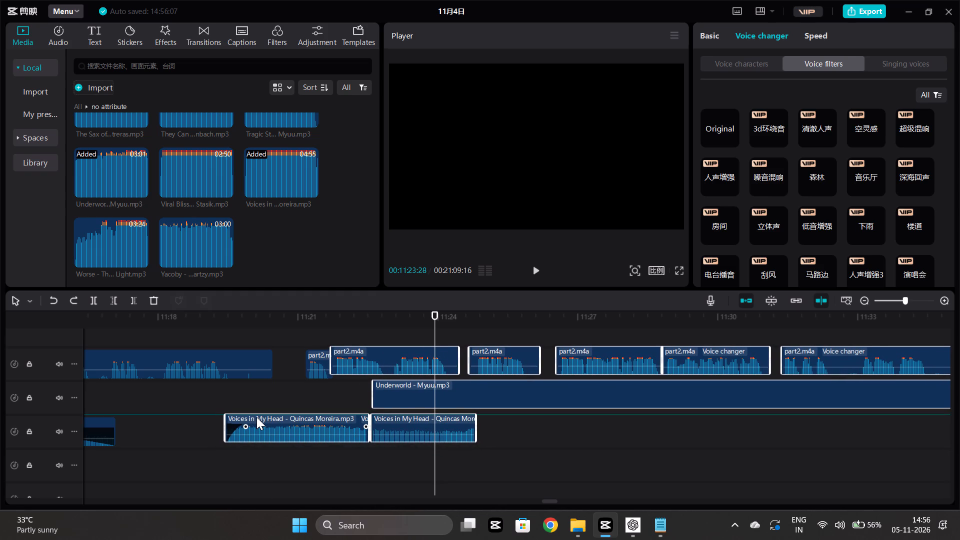
left_click_drag(256, 417, 352, 422)
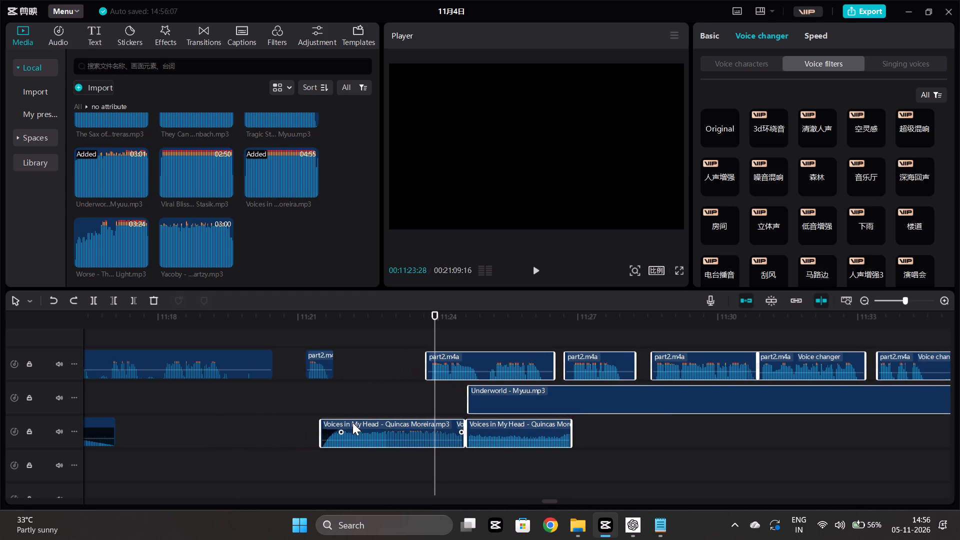
left_click_drag(352, 422, 310, 420)
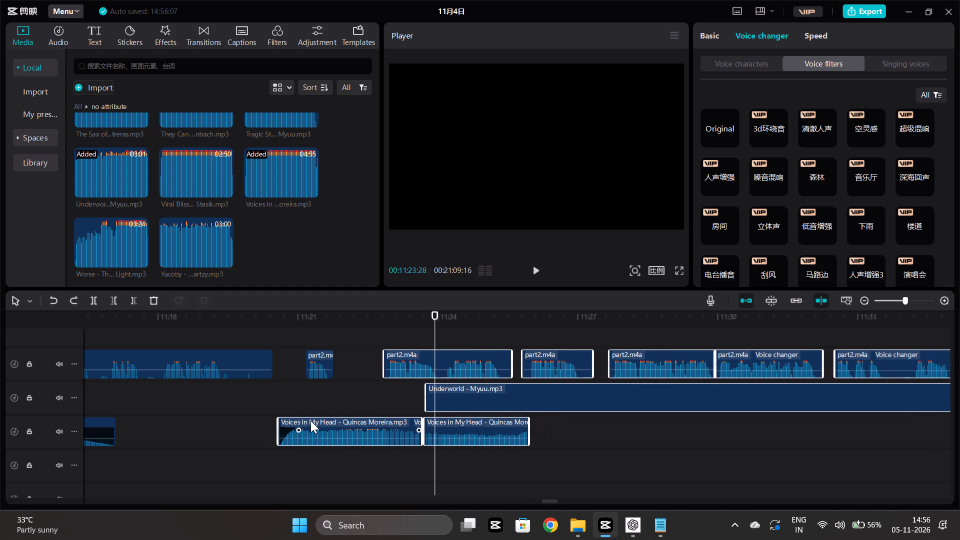
left_click_drag(310, 420, 313, 420)
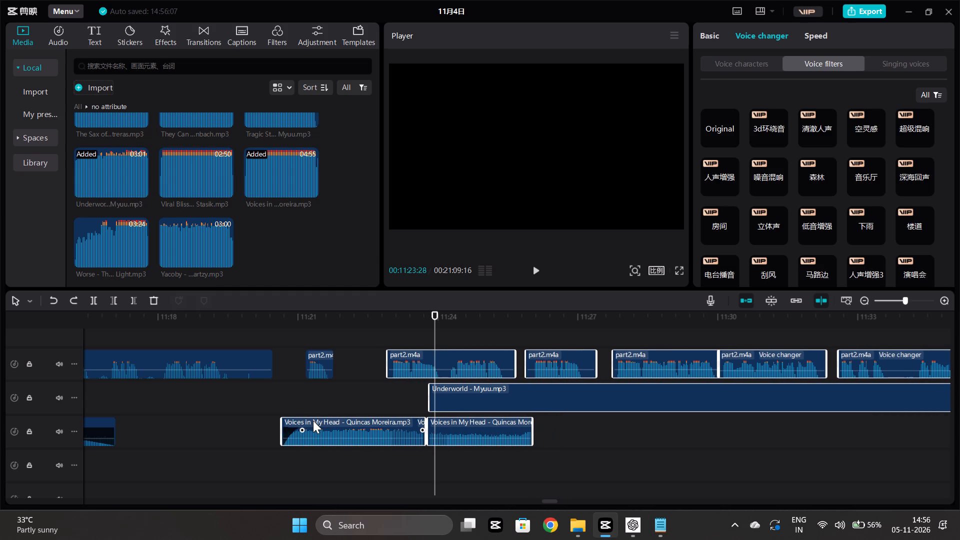
left_click_drag(313, 420, 315, 419)
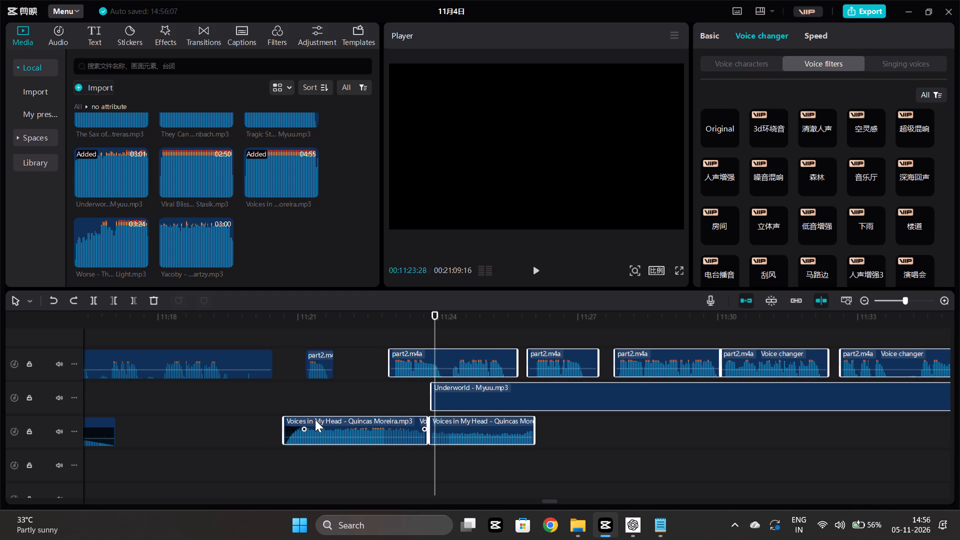
left_click(326, 398)
Move the short part2.m4a voice piece to about 11:22, directly before the voice clip that follows it.
left_click_drag(314, 367, 334, 376)
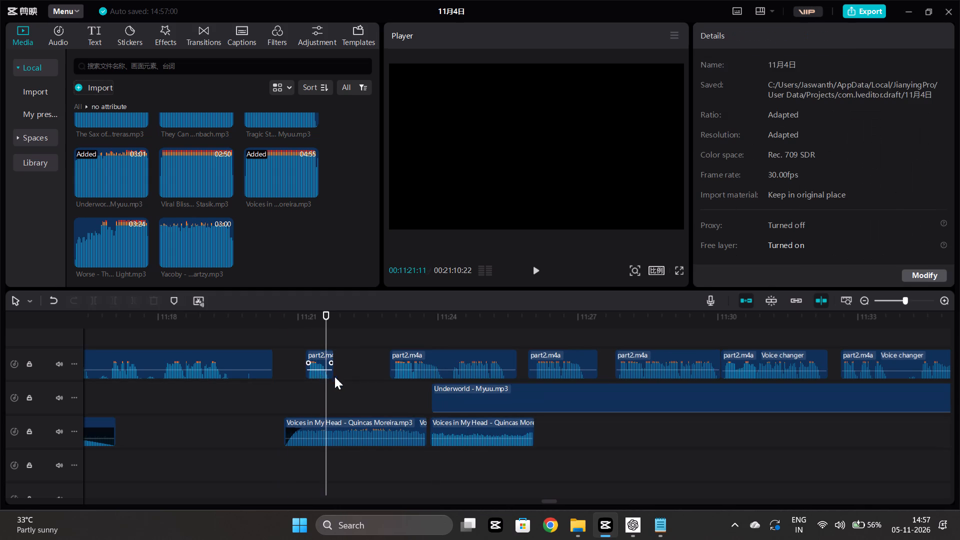
left_click_drag(334, 376, 370, 374)
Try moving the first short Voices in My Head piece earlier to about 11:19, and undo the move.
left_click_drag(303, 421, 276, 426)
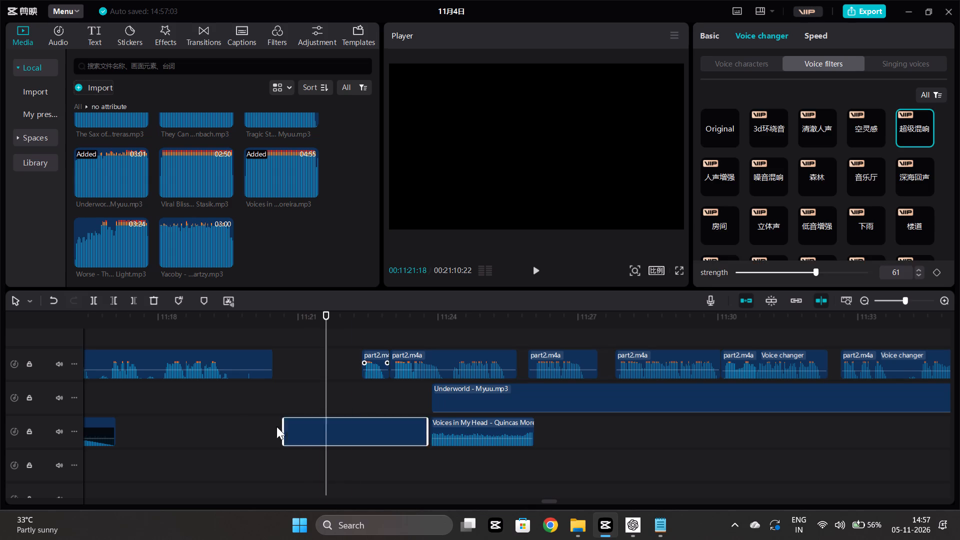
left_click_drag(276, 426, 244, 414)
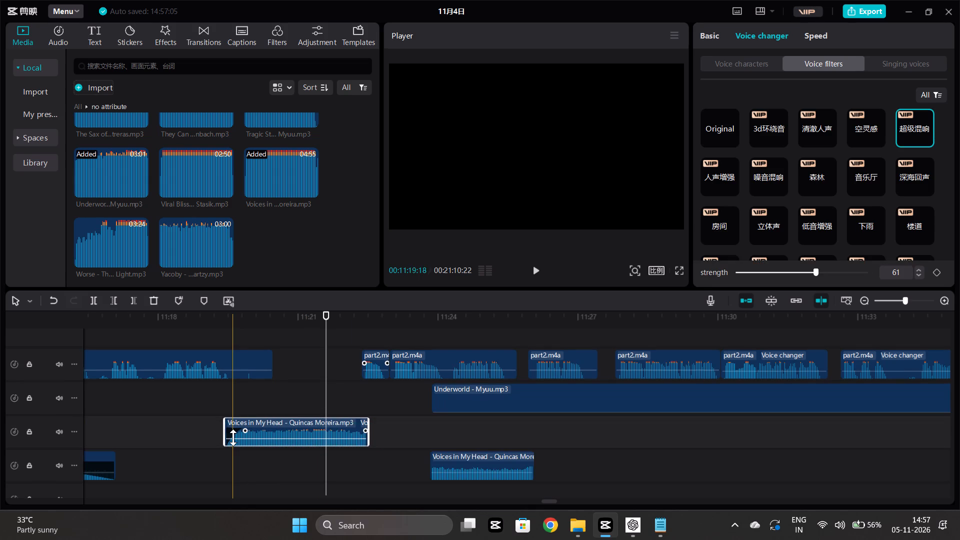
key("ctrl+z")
Move the first short Voices in My Head piece to about 11:19 on the Underworld track and start the second piece where it ends, one track below.
left_click_drag(333, 425, 256, 404)
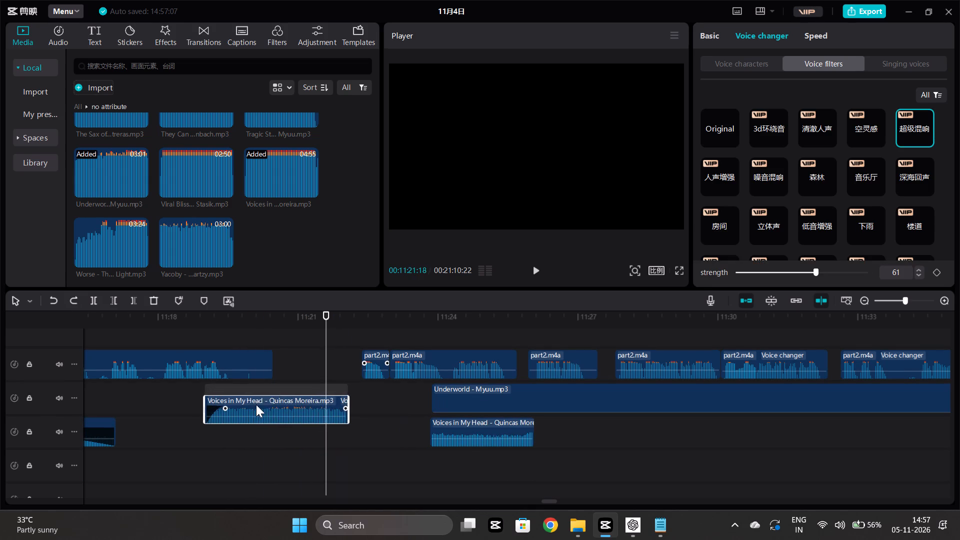
left_click_drag(256, 404, 269, 396)
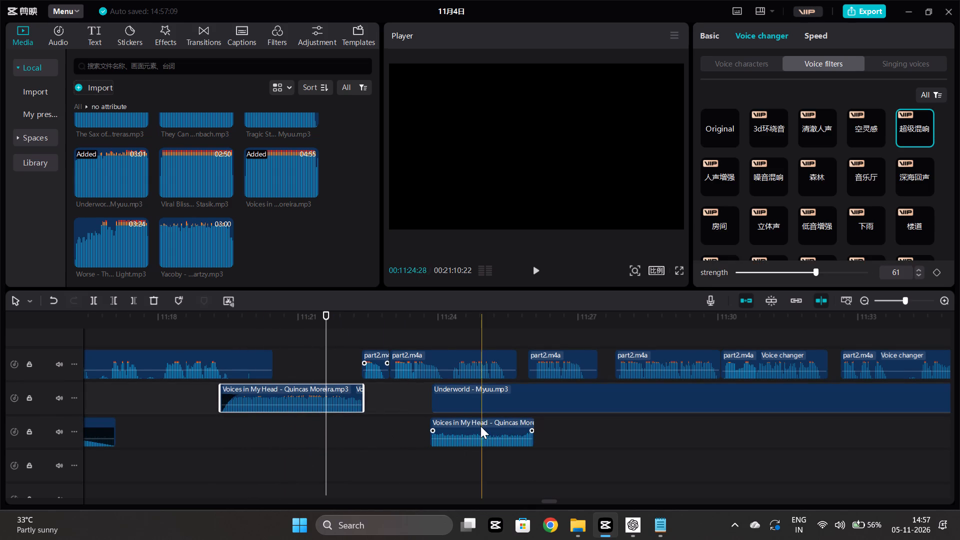
left_click_drag(479, 425, 409, 426)
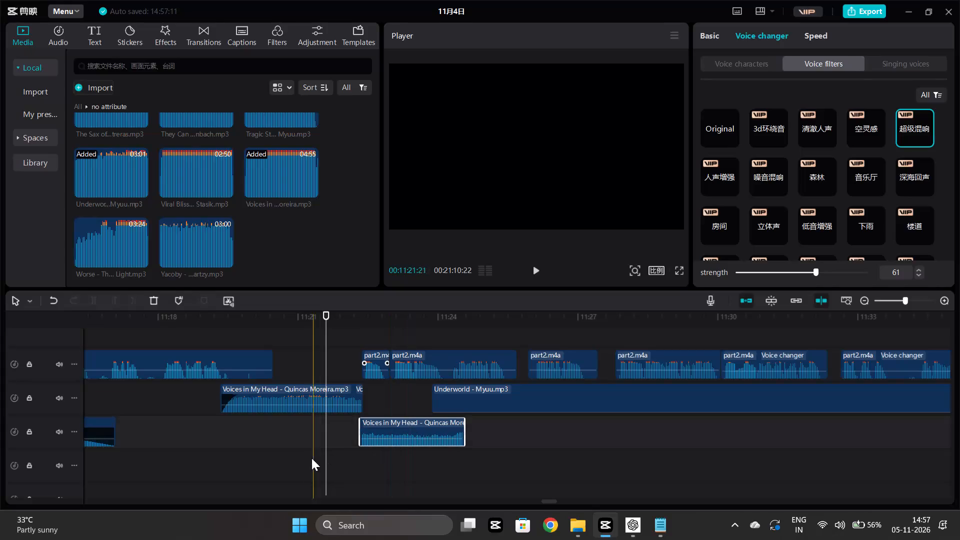
Replay the rearranged Voices in My Head pieces together with the voice clips to check the transition around 11:22.
left_click(272, 443)
left_click(213, 448)
key("space")
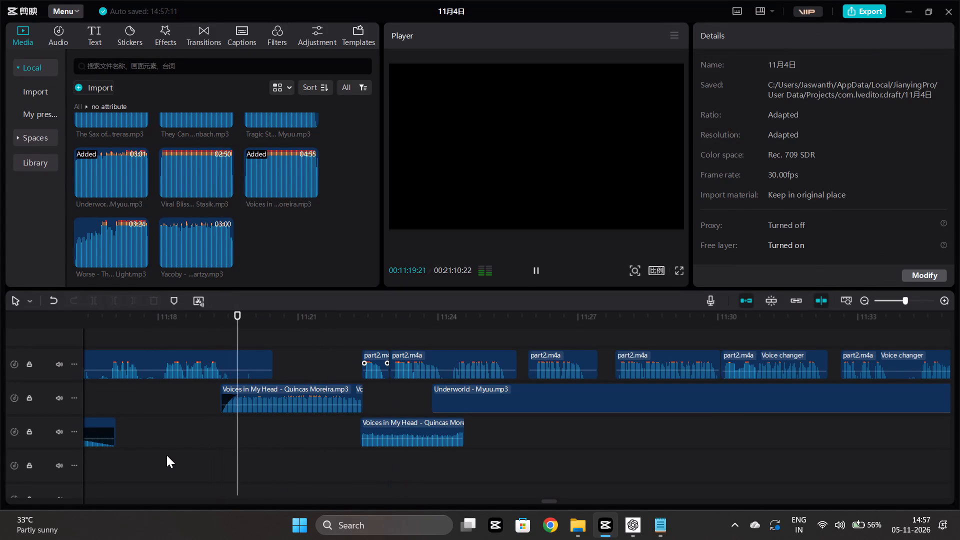
scroll(166, 455, "down", 1)
scroll(166, 455, "right", 1)
left_click(258, 449)
key("space")
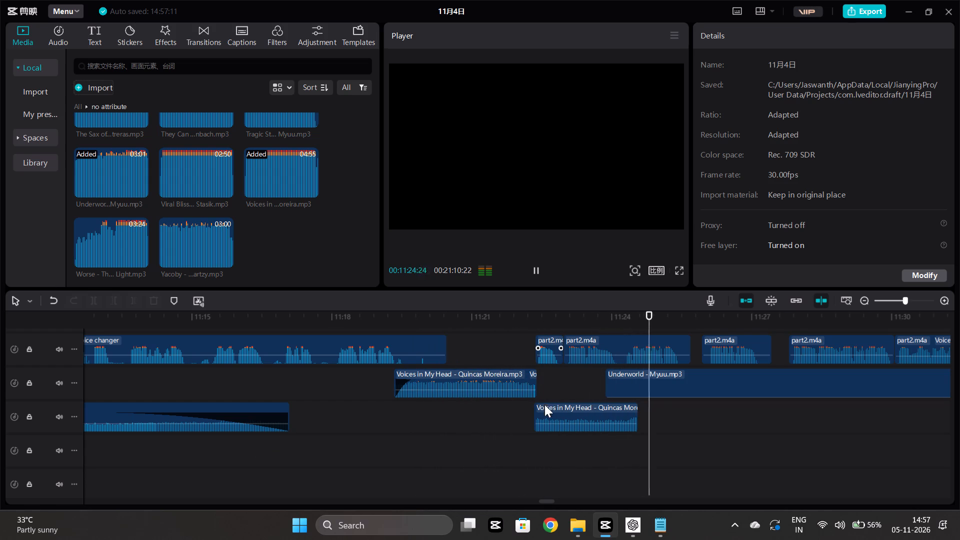
left_click(500, 433)
key("space")
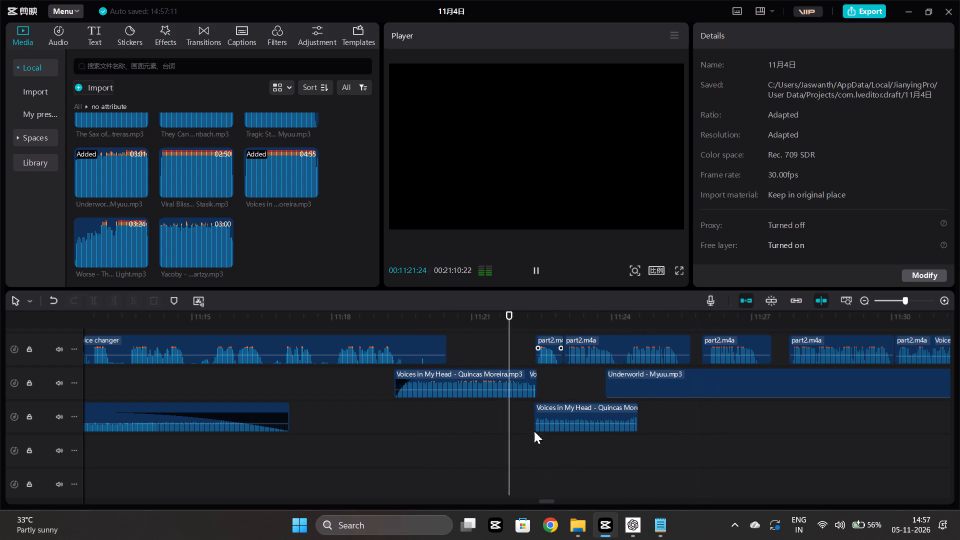
Lower the volume of the second short Voices in My Head piece to -16.2 dB and replay the transition at about 11:22.
left_click(584, 416)
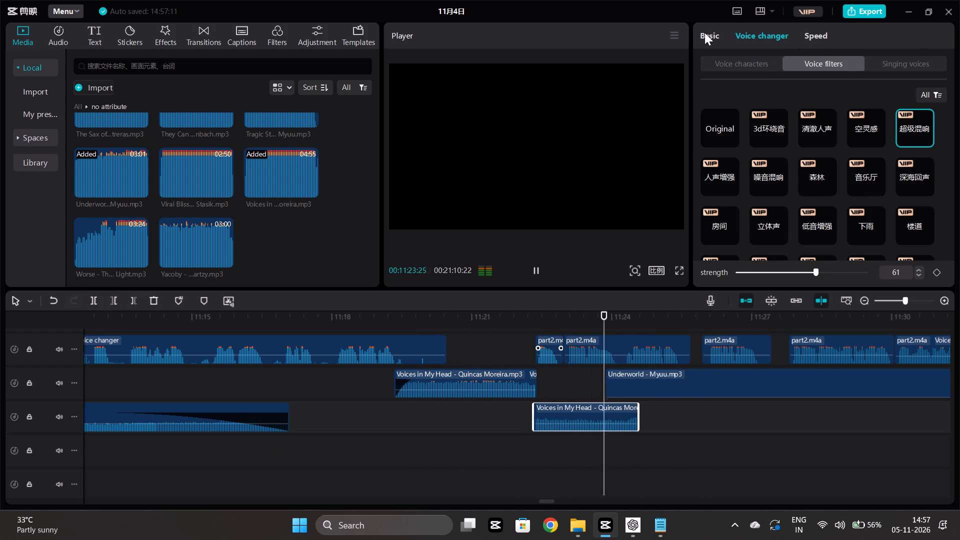
left_click(704, 32)
left_click(795, 87)
left_click(805, 90)
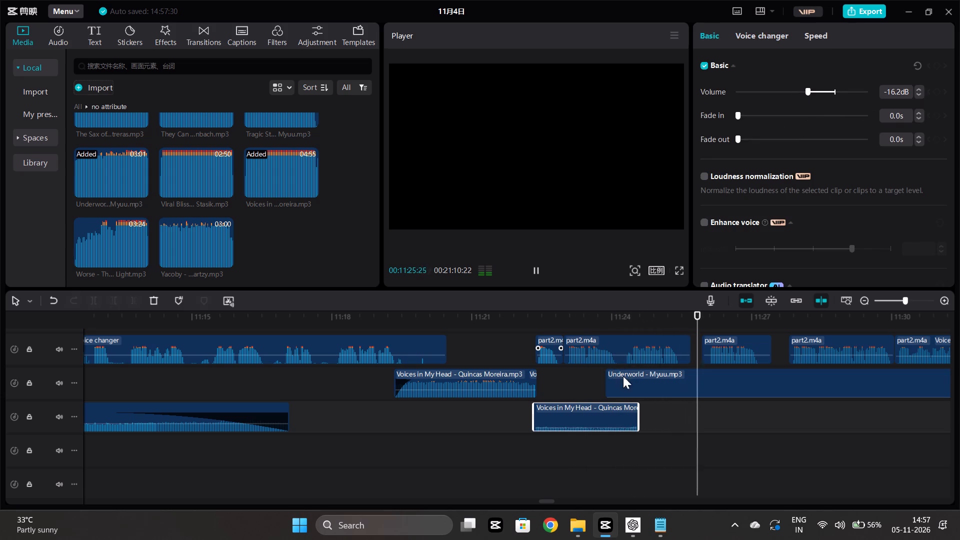
left_click(494, 427)
key("space")
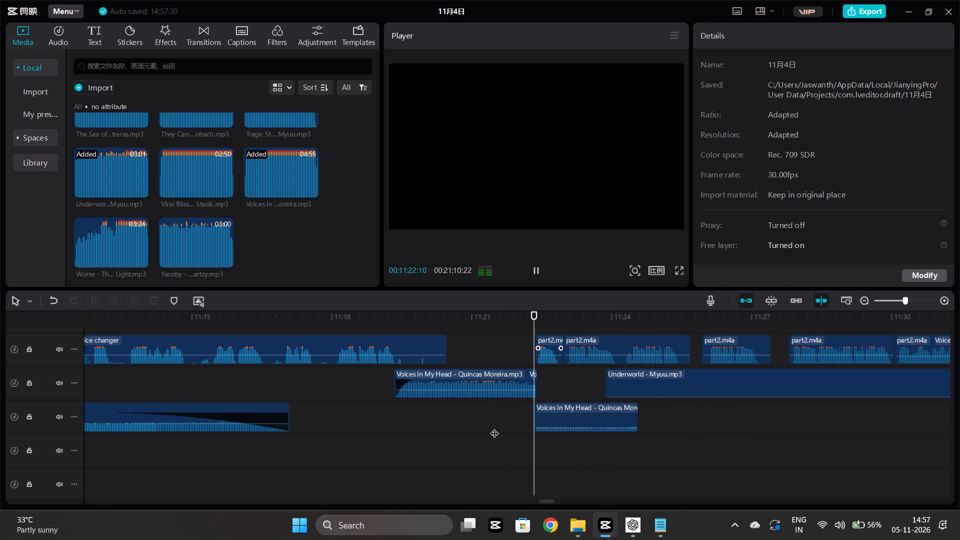
left_click(373, 423)
key("space")
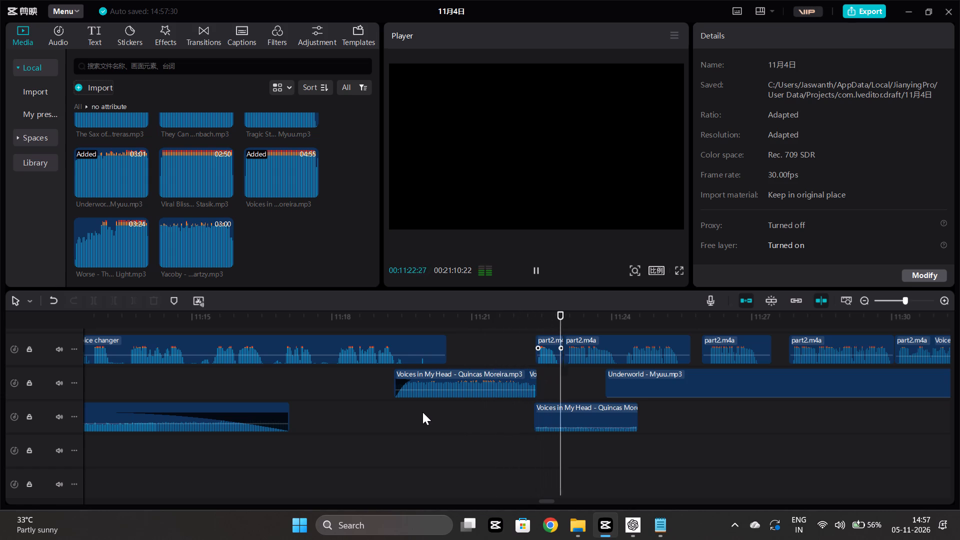
Add a short fade-out to the end of the first Voices in My Head piece and replay it from just before the fade.
left_click_drag(533, 385, 501, 386)
left_click(498, 406)
key("space")
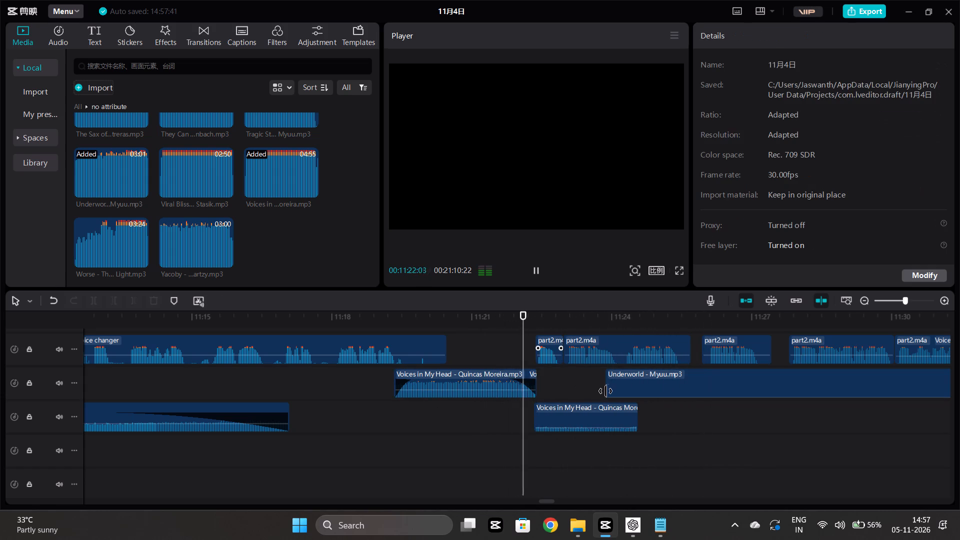
Move the Underworld clip to just after the Voices in My Head pieces, lengthen the first piece's fade-out, and replay the transition.
left_click_drag(642, 381, 578, 387)
left_click_drag(505, 381, 485, 381)
left_click(509, 426)
key("space")
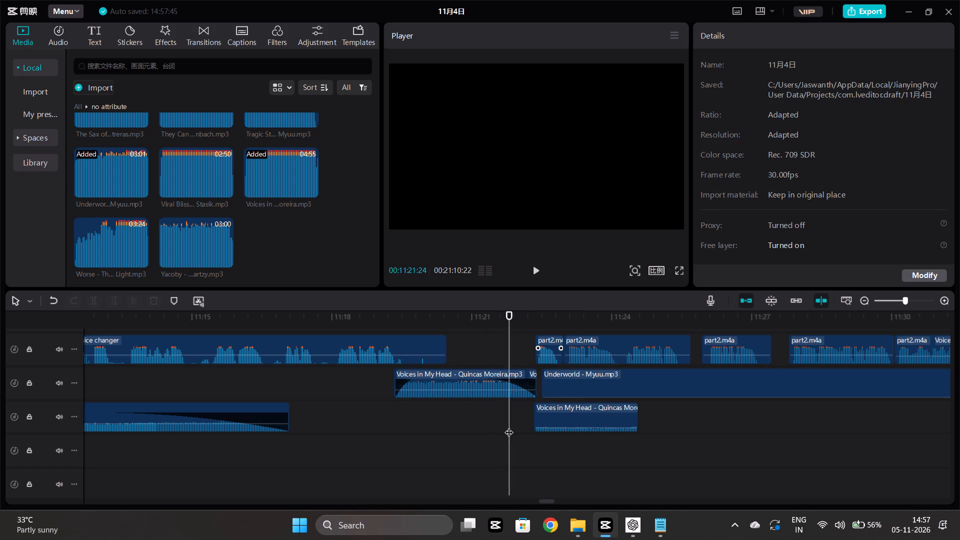
Move the Underworld clip down to its own track, starting at about 11:22 just before the Voices in My Head music ends.
left_click_drag(582, 372, 573, 375)
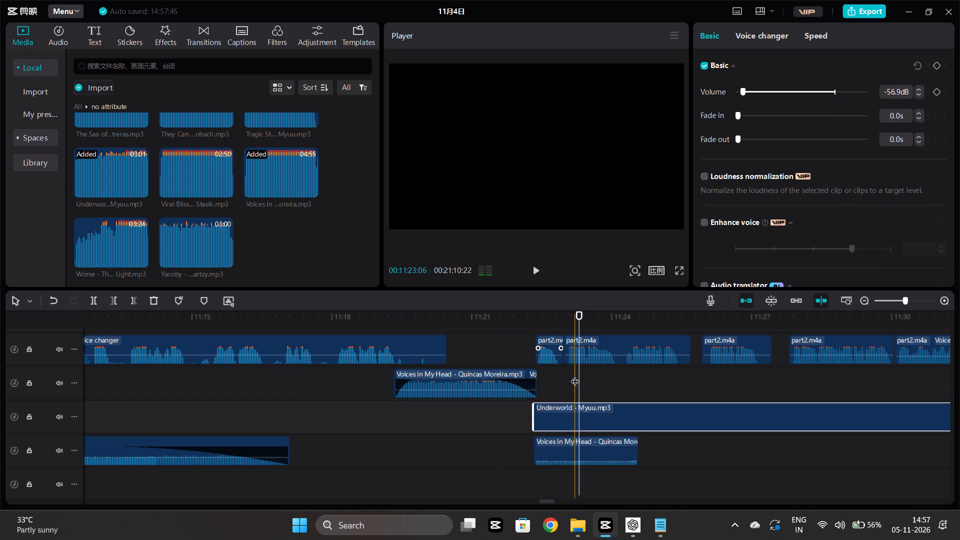
left_click_drag(560, 408, 554, 410)
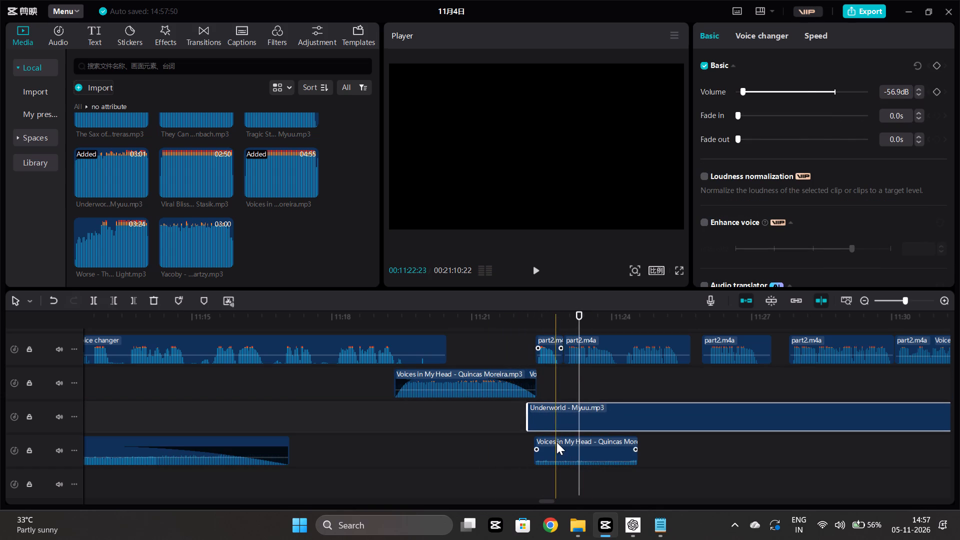
Delete the short Voices in My Head piece lying below the start of the Underworld clip.
left_click(557, 443)
key("Delete")
Raise the Underworld clip's volume to -15.8 dB and replay the transition from about 11:21.
left_click(572, 423)
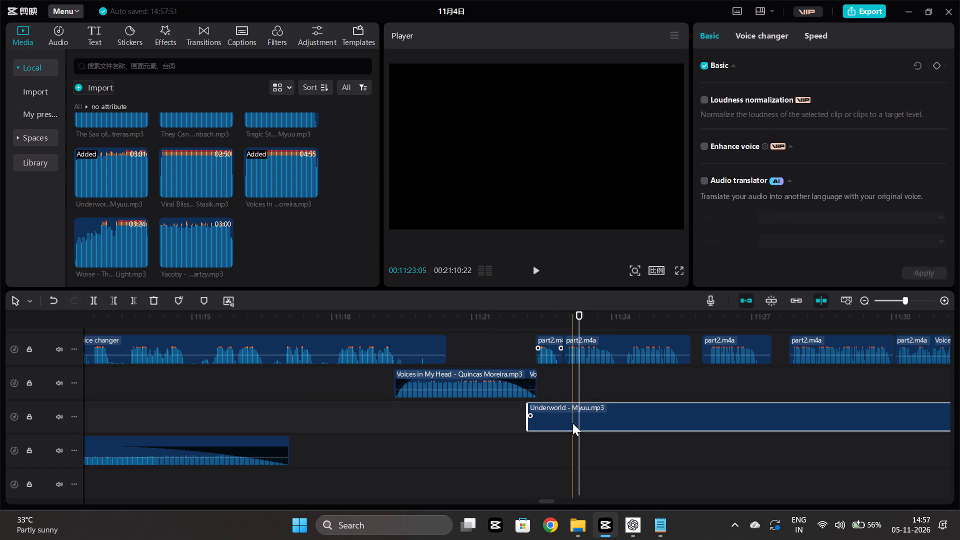
left_click(784, 91)
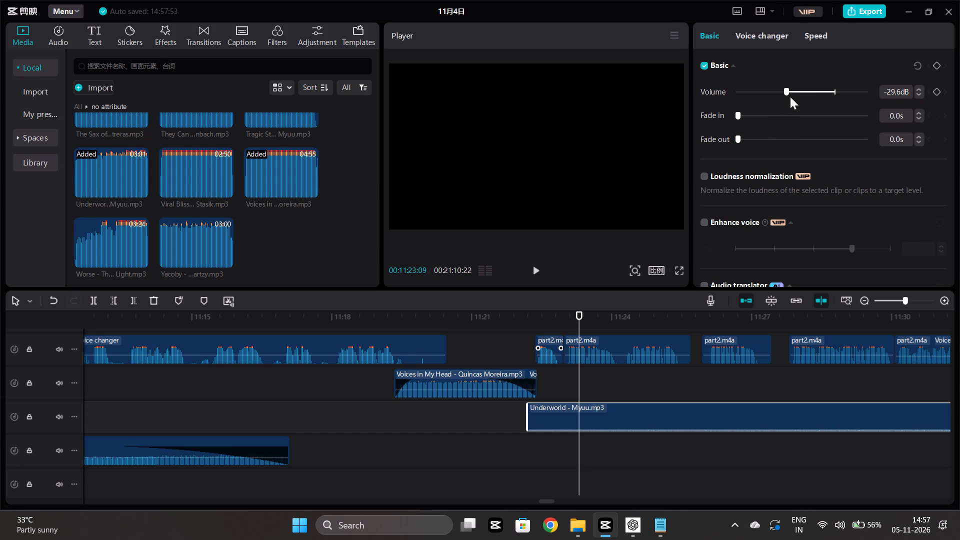
left_click(794, 86)
left_click(806, 88)
left_click(498, 406)
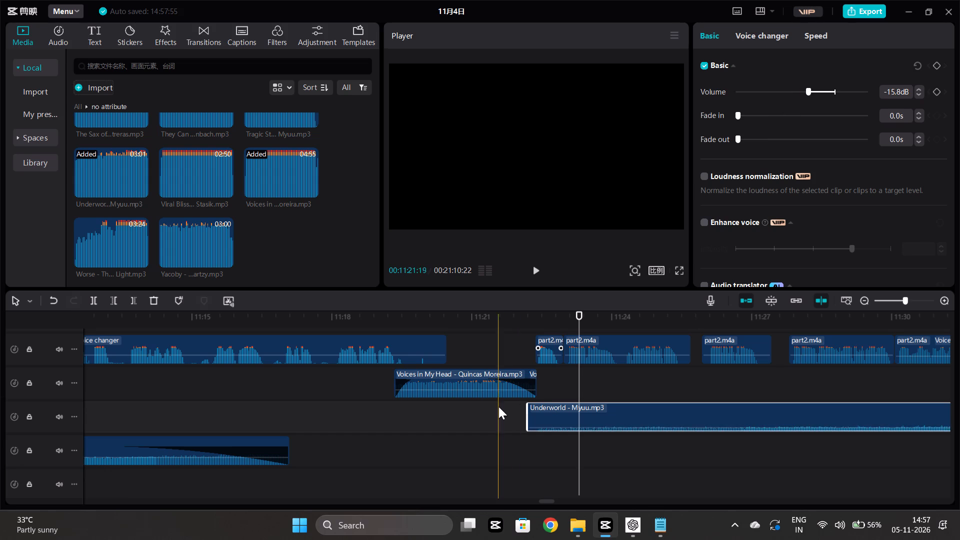
key("space")
Move the Underworld clip to start at about 11:21, overlapping the Voices in My Head fade-out, and replay from about 11:18.
scroll(498, 406, "left", 1)
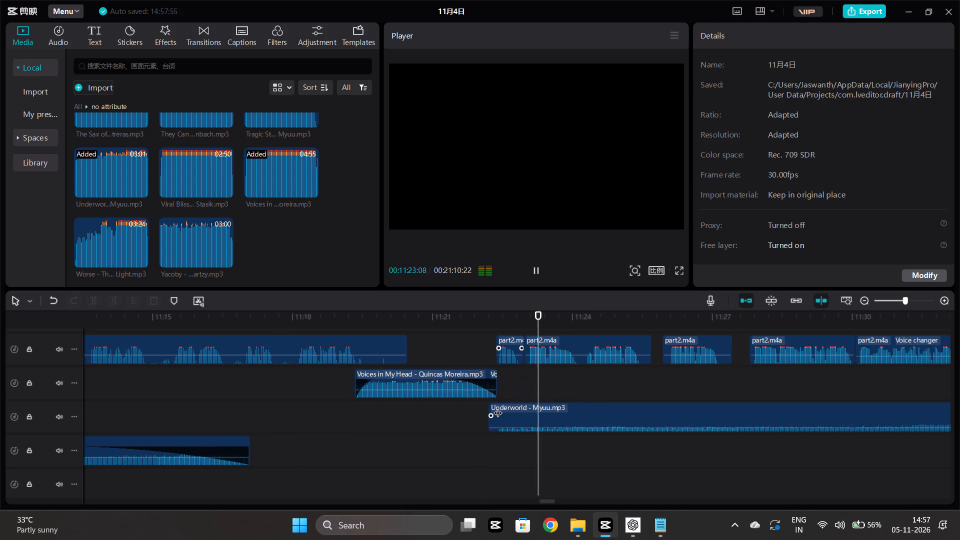
scroll(498, 406, "left", 1)
left_click_drag(462, 416, 419, 426)
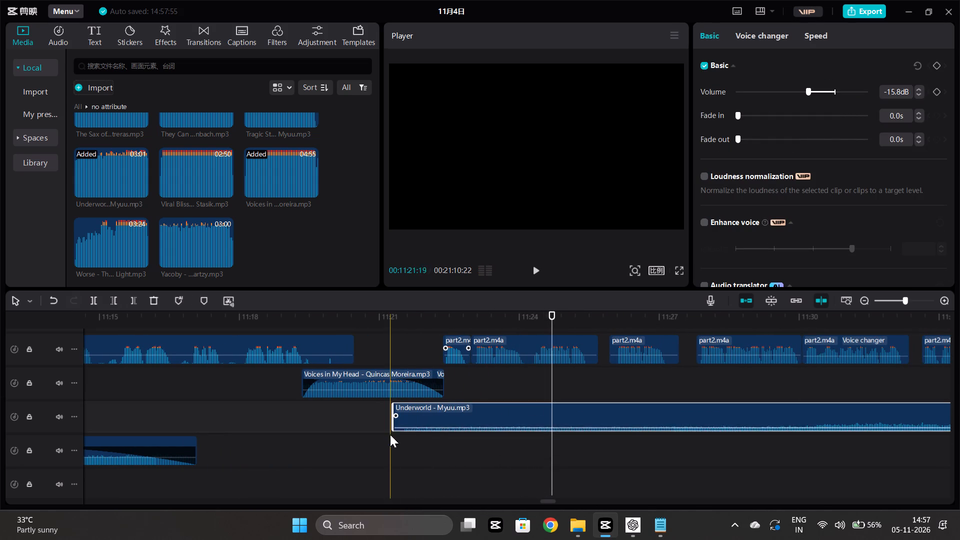
left_click(267, 446)
key("space")
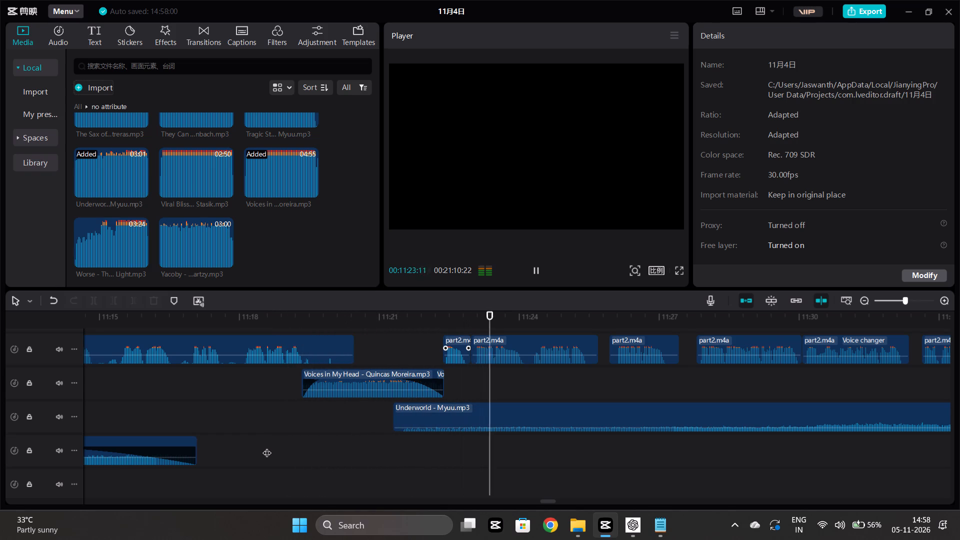
scroll(269, 452, "left", 1)
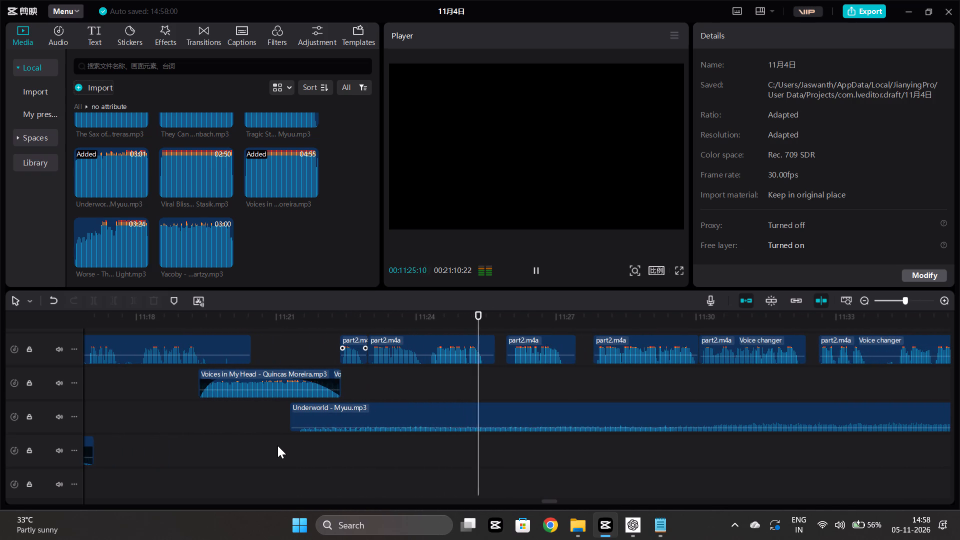
scroll(277, 445, "left", 2)
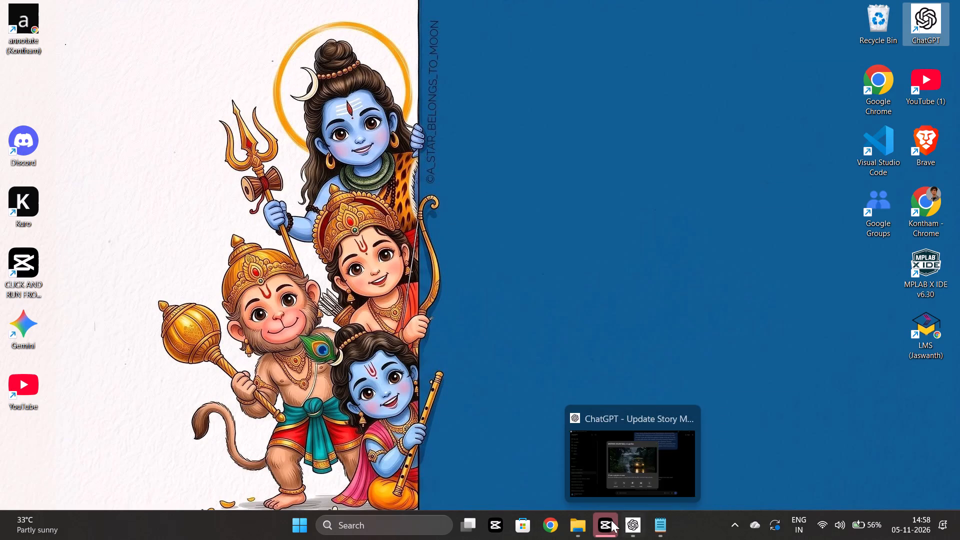
Return to the video editor, shift the voice clip just before 11:30 slightly earlier, and replay it.
left_click(610, 521)
left_click(382, 383)
key("space")
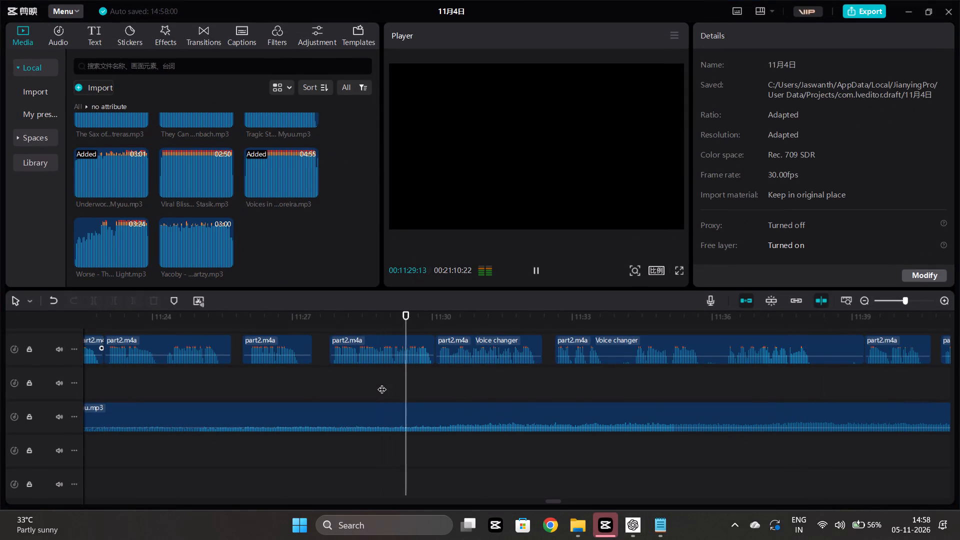
left_click_drag(375, 347, 368, 347)
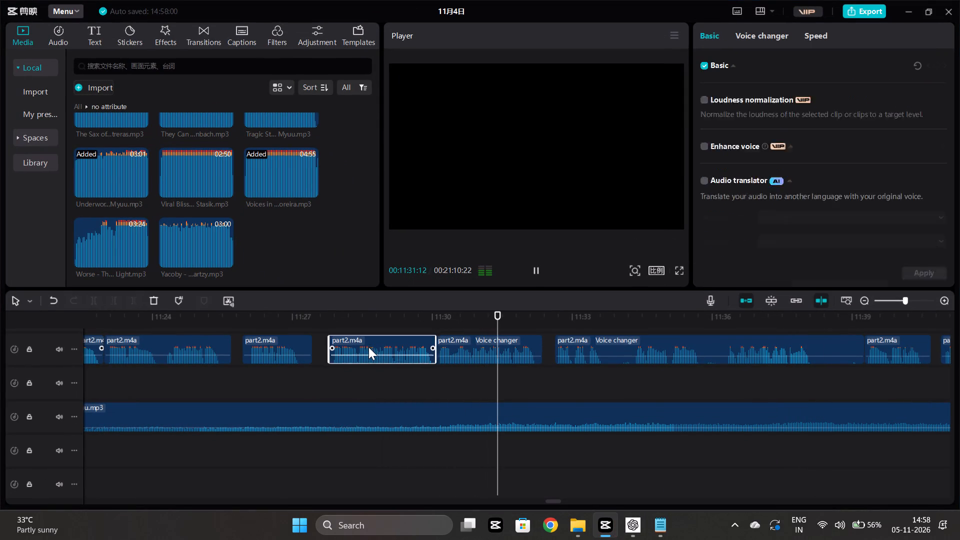
left_click_drag(368, 347, 366, 347)
left_click(235, 374)
key("space")
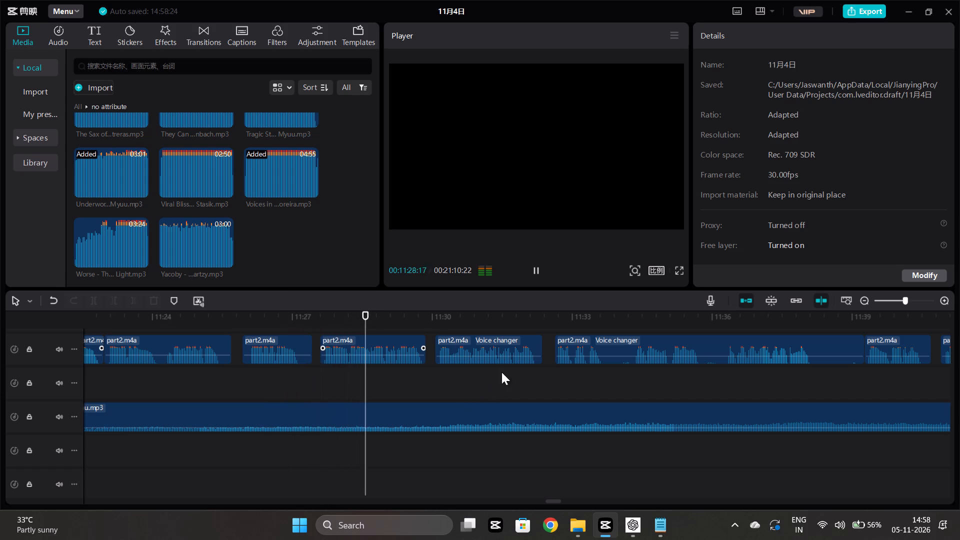
Listen on under the voice clips and lower the Underworld clip's volume to -24.3 dB.
scroll(510, 373, "left", 1)
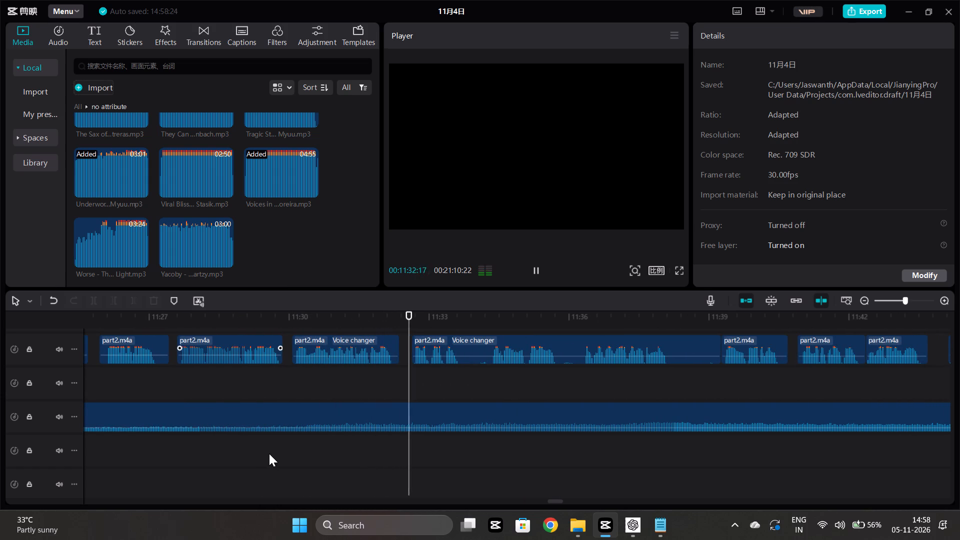
scroll(284, 452, "left", 1)
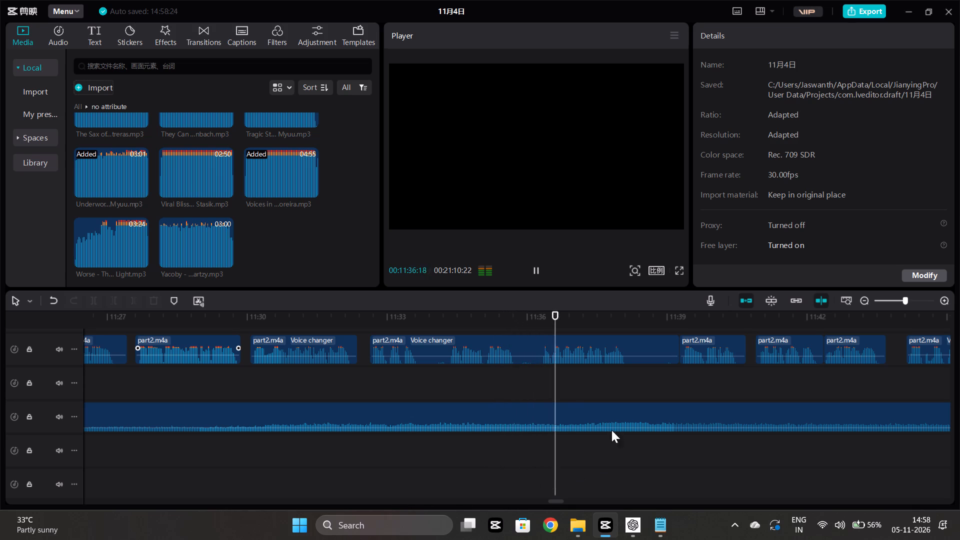
left_click(609, 416)
left_click(786, 89)
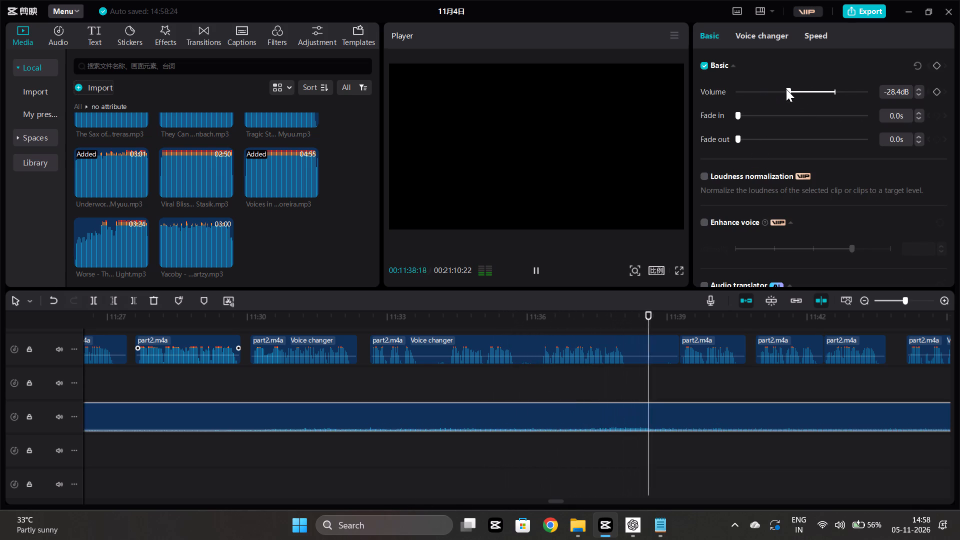
left_click(792, 92)
Split the Underworld clip at about 11:30, where the voice-changed clip begins.
scroll(370, 413, "right", 1)
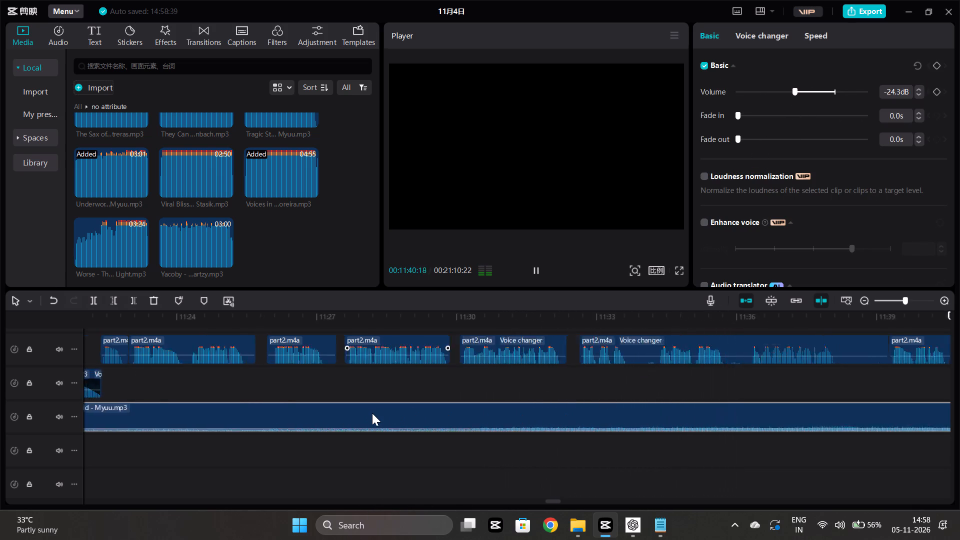
scroll(372, 413, "right", 1)
scroll(639, 461, "left", 1)
left_click(330, 453)
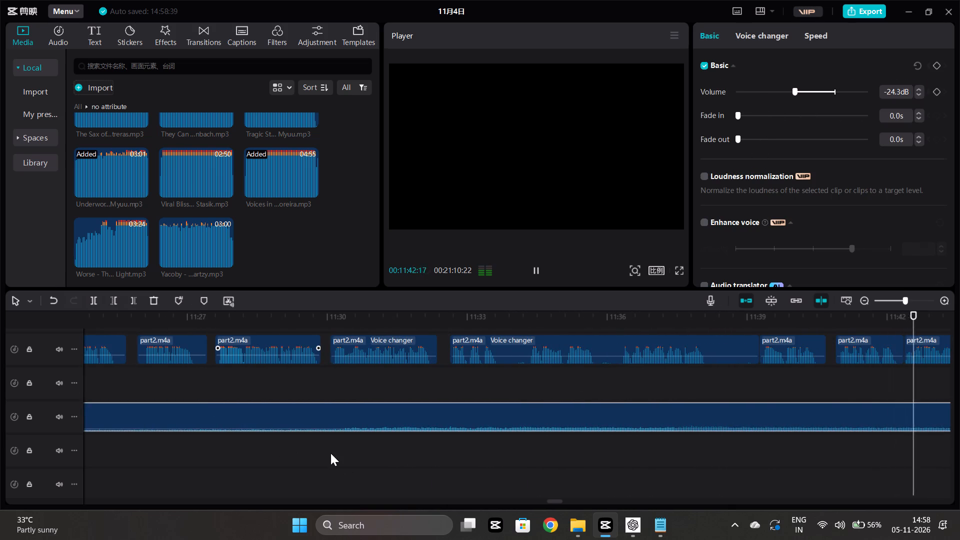
left_click(338, 417)
left_click(99, 301)
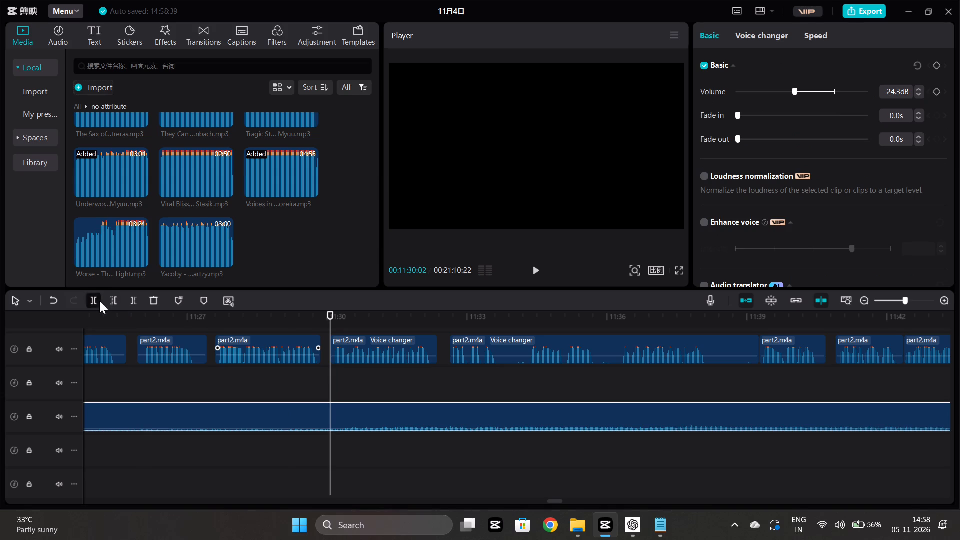
Set the Underworld piece before the 11:30 split to -16.8 dB and replay across the split from about 11:28.
left_click(204, 411)
left_click(804, 90)
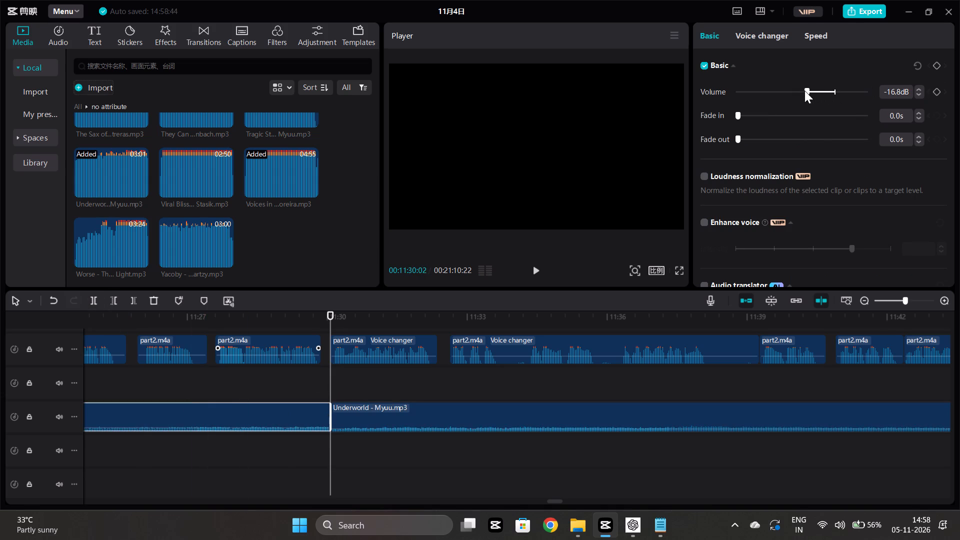
left_click(262, 446)
key("space")
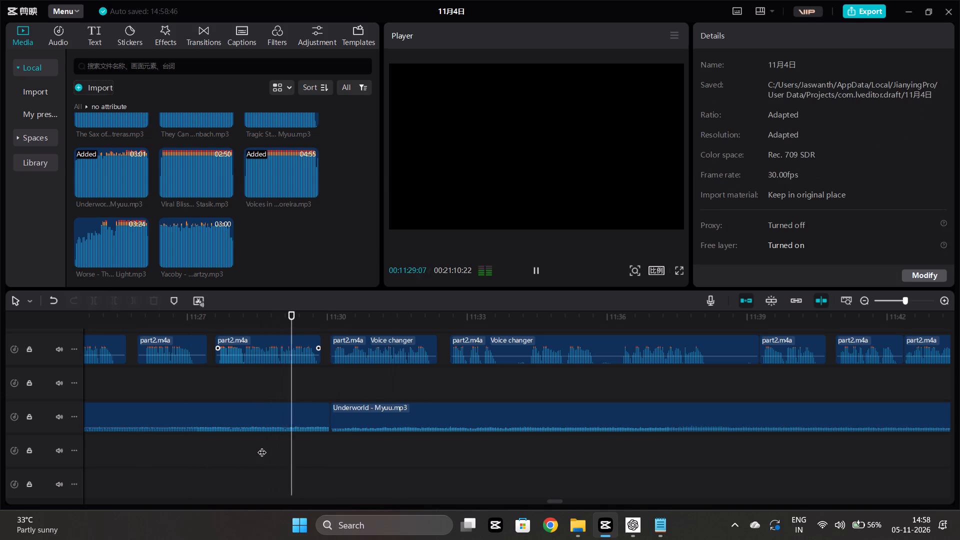
scroll(297, 457, "left", 1)
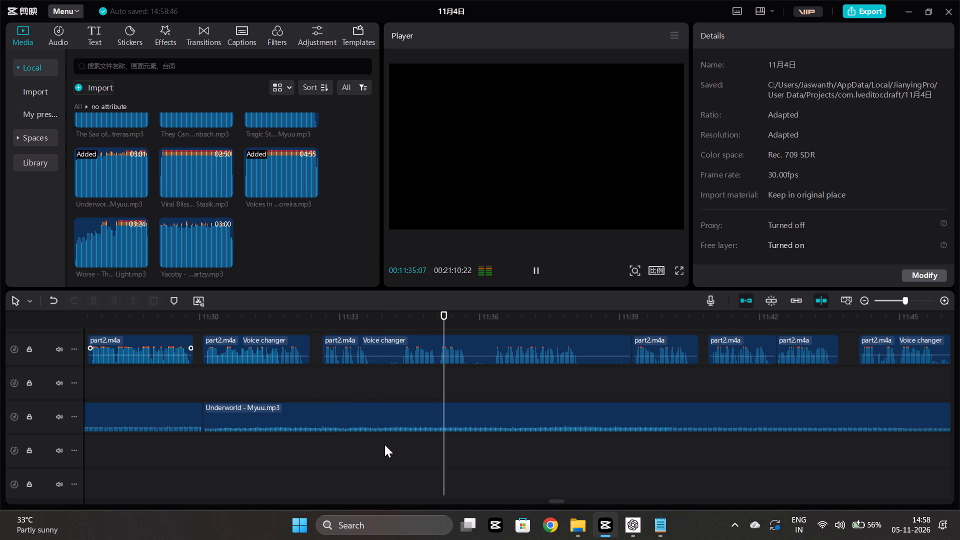
scroll(384, 444, "left", 1)
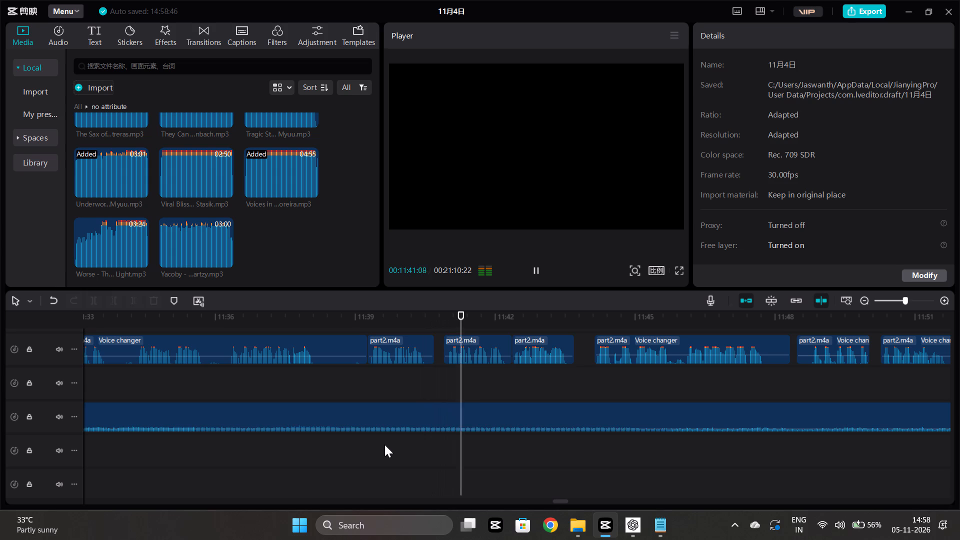
scroll(384, 444, "left", 1)
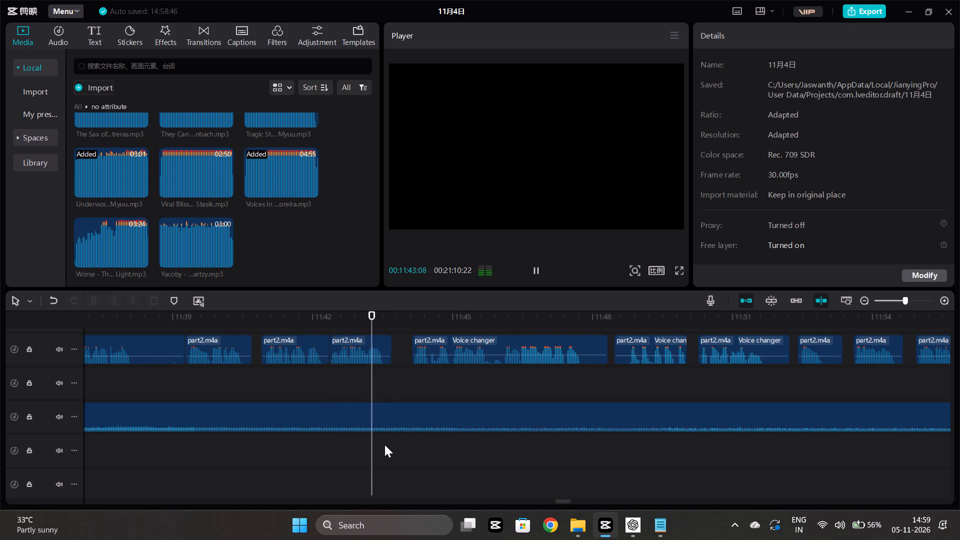
Shift the voice clip that ends at about 11:43 slightly later on its track.
scroll(390, 454, "up", 2)
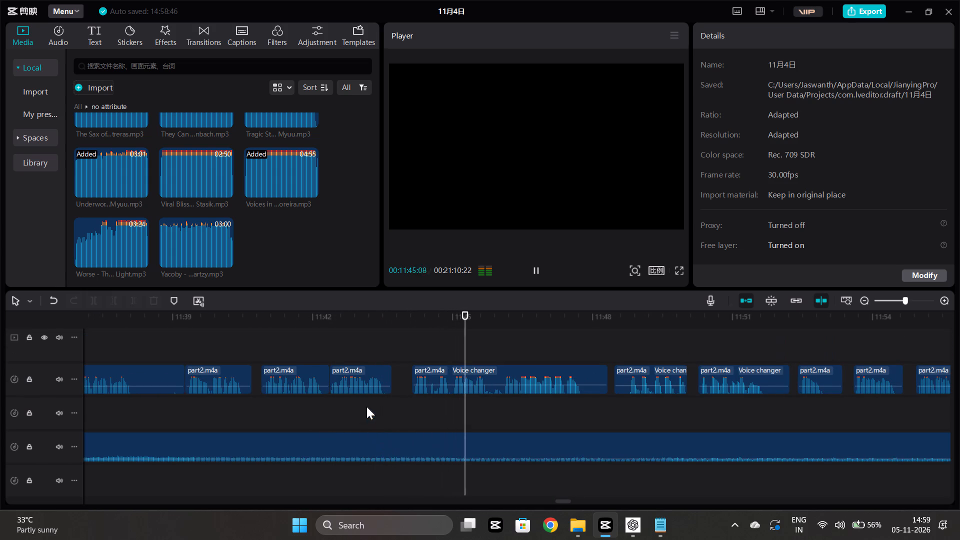
left_click_drag(371, 373, 376, 375)
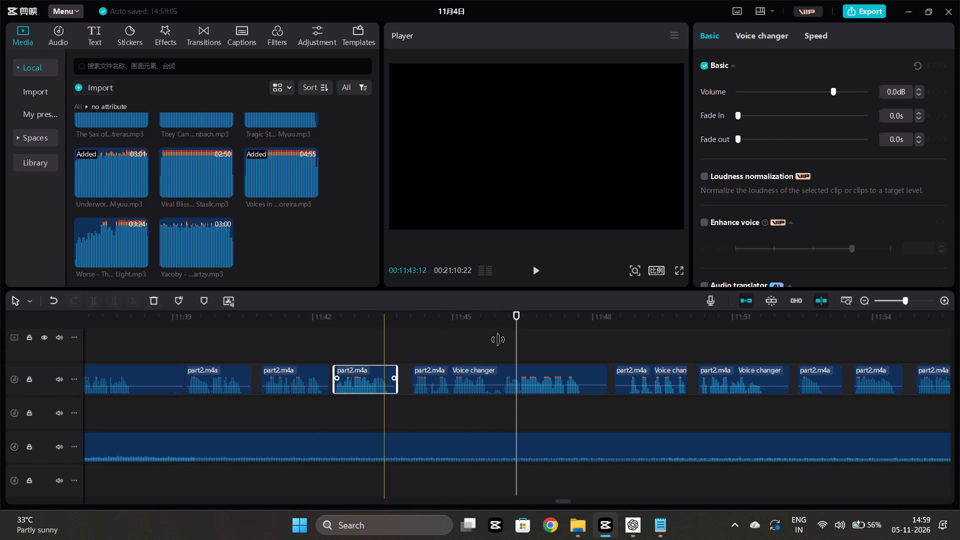
Apply the 超级混响 voice filter at reduced strength to the shifted voice clip and replay from about 11:41.
left_click(749, 29)
left_click(868, 134)
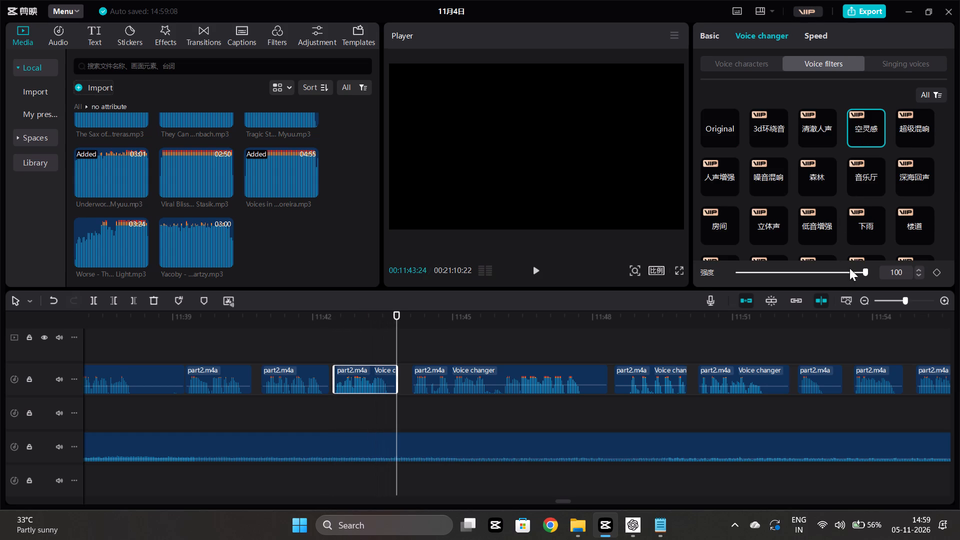
left_click(911, 110)
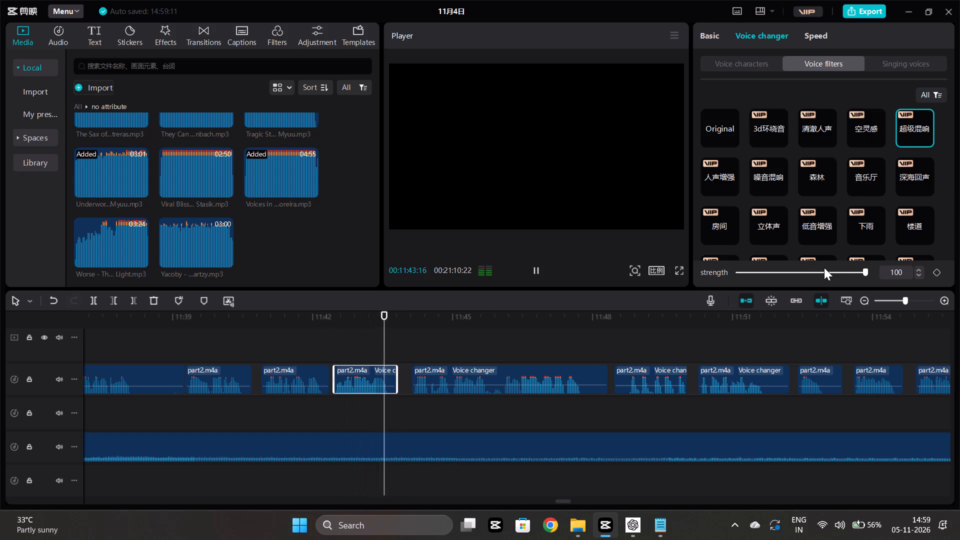
left_click(824, 267)
left_click(285, 420)
key("space")
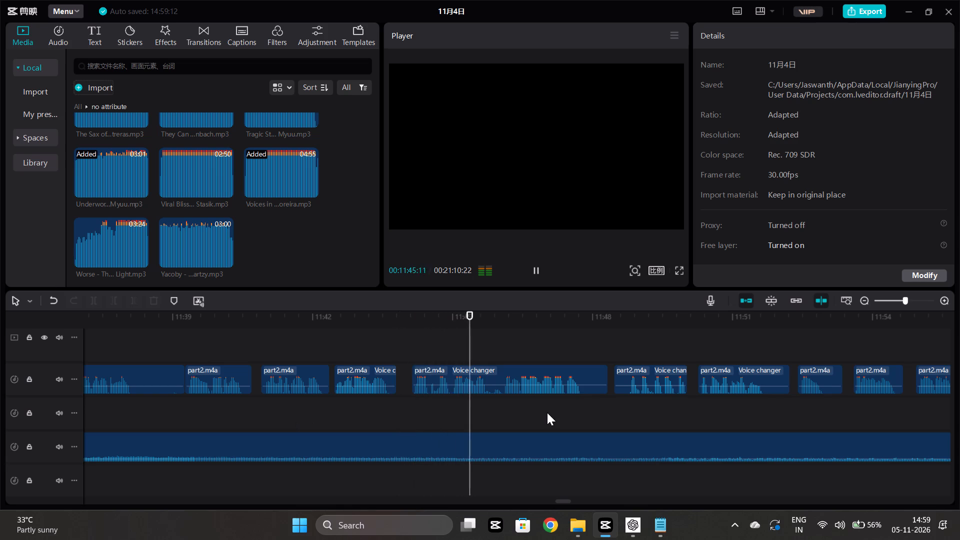
Replay the voice clips from about 11:47 and extend the end of the voice-changed clip to meet the next clip at about 11:50.
scroll(547, 412, "left", 1)
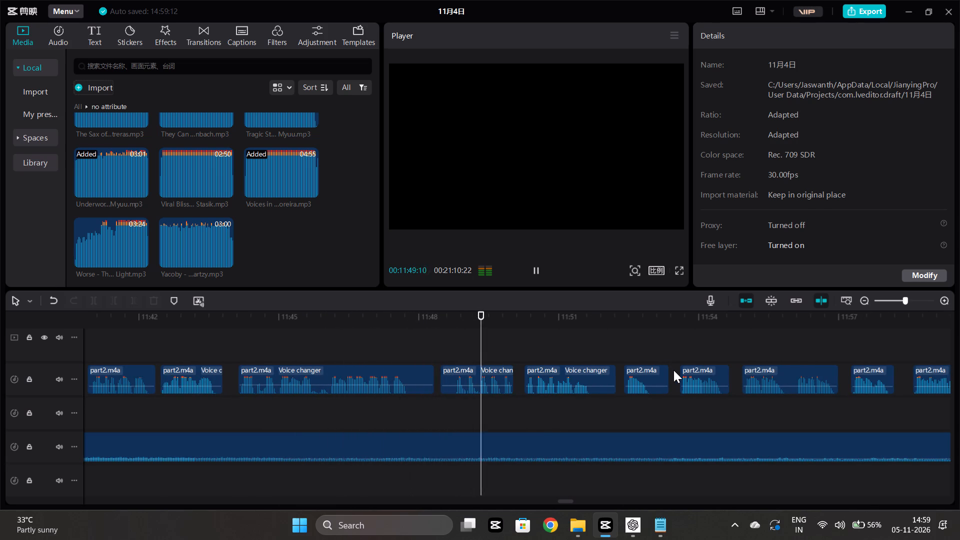
scroll(673, 370, "left", 2)
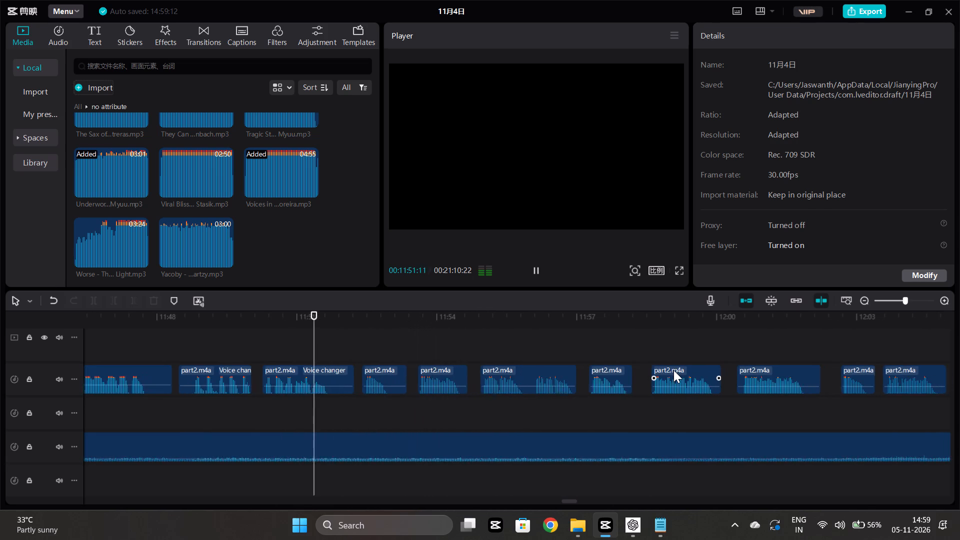
scroll(673, 370, "left", 1)
scroll(673, 370, "right", 1)
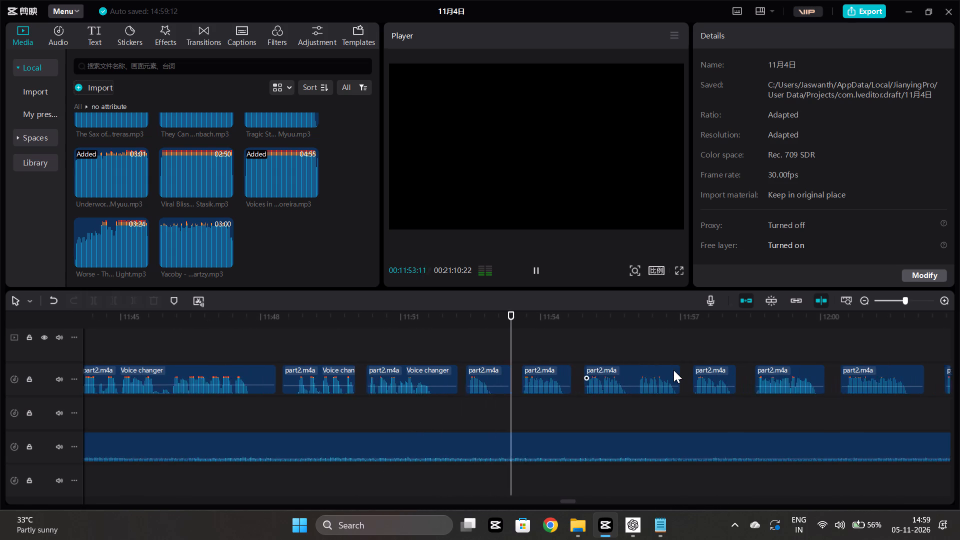
left_click(231, 417)
key("space")
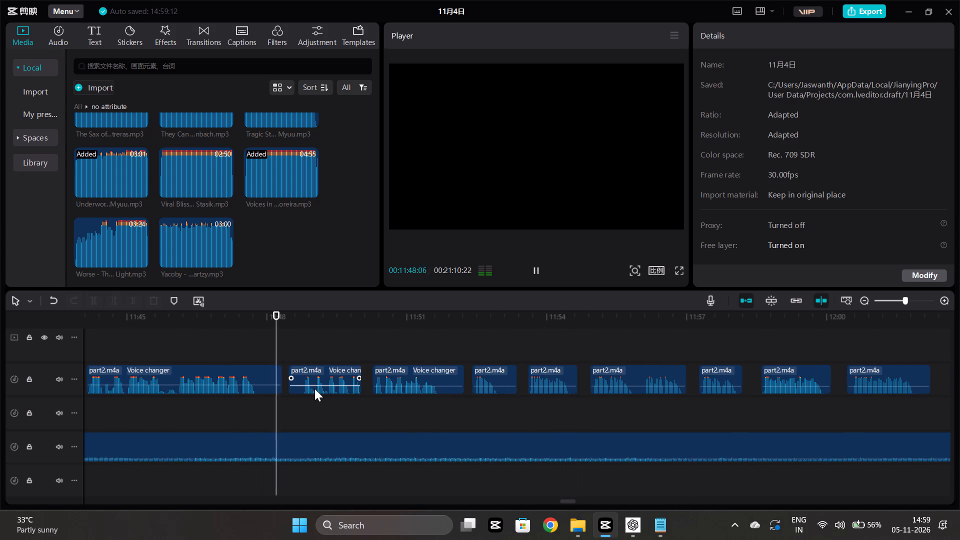
left_click(350, 383)
left_click_drag(360, 383, 373, 392)
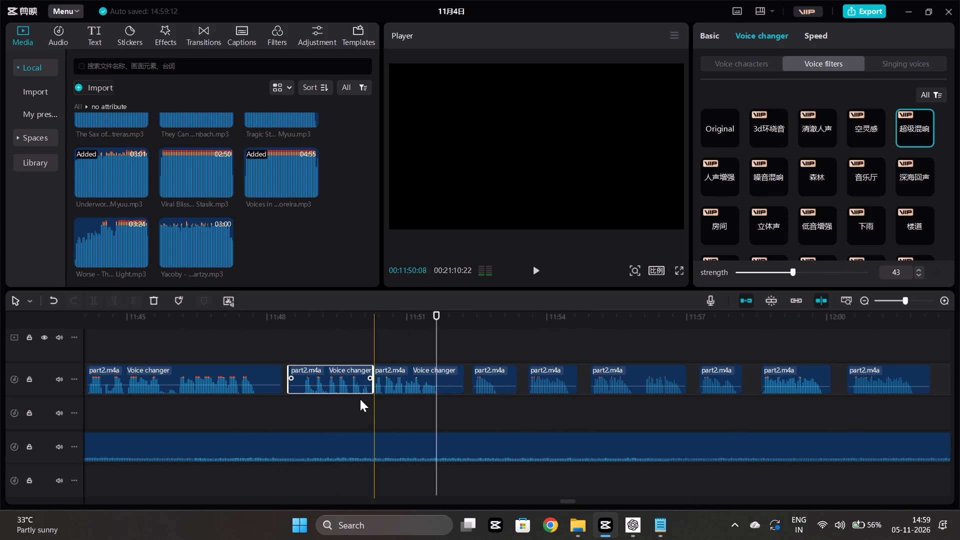
Replay the extended voice clip from about 11:48 and undo its end extension.
left_click(357, 398)
key("space")
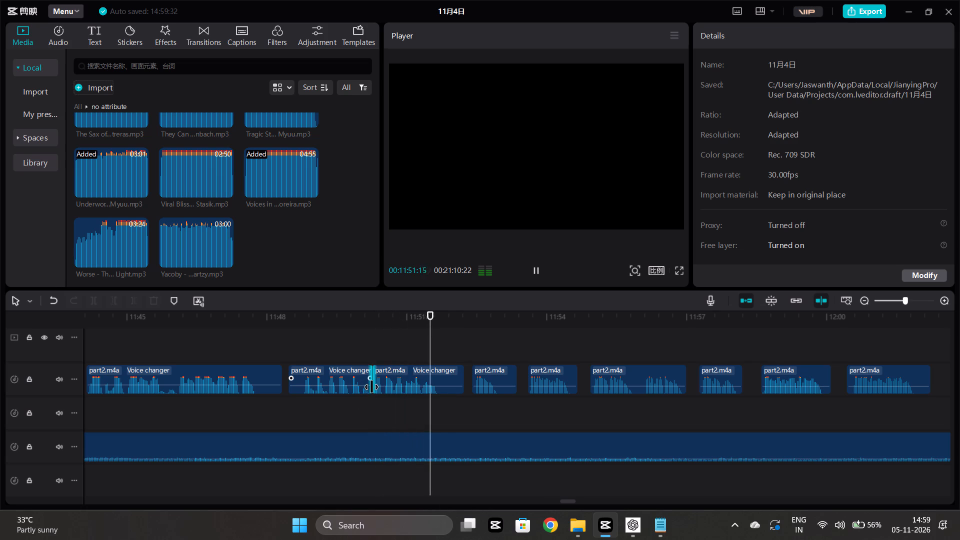
left_click(313, 412)
key("space")
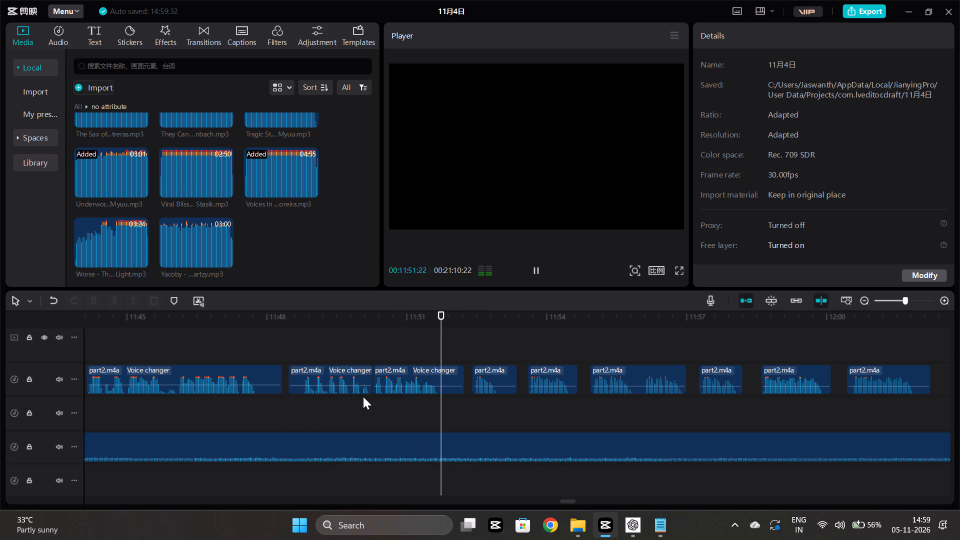
key("ctrl+z")
Replay the voice-changed clips from about 11:48 and park the playhead at 11:50.
left_click(304, 411)
key("space")
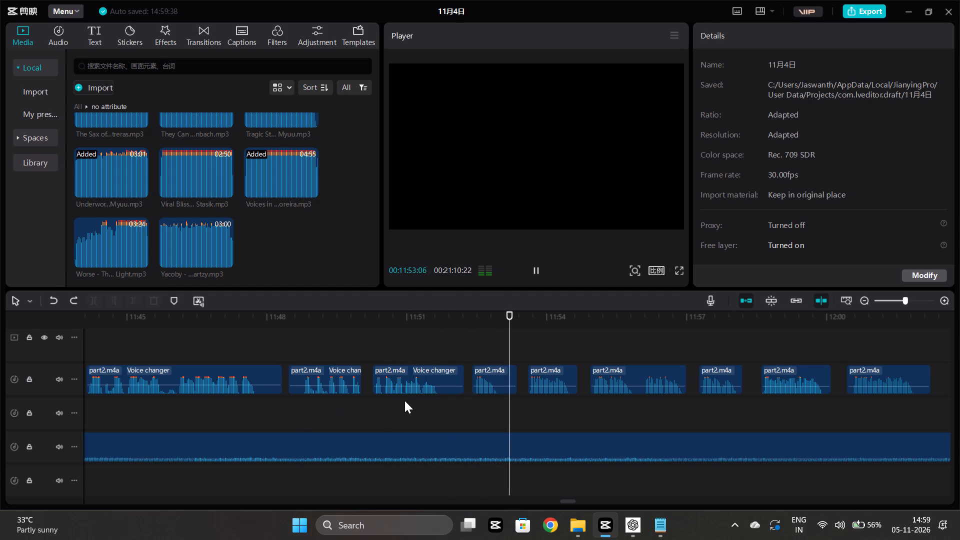
left_click(437, 409)
left_click_drag(437, 409, 446, 411)
left_click(443, 410)
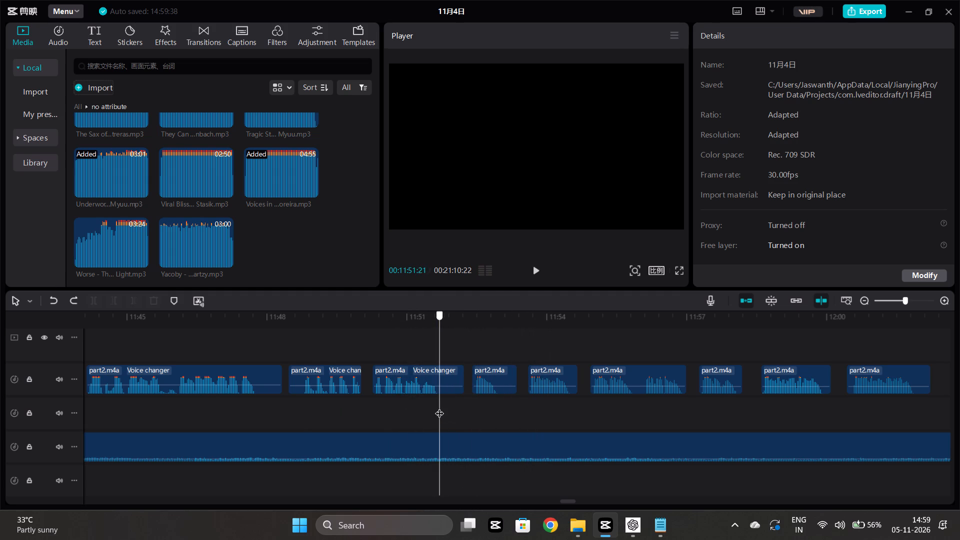
left_click(291, 401)
key("space")
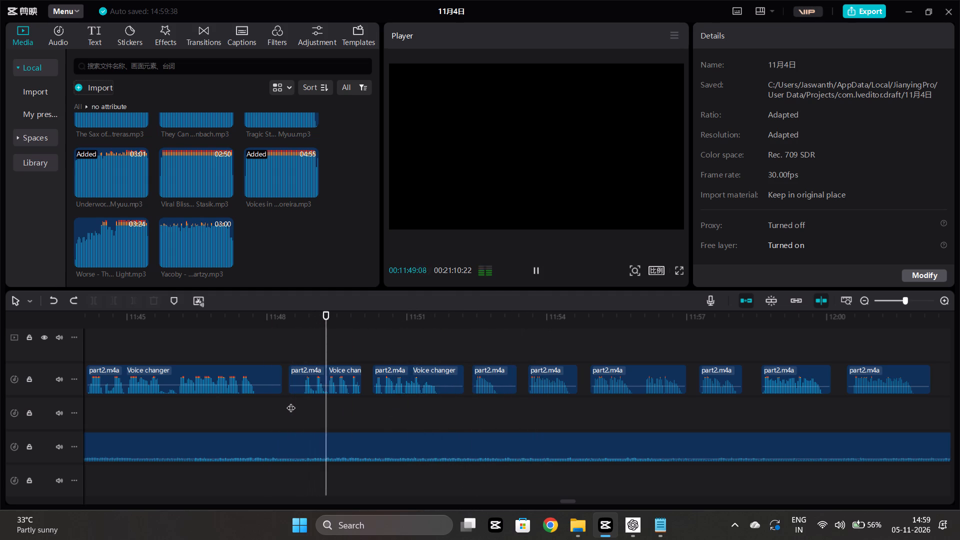
left_click(358, 423)
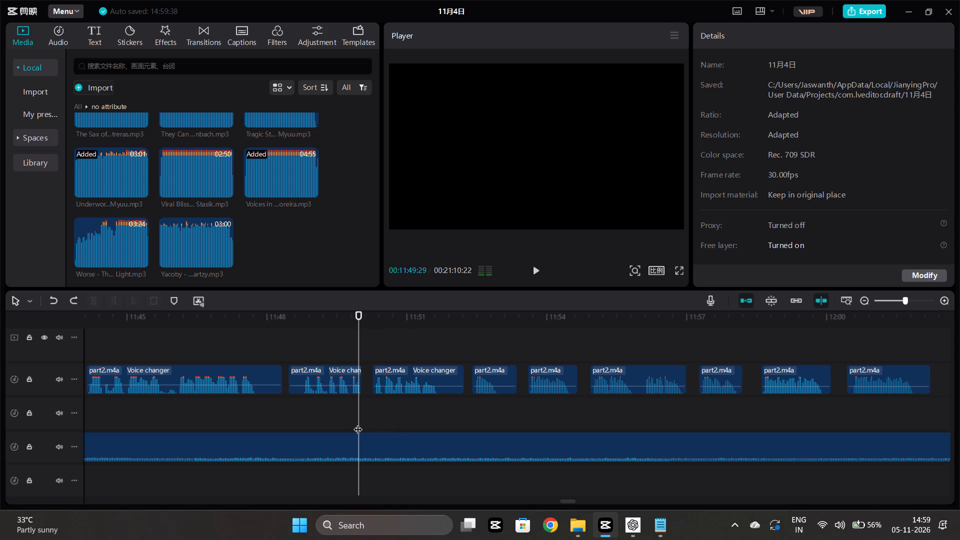
left_click_drag(358, 423, 360, 413)
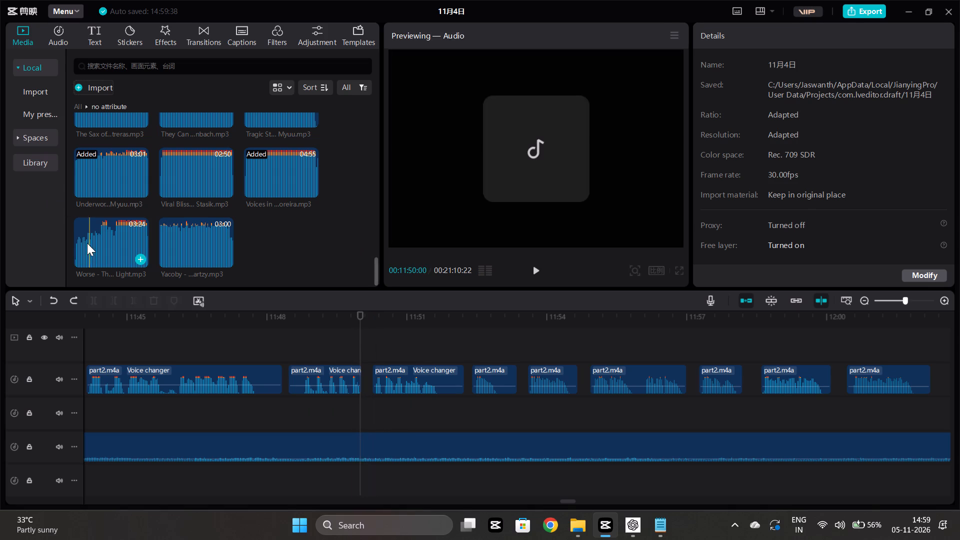
Audition the Worse and Yacoby music tracks in the no attribute folder from several points.
left_click(84, 241)
key("space")
scroll(84, 241, "up", 1)
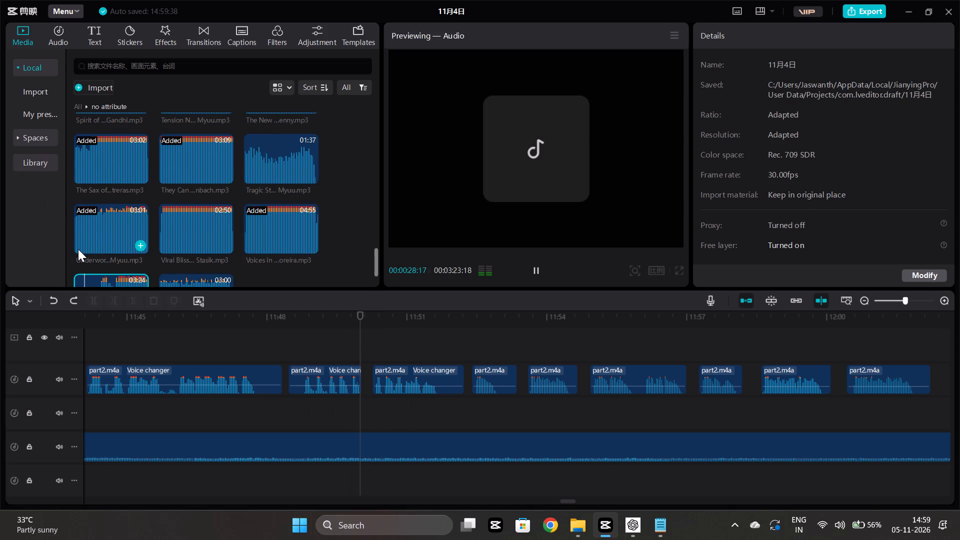
scroll(78, 249, "down", 1)
left_click(73, 223)
key("space")
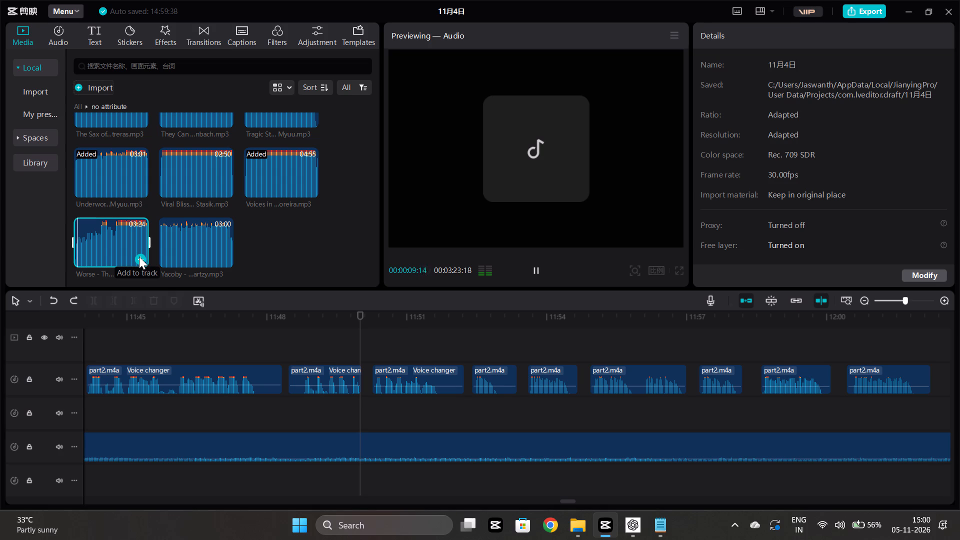
left_click(162, 242)
key("space")
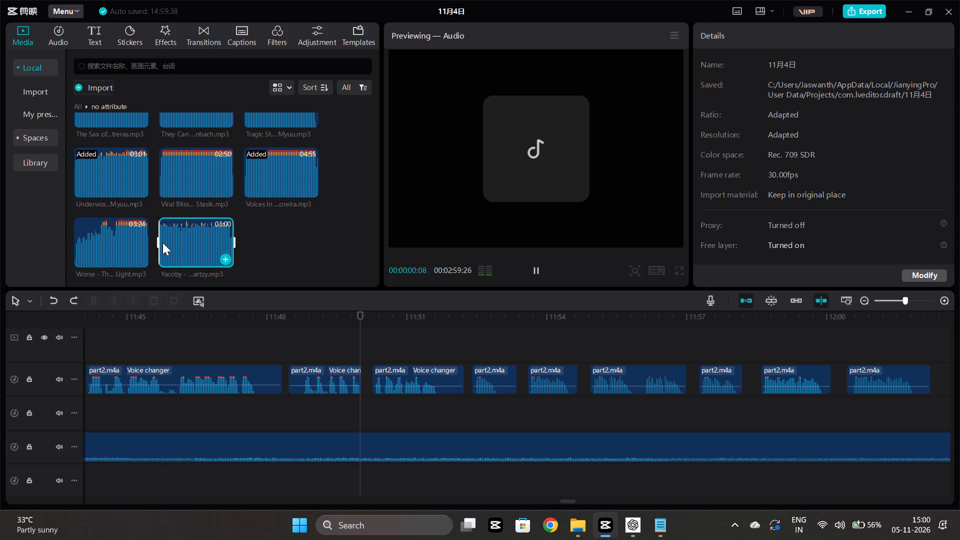
left_click(180, 234)
key("space")
left_click(195, 237)
key("space")
left_click(209, 236)
key("space")
Audition the Spirit, Skeleton, Sleep and Spine music tracks in the no attribute folder.
scroll(137, 234, "up", 2)
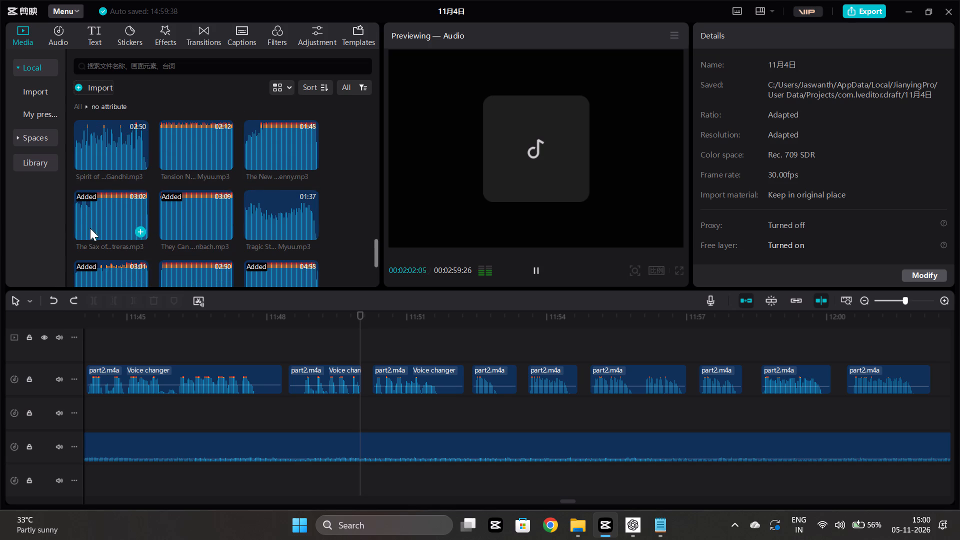
left_click(83, 150)
key("space")
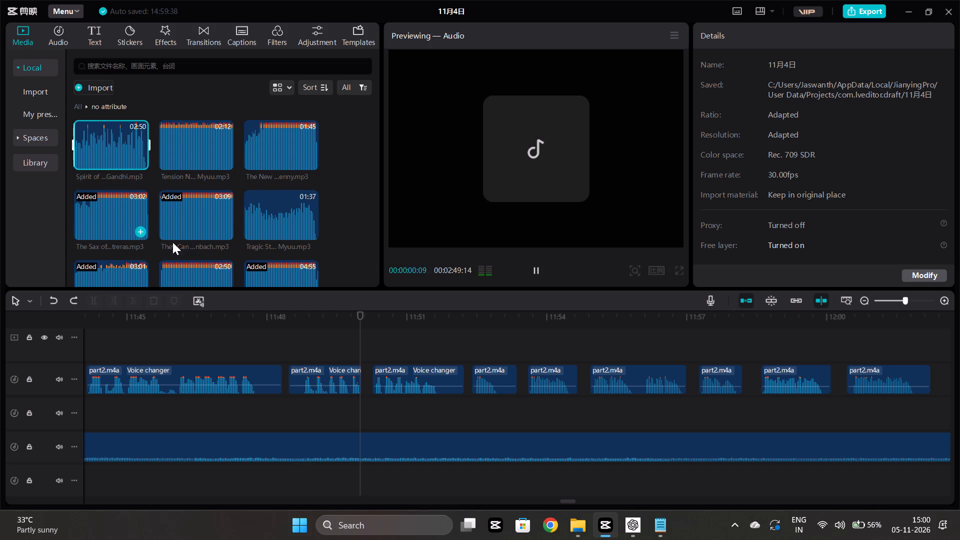
scroll(244, 283, "up", 1)
scroll(150, 236, "up", 2)
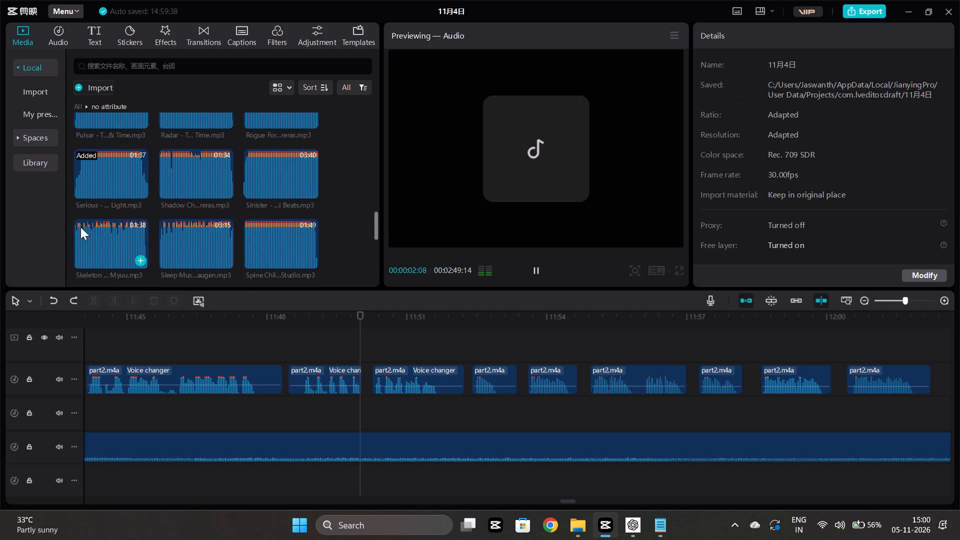
left_click(82, 239)
key("space")
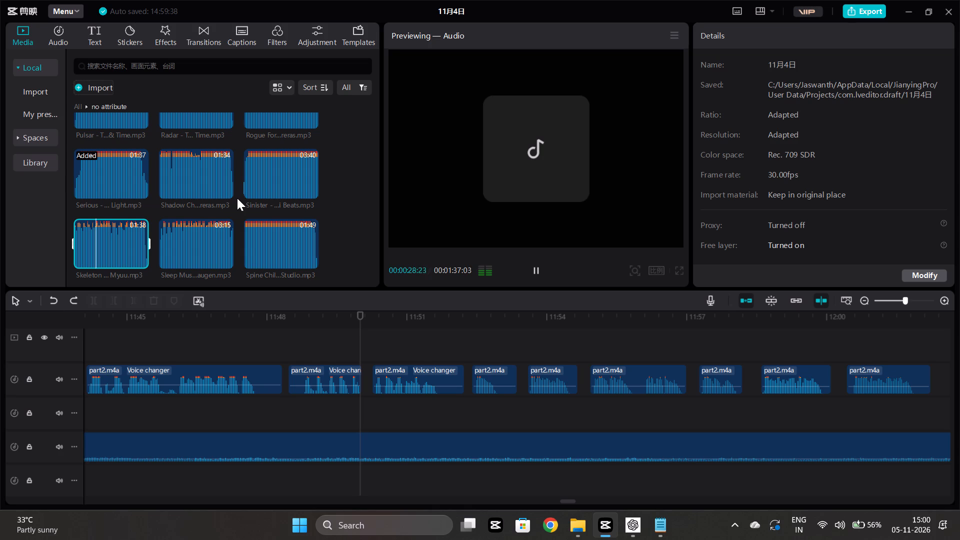
left_click(166, 241)
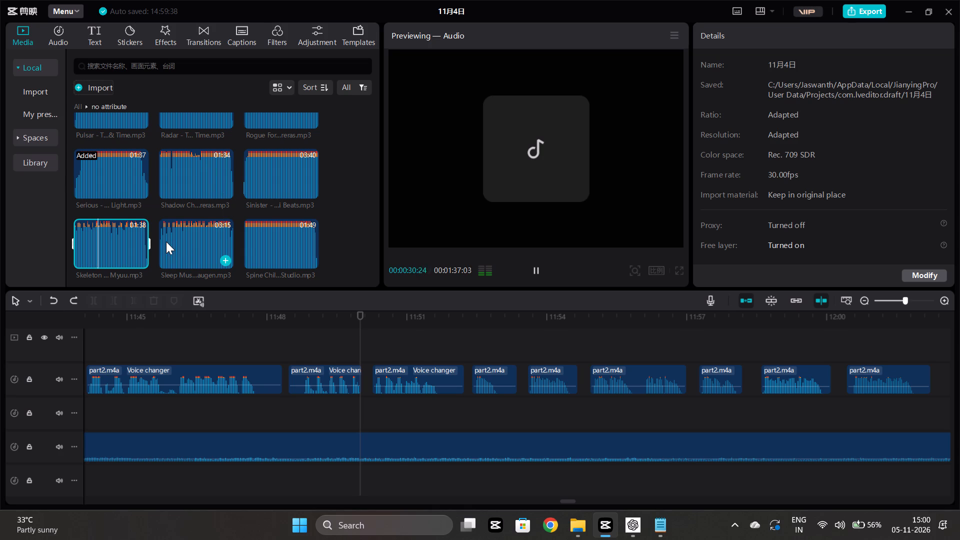
key("space")
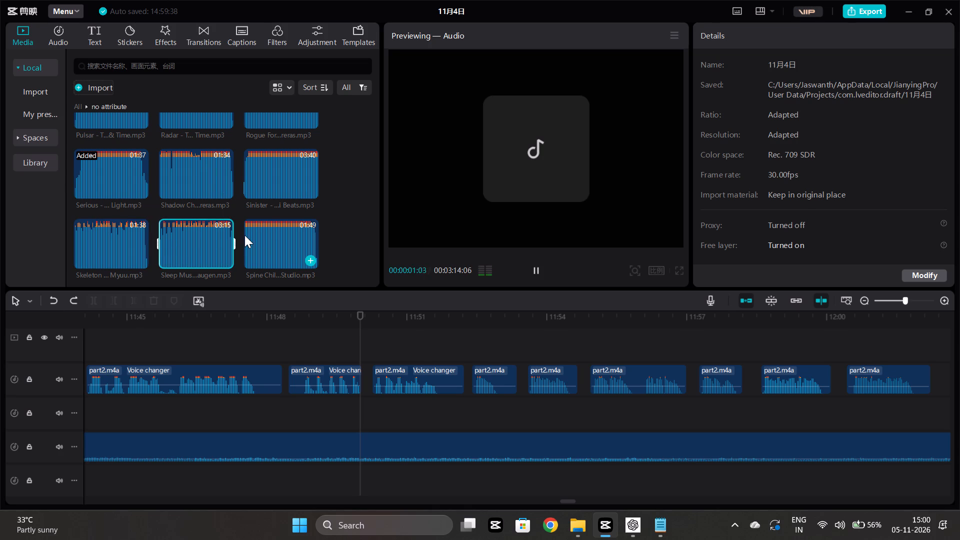
left_click(244, 235)
left_click(246, 235)
key("space")
Audition the Black Mas… track from several points and the opening of the Curse track.
scroll(255, 252, "up", 19)
left_click(275, 132)
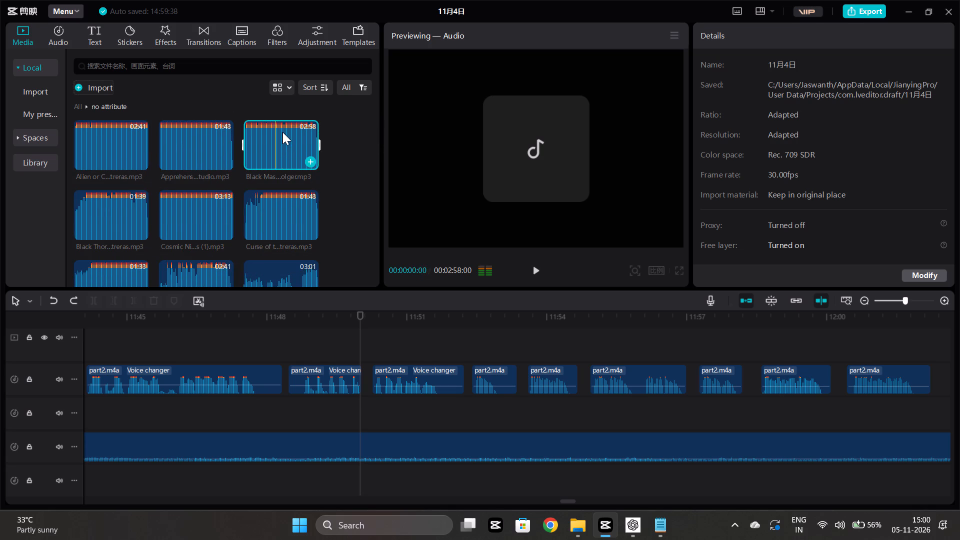
left_click(282, 132)
key("space")
left_click(256, 130)
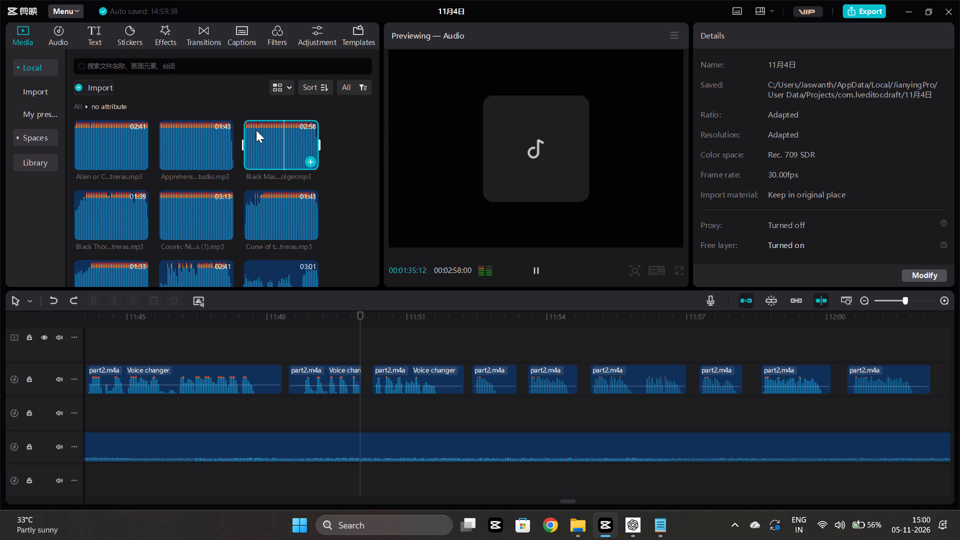
left_click(256, 130)
key("space")
left_click(247, 211)
left_click(247, 211)
key("space")
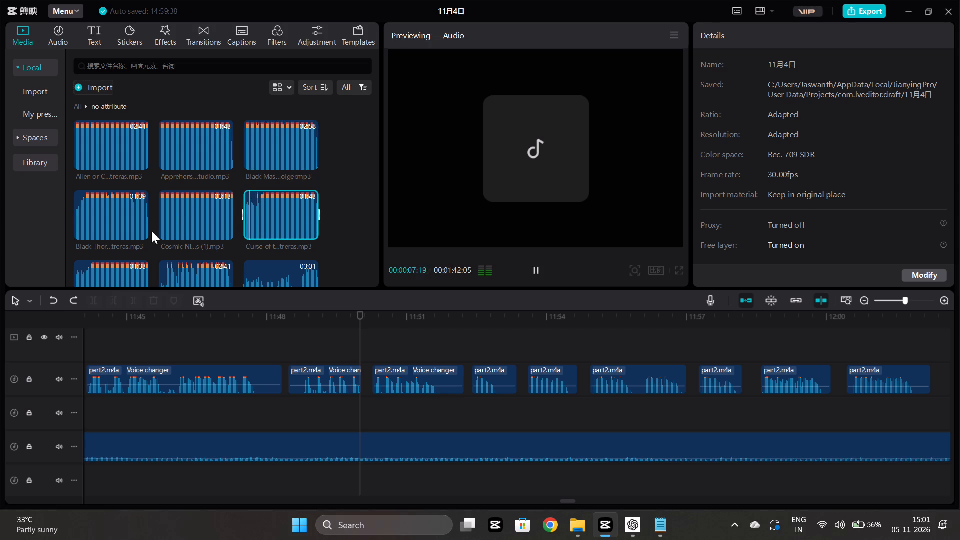
Audition the Cosmic track at several points and a late passage of the Black Thor… track.
double_click(162, 220)
key("space")
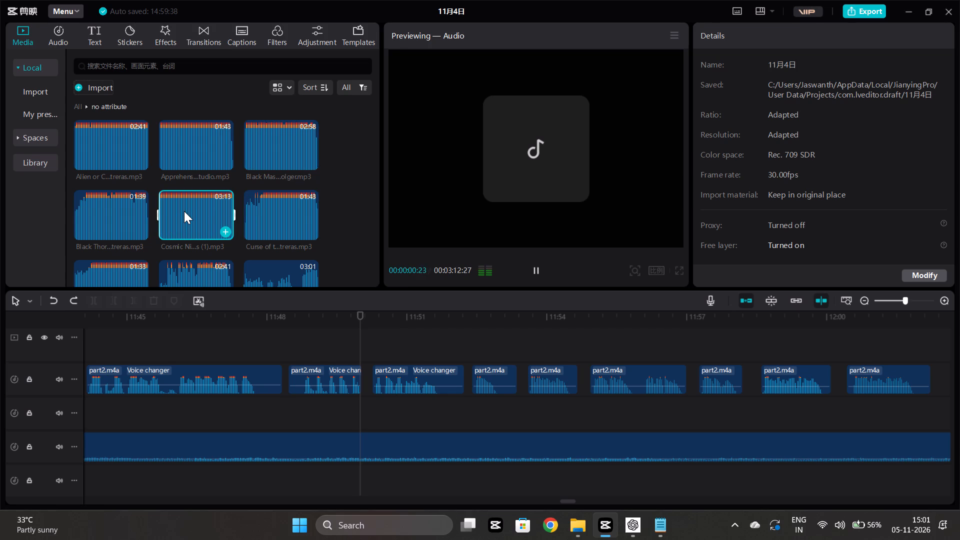
left_click(184, 211)
key("space")
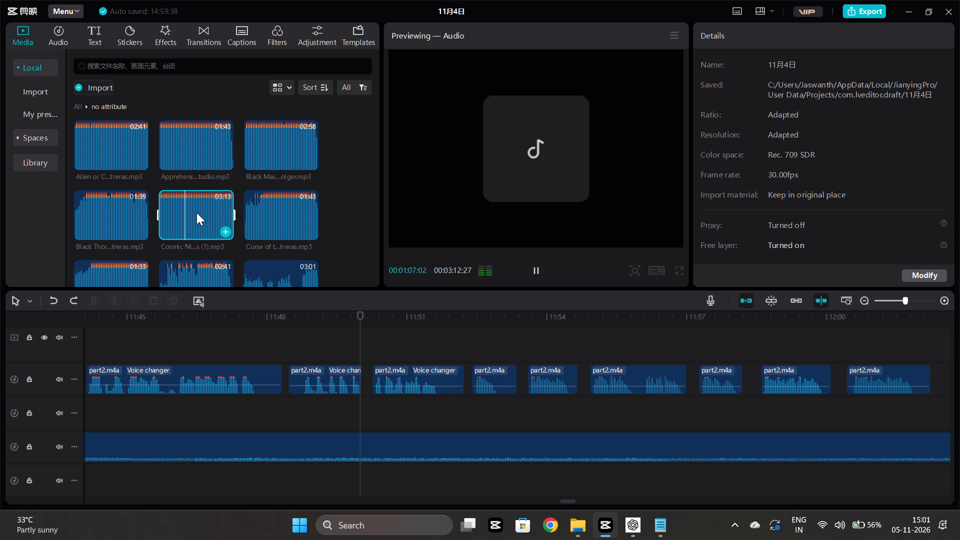
left_click(196, 212)
key("space")
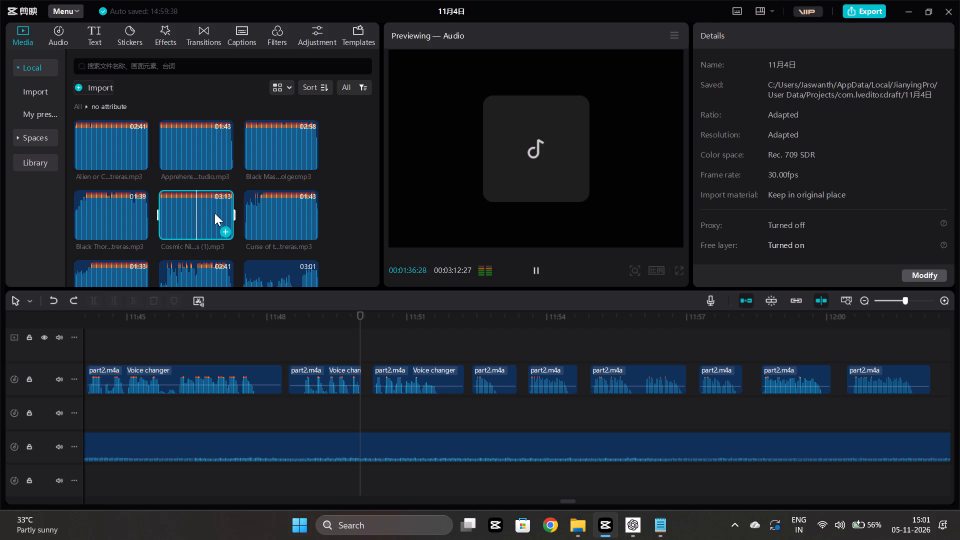
left_click(214, 213)
key("space")
left_click(129, 207)
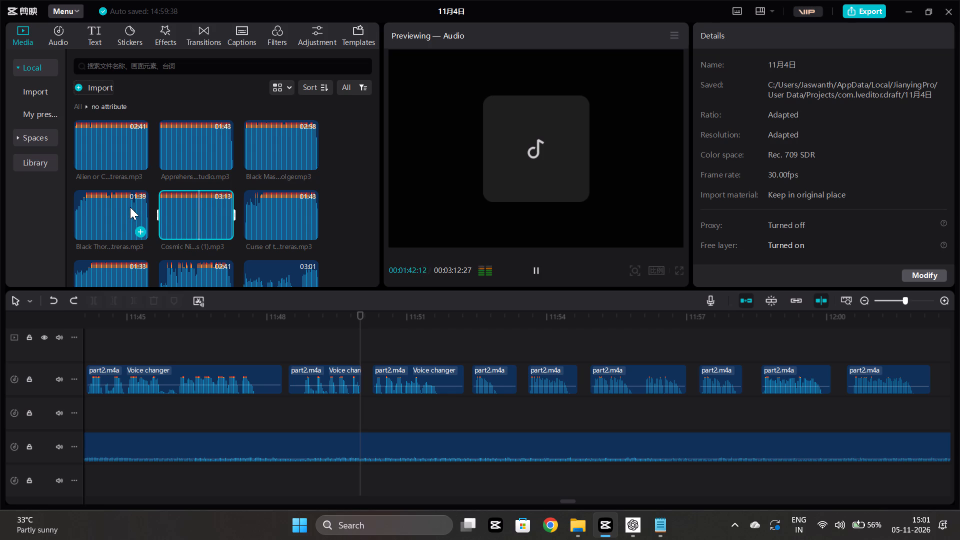
left_click(130, 207)
key("space")
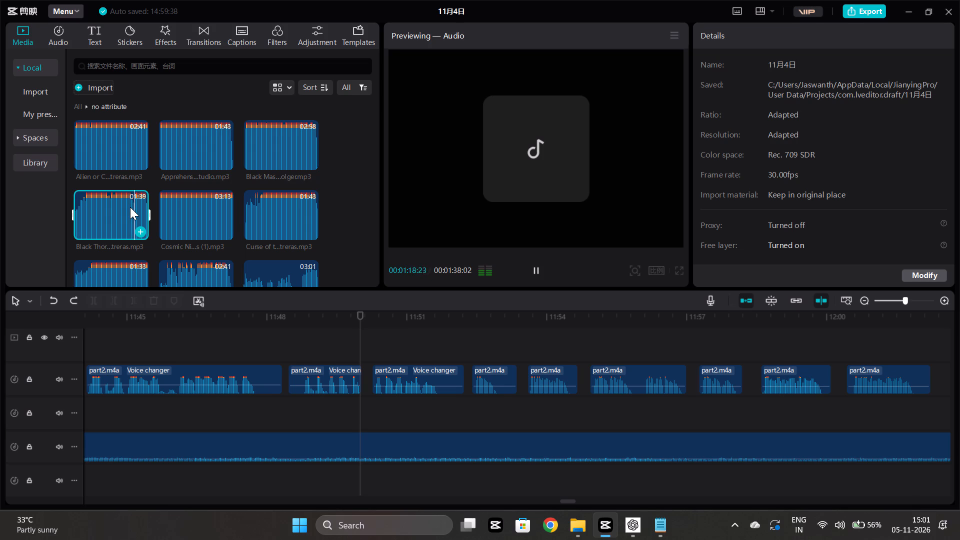
Audition the opening of the Dead Fore… track in the no attribute folder.
scroll(101, 223, "down", 1)
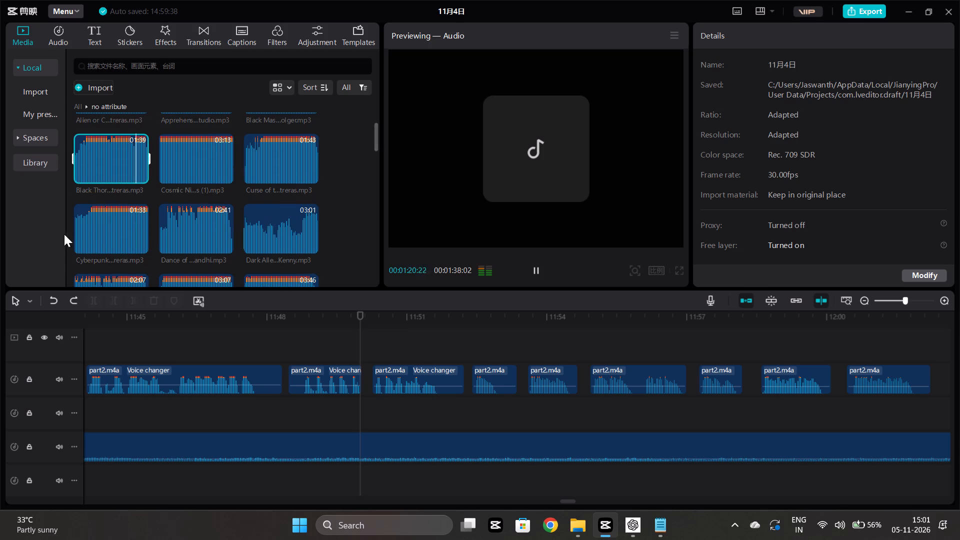
scroll(99, 223, "down", 3)
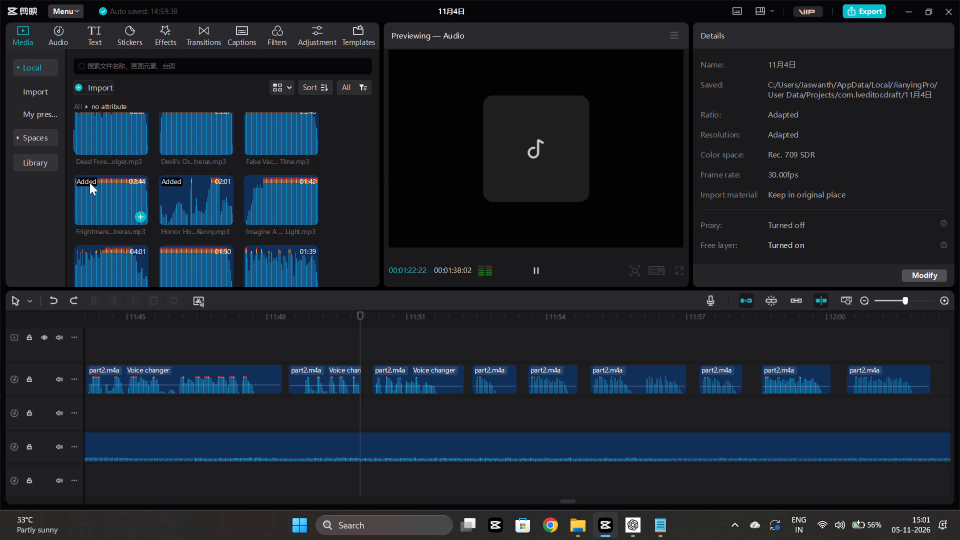
left_click(81, 145)
key("space")
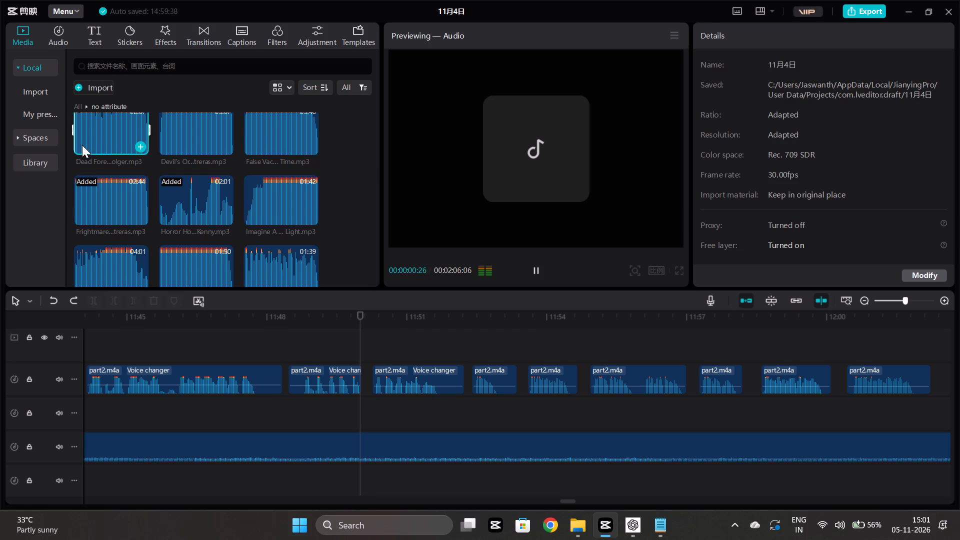
scroll(98, 180, "up", 1)
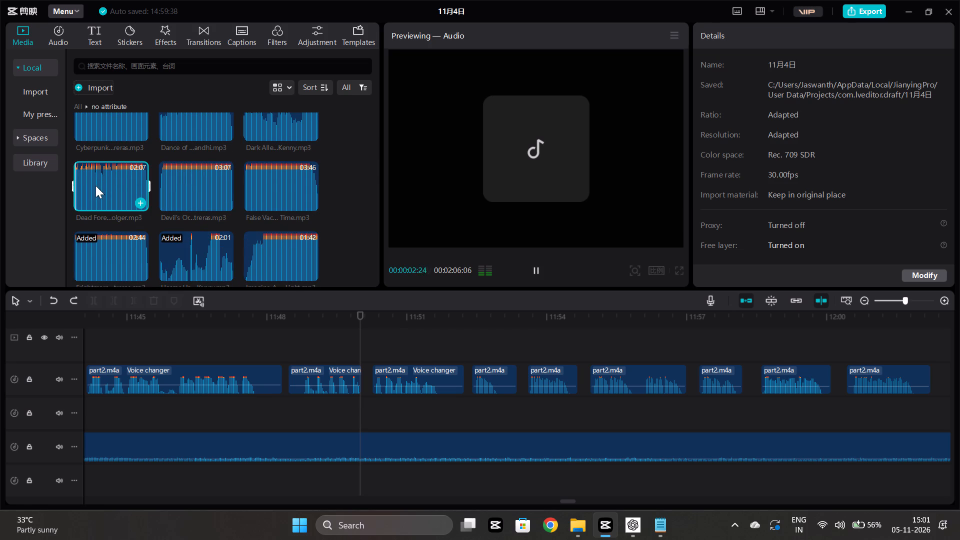
Replay the voice-changed clip from about 11:50 and park the playhead at 11:51:22.
left_click(374, 402)
key("space")
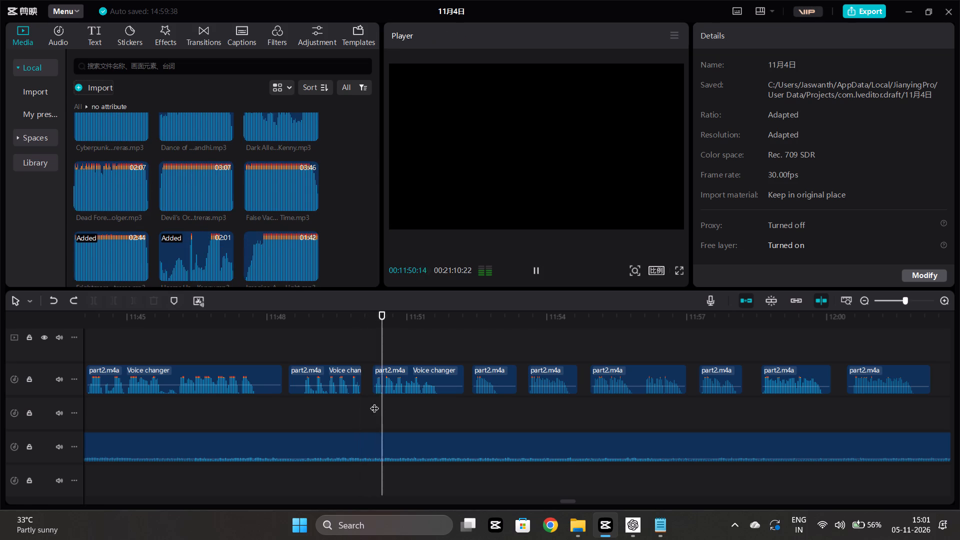
left_click(440, 414)
left_click(440, 414)
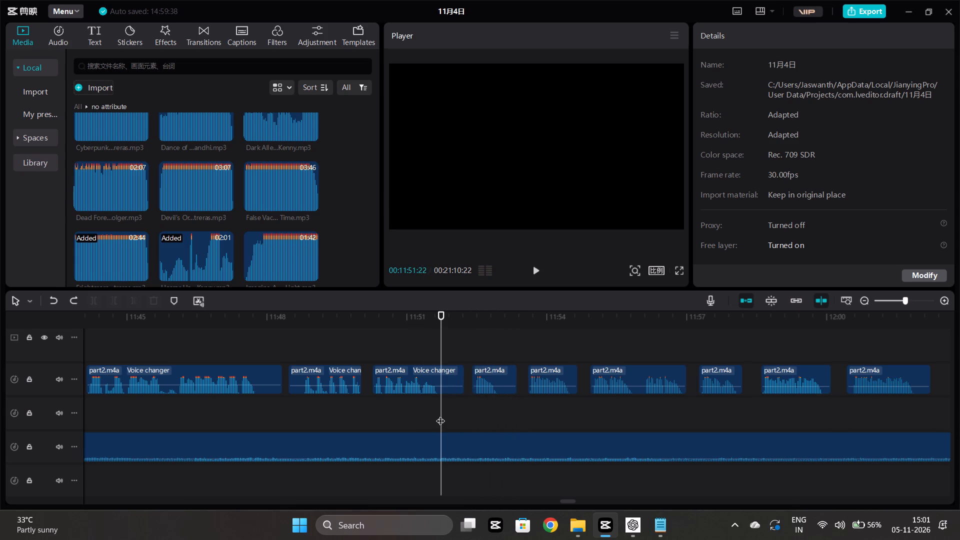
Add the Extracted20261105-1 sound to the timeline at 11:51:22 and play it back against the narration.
left_click(80, 107)
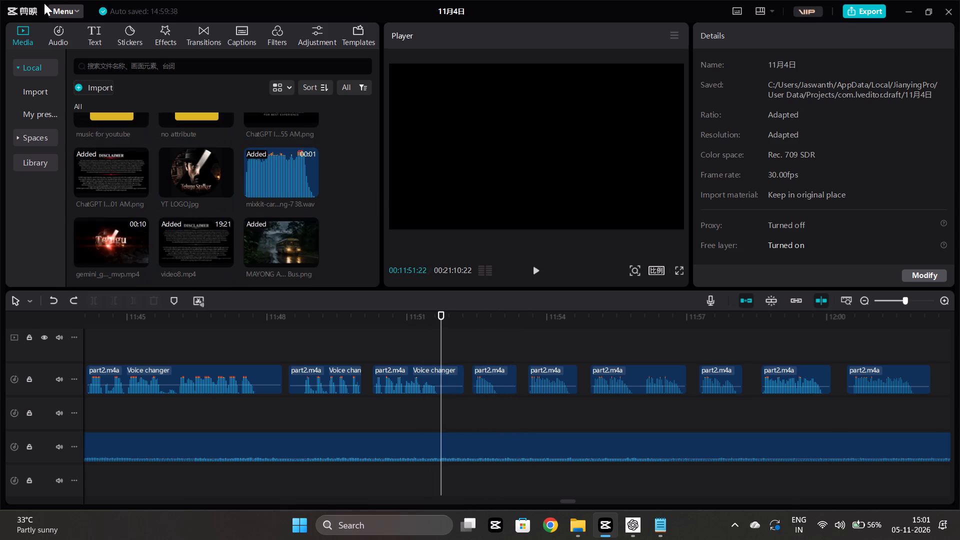
left_click(71, 31)
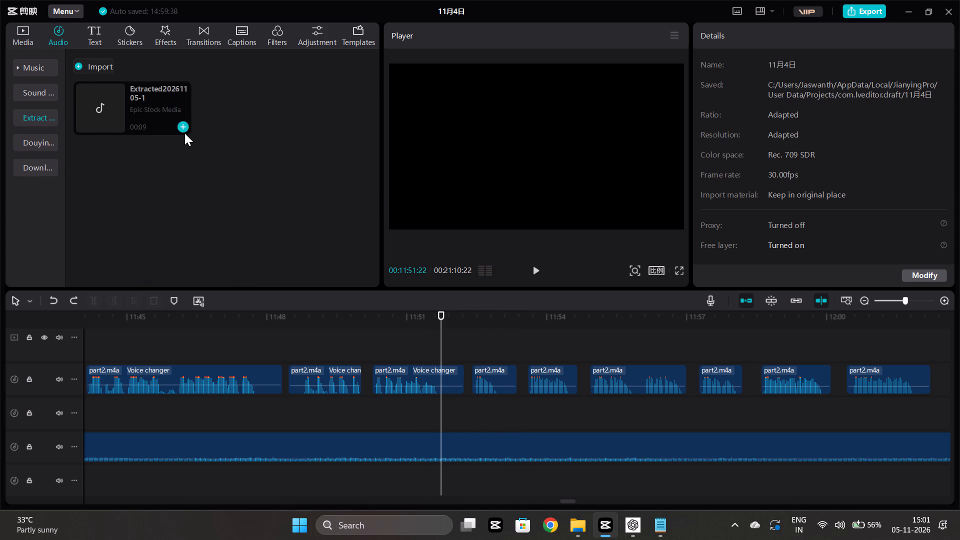
left_click(184, 133)
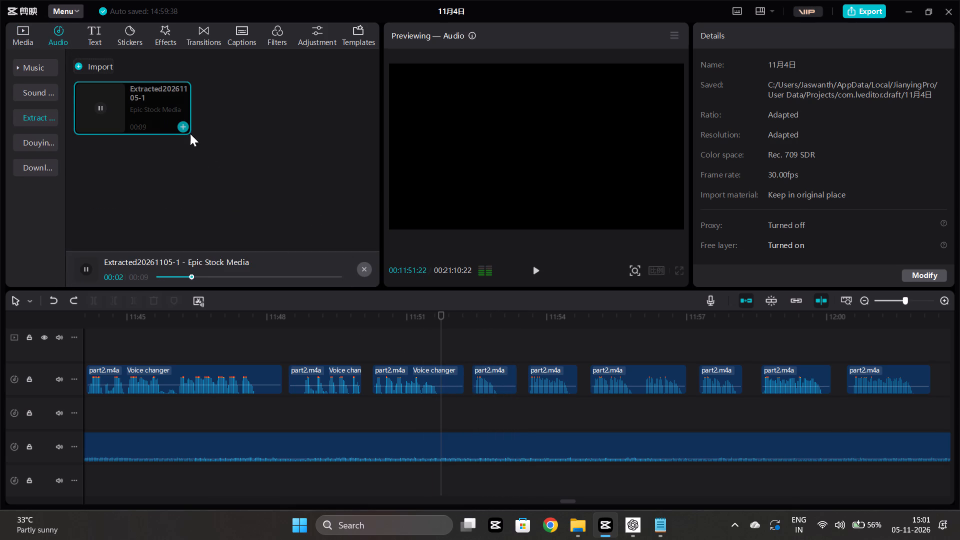
left_click(184, 125)
left_click(378, 413)
key("space")
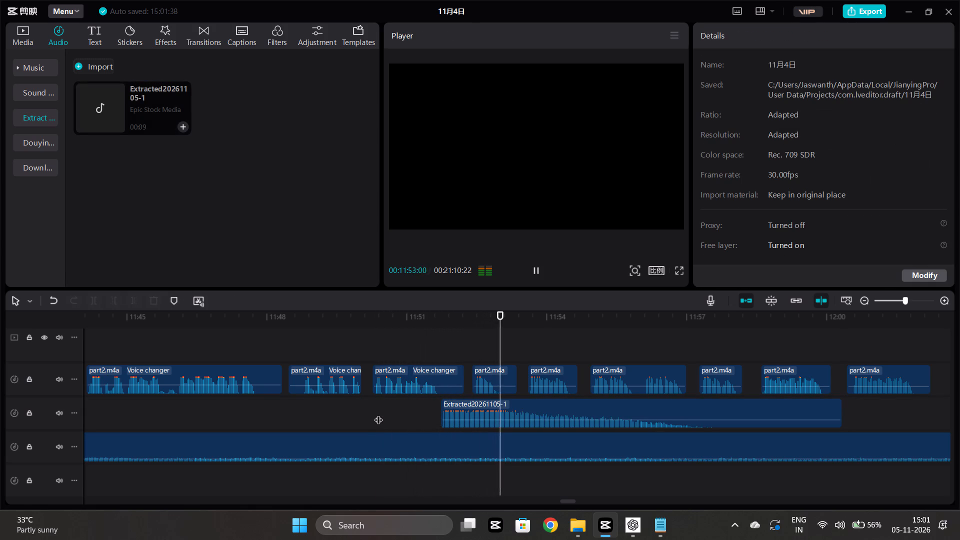
scroll(363, 394, "left", 1)
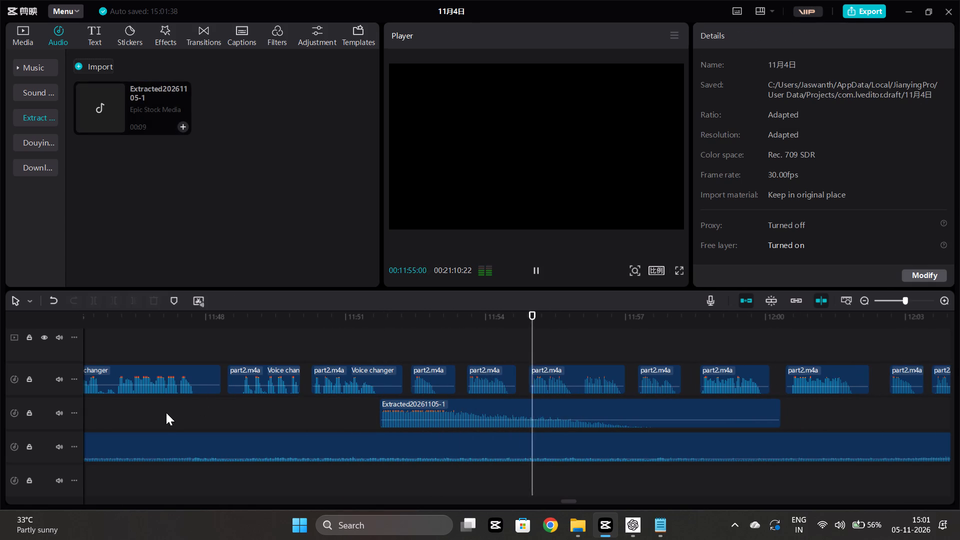
left_click(163, 413)
key("space")
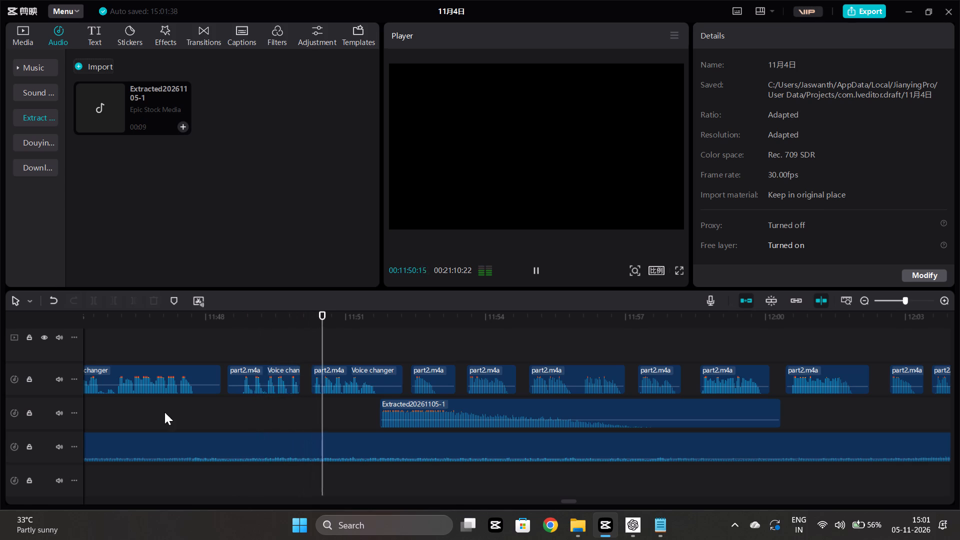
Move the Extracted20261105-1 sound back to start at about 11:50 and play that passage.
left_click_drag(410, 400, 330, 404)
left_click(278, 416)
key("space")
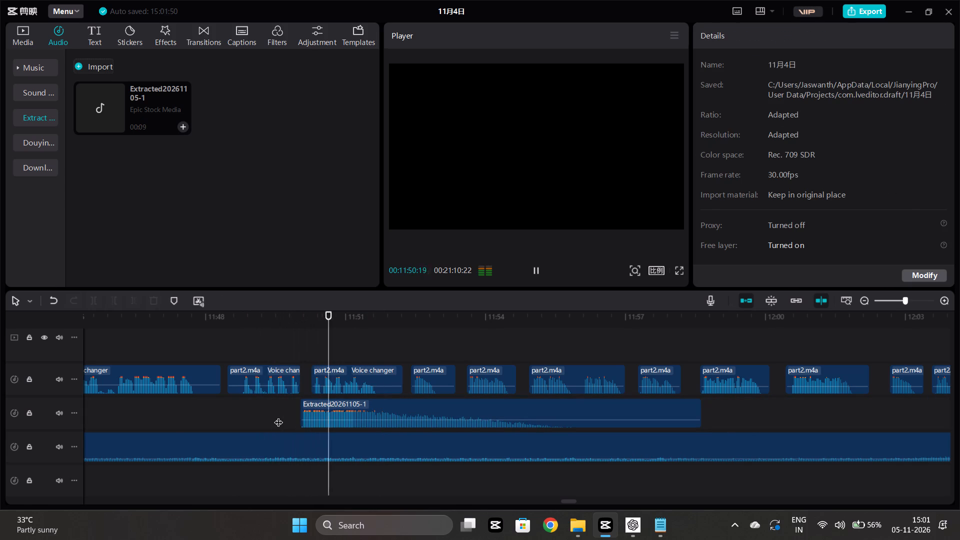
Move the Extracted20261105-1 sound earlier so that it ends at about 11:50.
scroll(278, 416, "down", 8, "ctrl")
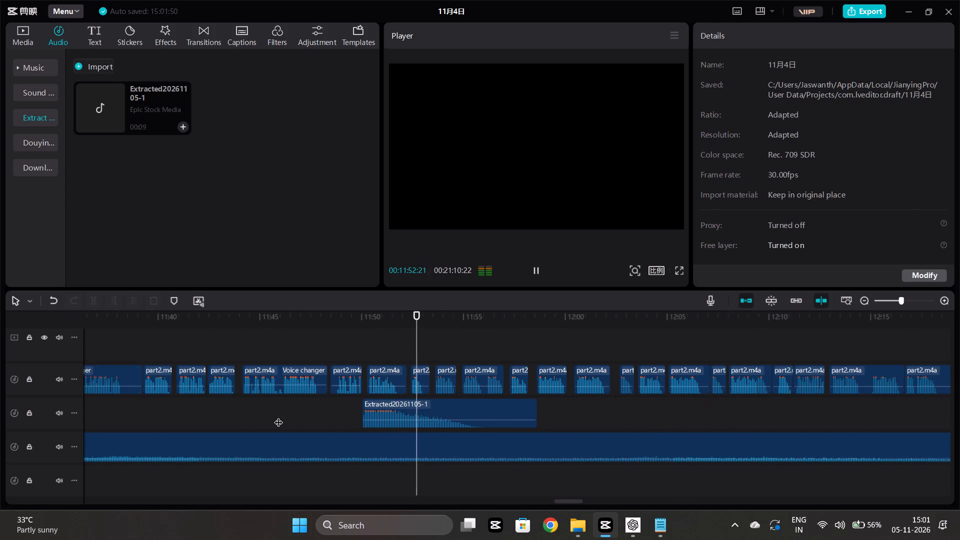
scroll(278, 416, "left", 1)
left_click_drag(287, 408, 251, 419)
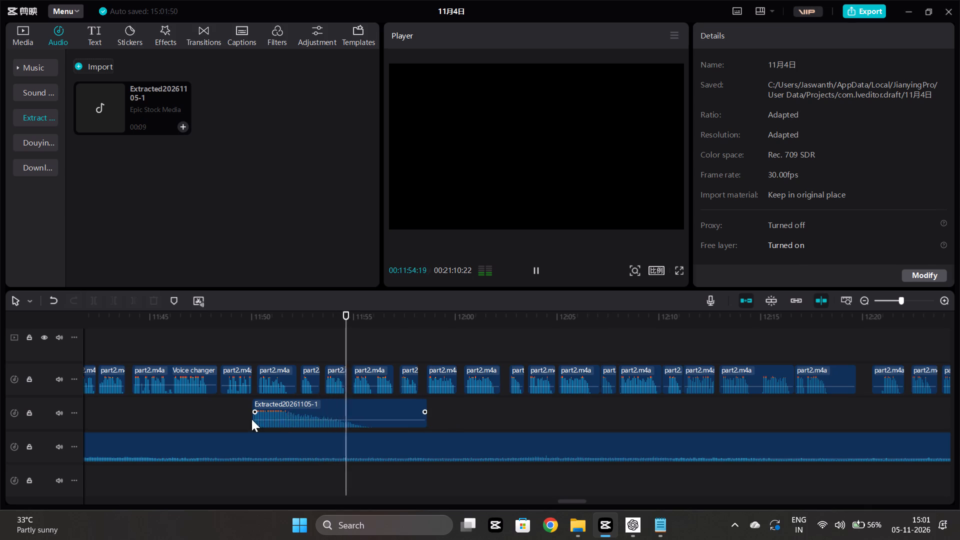
left_click_drag(251, 419, 112, 414)
Play the passage around 11:49 to find the pause between voice clips and split the Underworld track at 11:50:03.
scroll(194, 418, "down", 2)
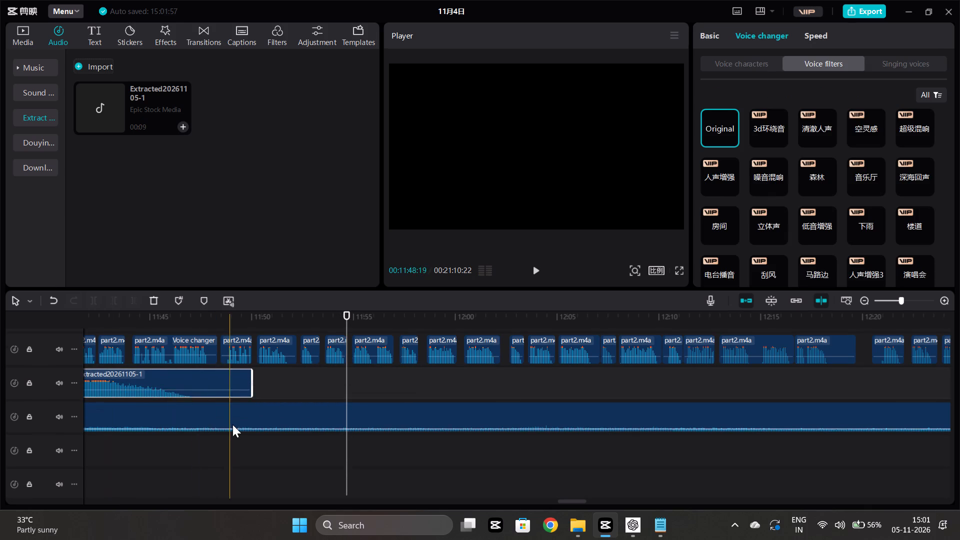
left_click(224, 441)
type("v")
key("space")
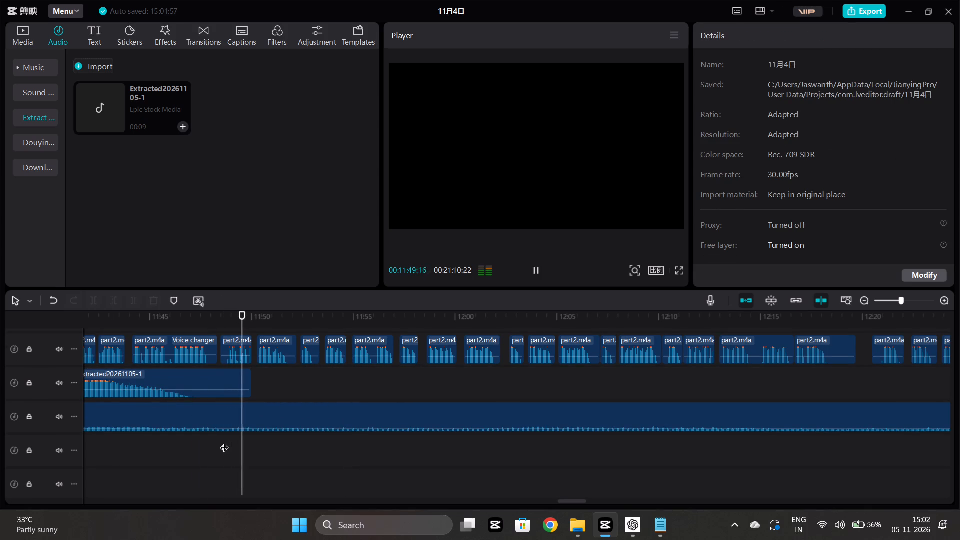
key("space")
left_click_drag(255, 452, 255, 443)
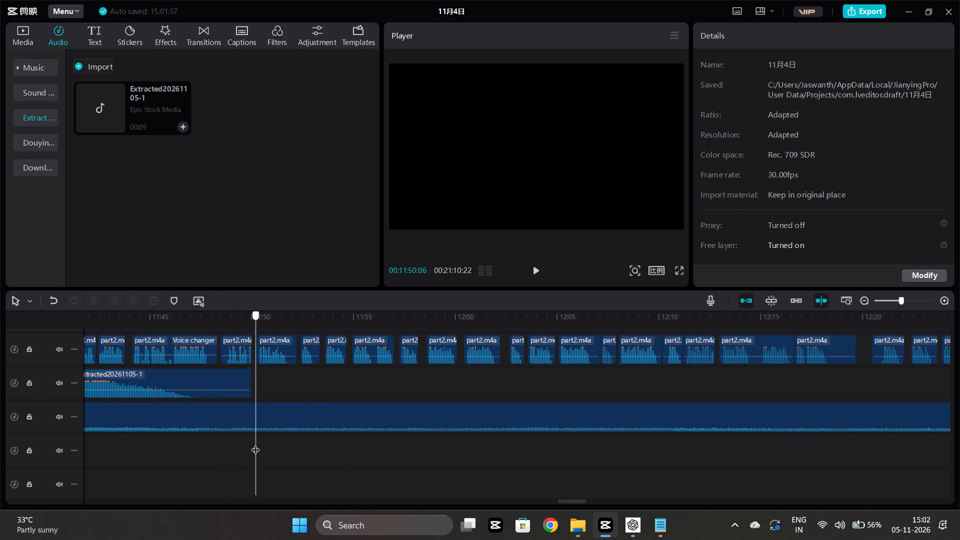
left_click_drag(255, 443, 253, 443)
left_click(260, 410)
left_click(89, 301)
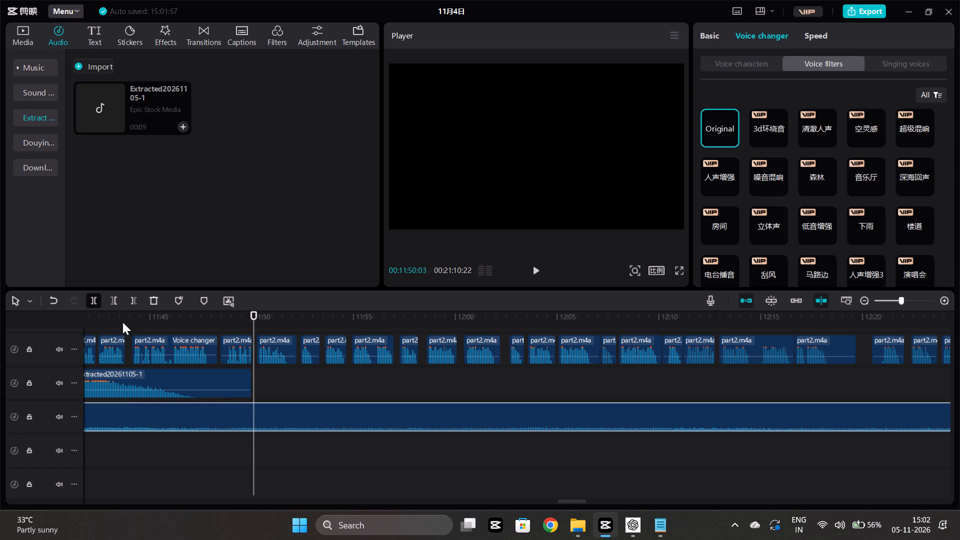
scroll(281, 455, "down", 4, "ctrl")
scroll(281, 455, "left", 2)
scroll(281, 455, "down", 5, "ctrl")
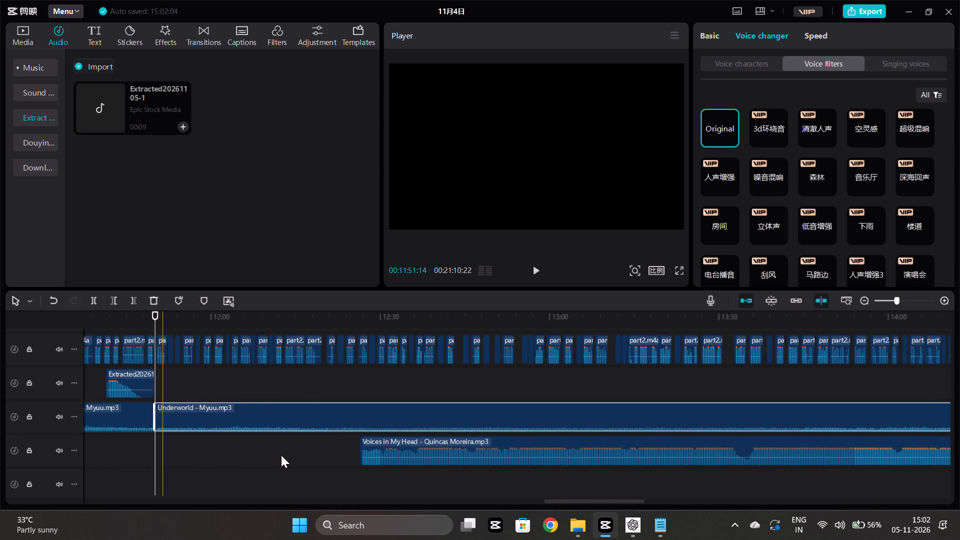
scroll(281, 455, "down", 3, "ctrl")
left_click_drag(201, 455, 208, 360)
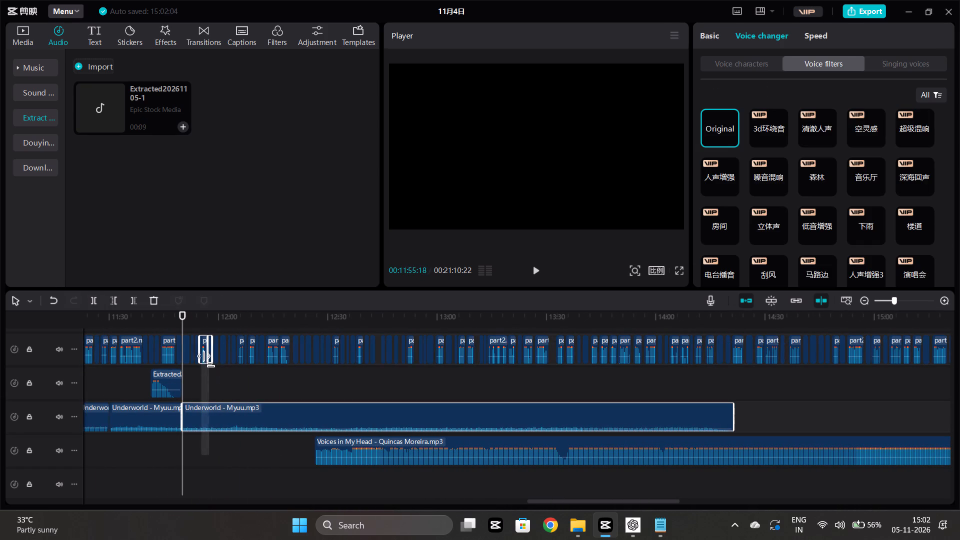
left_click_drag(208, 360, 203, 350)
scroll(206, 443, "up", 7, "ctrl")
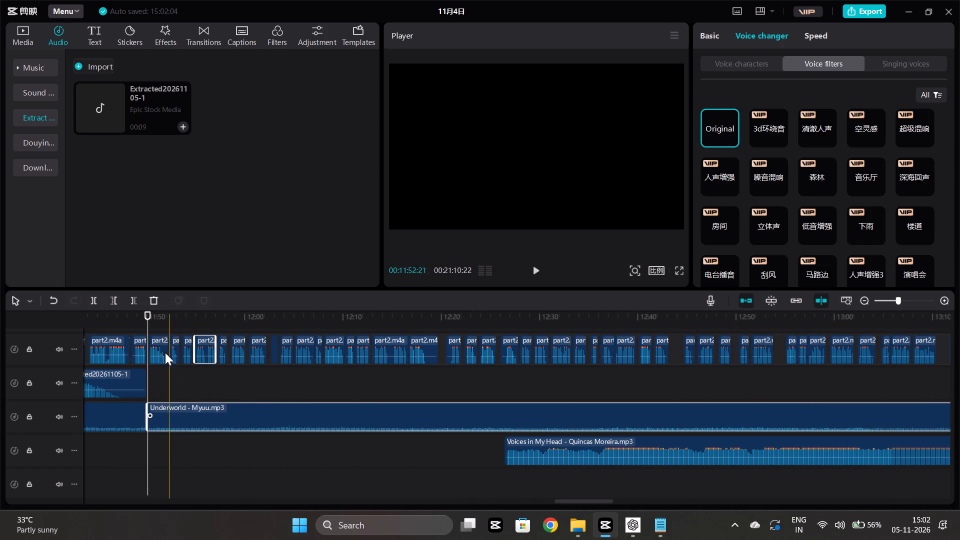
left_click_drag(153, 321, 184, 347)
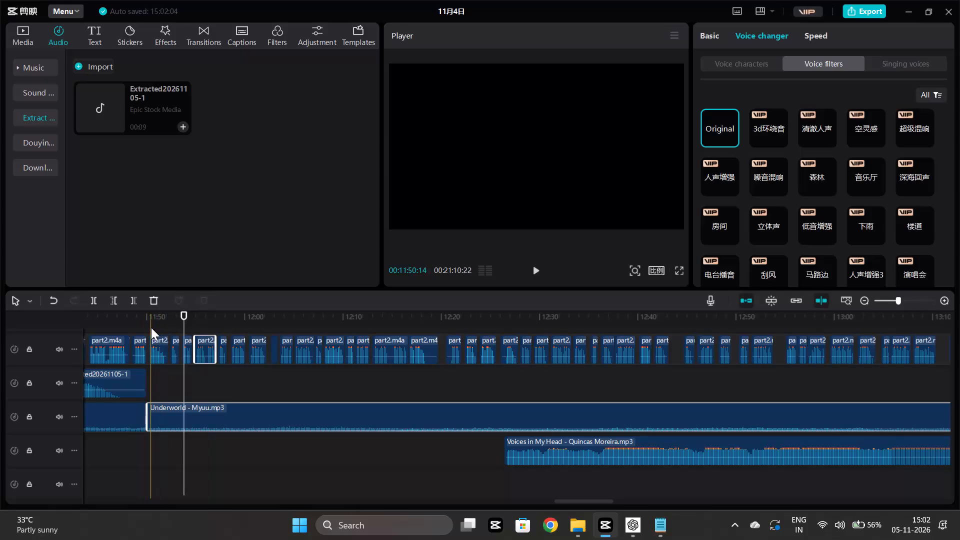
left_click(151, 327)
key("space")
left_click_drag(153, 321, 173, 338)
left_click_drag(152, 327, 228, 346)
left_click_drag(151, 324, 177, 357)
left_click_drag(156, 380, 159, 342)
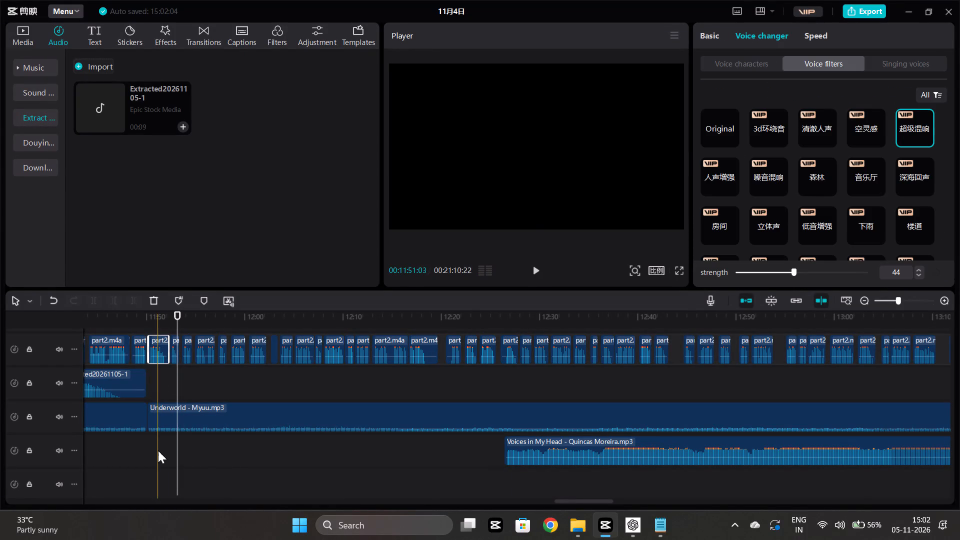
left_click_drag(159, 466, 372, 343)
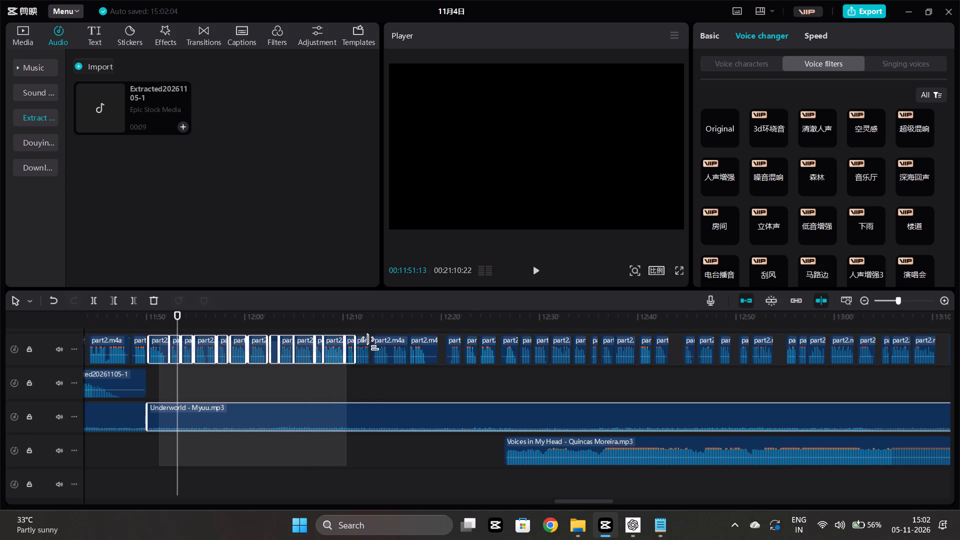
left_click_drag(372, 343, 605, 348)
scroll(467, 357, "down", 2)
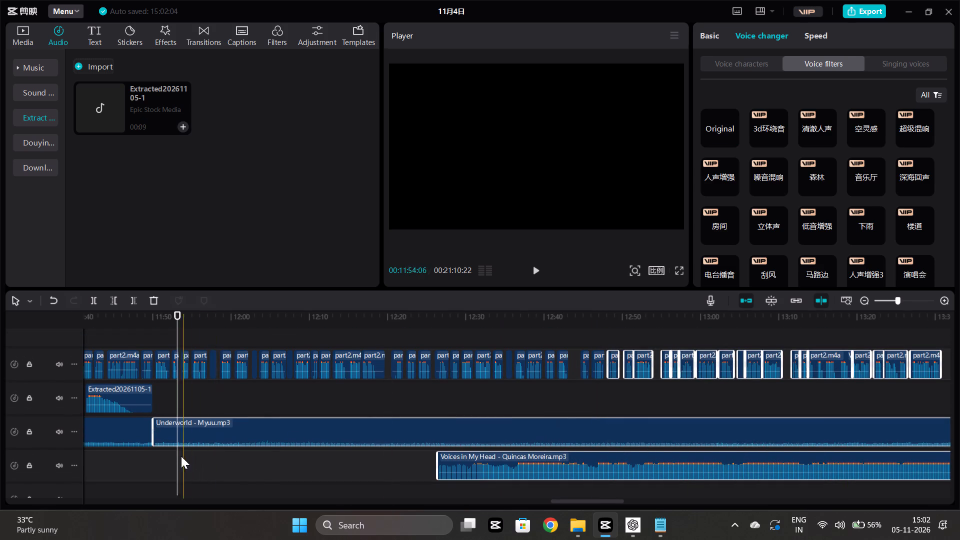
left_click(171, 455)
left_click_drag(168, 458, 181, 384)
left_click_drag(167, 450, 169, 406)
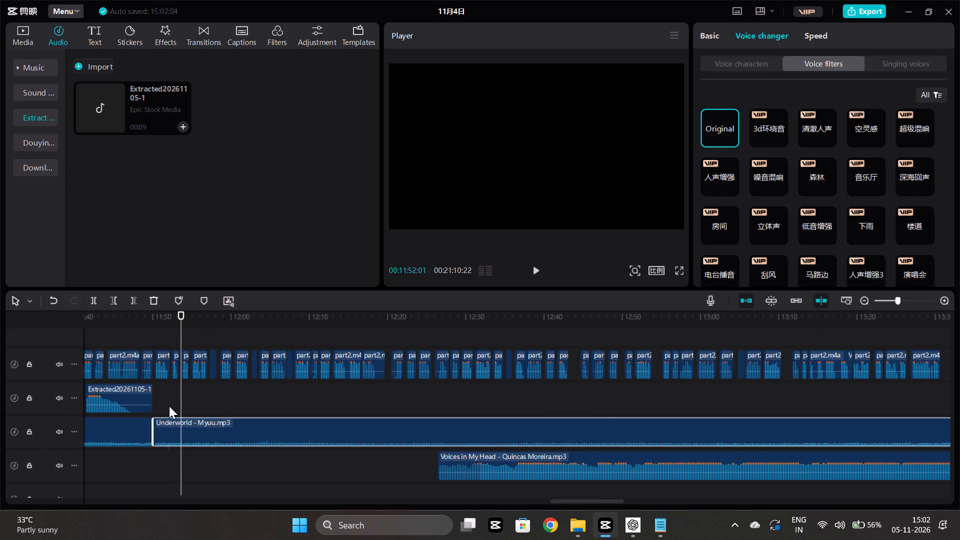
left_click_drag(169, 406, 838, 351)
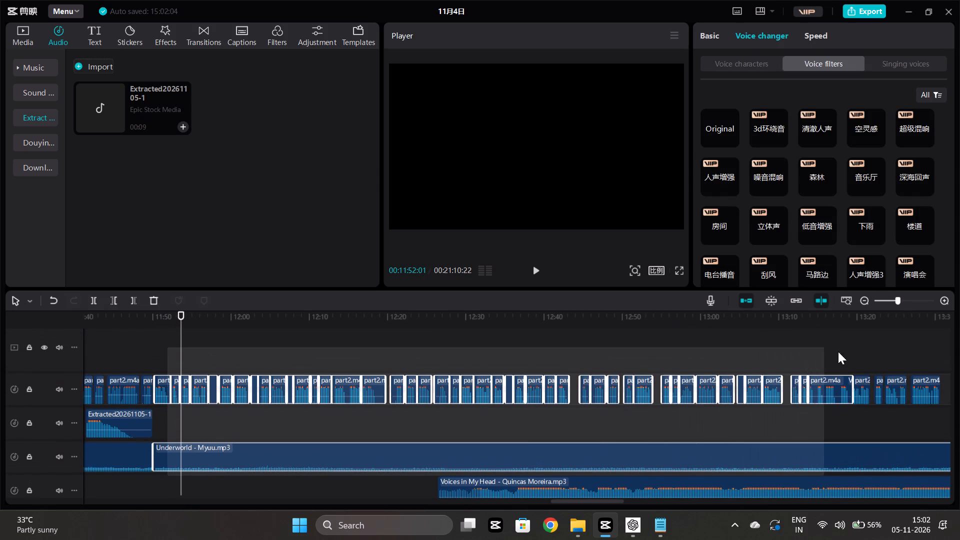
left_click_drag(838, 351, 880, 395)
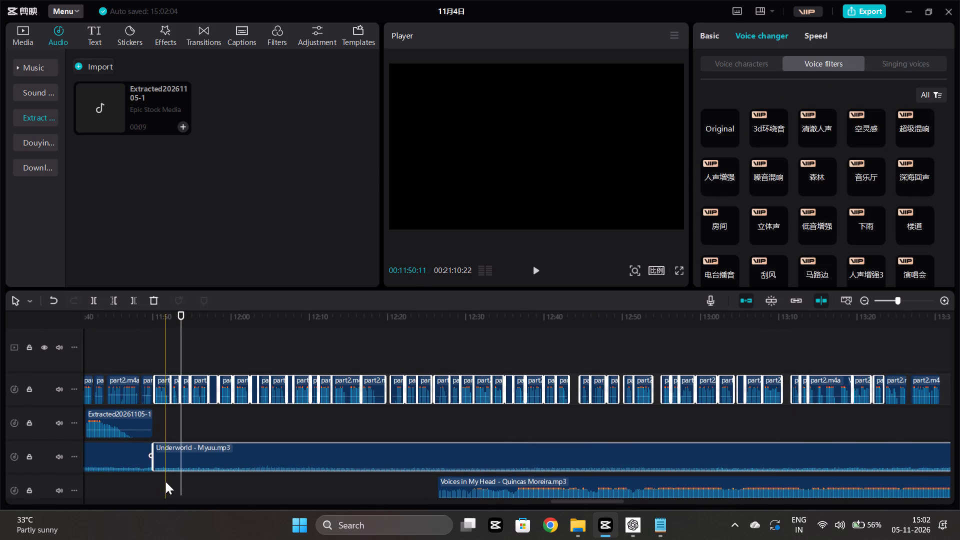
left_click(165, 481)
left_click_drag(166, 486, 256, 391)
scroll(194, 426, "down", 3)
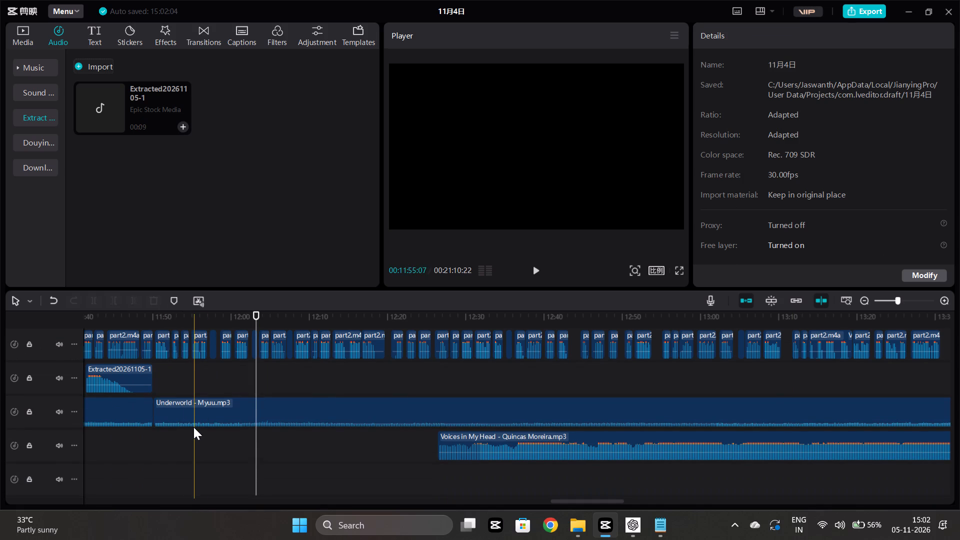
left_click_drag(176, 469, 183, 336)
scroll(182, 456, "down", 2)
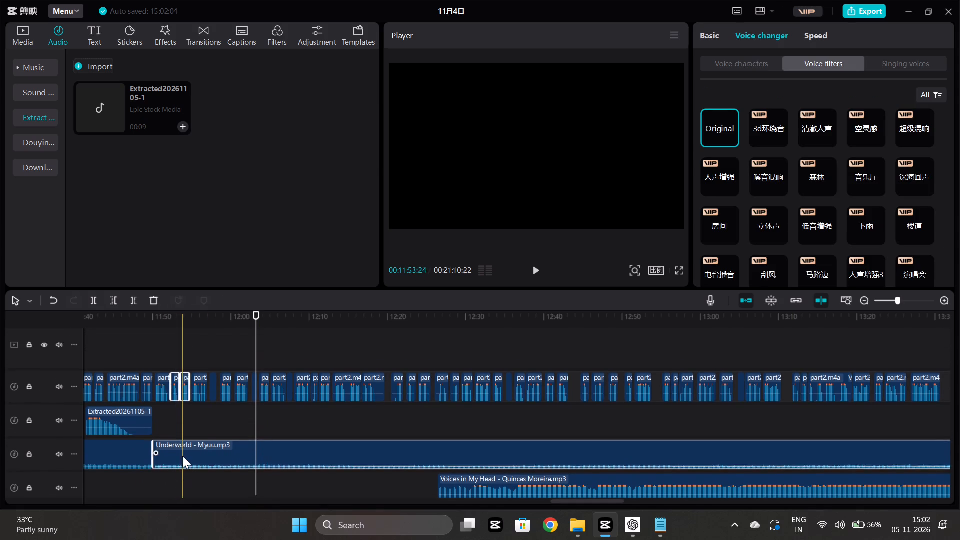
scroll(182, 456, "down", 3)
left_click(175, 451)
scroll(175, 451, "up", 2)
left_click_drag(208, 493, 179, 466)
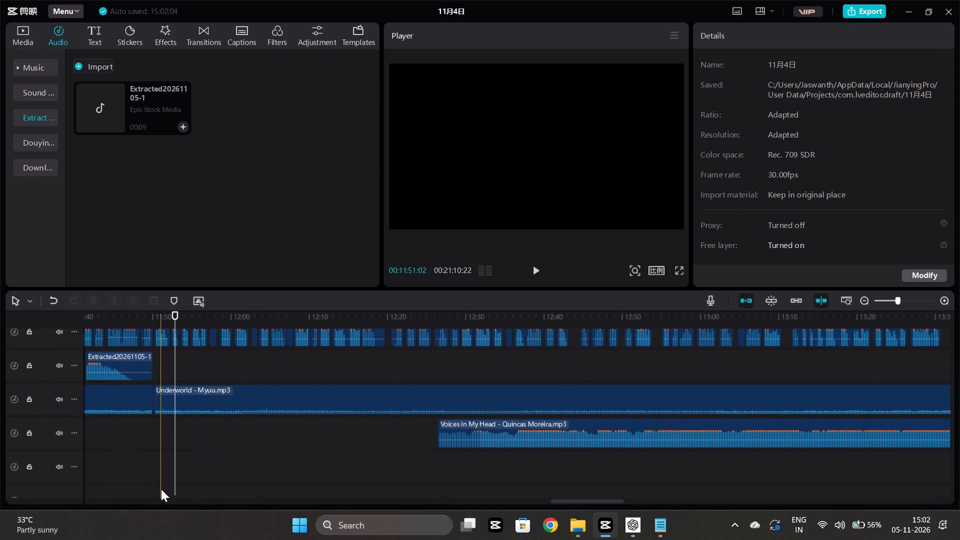
Select all voice and music clips from the 11:50 split to the end and shift them together about 4.6 seconds later.
left_click_drag(162, 488, 843, 246)
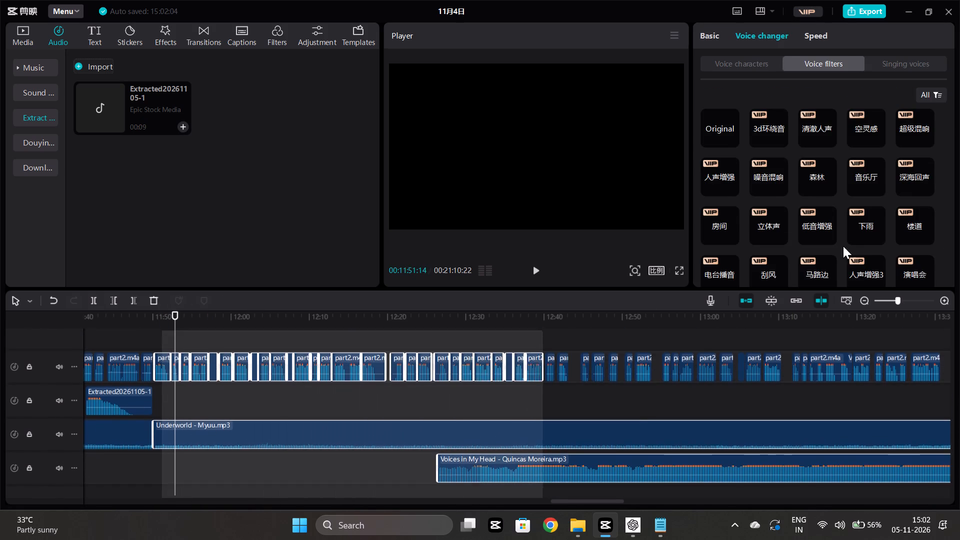
left_click_drag(843, 246, 959, 117)
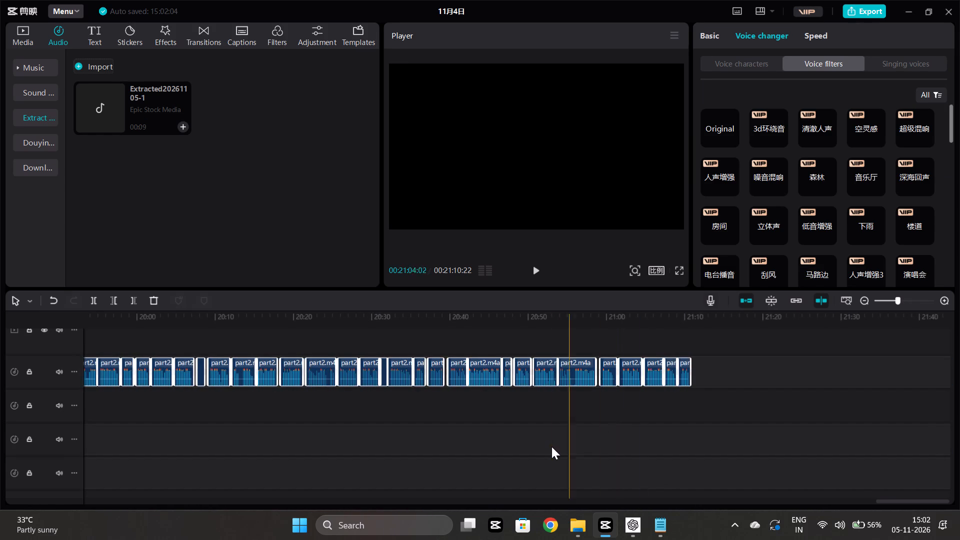
scroll(554, 446, "right", 3)
scroll(454, 434, "right", 5)
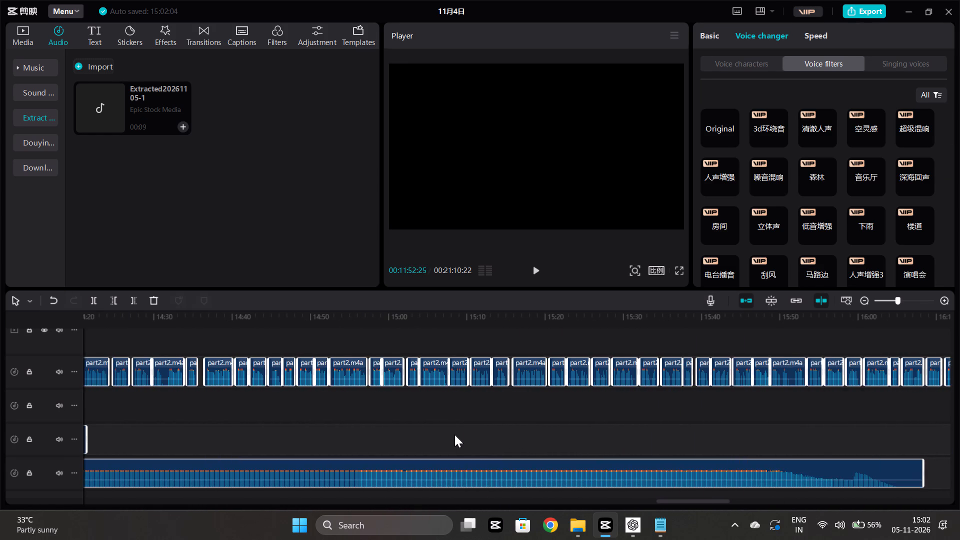
scroll(374, 437, "down", 2)
scroll(359, 435, "right", 4)
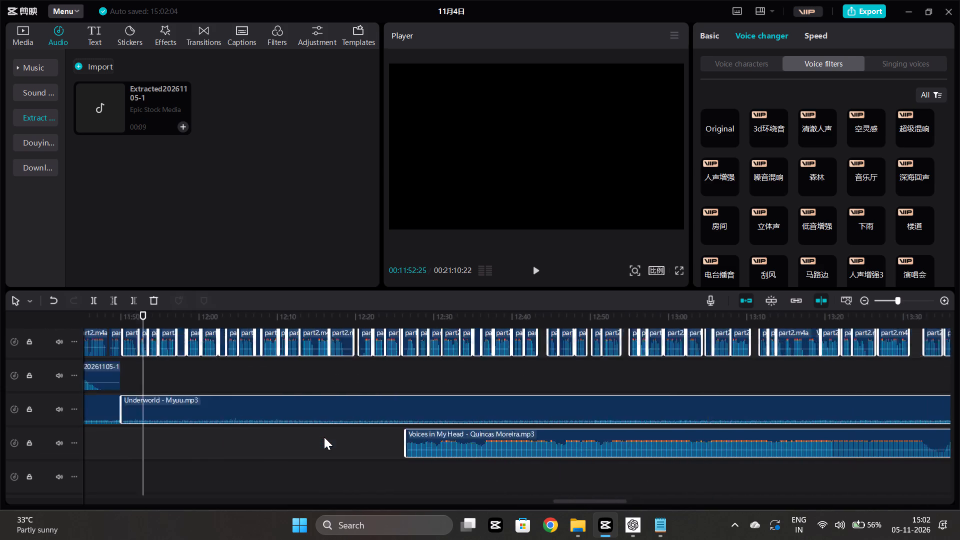
scroll(324, 437, "right", 1)
scroll(301, 439, "up", 2)
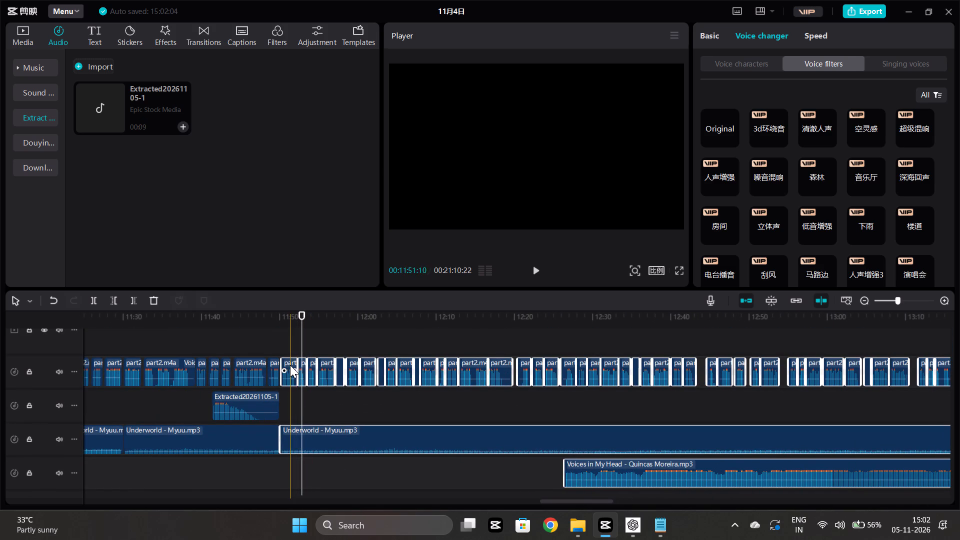
left_click_drag(289, 365, 322, 369)
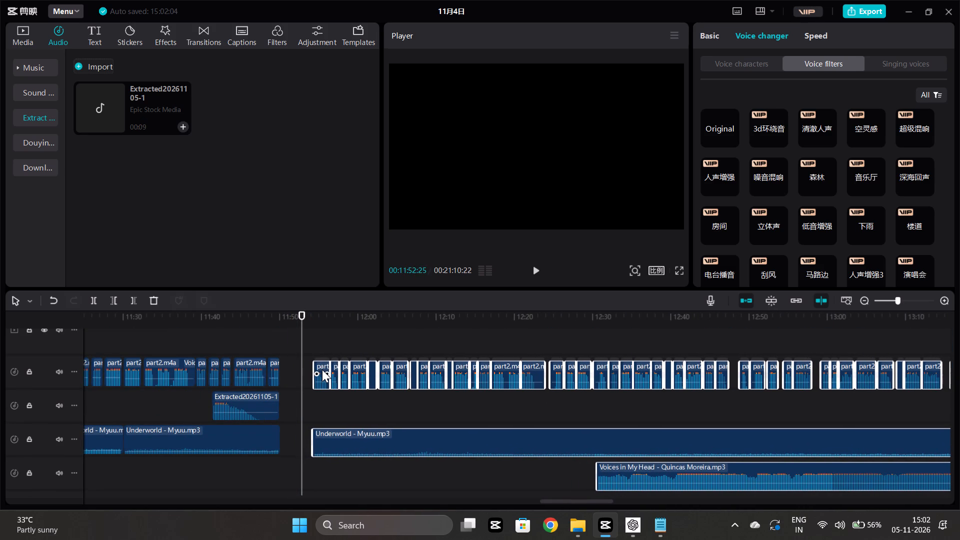
left_click_drag(322, 369, 328, 366)
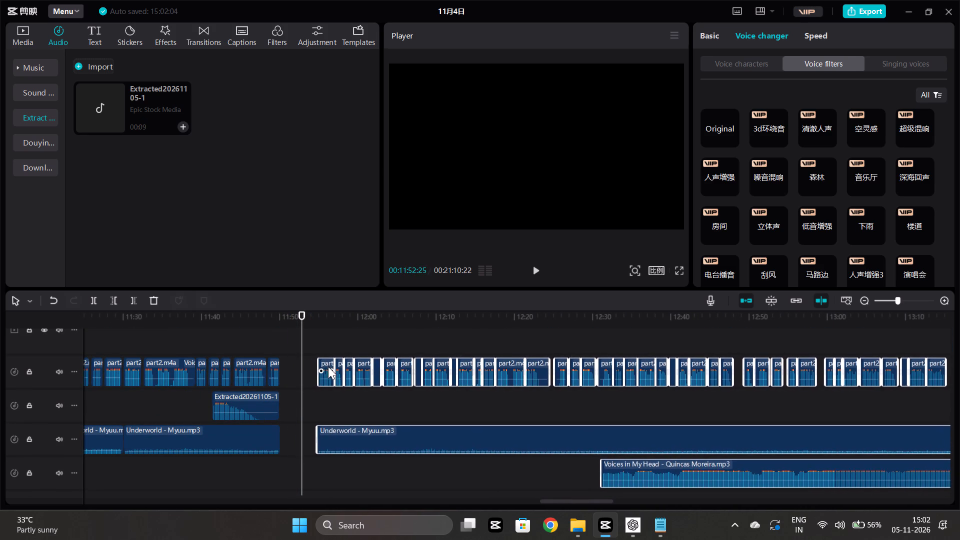
left_click_drag(328, 366, 325, 370)
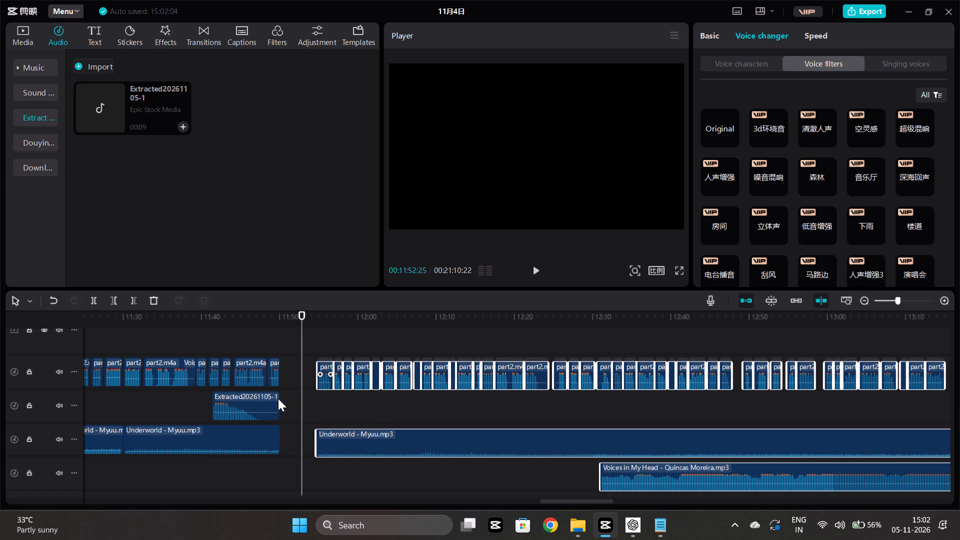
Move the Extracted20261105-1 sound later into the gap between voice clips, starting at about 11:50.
left_click_drag(253, 399, 314, 398)
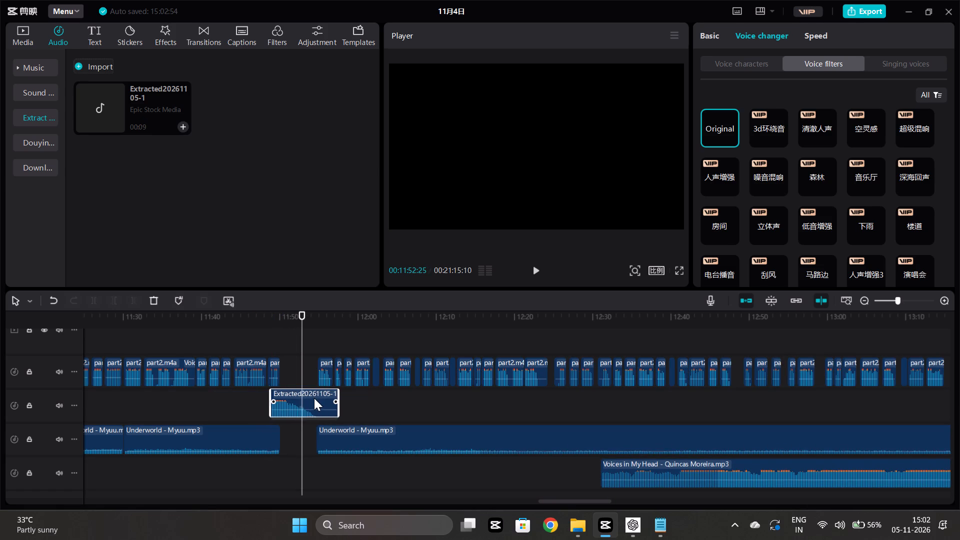
left_click_drag(314, 398, 319, 399)
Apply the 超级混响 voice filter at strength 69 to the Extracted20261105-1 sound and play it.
left_click(290, 401)
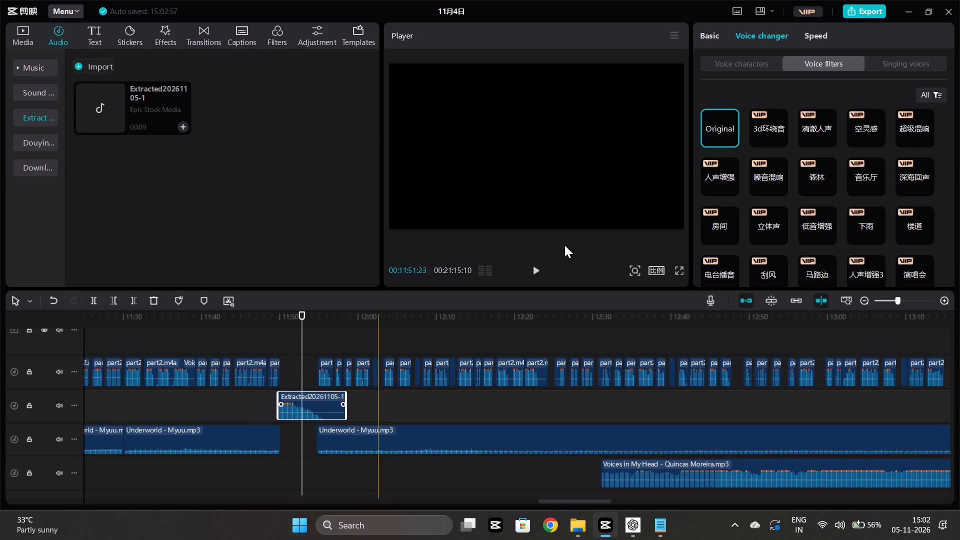
left_click(905, 128)
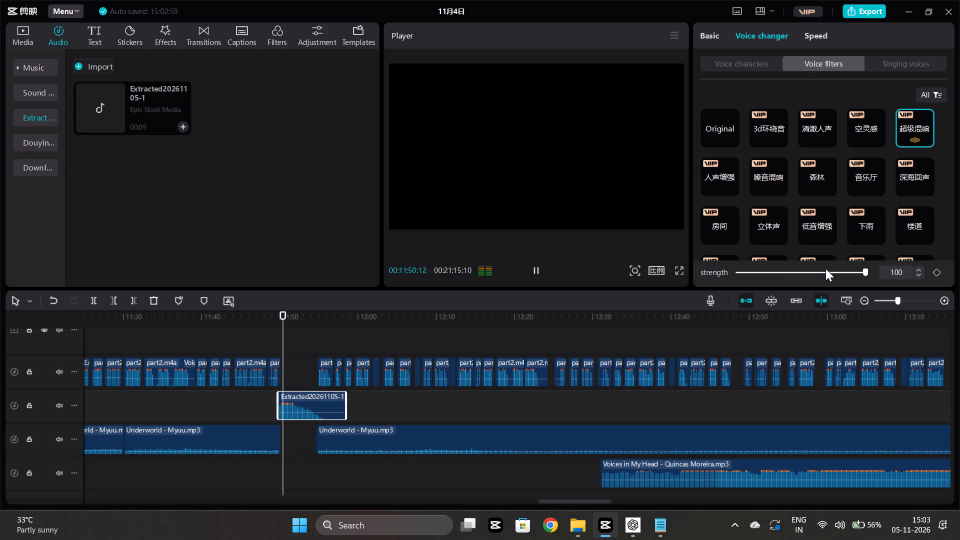
left_click(825, 268)
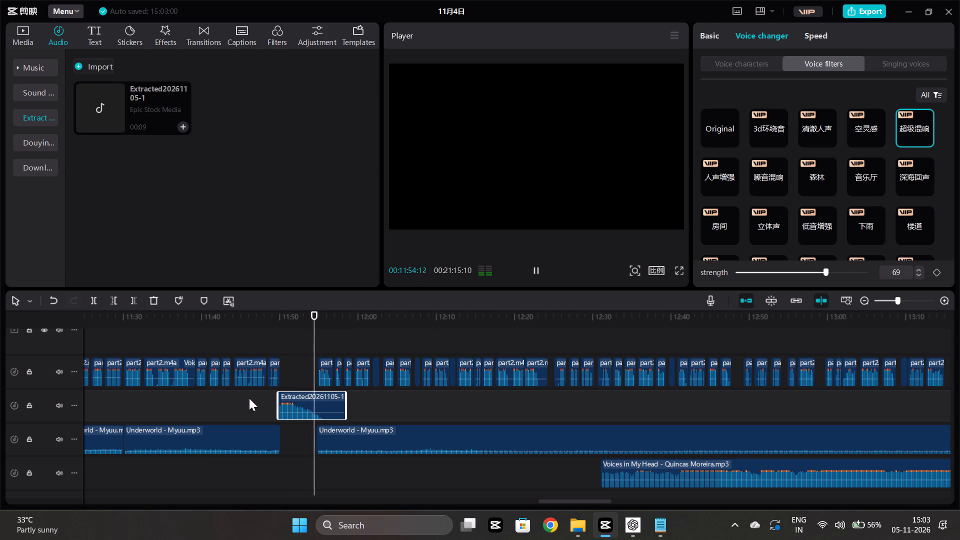
left_click(249, 398)
key("space")
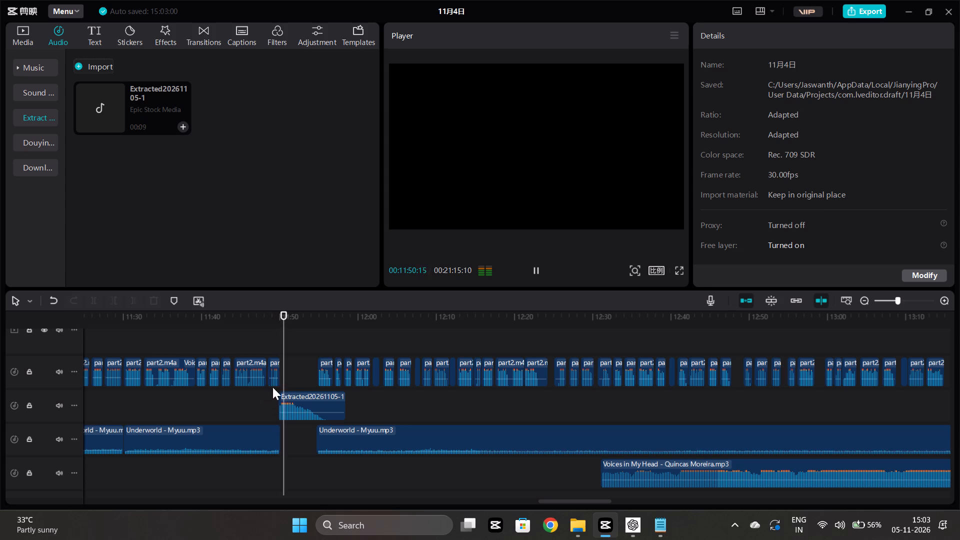
key("space")
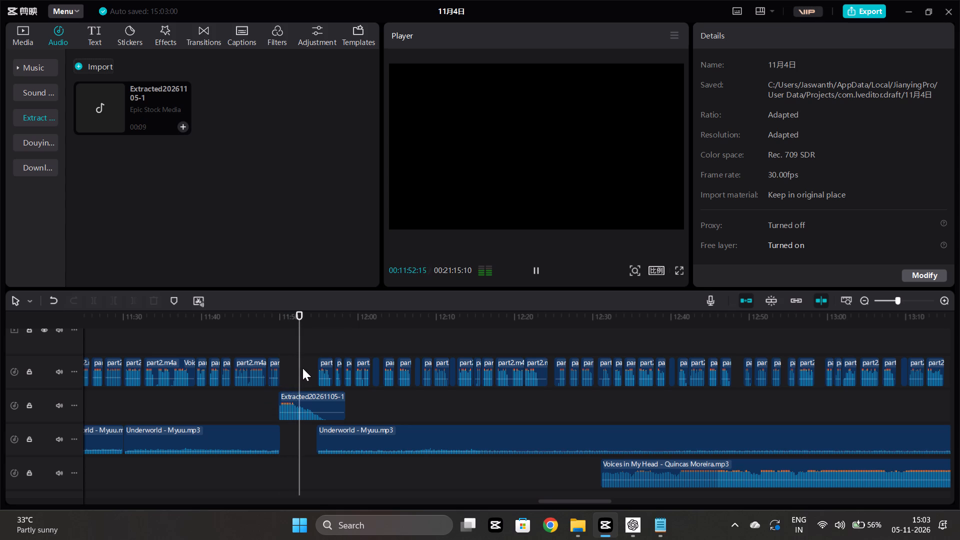
Move the first two voice clips after the gap earlier to start at about 11:53 and 11:55, and play that passage.
left_click(302, 366)
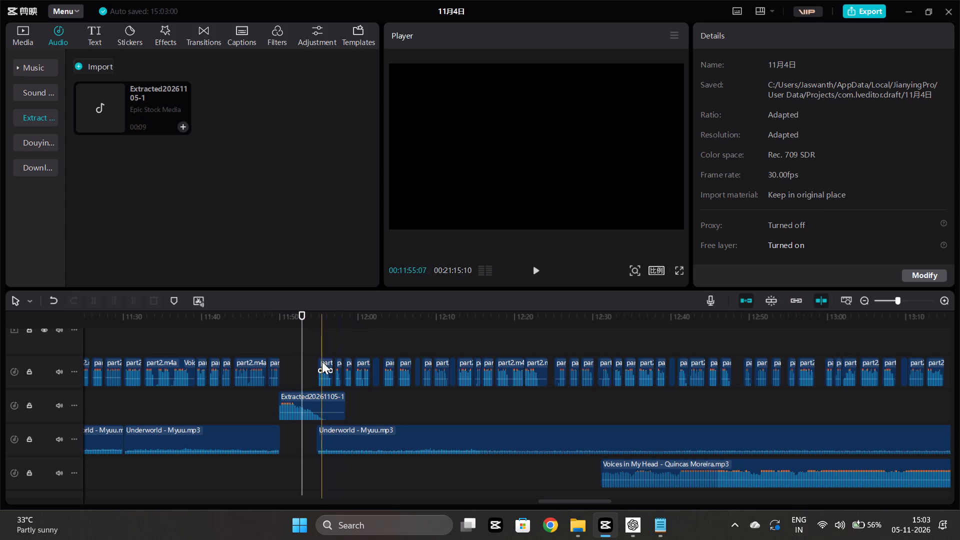
left_click_drag(325, 363, 311, 366)
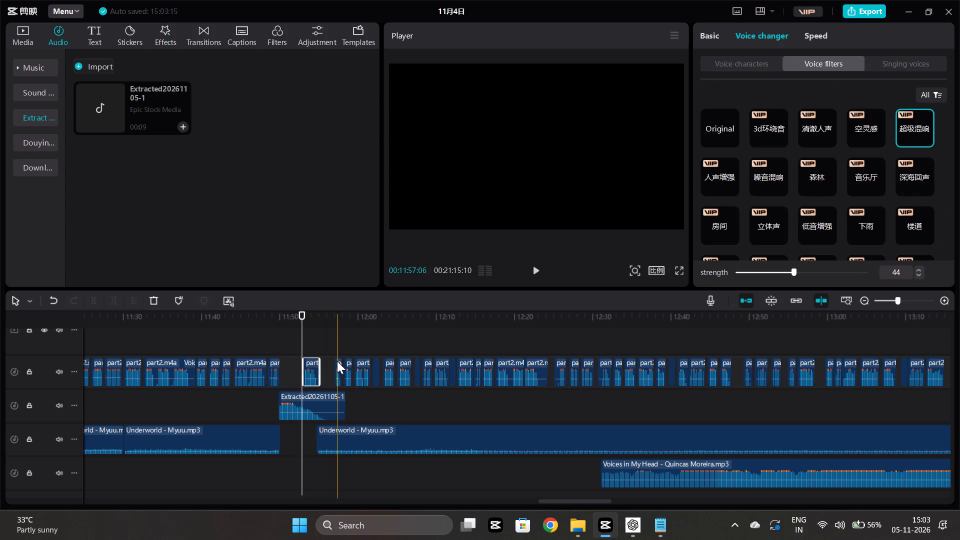
scroll(338, 362, "up", 6, "ctrl")
left_click_drag(337, 361, 307, 365)
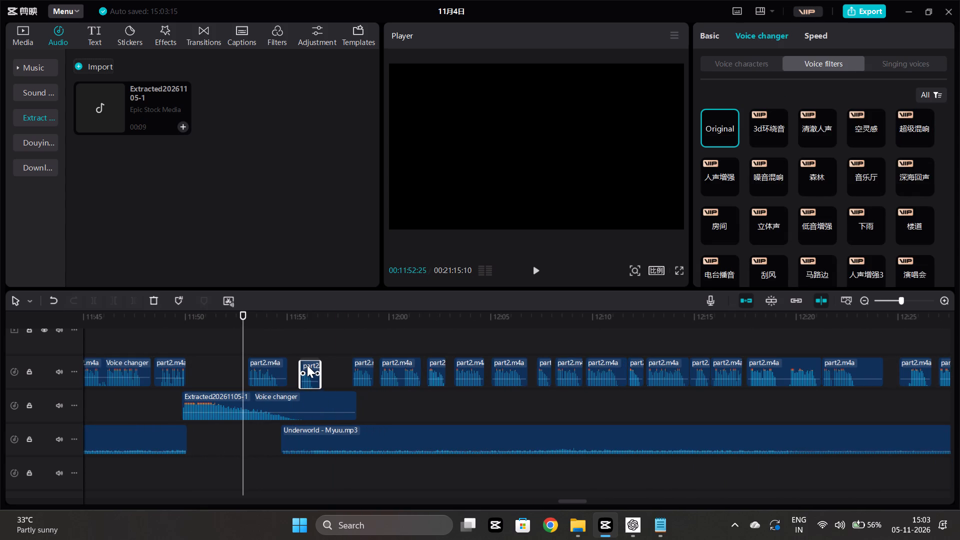
left_click_drag(307, 365, 301, 364)
left_click(219, 425)
key("space")
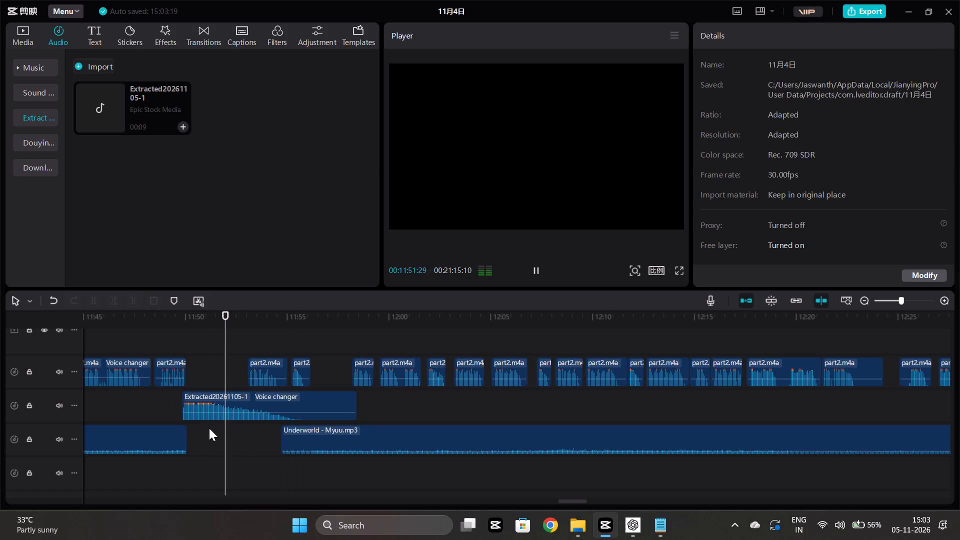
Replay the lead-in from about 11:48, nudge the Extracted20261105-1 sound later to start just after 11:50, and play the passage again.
left_click(149, 405)
key("space")
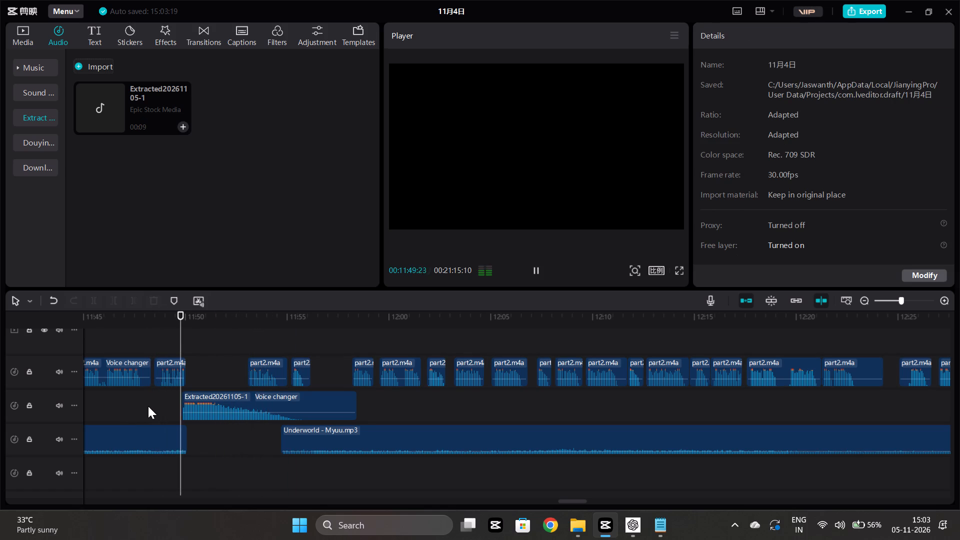
left_click_drag(194, 398, 201, 397)
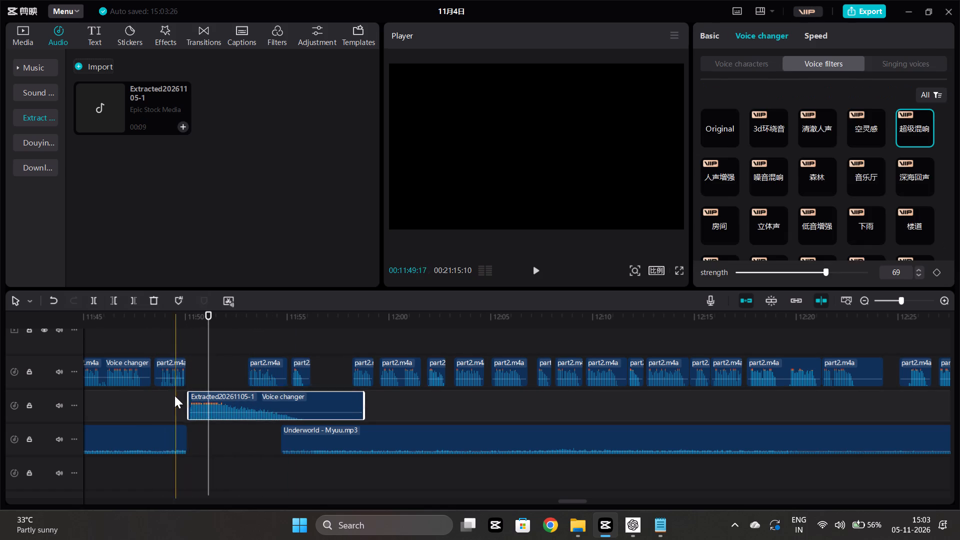
left_click(171, 396)
key("space")
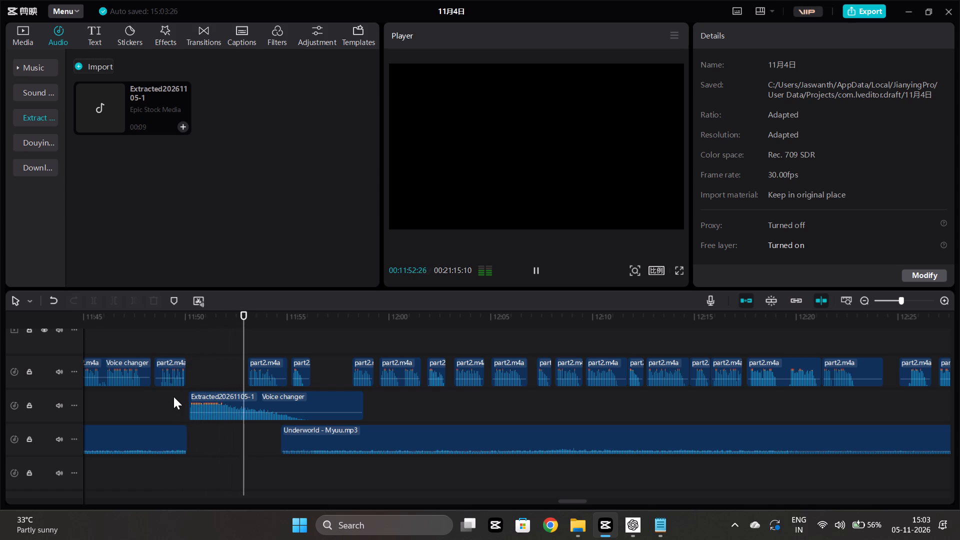
Move the following two voice clips earlier to start at about 11:56.5 and 11:58, playing the passage to check the spacing.
scroll(173, 396, "left", 1)
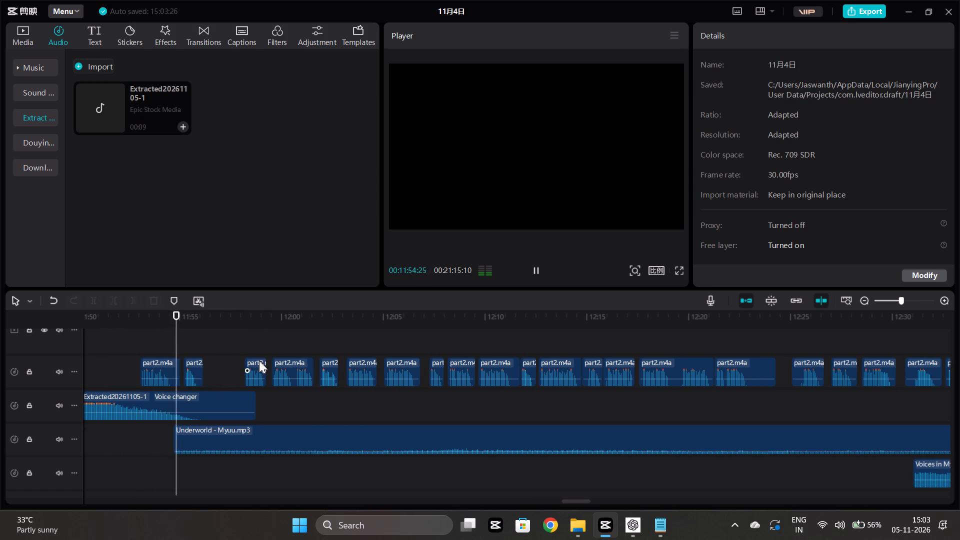
left_click_drag(255, 360, 223, 364)
left_click(177, 469)
key("space")
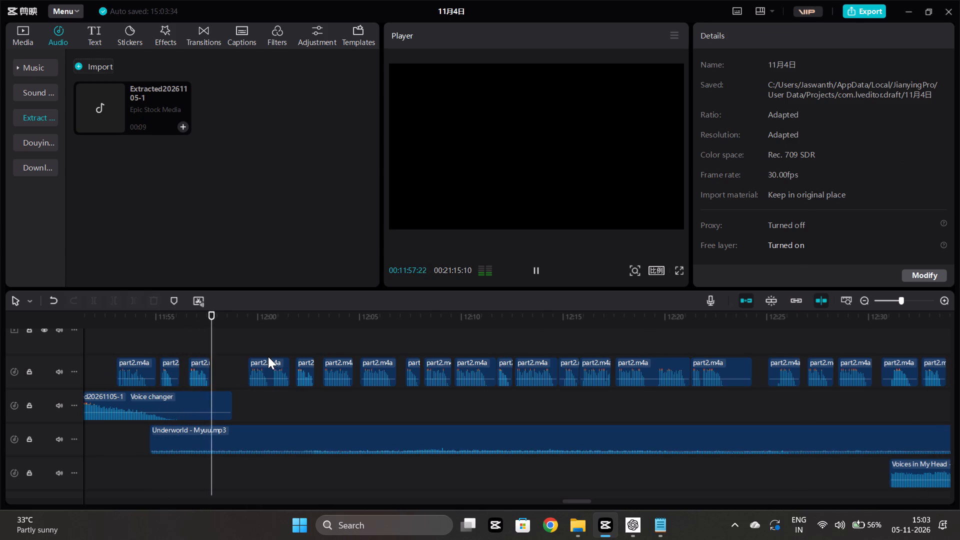
left_click_drag(265, 360, 234, 370)
left_click(198, 458)
key("space")
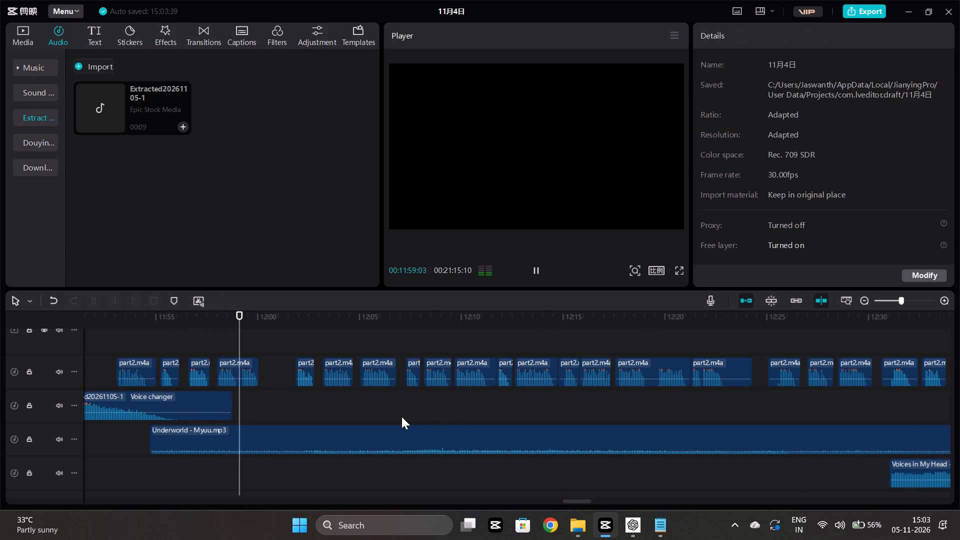
key("space")
Split the Underworld track at 12:00:00, where the moved voice clips end.
left_click(257, 466)
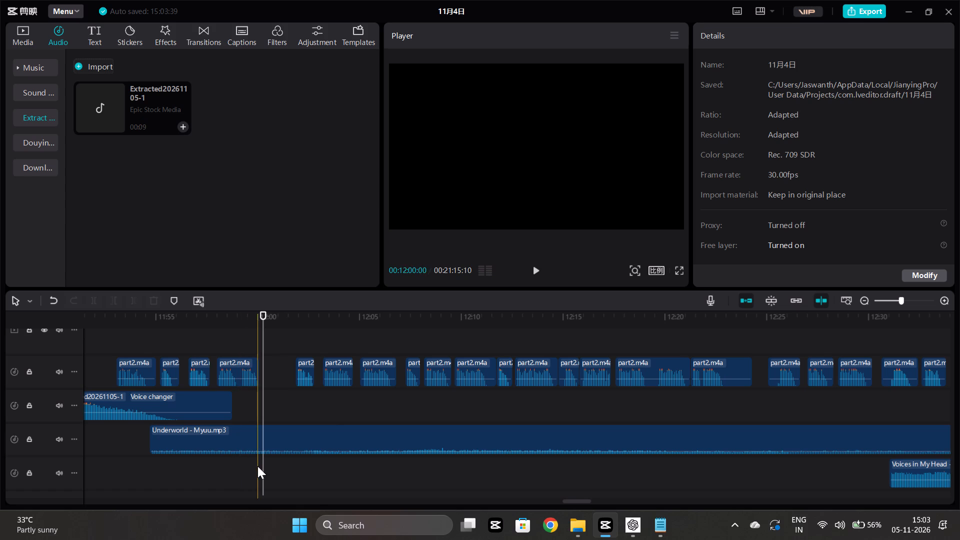
left_click(270, 432)
left_click(95, 299)
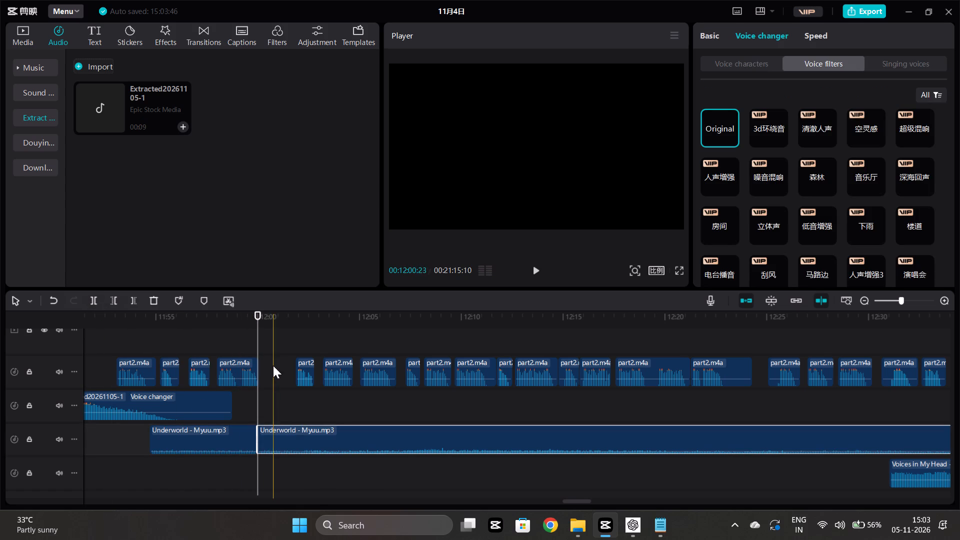
Select all voice and music clips from the 12:00 split to the end and shift them together about 1.7 seconds earlier.
scroll(275, 360, "down", 5, "ctrl")
left_click_drag(275, 341, 612, 474)
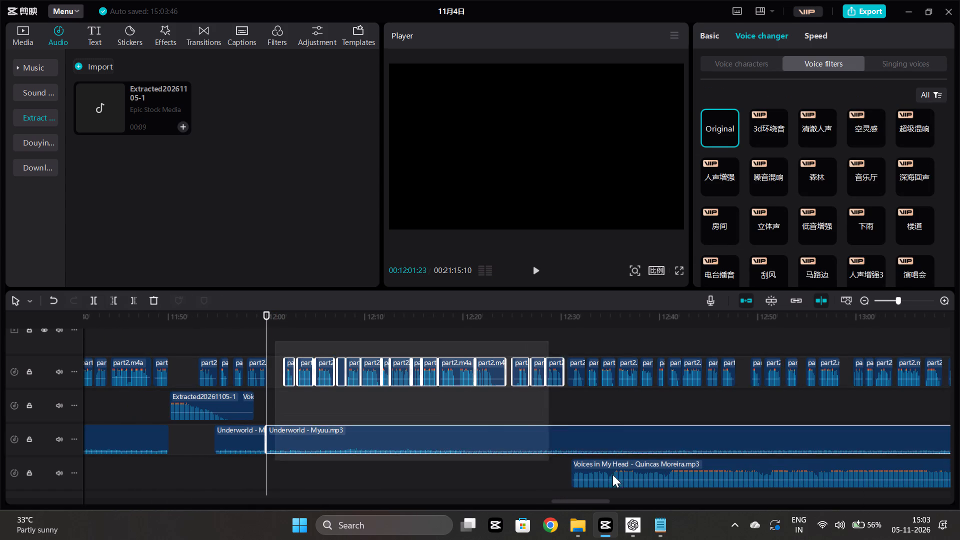
left_click_drag(612, 474, 959, 499)
scroll(692, 483, "right", 4)
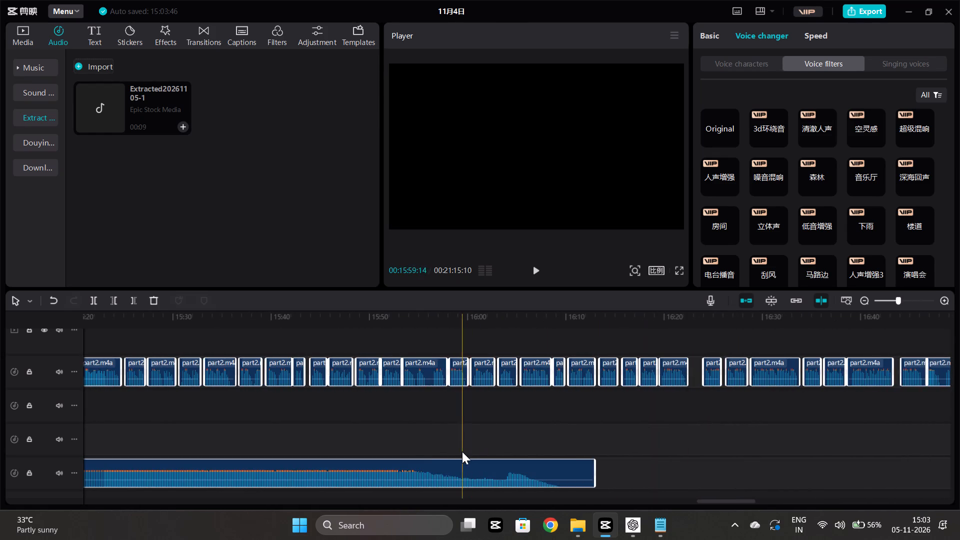
scroll(425, 444, "right", 10)
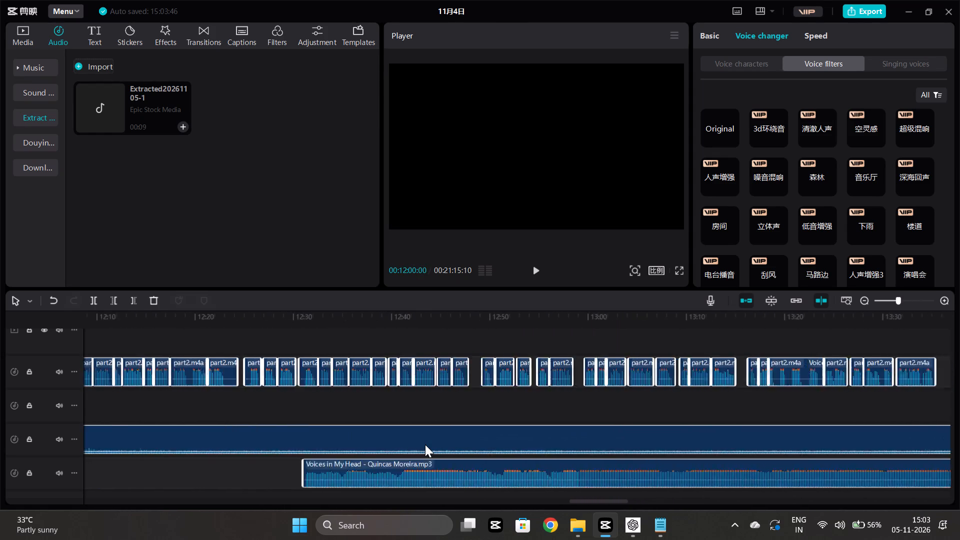
scroll(425, 444, "right", 2)
scroll(887, 361, "left", 2)
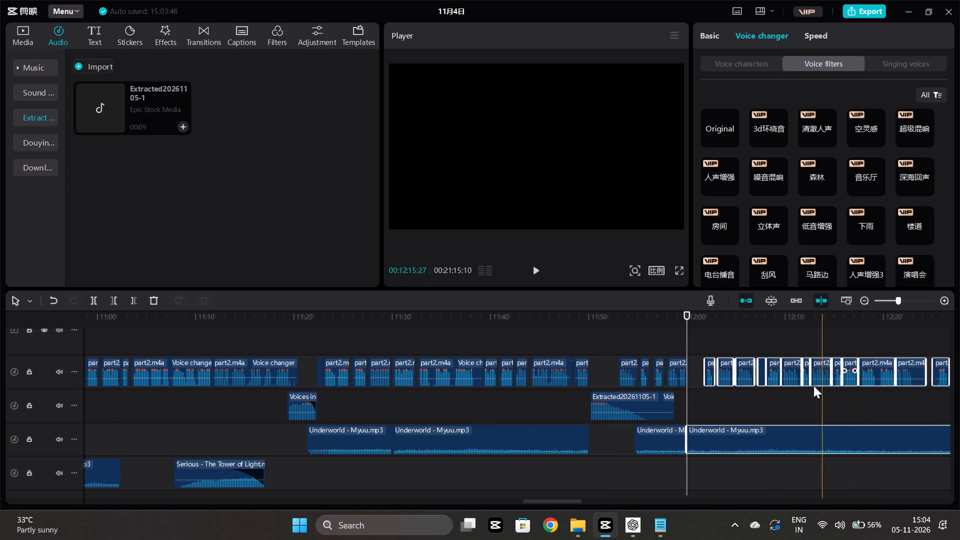
scroll(813, 385, "left", 1)
scroll(582, 402, "up", 6, "ctrl")
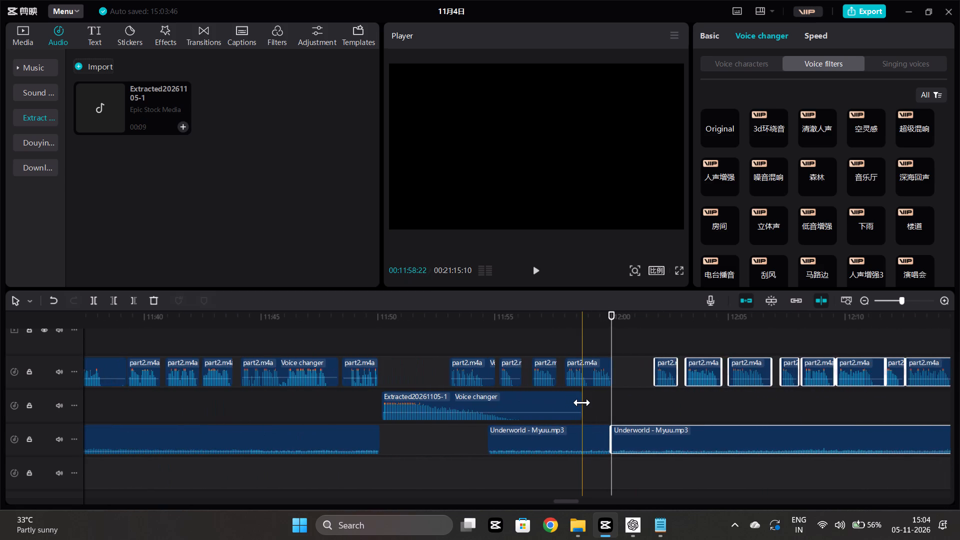
scroll(582, 402, "up", 8, "ctrl")
scroll(582, 402, "down", 8, "ctrl")
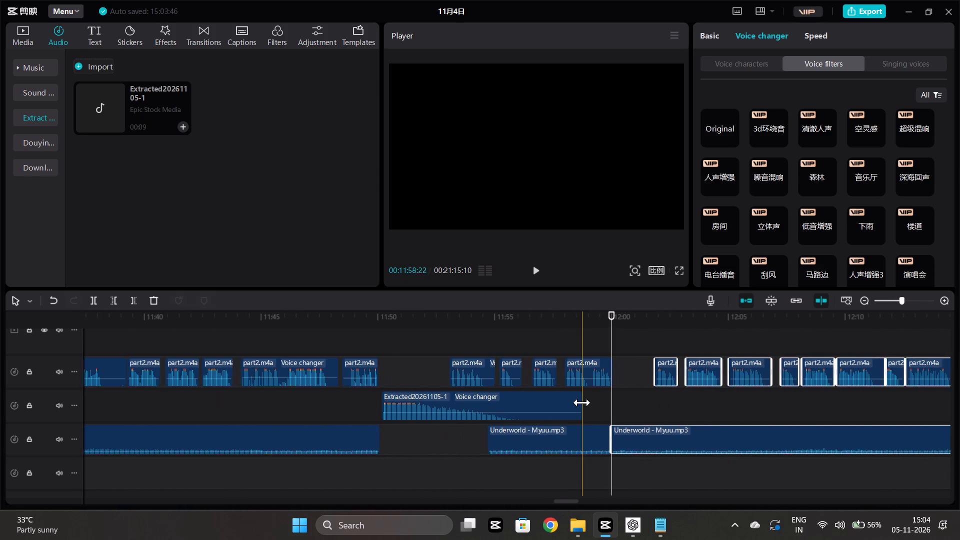
scroll(582, 402, "up", 3, "ctrl")
left_click_drag(700, 363, 676, 369)
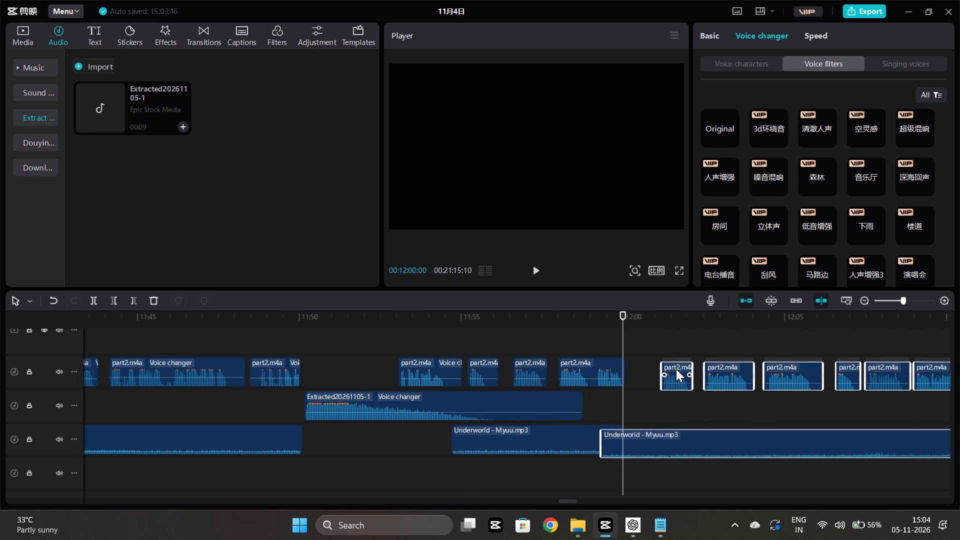
left_click_drag(676, 369, 644, 364)
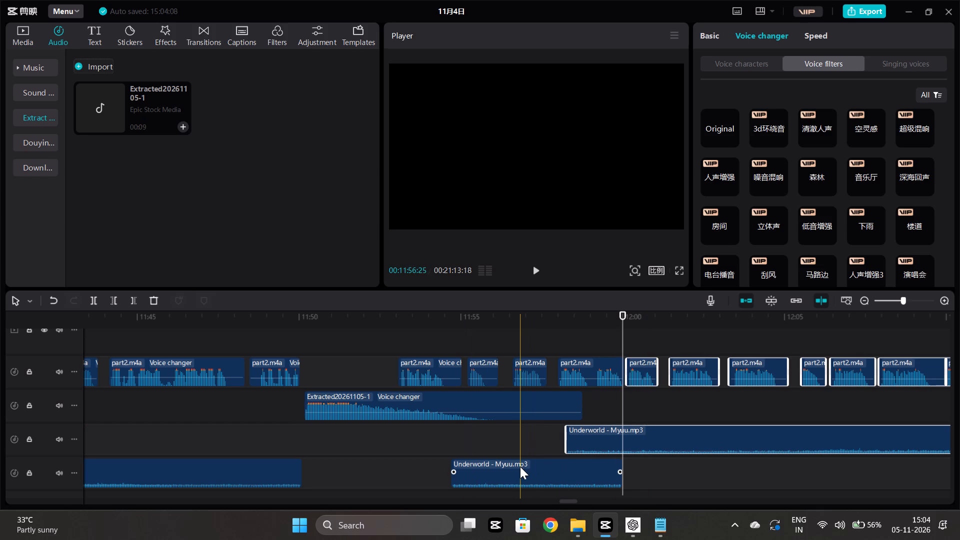
Move the short Underworld segment earlier to start at about 11:53 and end where the following Underworld segment begins, and play it.
scroll(518, 466, "down", 1)
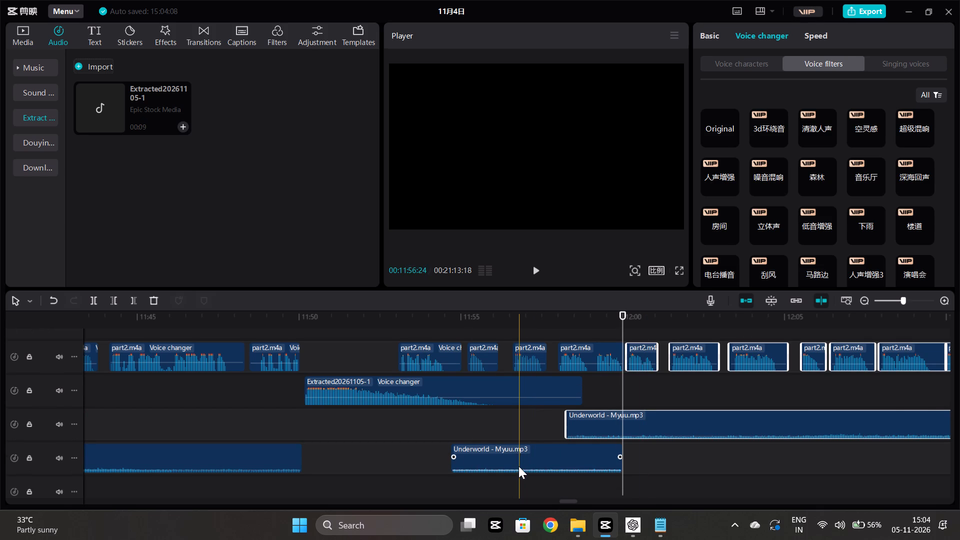
scroll(518, 466, "right", 6)
scroll(518, 466, "left", 3)
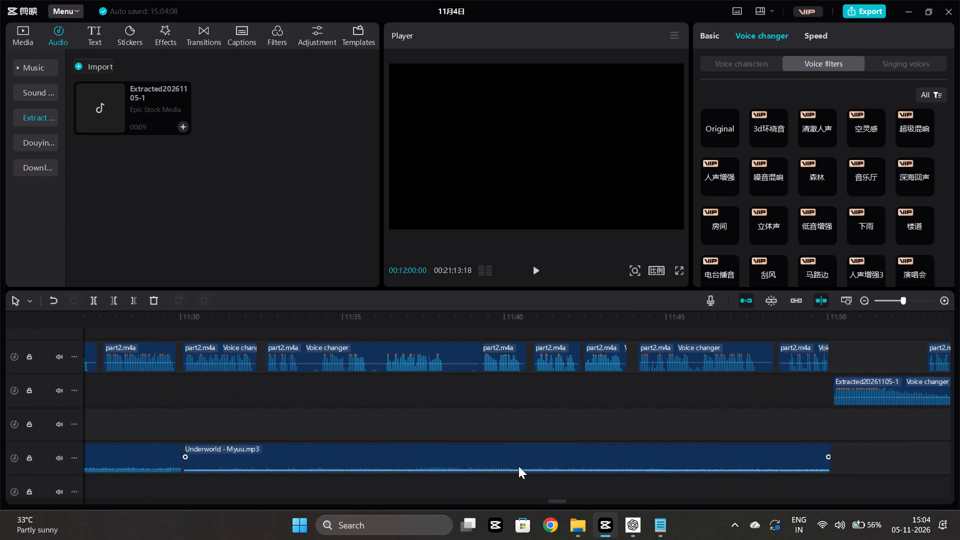
scroll(518, 466, "left", 3)
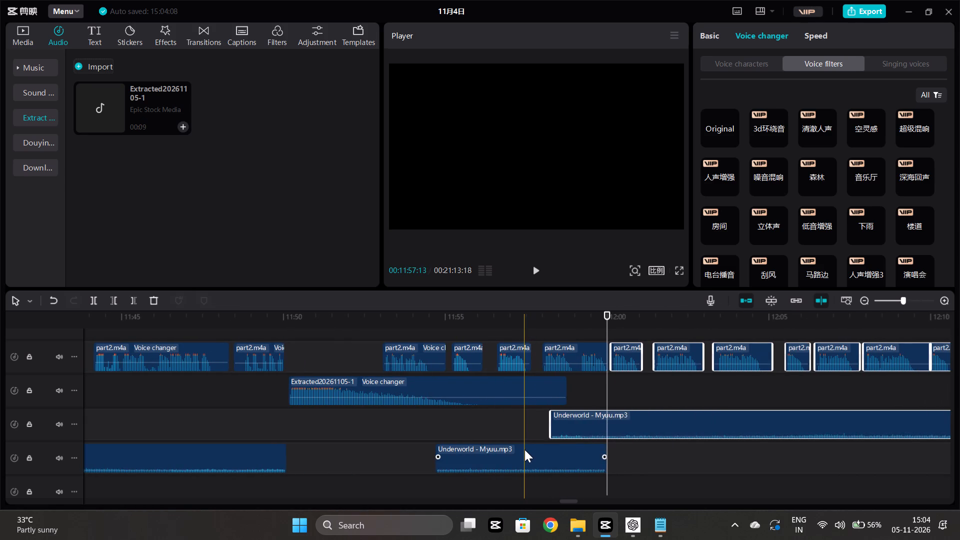
left_click_drag(524, 449, 472, 457)
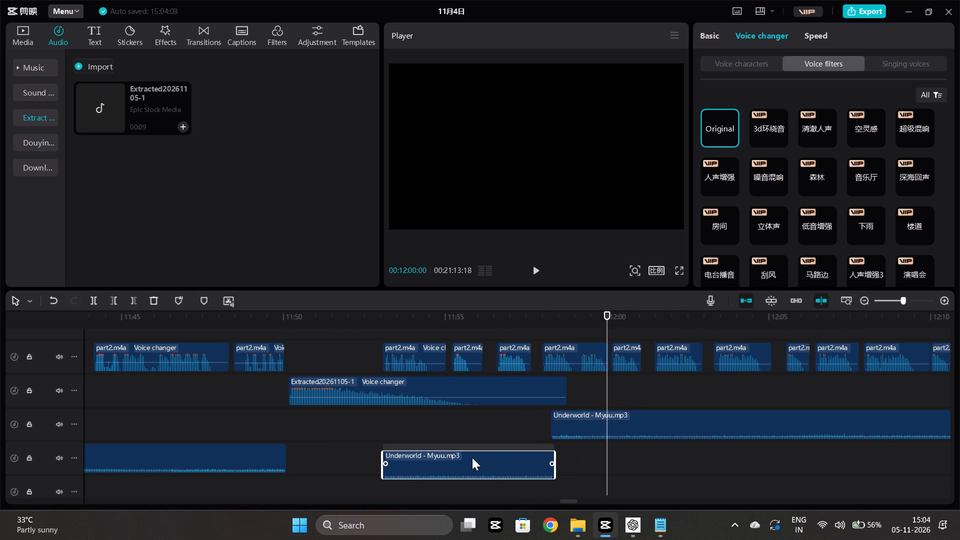
left_click_drag(472, 457, 469, 453)
left_click(388, 437)
left_click(380, 430)
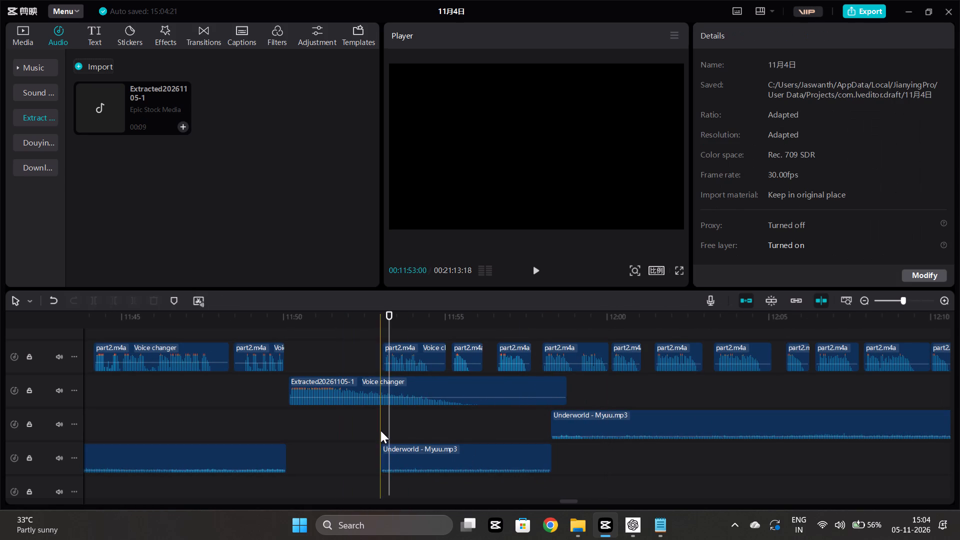
key("space")
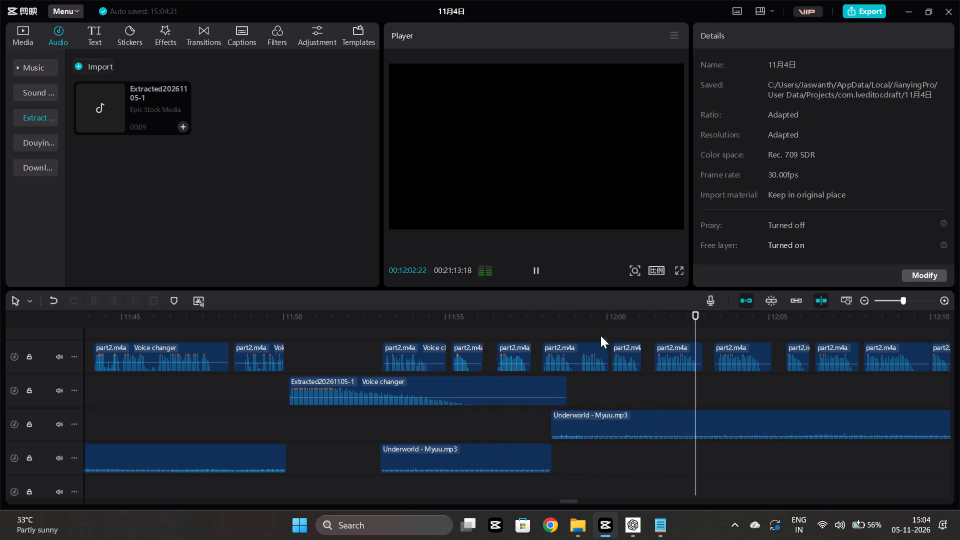
Nudge the short voice clip near 12:00 about 0.2 seconds later and play on from about 11:59.
left_click_drag(621, 351, 629, 352)
left_click(586, 396)
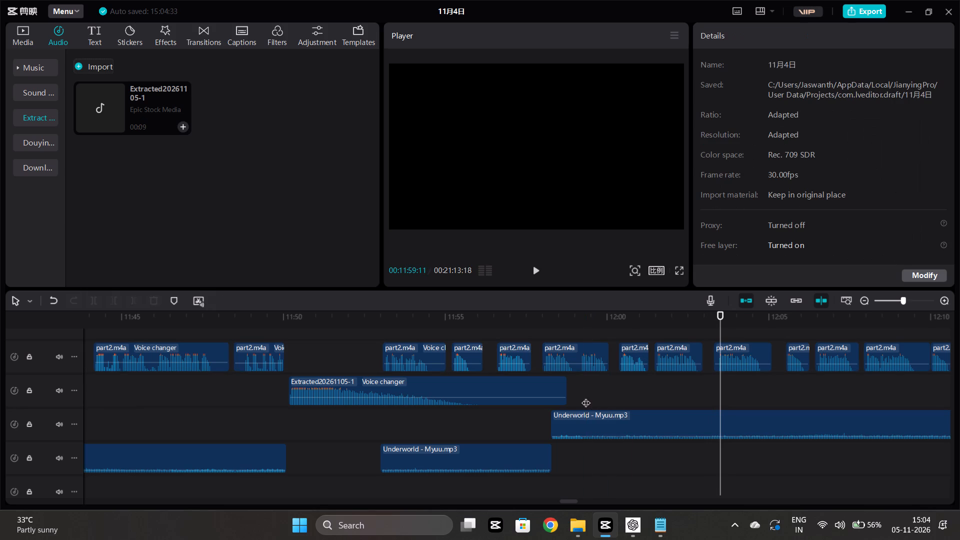
key("space")
scroll(659, 367, "left", 1)
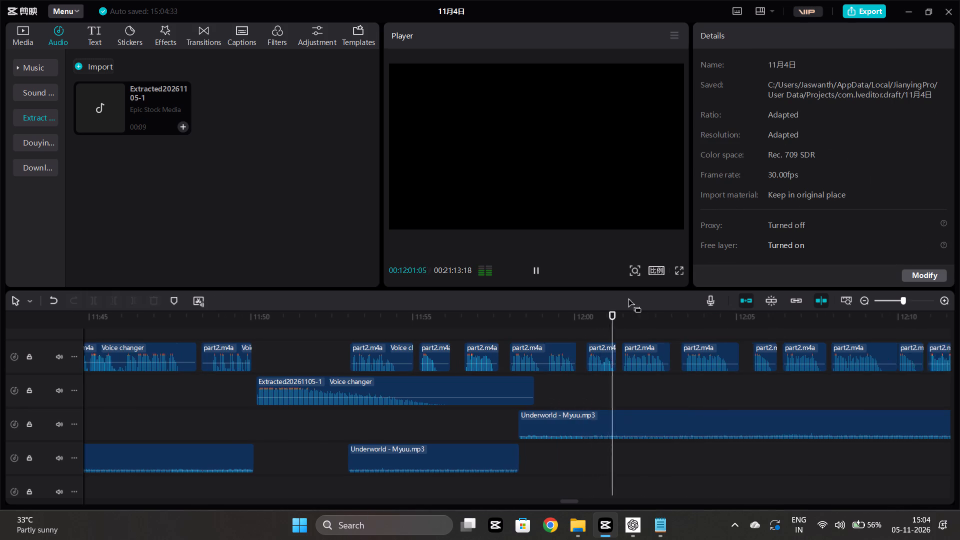
scroll(627, 297, "left", 1)
scroll(528, 416, "left", 1)
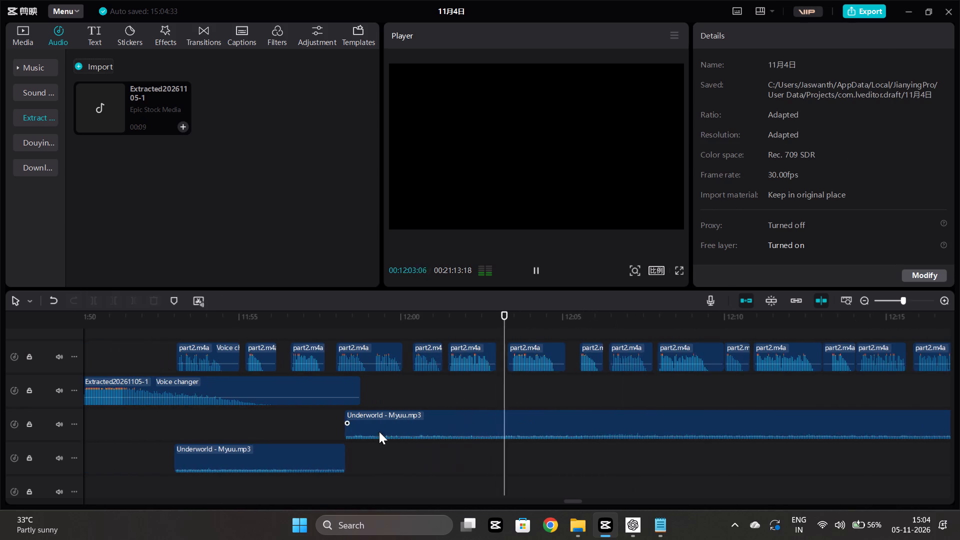
Play on past 12:10 and delete the Voices in My Head music clip that starts near 12:29.
scroll(376, 432, "down", 3)
scroll(428, 436, "up", 3)
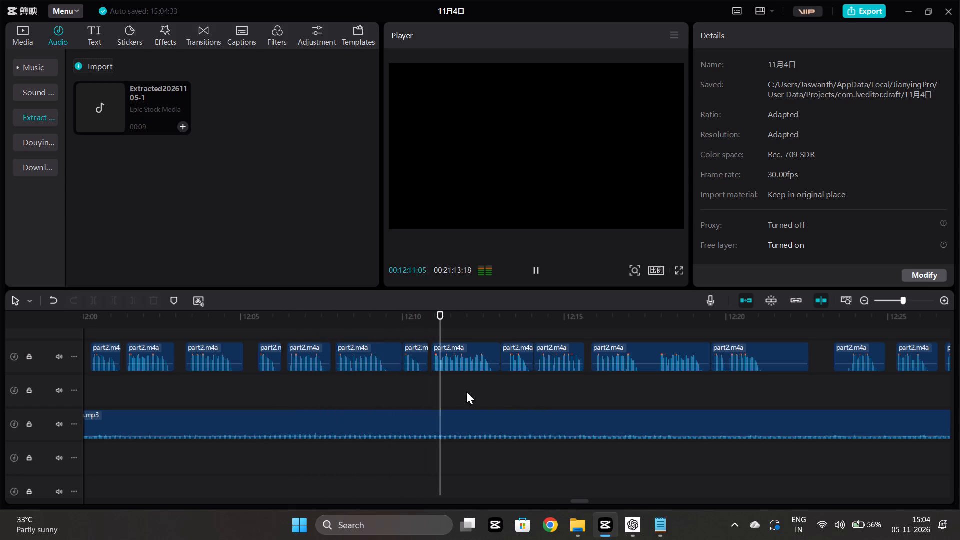
scroll(466, 391, "right", 1)
scroll(466, 391, "left", 1)
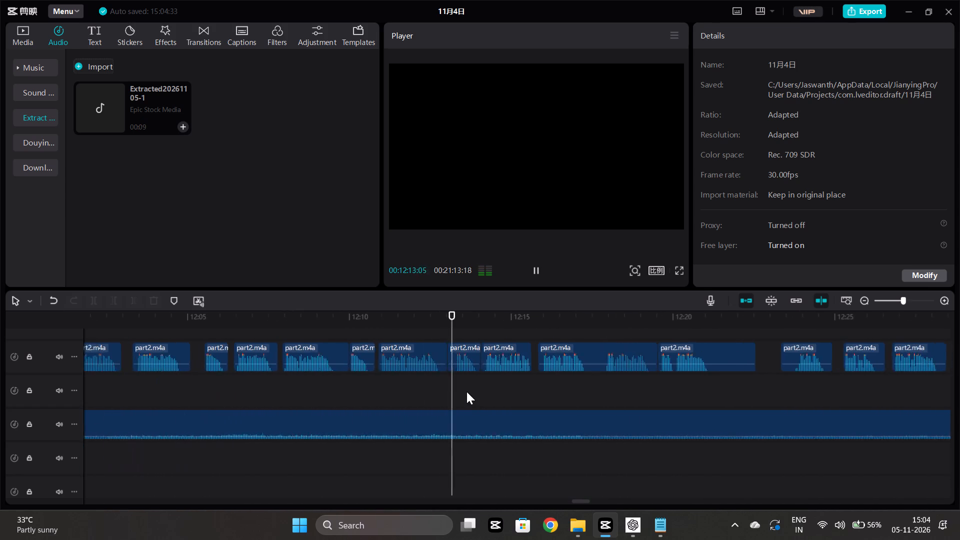
scroll(466, 391, "left", 2)
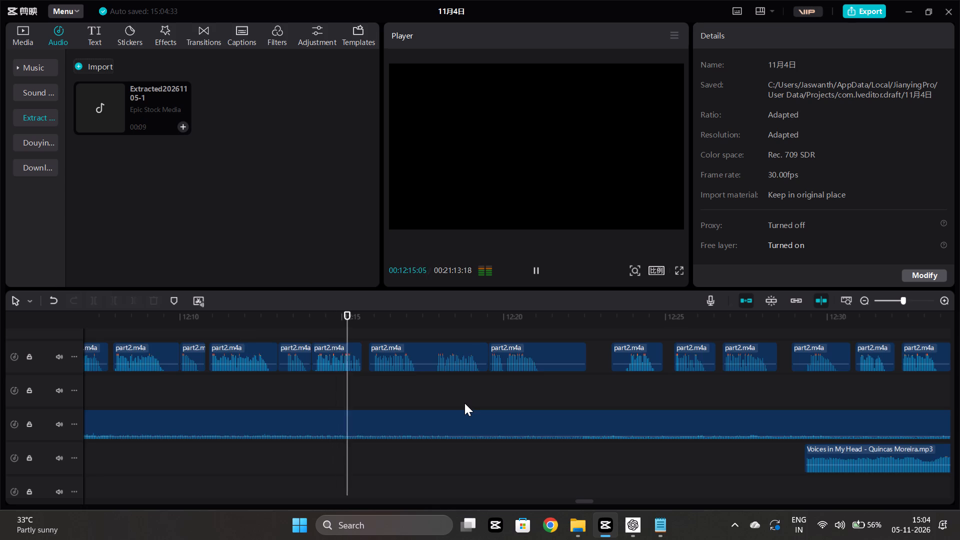
scroll(464, 403, "left", 1)
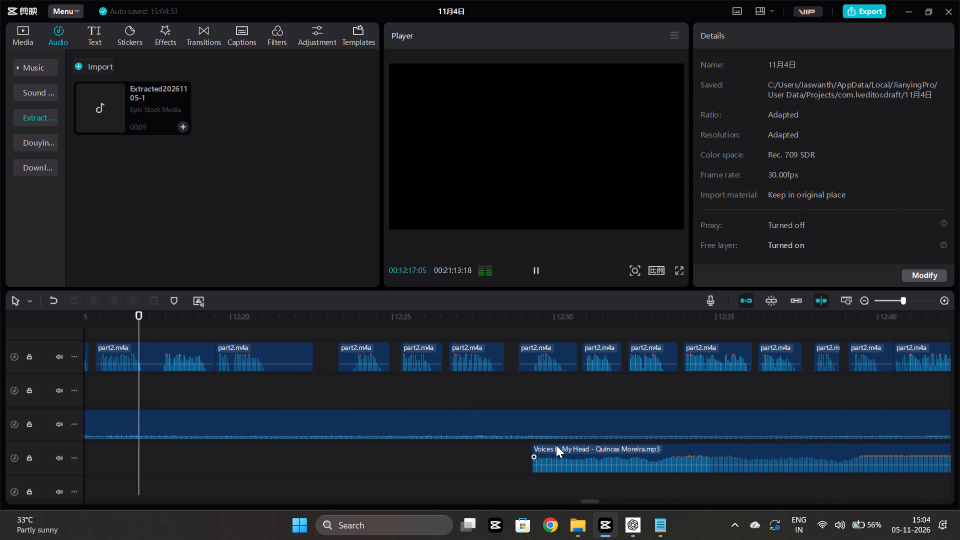
left_click(556, 445)
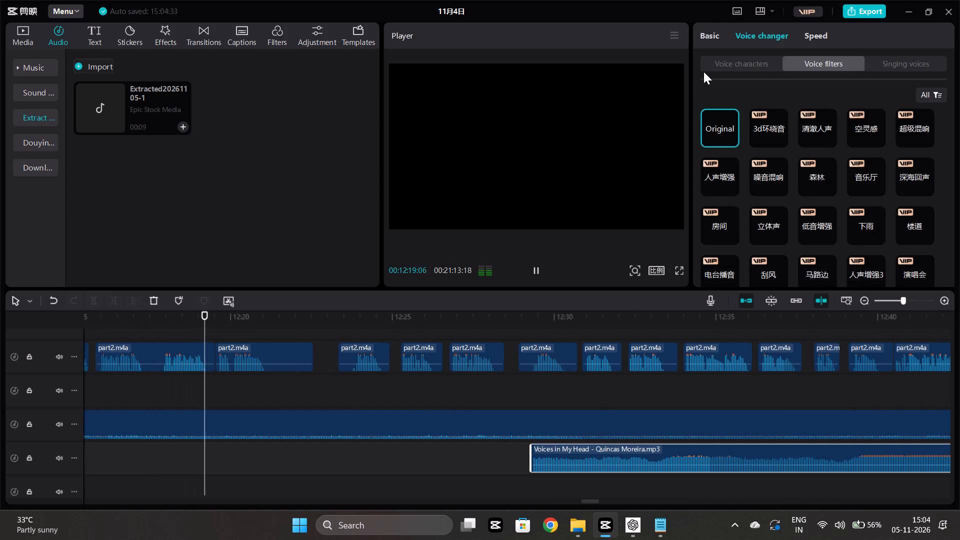
key("Delete")
Replay the narration between about 12:17 and 12:25 to find the spot for an effect, pausing at 12:21:05.
left_click(177, 379)
key("space")
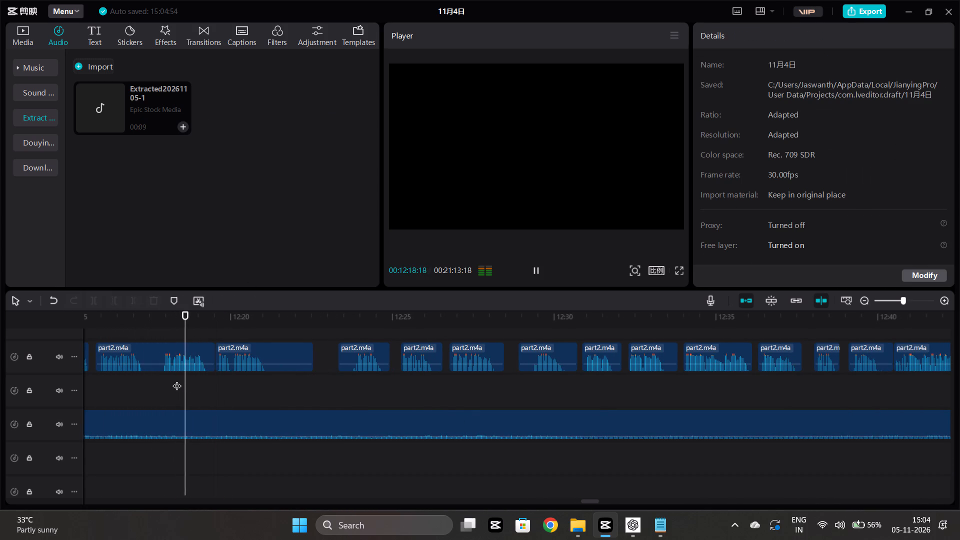
left_click(21, 37)
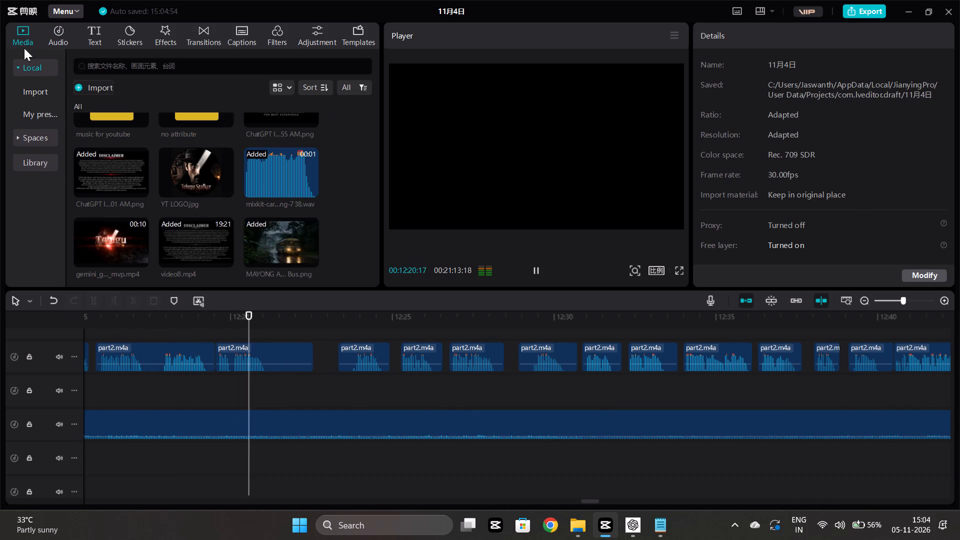
left_click(347, 388)
key("space")
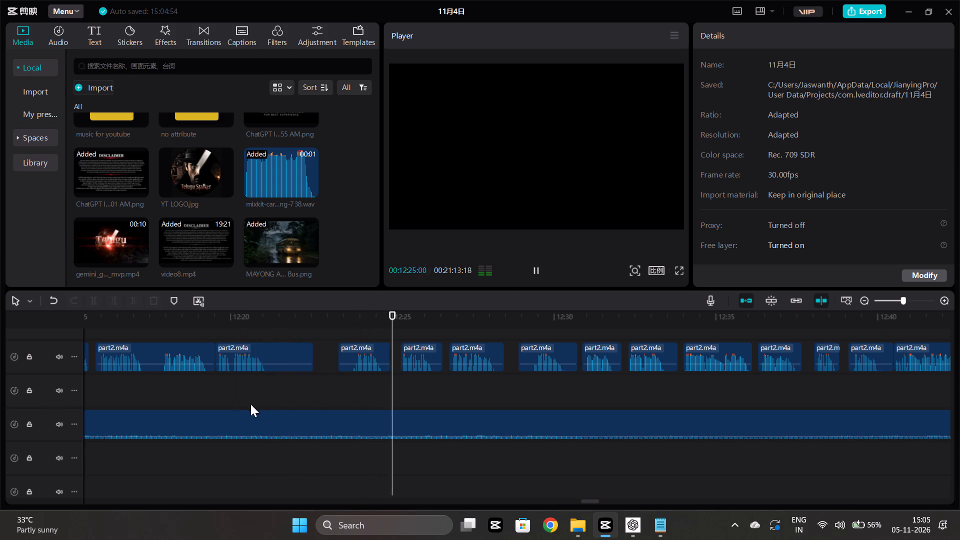
left_click(214, 389)
key("space")
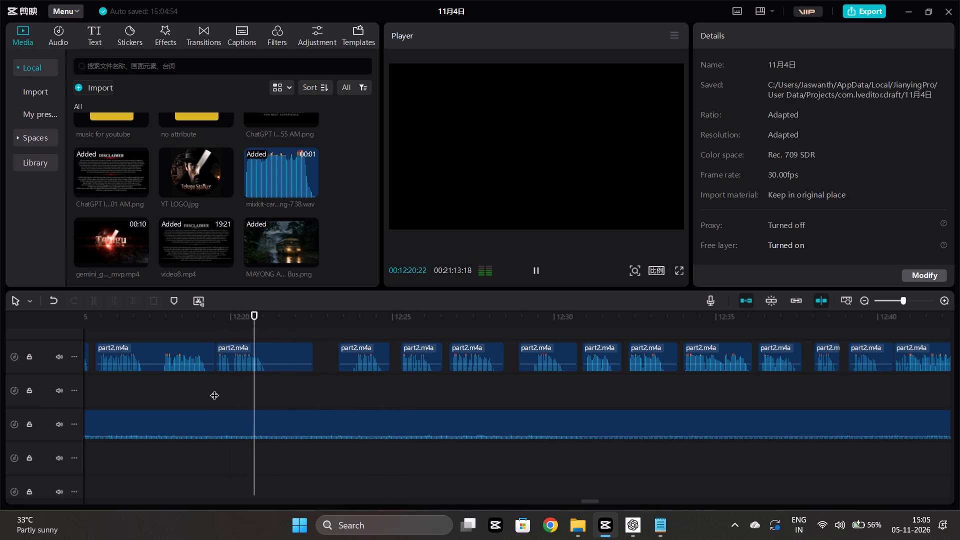
left_click(143, 388)
key("space")
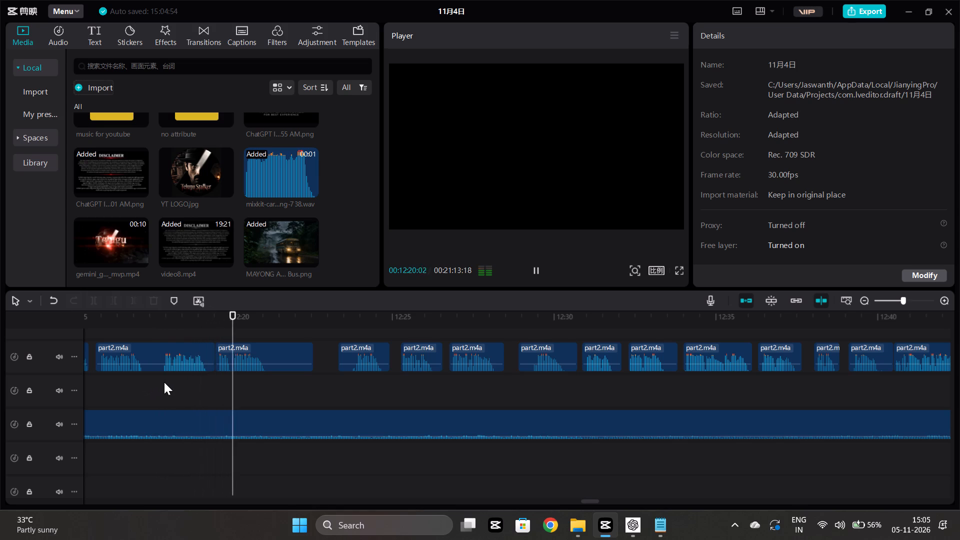
key("space")
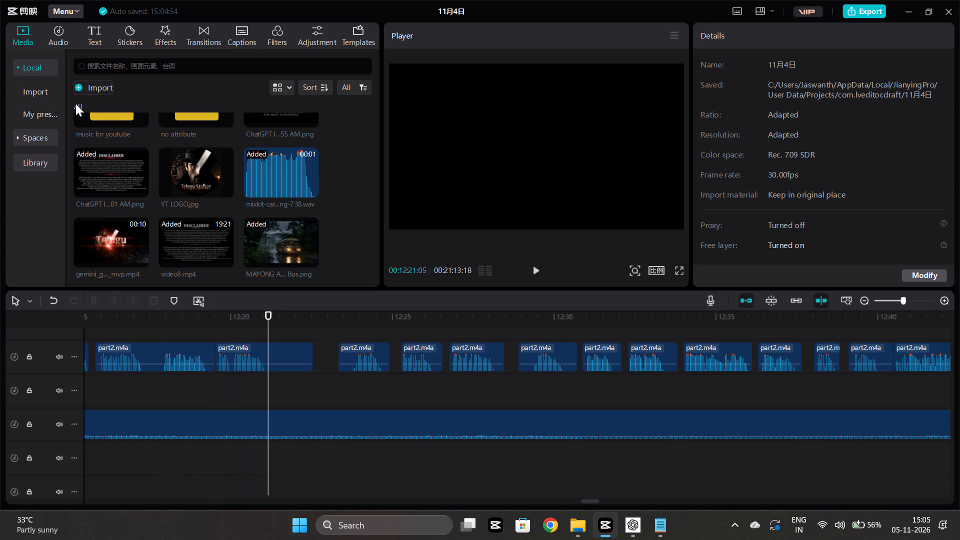
Browse the no attribute folder and the sound effects folder in music for youtube, previewing sounds for a suitable effect.
scroll(165, 170, "up", 5)
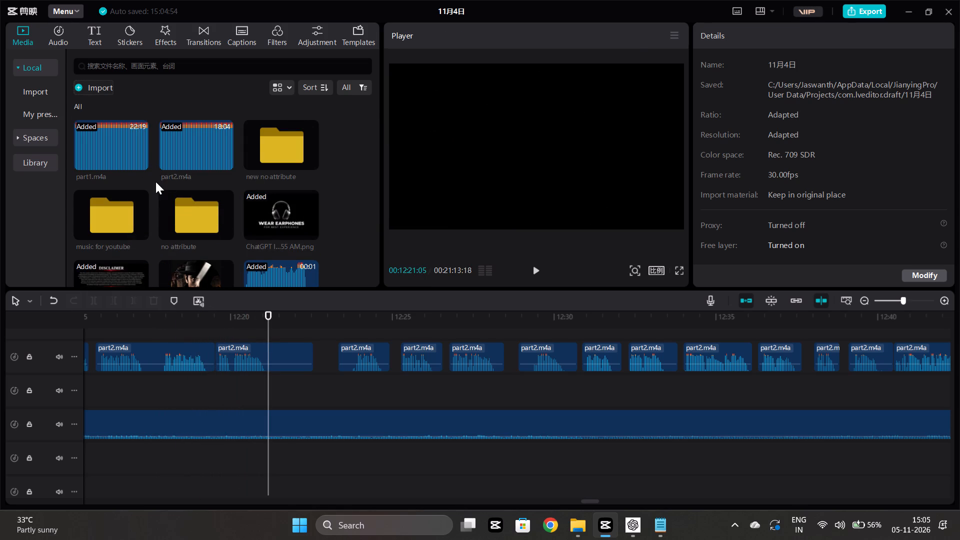
double_click(163, 215)
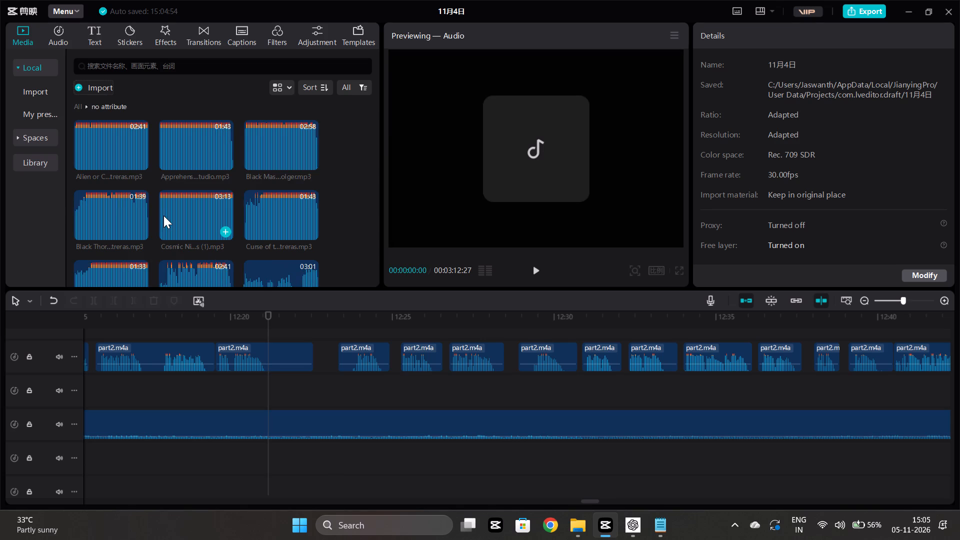
left_click(73, 208)
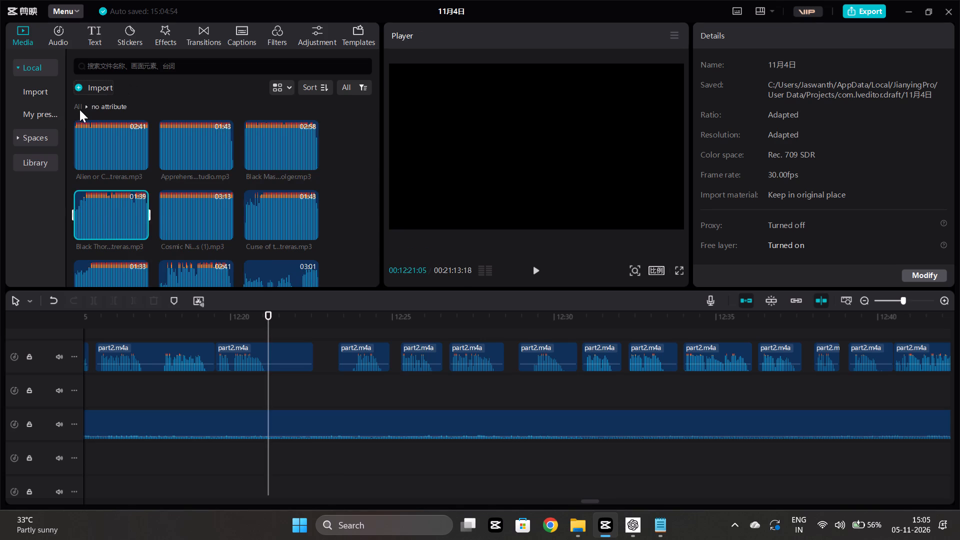
left_click(77, 108)
left_click(119, 220)
left_click(118, 220)
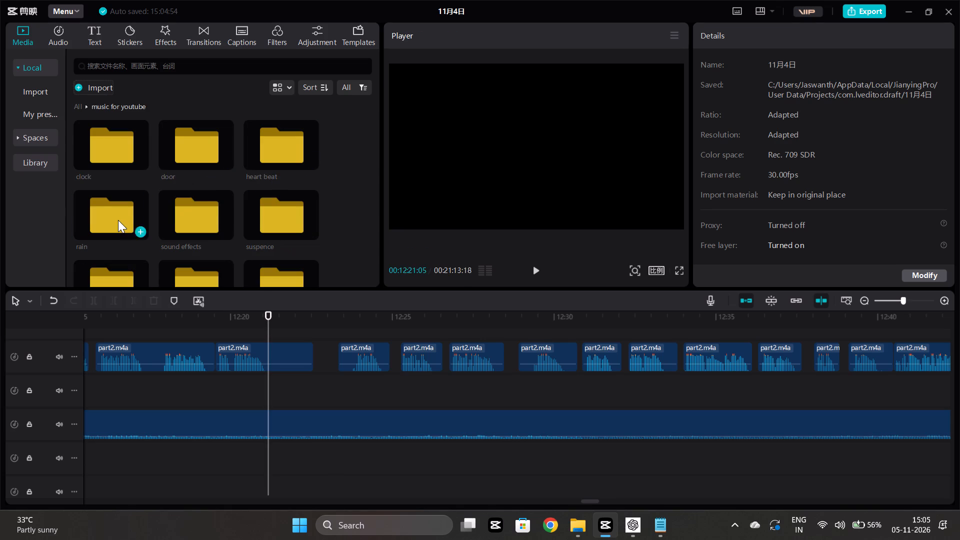
double_click(186, 196)
left_click(105, 141)
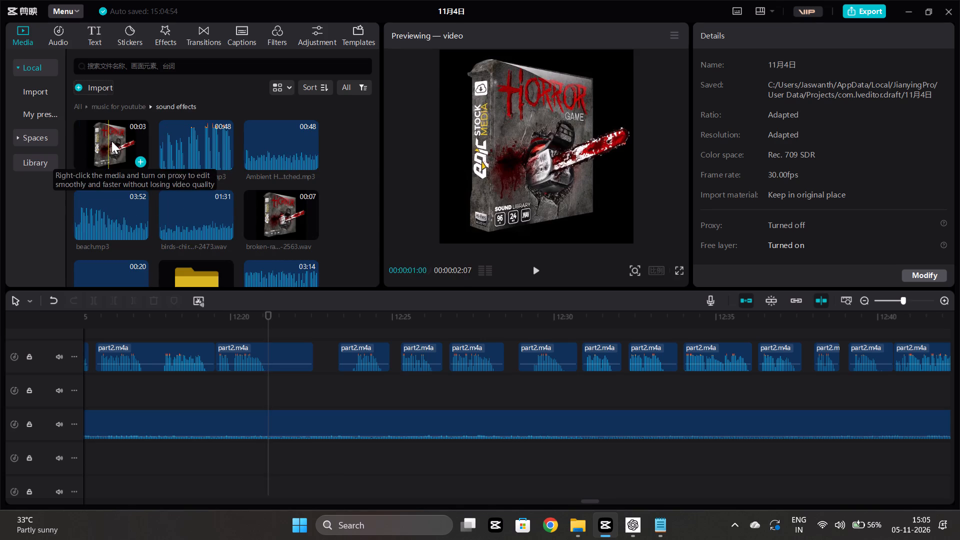
left_click(169, 133)
key("space")
scroll(168, 173, "down", 2)
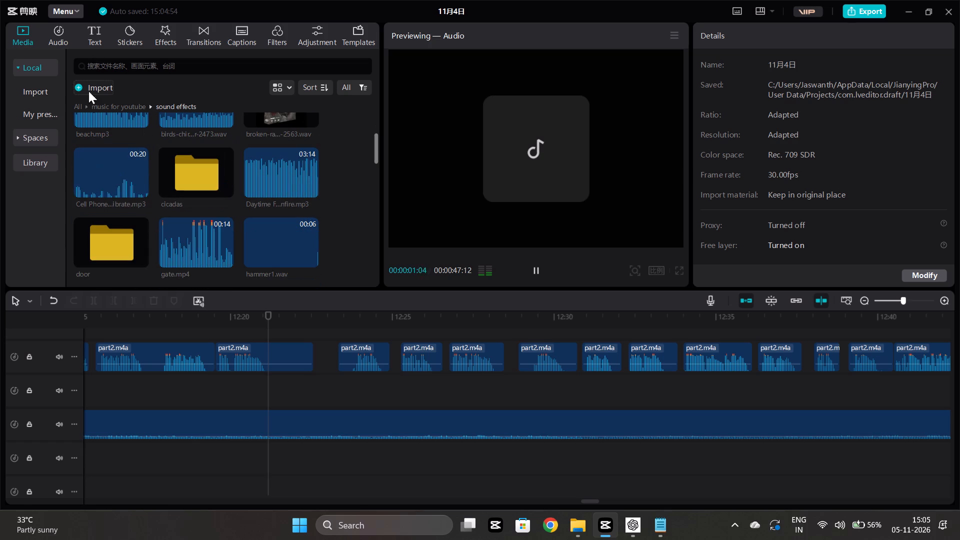
Audition the sounds in the transition folder of music for youtube and add mixkit-warfare-horn-2289.wav at 12:21:05.
left_click(105, 105)
left_click(101, 242)
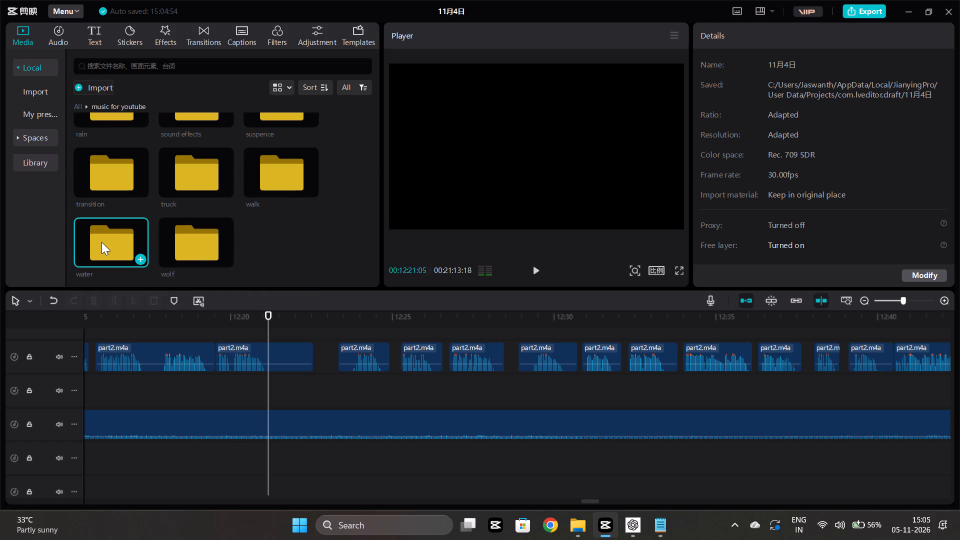
double_click(108, 153)
left_click(86, 140)
key("space")
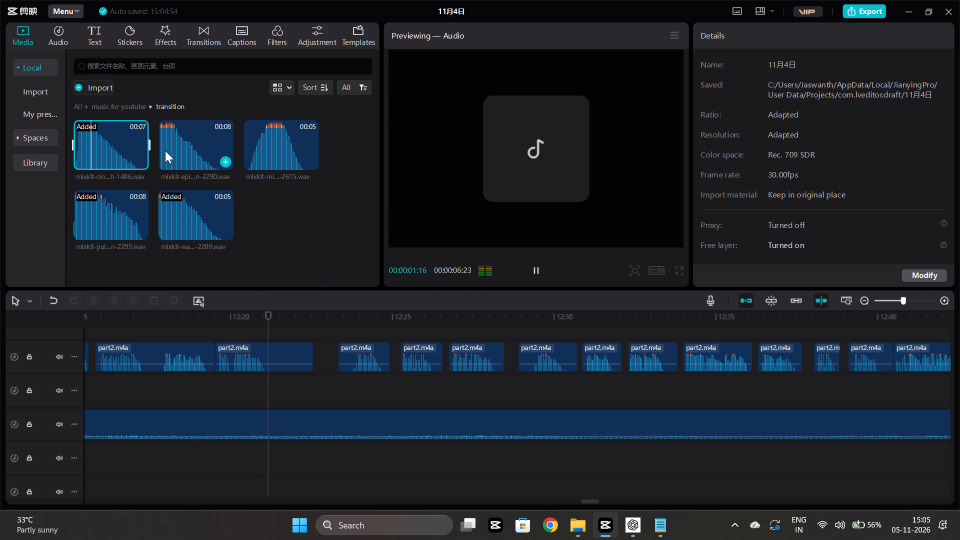
left_click(165, 152)
key("space")
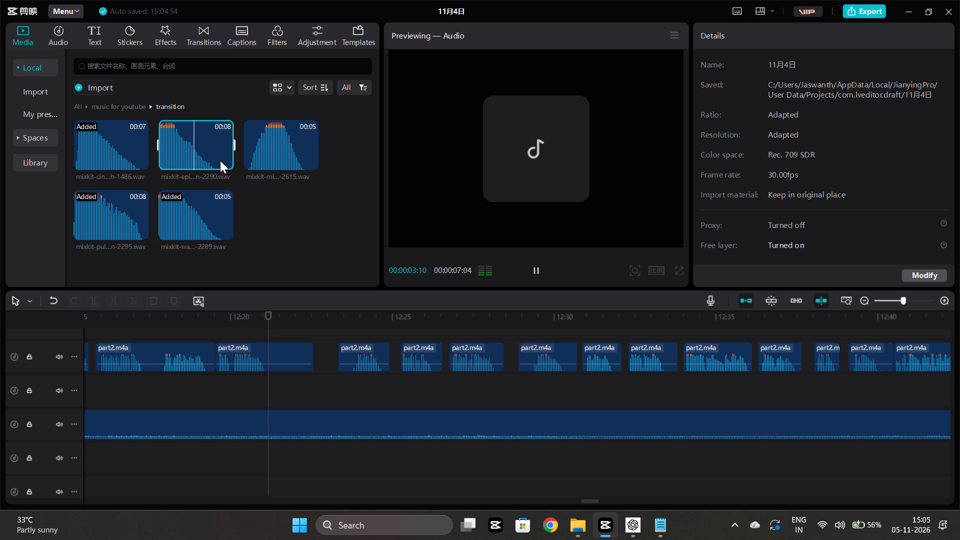
left_click(75, 220)
key("space")
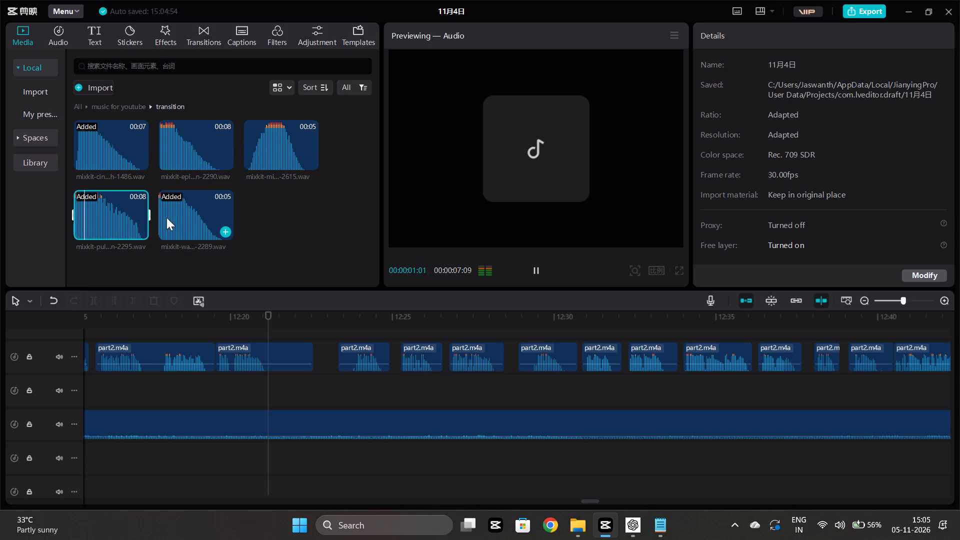
left_click(164, 218)
key("space")
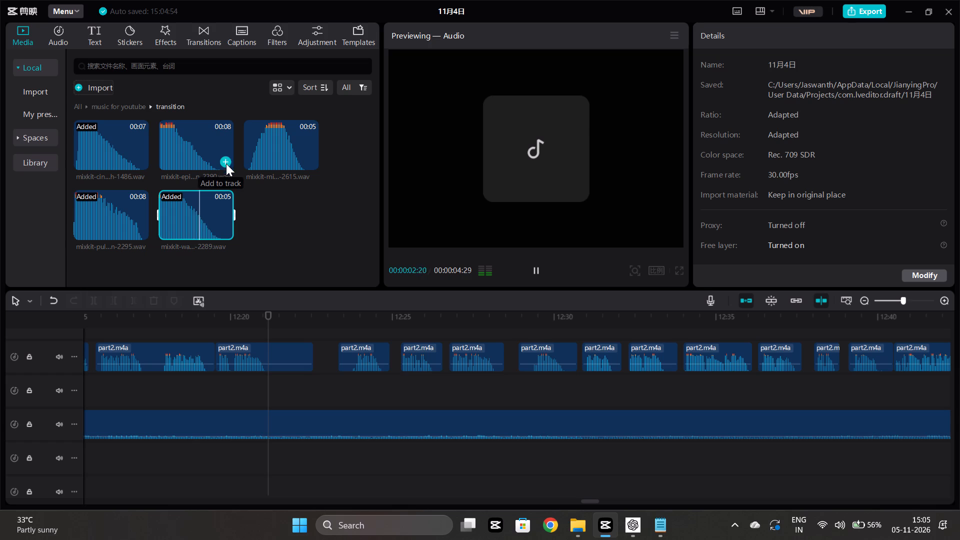
left_click(226, 228)
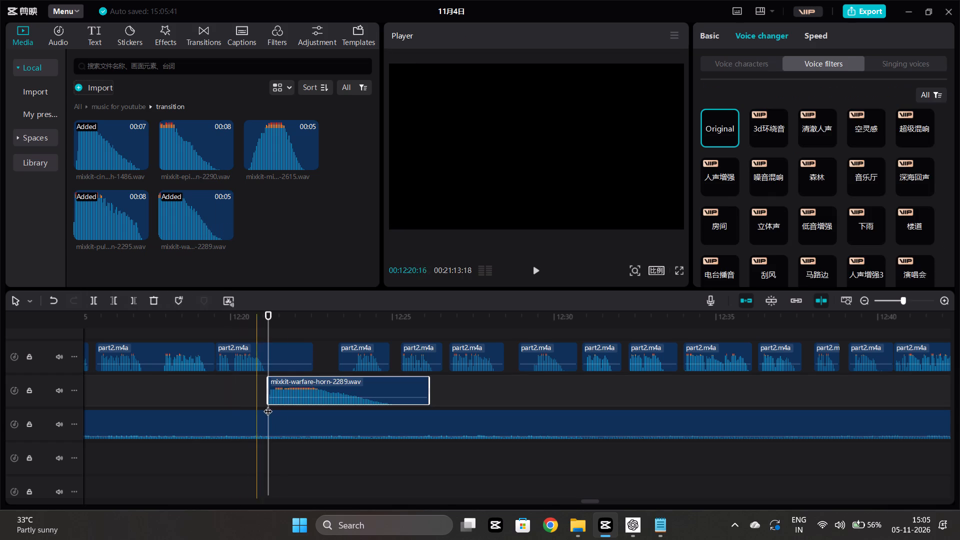
Nudge the warfare horn clip about 0.1 seconds earlier and replay it from just before its start.
left_click(246, 386)
key("space")
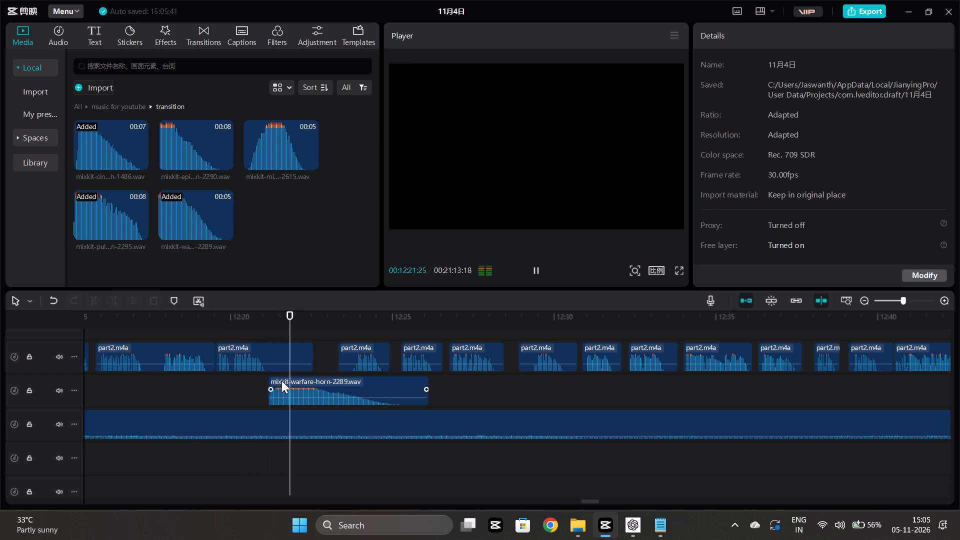
left_click(281, 381)
left_click(227, 386)
key("space")
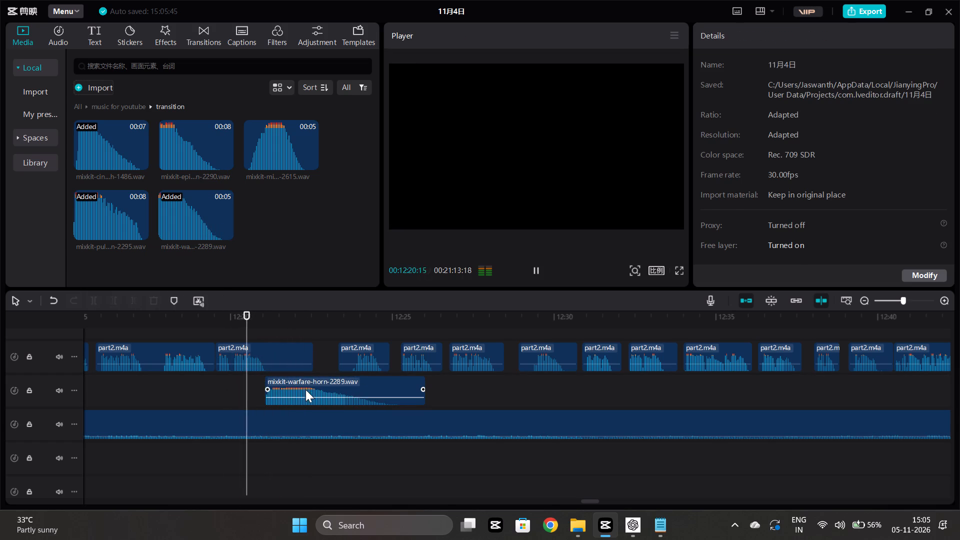
Apply the 超级混响 voice filter to the warfare horn clip with its strength at 60.
left_click(305, 389)
left_click(915, 138)
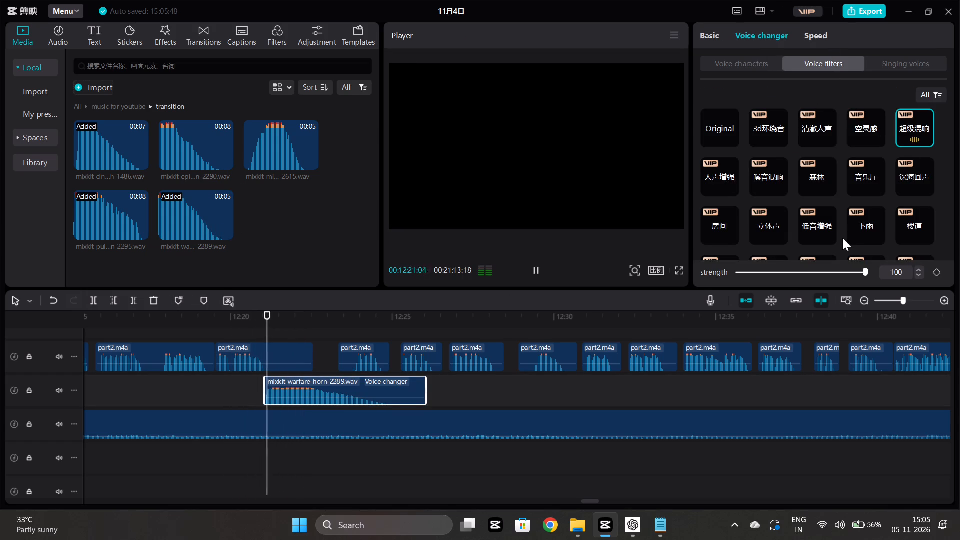
left_click(820, 271)
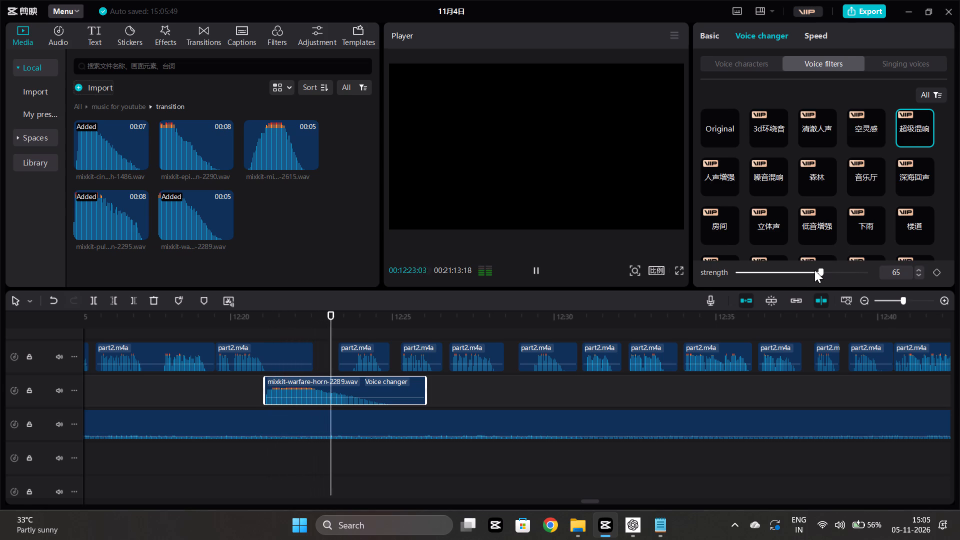
left_click(814, 273)
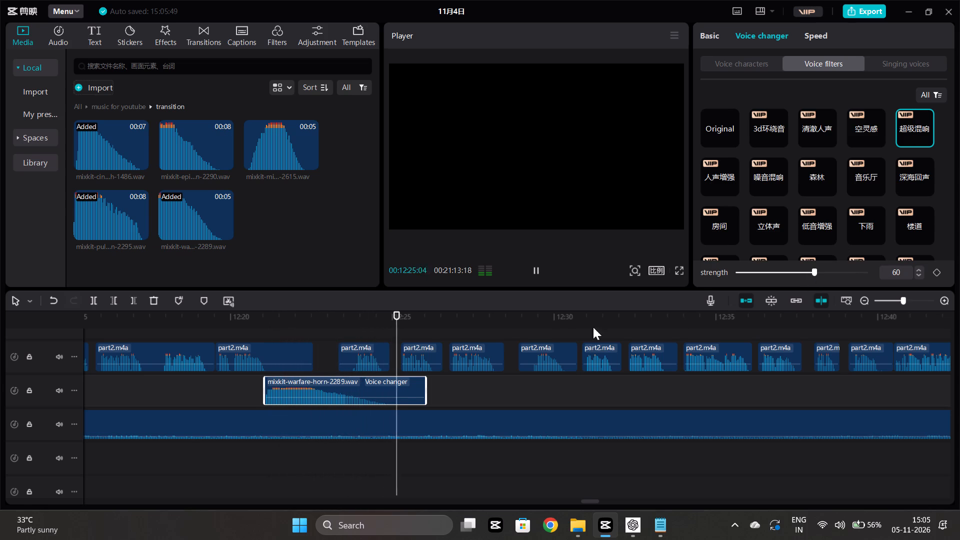
Listen to the filtered warfare horn and fine-tune its position so it starts just after 12:21, replaying each change.
left_click(214, 387)
key("space")
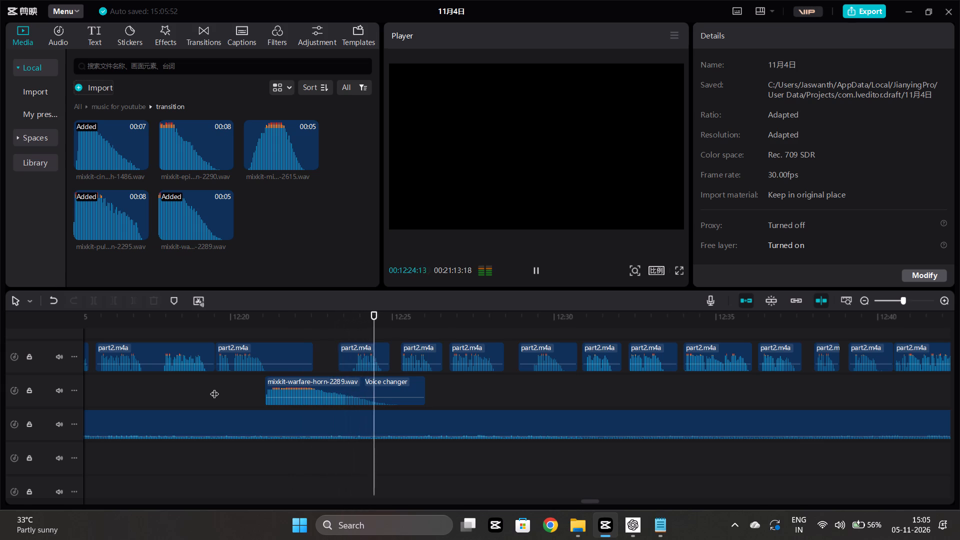
left_click(276, 376)
left_click(247, 383)
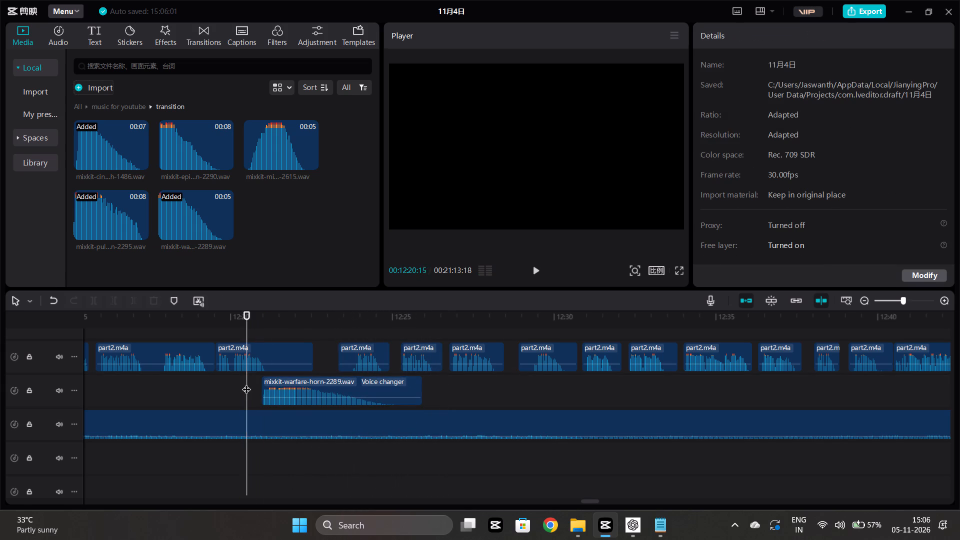
key("space")
left_click_drag(274, 383, 279, 383)
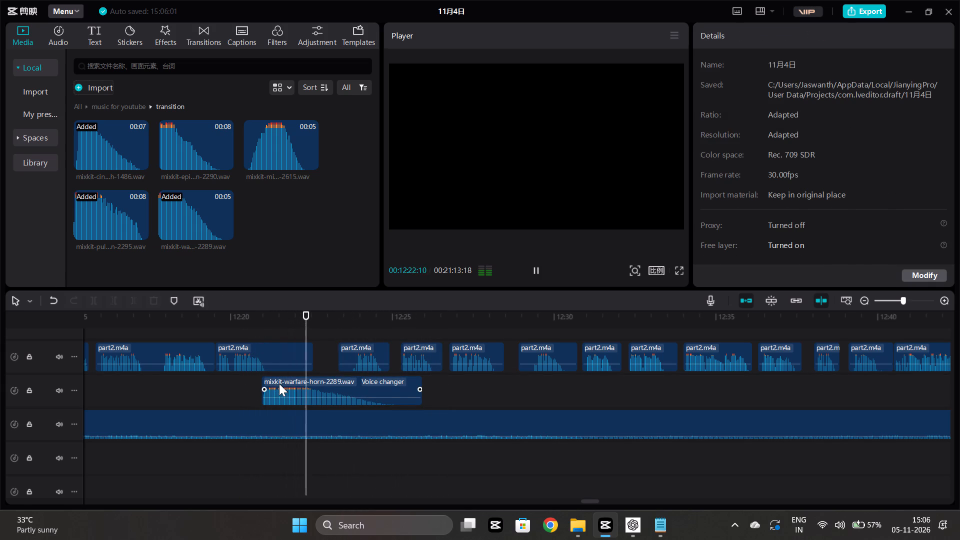
left_click_drag(279, 383, 279, 384)
left_click(255, 392)
key("space")
Replay the warfare horn against the narration from just before 12:21 and listen on past 12:25.
scroll(255, 392, "up", 2, "ctrl")
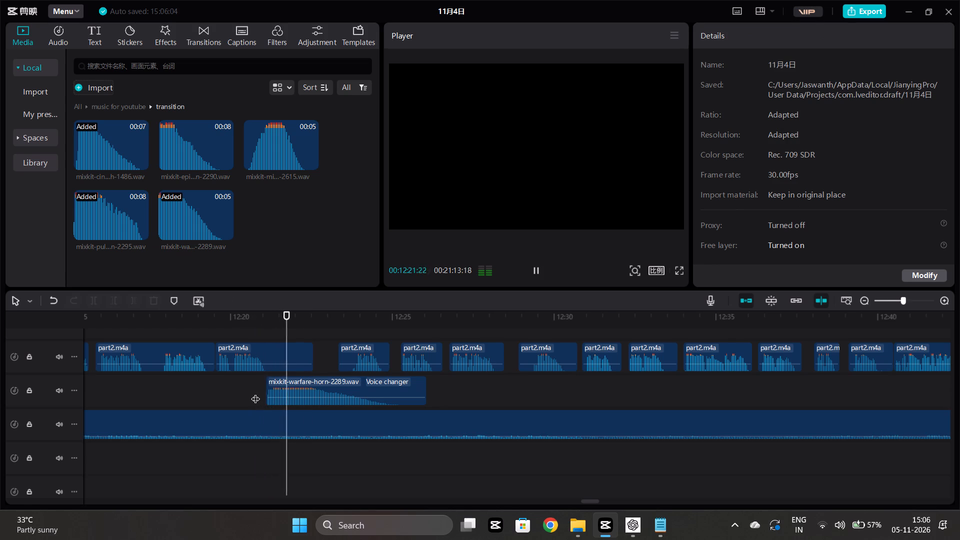
scroll(255, 392, "up", 4, "ctrl")
left_click(229, 385)
key("space")
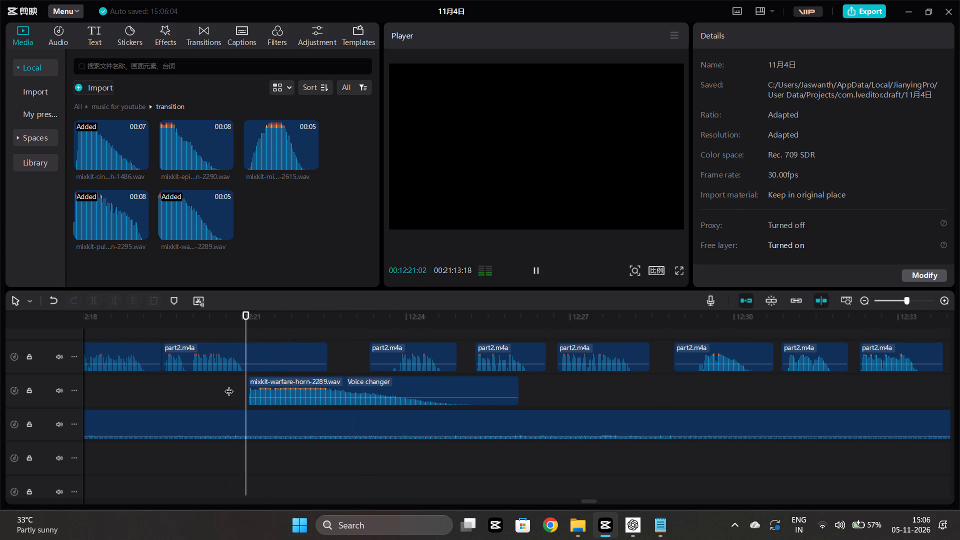
scroll(306, 396, "left", 1)
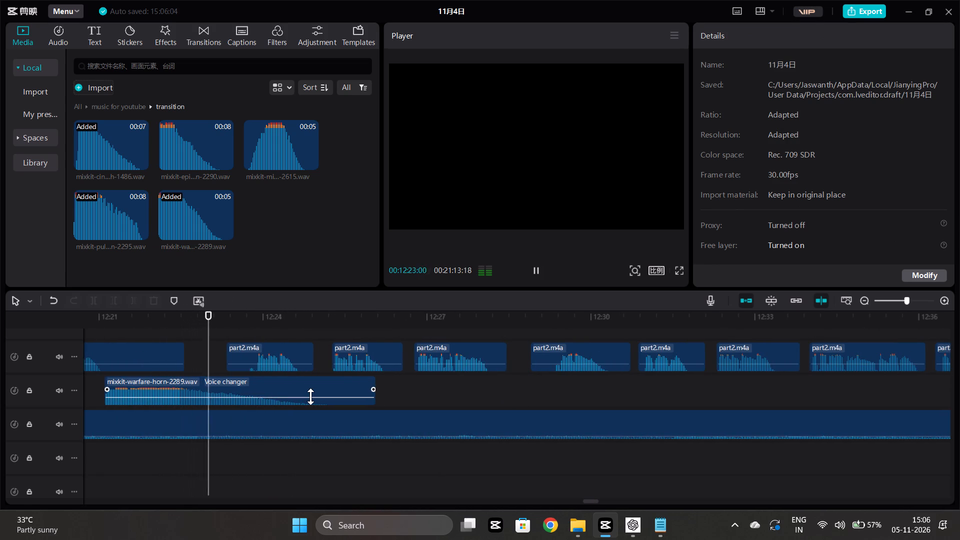
scroll(310, 396, "down", 2)
scroll(310, 396, "up", 2)
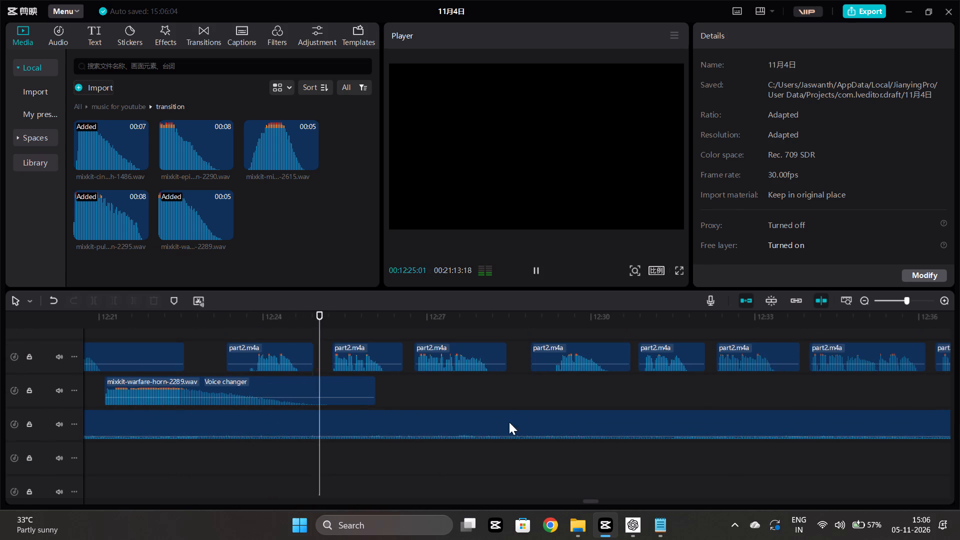
Raise the volume of the long Underworld - Myuu.mp3 music clip playing under 12:27 to -17.7 dB.
scroll(435, 428, "left", 1)
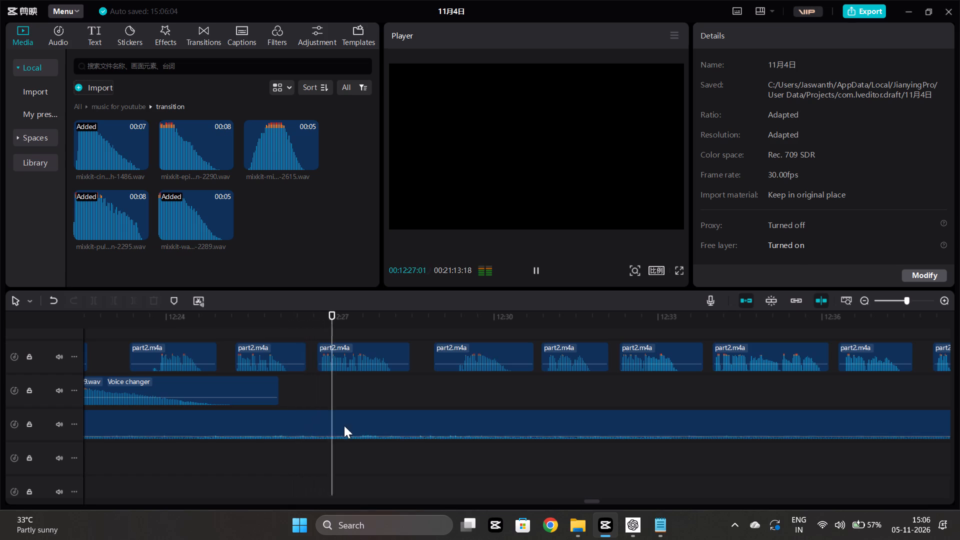
left_click(362, 418)
left_click(712, 30)
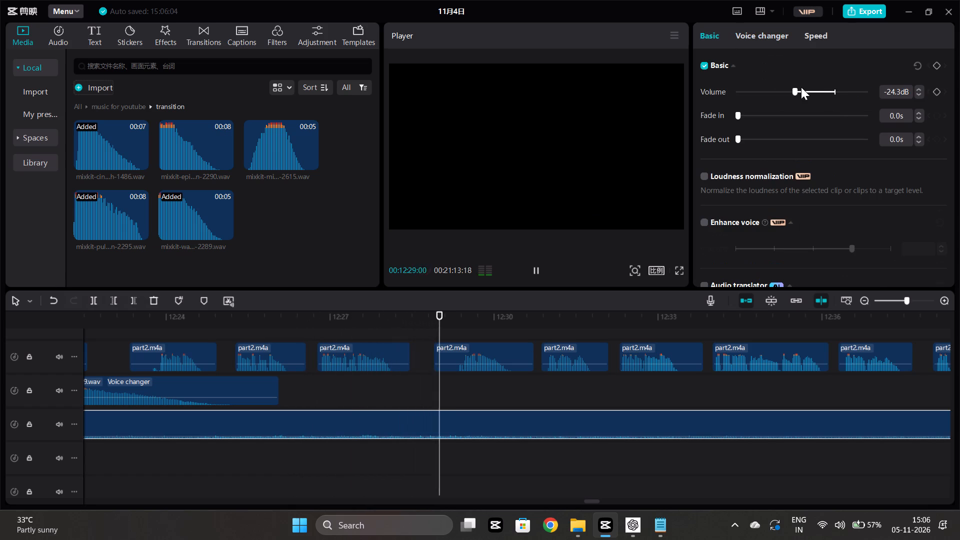
left_click(803, 88)
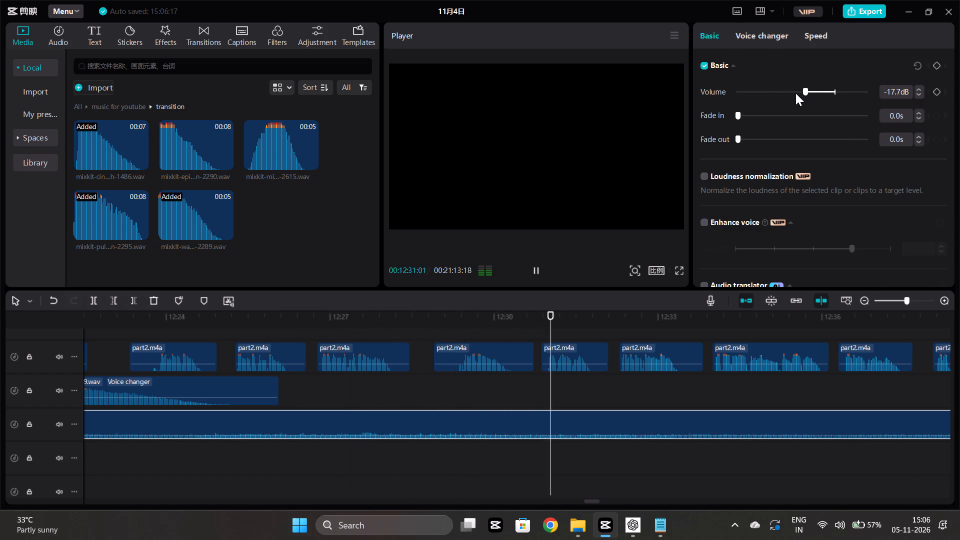
Open the "no attribute" music folder in the local media library.
scroll(387, 433, "right", 2)
scroll(387, 433, "left", 1)
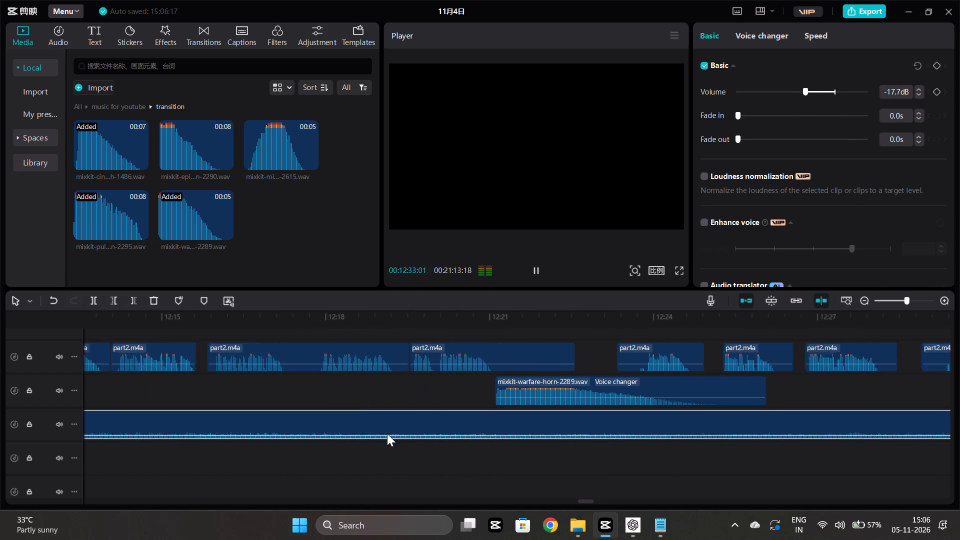
scroll(387, 433, "left", 1)
left_click(104, 106)
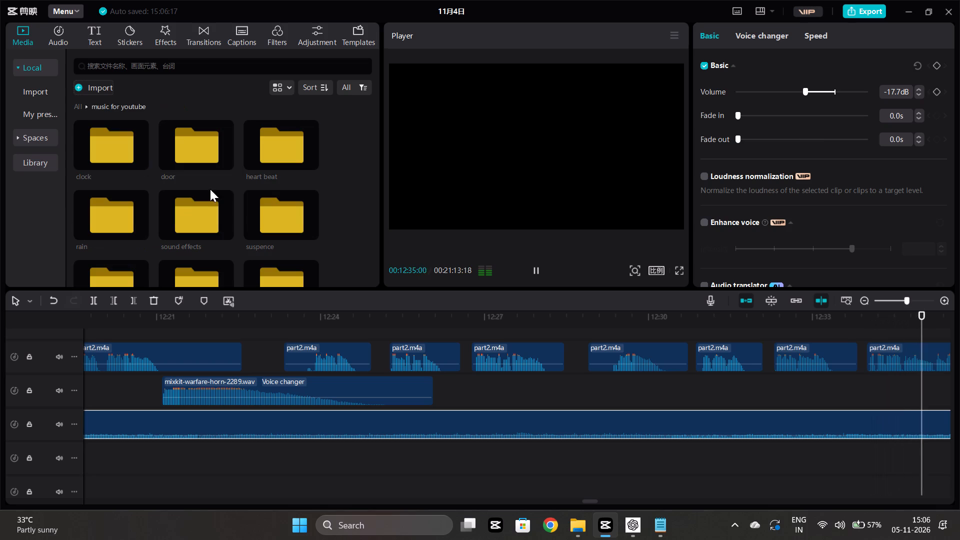
scroll(80, 76, "up", 1)
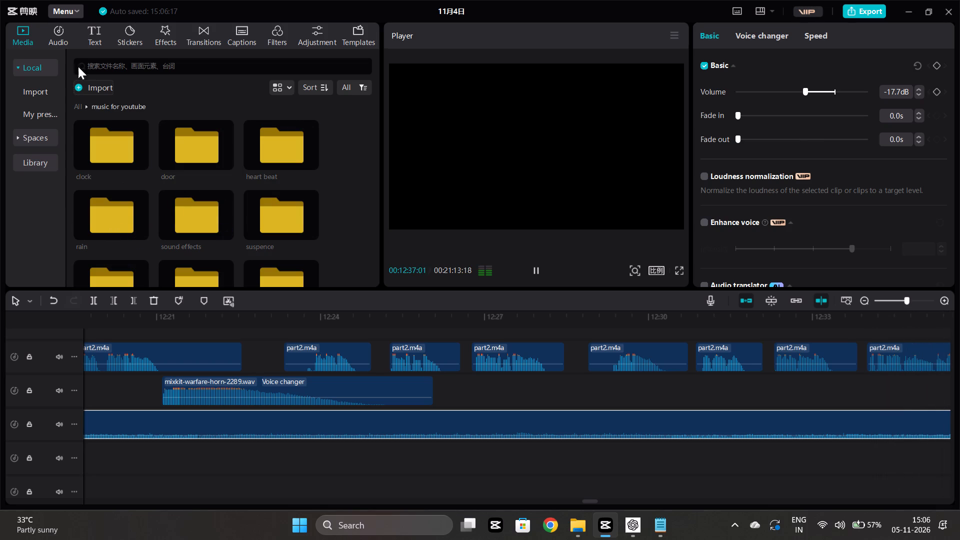
left_click(75, 107)
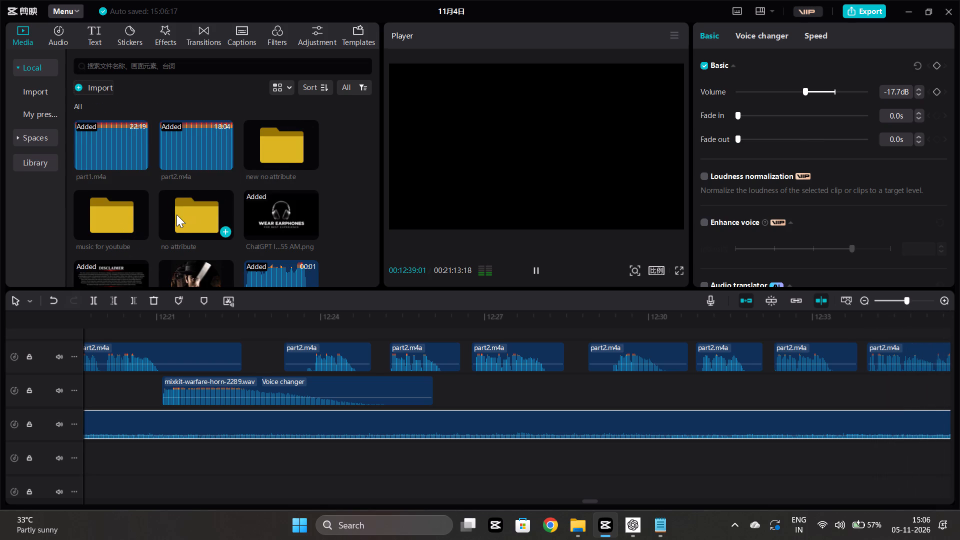
double_click(176, 214)
Listen to the narration from about 12:41 to 12:49 and return the playhead to just after 12:45.
scroll(441, 393, "left", 4)
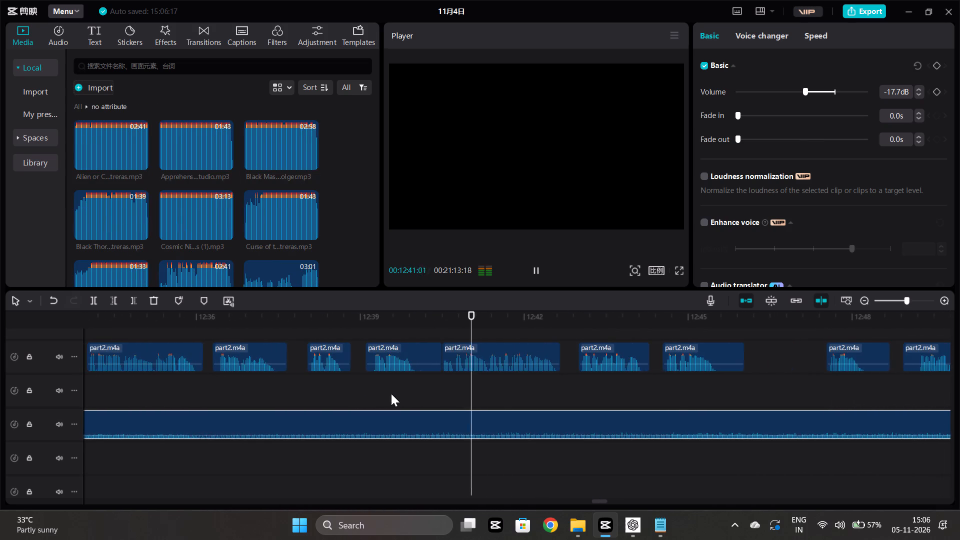
scroll(375, 393, "left", 2)
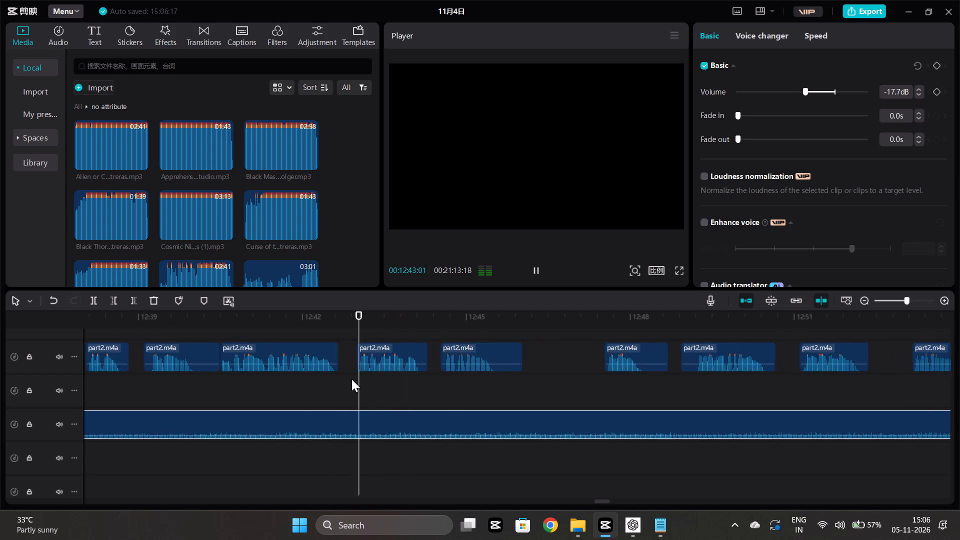
scroll(351, 379, "left", 1)
scroll(351, 379, "down", 2)
scroll(366, 373, "left", 1)
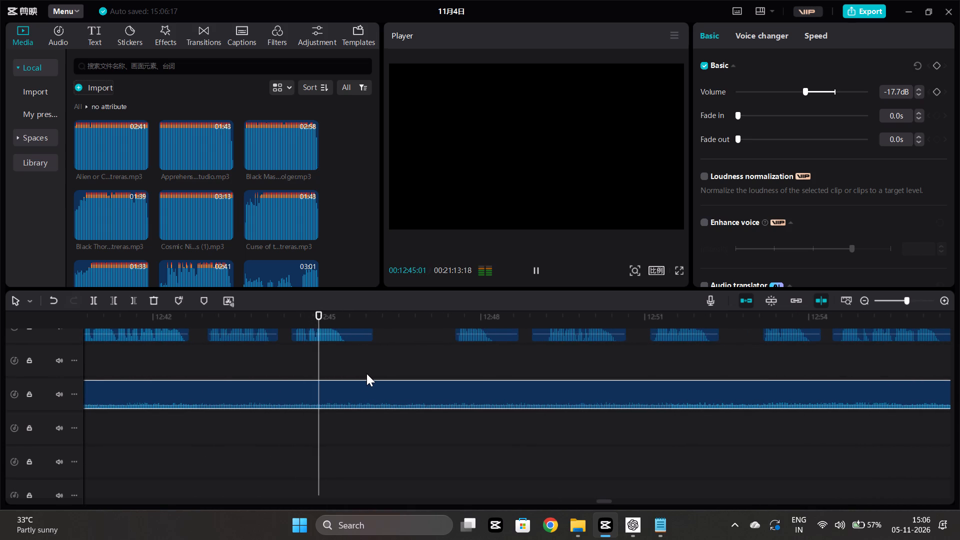
scroll(447, 366, "up", 2)
left_click(454, 384)
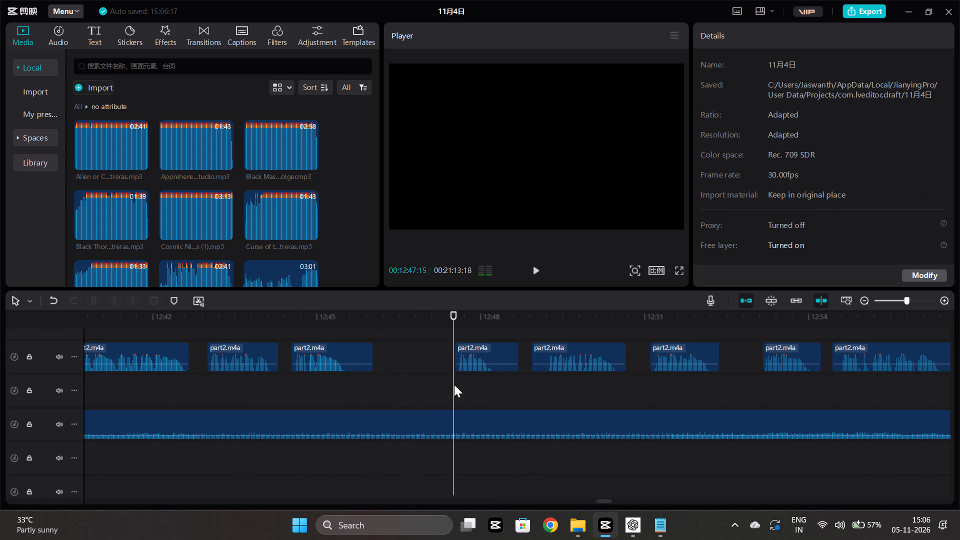
key("space")
left_click(296, 389)
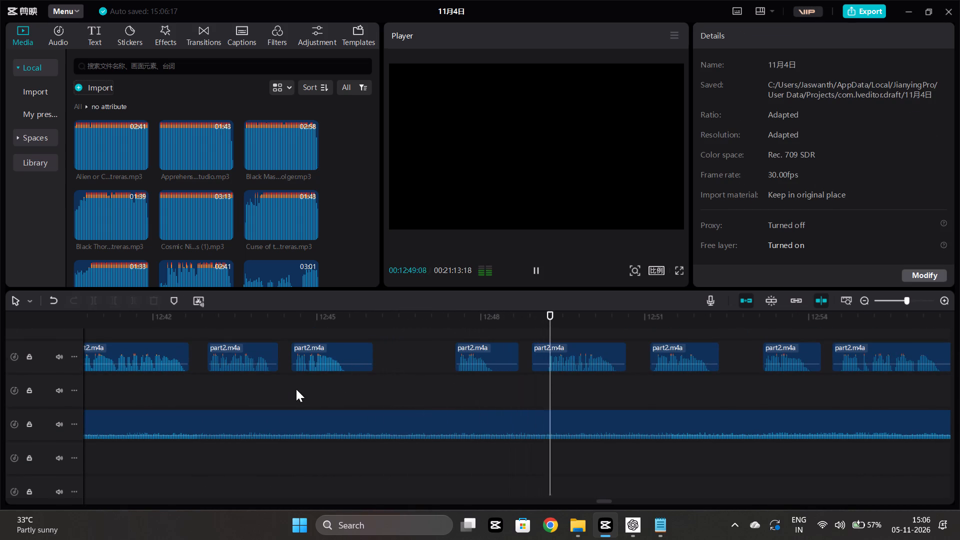
key("space")
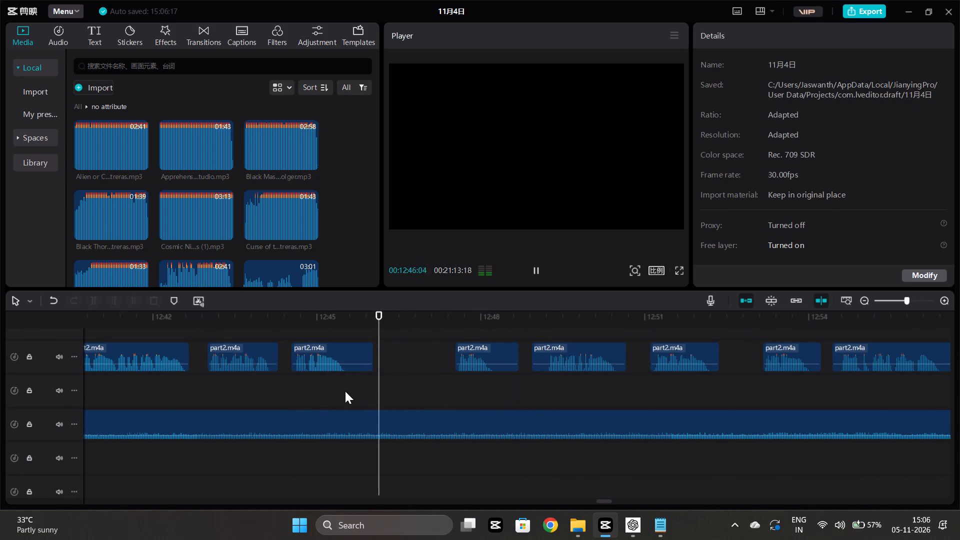
left_click(344, 390)
left_click(344, 390)
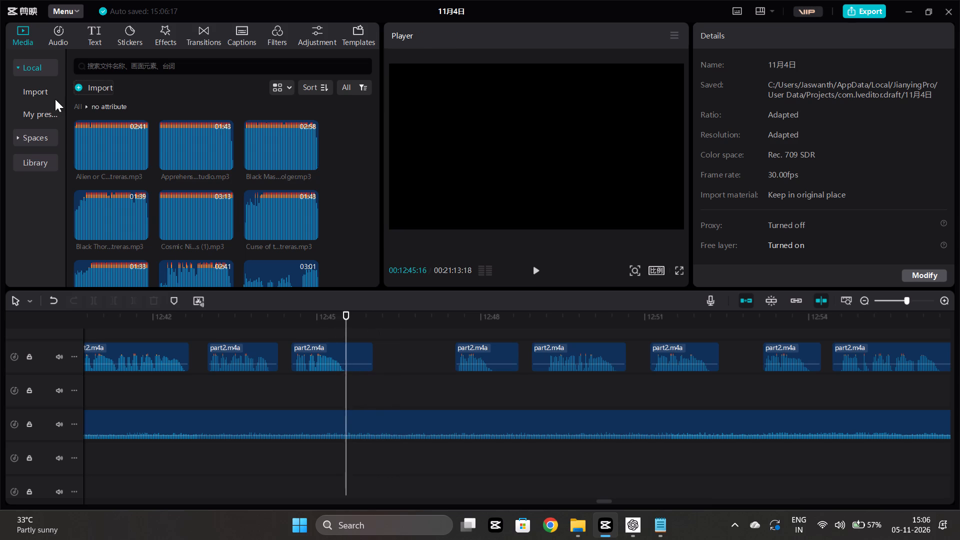
Preview the Cosmic Ni...s (1).mp3 track from the "no attribute" folder.
left_click(166, 219)
key("space")
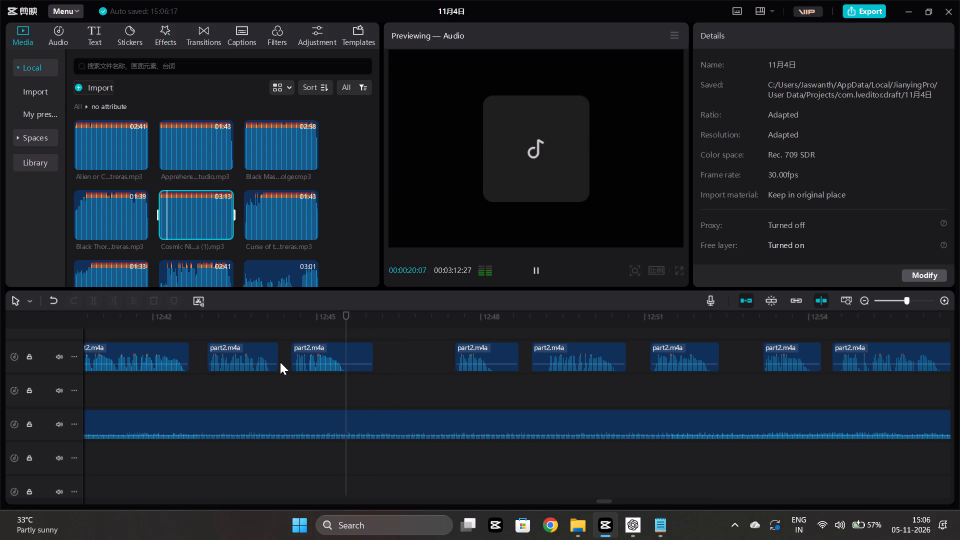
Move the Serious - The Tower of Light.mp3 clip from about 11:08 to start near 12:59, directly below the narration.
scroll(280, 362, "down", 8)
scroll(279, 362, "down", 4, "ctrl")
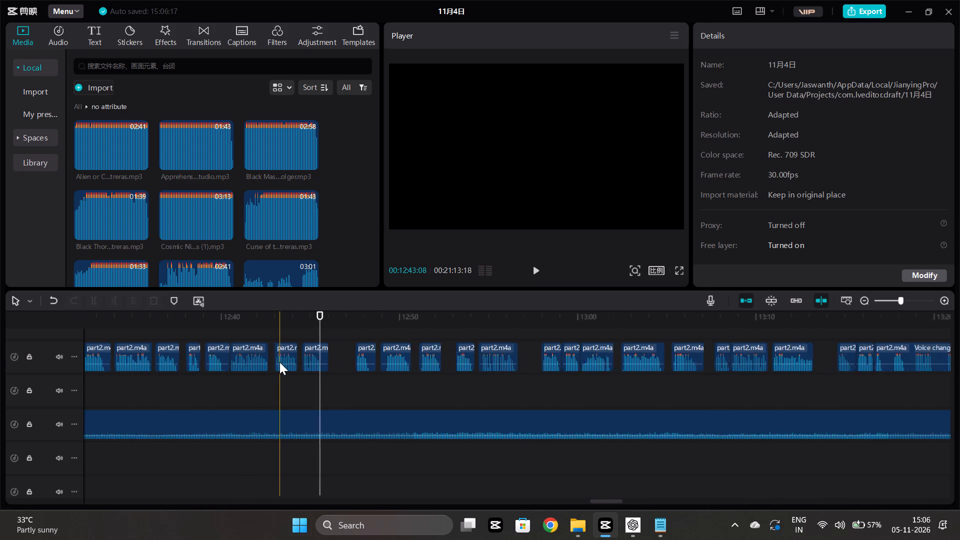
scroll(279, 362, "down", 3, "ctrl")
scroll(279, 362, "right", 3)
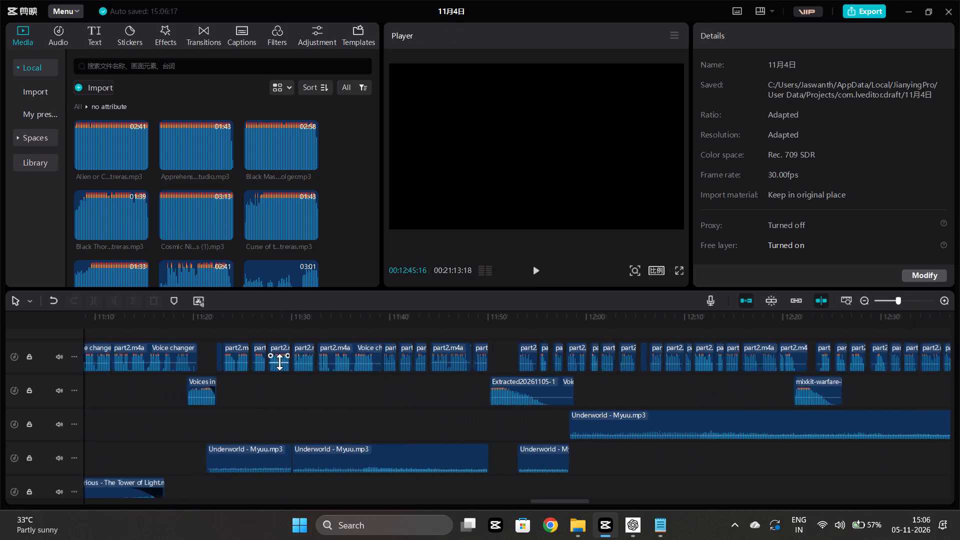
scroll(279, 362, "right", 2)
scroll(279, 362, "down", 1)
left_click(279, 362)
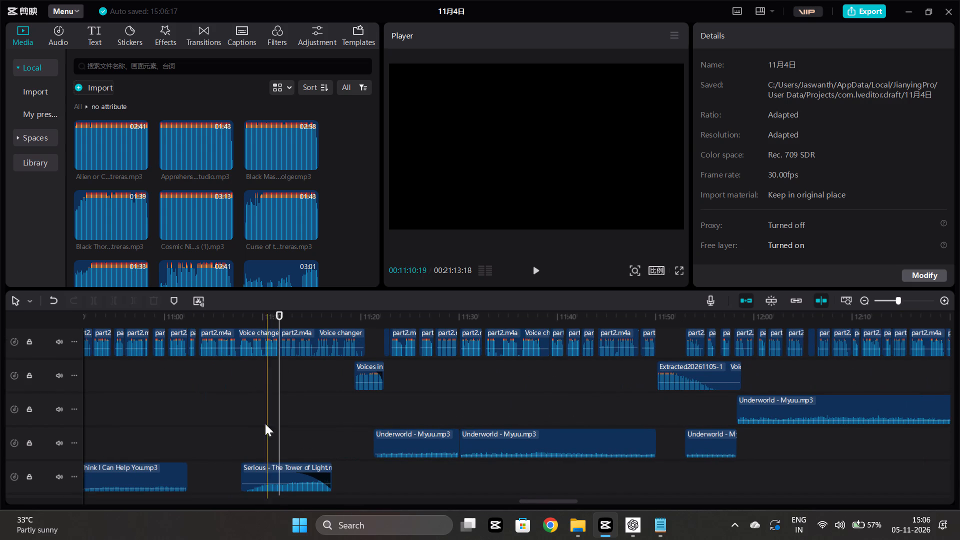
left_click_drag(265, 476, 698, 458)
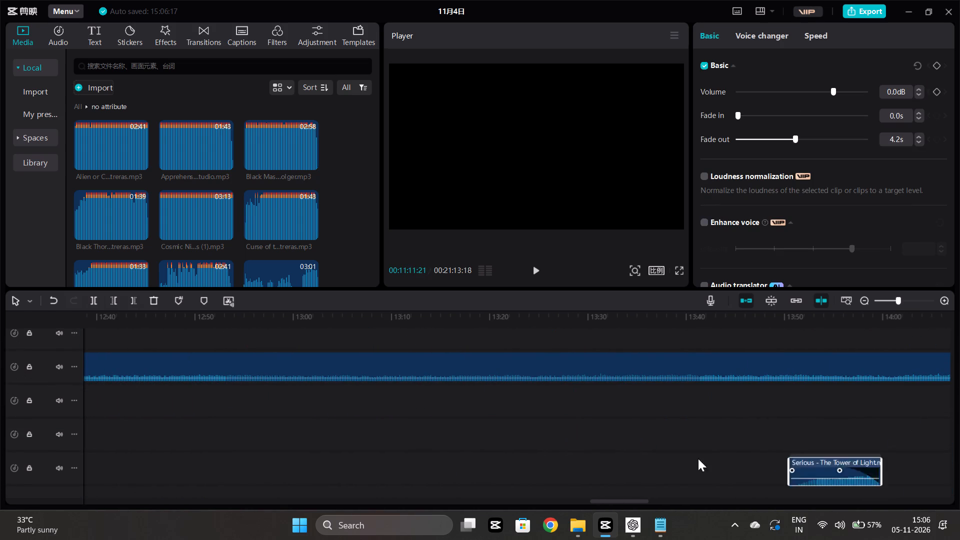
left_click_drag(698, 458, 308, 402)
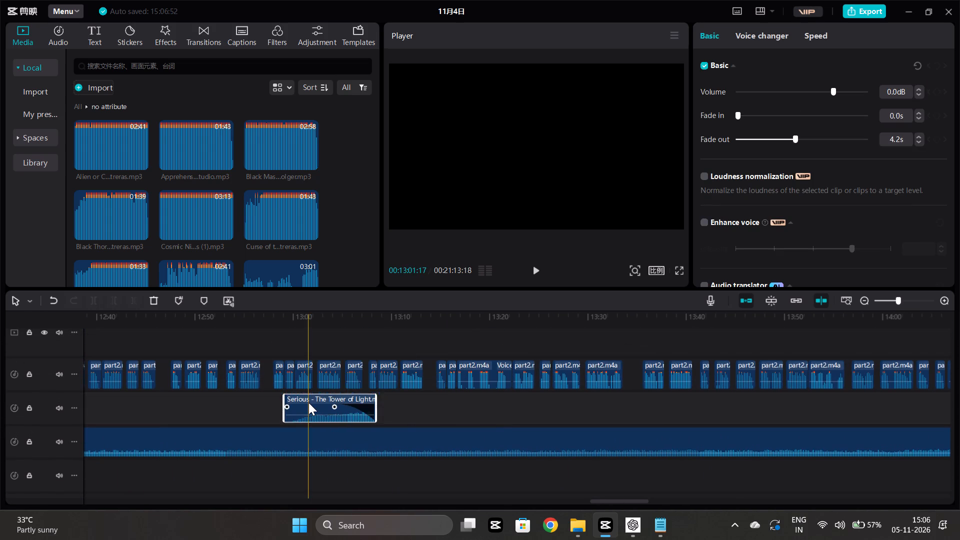
Listen to the narration around the moved clip at about 13:09, 12:54 and 12:45 to find its cue point.
scroll(308, 402, "right", 1)
scroll(526, 439, "left", 1)
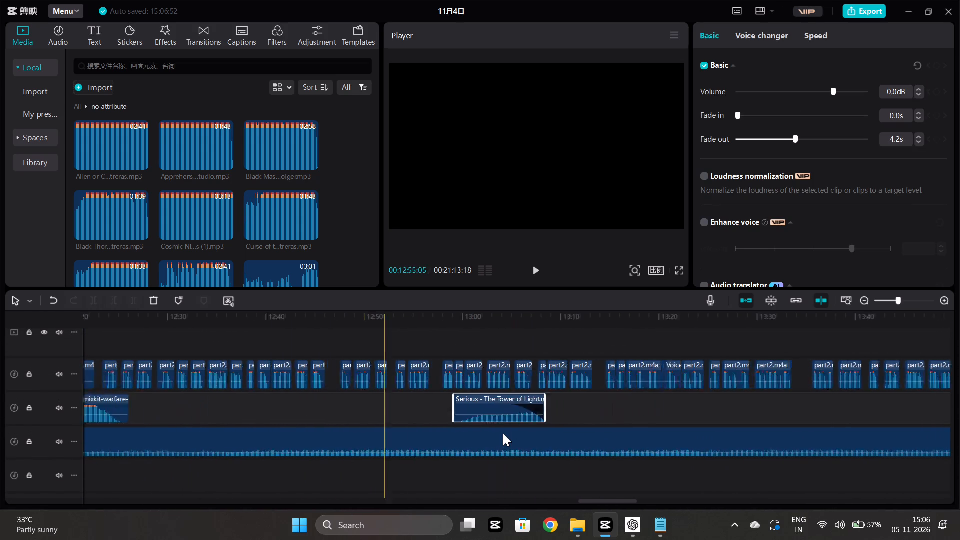
scroll(503, 433, "left", 1)
scroll(495, 424, "up", 7, "ctrl")
left_click(501, 403)
key("space")
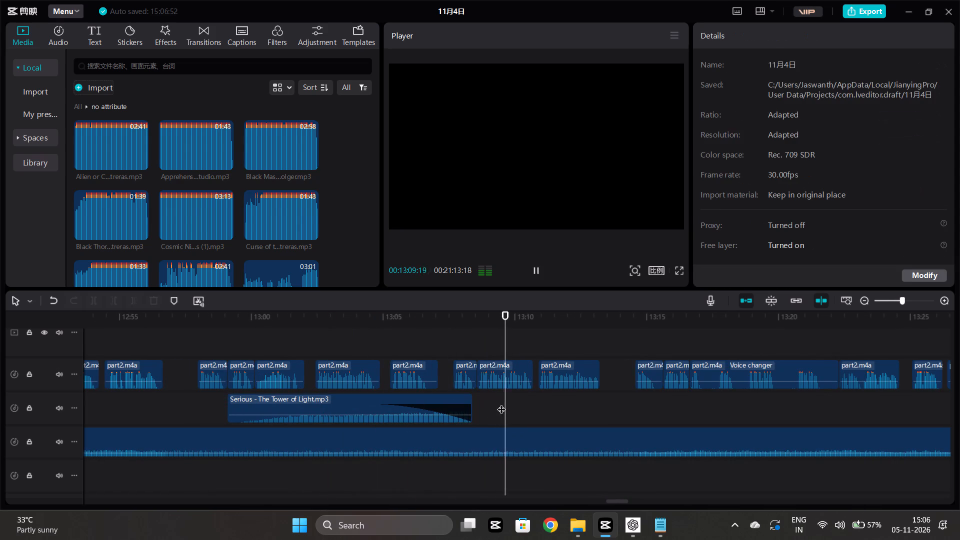
scroll(182, 404, "right", 1)
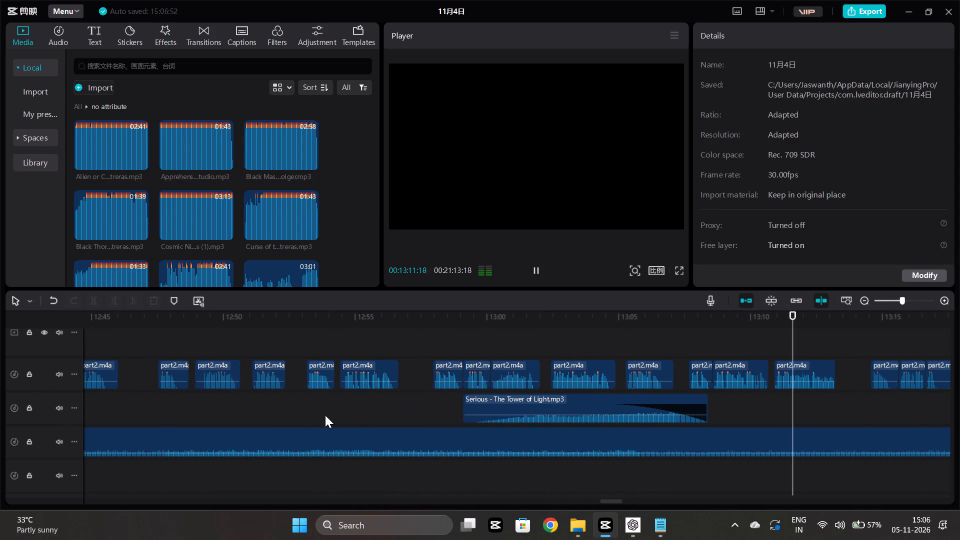
left_click(325, 415)
key("space")
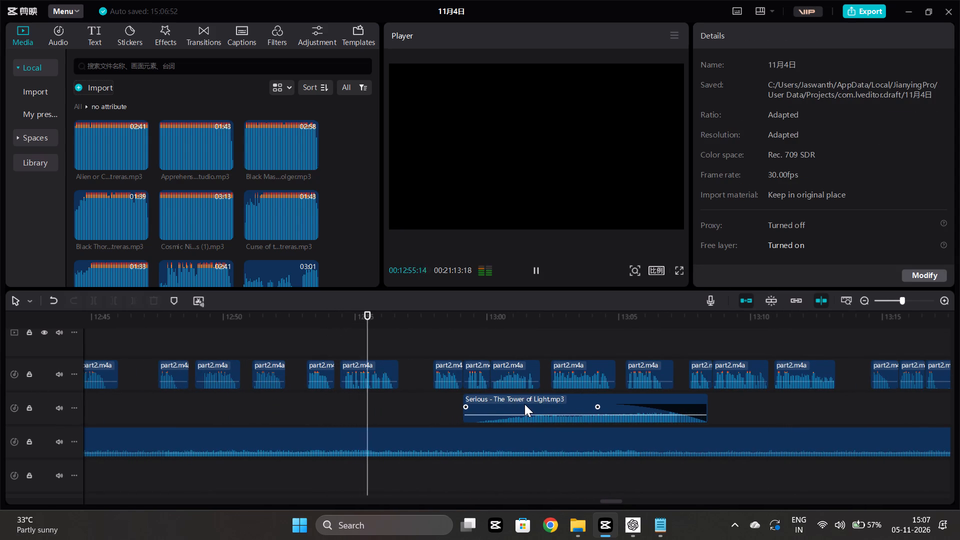
scroll(524, 404, "right", 1)
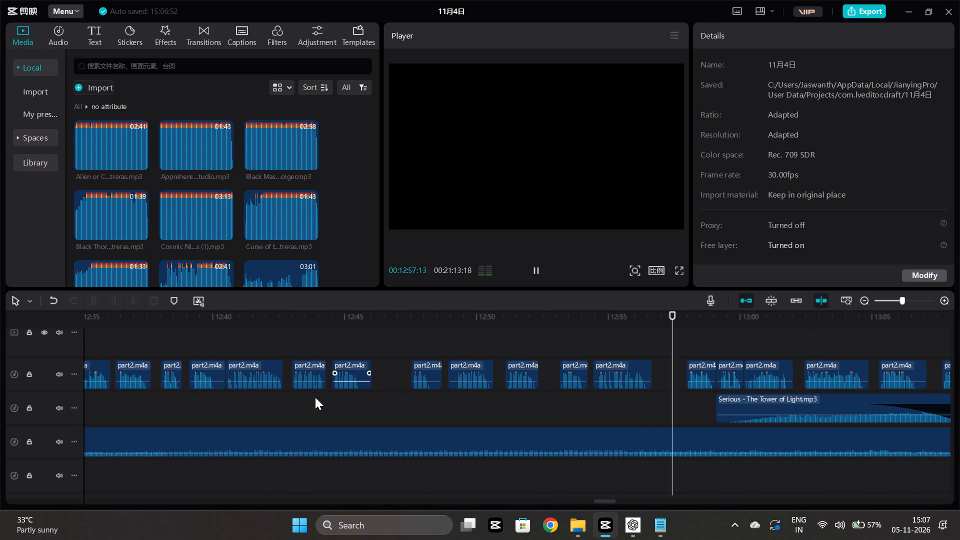
left_click(313, 398)
key("space")
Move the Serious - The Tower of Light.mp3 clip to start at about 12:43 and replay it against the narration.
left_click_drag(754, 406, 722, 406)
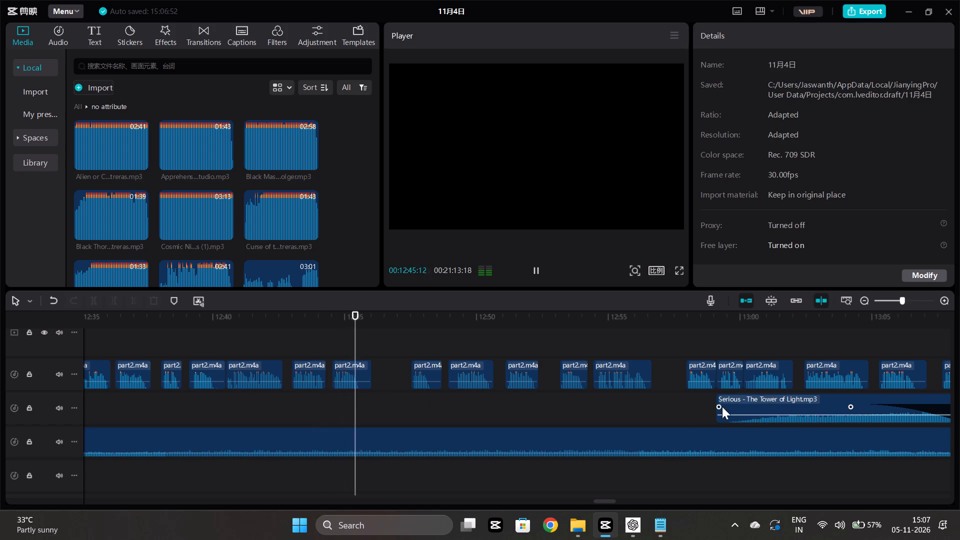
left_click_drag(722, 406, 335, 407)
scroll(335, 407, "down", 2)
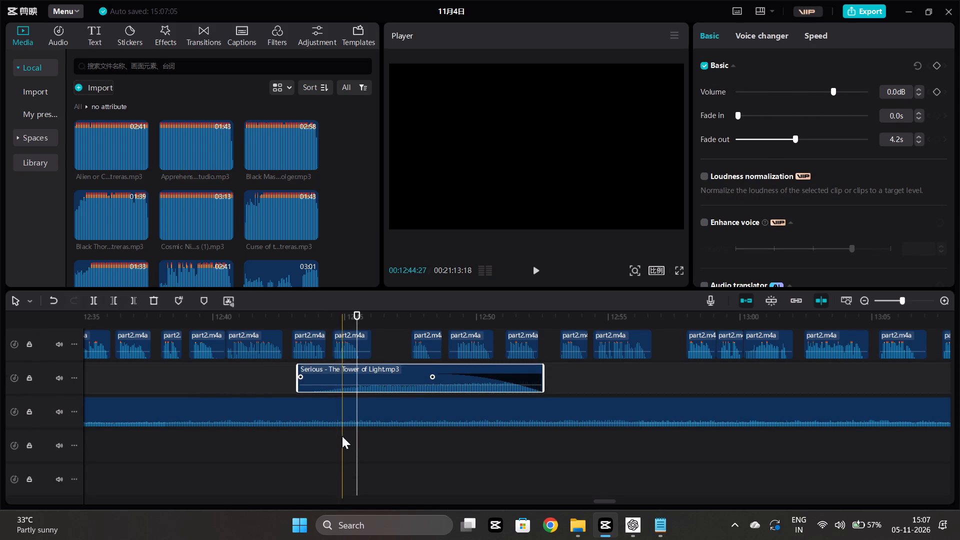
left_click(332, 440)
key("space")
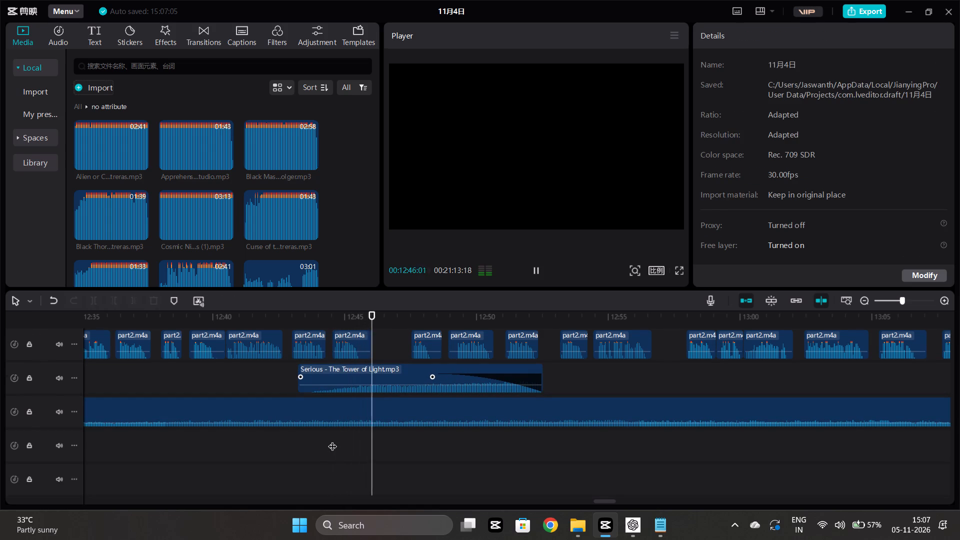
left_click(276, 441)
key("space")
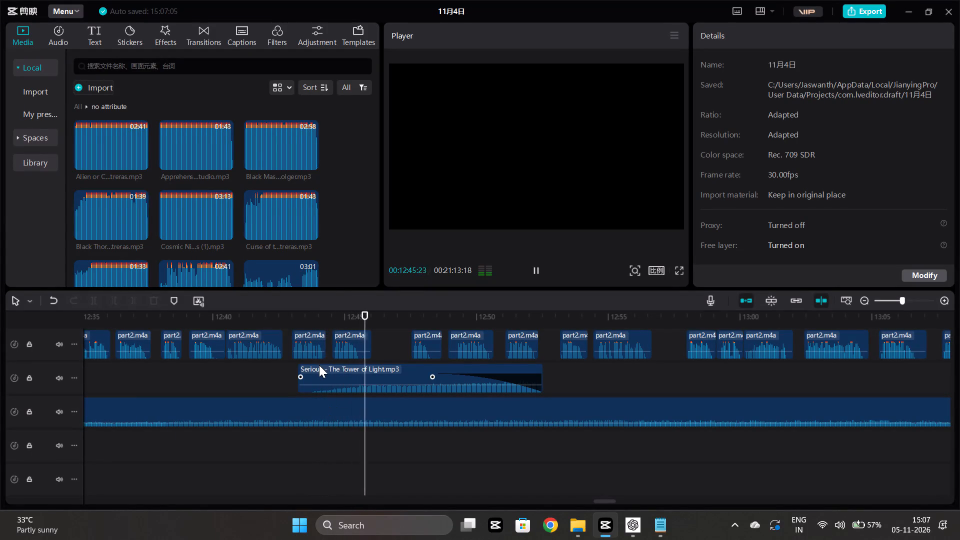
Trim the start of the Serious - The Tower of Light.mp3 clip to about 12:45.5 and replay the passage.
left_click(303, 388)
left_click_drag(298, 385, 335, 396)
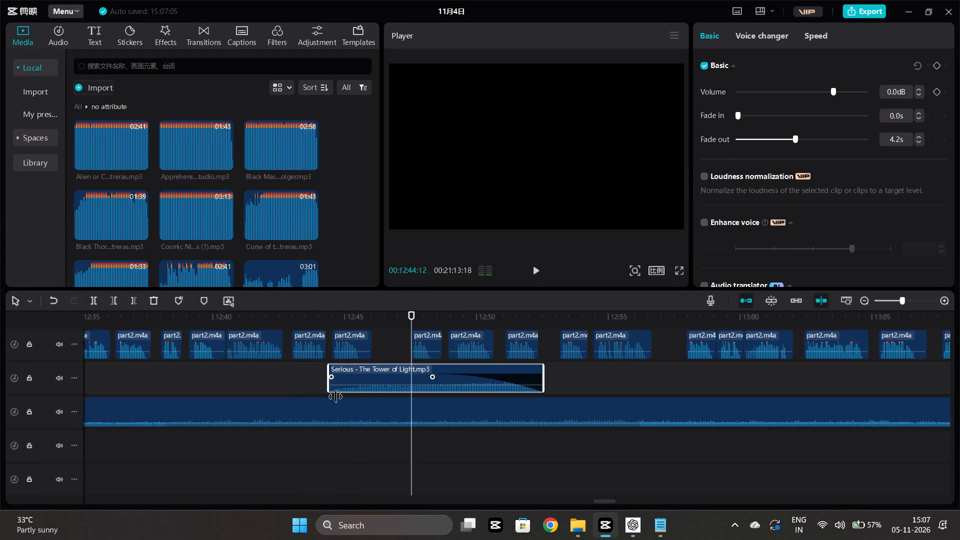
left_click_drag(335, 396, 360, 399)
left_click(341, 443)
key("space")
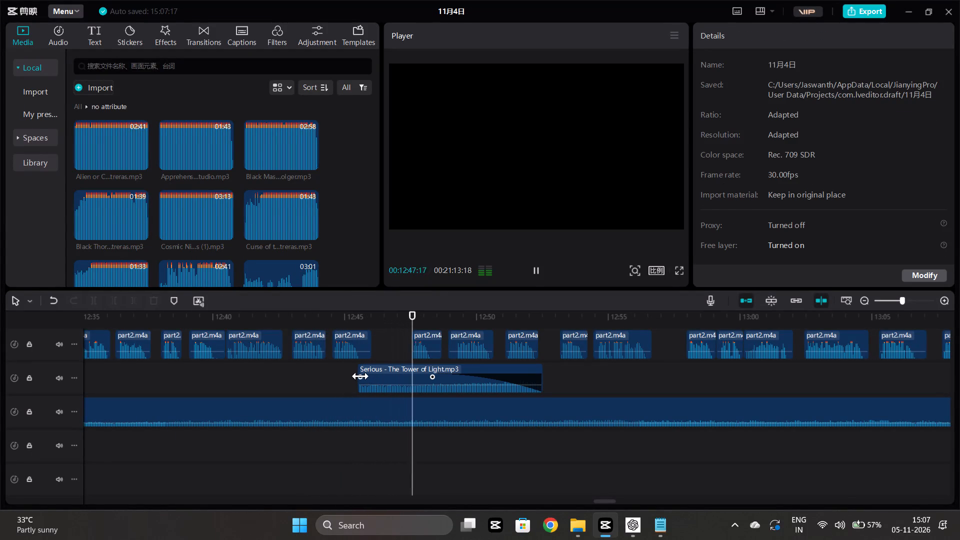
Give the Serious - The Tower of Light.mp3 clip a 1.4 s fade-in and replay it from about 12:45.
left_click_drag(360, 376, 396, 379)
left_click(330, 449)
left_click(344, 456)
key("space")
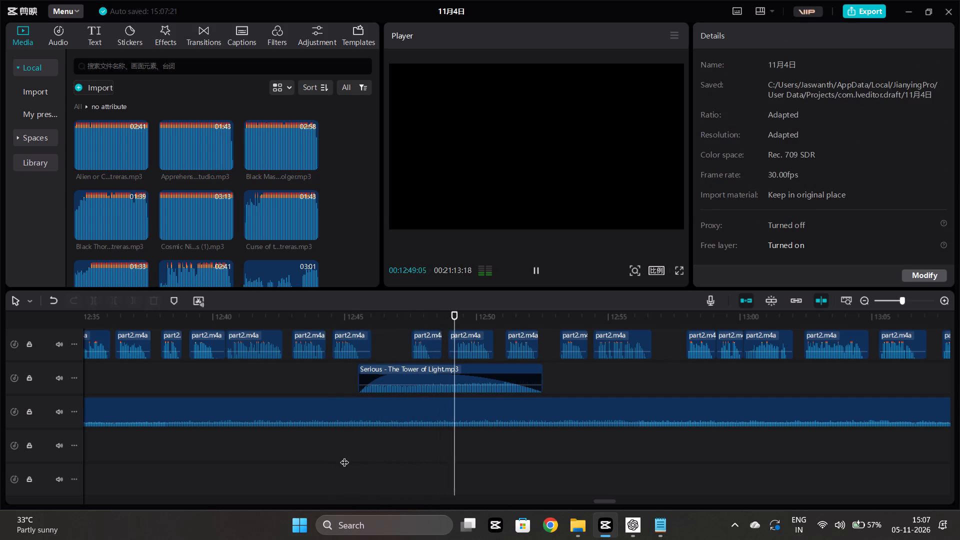
Delete the Serious - The Tower of Light.mp3 clip near 12:45.
left_click(430, 380)
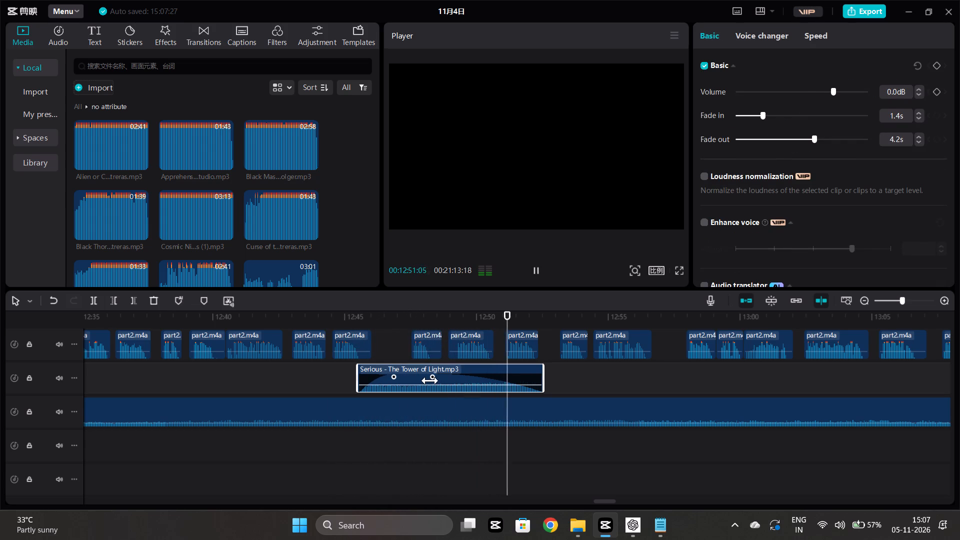
key("Delete")
Add Horror House - Aaron Kenny.mp3 to the emptied music track at about 12:45.6, and shift it to start at about 12:37.
left_click(361, 380)
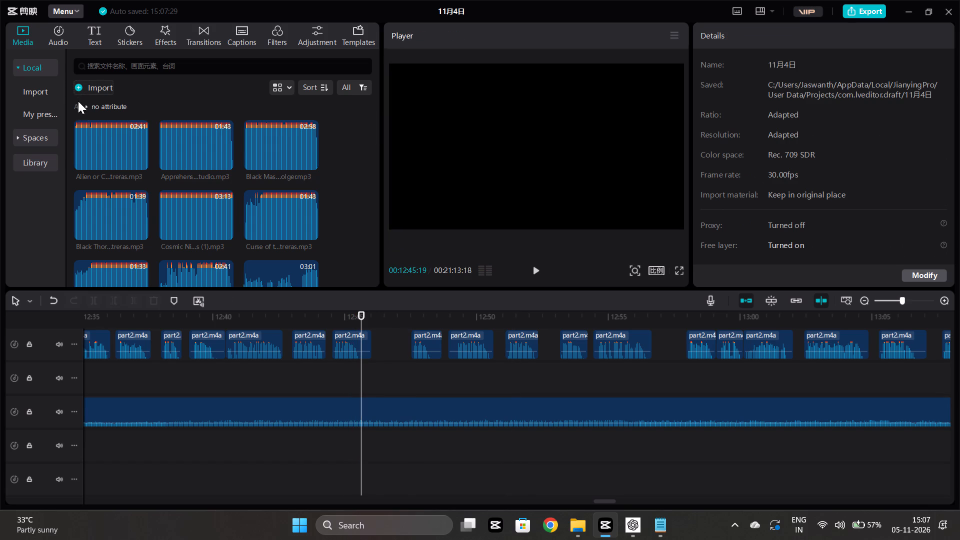
scroll(143, 181, "down", 4)
left_click(204, 196)
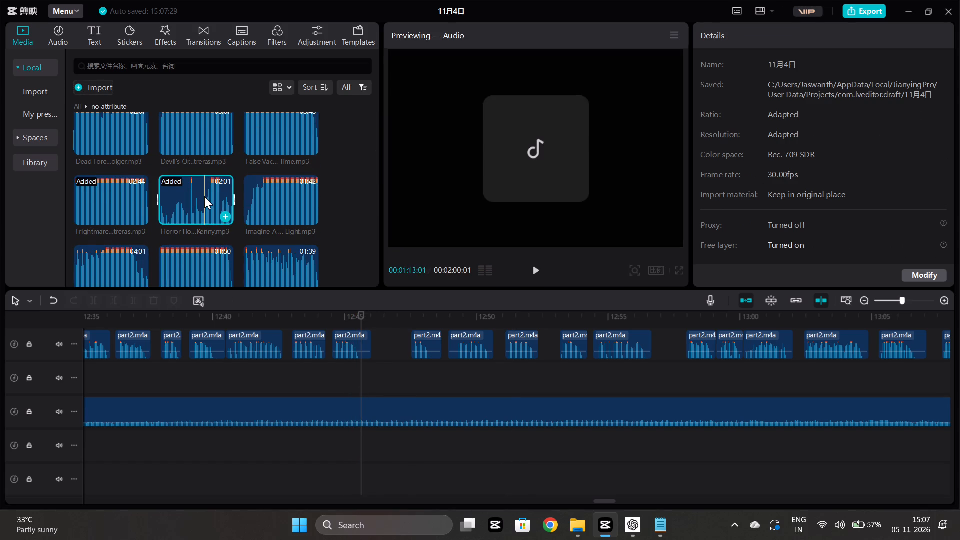
key("space")
left_click(226, 215)
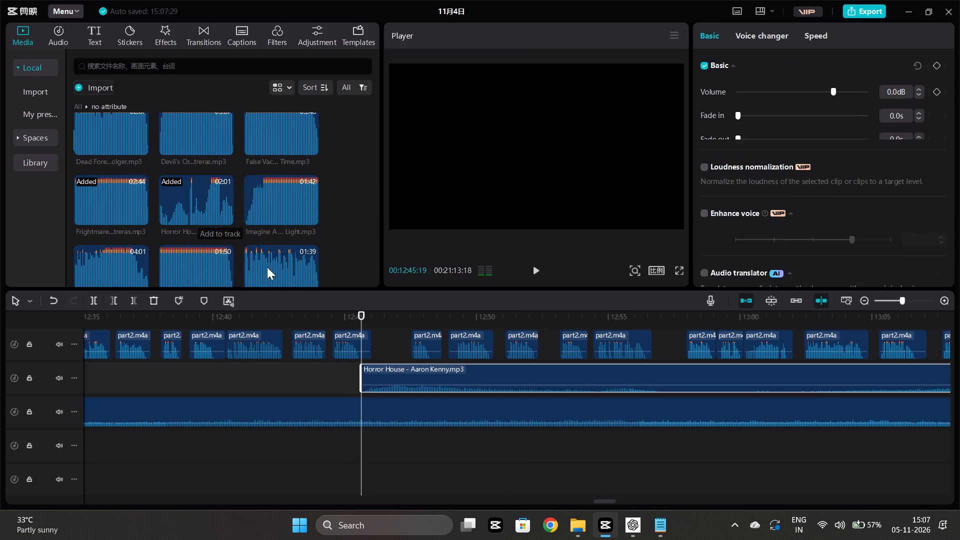
left_click_drag(362, 379, 147, 376)
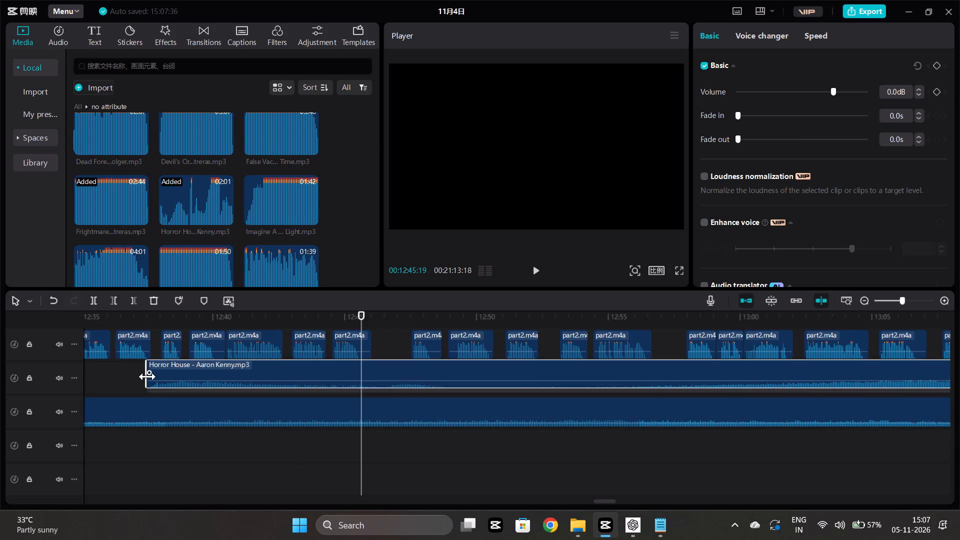
Trim away the Horror House - Aaron Kenny.mp3 clip's opening up to about 13:27, just before its loud hit.
scroll(552, 429, "left", 5)
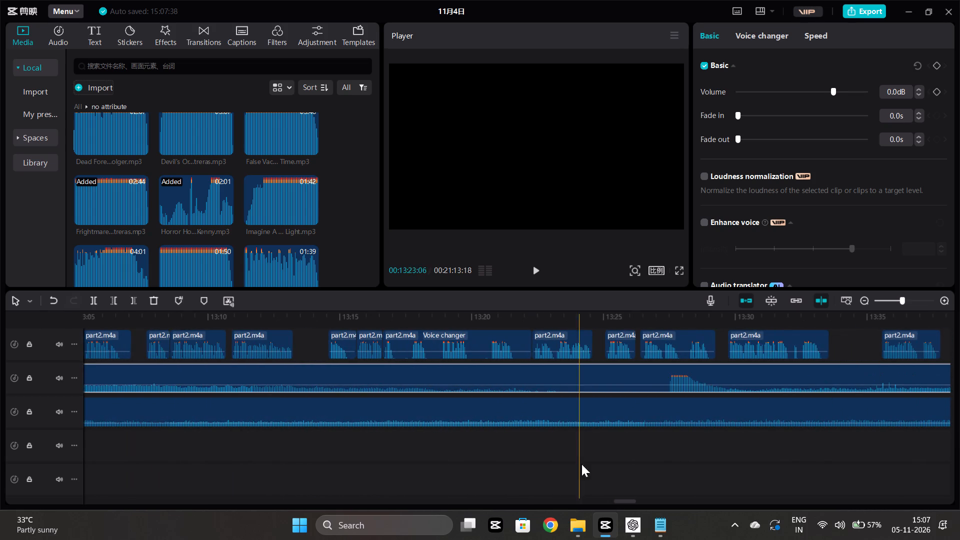
left_click(659, 462)
left_click(646, 385)
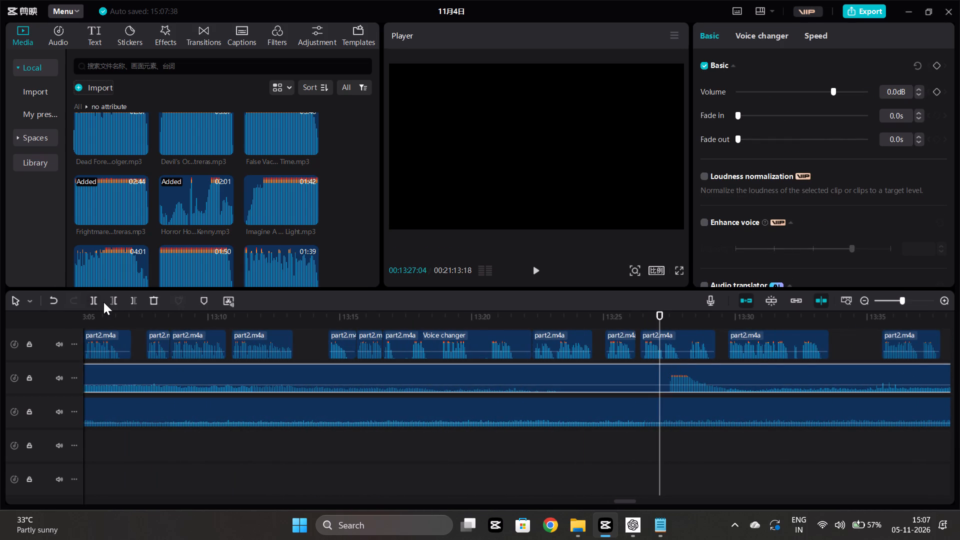
left_click(108, 299)
Move the trimmed Horror House - Aaron Kenny.mp3 clip to start at about 12:45 and replay its opening against the narration.
left_click_drag(706, 379, 21, 409)
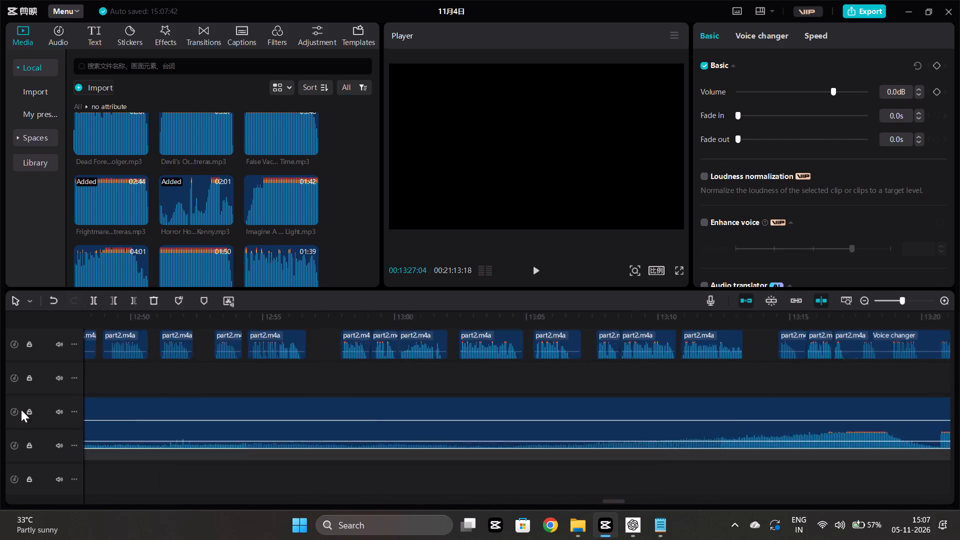
left_click_drag(21, 409, 351, 382)
left_click(287, 367)
key("space")
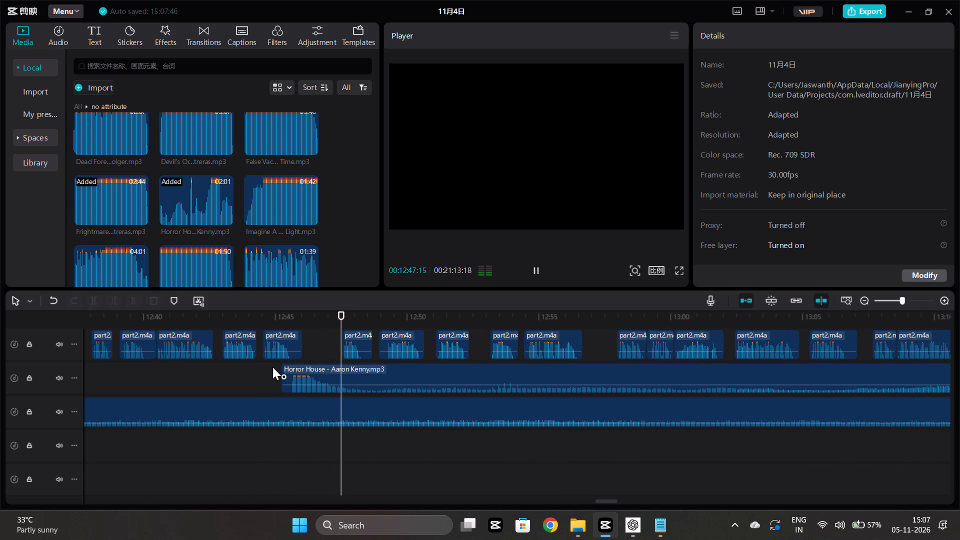
left_click(253, 370)
key("space")
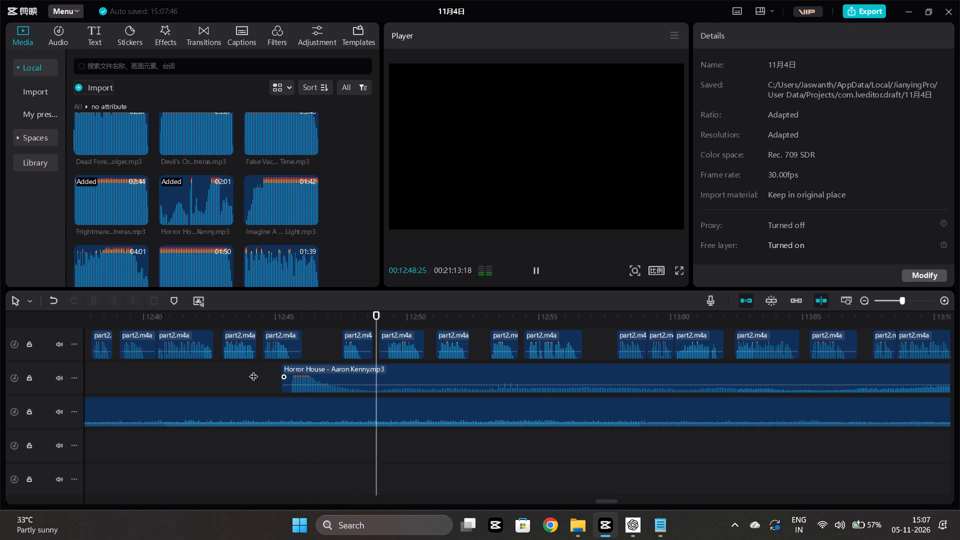
left_click(253, 370)
key("space")
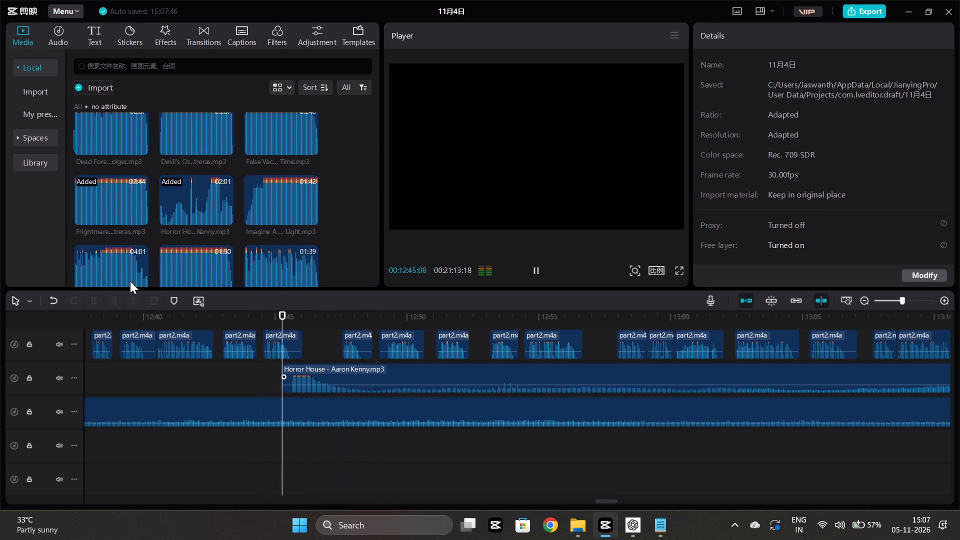
Listen to the Horror House music under the narration up to about 13:01, replaying the part from about 12:53.5.
scroll(265, 451, "left", 1)
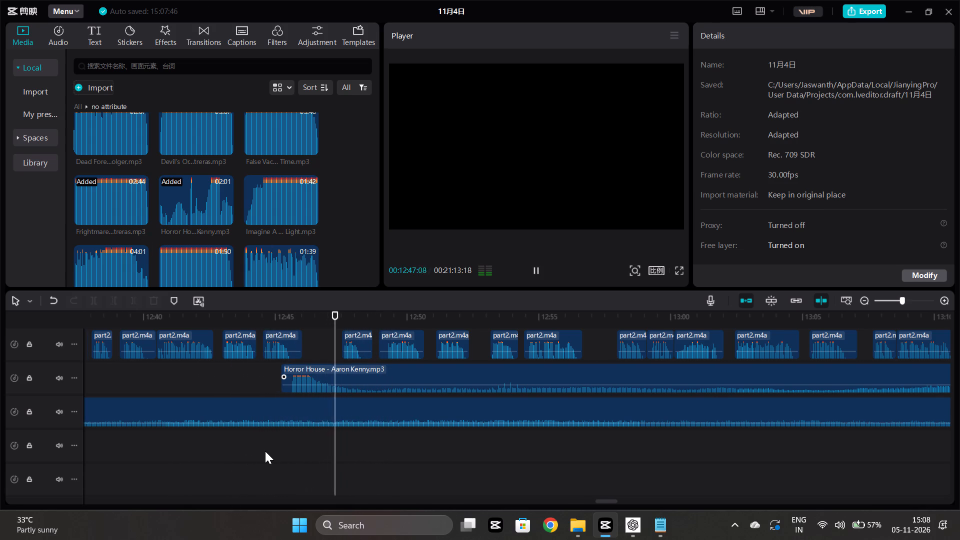
scroll(265, 451, "left", 2)
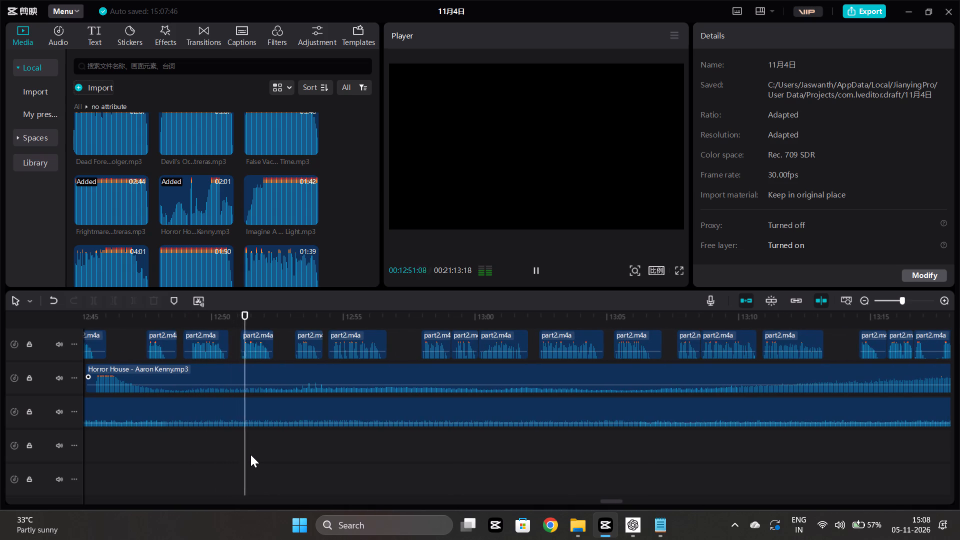
scroll(250, 454, "left", 2)
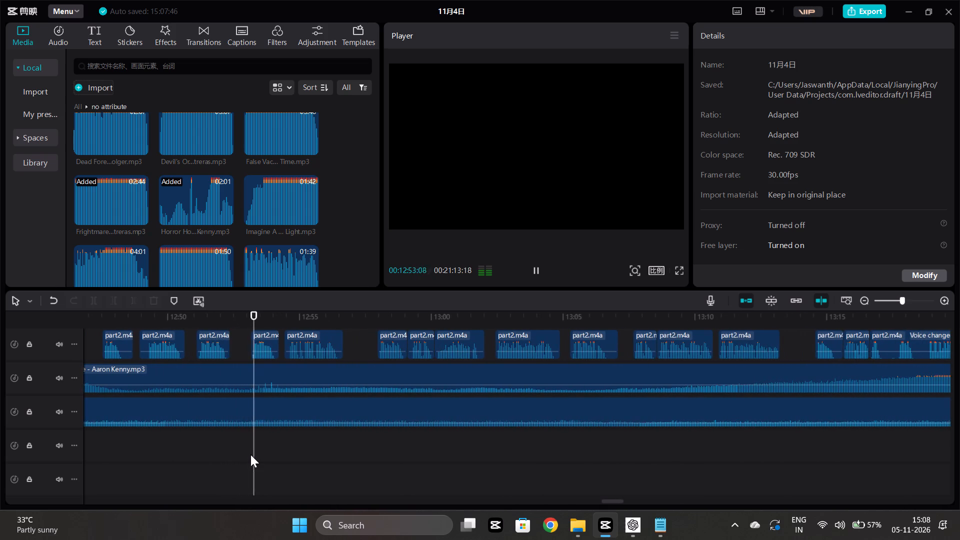
scroll(250, 454, "left", 1)
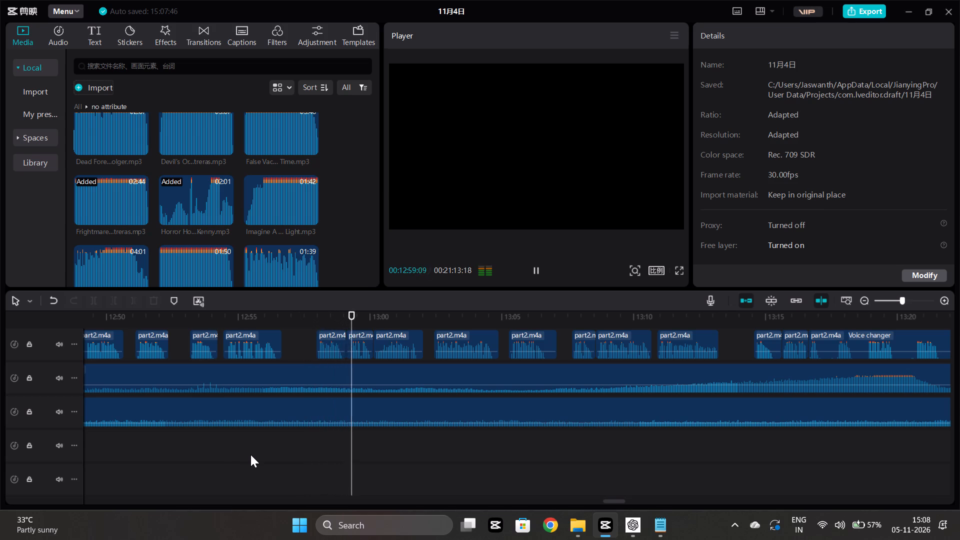
left_click(204, 453)
key("space")
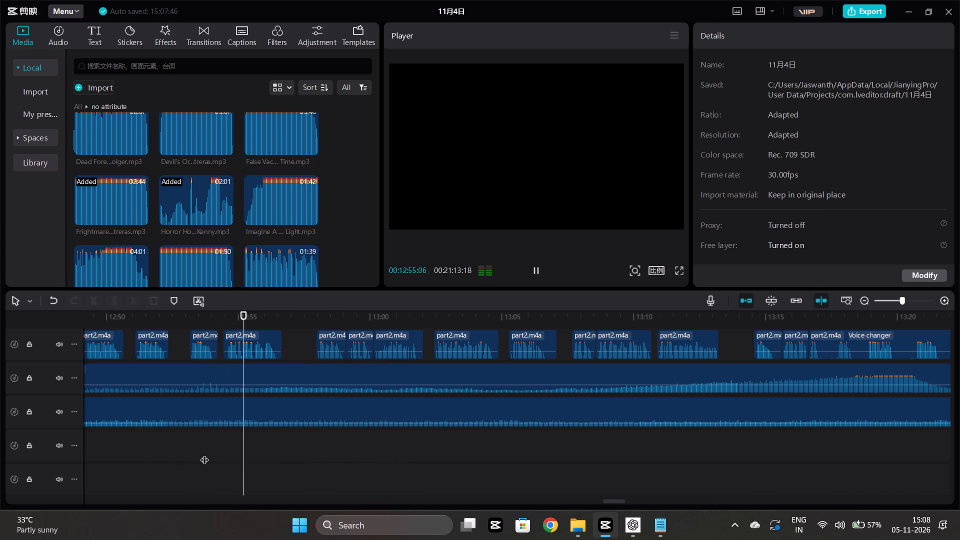
key("space")
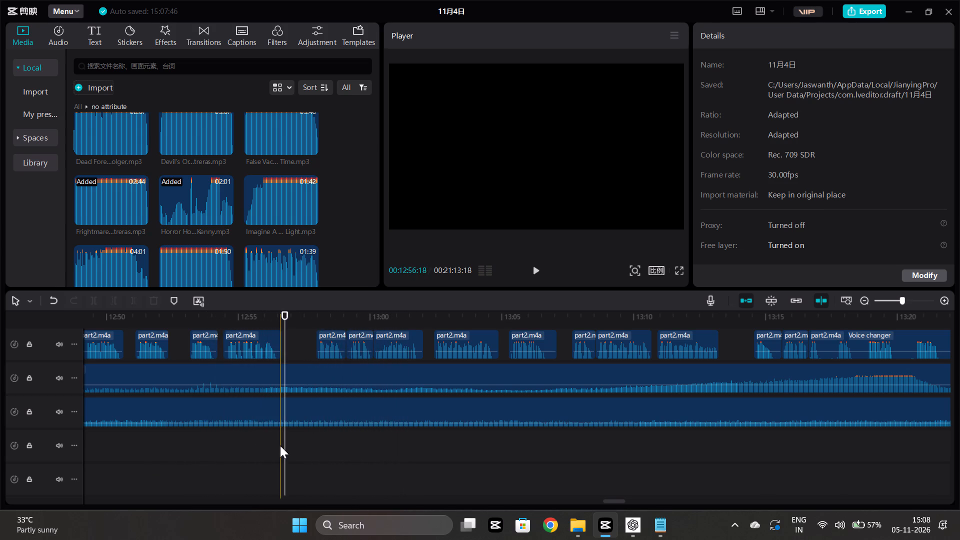
Park the playhead at about 12:56.5 and audition the Lurking Sh…uu (1), Outcast - Myuu and Night Hun…reras tracks.
left_click(280, 445)
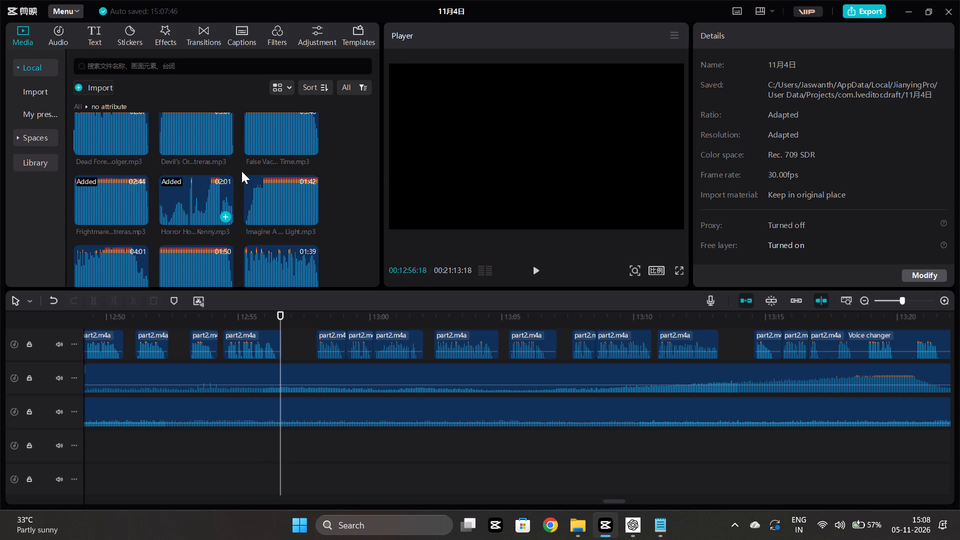
scroll(238, 175, "down", 2)
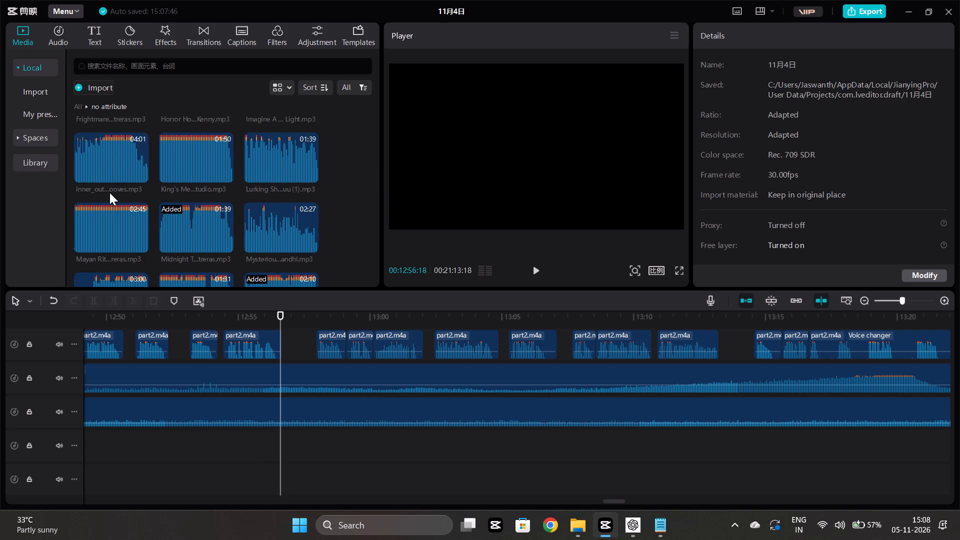
left_click(245, 163)
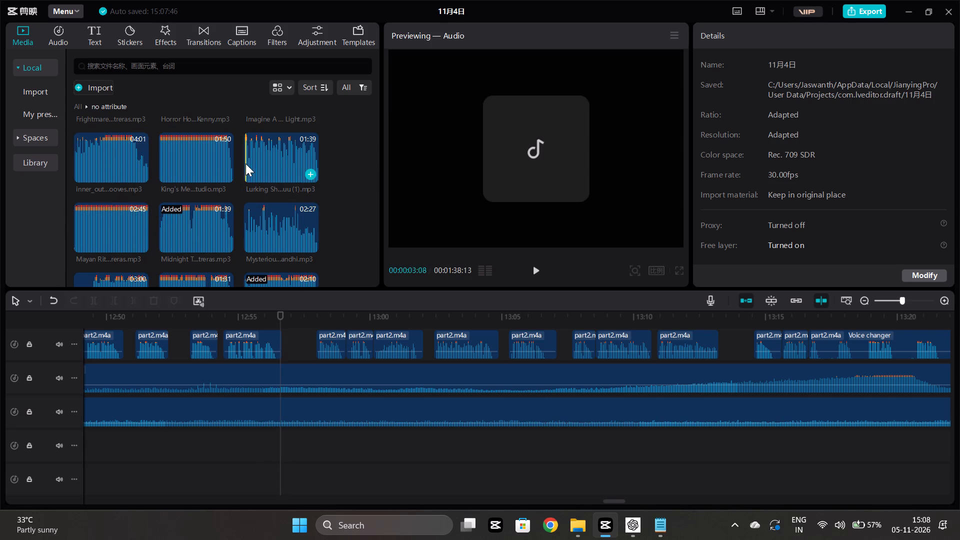
key("space")
scroll(245, 163, "down", 2)
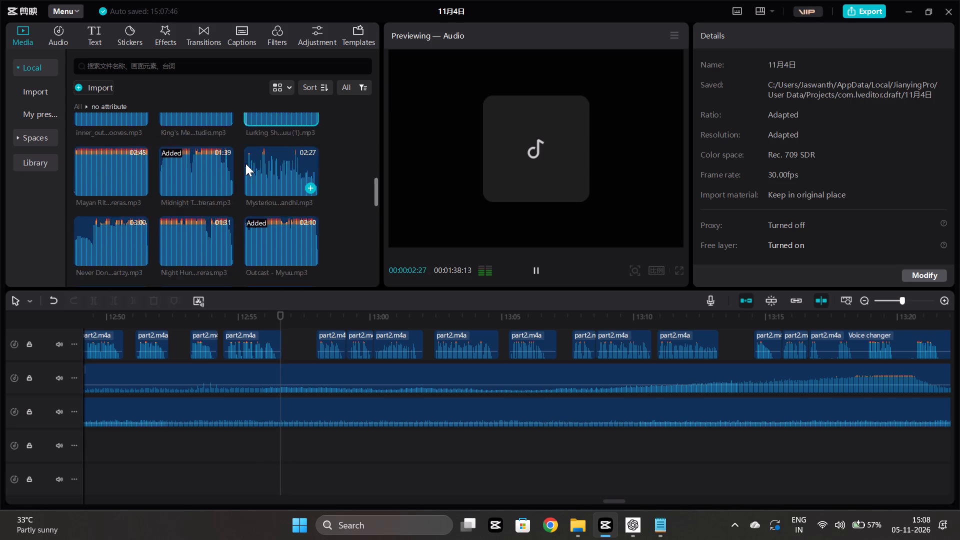
left_click(248, 181)
key("space")
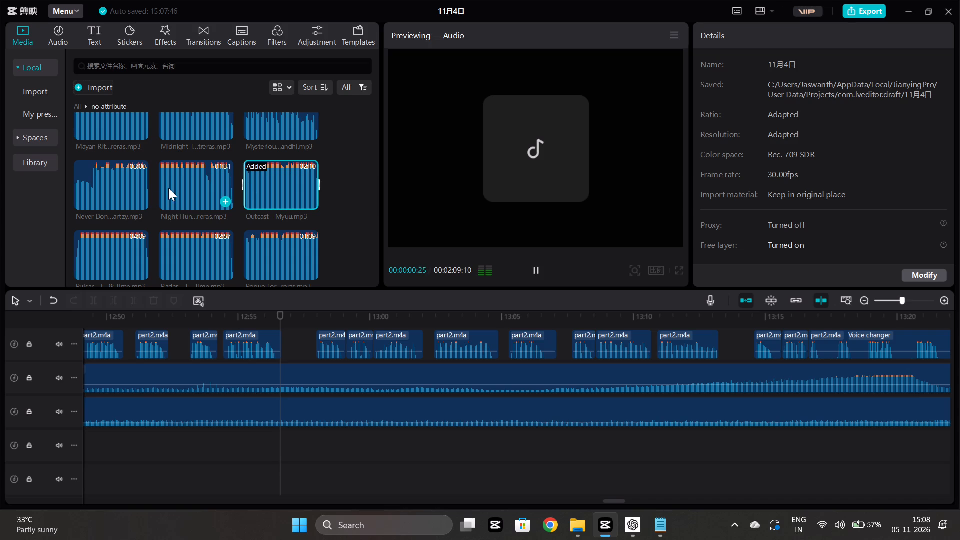
left_click(162, 184)
key("space")
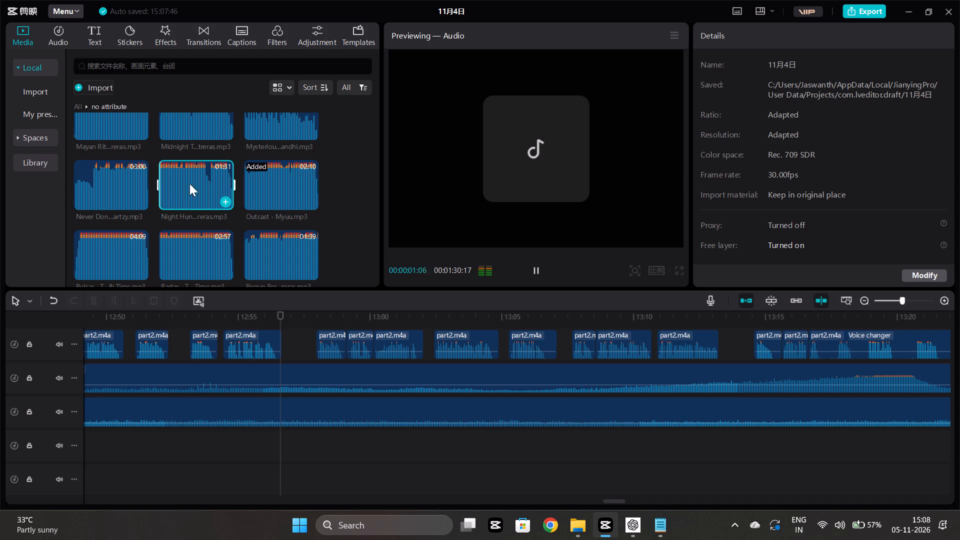
left_click(204, 181)
left_click(204, 181)
key("space")
Audition the Pulsar, Shadow Ch…reras and Rogue For…reras tracks, sampling the last two at different points.
scroll(158, 171, "down", 1)
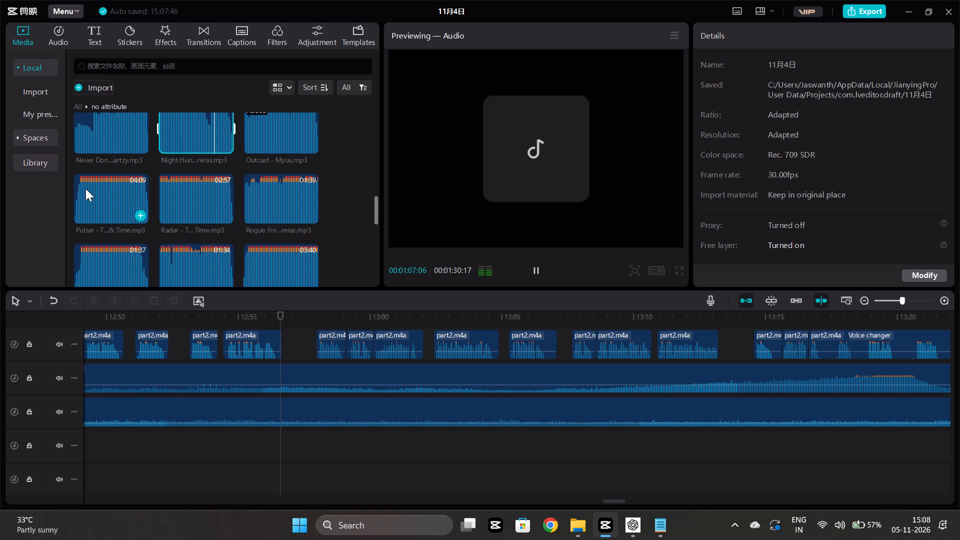
left_click(77, 191)
key("space")
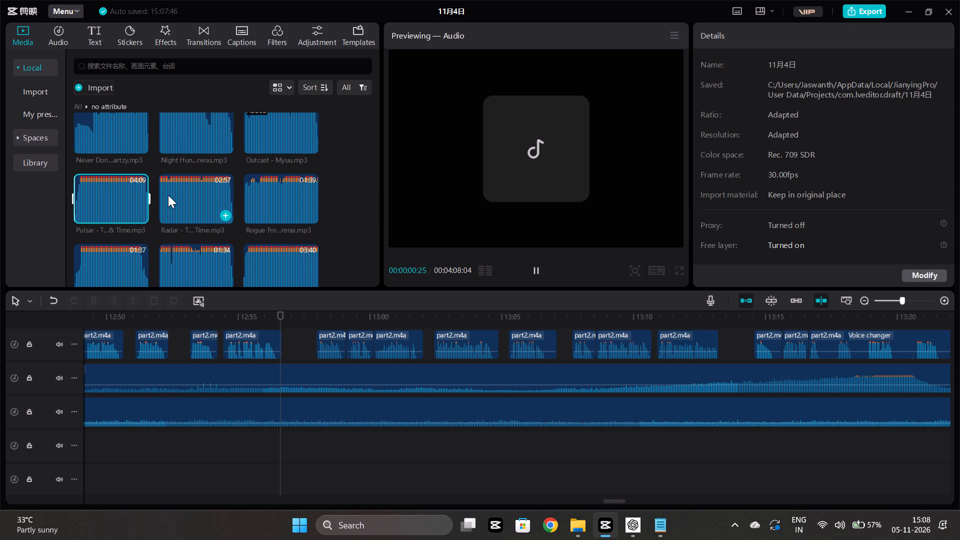
left_click(166, 260)
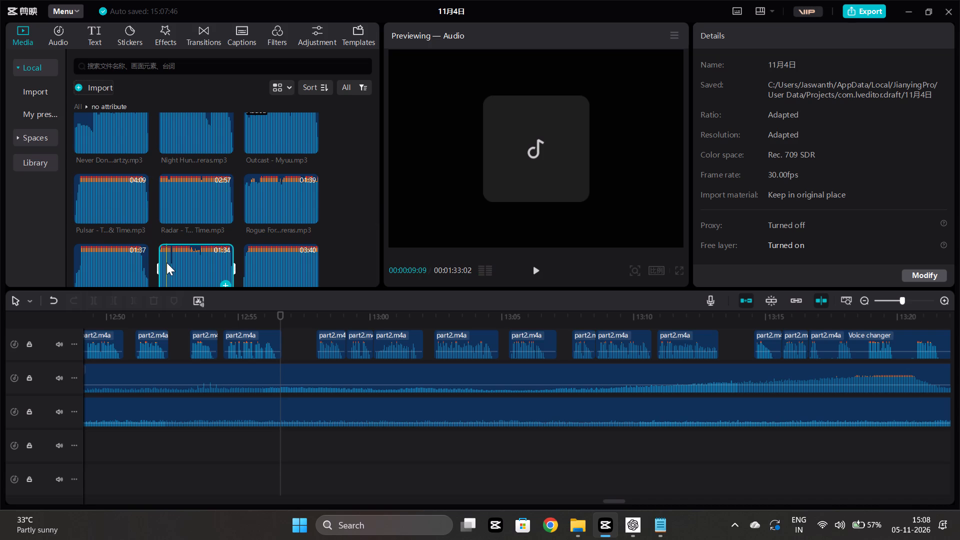
left_click(166, 262)
key("space")
left_click(169, 262)
key("space")
scroll(169, 262, "down", 1)
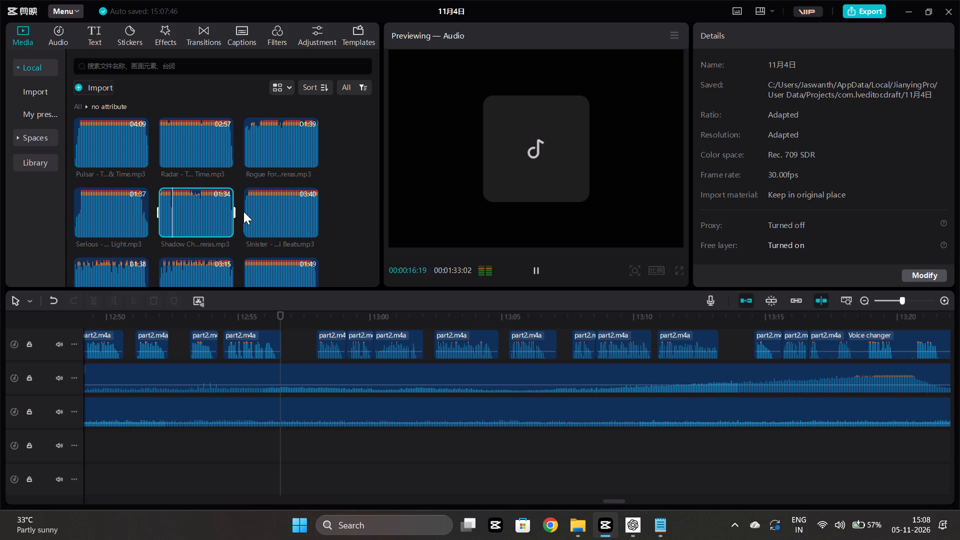
left_click(191, 196)
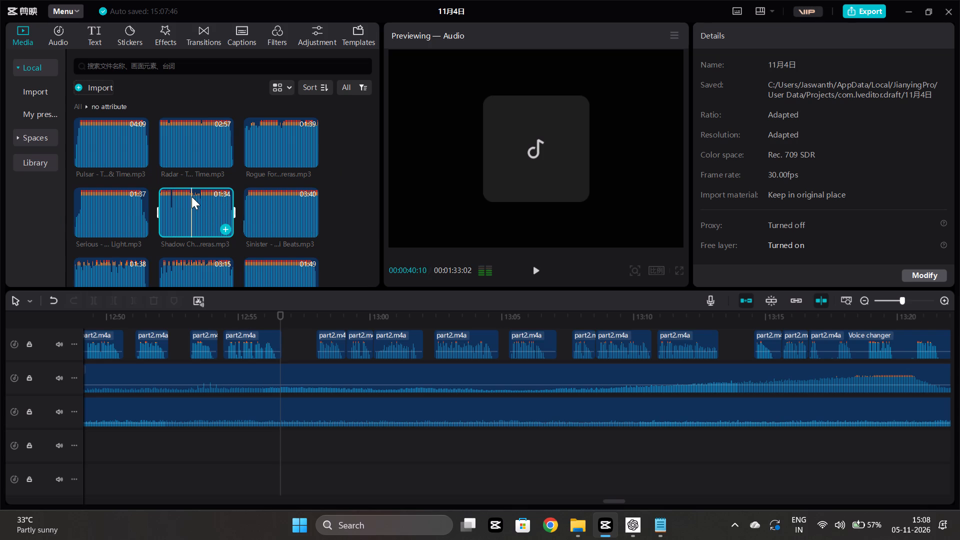
left_click(191, 196)
key("space")
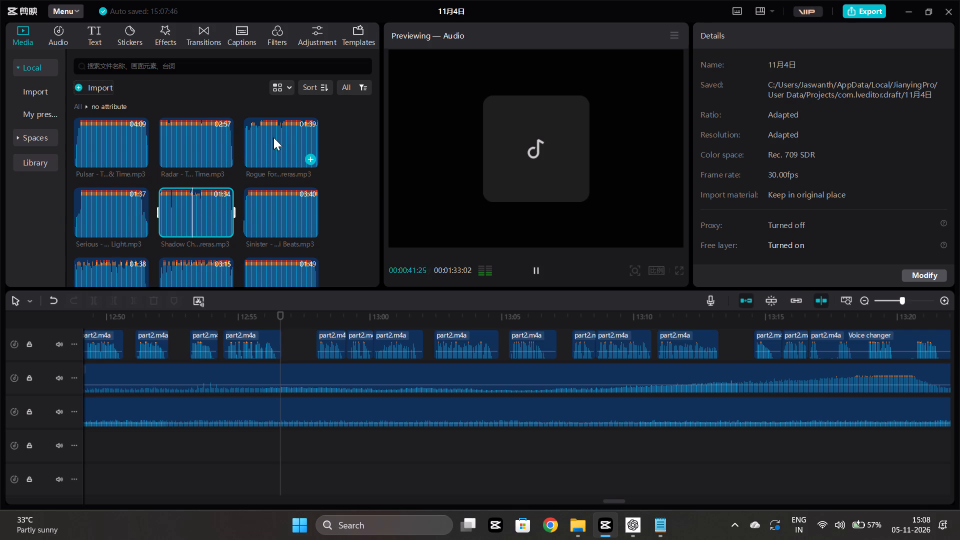
double_click(277, 129)
key("space")
left_click(277, 129)
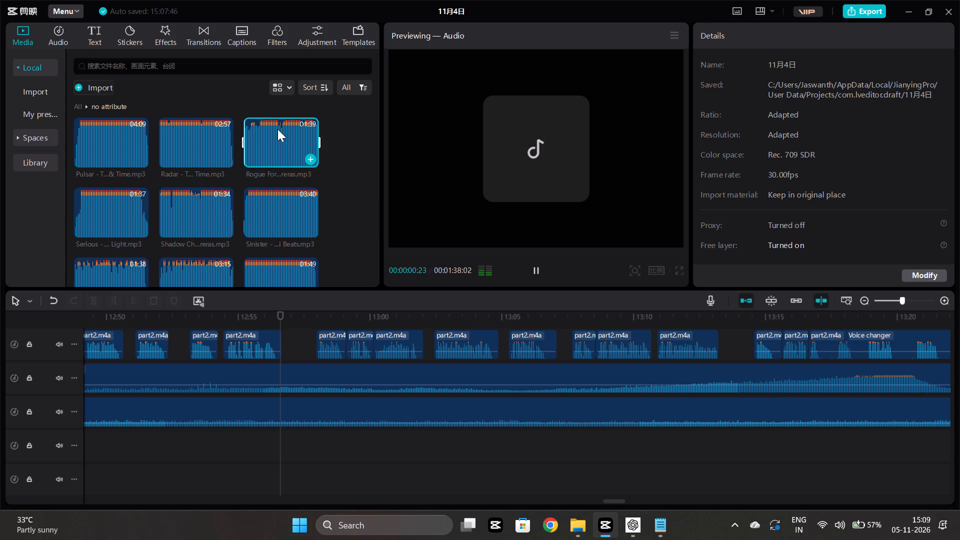
key("space")
Replay the narration with its current music from about 12:55.
left_click(246, 445)
key("space")
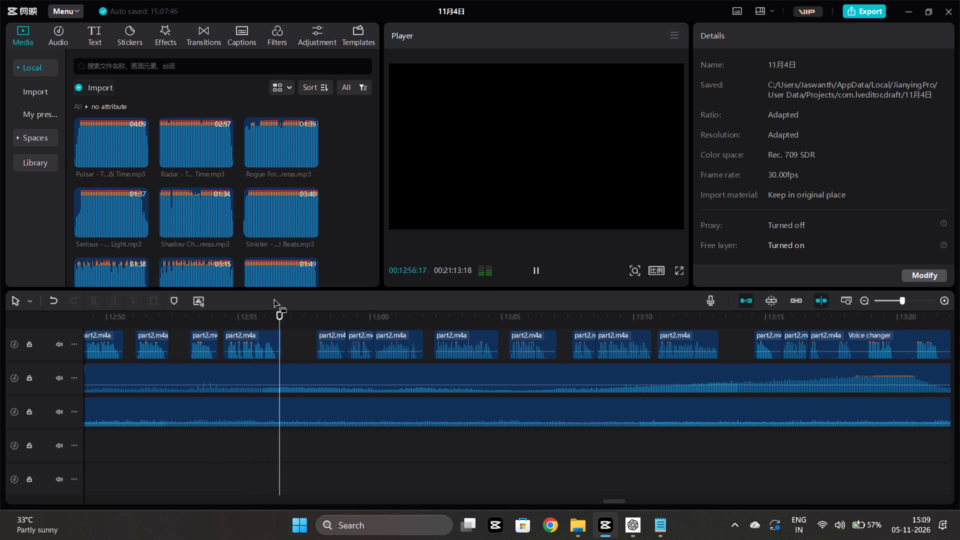
Park the playhead at about 12:56.5 and audition terror-sweep-of-darkness-2630.wav from the suspence folder inside music for youtube.
left_click(271, 441)
left_click_drag(271, 441, 278, 443)
left_click(276, 444)
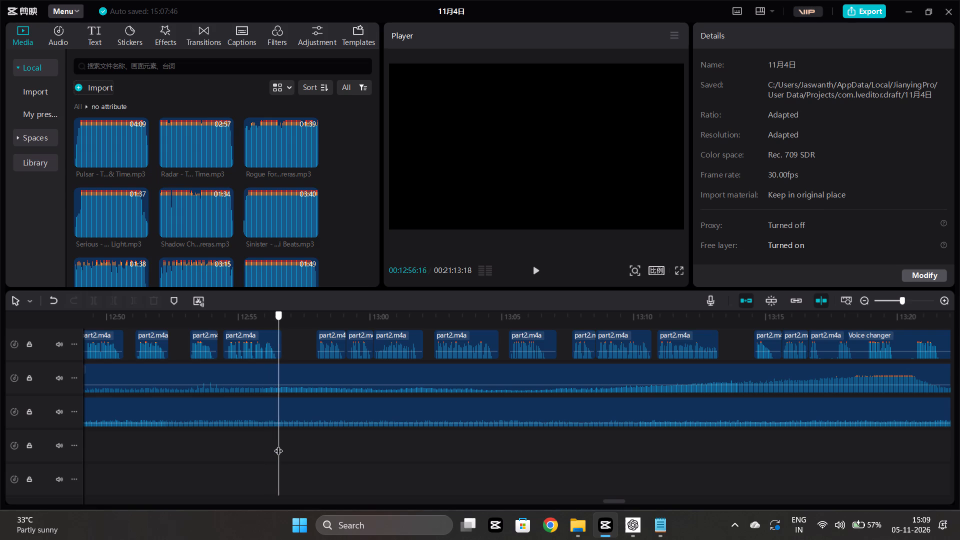
left_click(76, 104)
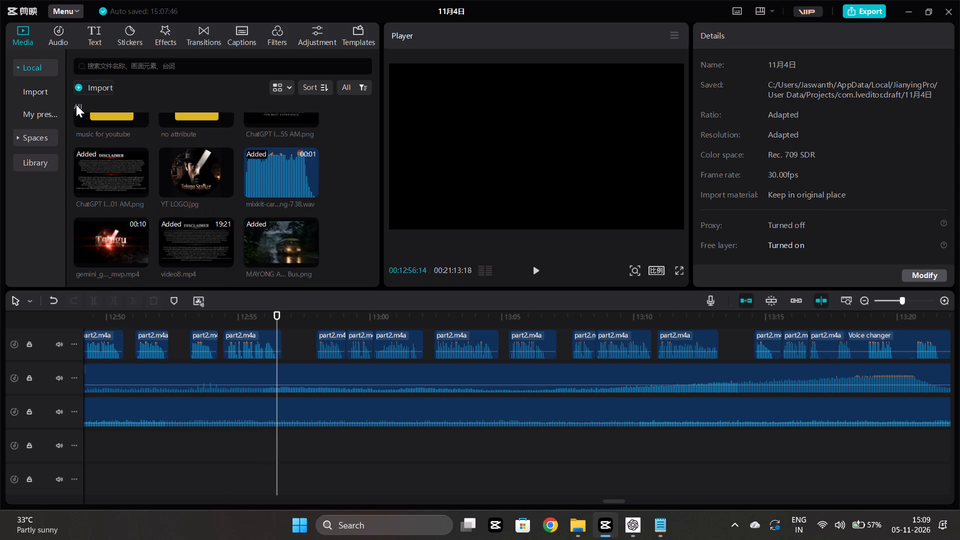
scroll(130, 205, "up", 4)
left_click(262, 133)
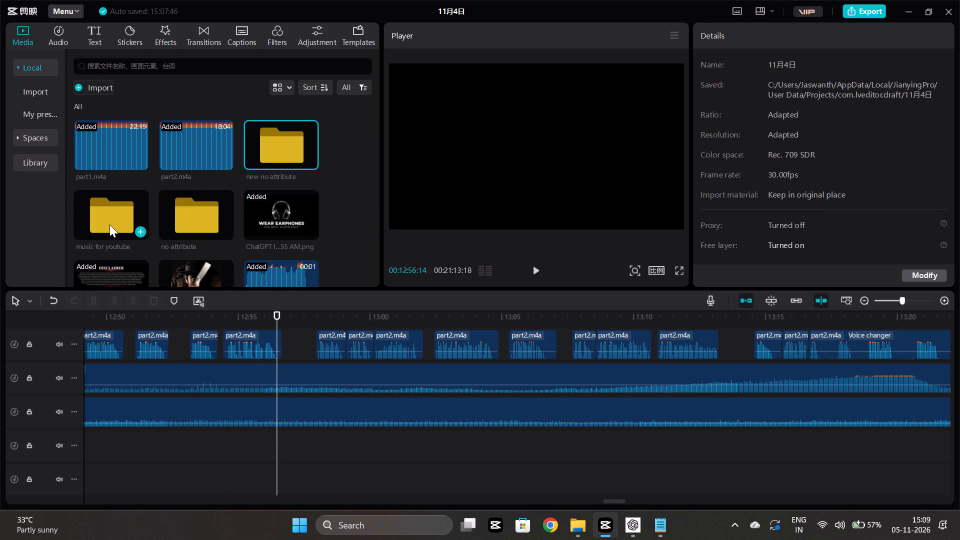
double_click(109, 224)
scroll(127, 208, "down", 1)
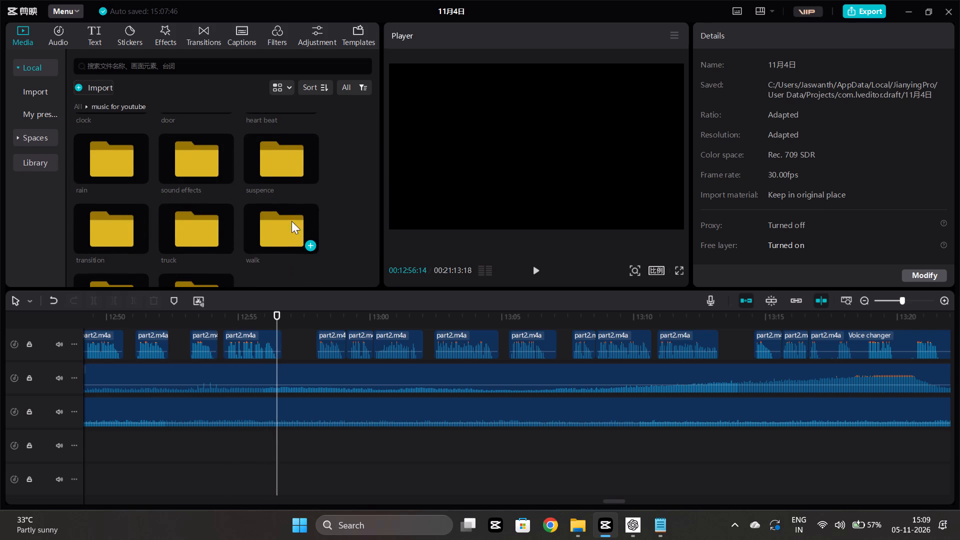
double_click(265, 161)
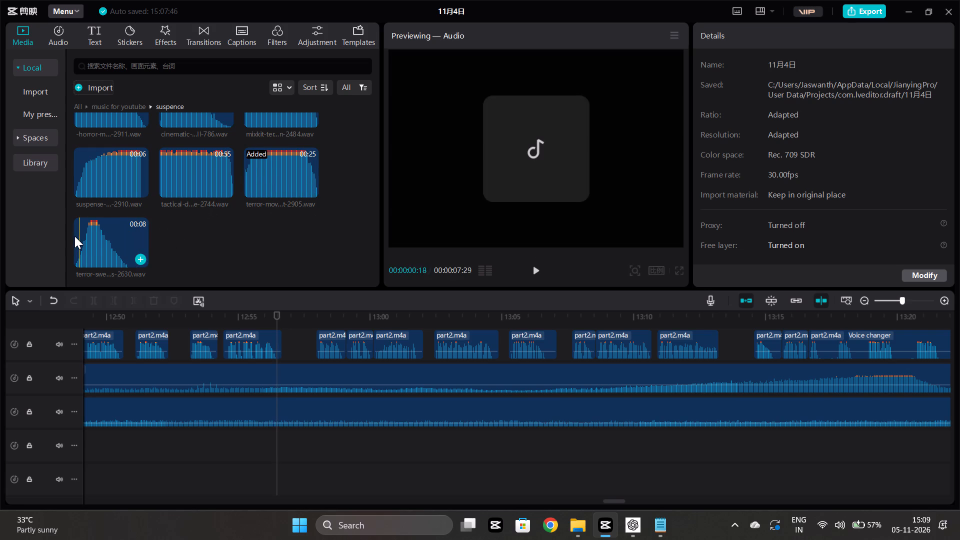
left_click(74, 236)
key("space")
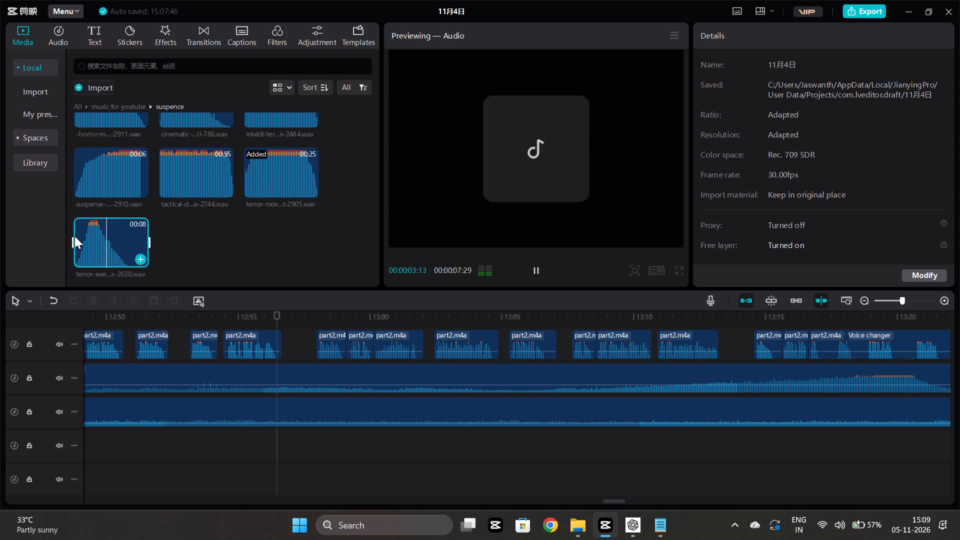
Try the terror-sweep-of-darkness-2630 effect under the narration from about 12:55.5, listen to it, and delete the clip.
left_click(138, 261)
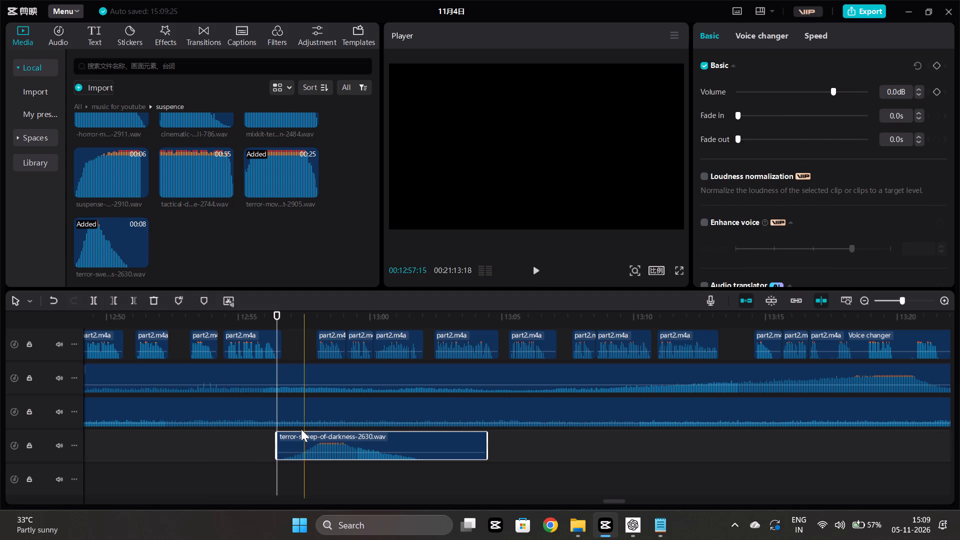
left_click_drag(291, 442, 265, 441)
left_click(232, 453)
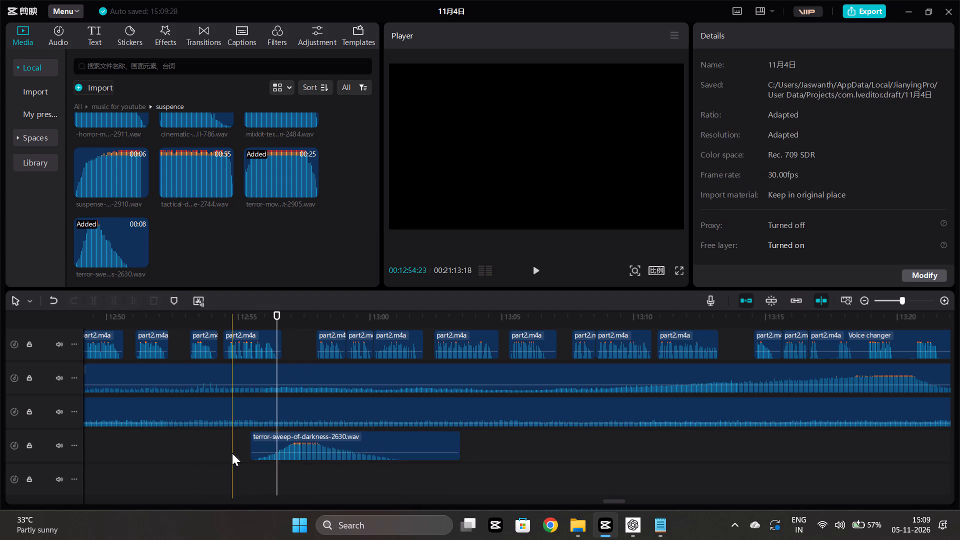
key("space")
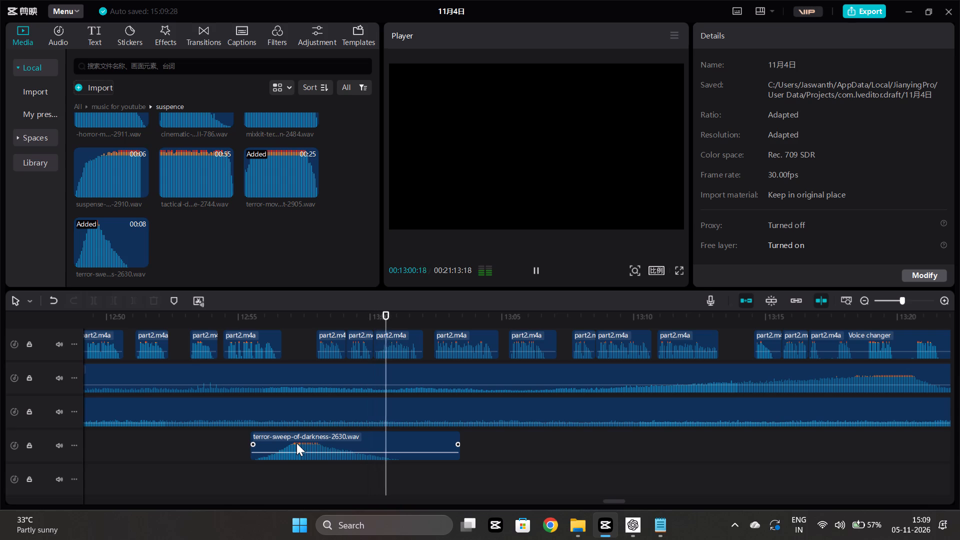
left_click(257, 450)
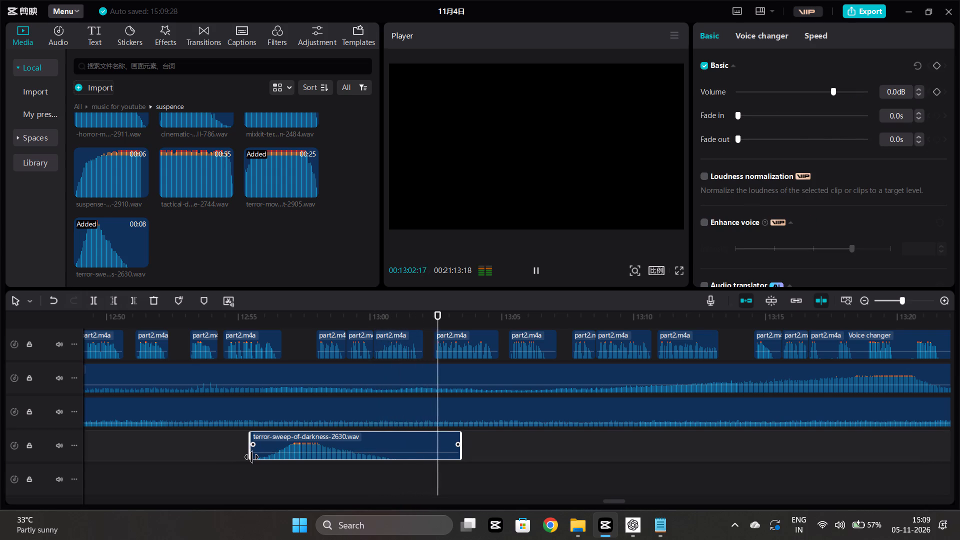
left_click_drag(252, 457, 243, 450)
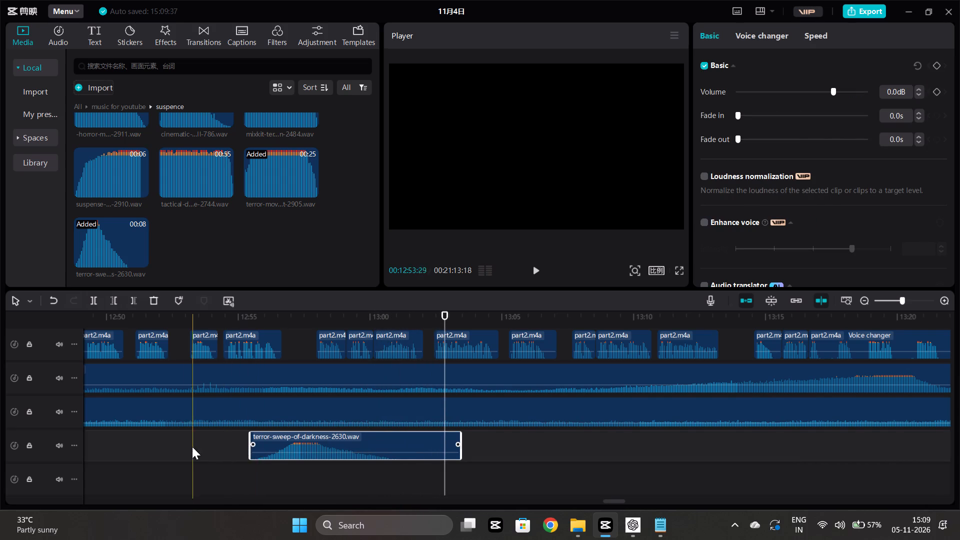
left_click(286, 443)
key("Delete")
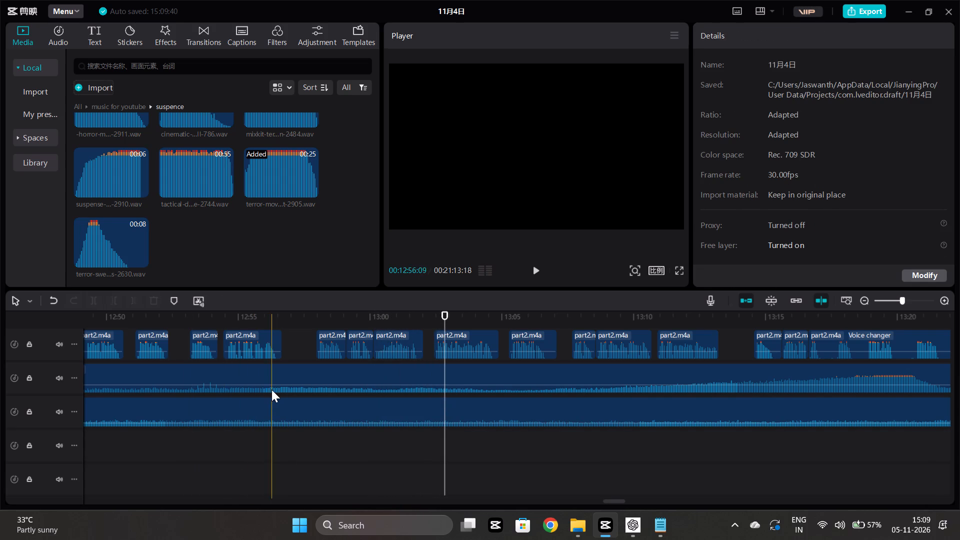
Audition the suspense-…-2910.wav and cinematic-…ll-786.wav effects in the suspence folder, replaying the cinematic one.
scroll(181, 234, "up", 3)
left_click(73, 208)
key("space")
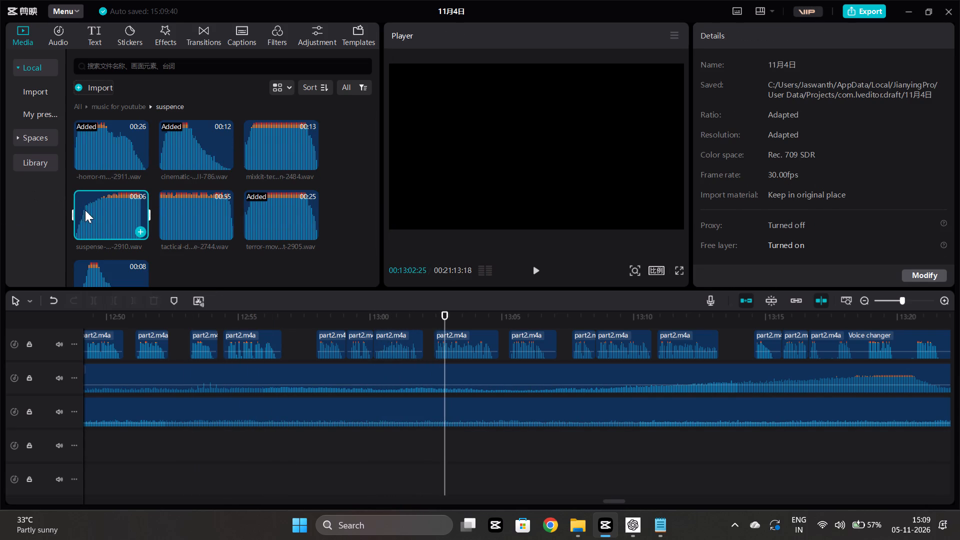
left_click(85, 210)
left_click(85, 210)
key("space")
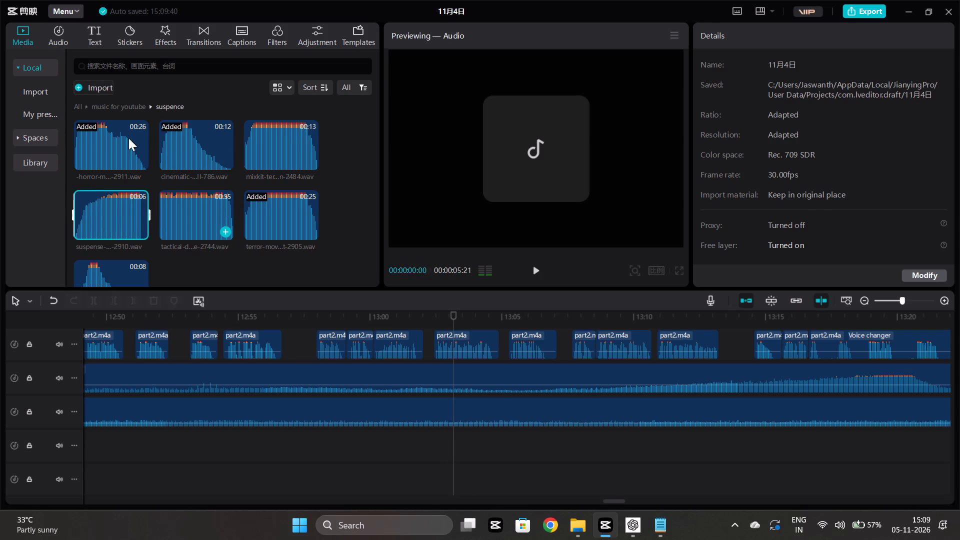
left_click(186, 143)
key("space")
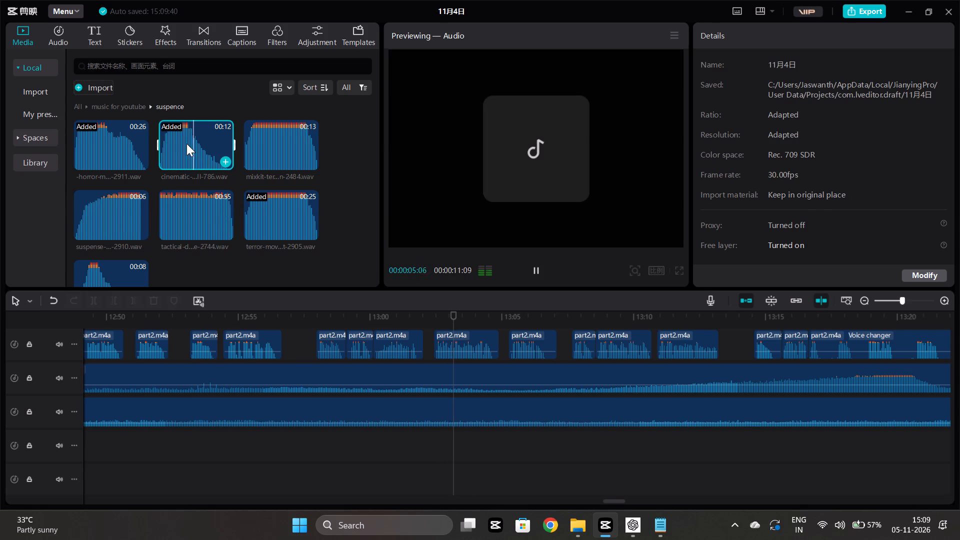
left_click(165, 140)
key("space")
Open the transition folder in music for youtube and audition mixkit-cin…h-1486, mixkit-epi…n-2290 and mixkit-mi…-2615.
left_click(108, 104)
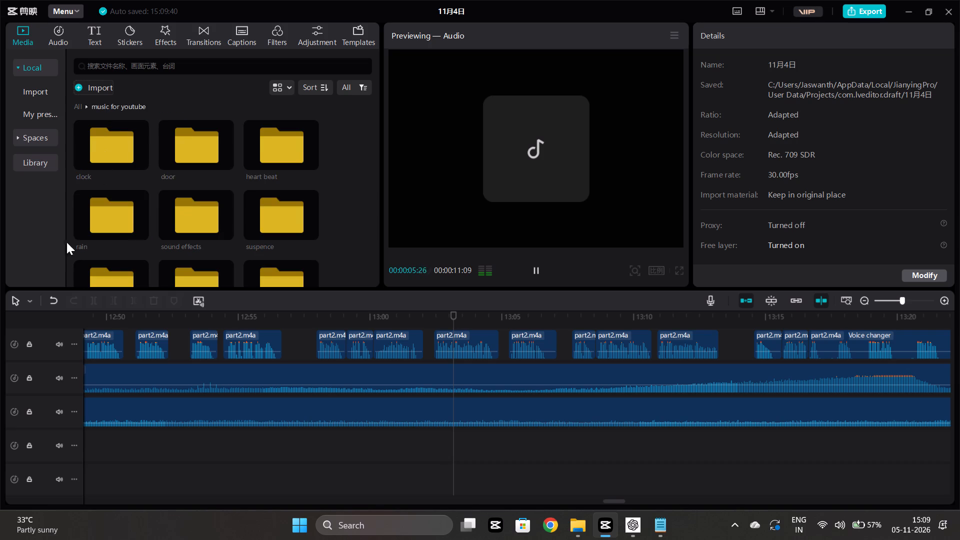
scroll(66, 244, "down", 1)
scroll(107, 242, "down", 3)
scroll(114, 183, "up", 1)
left_click(94, 243)
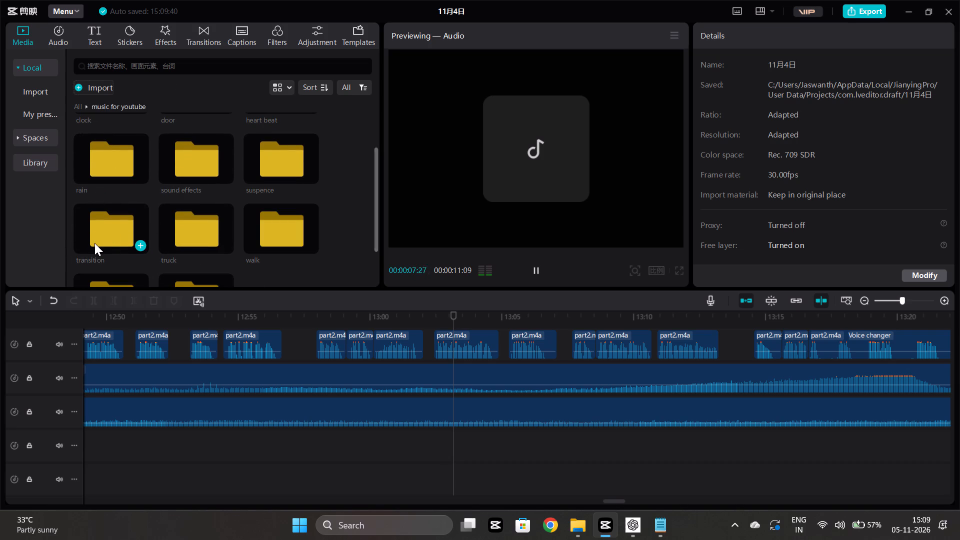
left_click(94, 243)
double_click(90, 247)
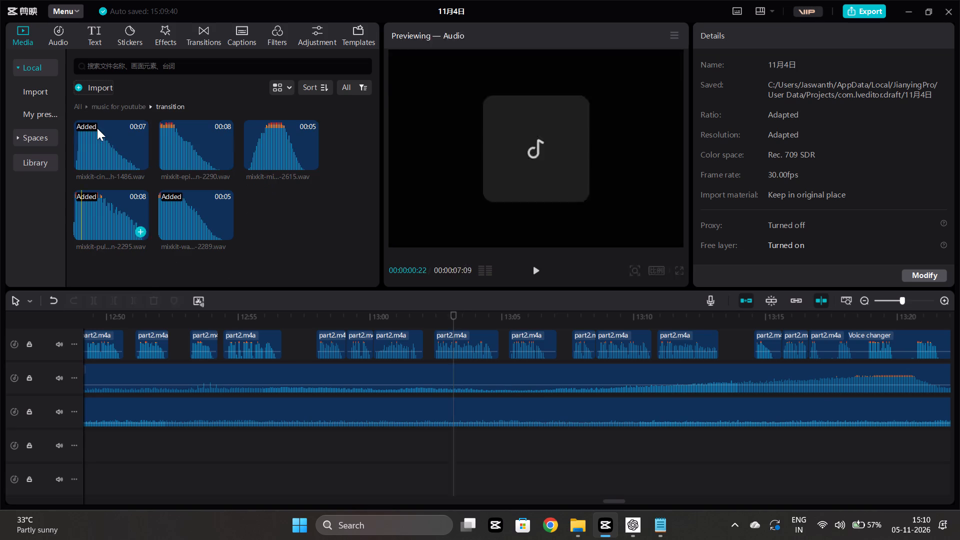
left_click(85, 133)
key("space")
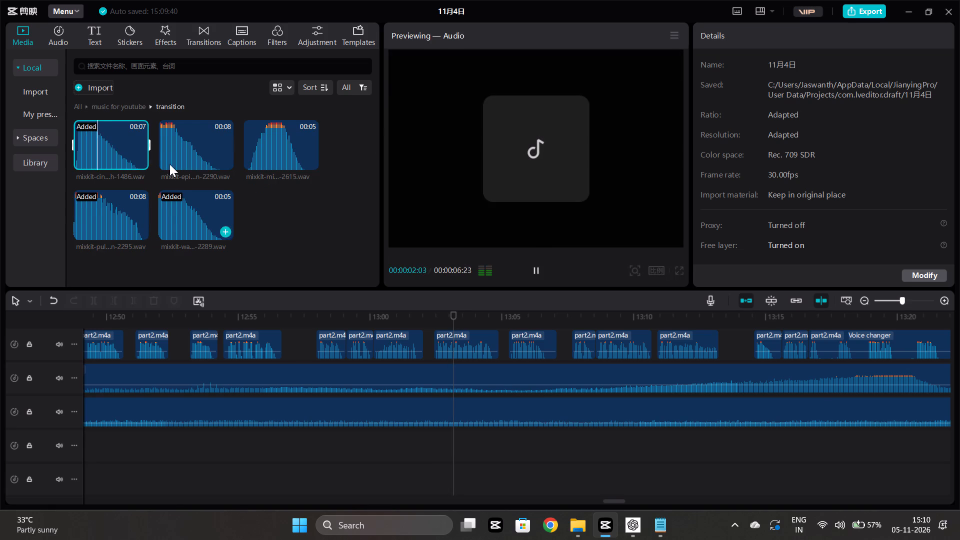
left_click(161, 140)
key("space")
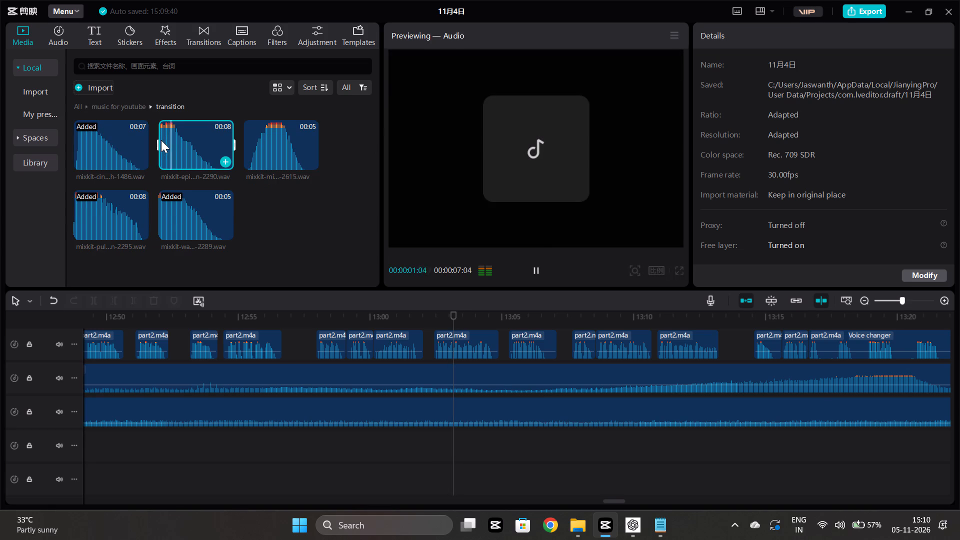
double_click(271, 129)
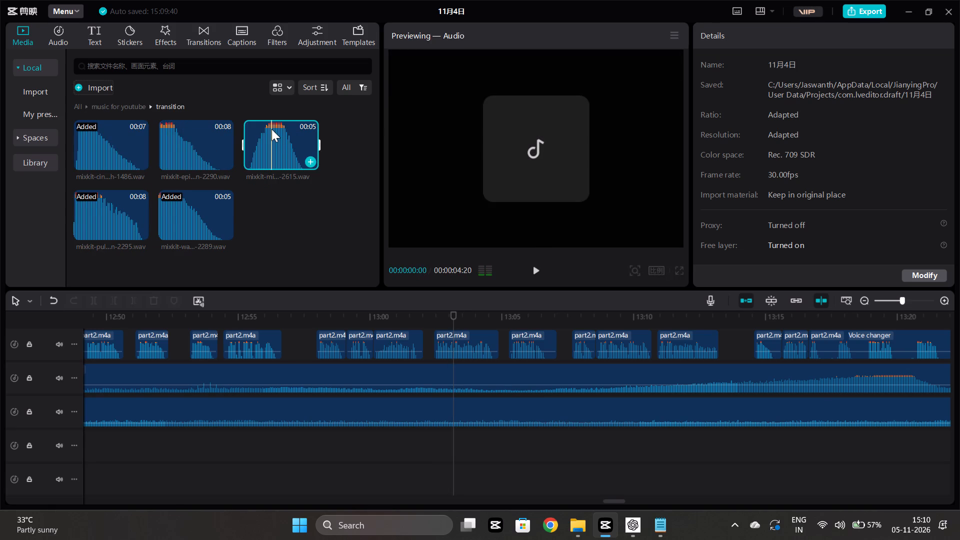
key("space")
Add the mixkit-mighty-mysterious-swoosh-2615 effect below the music, starting at about 12:55.5, and listen to it with the narration.
left_click(309, 160)
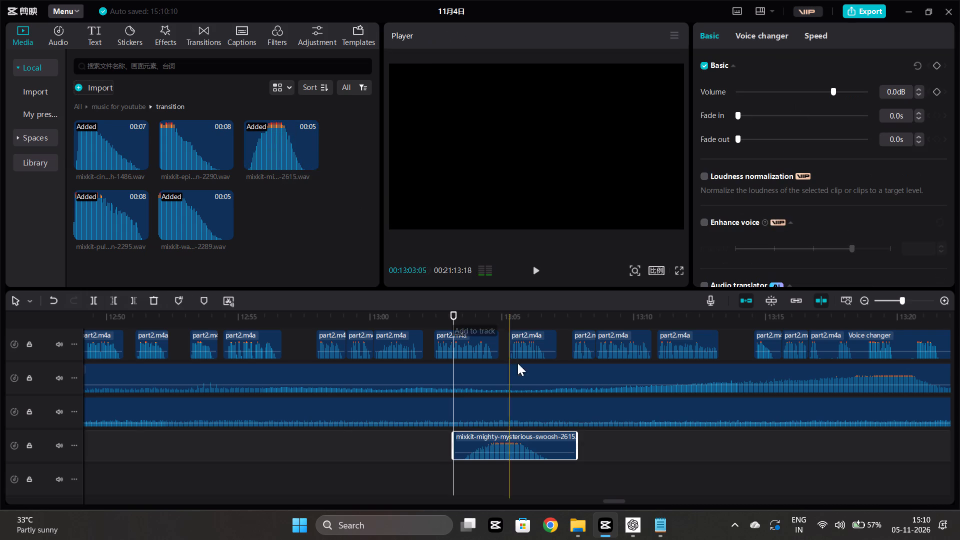
left_click_drag(477, 438, 277, 438)
left_click(255, 441)
key("space")
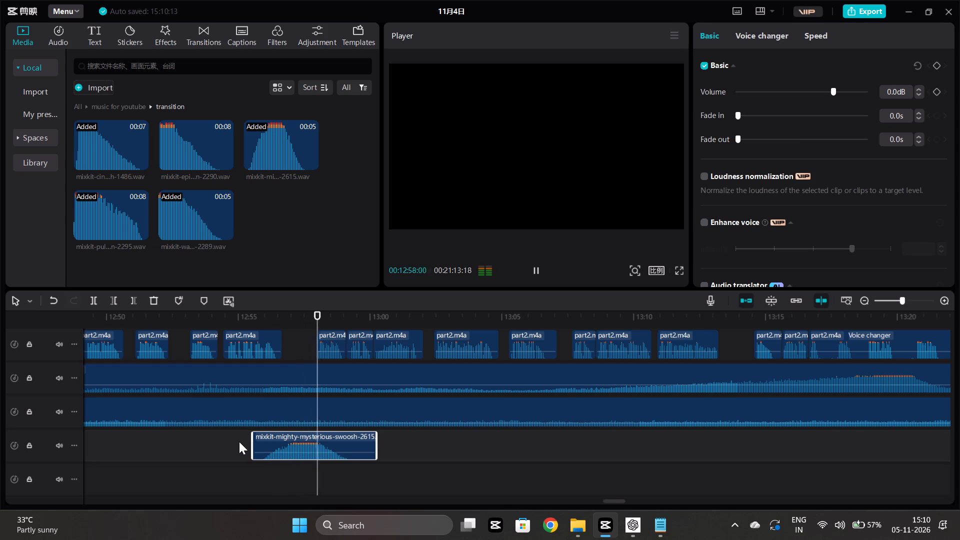
Raise the mighty-mysterious-swoosh clip's volume to 3.3 dB.
left_click(346, 446)
left_click(800, 92)
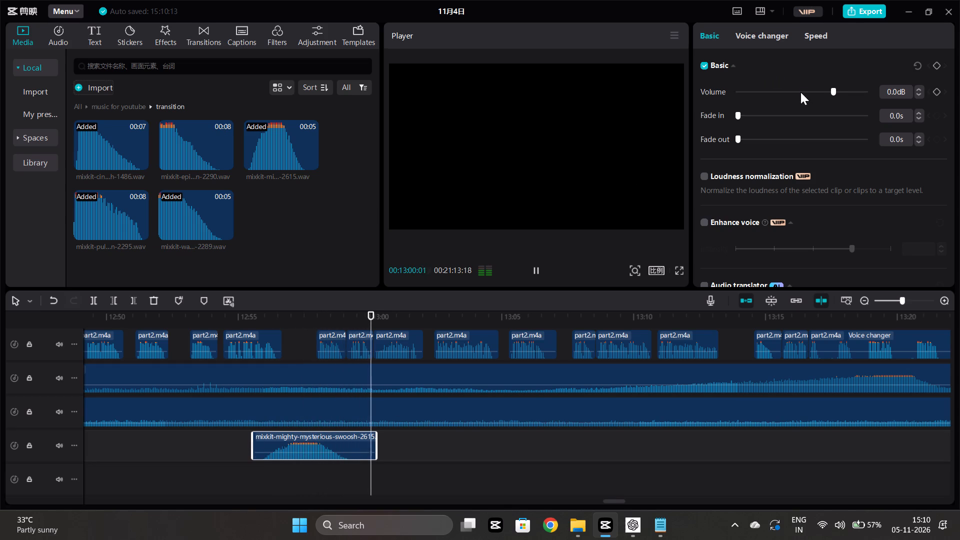
left_click(823, 90)
left_click(836, 92)
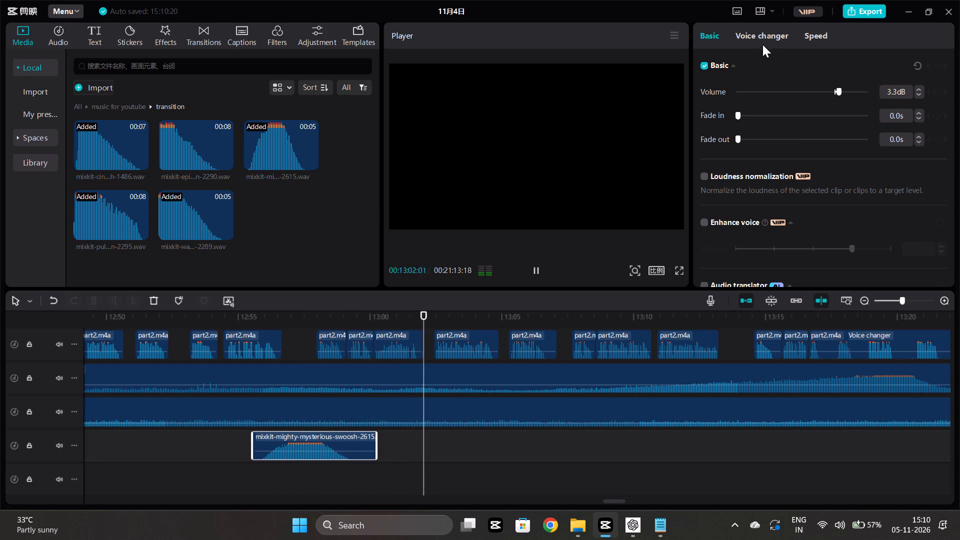
Apply the 超级混响 voice filter to the swoosh clip with strength 71.
left_click(752, 29)
left_click(922, 134)
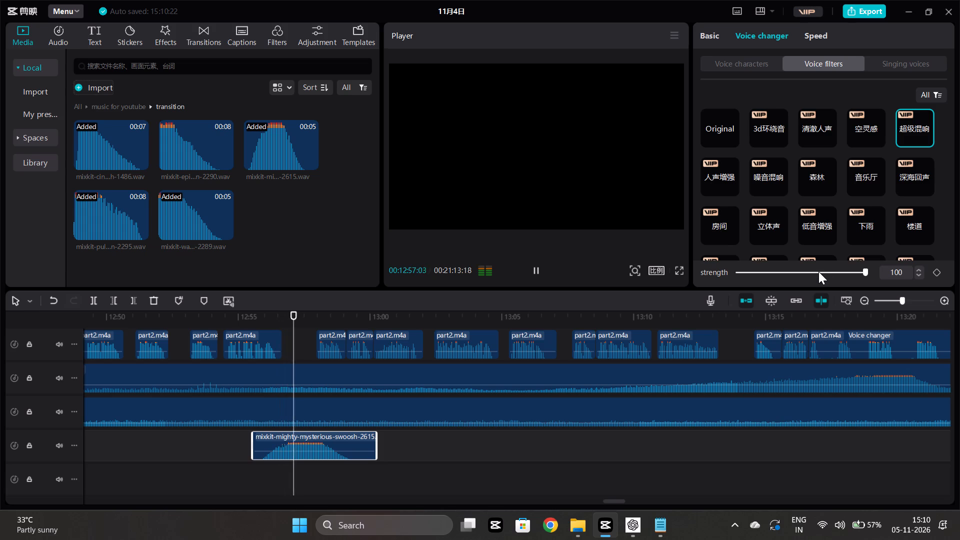
left_click(829, 271)
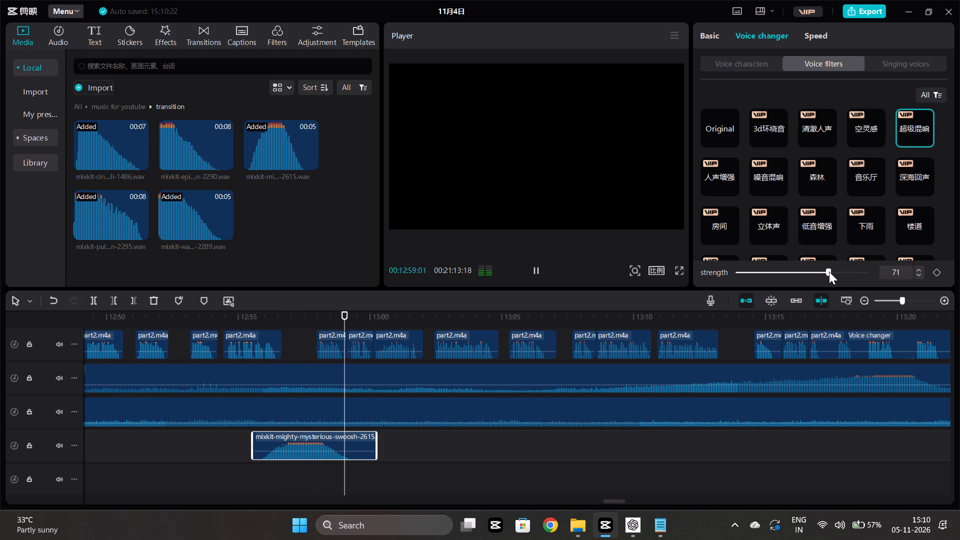
Shift the eight narration clips between about 12:58 and 13:13 about 1 s later, widening the pause before them.
left_click(297, 350)
scroll(297, 350, "up", 2)
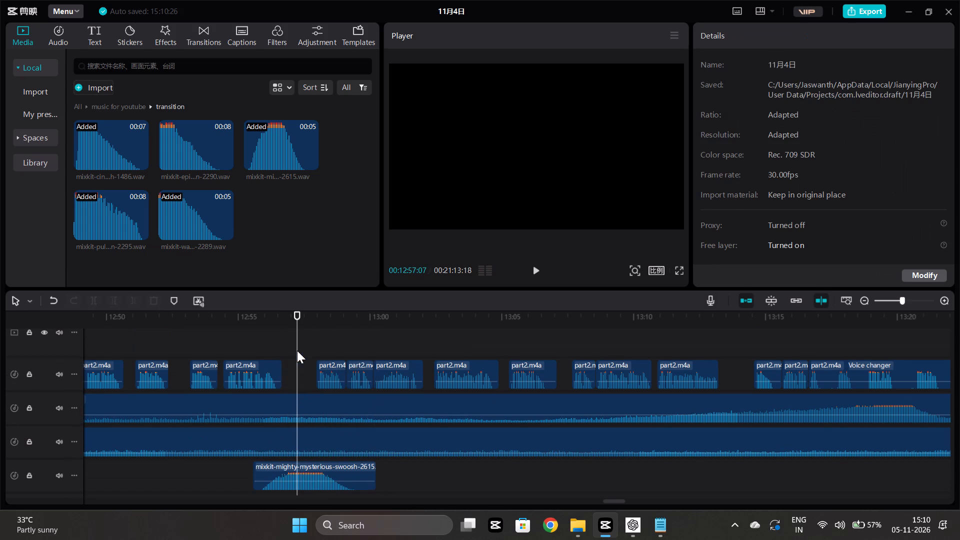
left_click_drag(321, 344, 724, 372)
left_click_drag(478, 367, 505, 371)
left_click(260, 337)
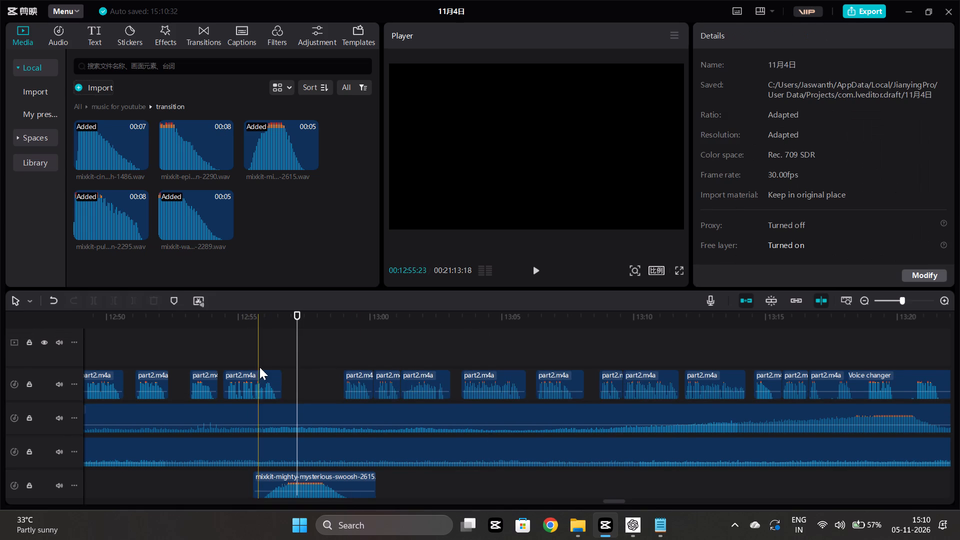
Nudge the swoosh clip about 0.3 s later so it starts at about 12:55.8, and replay it with the narration.
scroll(259, 362, "down", 2)
left_click_drag(278, 451, 286, 452)
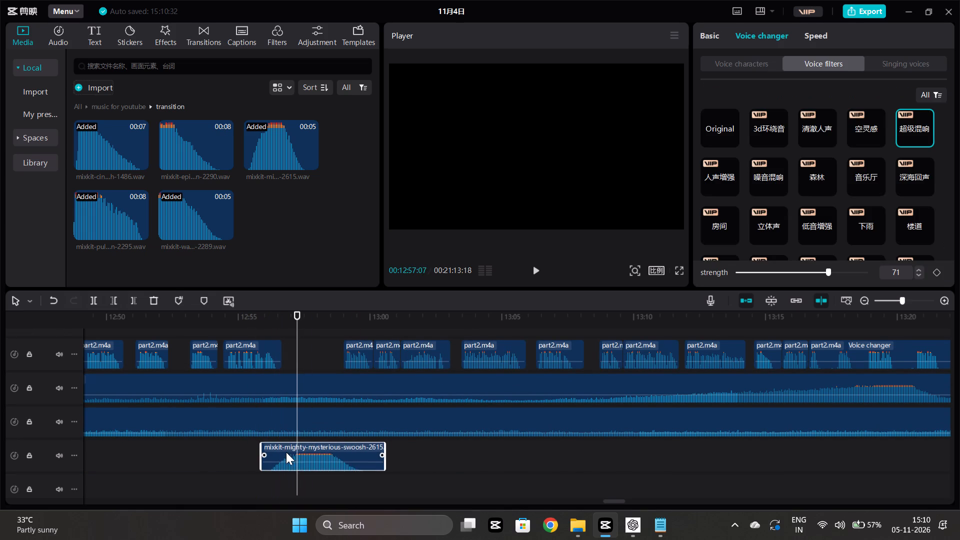
left_click_drag(286, 452, 285, 451)
left_click(225, 469)
key("space")
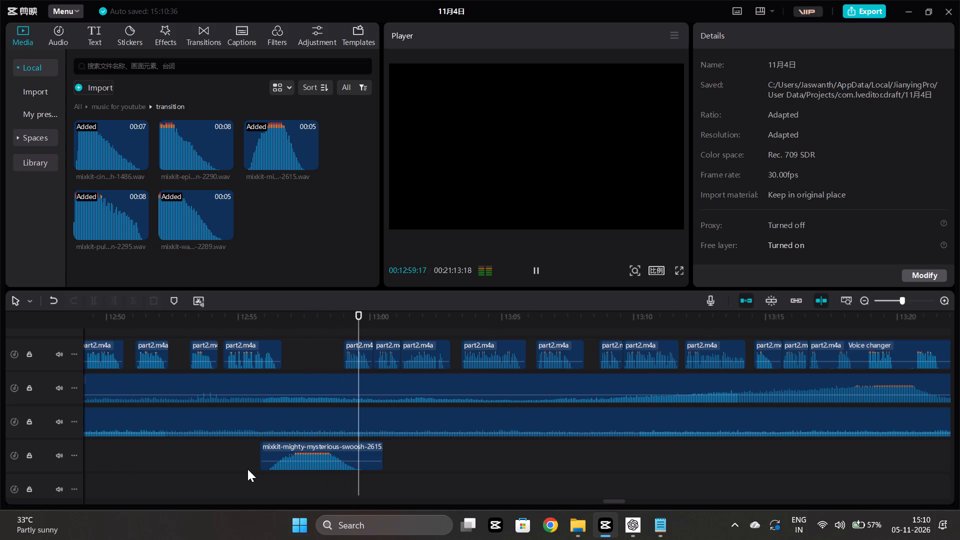
left_click(304, 448)
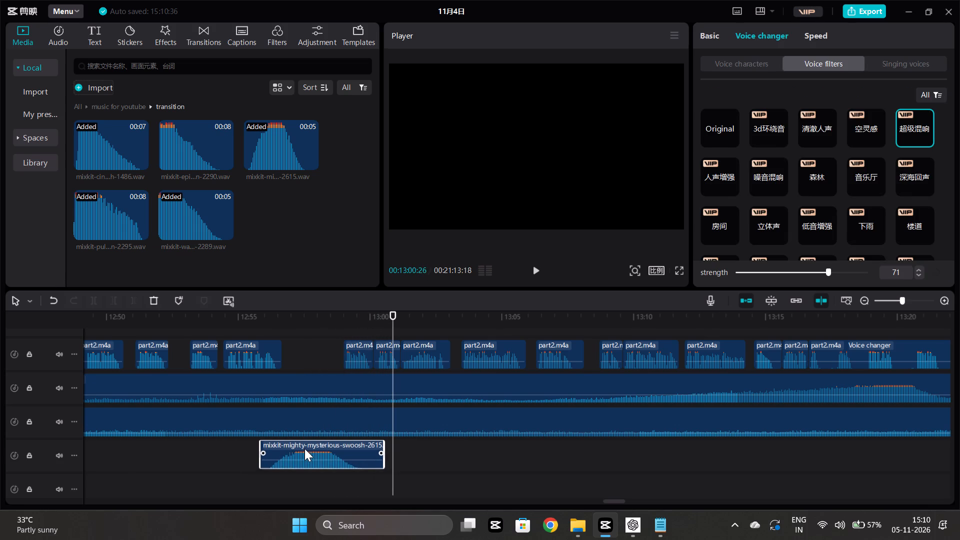
left_click(277, 487)
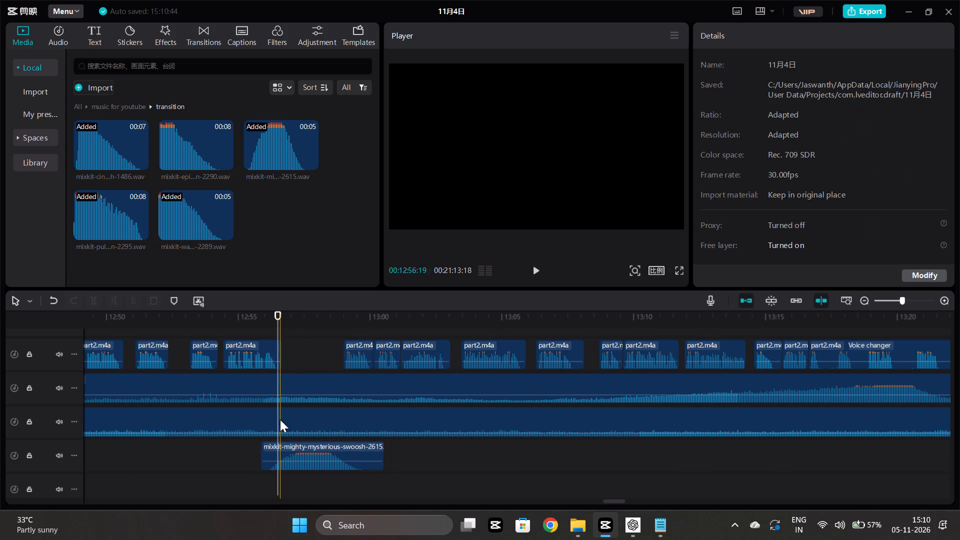
Cut the upper background music clip off at about 12:56.5, removing everything after that point.
left_click(280, 390)
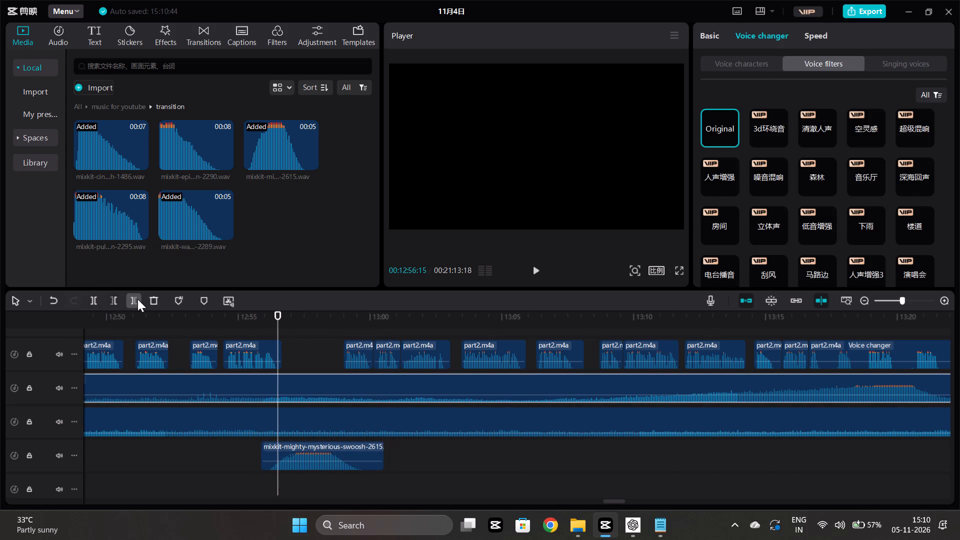
left_click(137, 299)
left_click(261, 391)
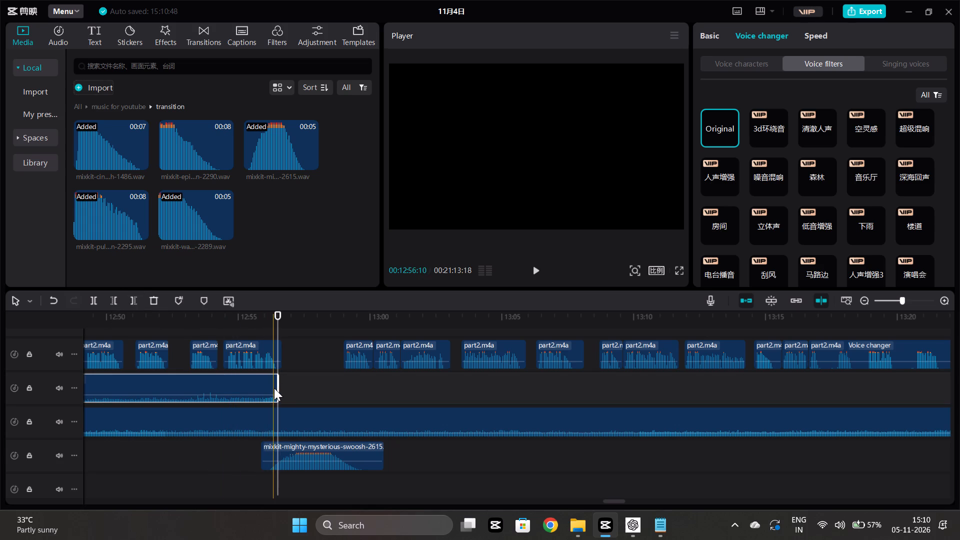
Give the trimmed upper music clip a fade-out of about 2.4 s and play it back.
left_click(212, 477)
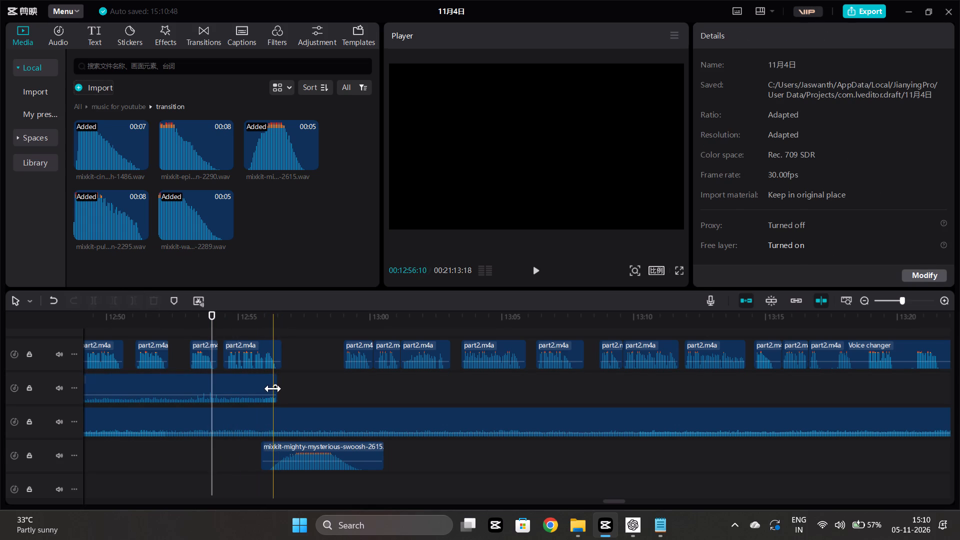
left_click_drag(273, 387, 209, 376)
left_click(228, 441)
key("space")
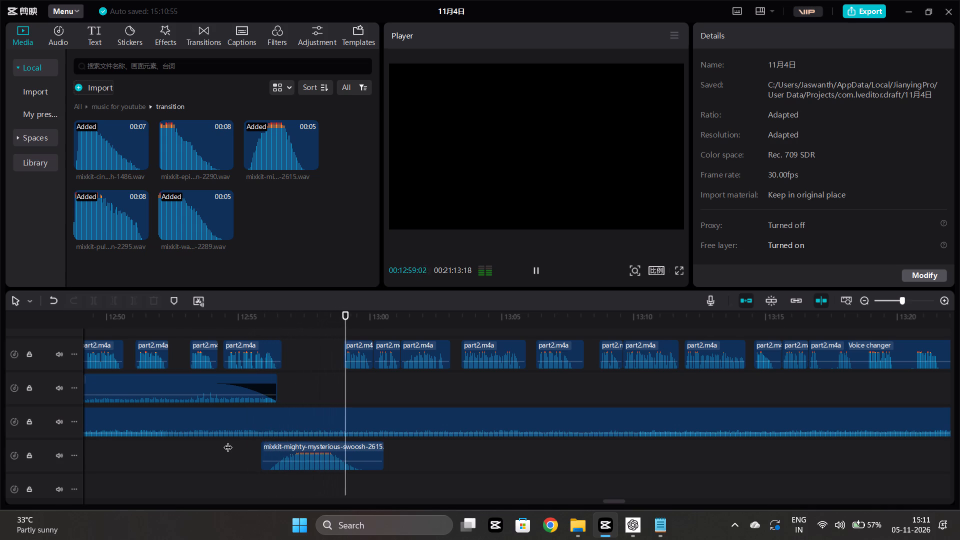
Listen to the mix from the swoosh through the following narration, replaying the part around 13:05.
scroll(381, 416, "down", 2)
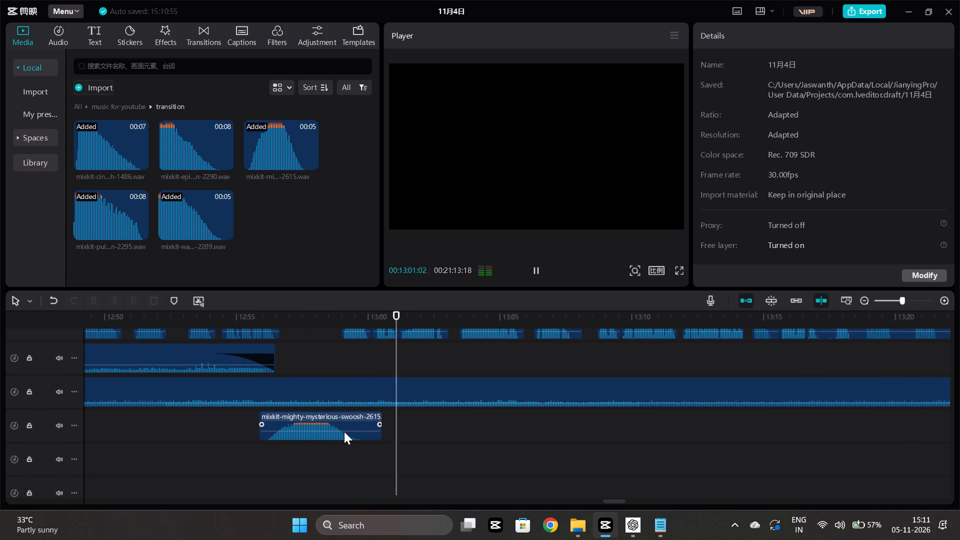
left_click(327, 452)
key("space")
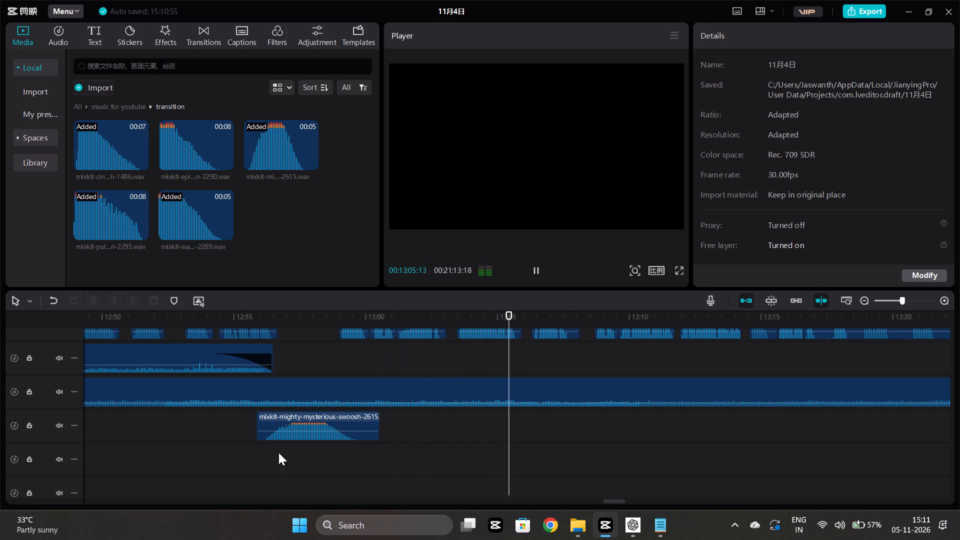
scroll(523, 433, "left", 1)
scroll(419, 458, "up", 4)
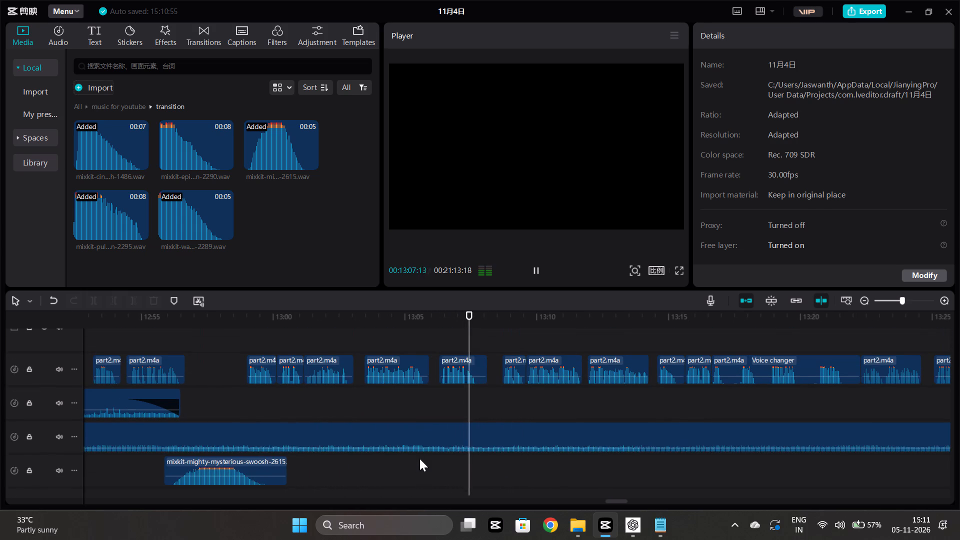
scroll(417, 458, "down", 2)
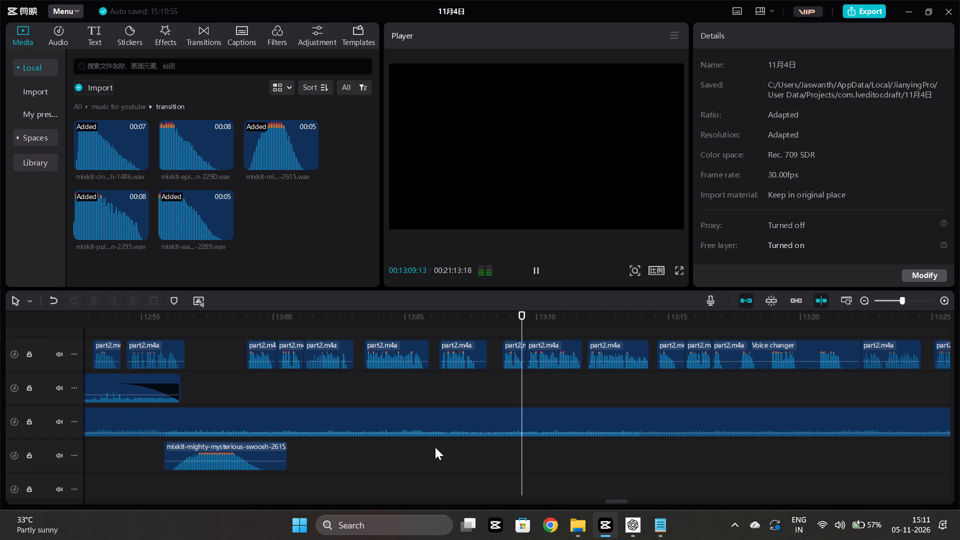
left_click(392, 459)
key("space")
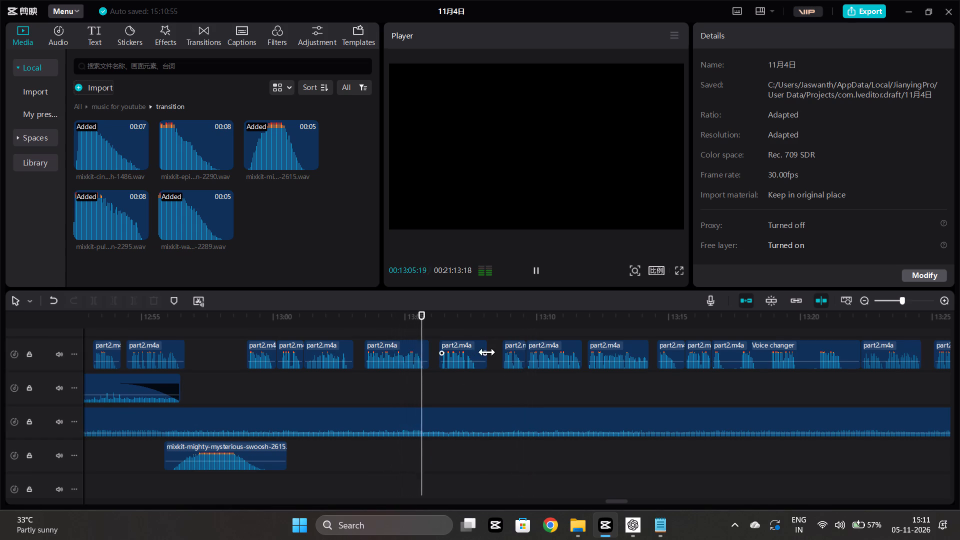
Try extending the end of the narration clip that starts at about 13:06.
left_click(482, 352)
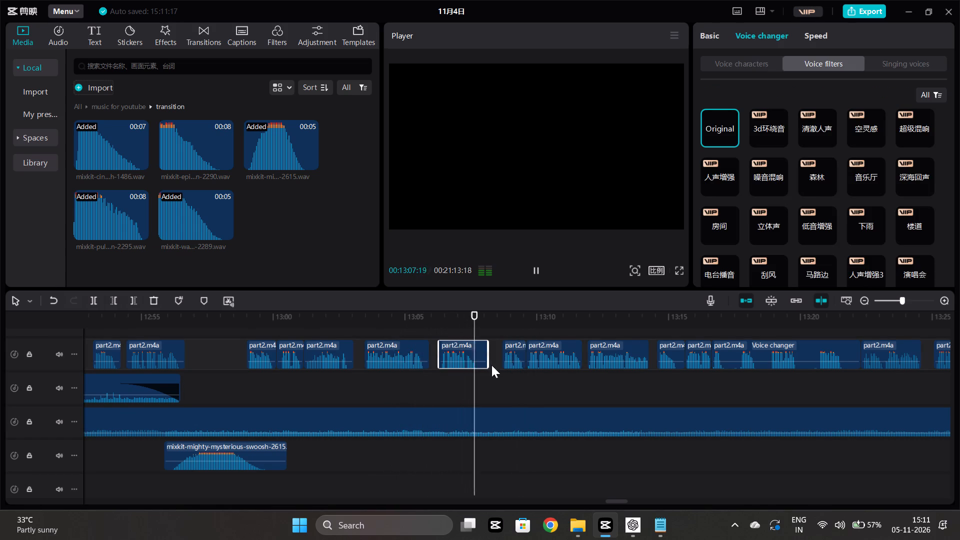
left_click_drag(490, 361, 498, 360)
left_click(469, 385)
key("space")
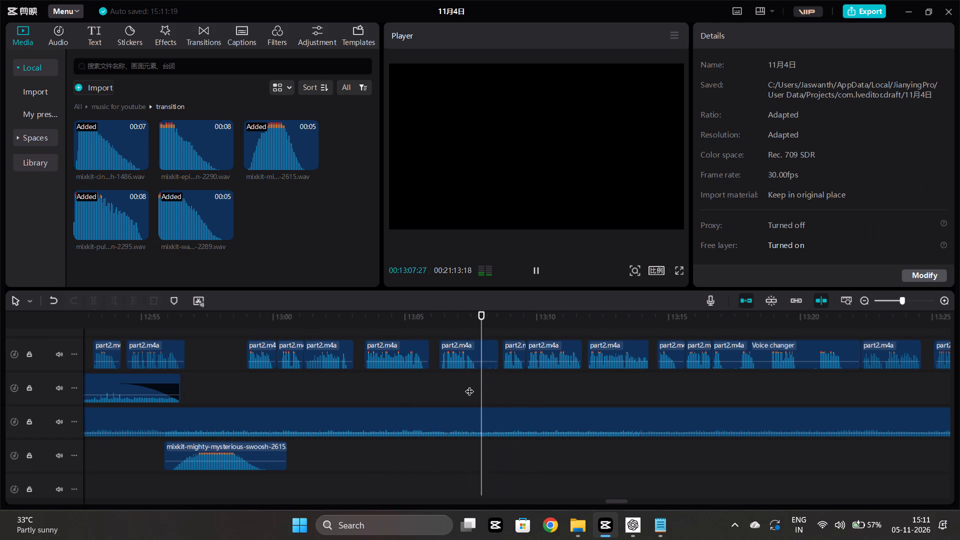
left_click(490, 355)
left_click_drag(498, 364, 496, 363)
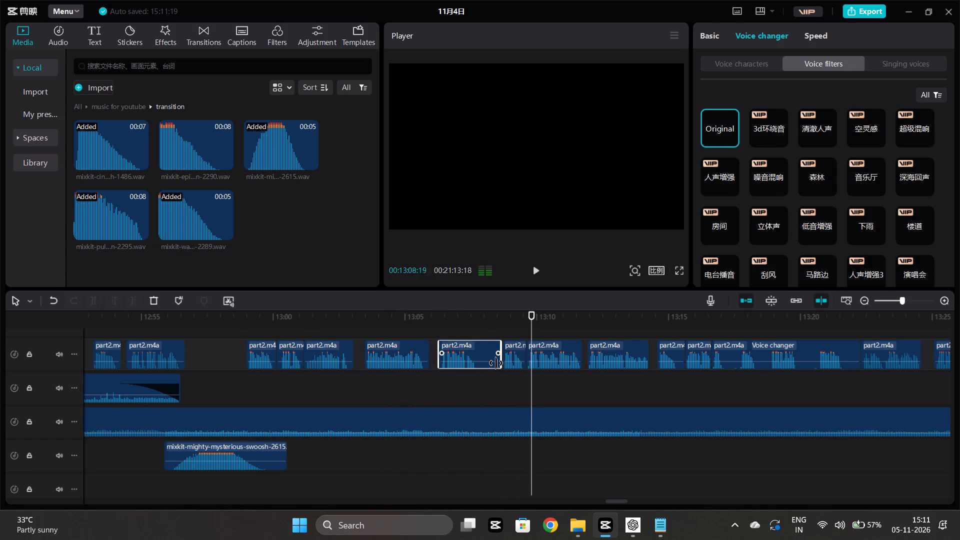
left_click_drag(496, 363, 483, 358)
Move the short narration clip near 13:08.8 about 0.4 s earlier and replay the passage.
left_click_drag(515, 343, 507, 346)
left_click(476, 378)
key("space")
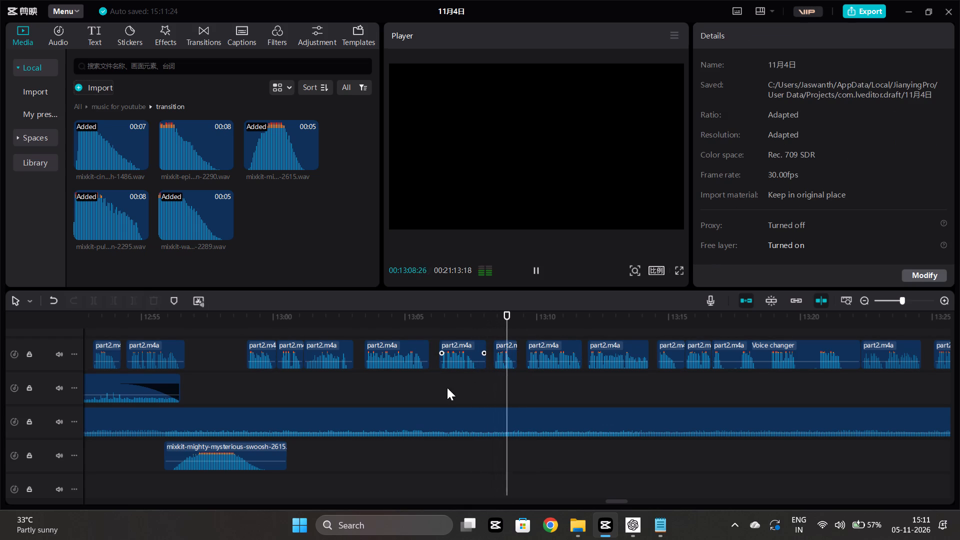
left_click(441, 391)
key("space")
Set the 超级混响 filter strength to 52 on the short narration clip at about 13:08.4.
left_click(508, 346)
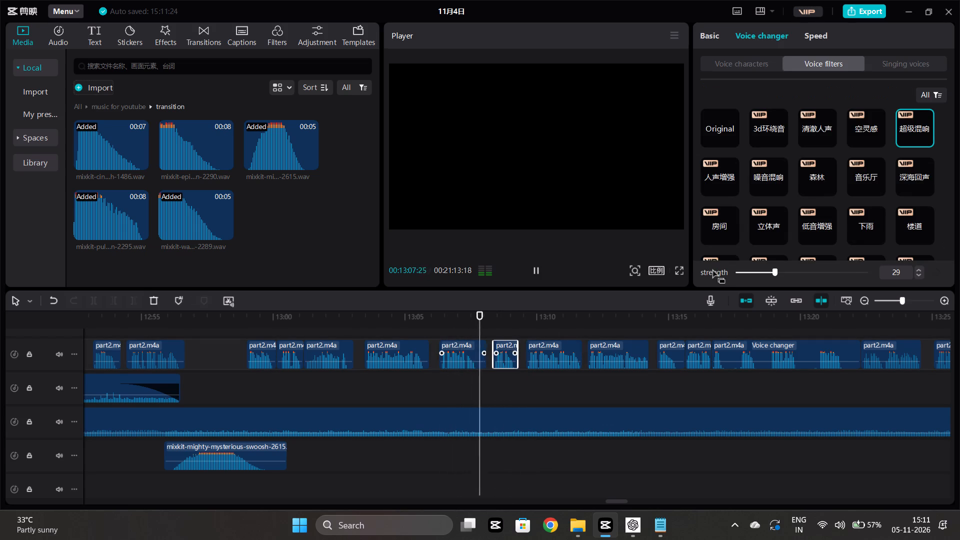
left_click(798, 273)
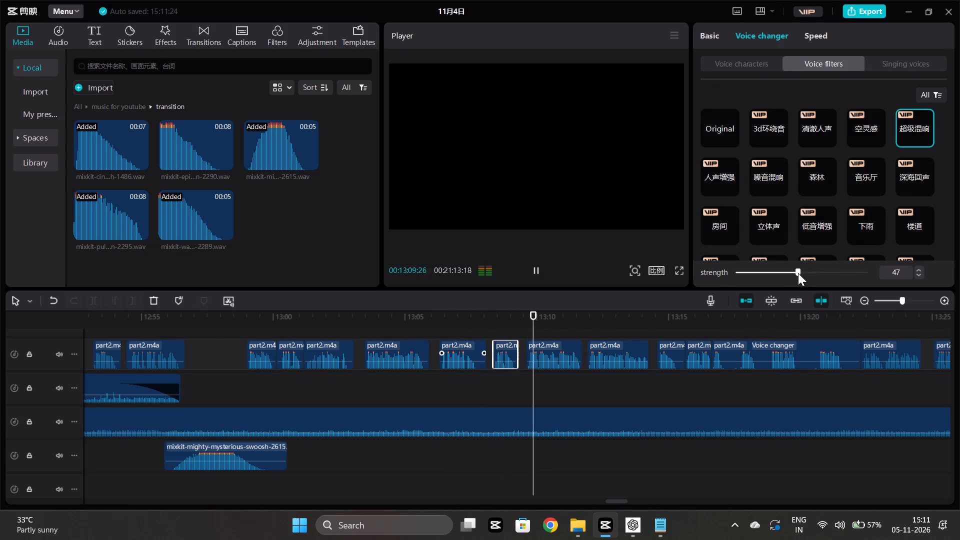
left_click(804, 267)
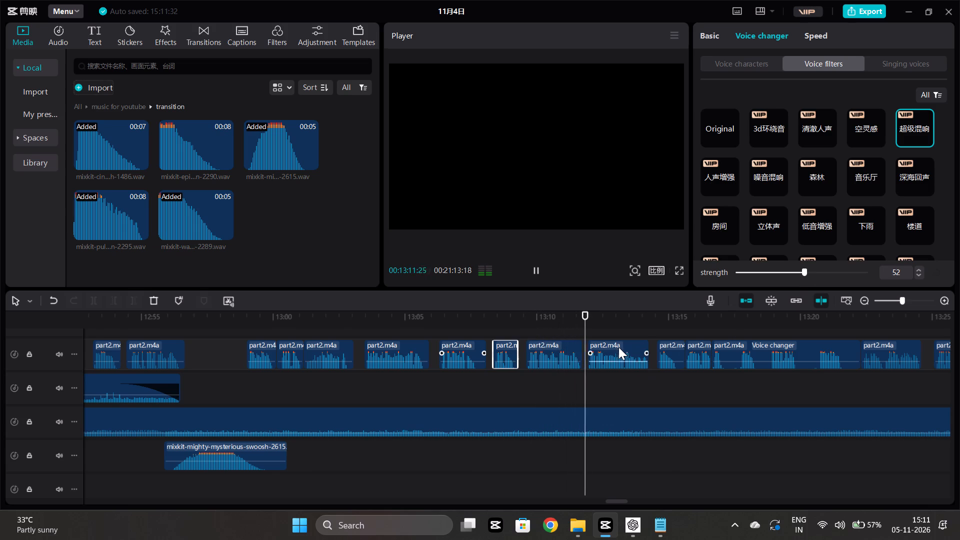
Apply the 超级混响 voice filter with strength 49 to the narration clip starting at about 13:09.6, and replay it.
left_click(560, 352)
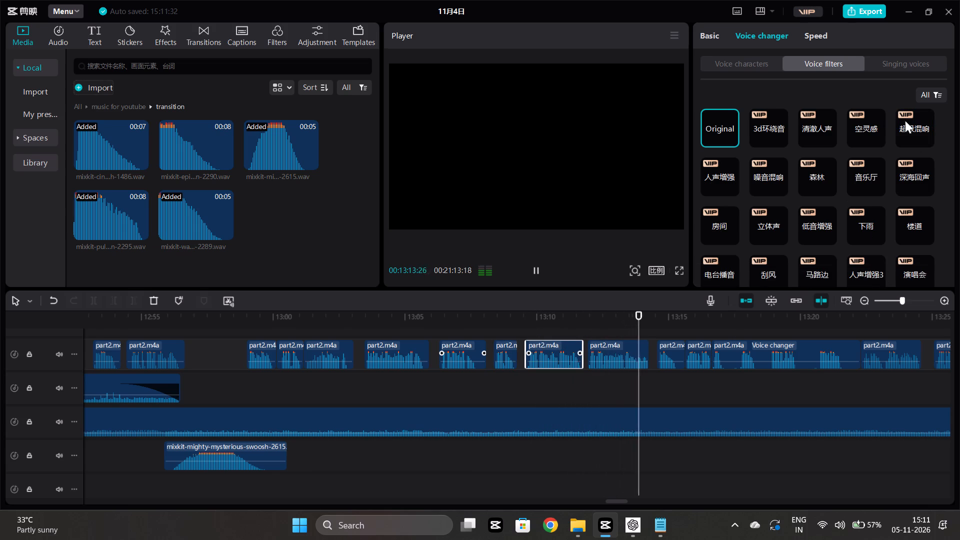
left_click(916, 139)
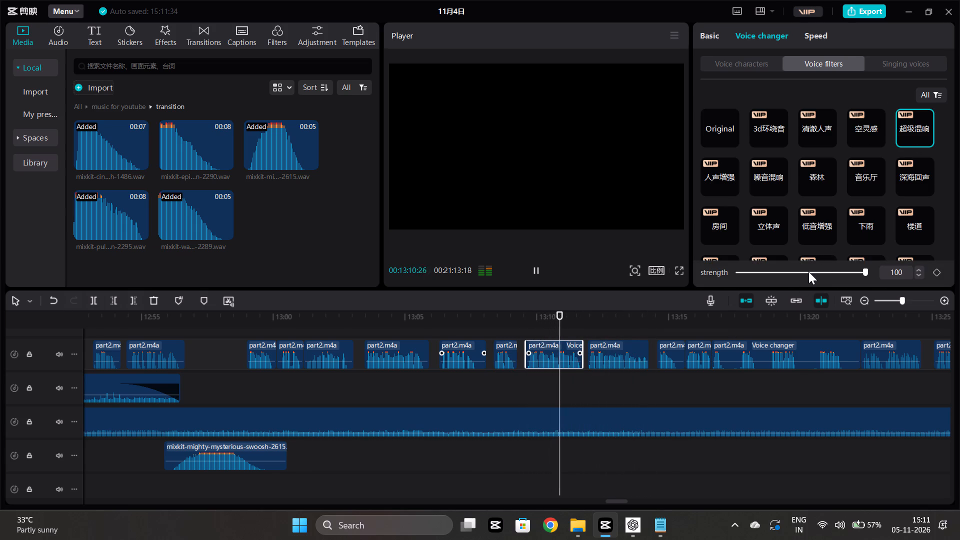
left_click(816, 271)
left_click(800, 274)
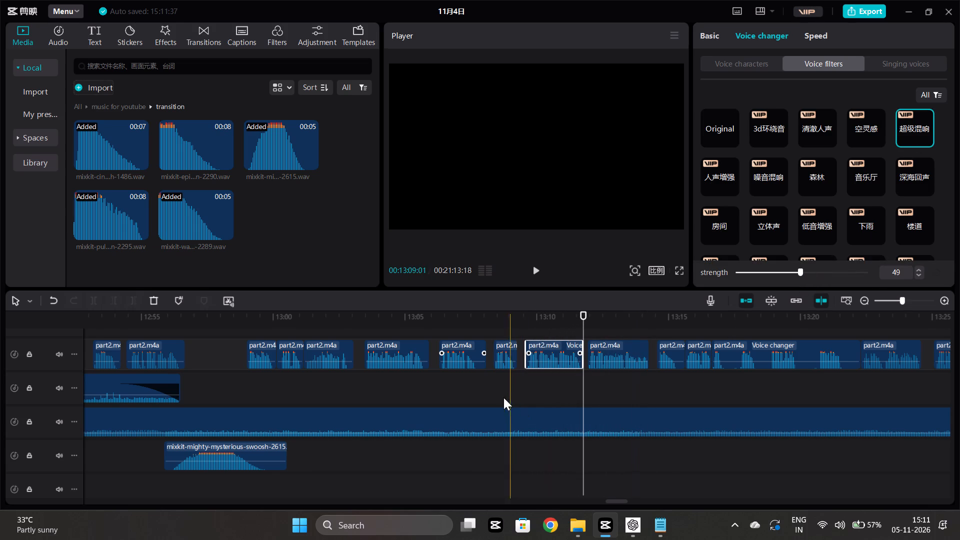
left_click(492, 392)
key("space")
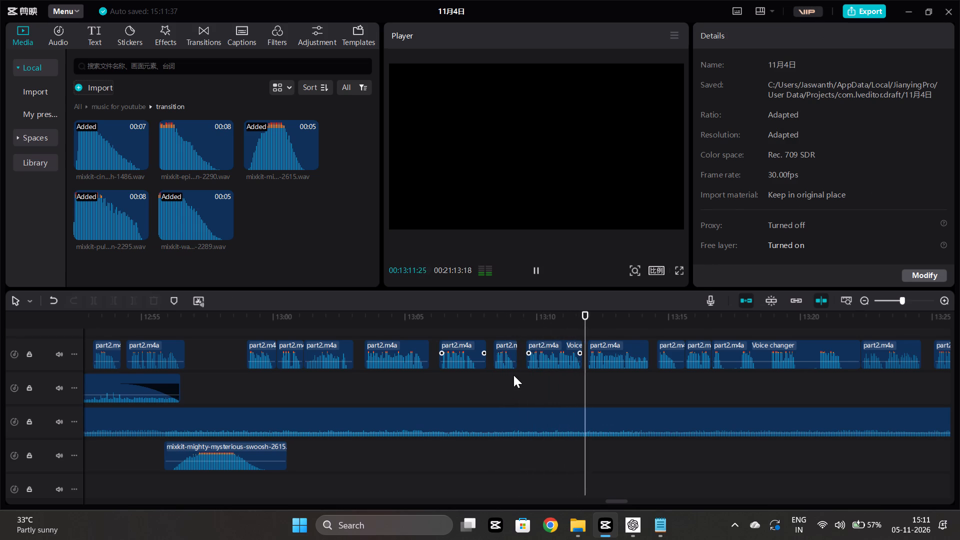
Replay the pause before the narration, and cut the lower background music clip off at about 12:59.
scroll(513, 375, "left", 1)
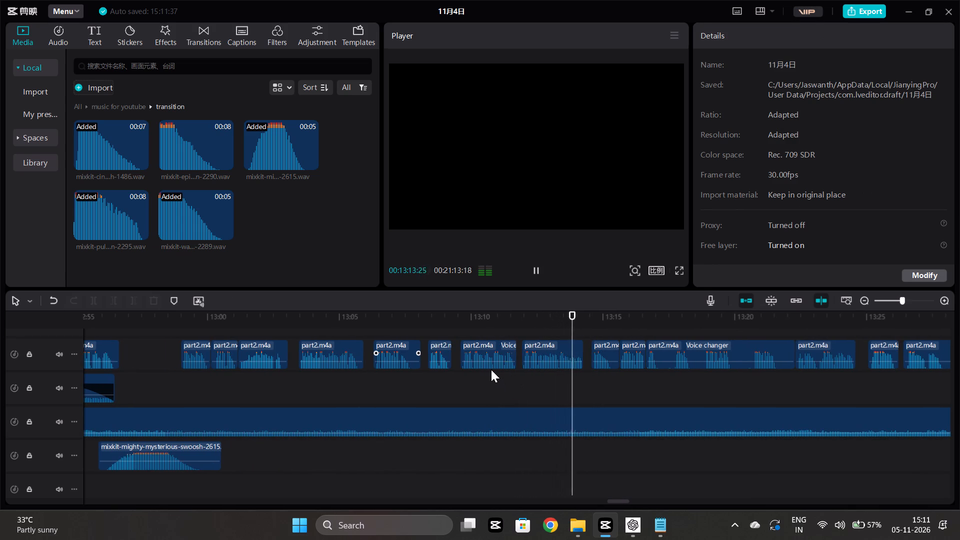
scroll(491, 369, "left", 1)
scroll(440, 372, "right", 1)
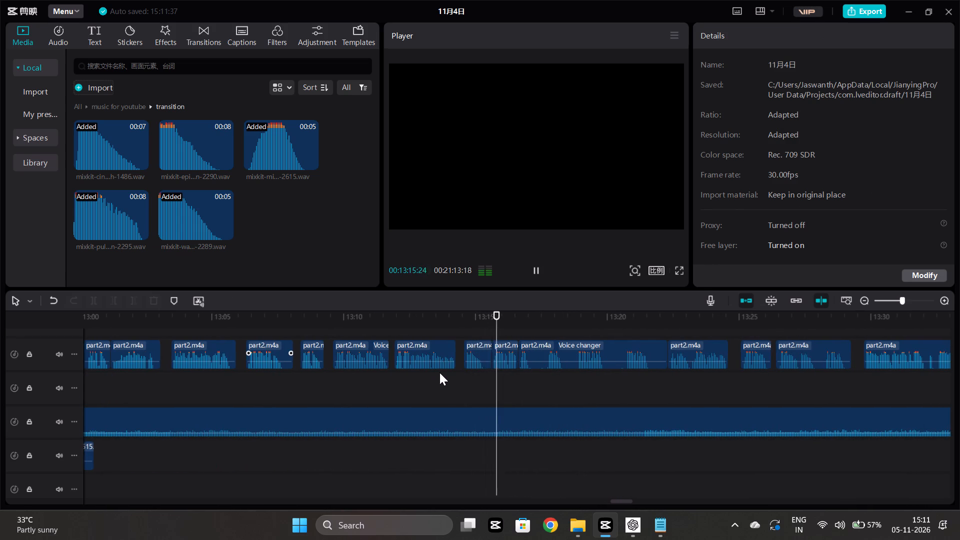
scroll(439, 372, "right", 1)
left_click(196, 393)
key("space")
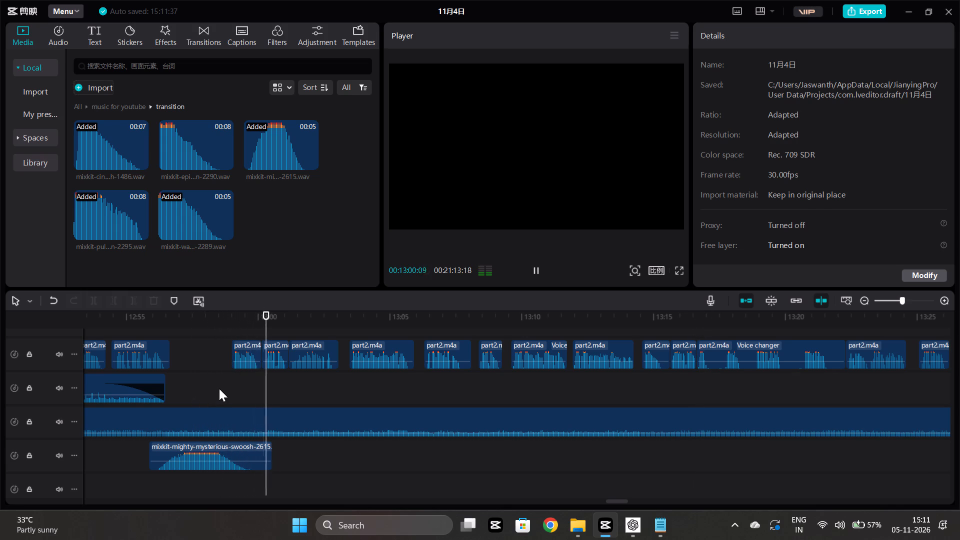
left_click(230, 382)
left_click(231, 415)
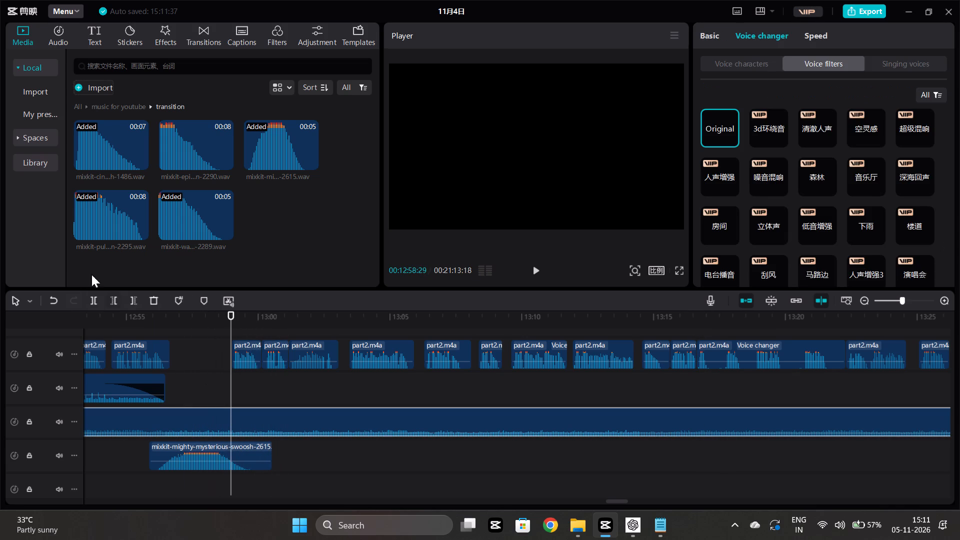
left_click(126, 305)
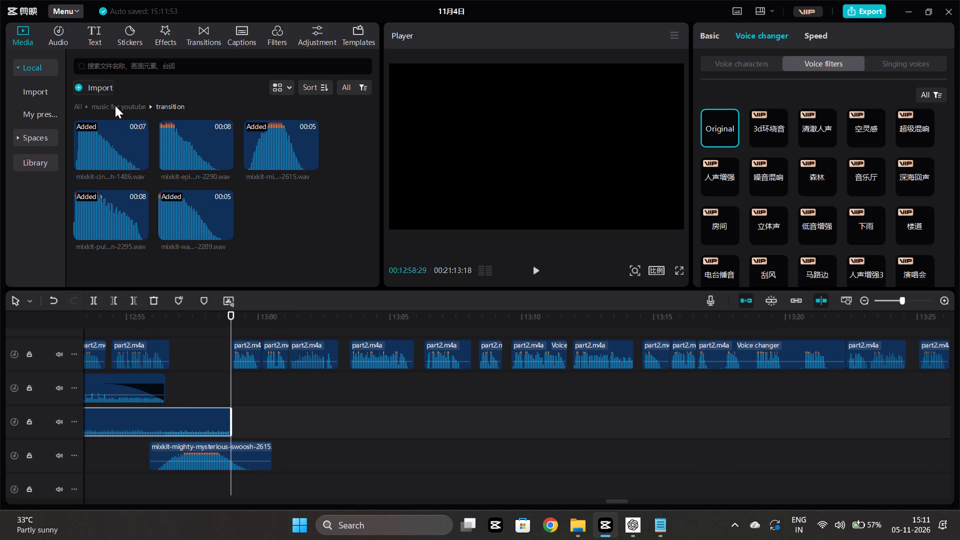
Add Voices in My Head - Quincas Moreira.mp3 from the no attribute folder, positioned to start at about 12:56.9.
left_click(115, 107)
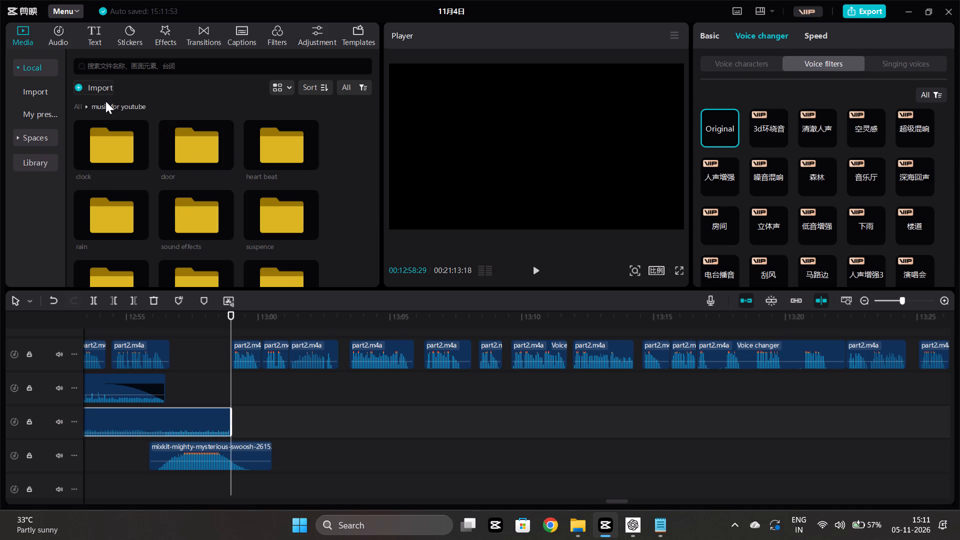
left_click(75, 108)
scroll(306, 169, "down", 1)
scroll(194, 207, "up", 2)
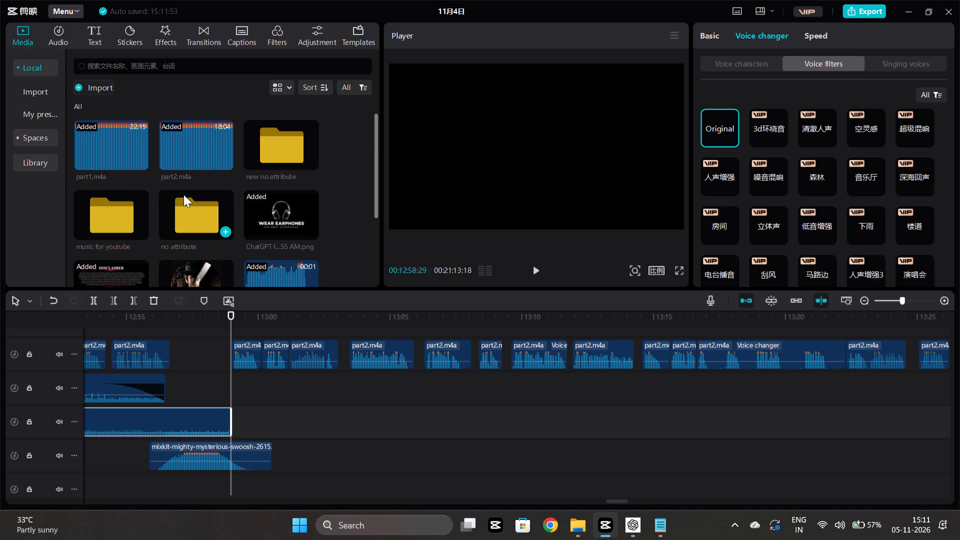
double_click(183, 194)
scroll(223, 193, "down", 10)
scroll(286, 198, "down", 4)
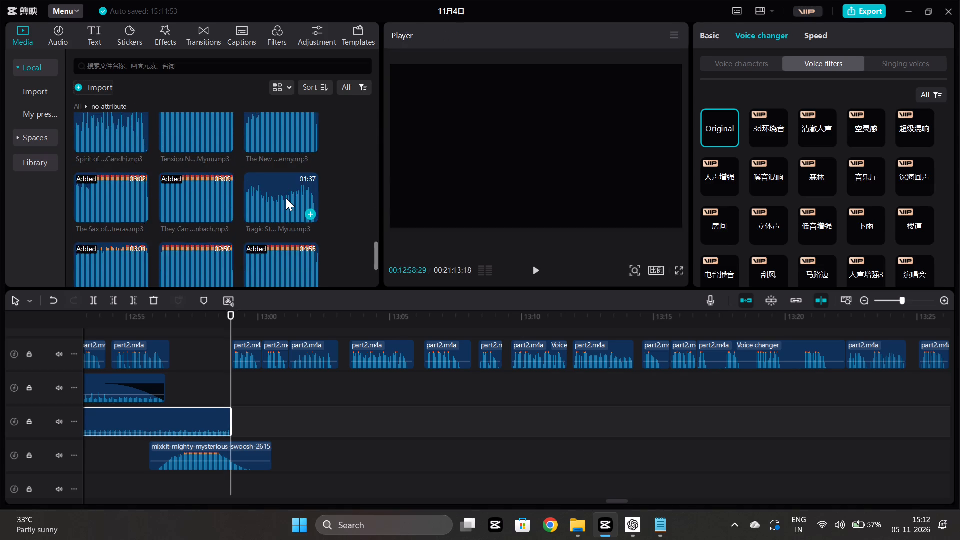
scroll(286, 198, "down", 3)
left_click(307, 186)
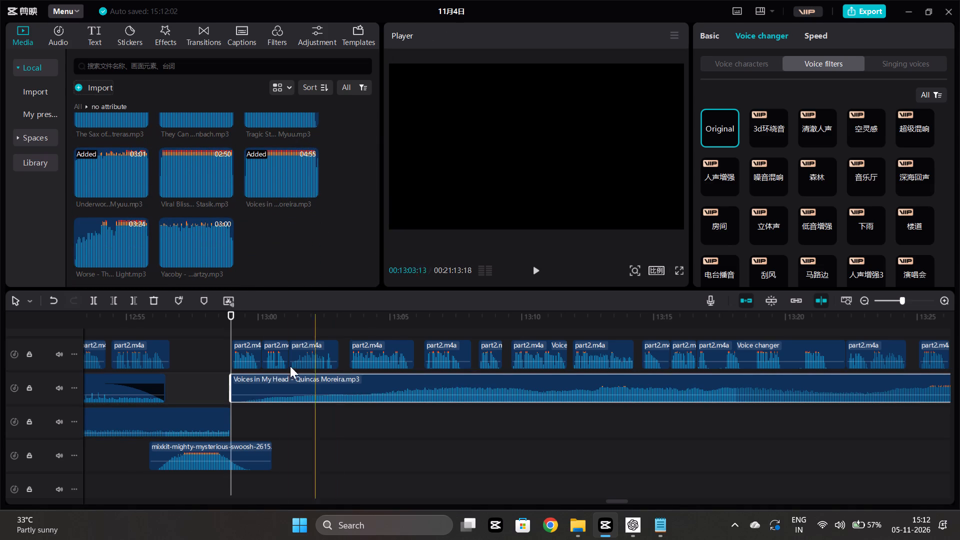
left_click_drag(268, 389, 211, 390)
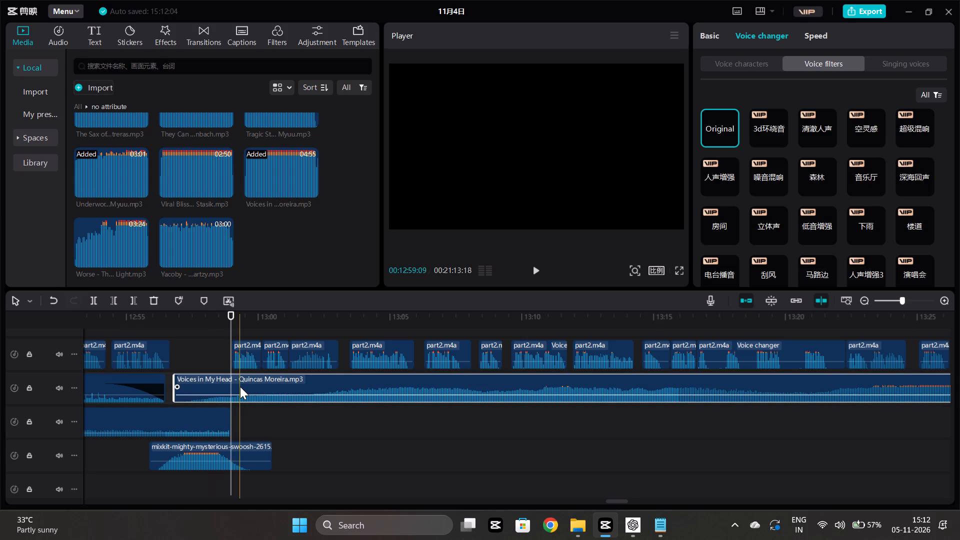
Give the lower background music clip ending at about 12:59 a fade-out of about 3.5 s.
left_click(202, 422)
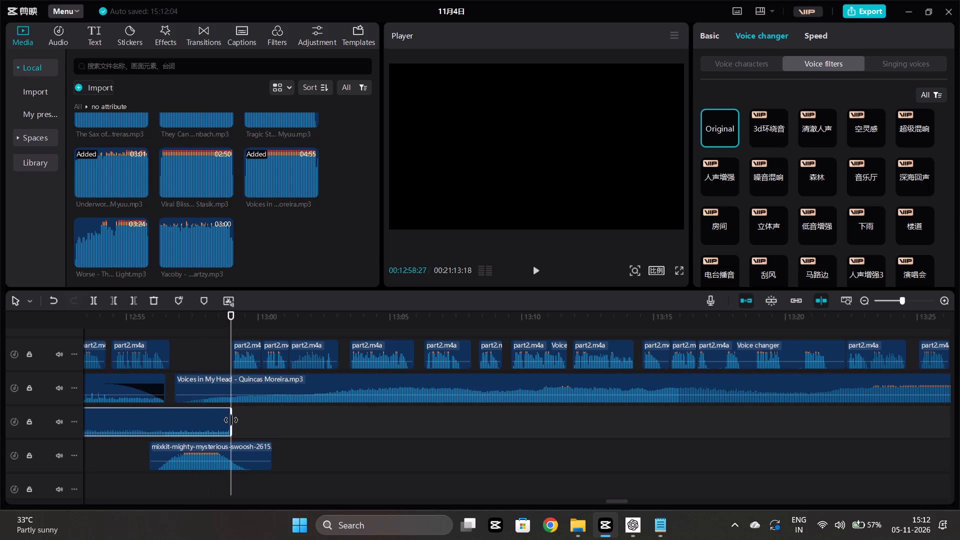
left_click_drag(226, 421, 128, 413)
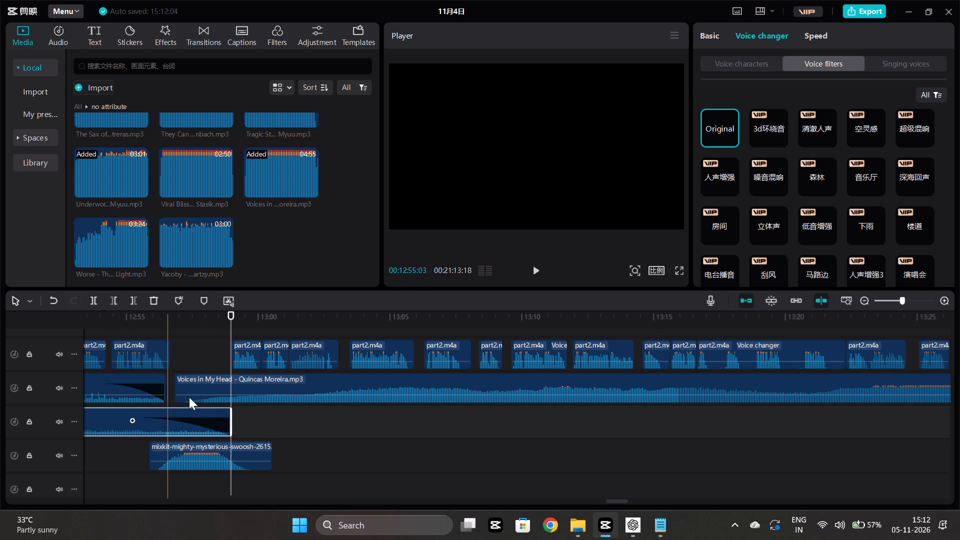
Shift the Voices in My Head clip about 0.8 s later to start at about 12:57.7, and play the transition.
left_click_drag(196, 384, 217, 387)
left_click(200, 366)
key("space")
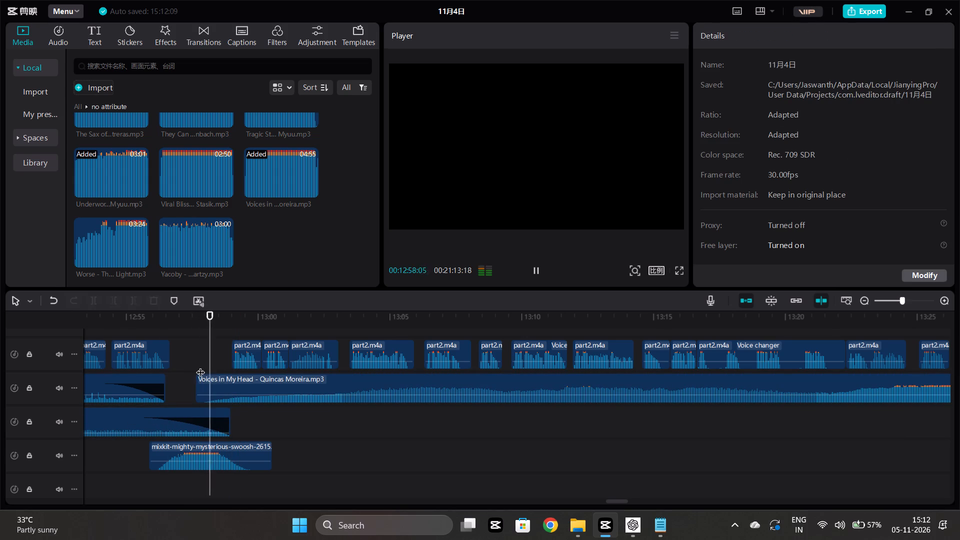
Lower the Voices in My Head clip's volume to -13.0 dB while listening against the narration.
left_click(295, 394)
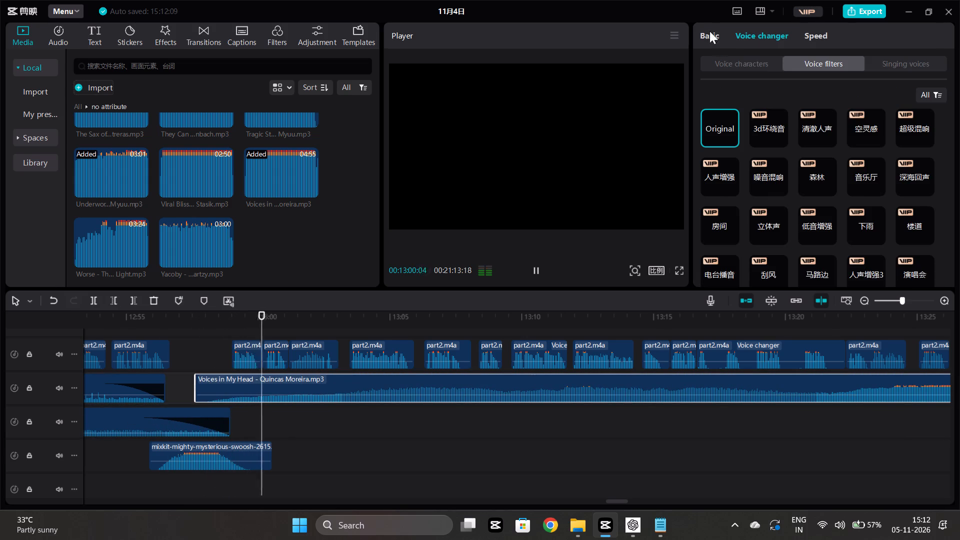
left_click(709, 31)
left_click(808, 82)
left_click(810, 87)
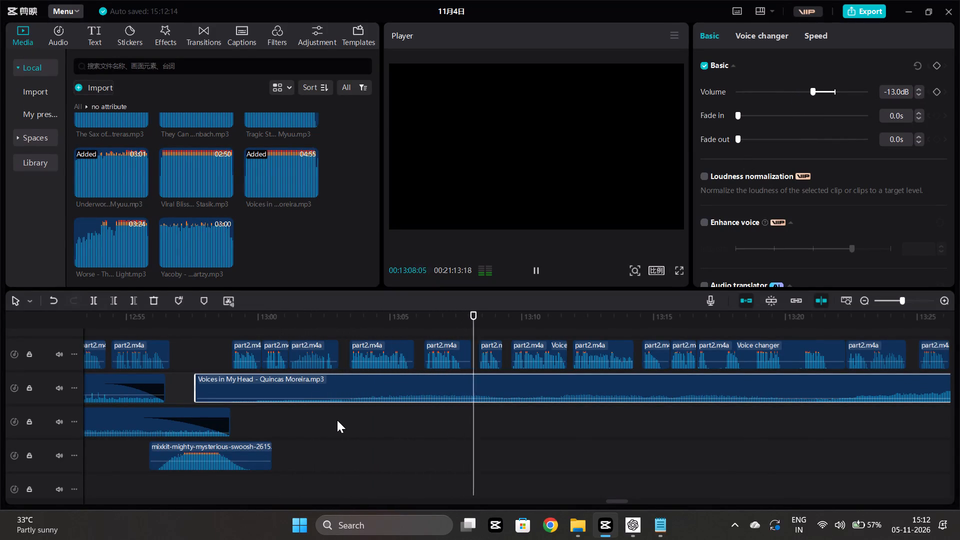
Listen on past 13:13 and trim away the opening of the Voices in My Head clip up to about 13:15.7.
scroll(337, 420, "left", 1)
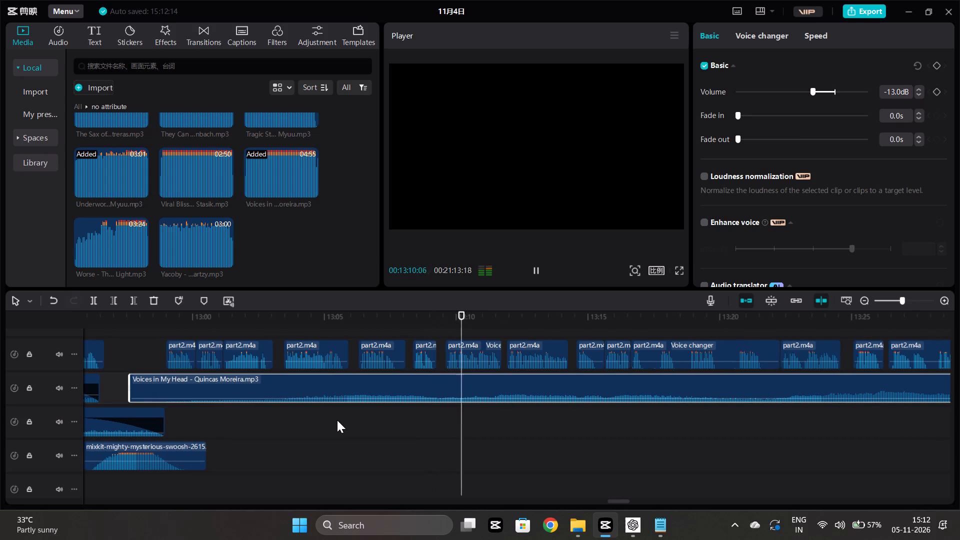
scroll(339, 420, "left", 1)
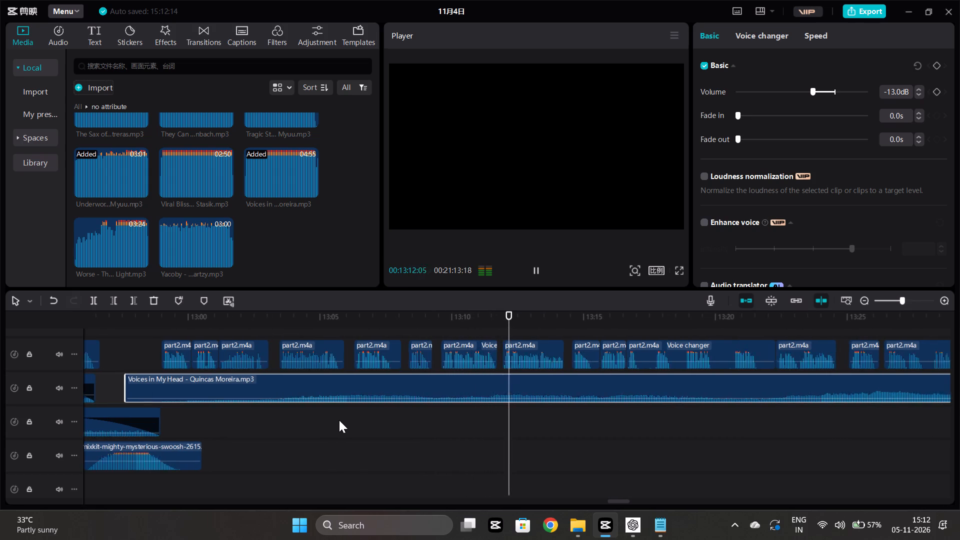
scroll(339, 420, "left", 1)
left_click(459, 419)
key("space")
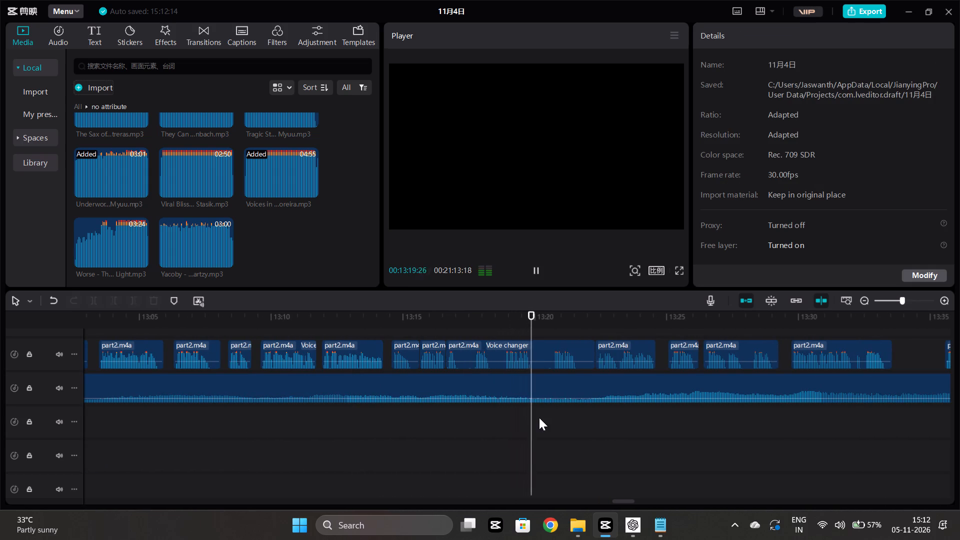
left_click(414, 424)
key("space")
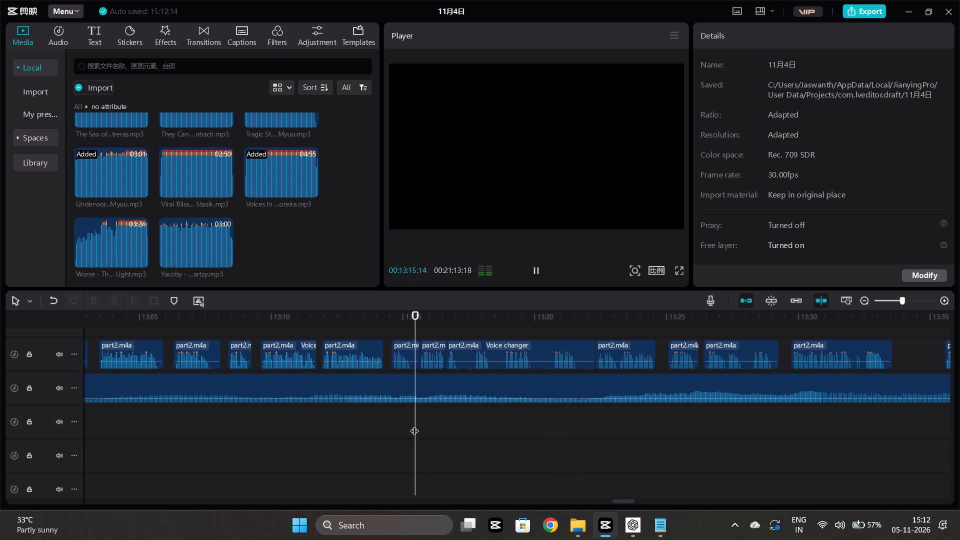
key("space")
left_click(421, 424)
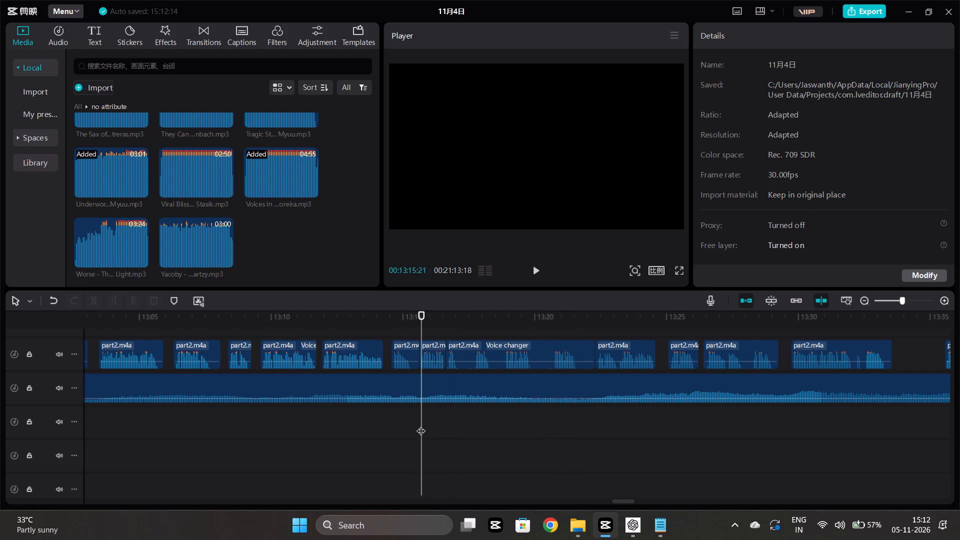
left_click(431, 382)
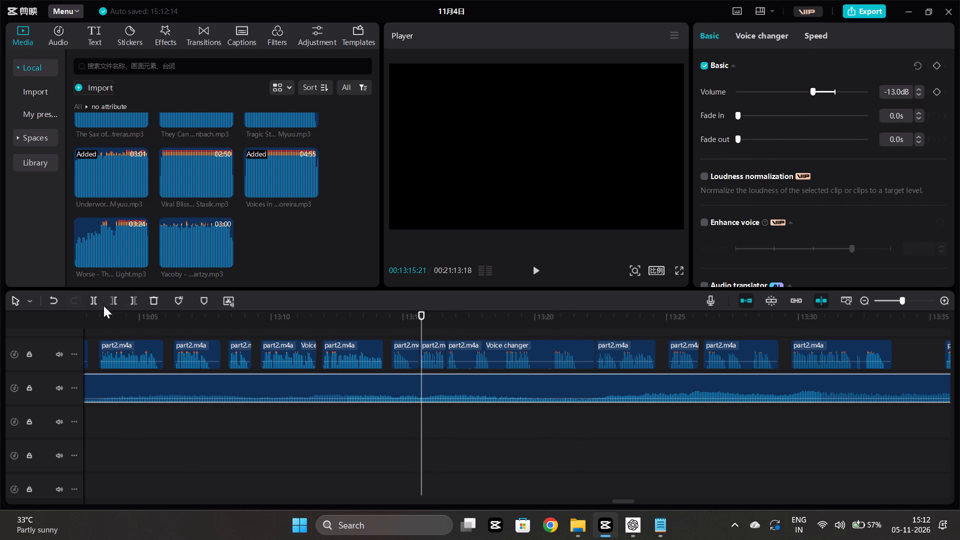
left_click(115, 299)
Move the trimmed Voices in My Head clip back to start at about 12:58.1, just before the narration resumes.
scroll(323, 323, "right", 2)
left_click_drag(702, 392, 240, 395)
scroll(191, 448, "down", 2)
left_click(200, 454)
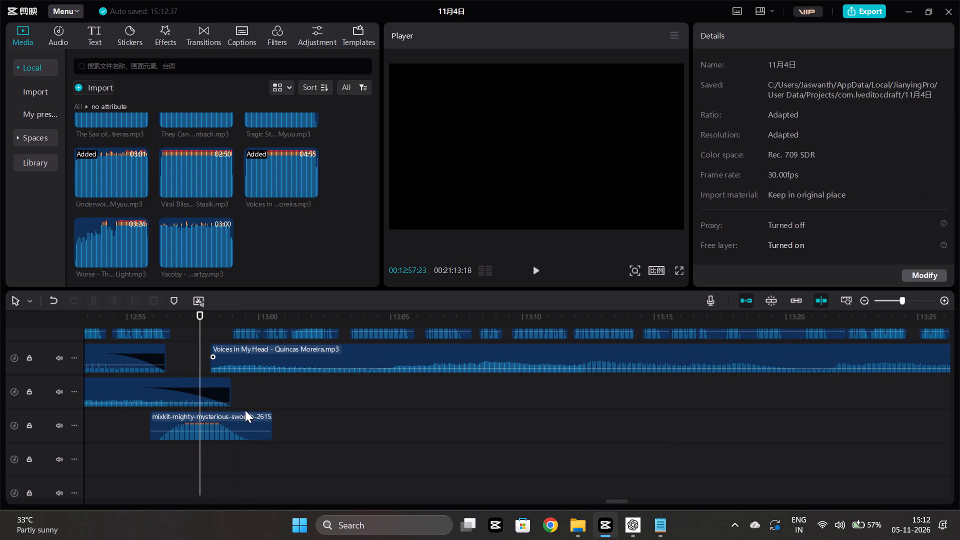
Lower the Voices in My Head clip's volume to -19.9 dB and play the transition from about 12:57.8.
left_click(261, 353)
left_click(810, 93)
left_click(799, 91)
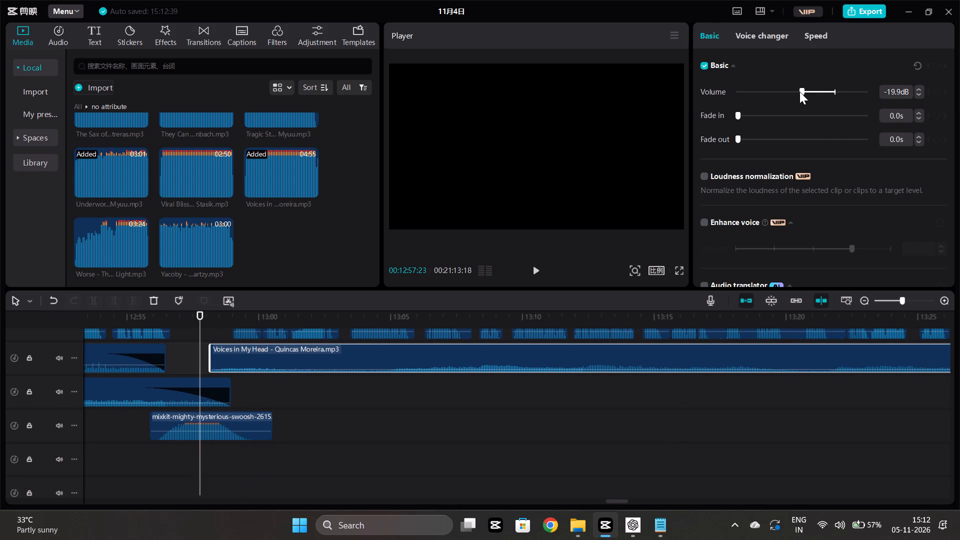
left_click(203, 484)
key("space")
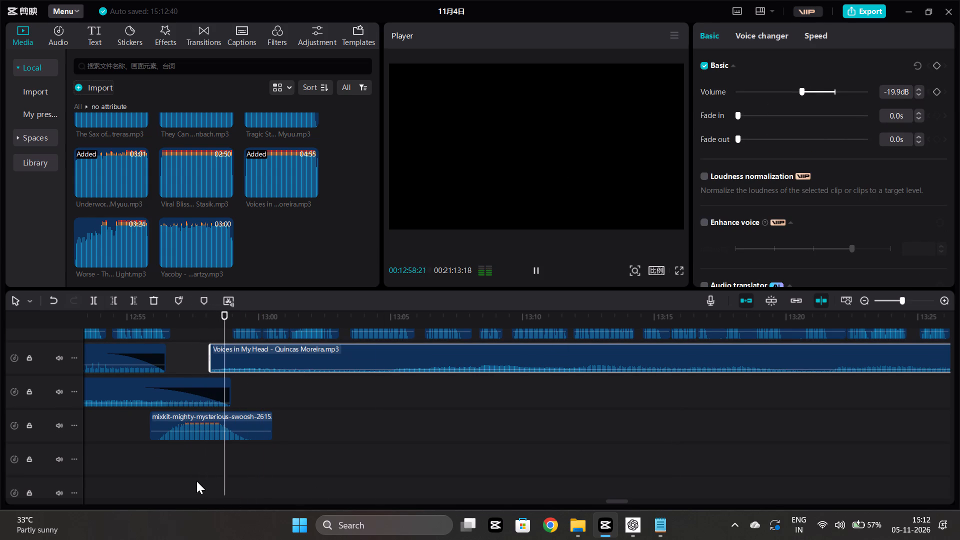
Shift the Voices in My Head clip about 0.7 s later to start at about 12:58.8, and listen against the narration.
left_click_drag(218, 355, 235, 355)
left_click(222, 356)
key("space")
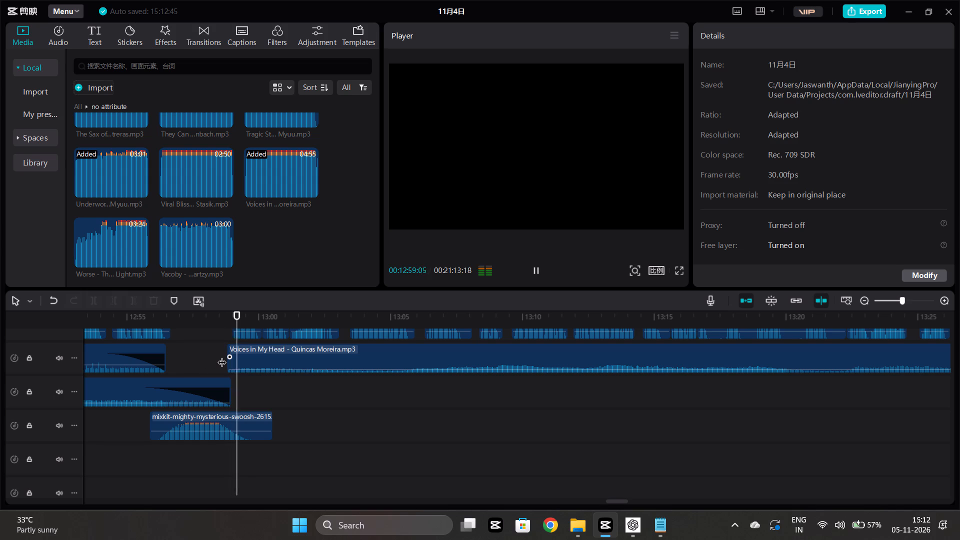
scroll(222, 356, "left", 1)
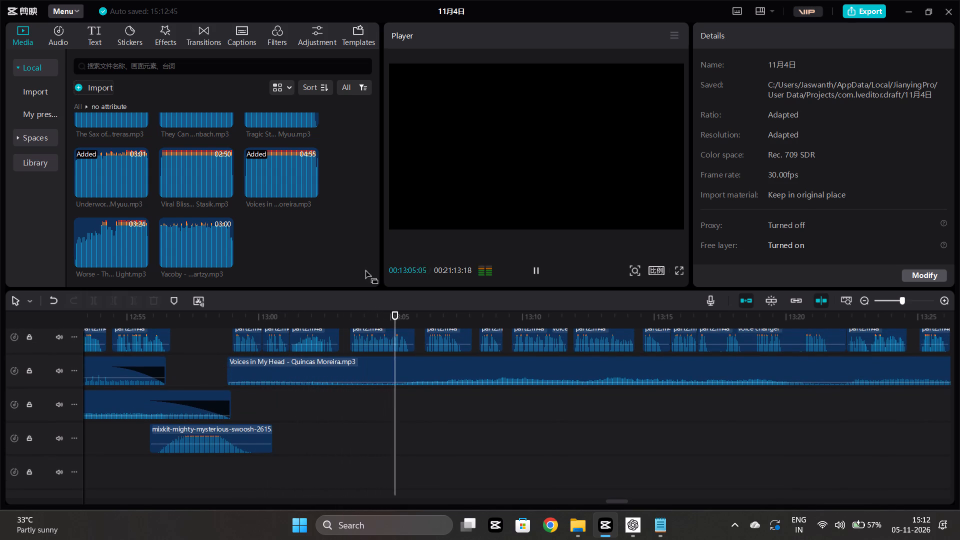
scroll(419, 398, "left", 1)
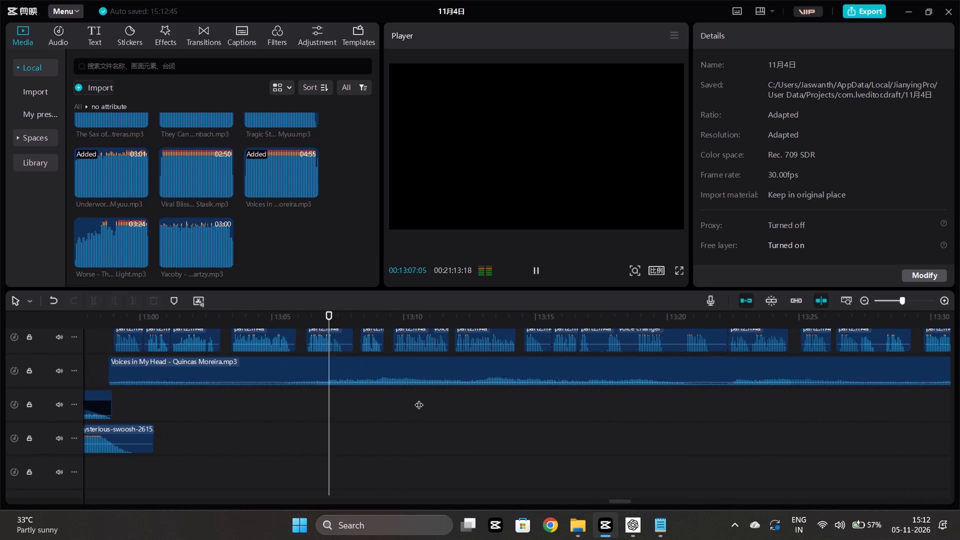
scroll(419, 398, "left", 1)
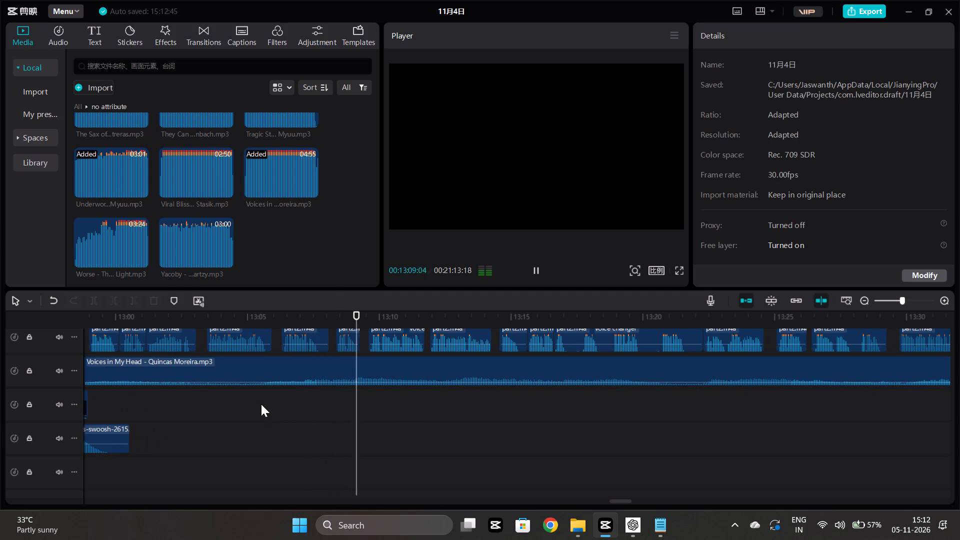
Split the Voices in My Head clip at about 13:05.5 and move its second part to start at about 13:11.6.
left_click(261, 404)
left_click(260, 372)
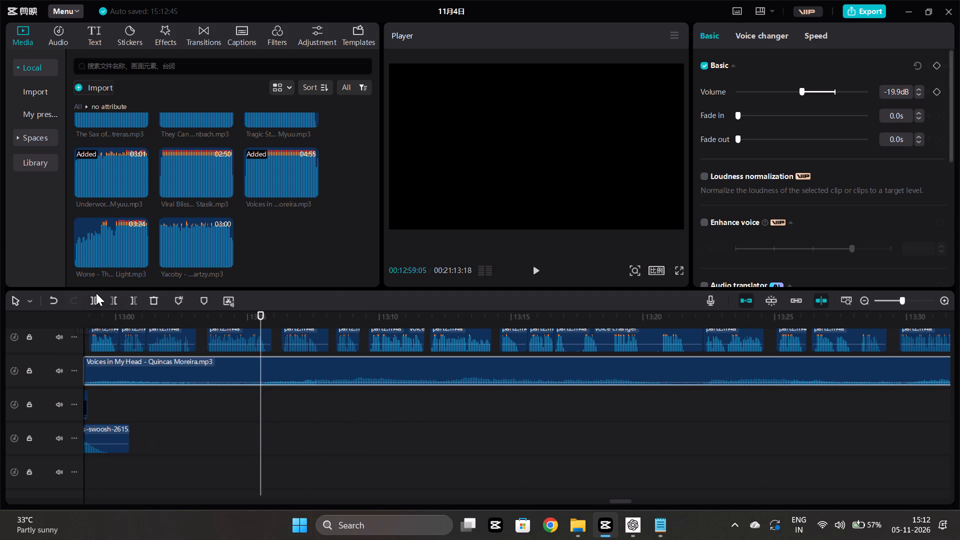
left_click(95, 298)
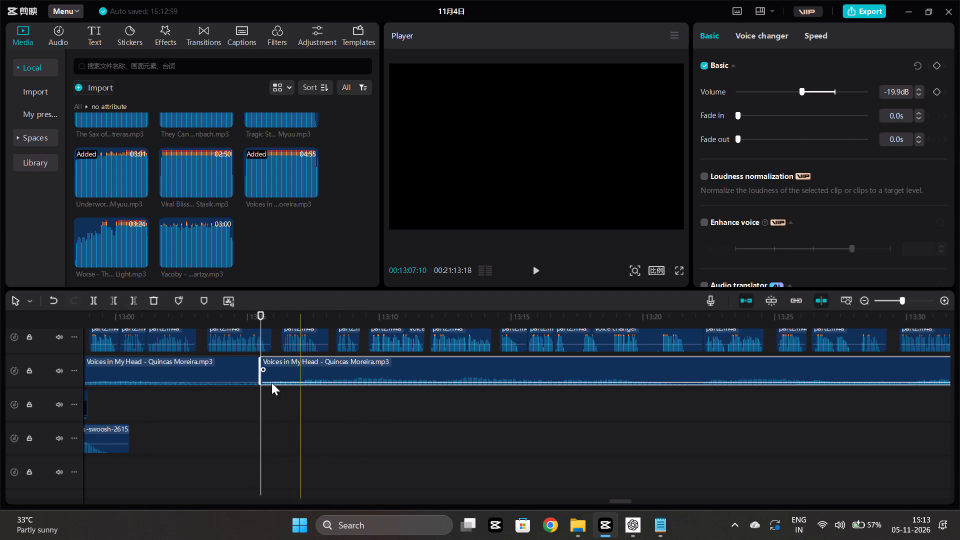
left_click_drag(274, 367, 433, 371)
Paste a copy of the first Voices in My Head part at about 13:04.6 on the track below, and play the overlap.
left_click(193, 410)
left_click(190, 382)
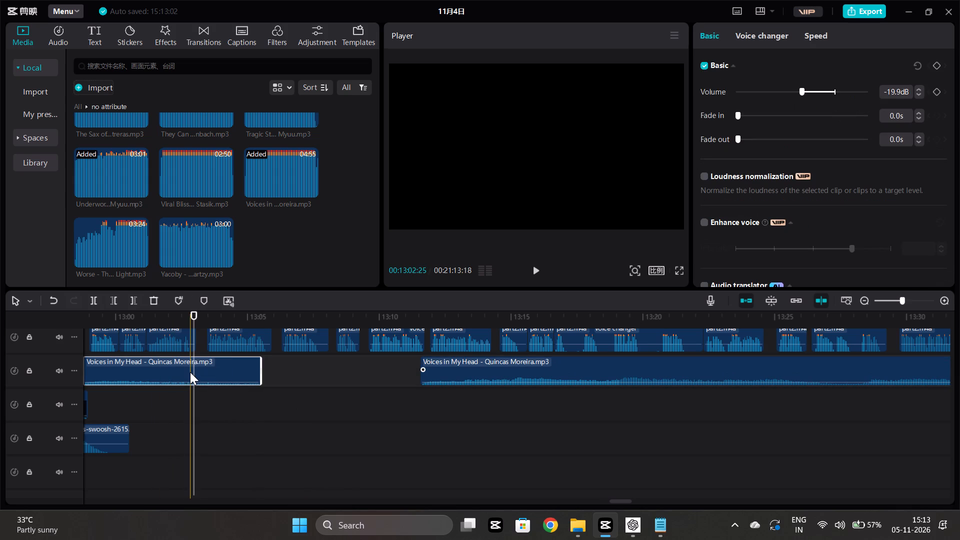
key("ctrl+c")
left_click(236, 416)
key("ctrl+v")
left_click(221, 393)
key("space")
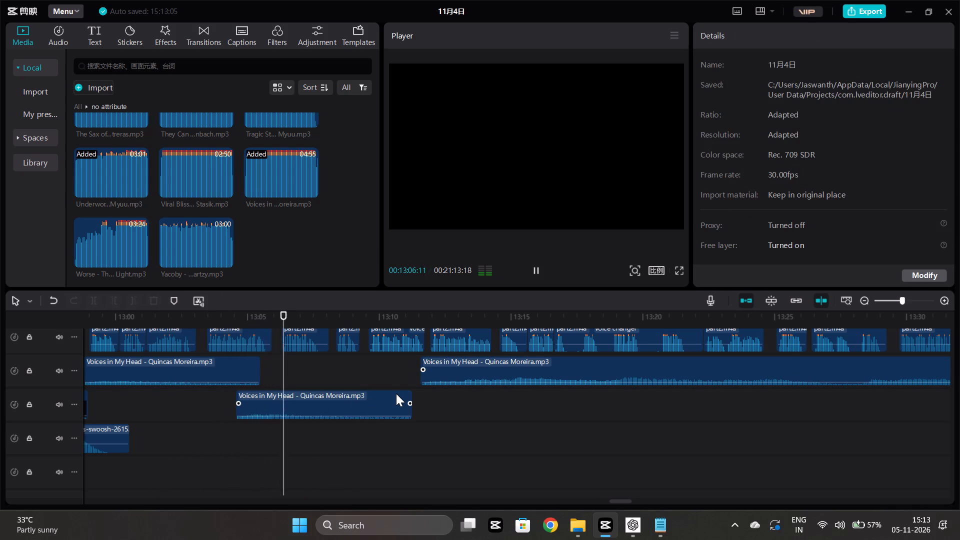
scroll(396, 393, "up", 2)
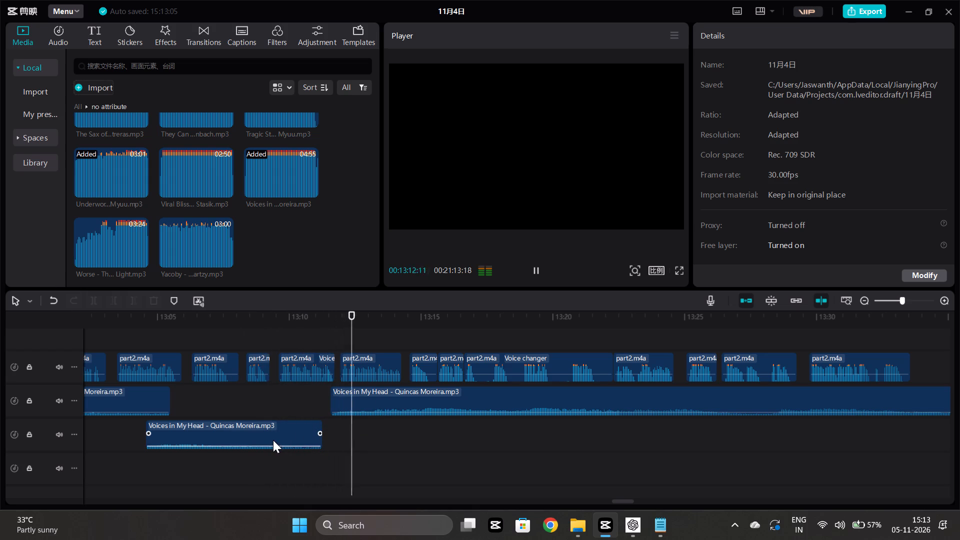
Shift the copied Voices in My Head part about 0.4 s later to start at about 13:05, and play both joins.
left_click_drag(271, 434, 282, 432)
left_click(202, 463)
key("space")
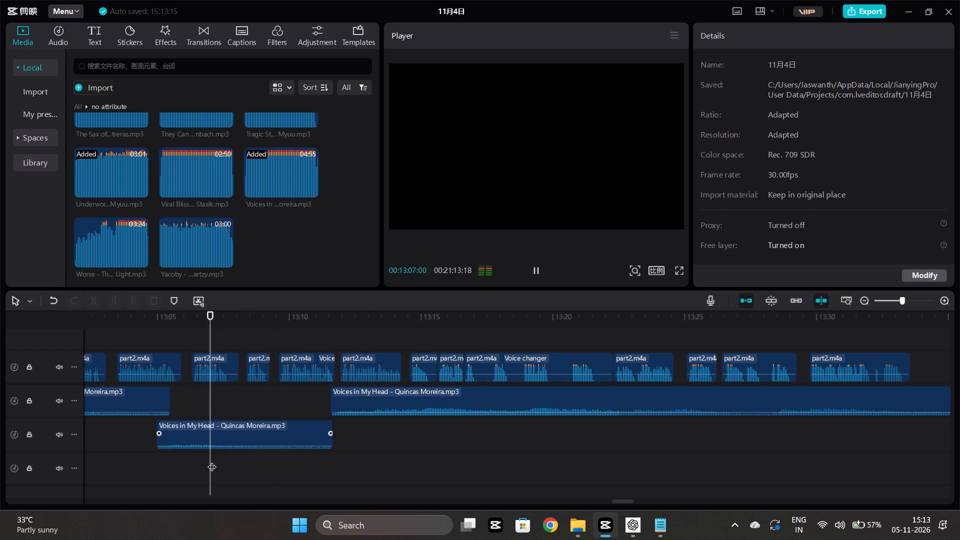
left_click(278, 463)
key("space")
scroll(278, 463, "left", 1)
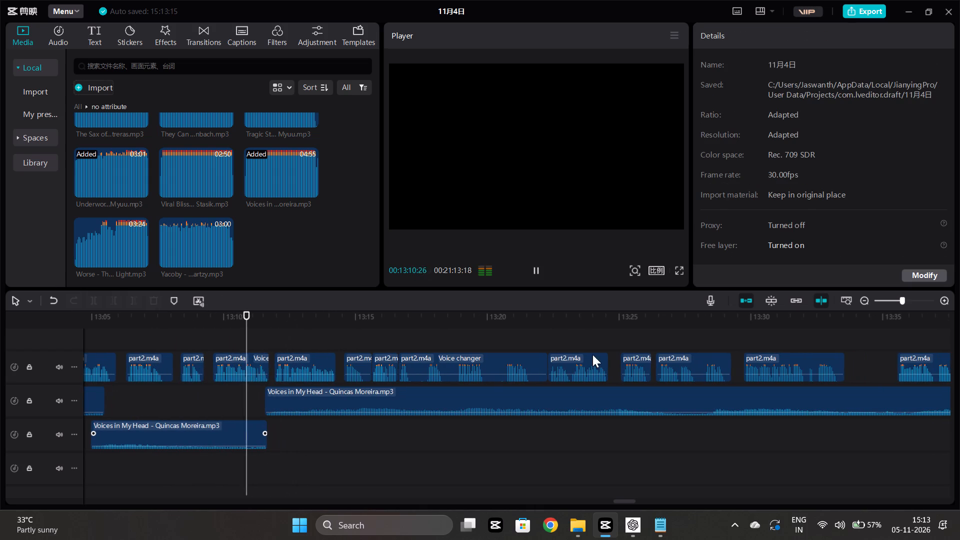
scroll(385, 439, "left", 1)
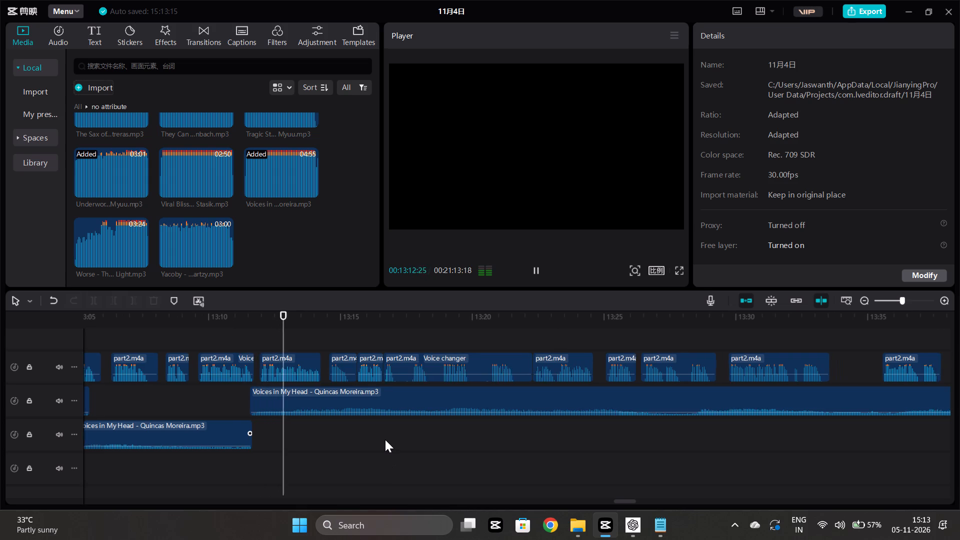
scroll(385, 439, "left", 1)
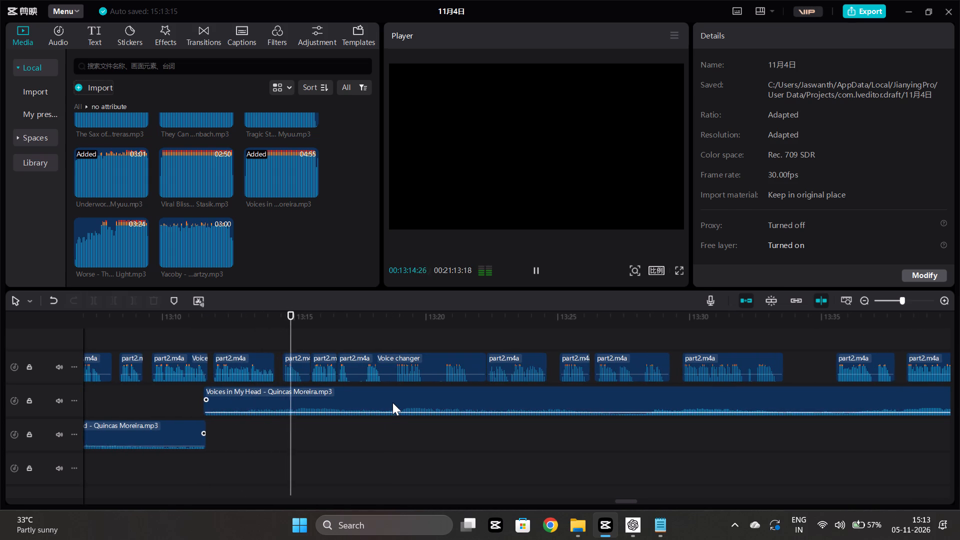
Lower the Voices in My Head part starting at about 13:11.6 to -24.9 dB, and replay its entry.
left_click(392, 402)
left_click(791, 92)
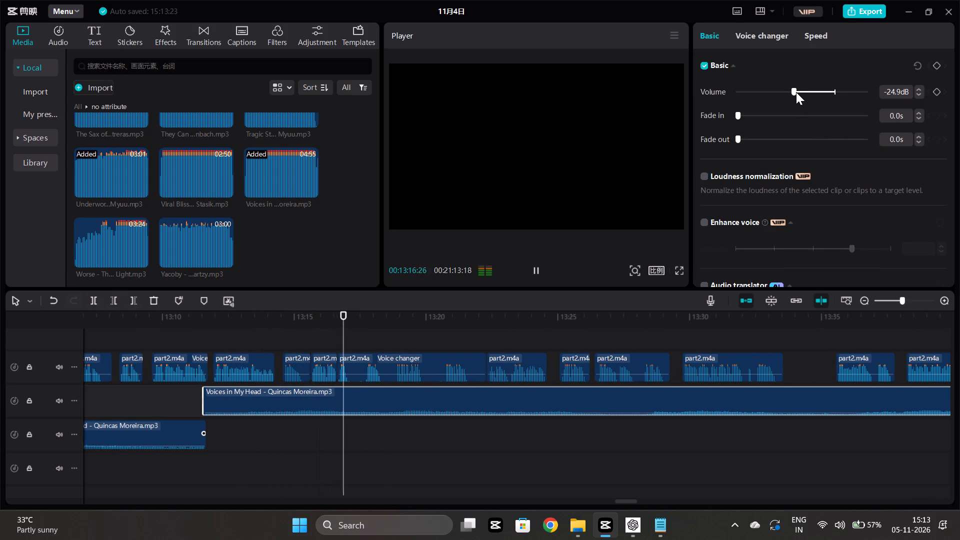
left_click(201, 454)
key("space")
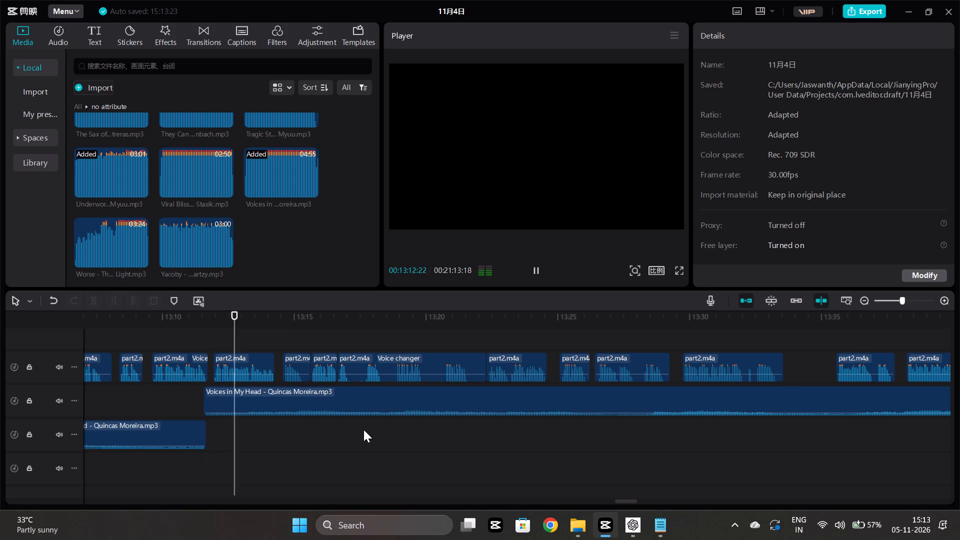
scroll(363, 429, "left", 1)
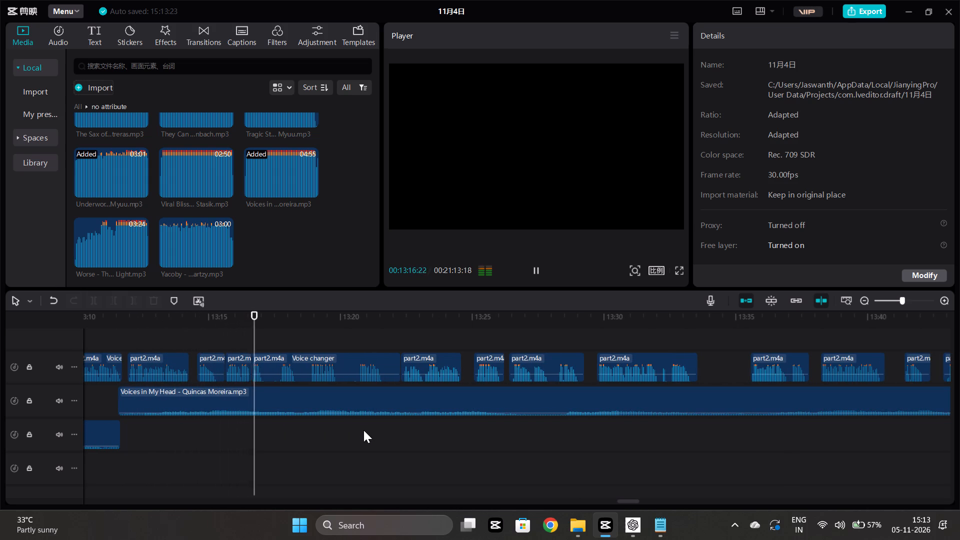
Shift the part2.m4a clip at about 13:22.3 and the voice-changer clip before it about 0.3 s later, and play them.
left_click_drag(427, 358, 437, 362)
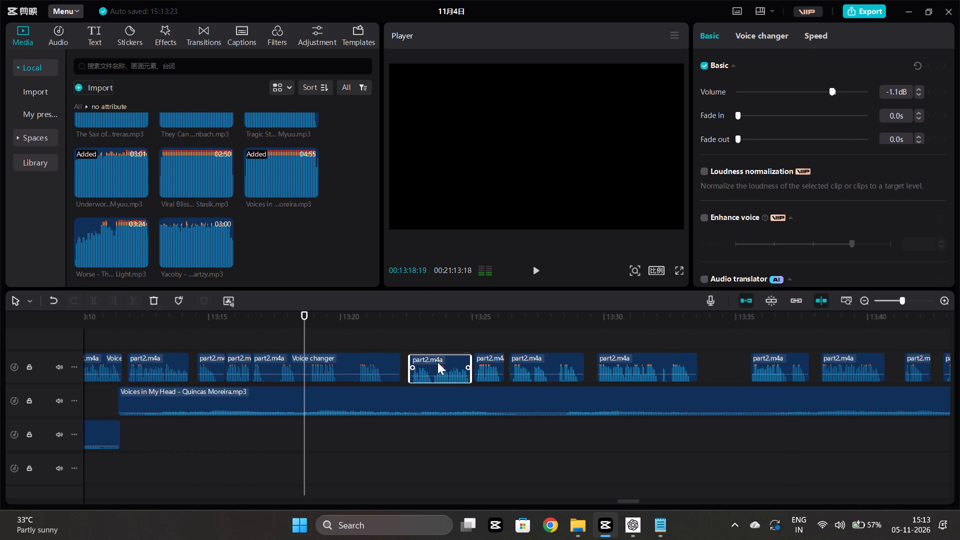
left_click_drag(437, 362, 437, 361)
left_click_drag(346, 360, 353, 363)
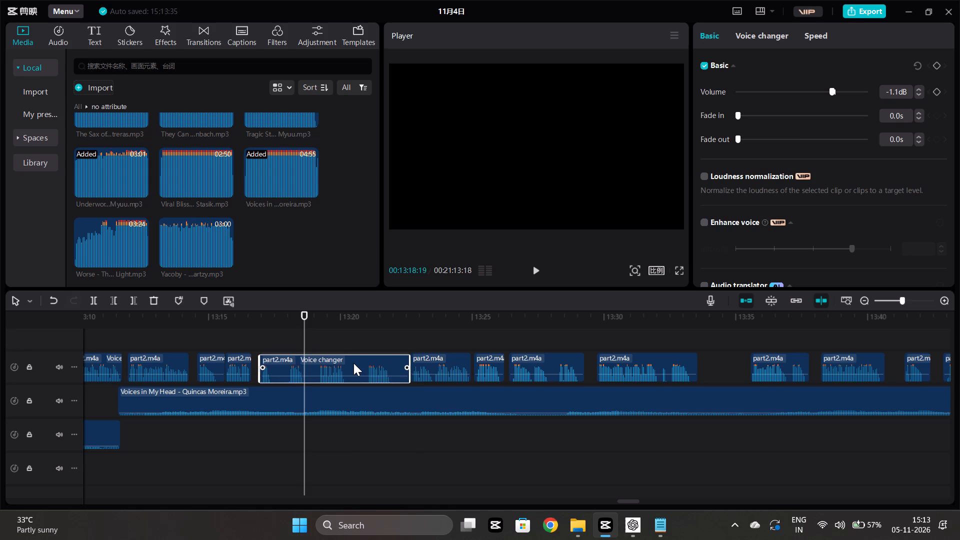
left_click_drag(353, 363, 353, 362)
left_click(238, 447)
key("space")
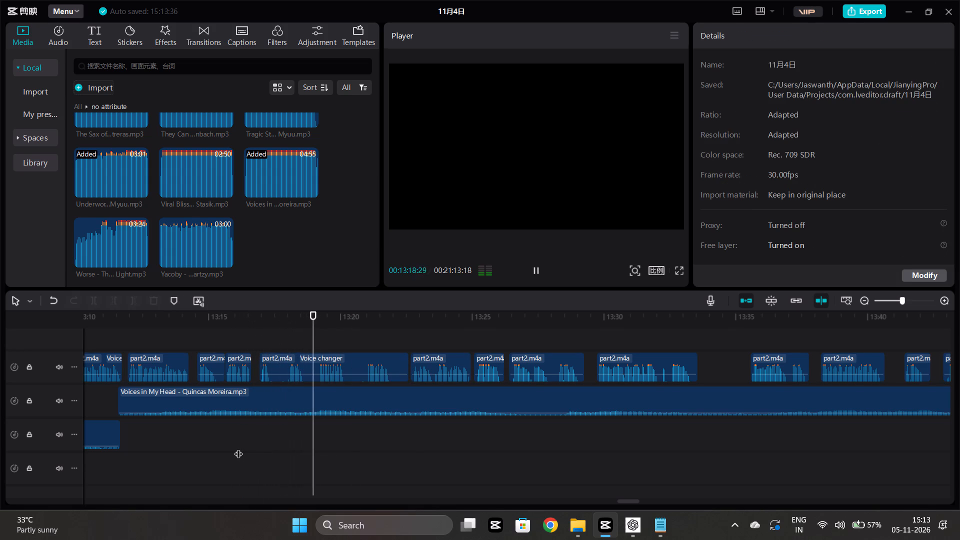
Move the -24.9 dB Voices in My Head part about 10 s later to start at about 13:21.9, and play its new entry.
scroll(238, 447, "left", 1)
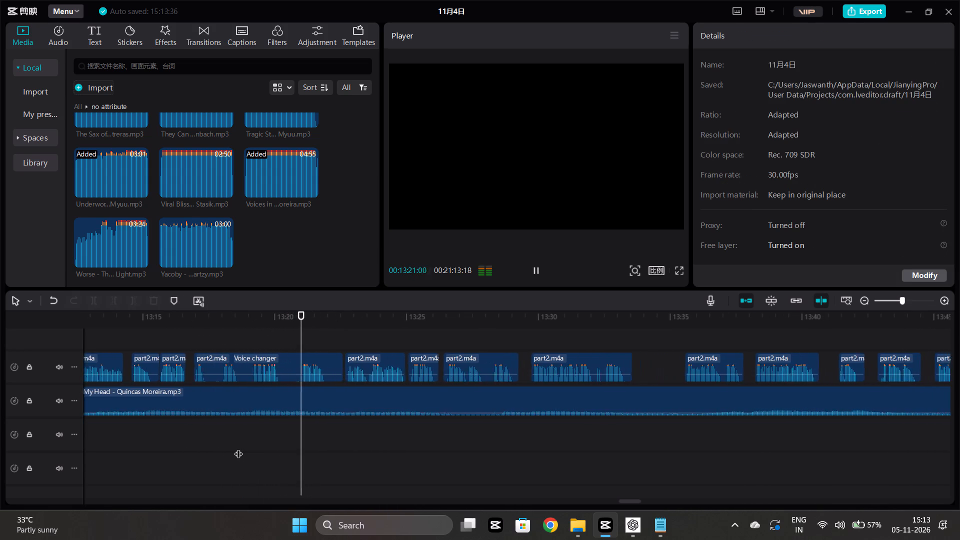
scroll(238, 447, "left", 1)
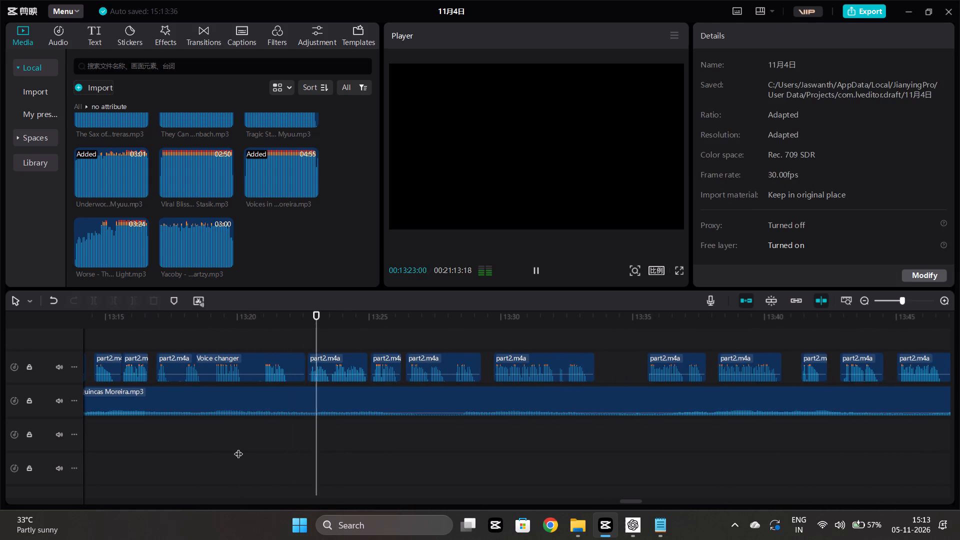
scroll(238, 447, "left", 1)
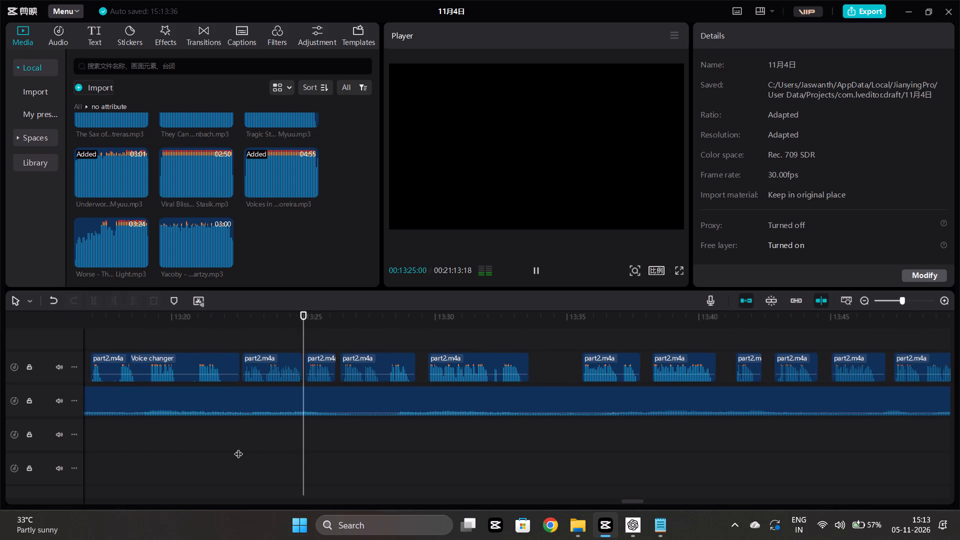
scroll(238, 447, "right", 1)
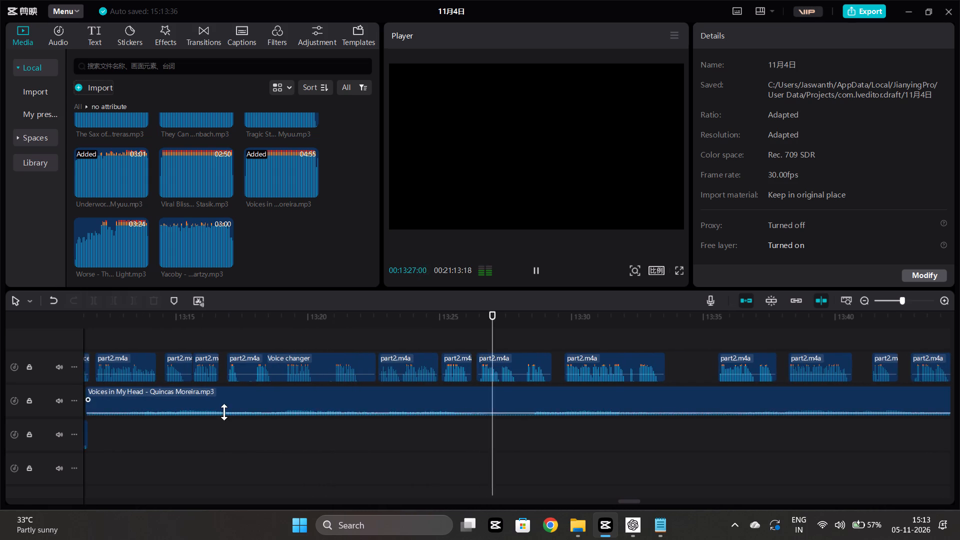
scroll(224, 433, "right", 1)
left_click_drag(290, 400, 648, 401)
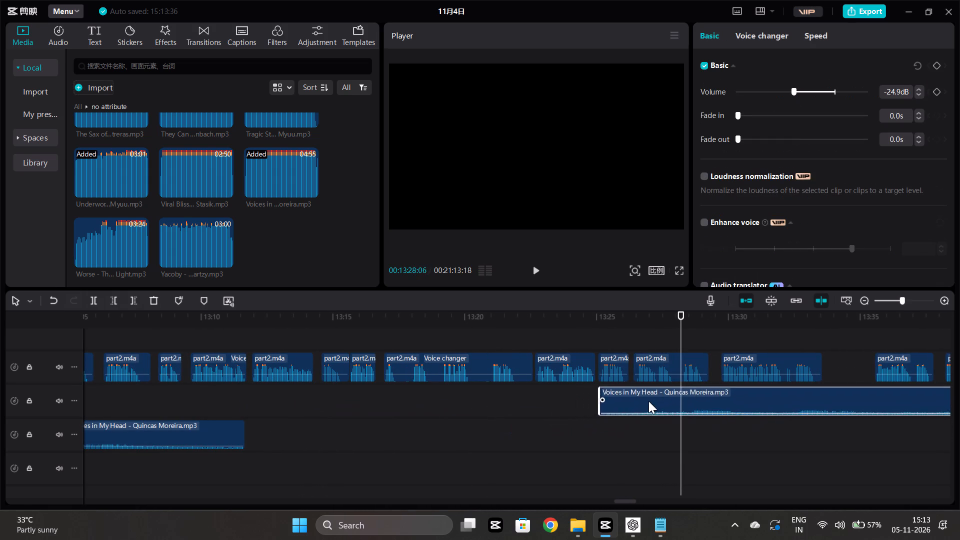
left_click_drag(648, 401, 576, 411)
left_click(465, 425)
key("space")
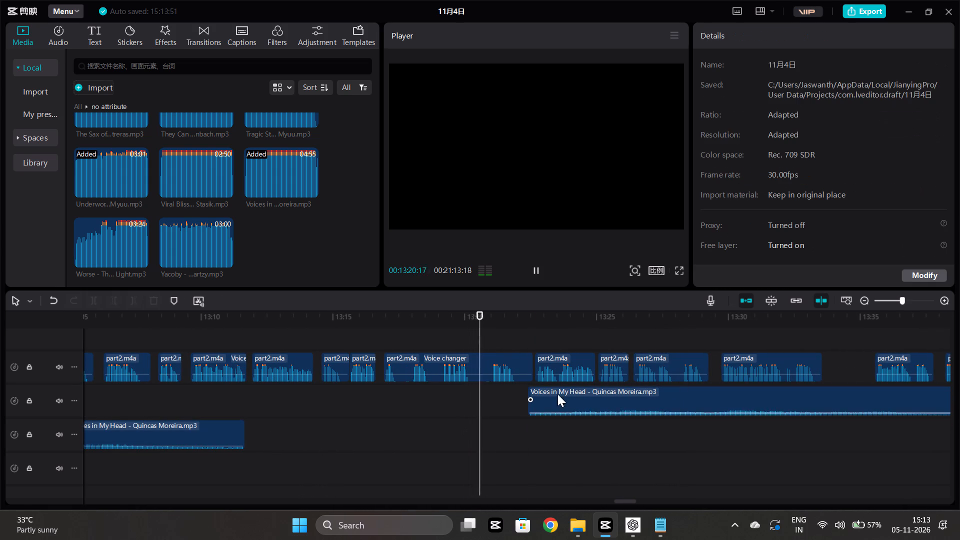
left_click_drag(553, 395, 541, 398)
left_click(487, 427)
key("space")
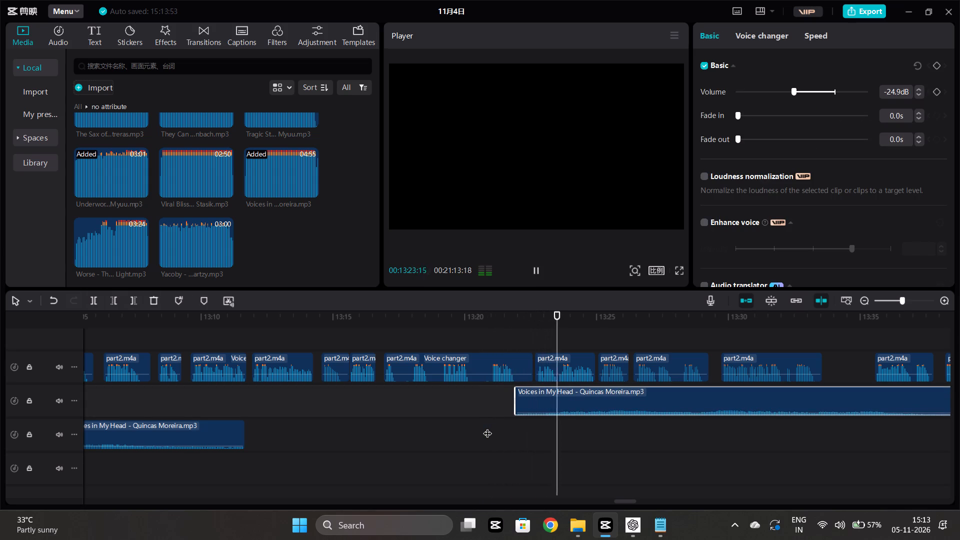
Trim about 1.5 s off the start of the -24.9 dB Voices in My Head part, return it to start at about 13:21.9, and play its entry.
left_click_drag(515, 409, 556, 423)
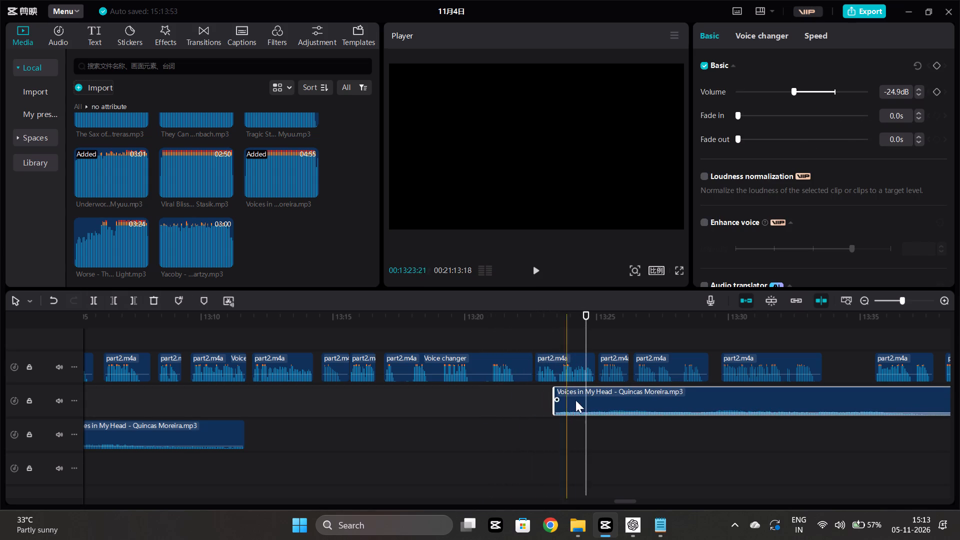
left_click_drag(565, 400, 525, 405)
left_click(455, 417)
key("space")
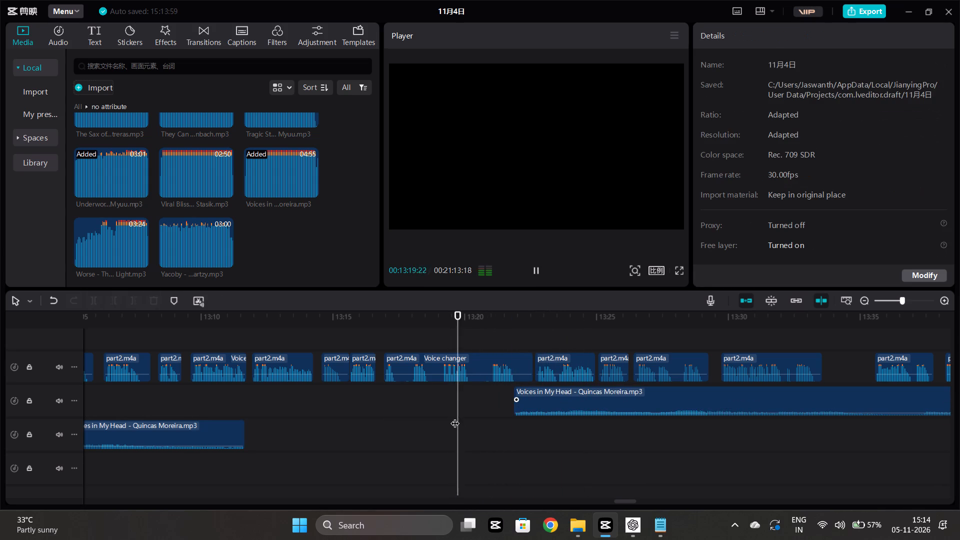
Extend the -19.9 dB Voices in My Head part slightly to end at about 13:11.8, and play its ending.
left_click(236, 425)
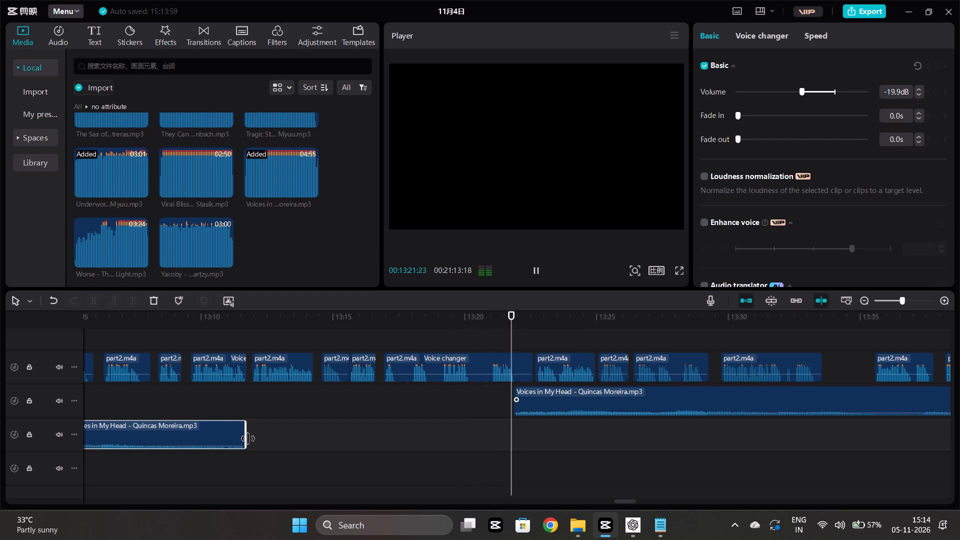
left_click(243, 440)
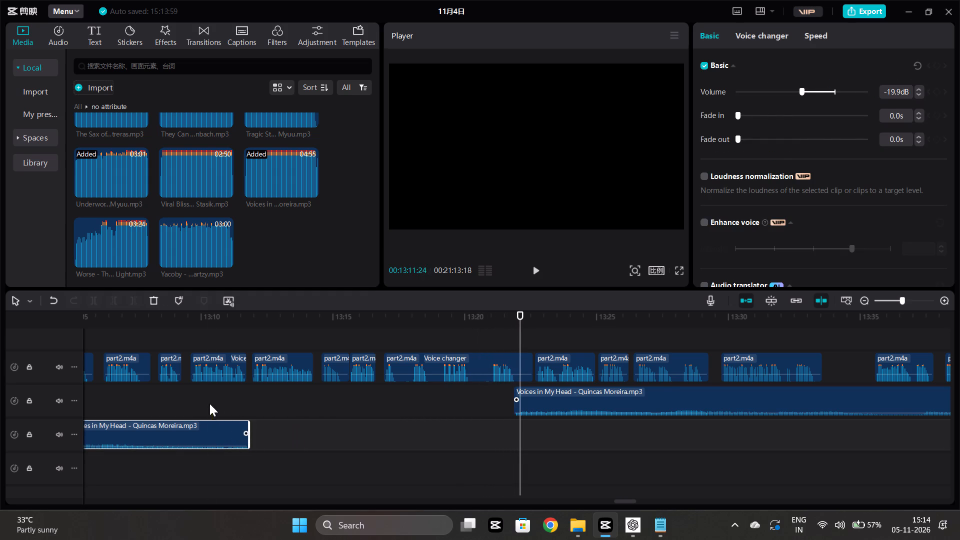
left_click(207, 394)
key("space")
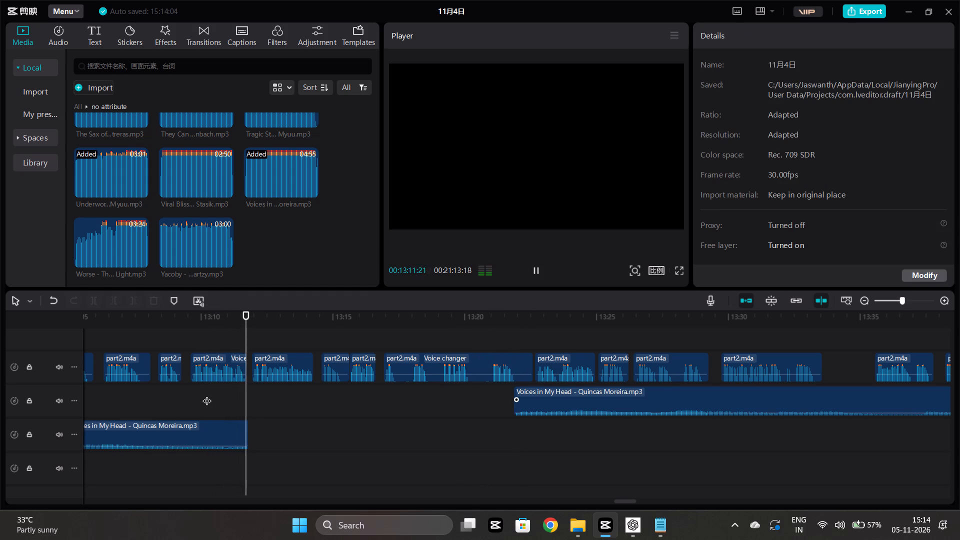
left_click(190, 400)
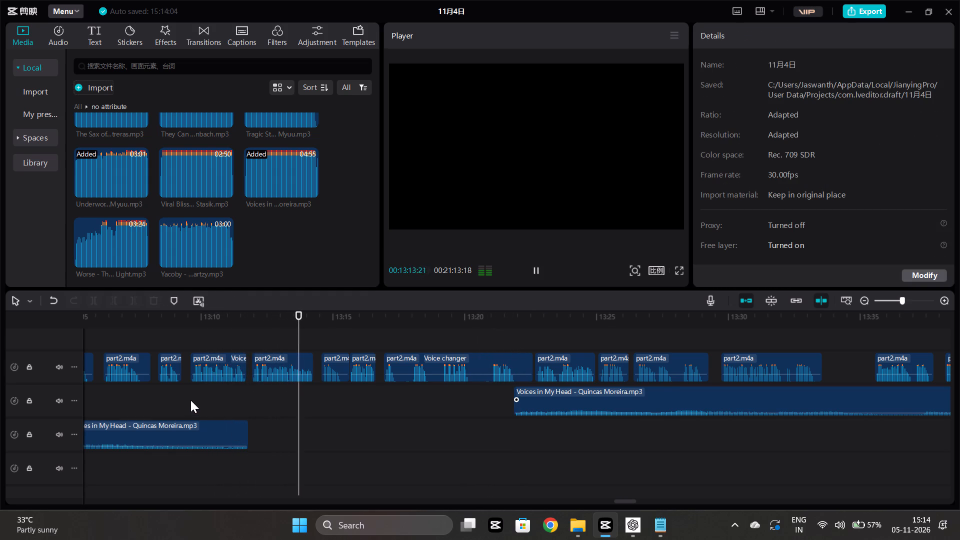
key("space")
Copy the extended -19.9 dB Voices in My Head part onto the empty track below at about 13:11.5, and play the overlap.
left_click(203, 426)
key("ctrl+c")
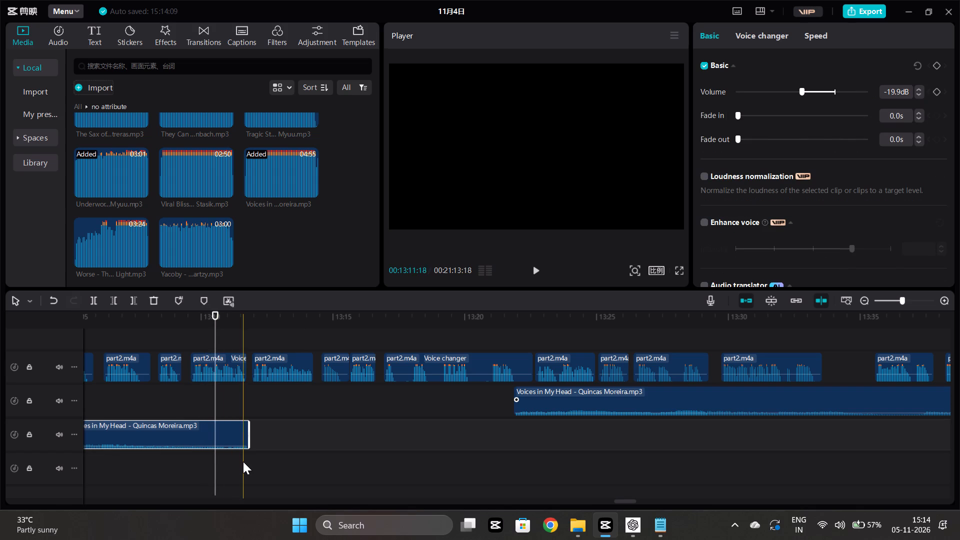
left_click(240, 459)
key("ctrl+v")
left_click(229, 409)
key("space")
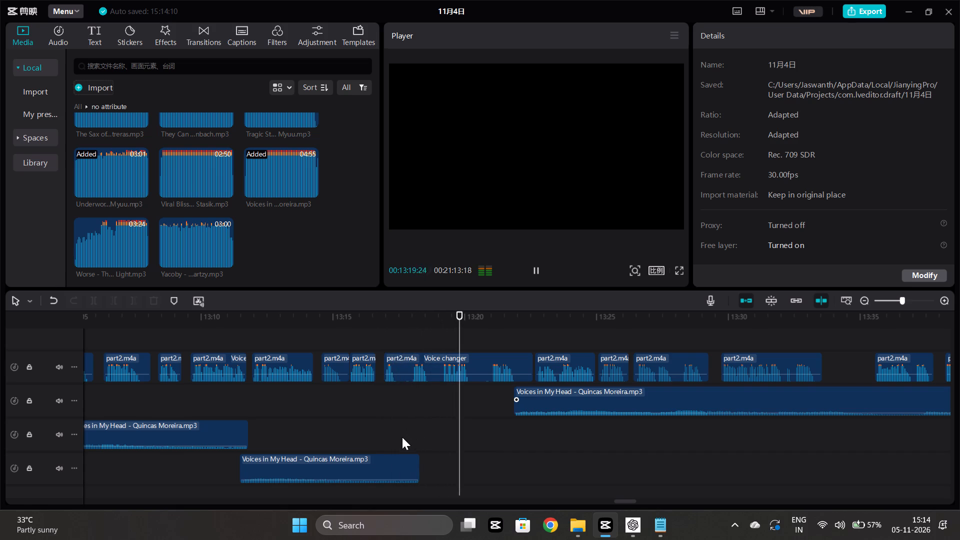
Paste another -19.9 dB Voices in My Head copy and move and trim it to run from about 13:17.9 to 13:21.7.
left_click(413, 430)
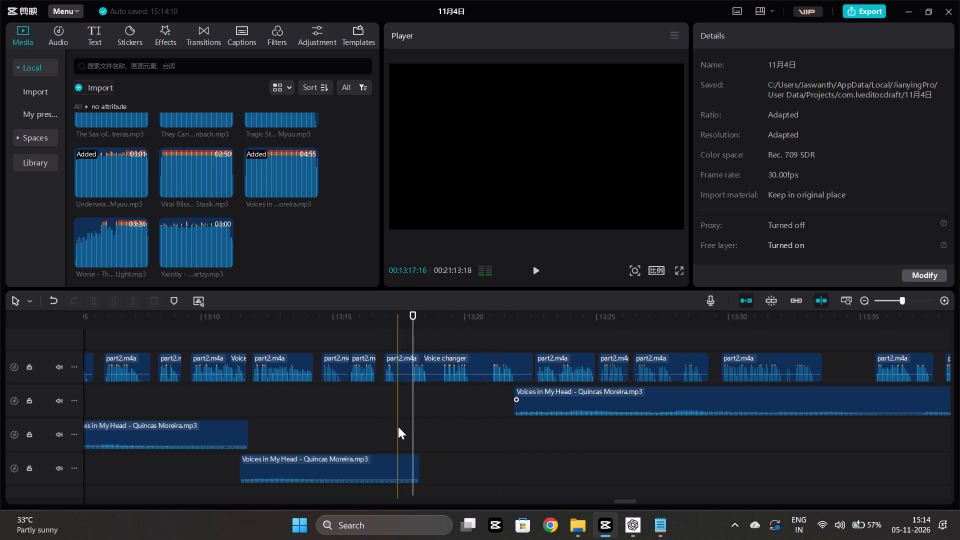
key("ctrl+v")
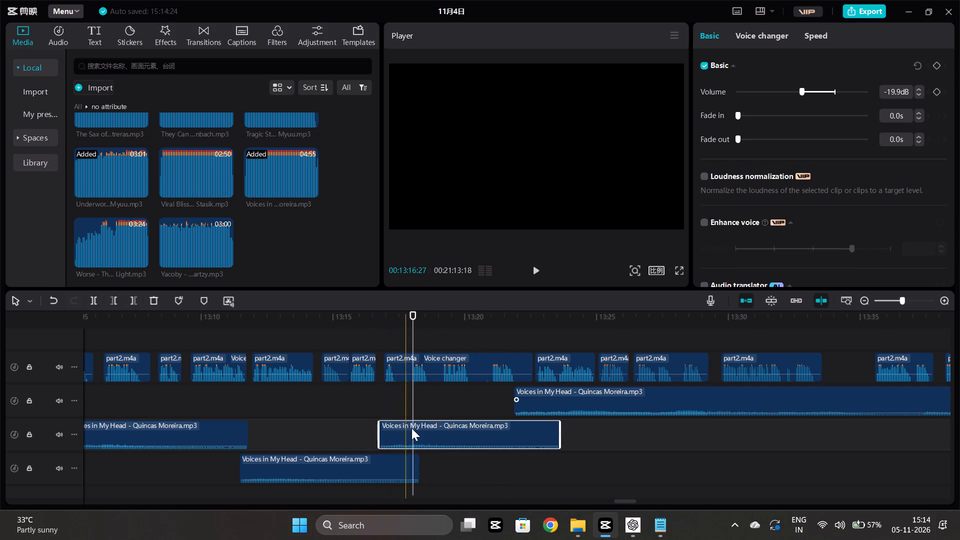
left_click_drag(410, 427, 370, 423)
left_click_drag(375, 424, 366, 425)
left_click_drag(330, 434, 362, 436)
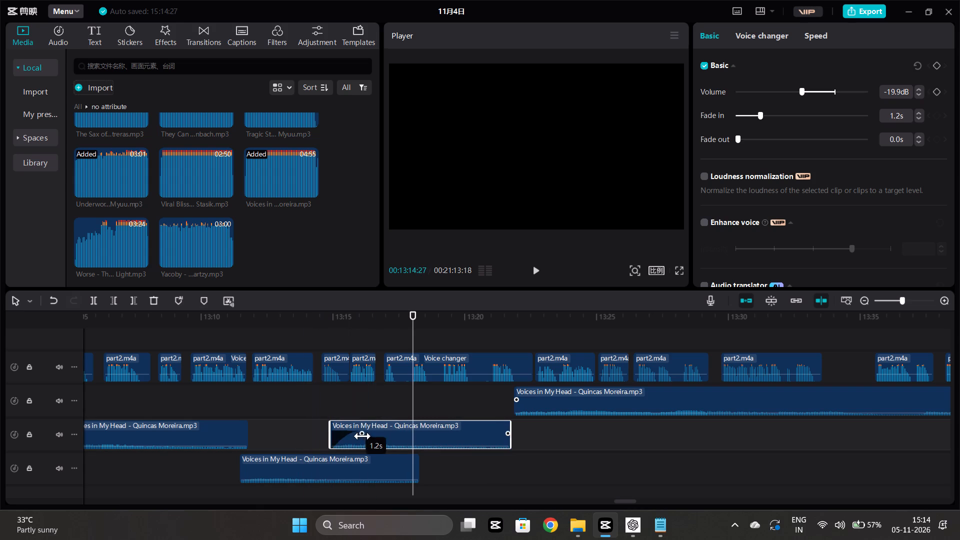
left_click_drag(362, 436, 378, 436)
left_click_drag(331, 441, 377, 436)
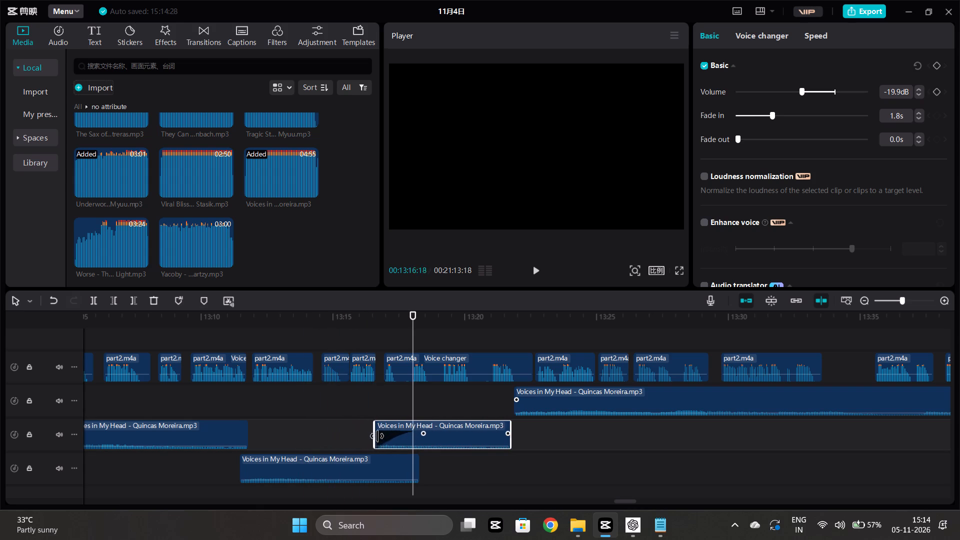
left_click_drag(377, 436, 410, 447)
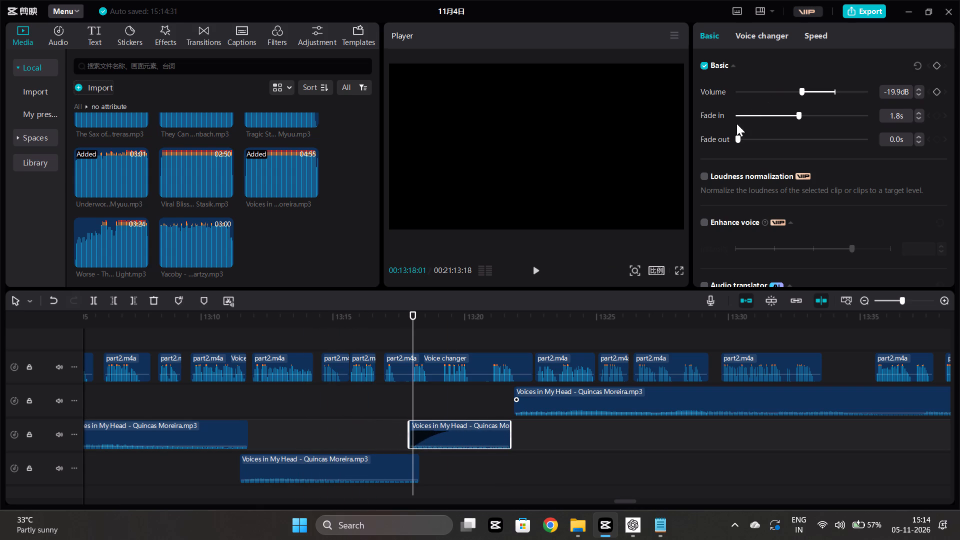
Remove the fade-in from the new short Voices in My Head copy, and play through it.
left_click(735, 115)
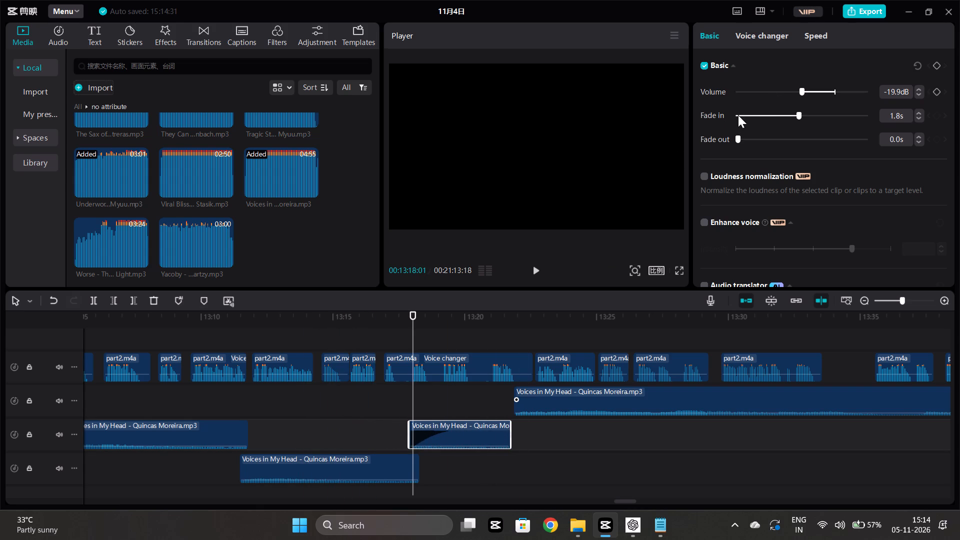
left_click(738, 110)
left_click(382, 424)
key("space")
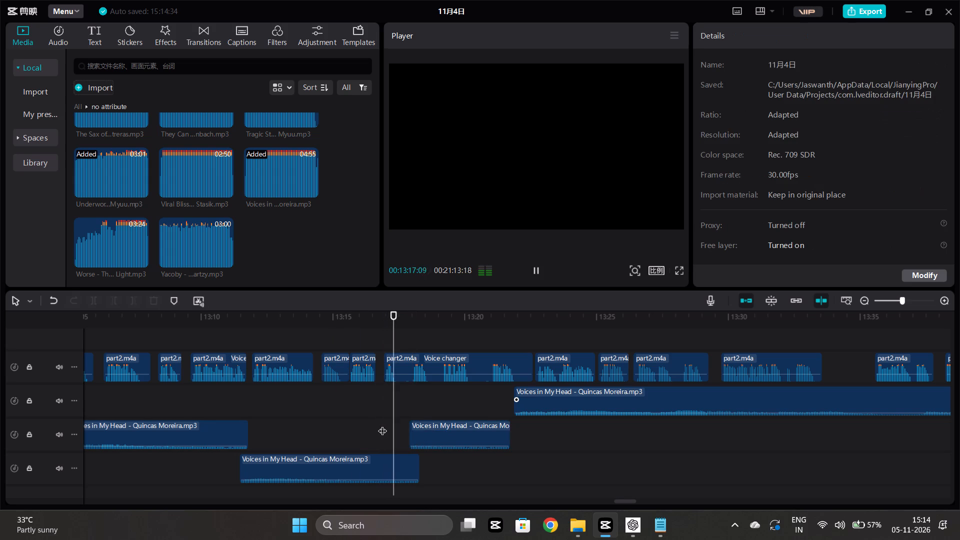
scroll(382, 424, "left", 1)
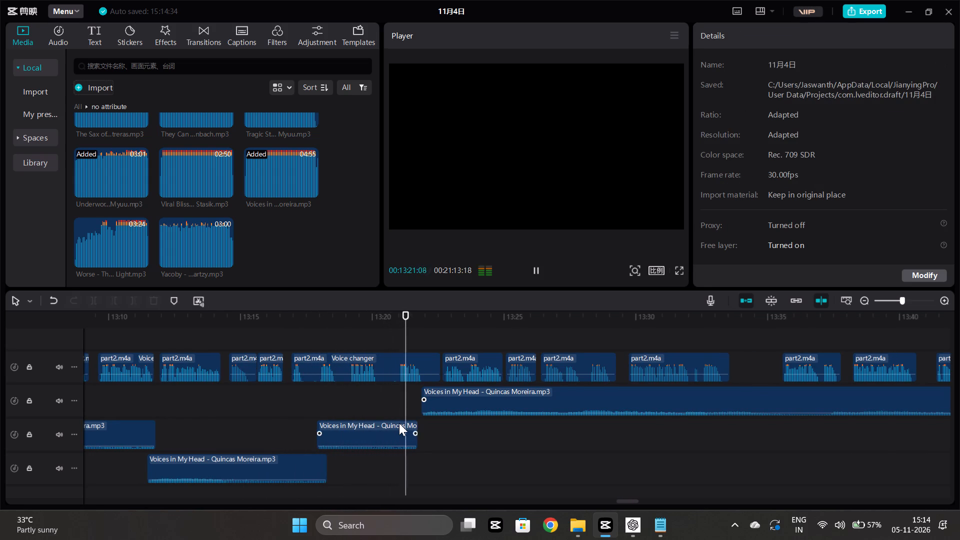
Extend the end of the short Voices in My Head copy to about 13:21.8, and play its join with the following part.
left_click(404, 433)
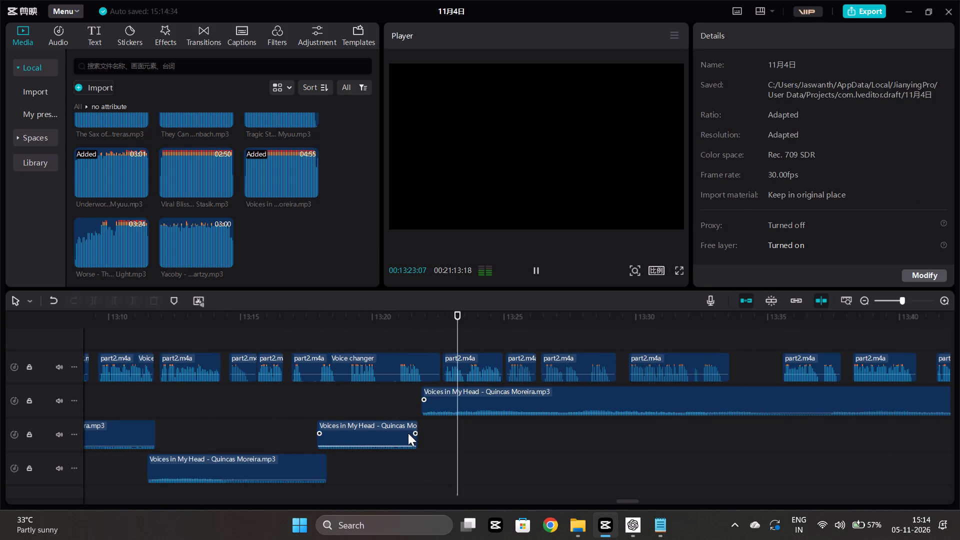
left_click(416, 433)
left_click(418, 437)
left_click(410, 408)
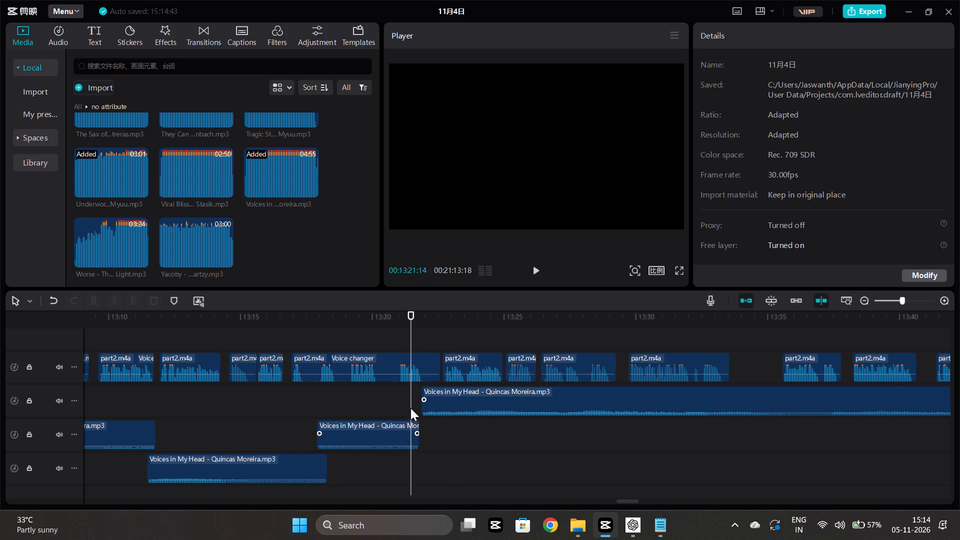
key("space")
Listen to the voice and Voices in My Head mix from about 13:21 to 13:41, and replay from about 13:32.
scroll(410, 408, "left", 1)
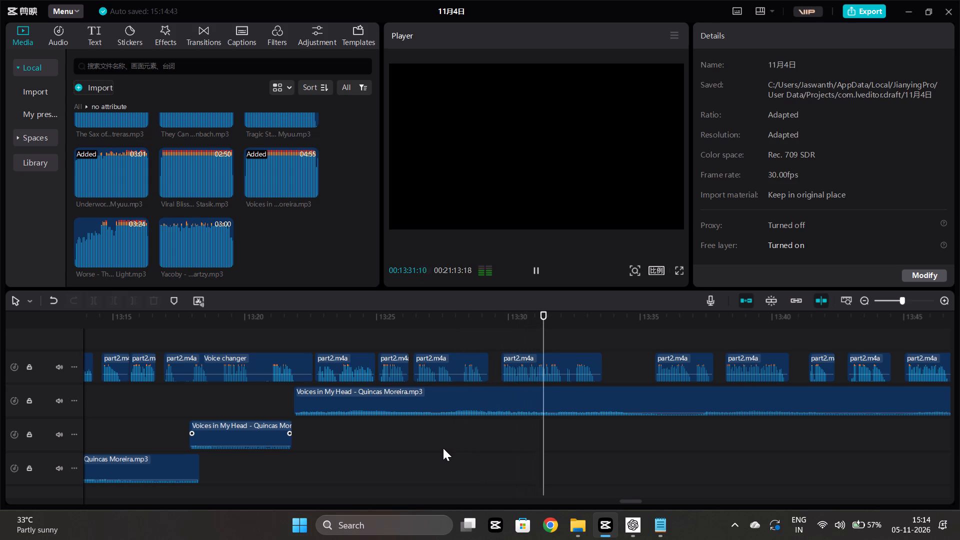
scroll(443, 448, "left", 1)
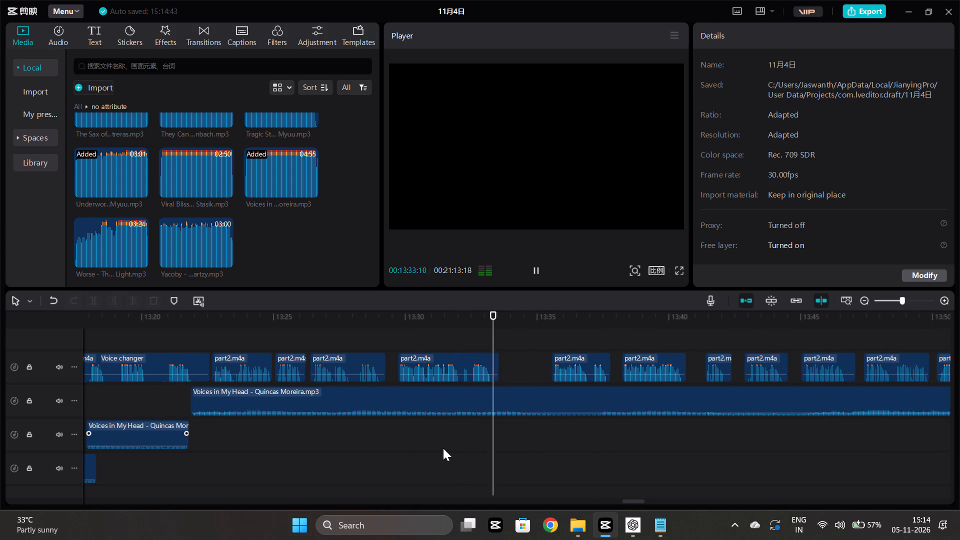
scroll(443, 448, "left", 1)
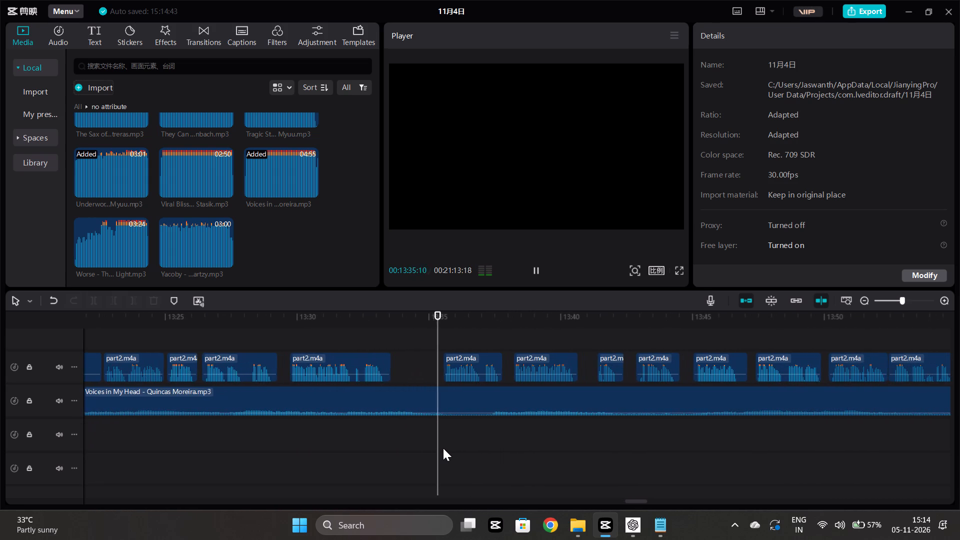
scroll(443, 448, "left", 2)
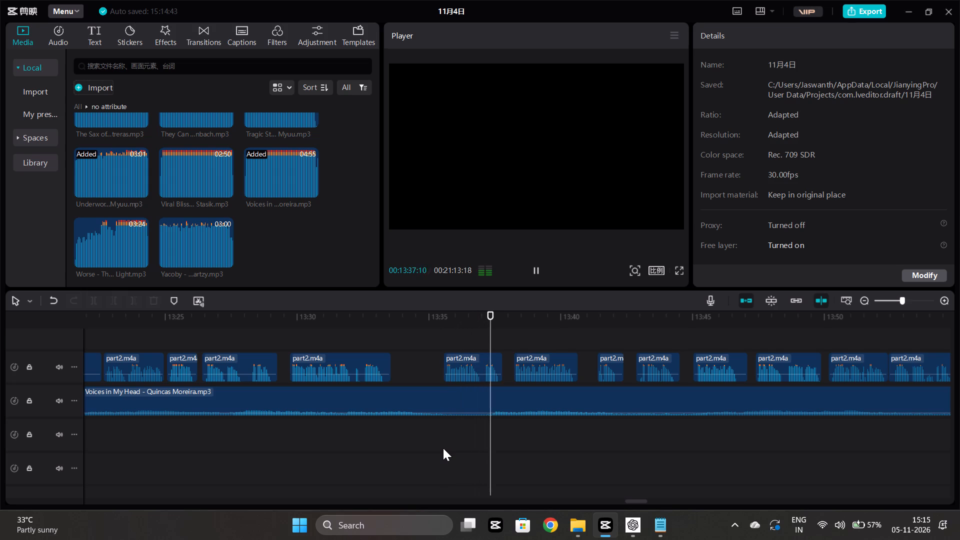
left_click(366, 443)
key("space")
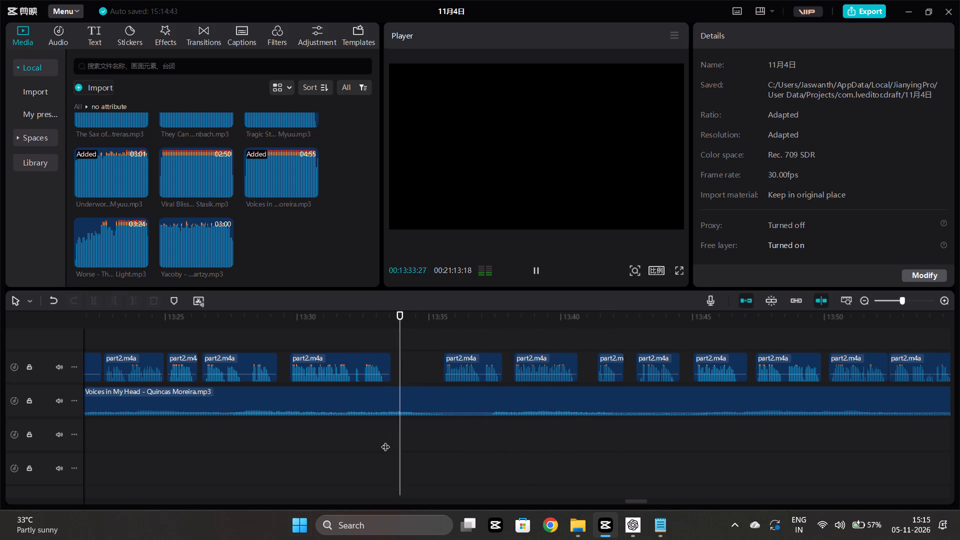
key("space")
Split Voices in My Head at about 13:35.5, cut about 1.7 s from the second part's start, and move it to start at about 13:35.6.
left_click(440, 432)
left_click(443, 403)
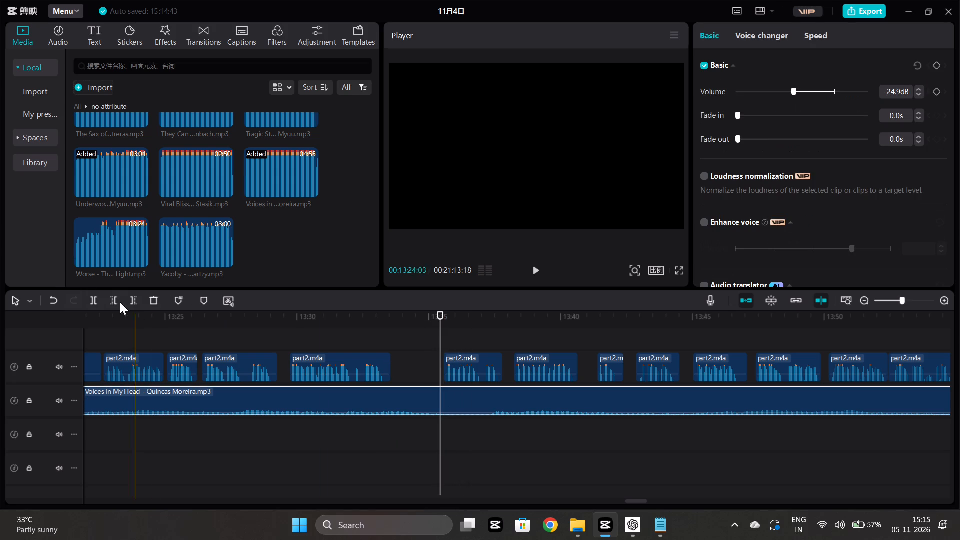
left_click(91, 300)
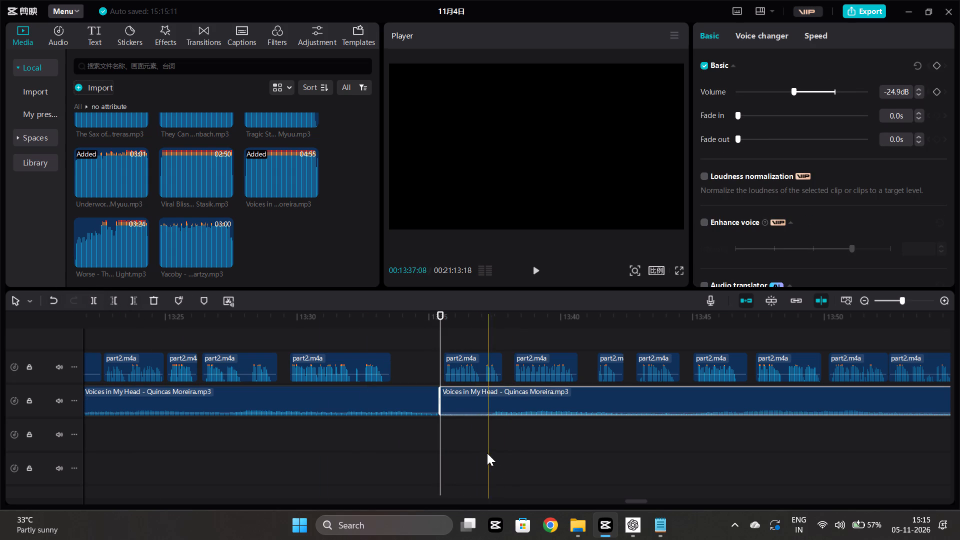
left_click(486, 452)
left_click(459, 412)
left_click(116, 303)
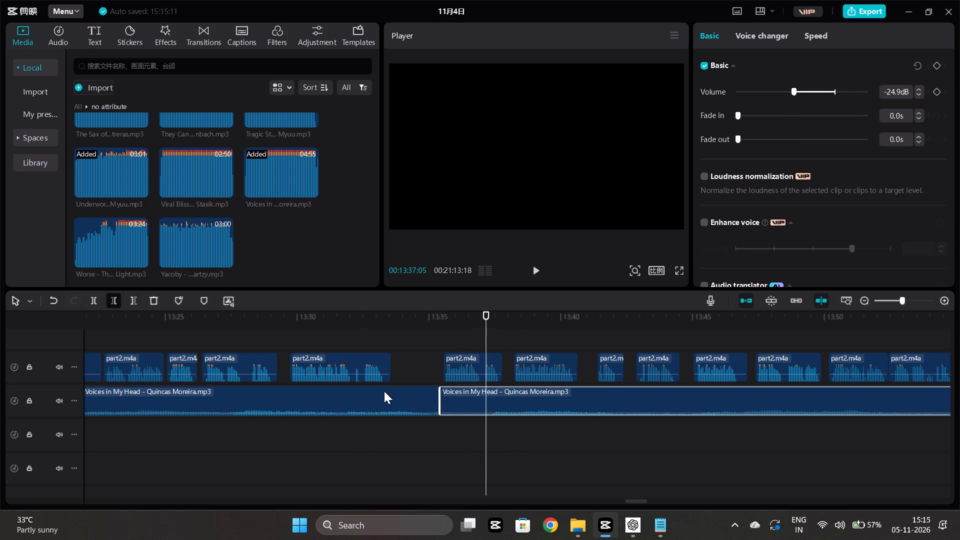
left_click_drag(511, 399, 470, 403)
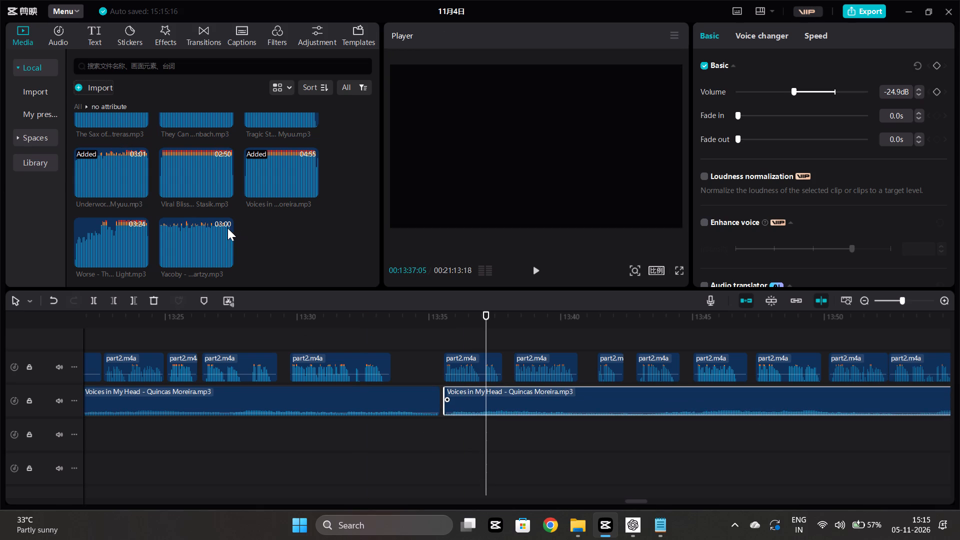
Browse the imported music tracks for a suitable effect, and audition the Night Hun… track.
scroll(223, 227, "up", 2)
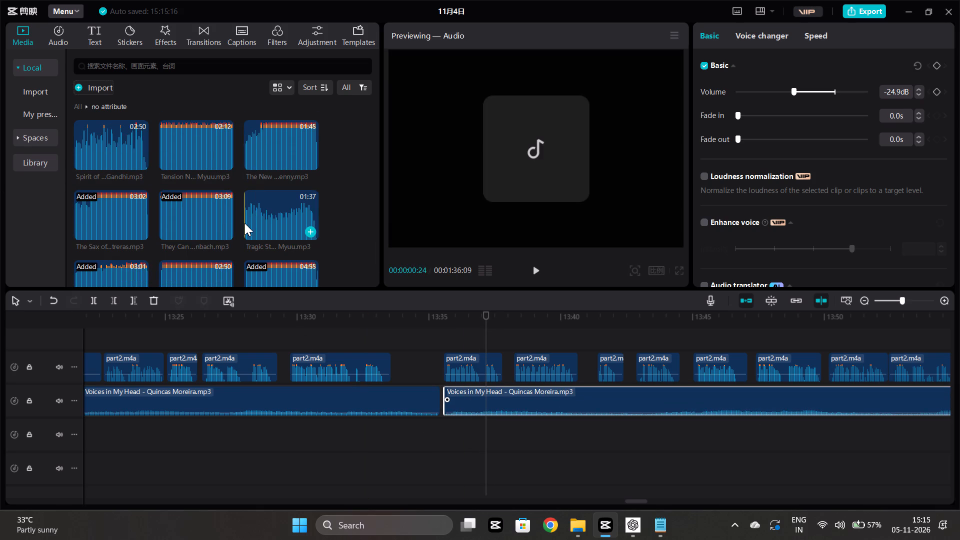
left_click(249, 155)
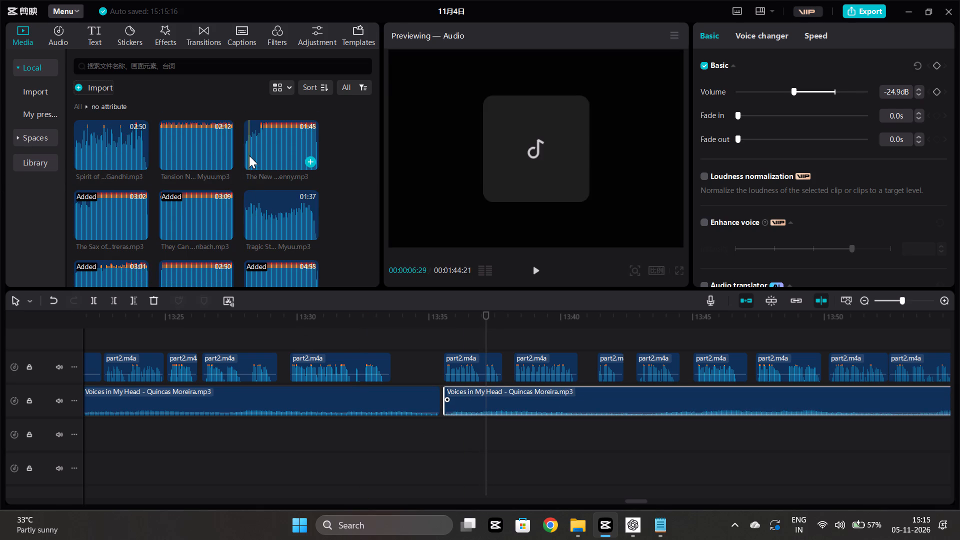
scroll(204, 226, "up", 3)
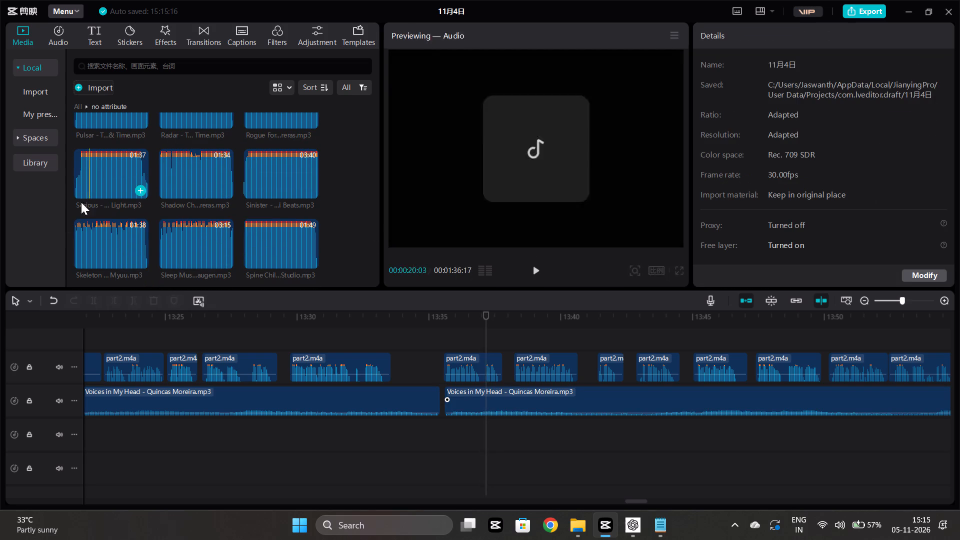
scroll(81, 215, "down", 3)
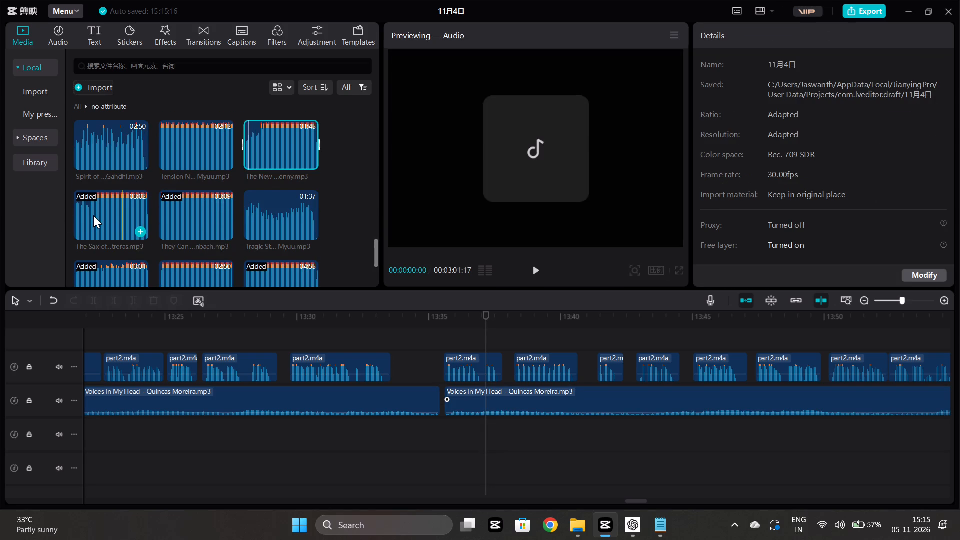
scroll(93, 215, "down", 2)
scroll(93, 215, "up", 5)
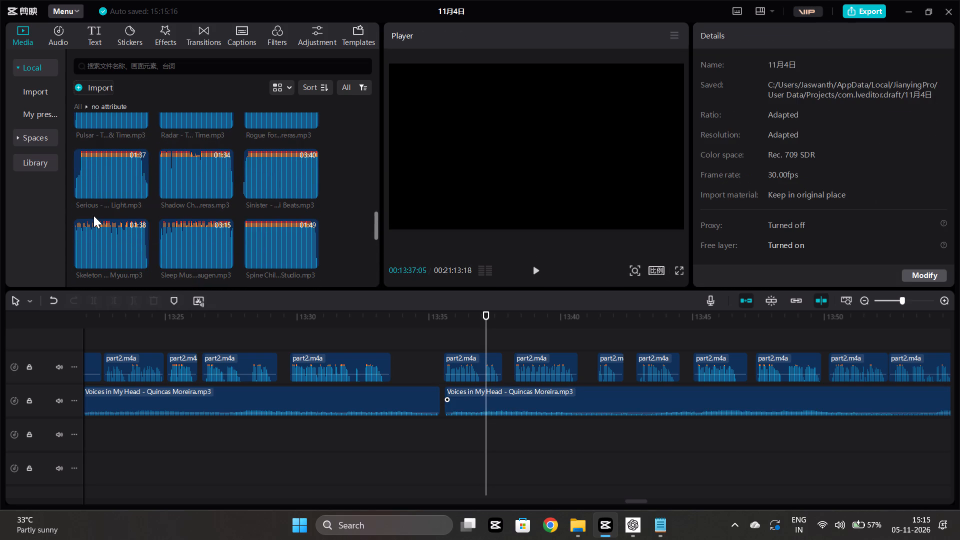
scroll(93, 215, "up", 2)
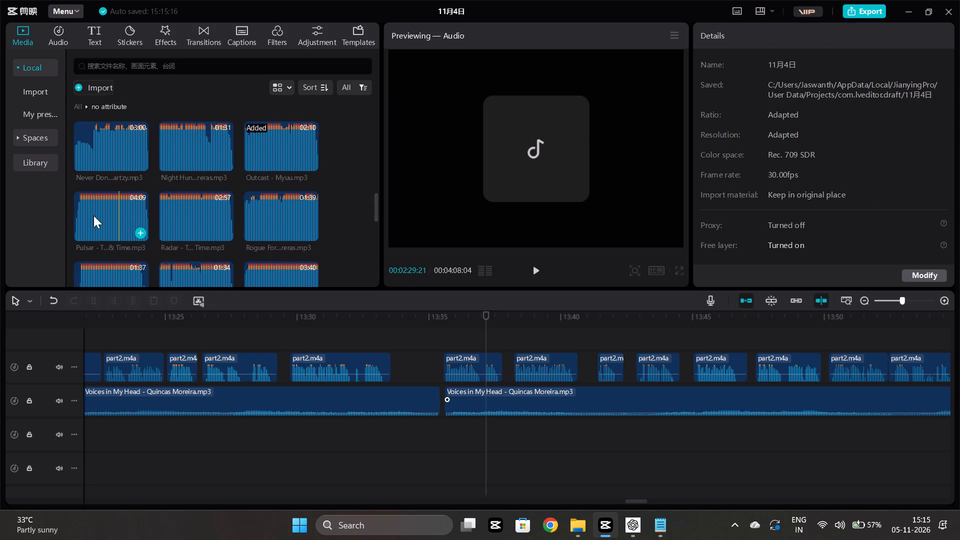
left_click(160, 146)
key("space")
scroll(173, 188, "up", 1)
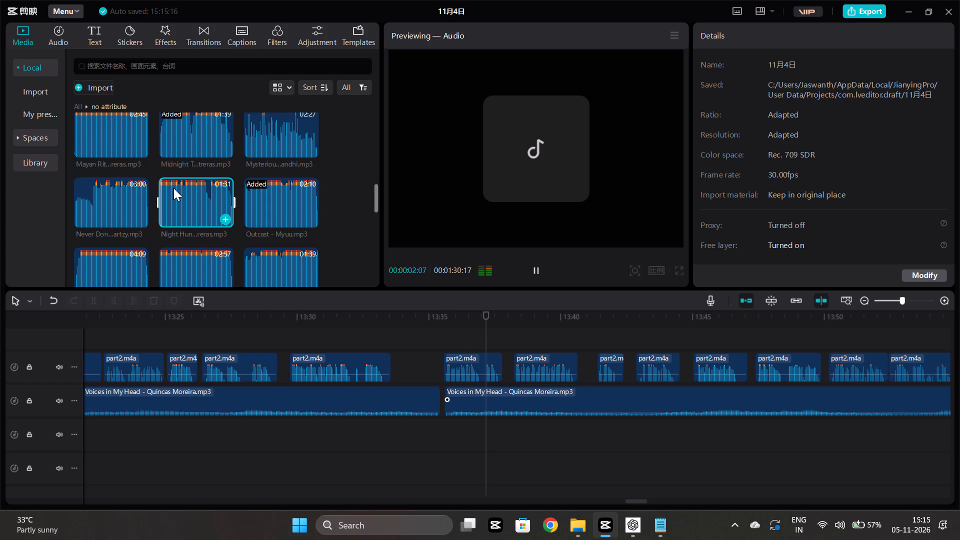
scroll(113, 198, "up", 2)
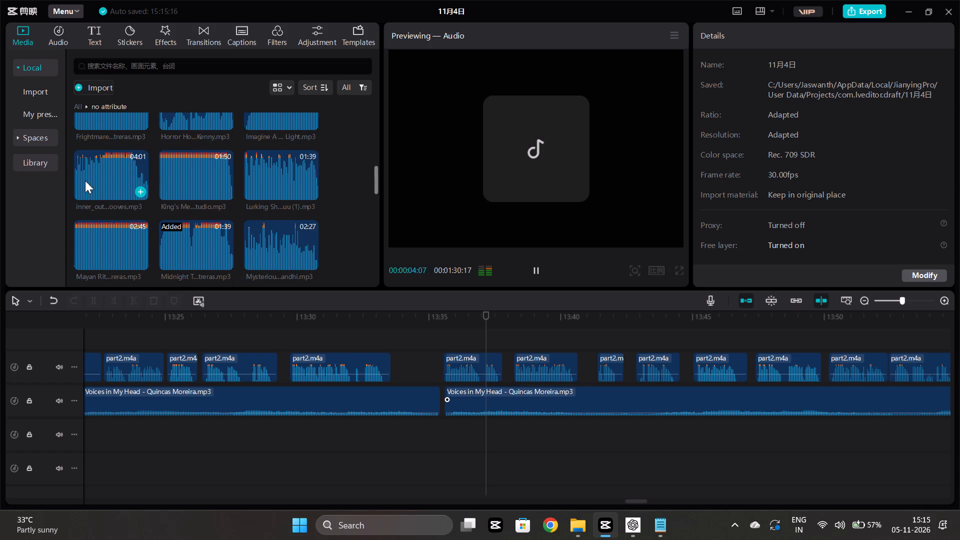
scroll(108, 228, "up", 3)
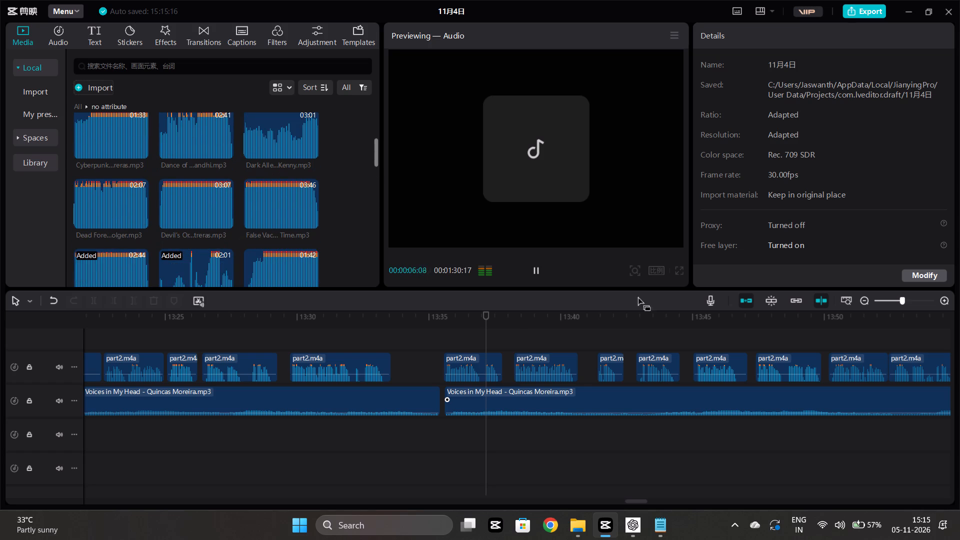
Audition Dead Forest, add it below Voices in My Head starting at about 13:33.4, and play the mix.
double_click(75, 213)
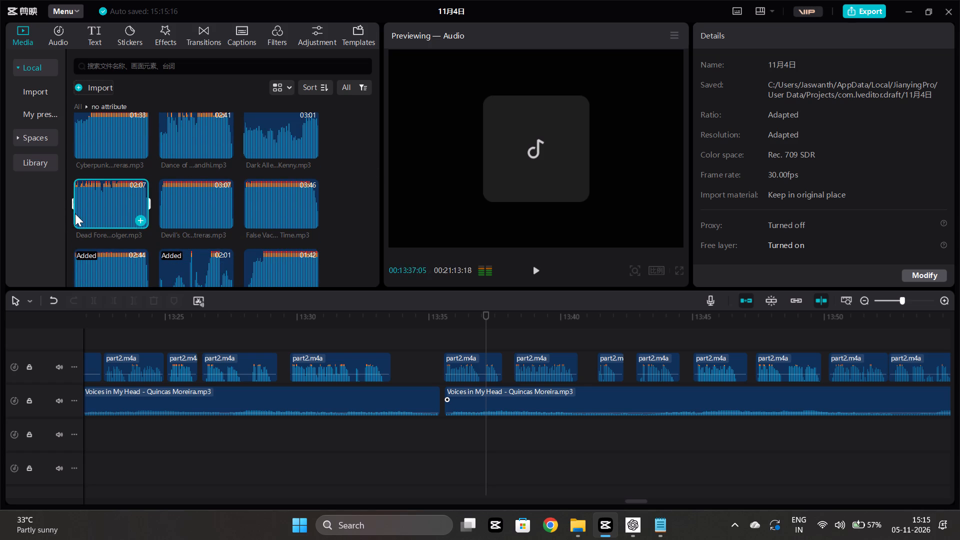
key("space")
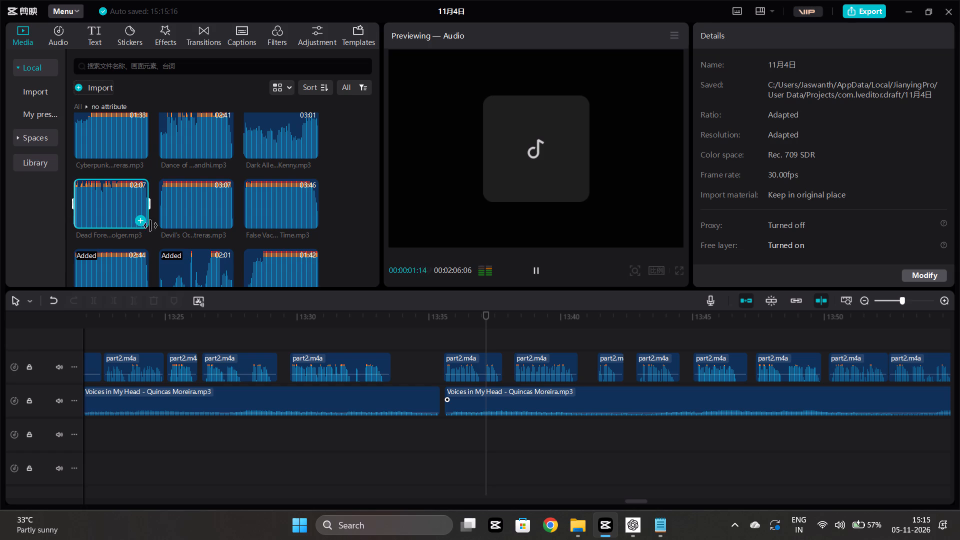
left_click(141, 220)
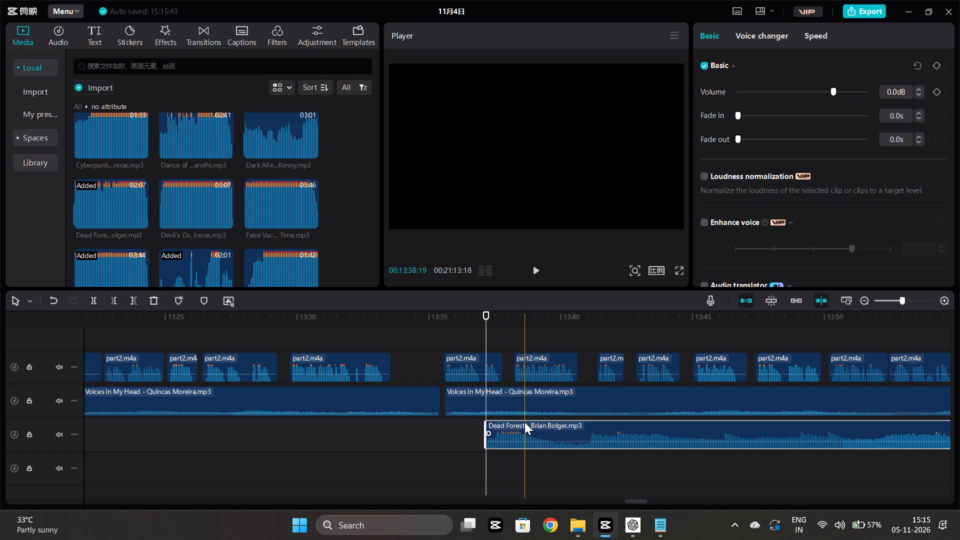
left_click_drag(521, 426, 421, 436)
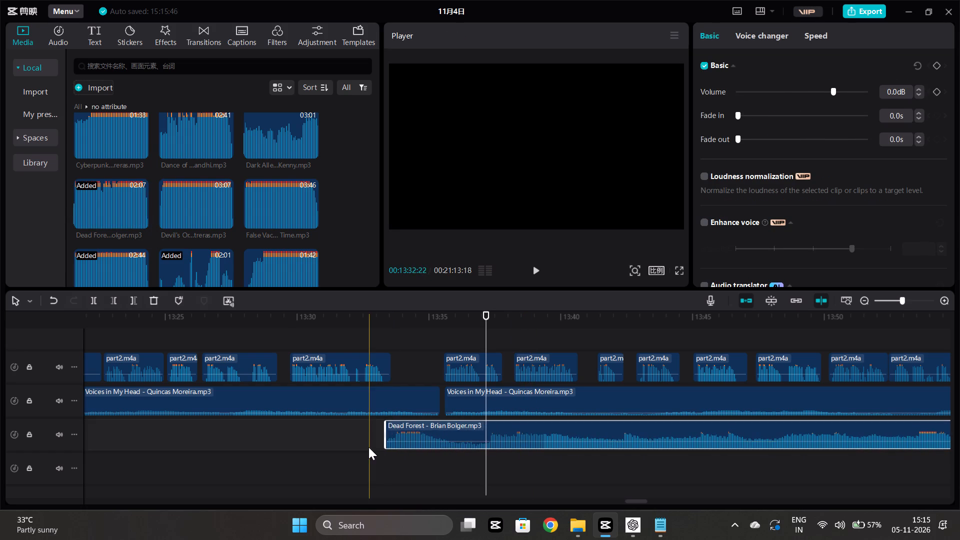
left_click(368, 447)
key("space")
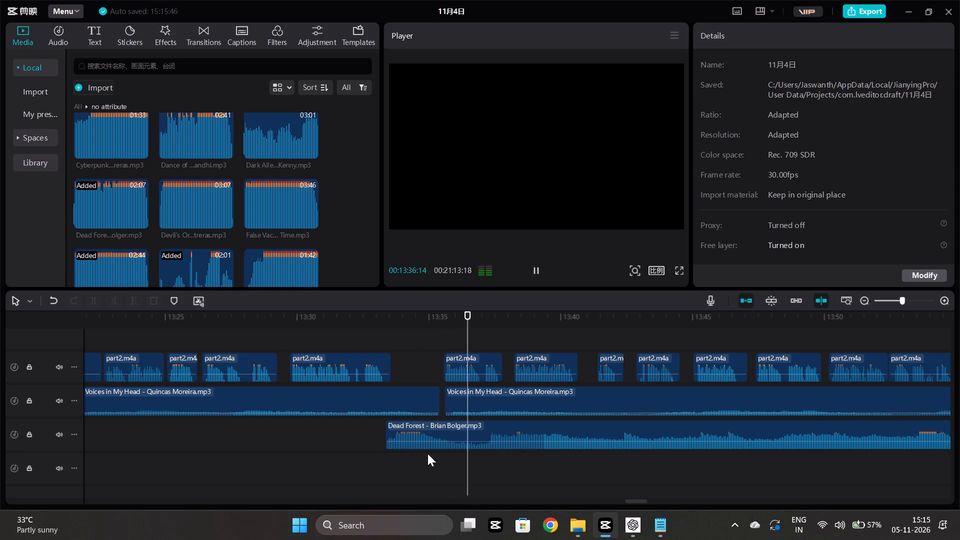
scroll(461, 462, "left", 1)
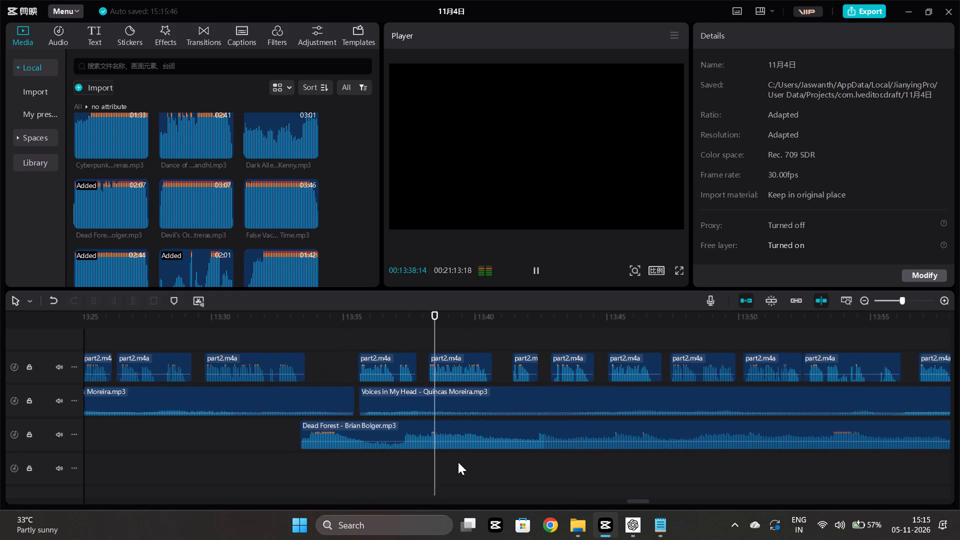
scroll(458, 462, "left", 1)
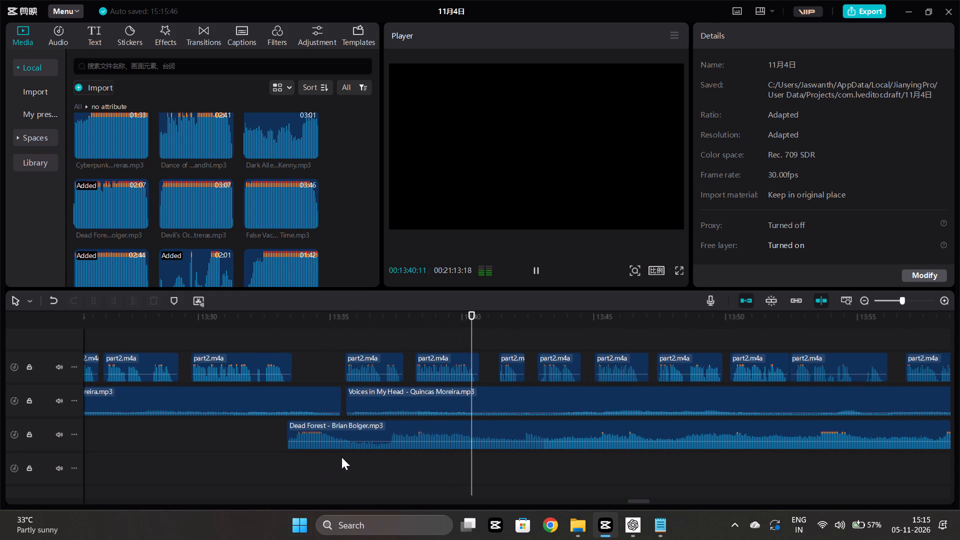
scroll(341, 457, "left", 1)
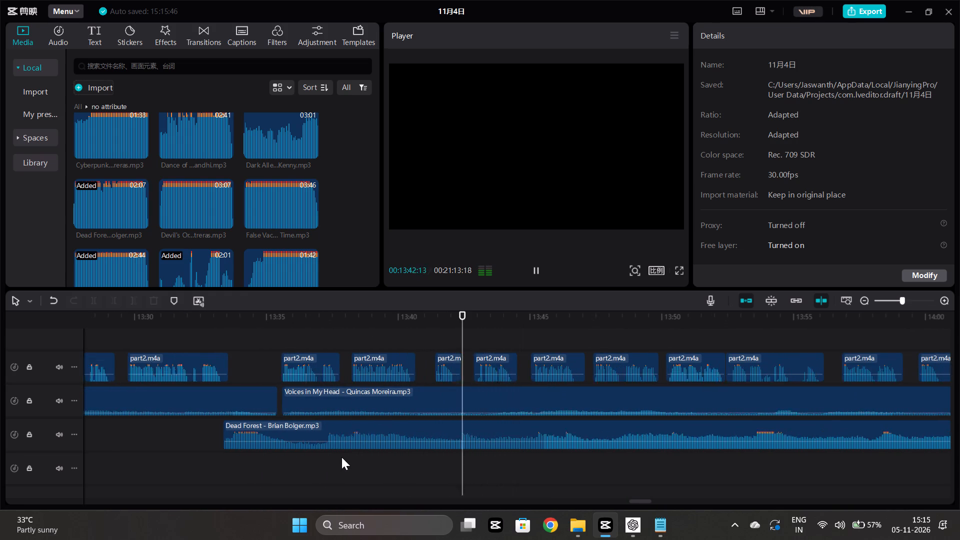
scroll(341, 457, "left", 1)
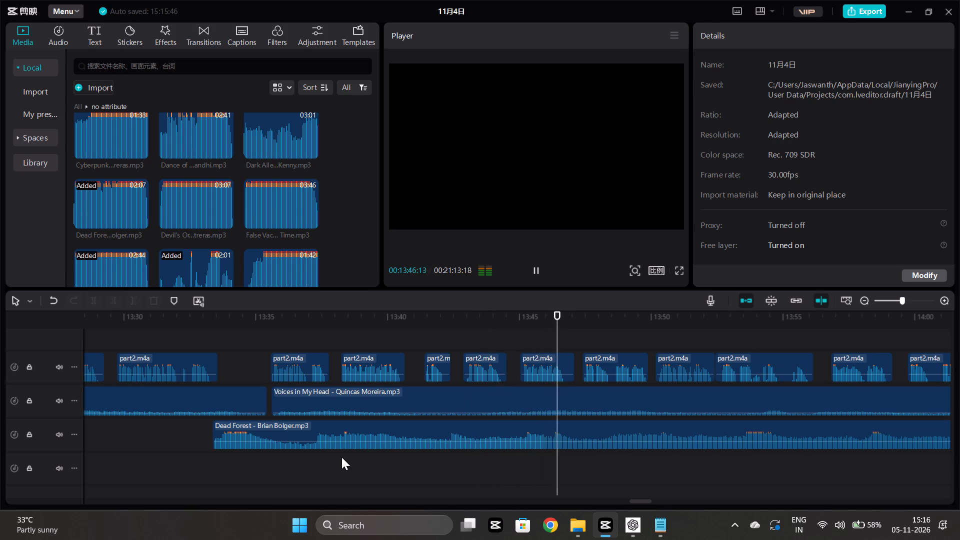
Replay the start of Dead Forest, and cut off everything after about 13:36.5.
left_click(230, 462)
key("space")
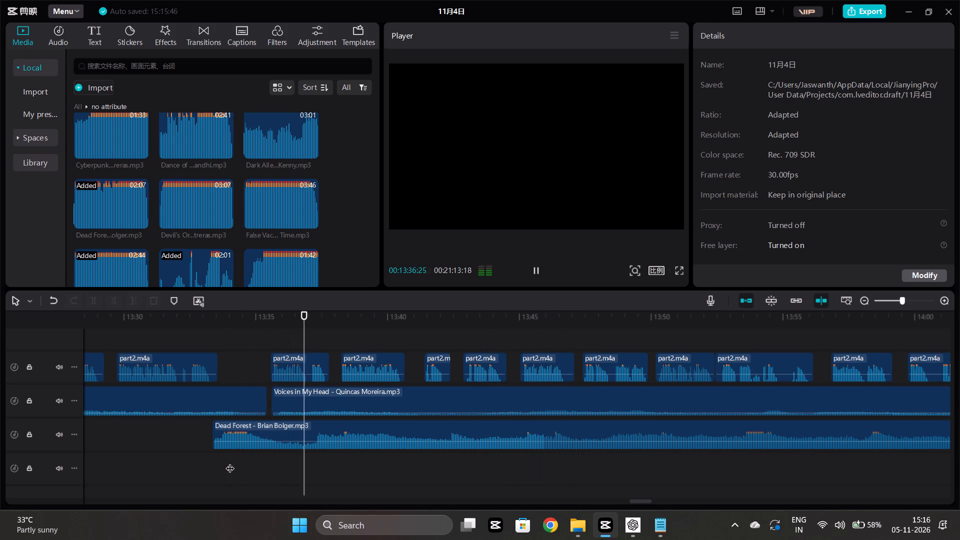
key("space")
left_click_drag(305, 462, 301, 460)
left_click(303, 435)
left_click(130, 301)
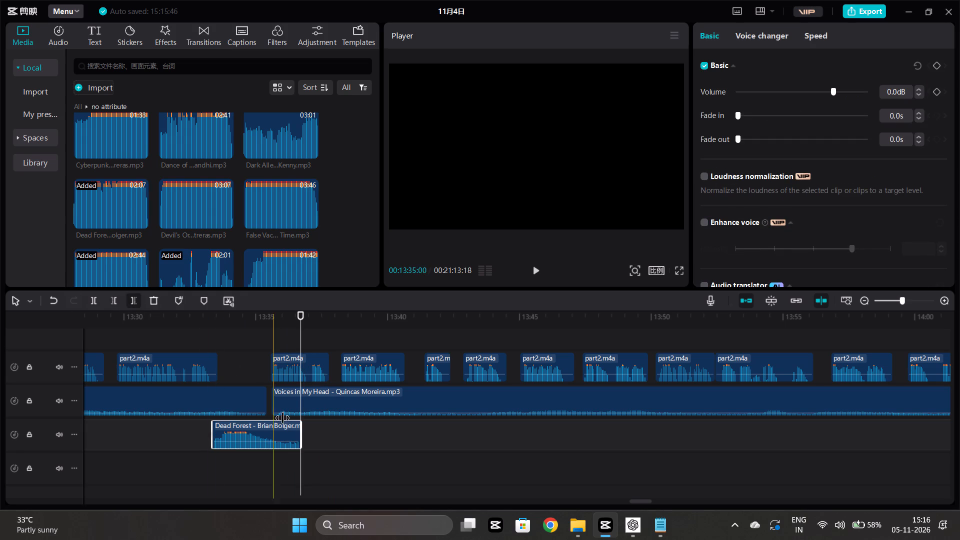
Give the trimmed Dead Forest clip a 2.1 s fade-out, and play it from about 13:33.
left_click_drag(295, 432, 262, 430)
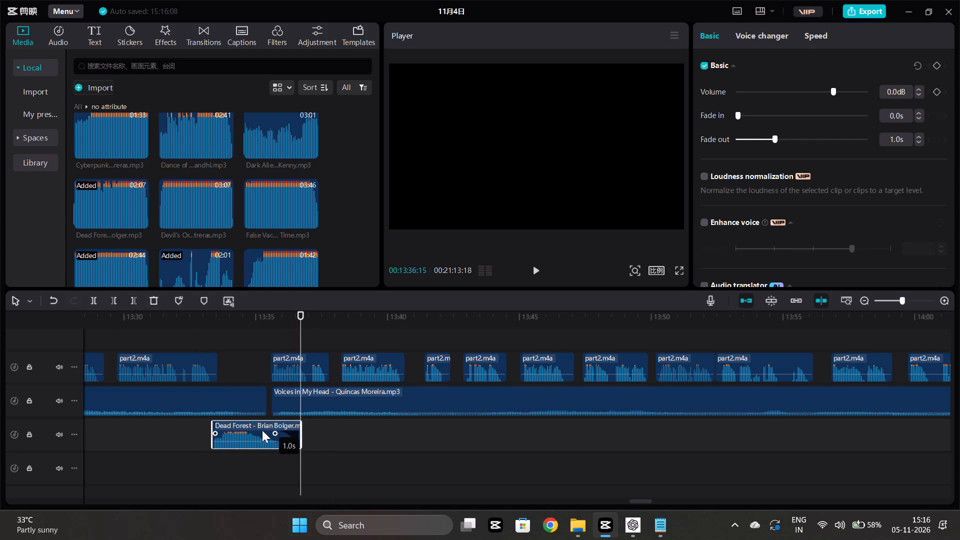
left_click_drag(262, 430, 239, 424)
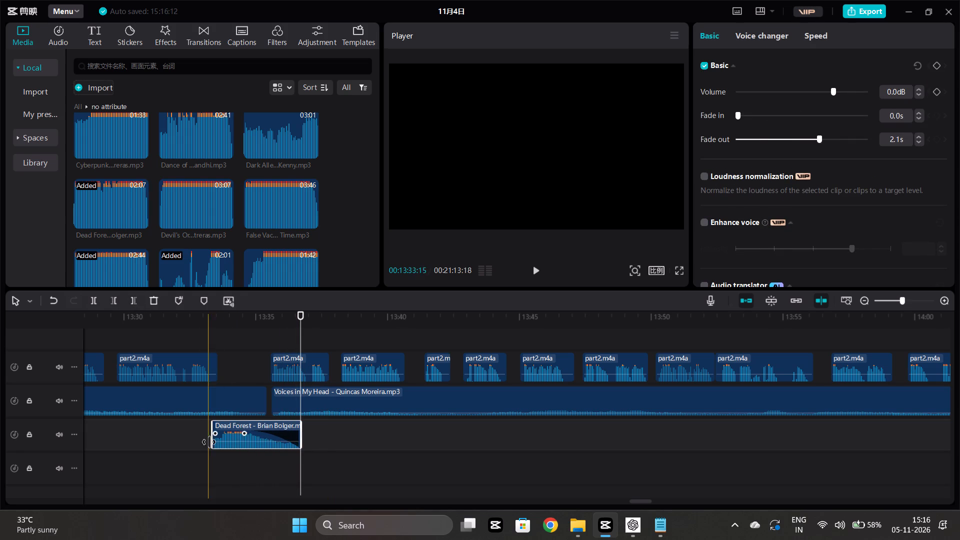
left_click(203, 456)
key("space")
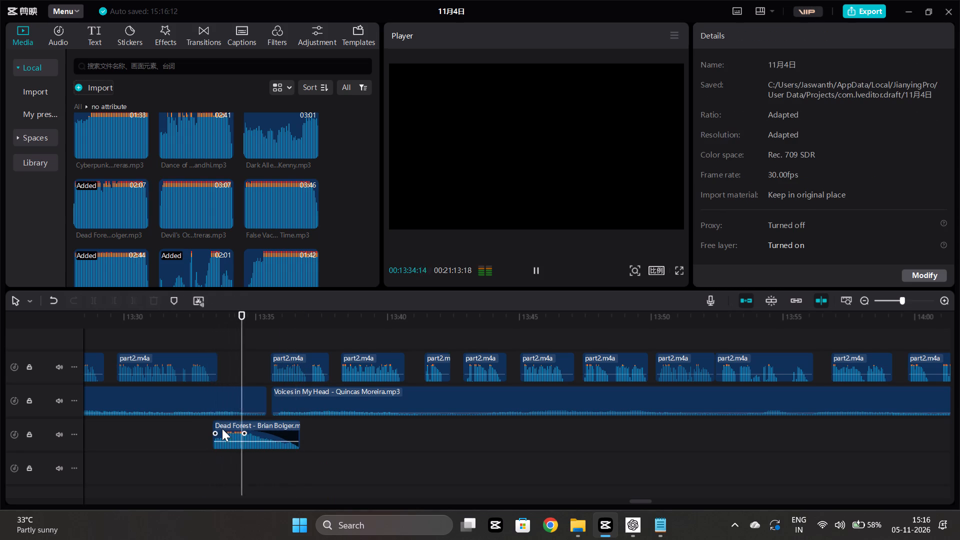
Move the Dead Forest clip about 0.2 s earlier to start at about 13:33.2, and replay it.
left_click(219, 427)
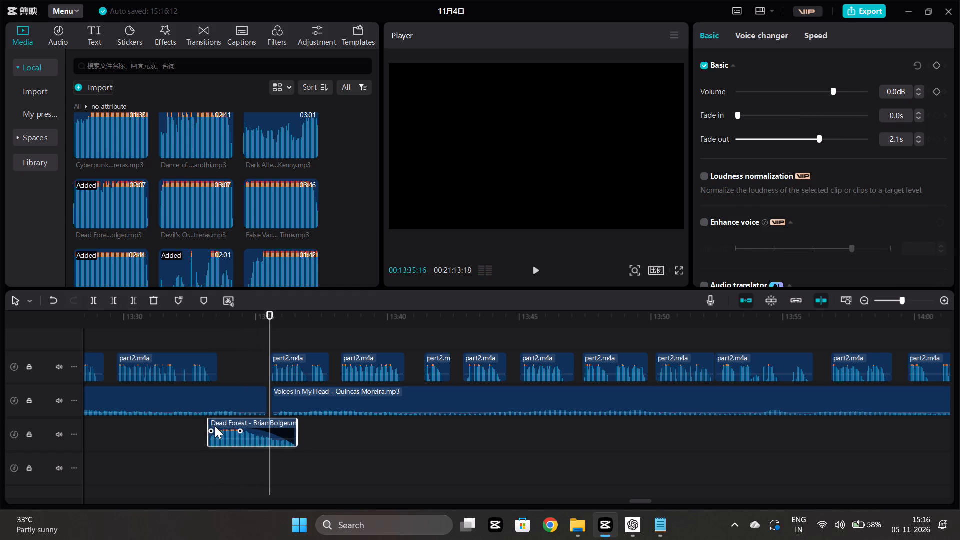
left_click(206, 448)
key("space")
left_click(201, 478)
key("space")
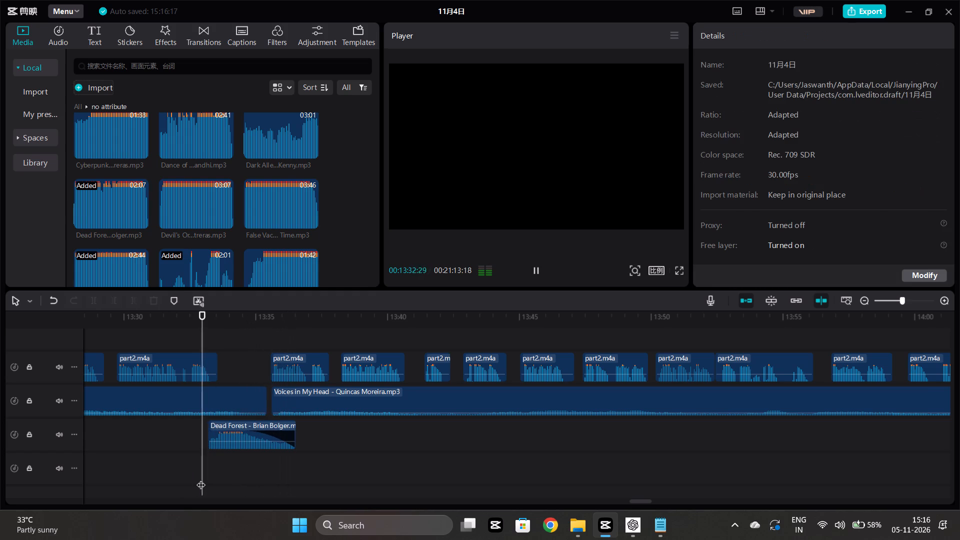
Apply the 超级混响 voice filter to the Dead Forest clip at strength 65, and play through it twice.
left_click(264, 430)
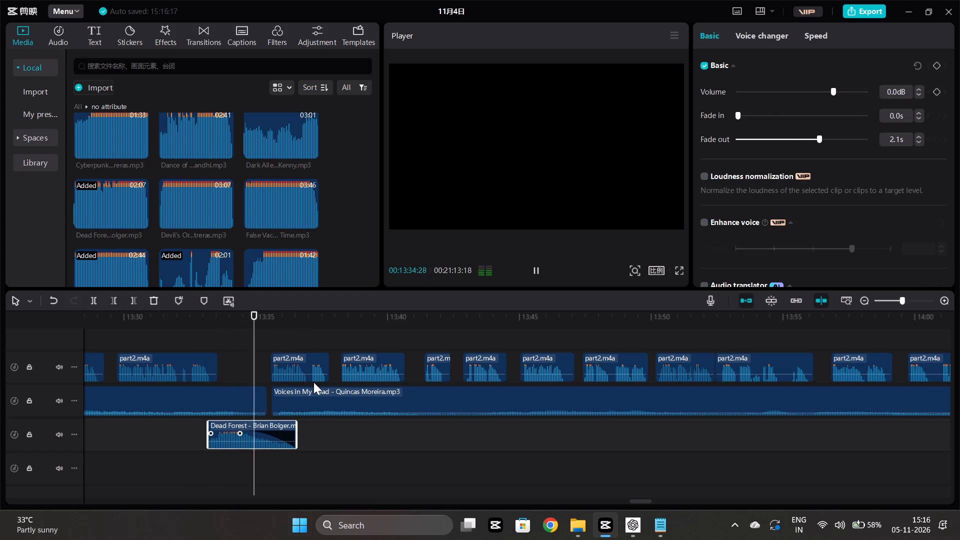
left_click(773, 35)
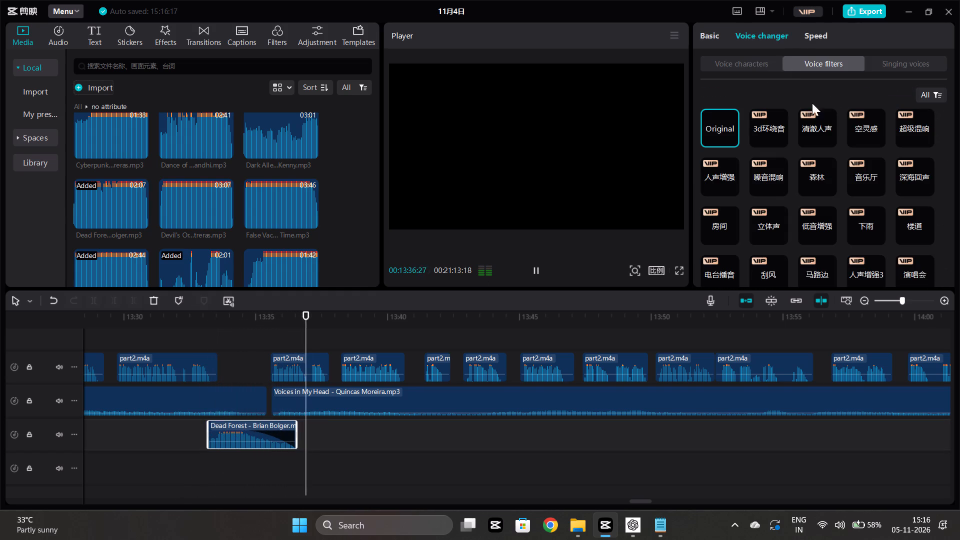
left_click(921, 126)
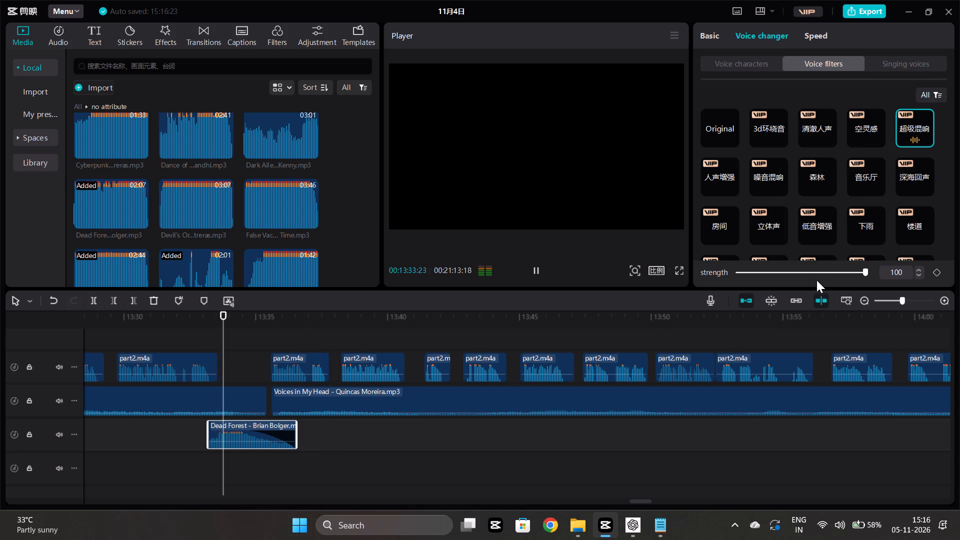
left_click(815, 269)
left_click(821, 267)
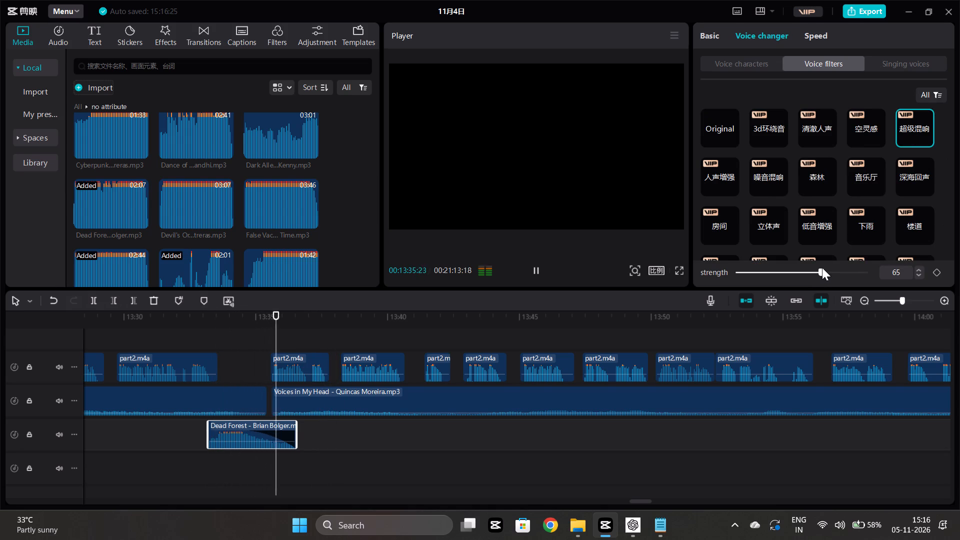
left_click(199, 440)
key("space")
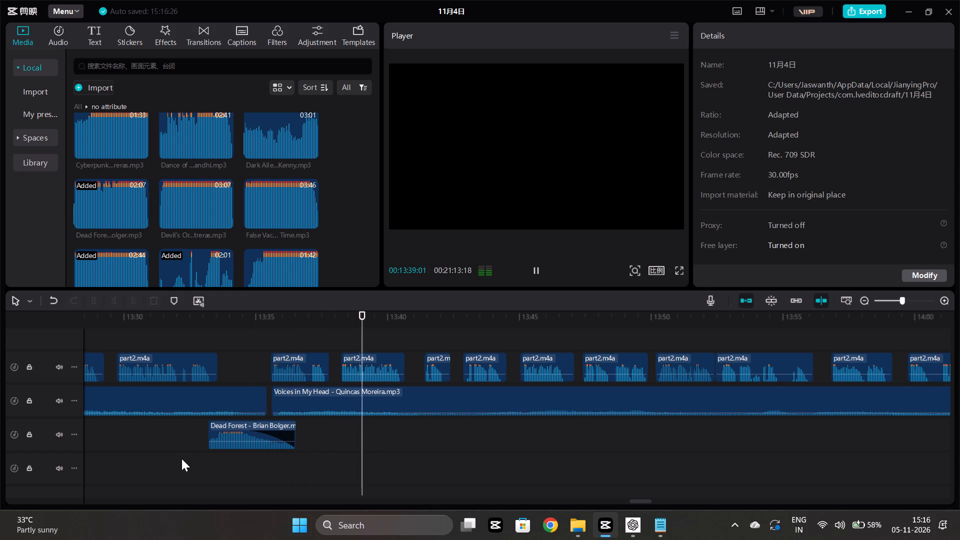
left_click(187, 446)
key("space")
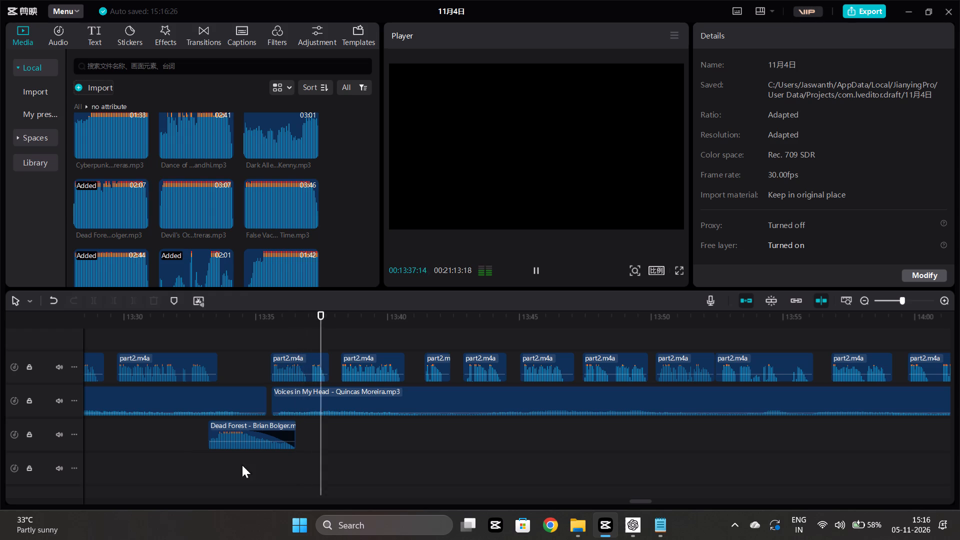
Set the 超级混响 filter strength on the Dead Forest clip to 61, and listen on to about 13:55.
left_click(242, 443)
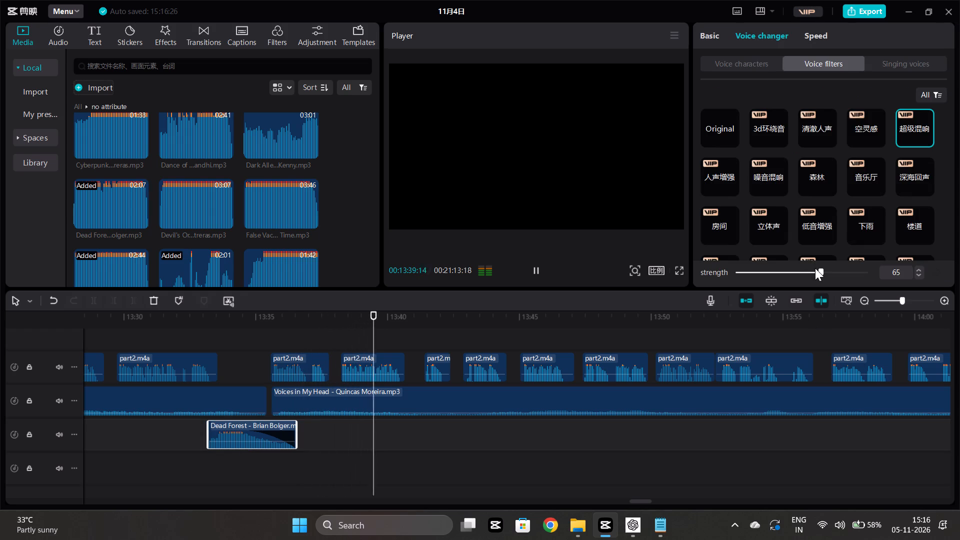
left_click(816, 271)
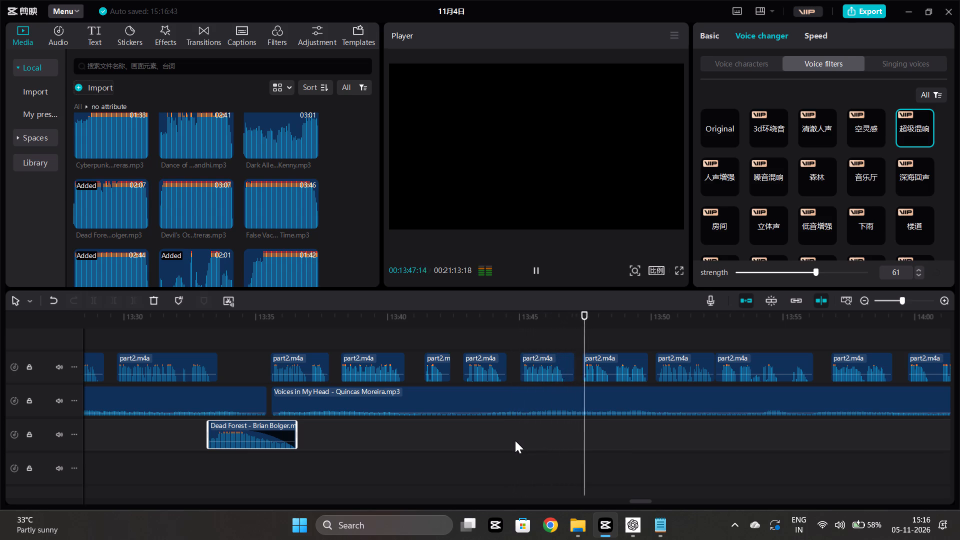
scroll(515, 440, "left", 1)
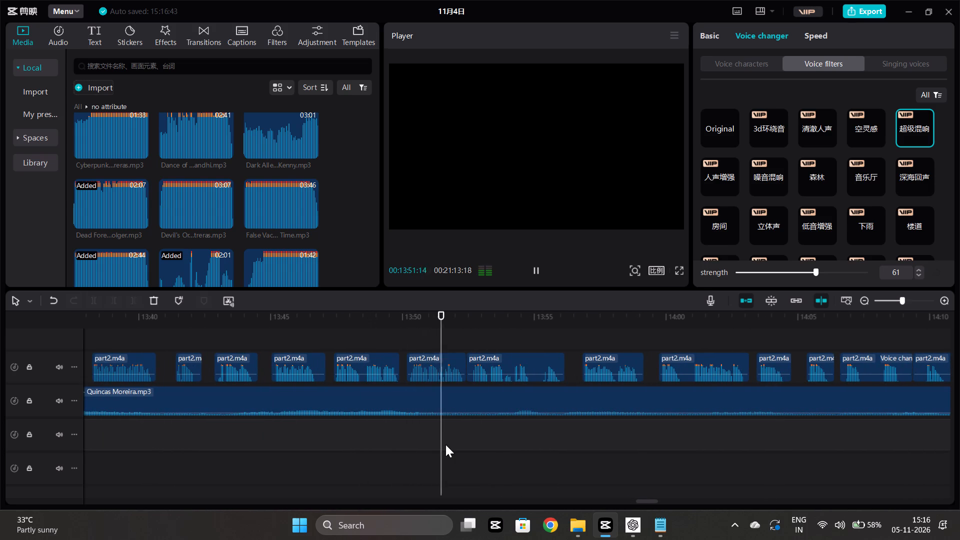
scroll(445, 444, "left", 1)
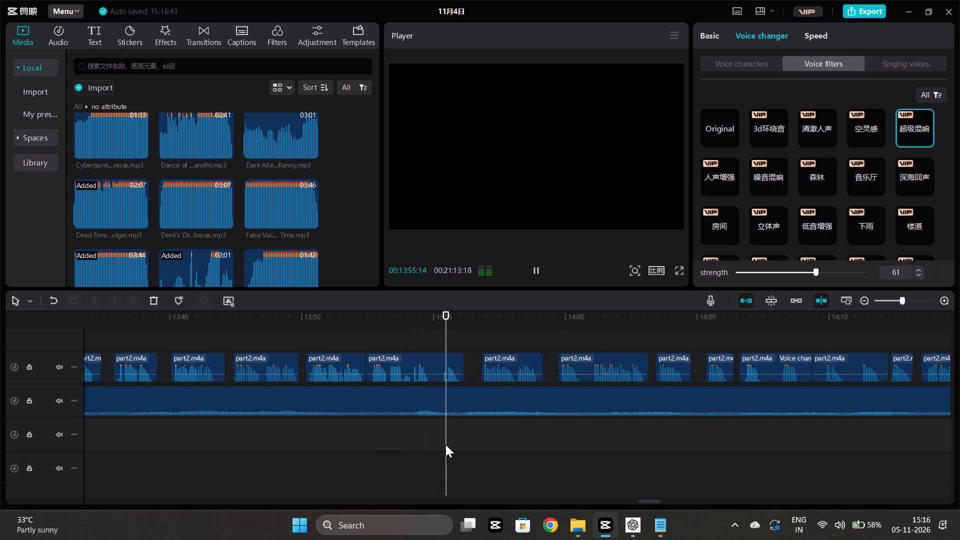
Listen on to about 14:11, and split the Voices in My Head music at 00:14:06:22.
scroll(445, 444, "left", 1)
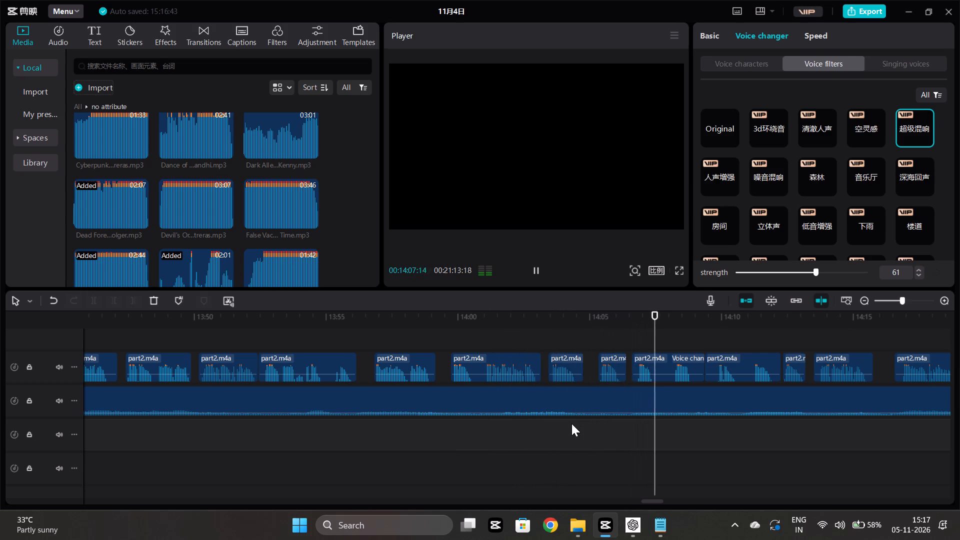
scroll(571, 423, "left", 1)
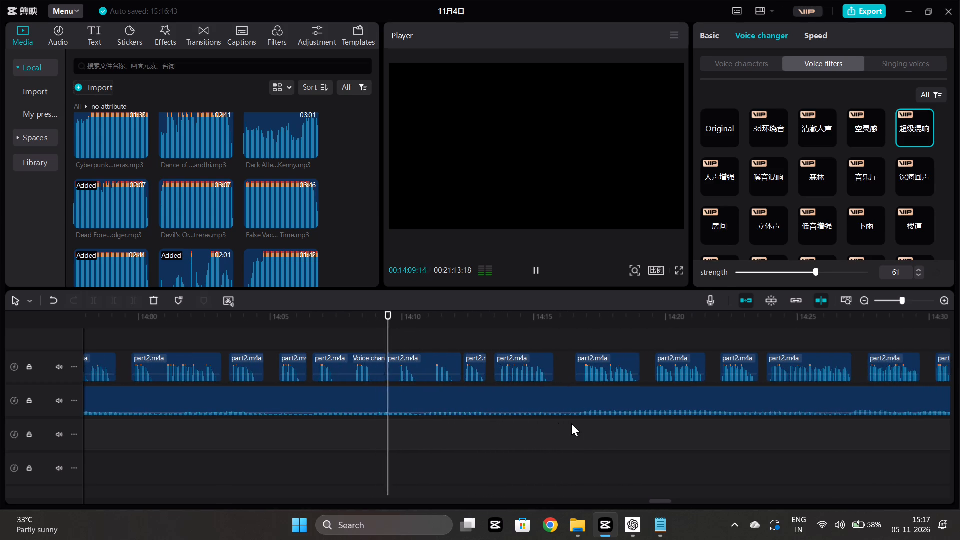
left_click(241, 442)
key("space")
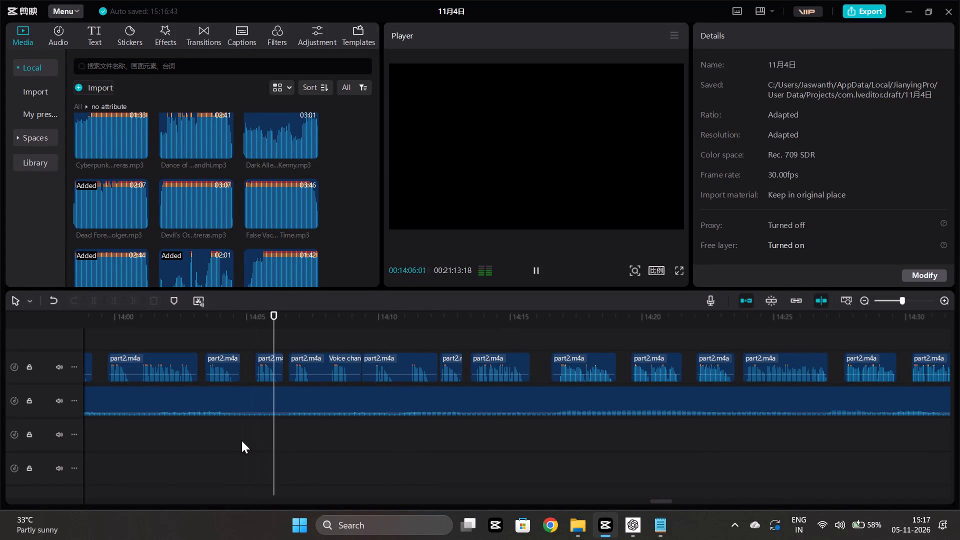
key("space")
left_click(291, 395)
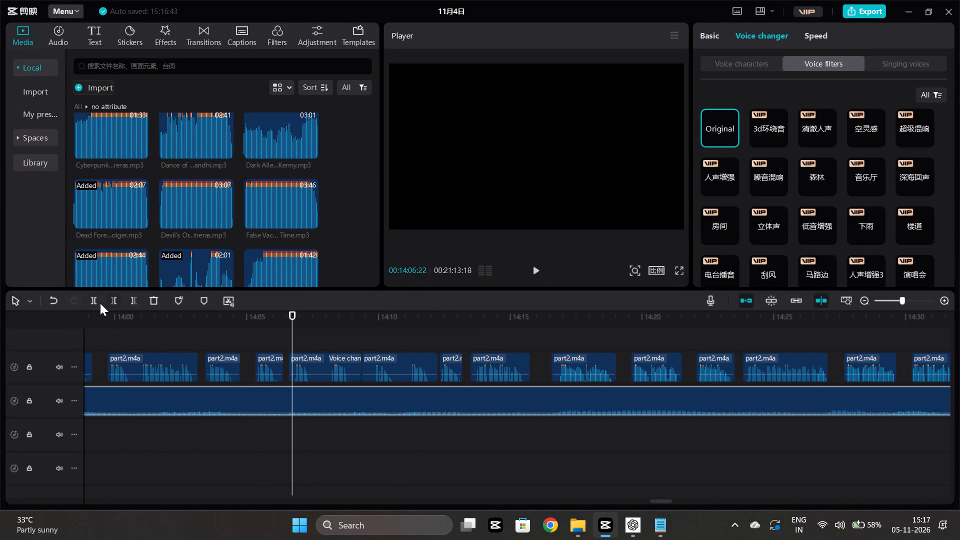
left_click(95, 302)
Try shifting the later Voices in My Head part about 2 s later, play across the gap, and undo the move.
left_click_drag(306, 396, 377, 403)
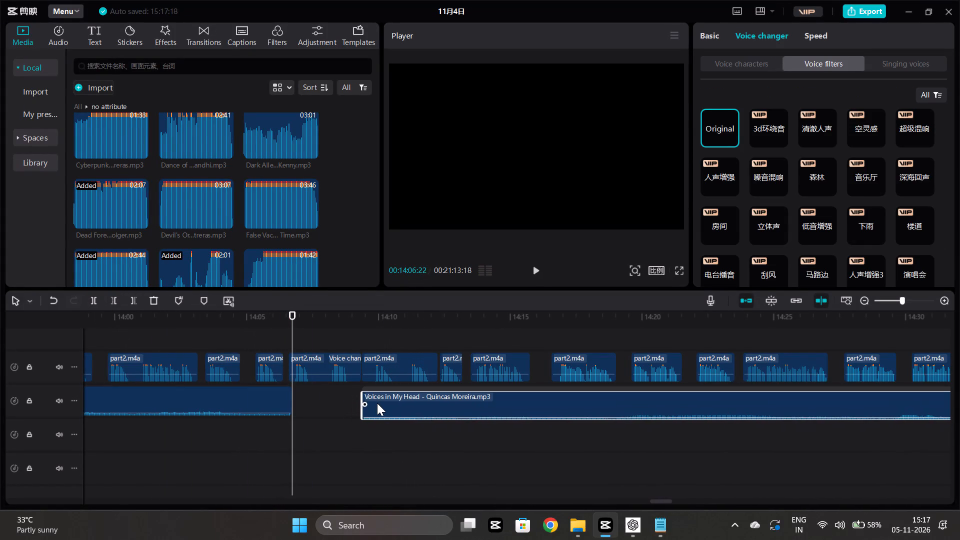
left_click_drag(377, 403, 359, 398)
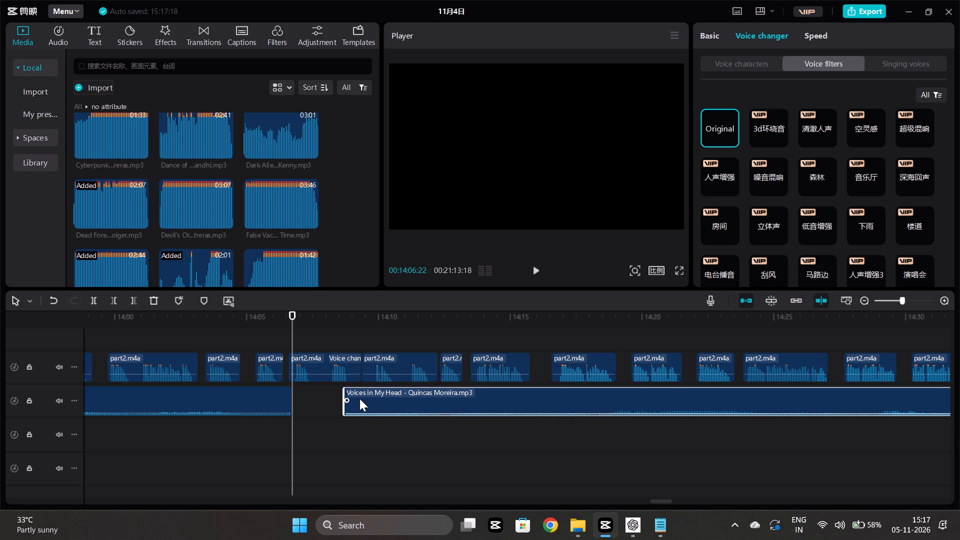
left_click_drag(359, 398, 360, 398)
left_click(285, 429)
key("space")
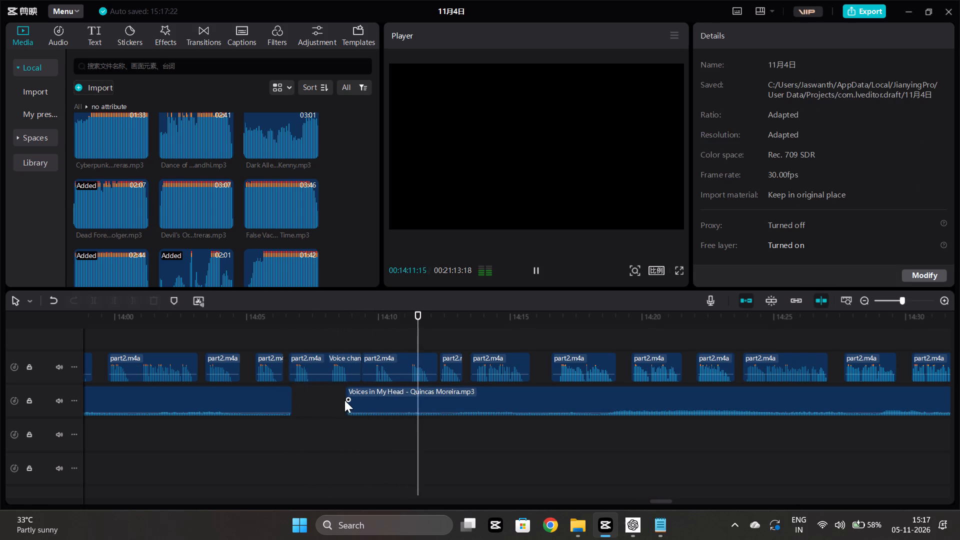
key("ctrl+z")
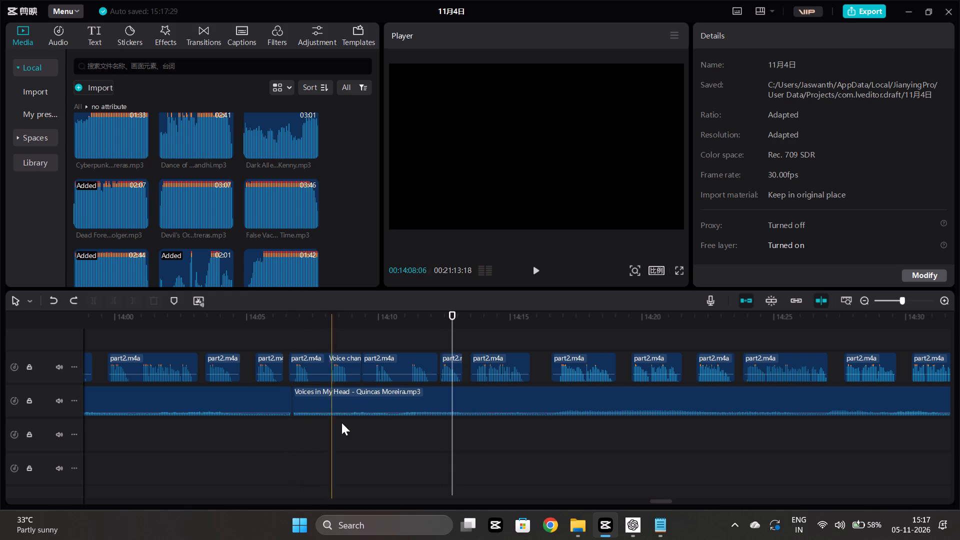
Split the music again at 00:14:08:26, set the short middle piece's volume to -37.8 dB, and listen on to about 14:28.
left_click(349, 429)
left_click(353, 400)
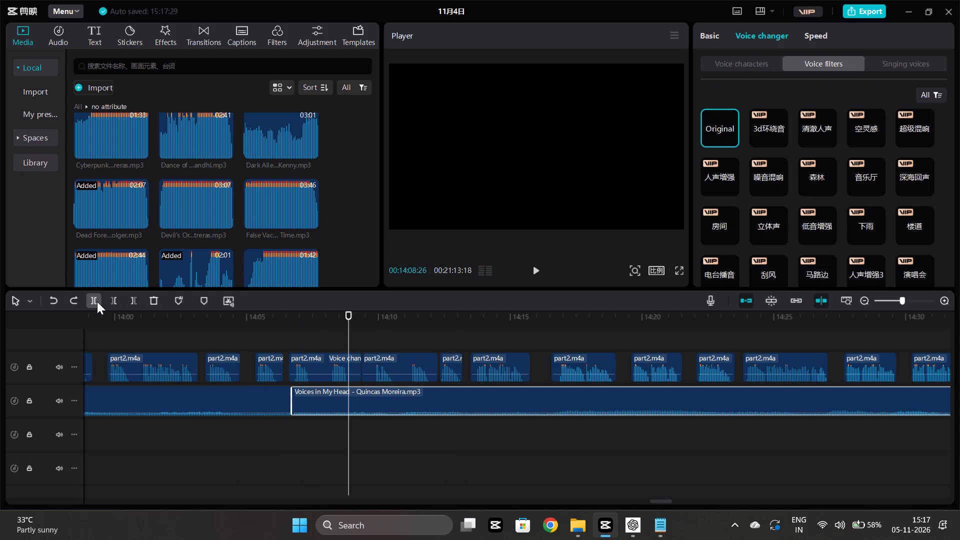
left_click(97, 301)
left_click(298, 396)
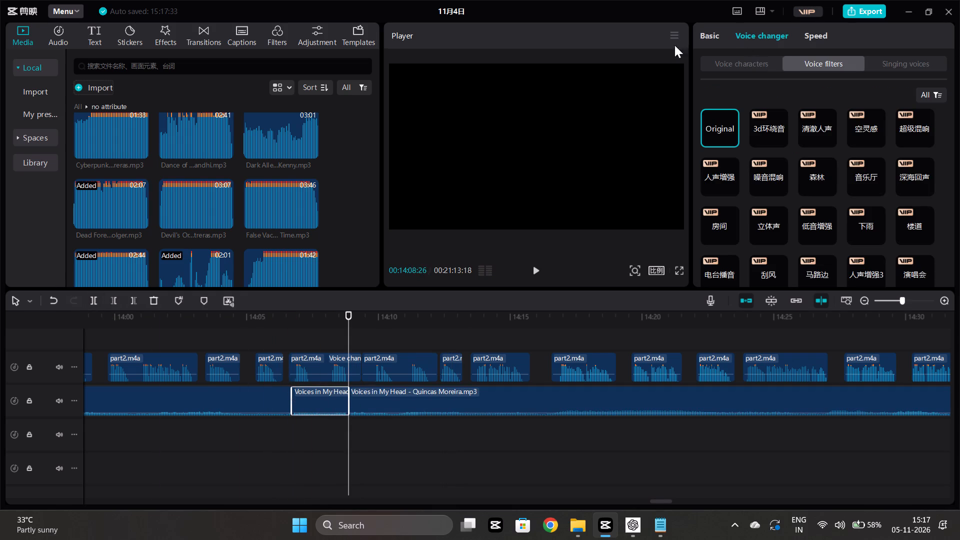
left_click(699, 32)
left_click(771, 90)
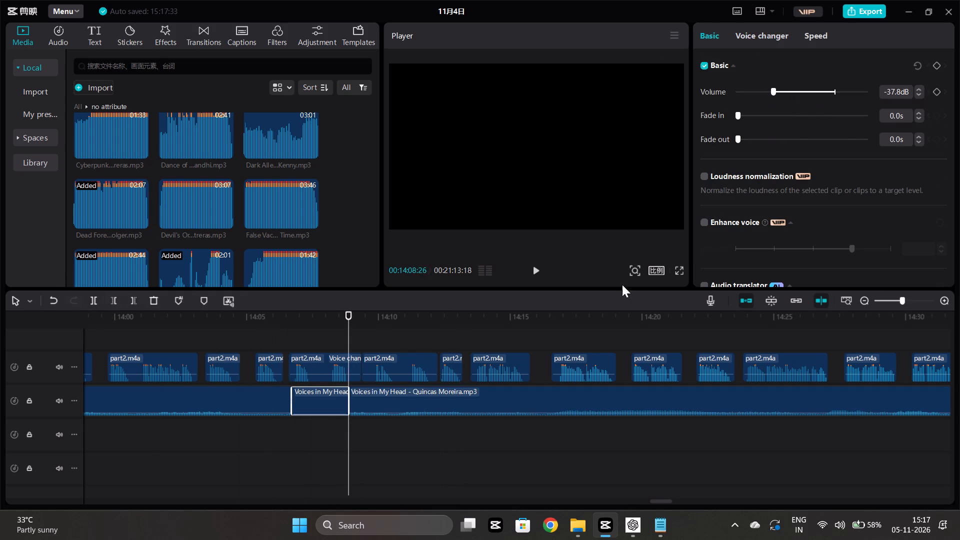
left_click(267, 448)
key("space")
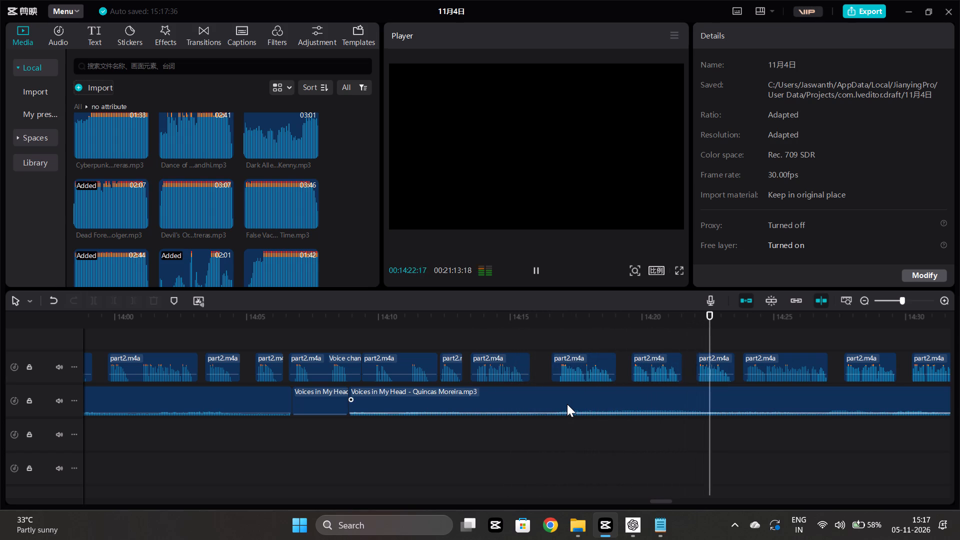
scroll(580, 422, "left", 1)
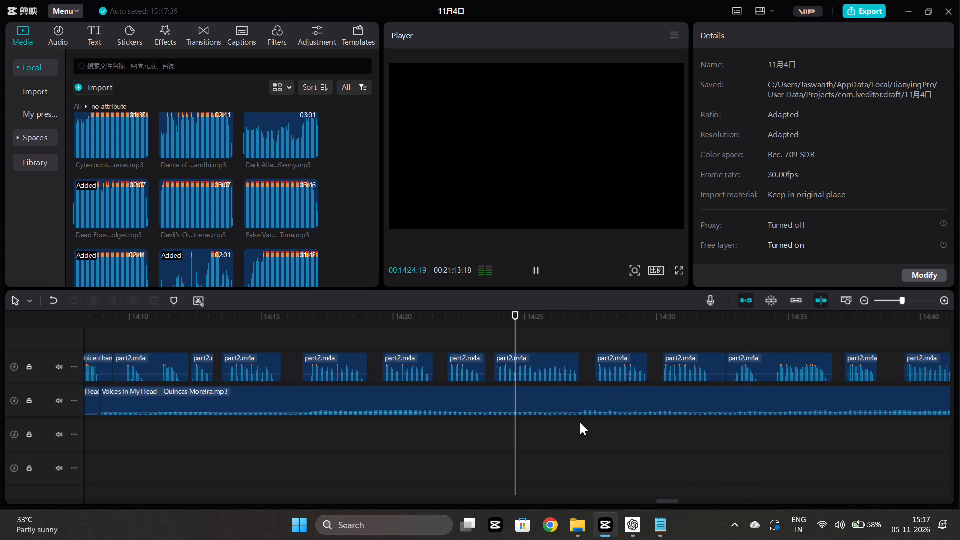
scroll(580, 422, "left", 1)
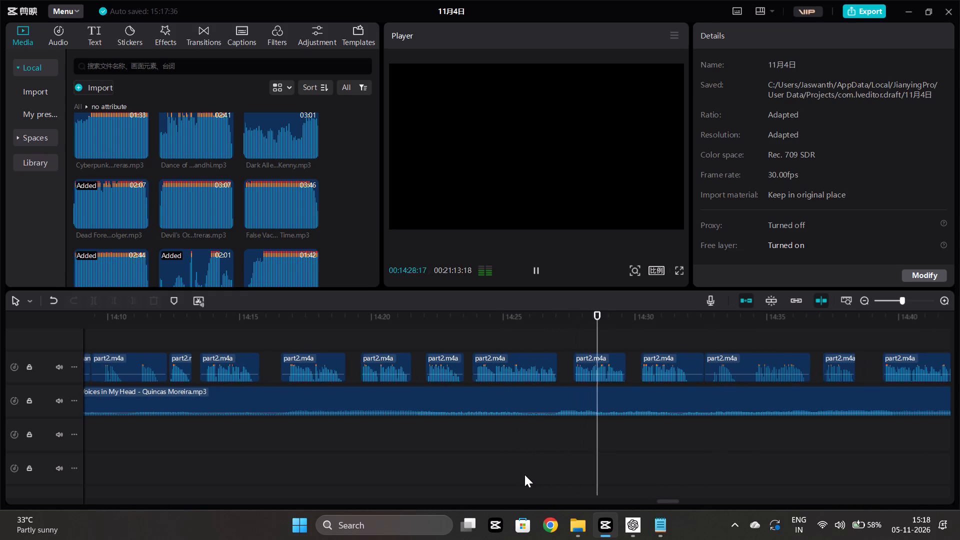
Replay the music around 14:16 to 14:21, and split Voices in My Head at 00:14:16:08.
left_click(524, 474)
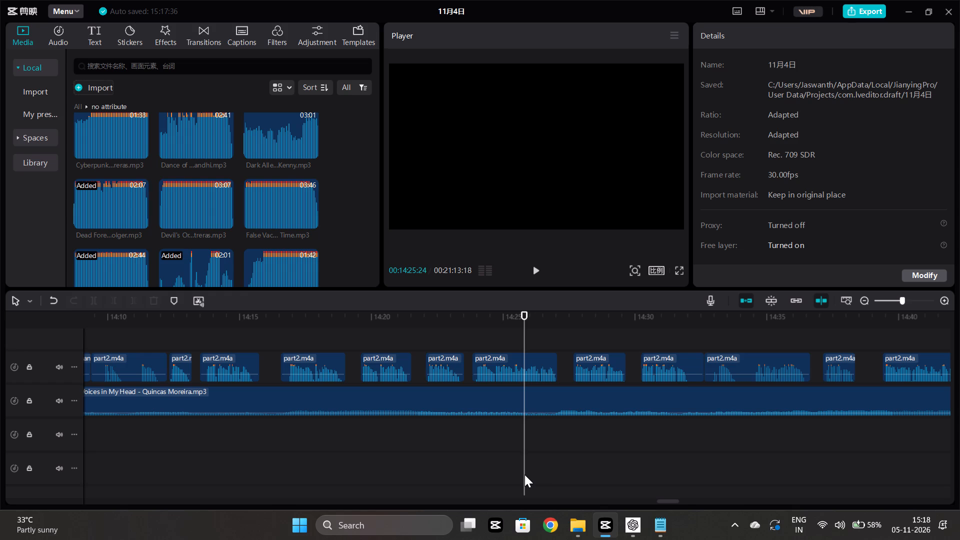
left_click(375, 433)
key("space")
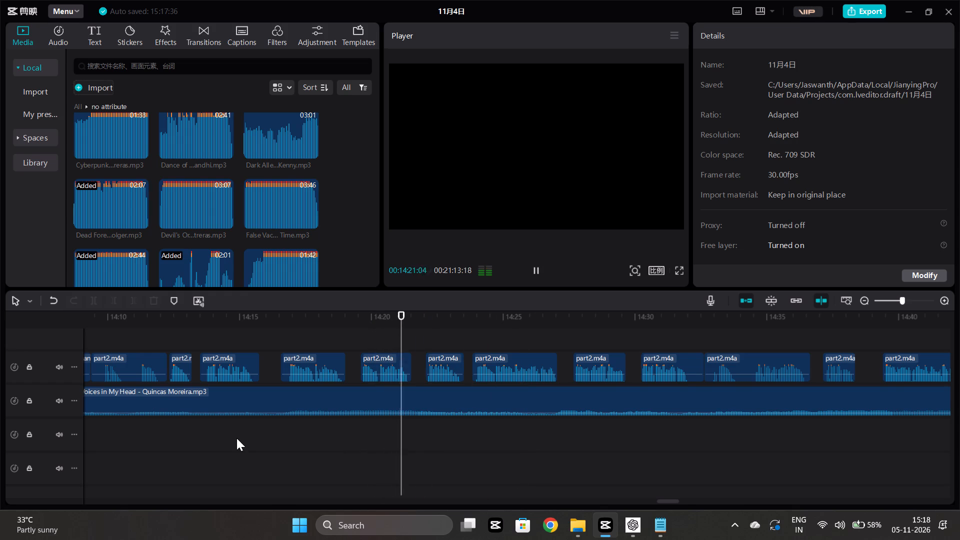
left_click(236, 437)
key("space")
key("space")
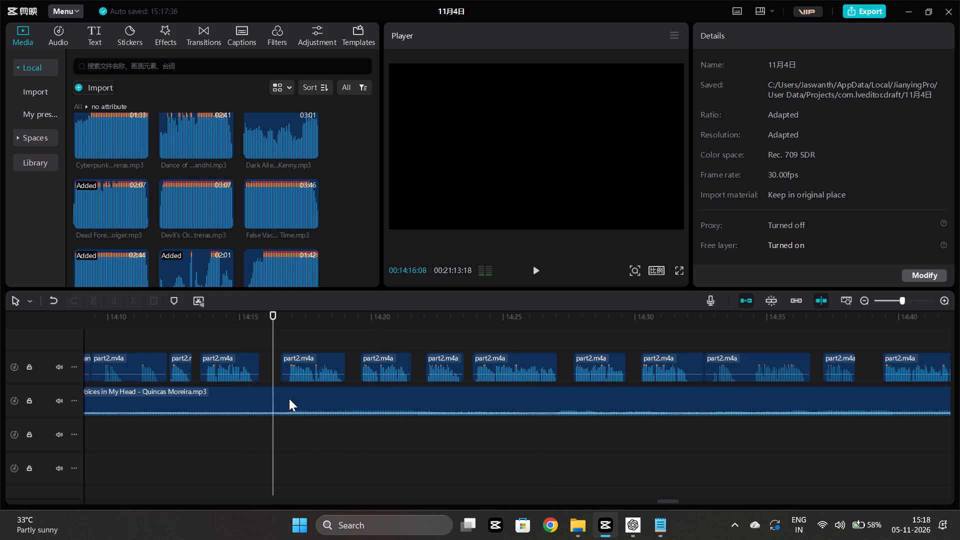
left_click(289, 398)
left_click(91, 306)
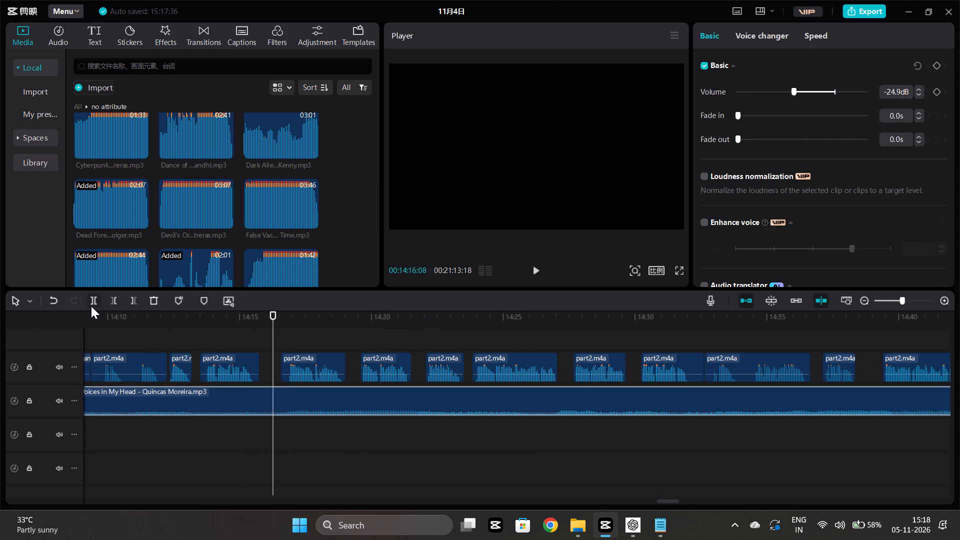
Lower the volume of the music after the 14:16 split to -29.0 dB, listening on to about 14:38.
left_click(350, 405)
left_click(789, 92)
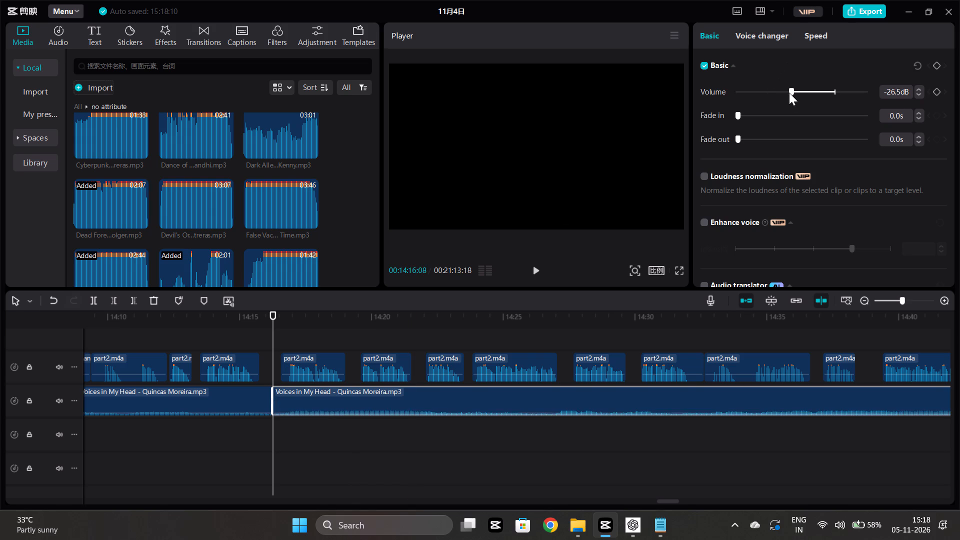
left_click(786, 90)
left_click(273, 438)
key("space")
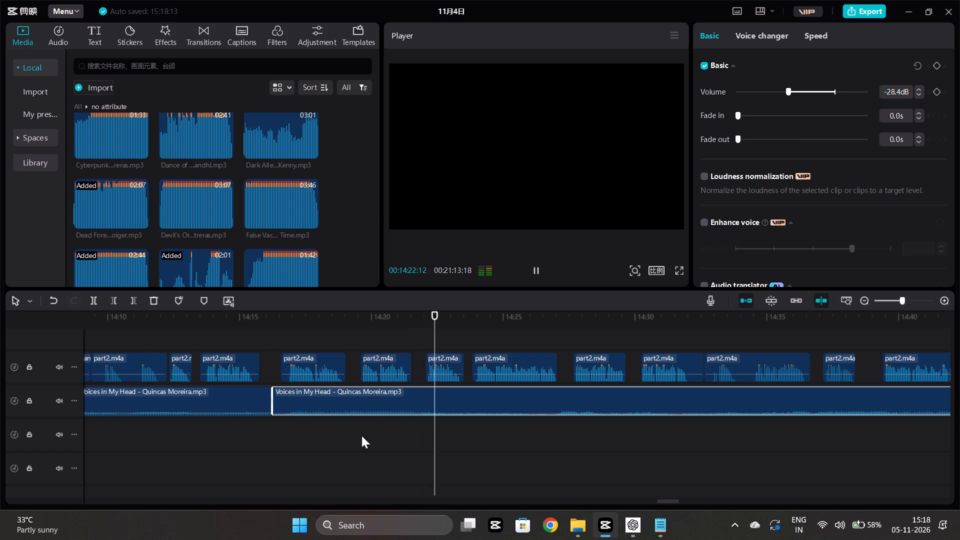
triple_click(919, 92)
triple_click(919, 92)
left_click(919, 92)
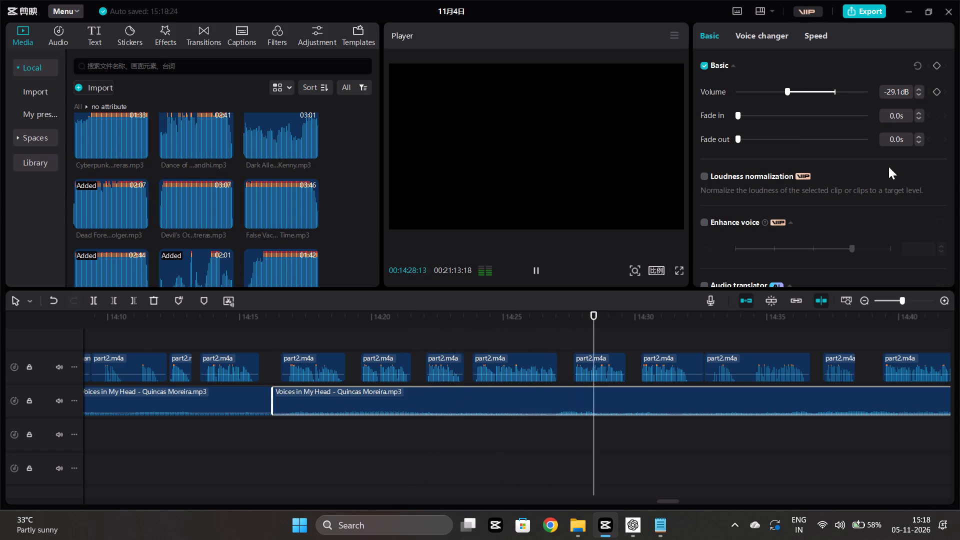
left_click(917, 88)
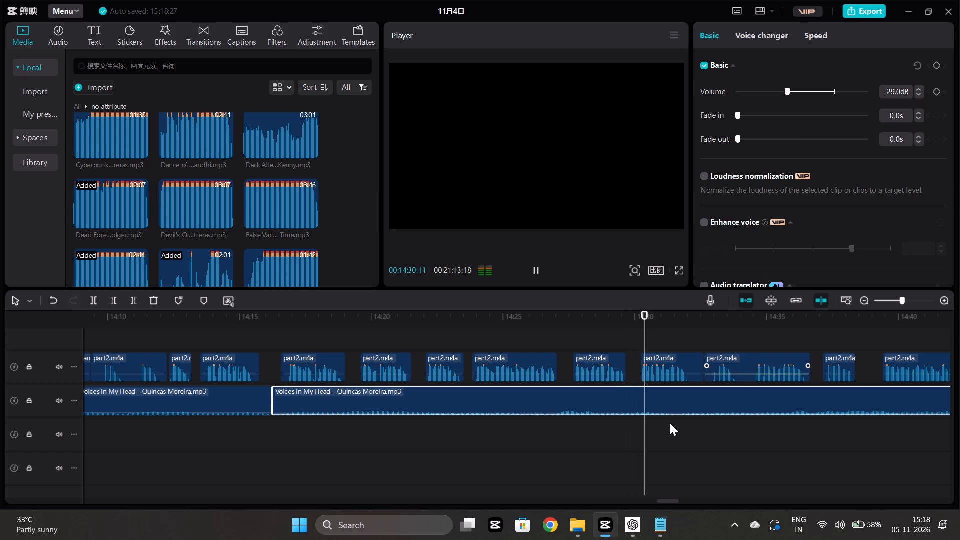
scroll(654, 390, "left", 2)
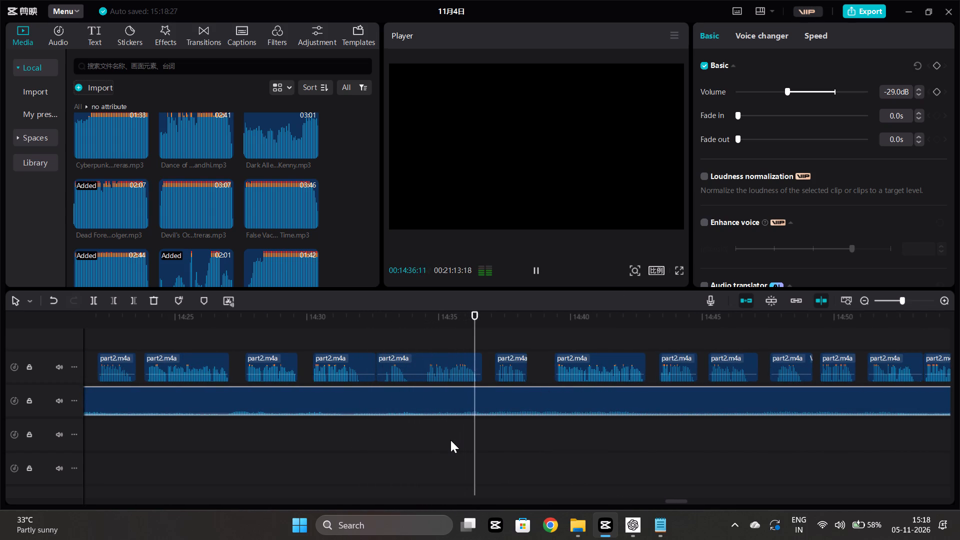
scroll(450, 440, "left", 1)
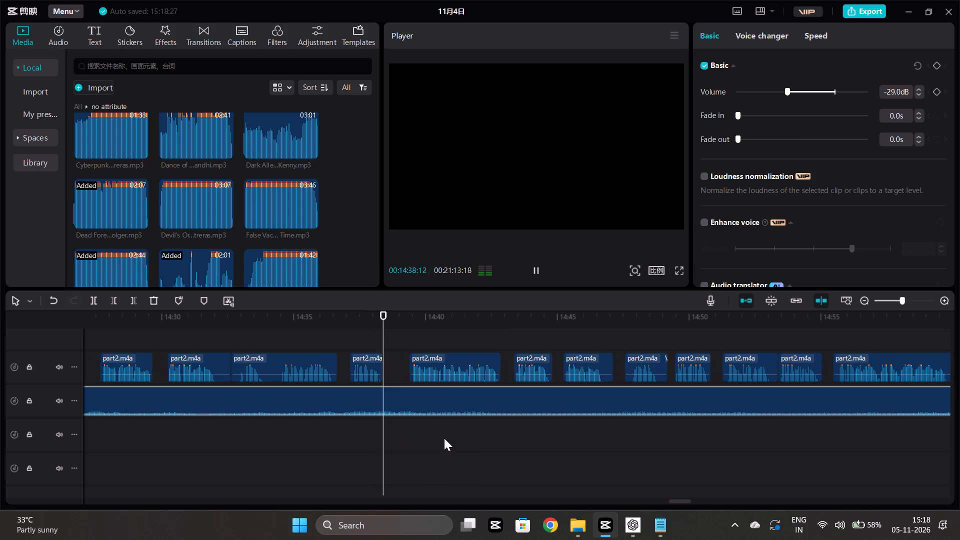
Place the playhead at 00:14:36:16, and preview the 6-second suspense-2910.wav effect from the suspence folder in music for youtube.
left_click(336, 441)
left_click(334, 438)
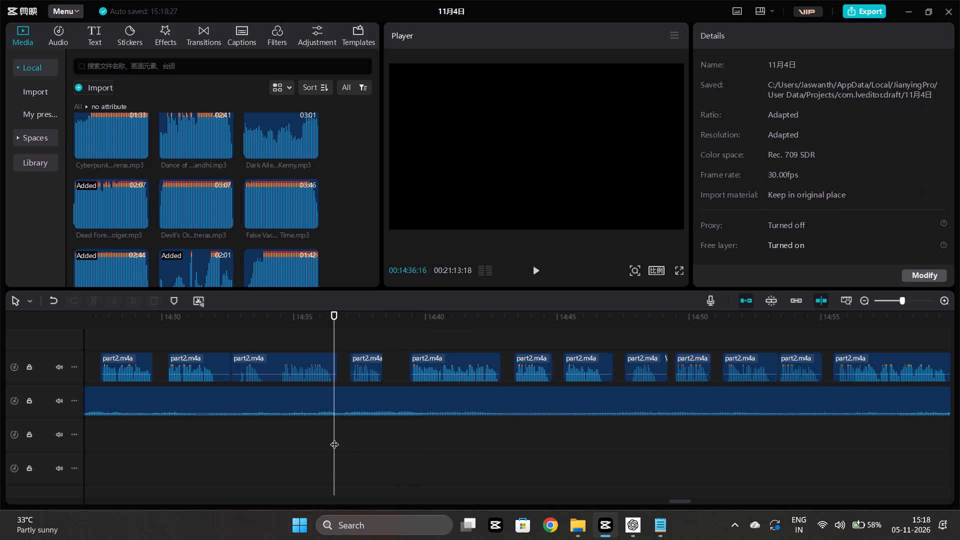
left_click(75, 105)
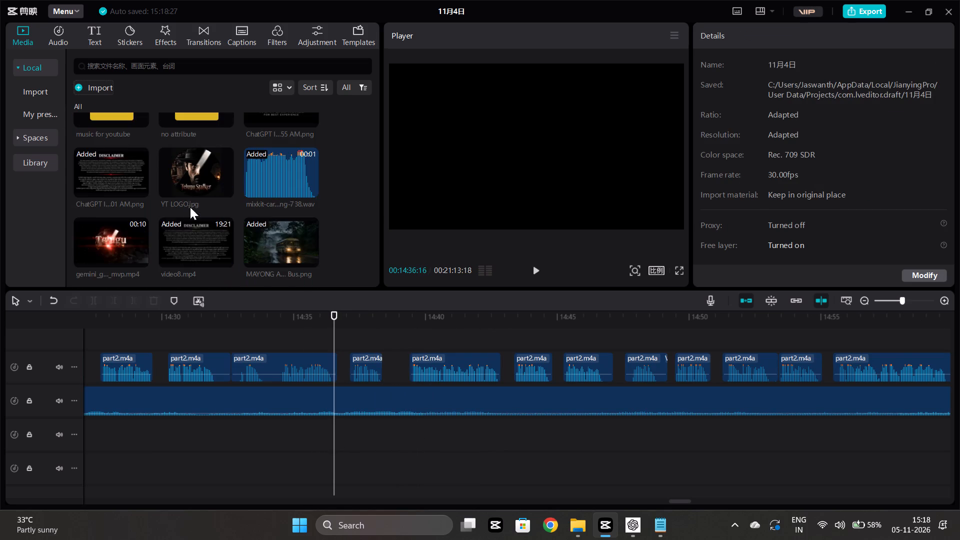
scroll(190, 207, "up", 4)
double_click(103, 219)
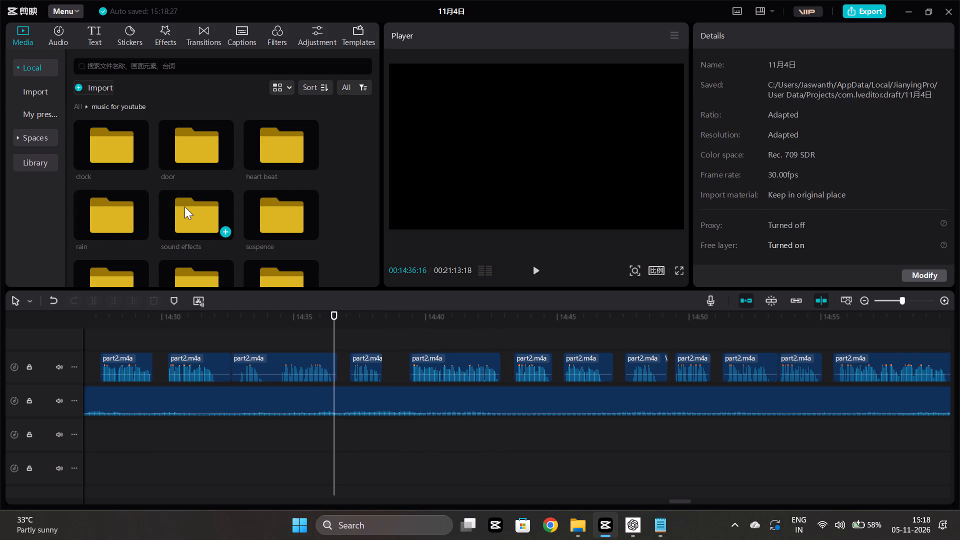
left_click(276, 212)
left_click(276, 212)
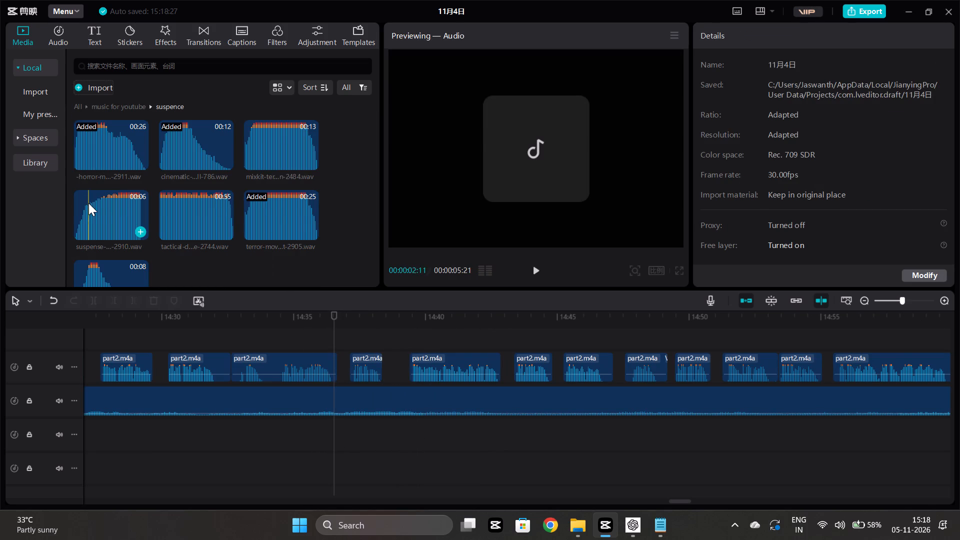
left_click(89, 202)
key("space")
Browse the sound effects folder inside music for youtube for an effect to place at 00:14:36:16.
left_click(123, 104)
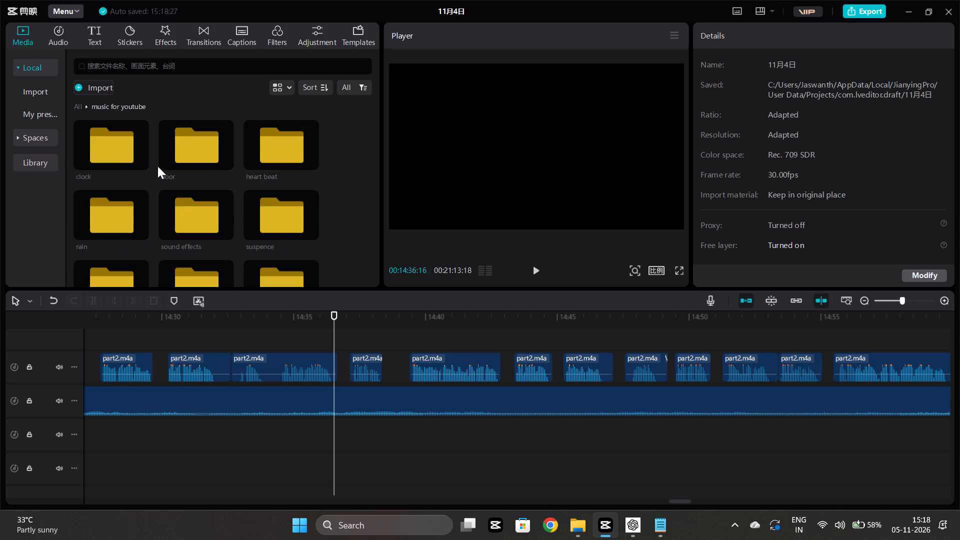
scroll(199, 214, "down", 1)
scroll(173, 203, "up", 1)
scroll(173, 203, "down", 2)
scroll(173, 203, "up", 2)
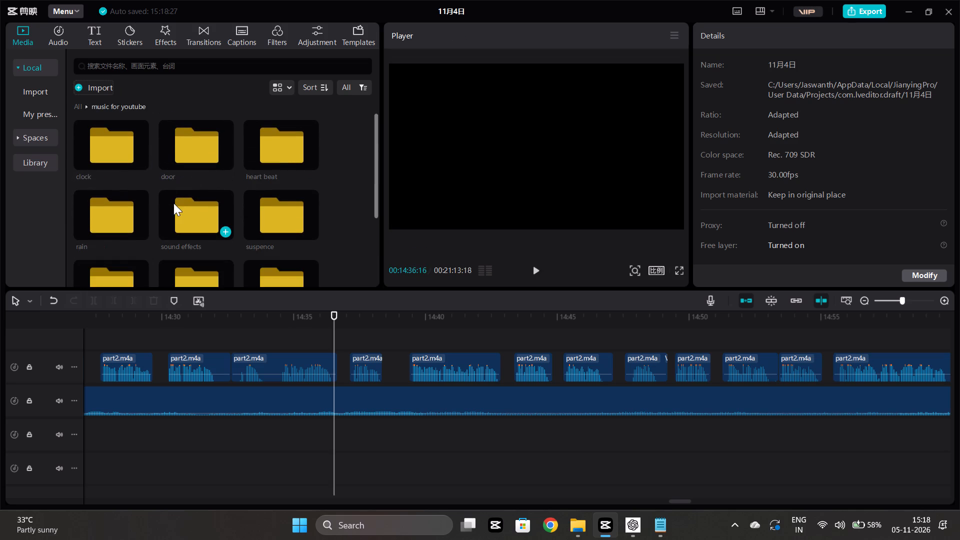
scroll(173, 203, "down", 2)
scroll(179, 237, "up", 1)
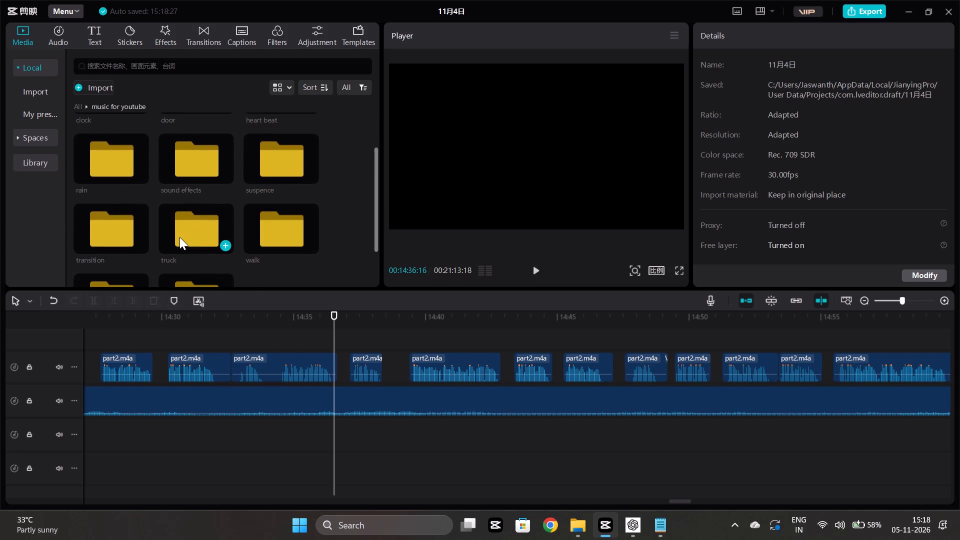
scroll(179, 237, "up", 1)
double_click(197, 213)
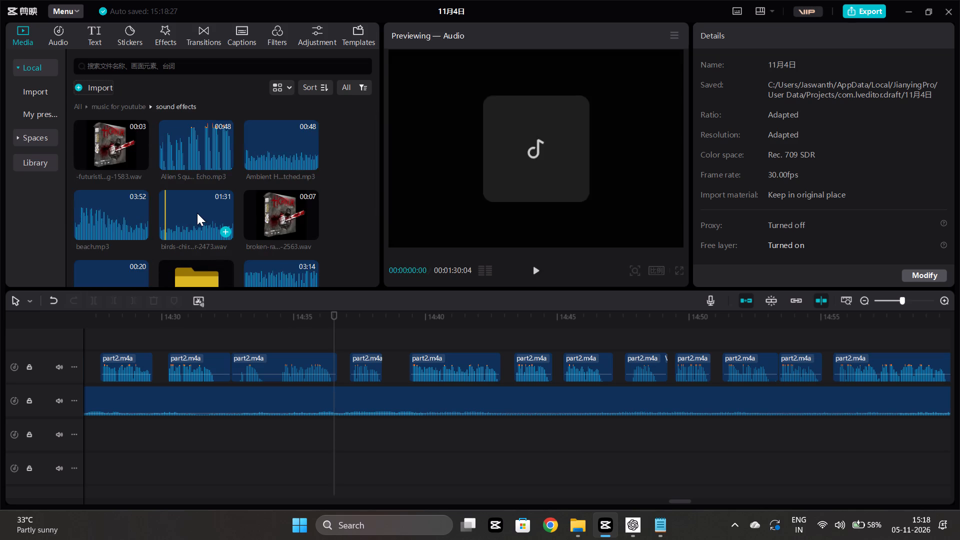
scroll(197, 213, "down", 7)
scroll(197, 213, "up", 1)
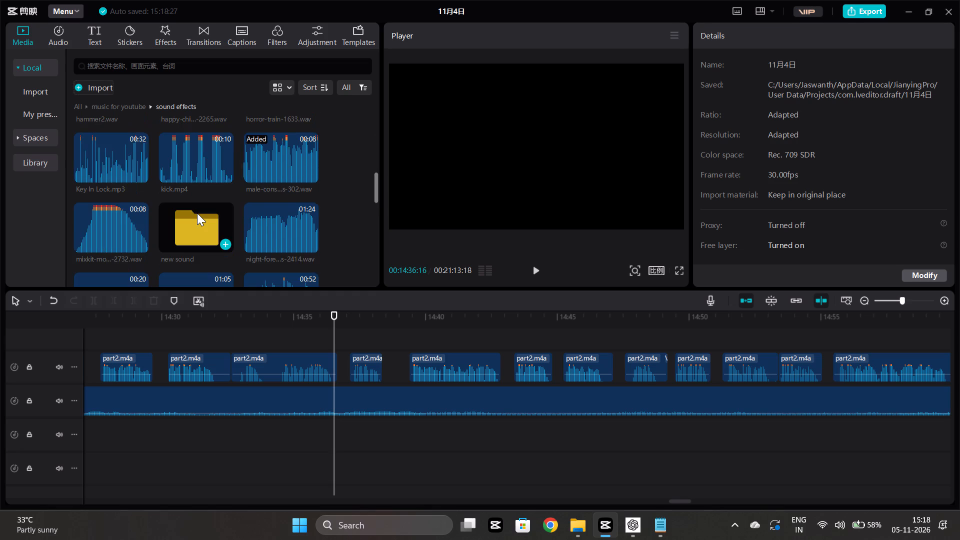
scroll(197, 213, "up", 3)
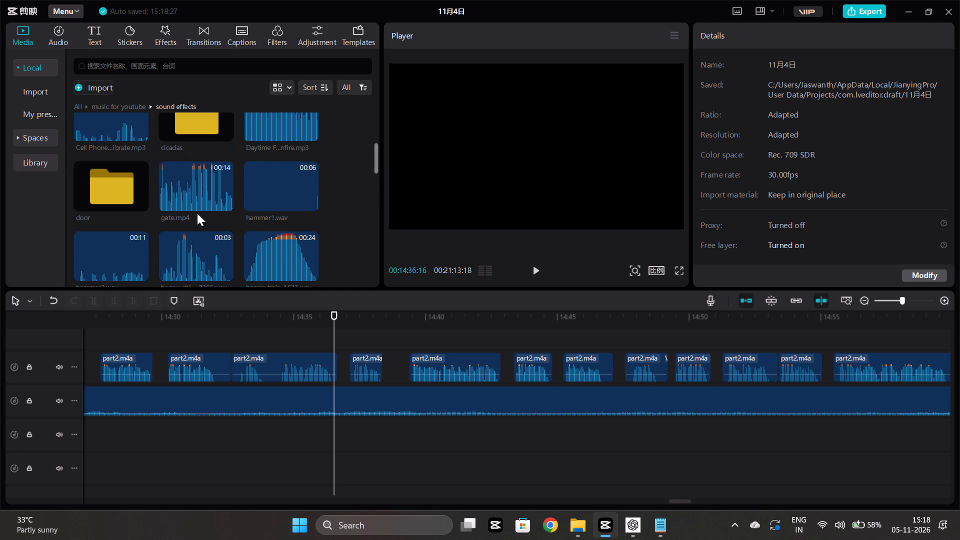
scroll(197, 213, "up", 3)
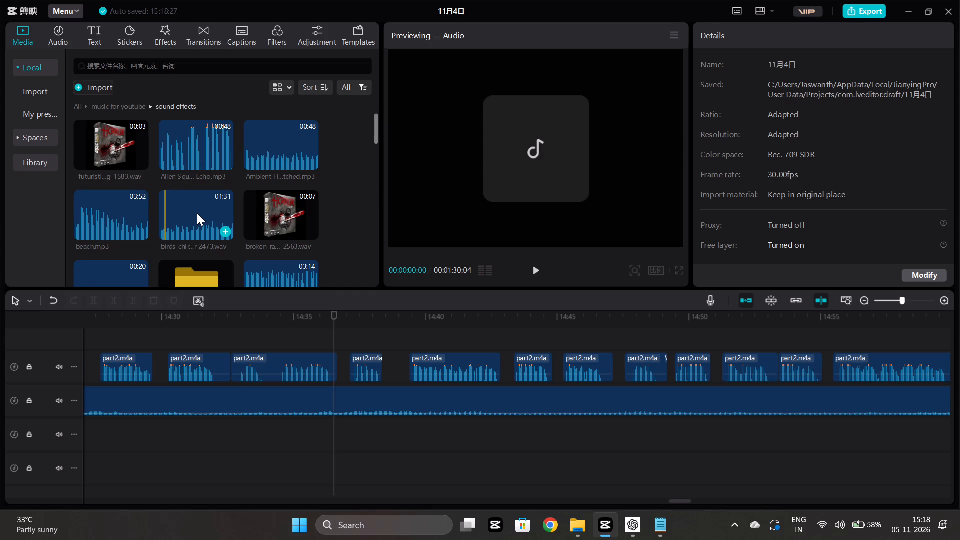
scroll(197, 213, "up", 2)
scroll(197, 213, "down", 5)
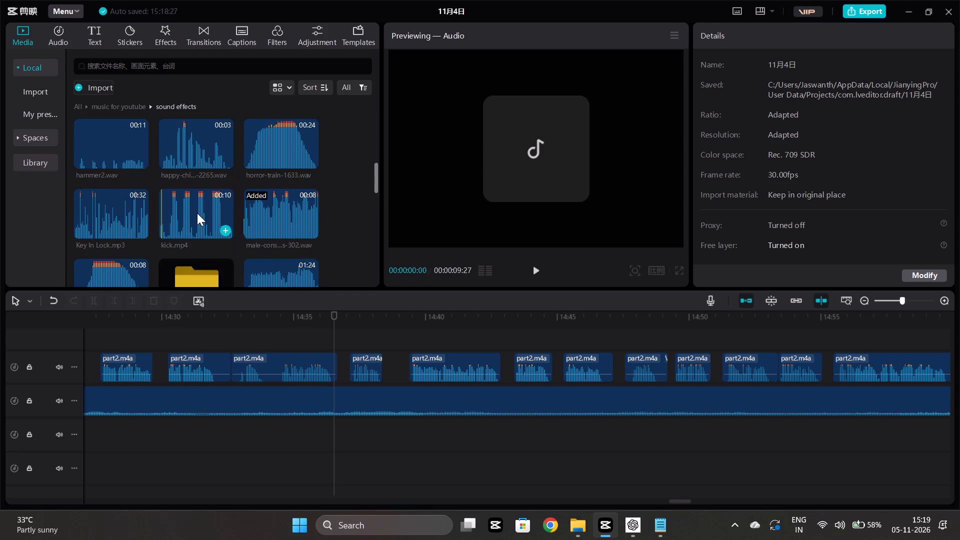
scroll(197, 213, "down", 2)
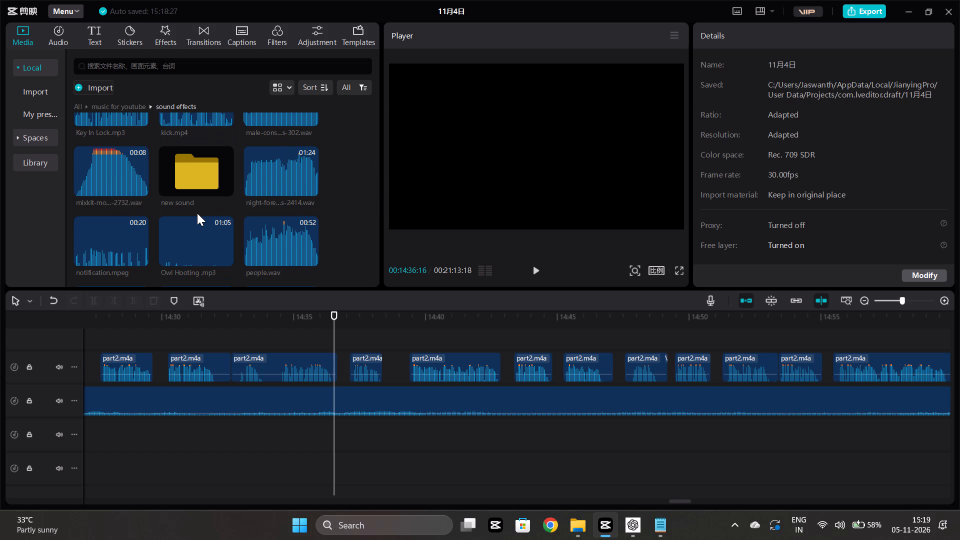
scroll(197, 213, "down", 4)
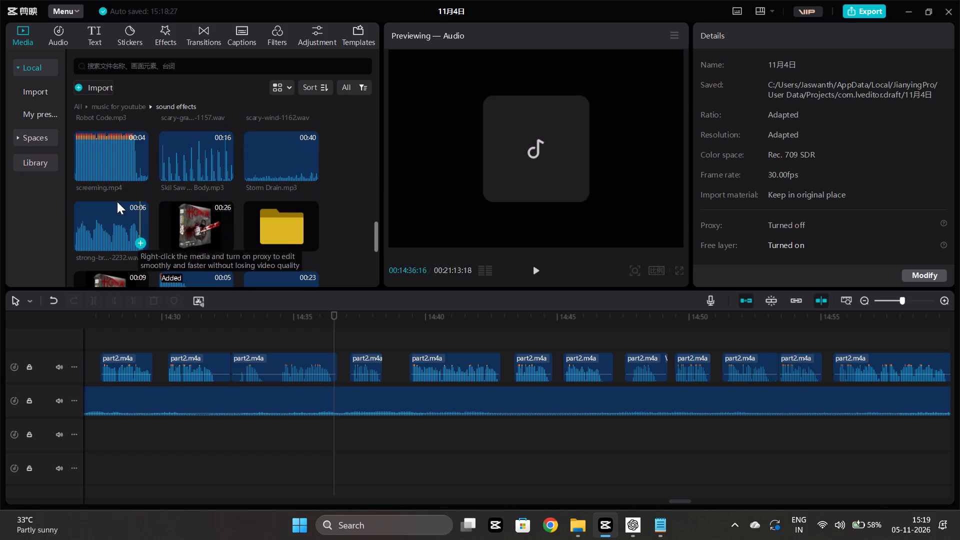
scroll(90, 229, "down", 1)
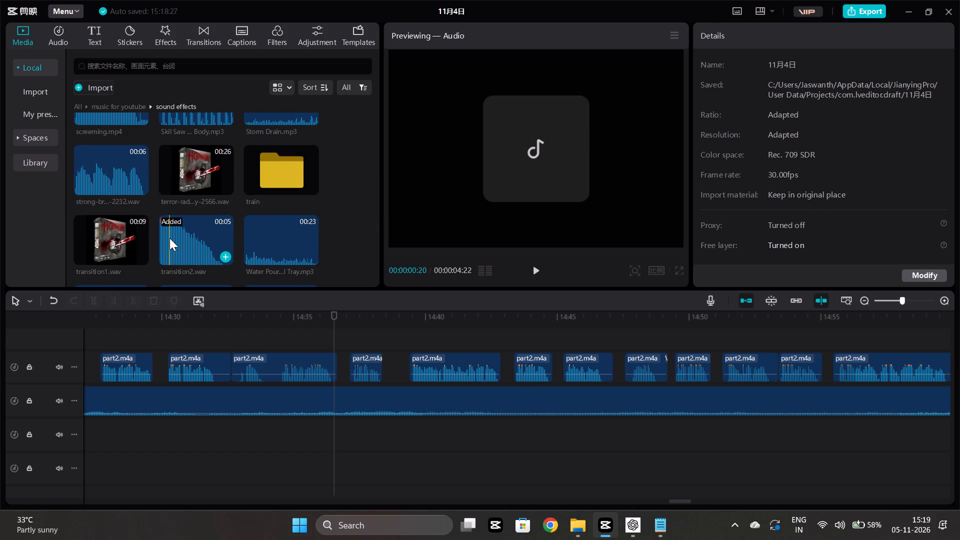
Preview transition2.wav, the 54-second water bucket sound and Storm Drain.mp3 in the sound effects folder.
left_click(169, 238)
key("space")
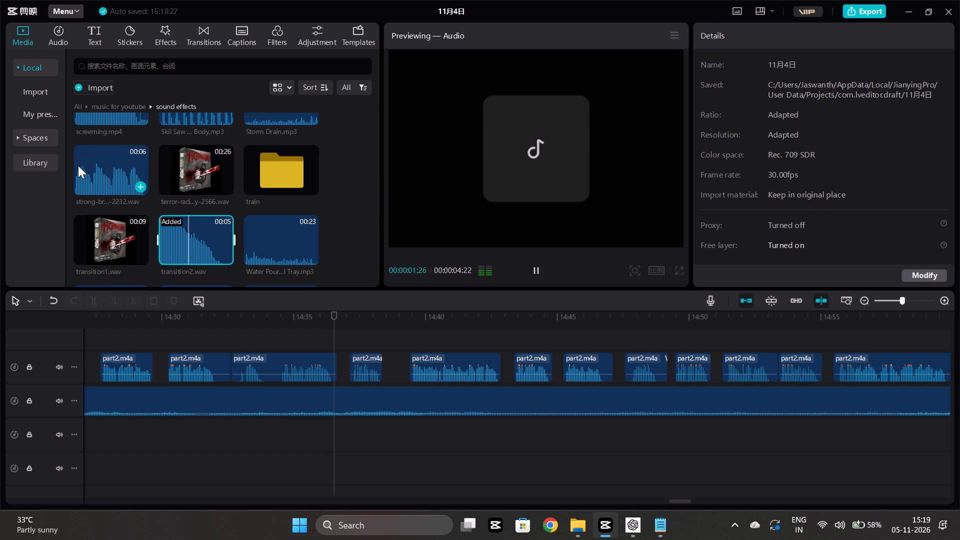
scroll(110, 188, "down", 2)
scroll(110, 188, "up", 1)
scroll(110, 188, "down", 1)
left_click(84, 193)
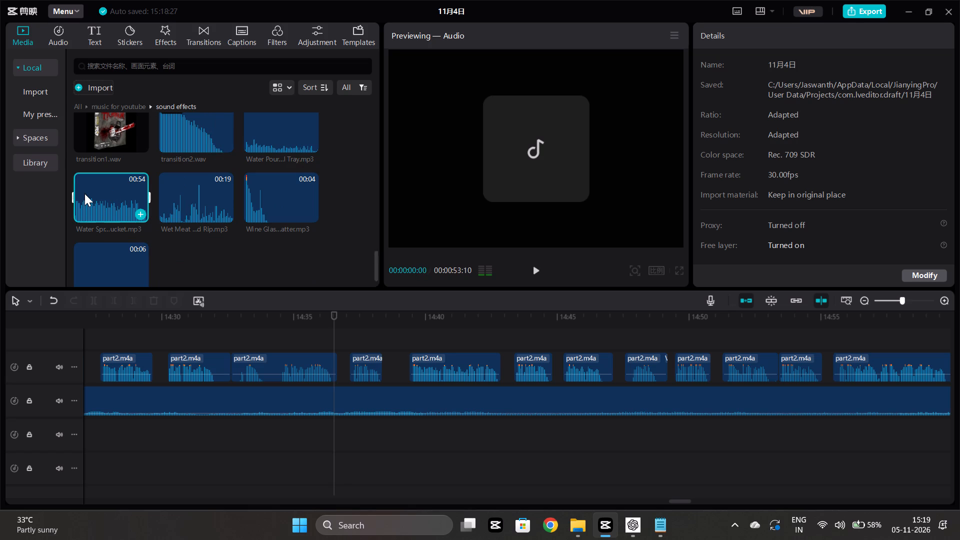
key("space")
scroll(219, 212, "up", 3)
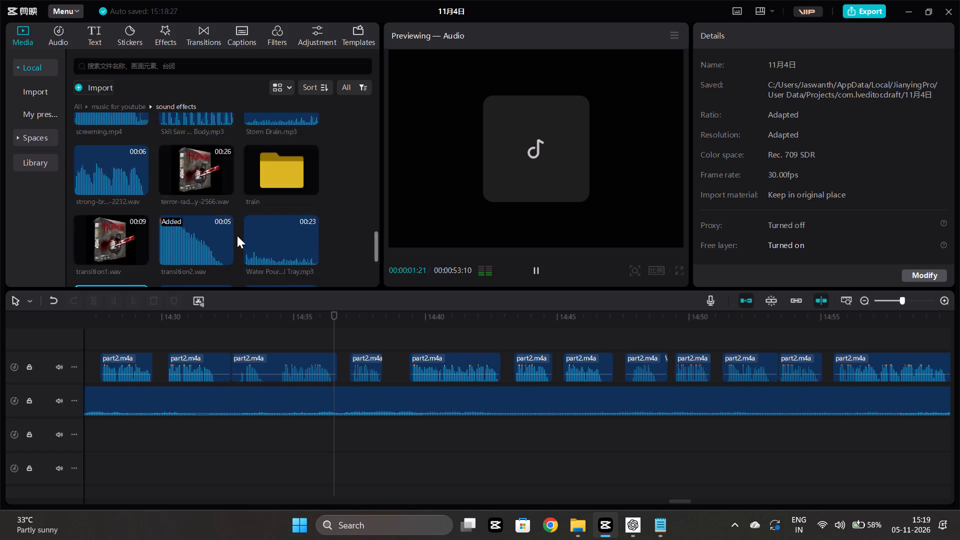
scroll(237, 235, "up", 1)
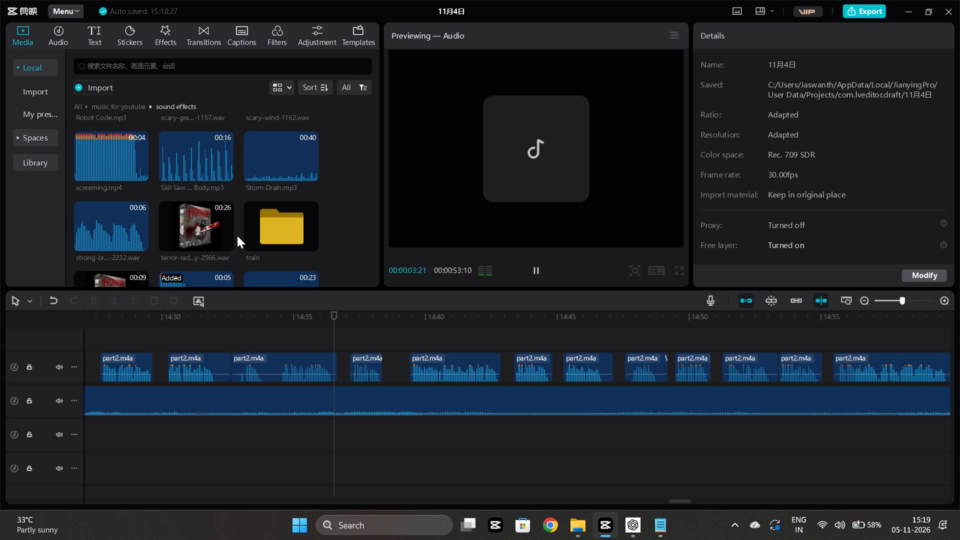
left_click(266, 213)
key("space")
Preview scary-wind-1162.wav at several points, and compare it with the 13-second scary effect ending in 1157.wav.
scroll(266, 213, "up", 1)
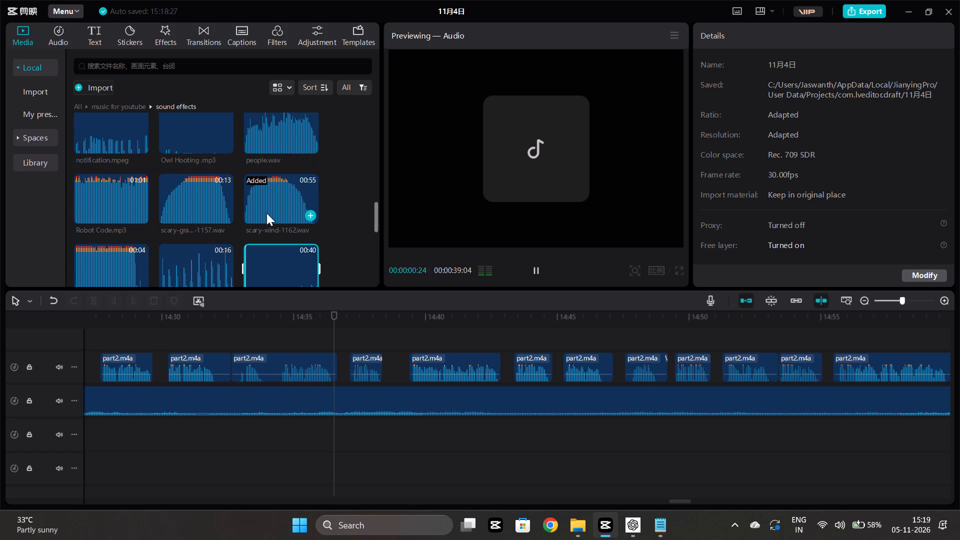
left_click(266, 213)
key("space")
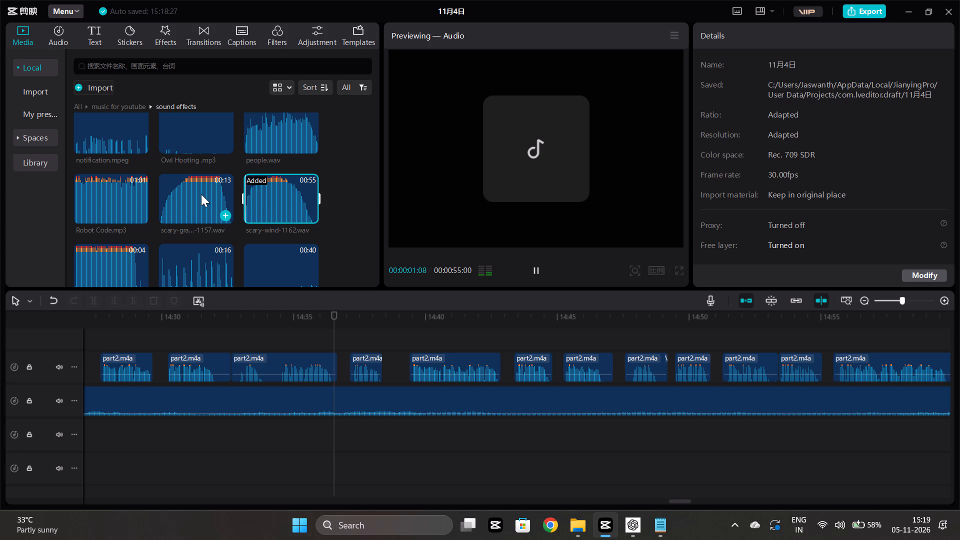
left_click(199, 192)
key("space")
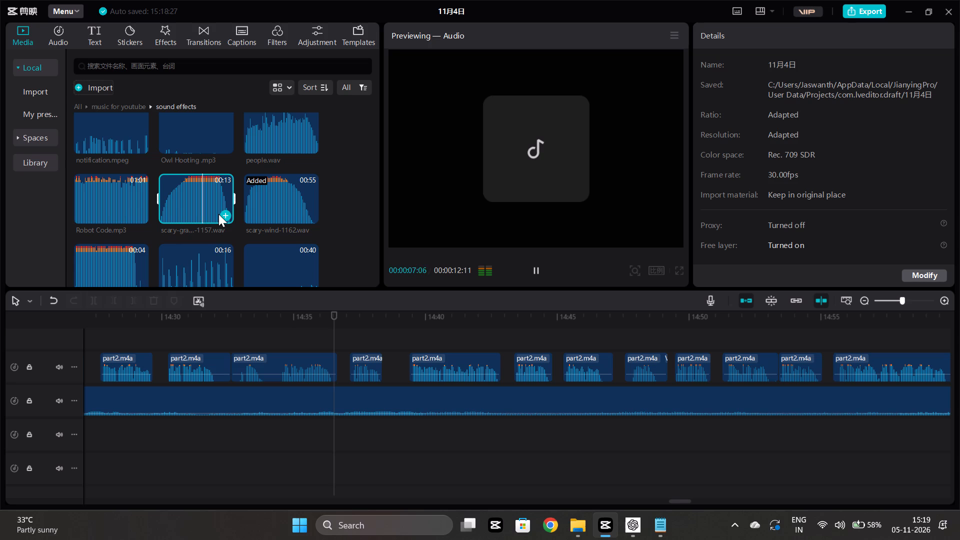
left_click(262, 196)
key("space")
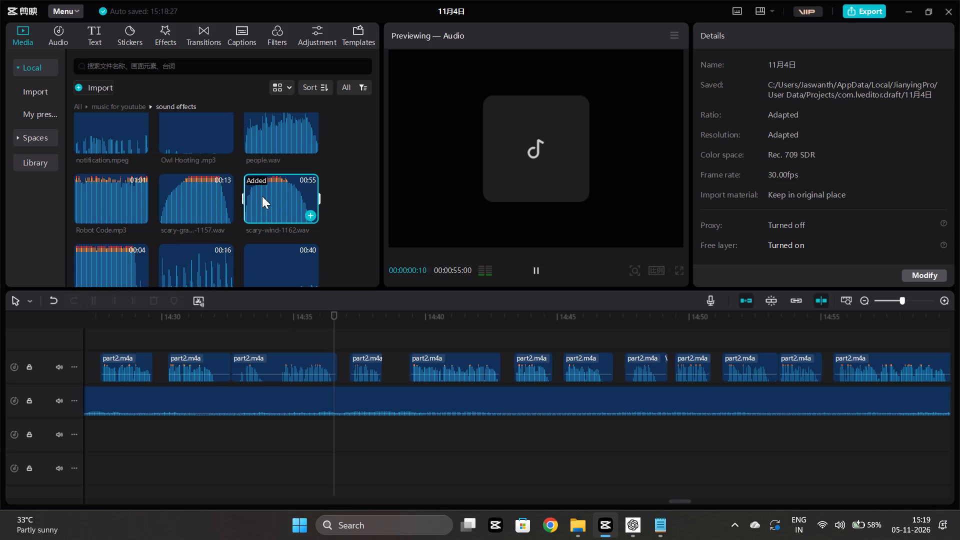
left_click(258, 195)
key("space")
left_click(270, 189)
key("space")
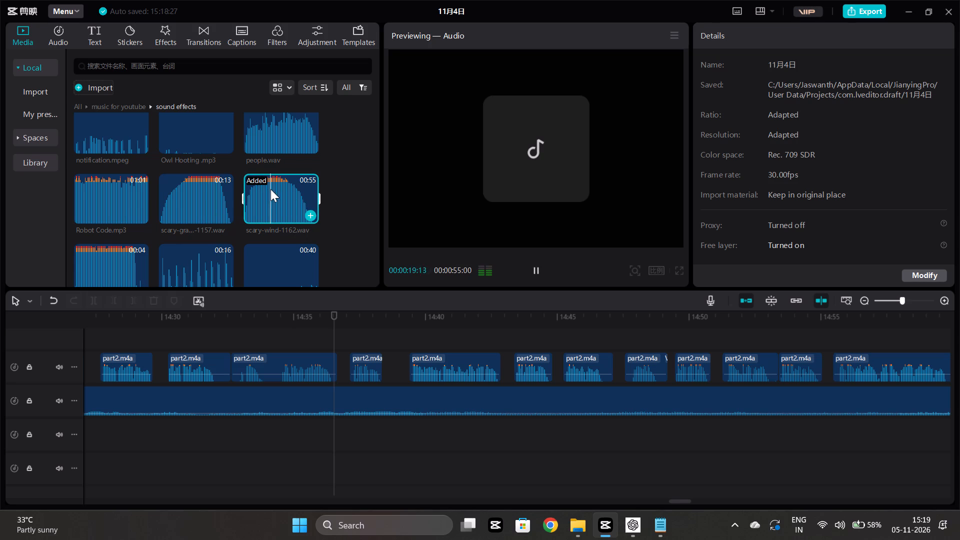
left_click(281, 189)
key("space")
left_click(287, 188)
key("space")
Preview the 8-second male effect ending in 302.wav, the 3-second happy effect ending in 2265.wav and the 3:14 Daytime mp3.
scroll(253, 200, "up", 2)
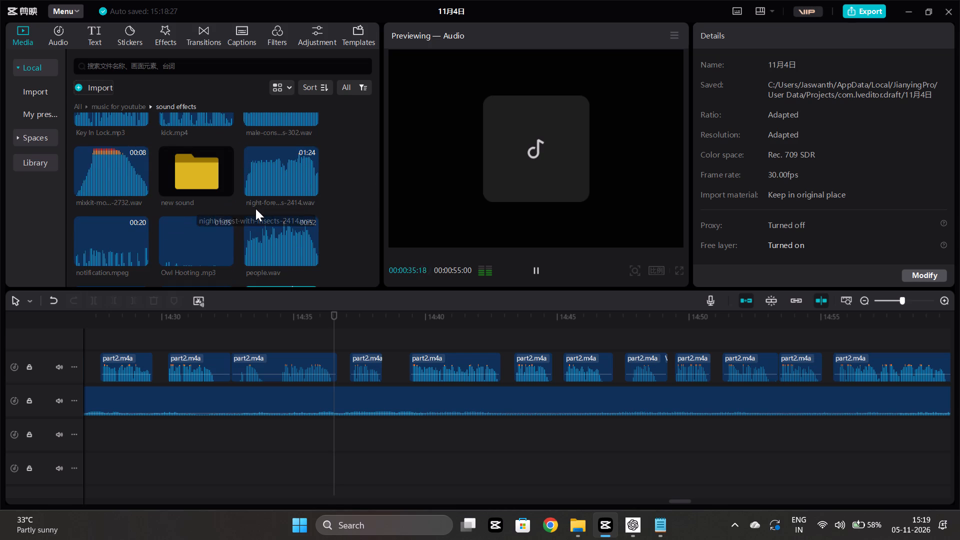
scroll(255, 208, "down", 1)
scroll(255, 208, "up", 3)
left_click(256, 207)
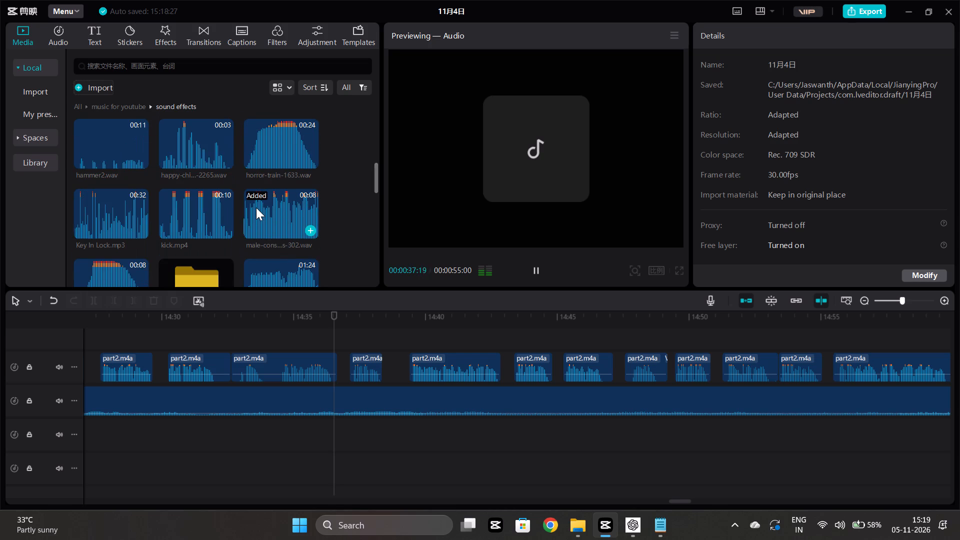
key("space")
scroll(256, 207, "up", 1)
left_click(172, 201)
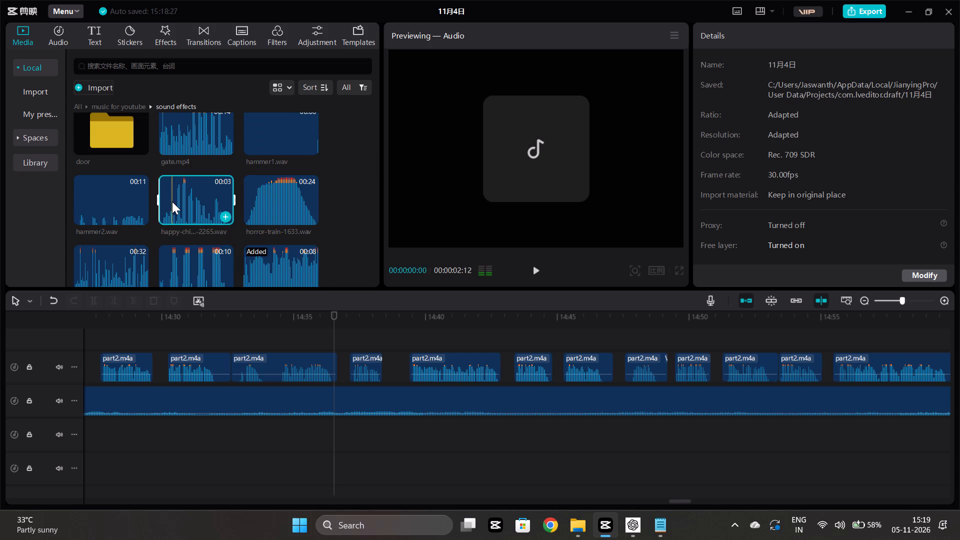
key("space")
scroll(172, 201, "up", 2)
left_click(260, 170)
key("space")
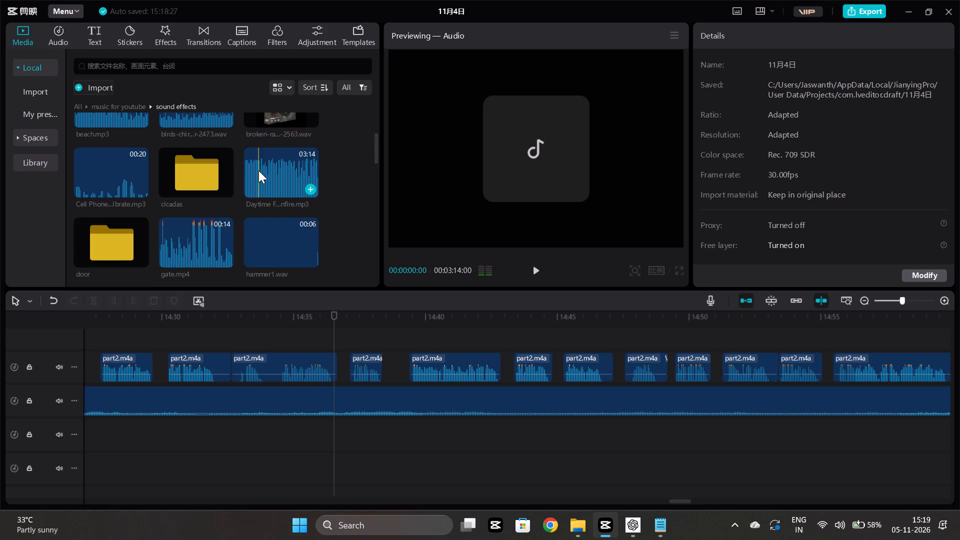
Preview the birds effect ending in 2473.wav and the 48-second Ambient mp3 in the sound effects folder.
scroll(222, 202, "up", 2)
scroll(175, 208, "down", 1)
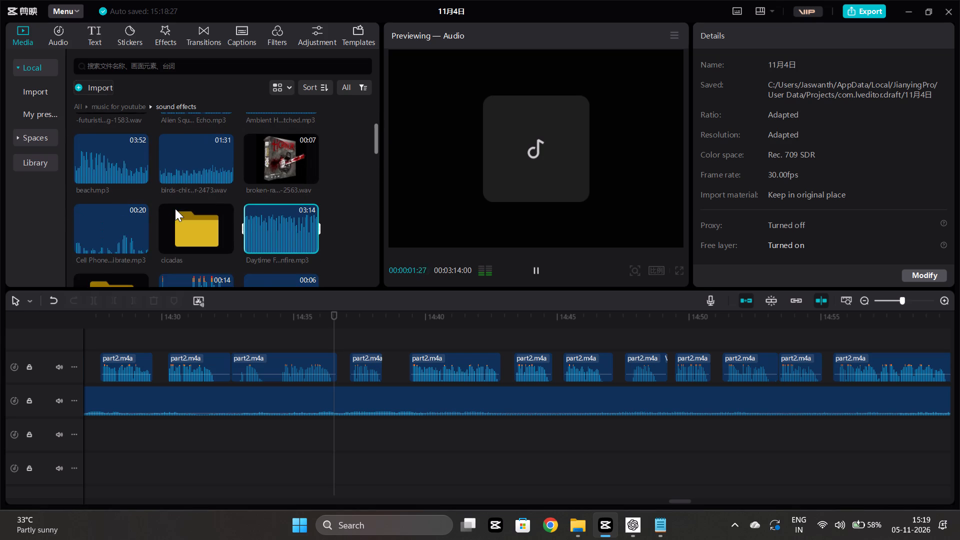
scroll(175, 208, "down", 1)
scroll(186, 236, "up", 2)
left_click(178, 212)
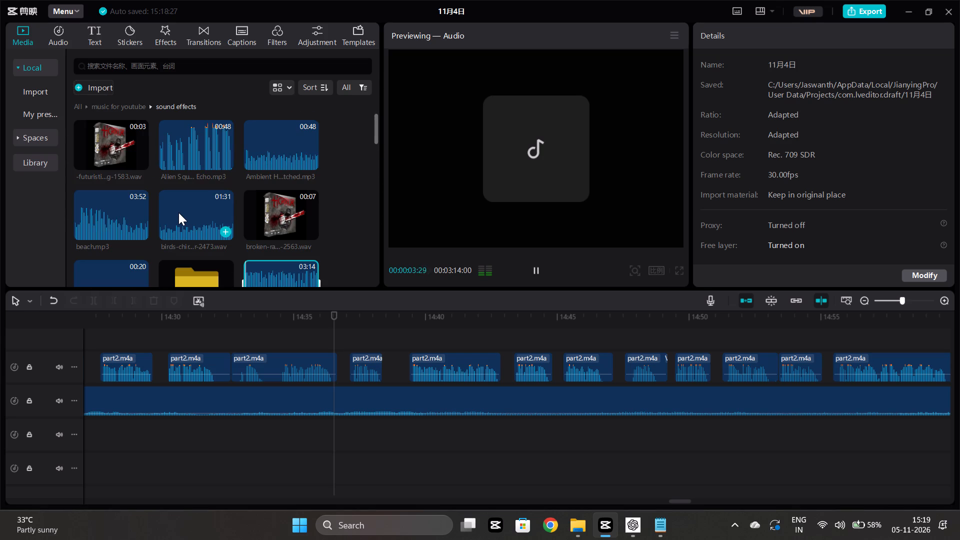
key("space")
scroll(178, 212, "up", 1)
left_click(252, 150)
key("space")
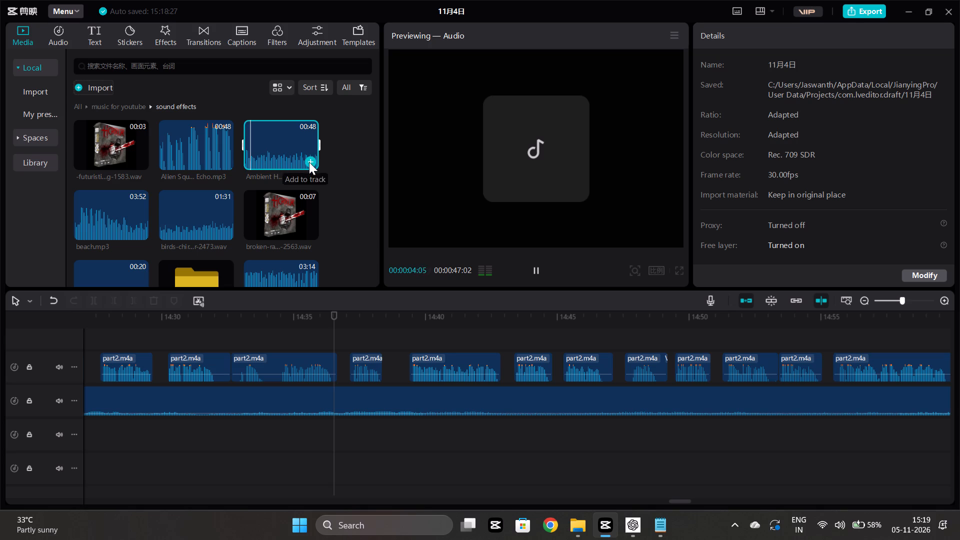
Play back the narration from about 14:33 onward to judge where music should come in.
scroll(261, 431, "right", 1)
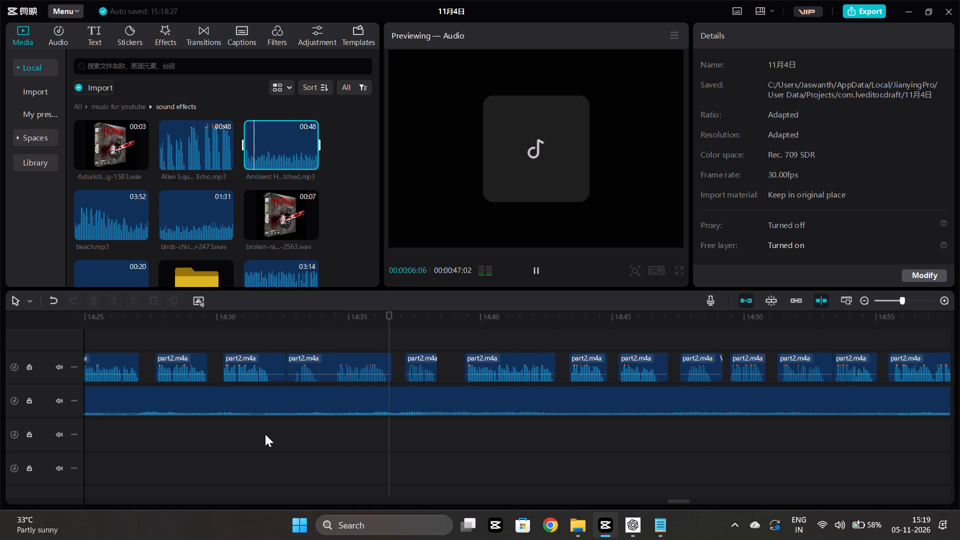
scroll(265, 434, "right", 1)
left_click(338, 428)
key("space")
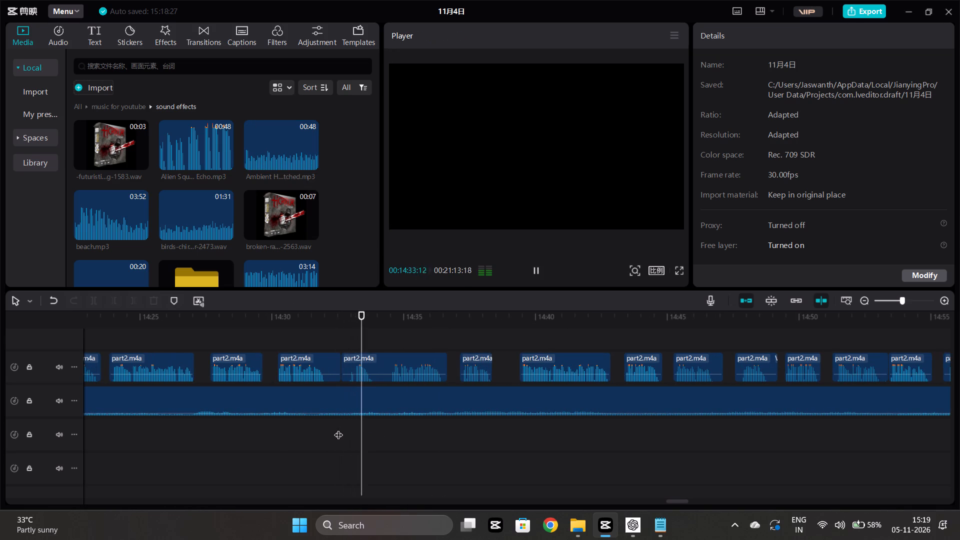
scroll(341, 426, "left", 1)
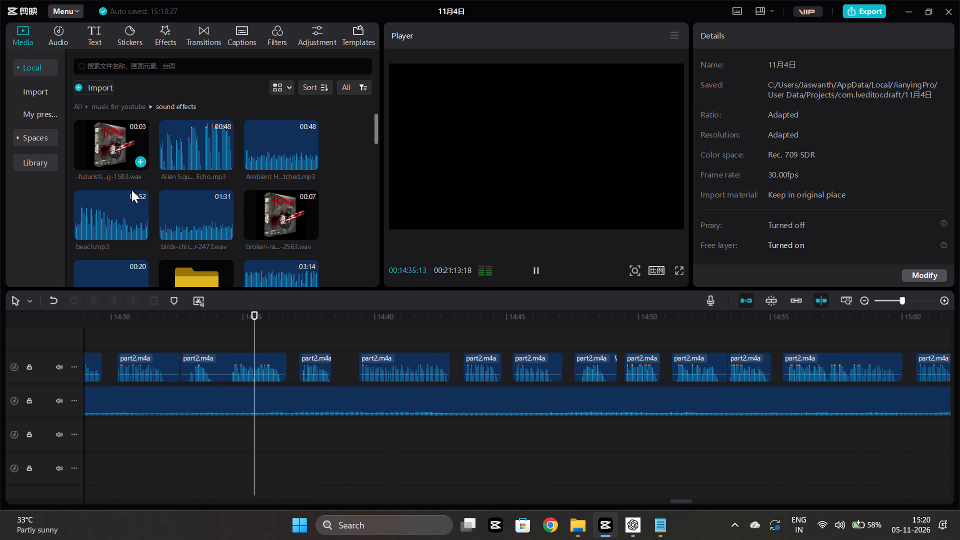
scroll(264, 357, "left", 1)
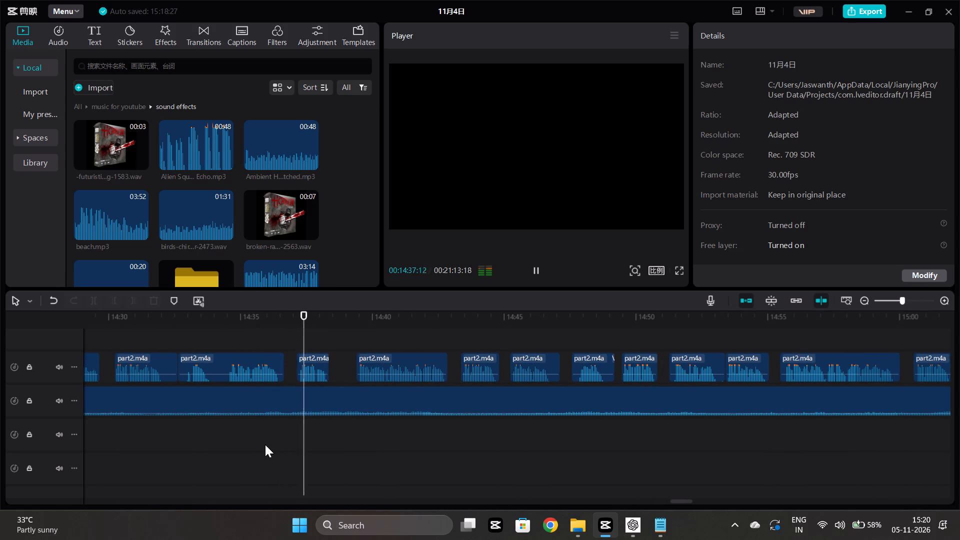
scroll(265, 444, "left", 1)
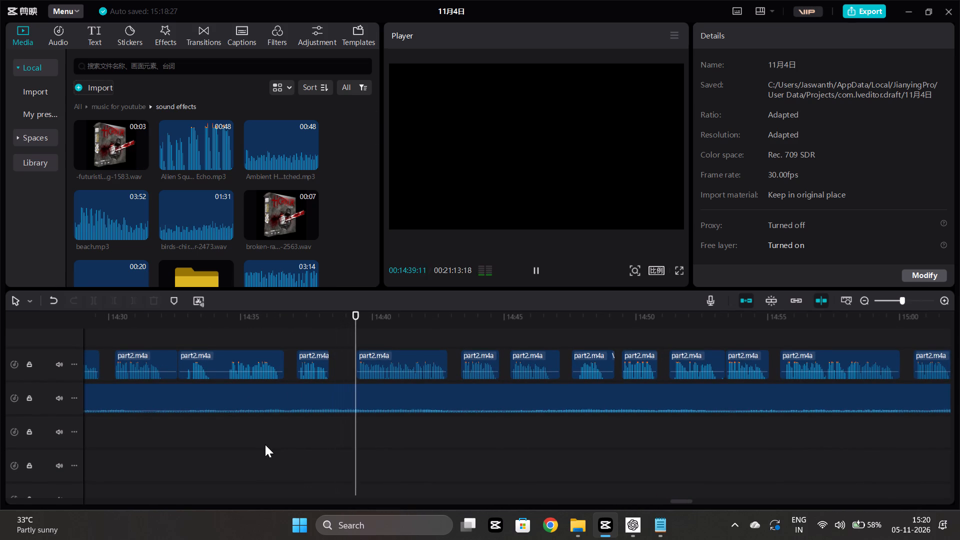
scroll(265, 444, "left", 2)
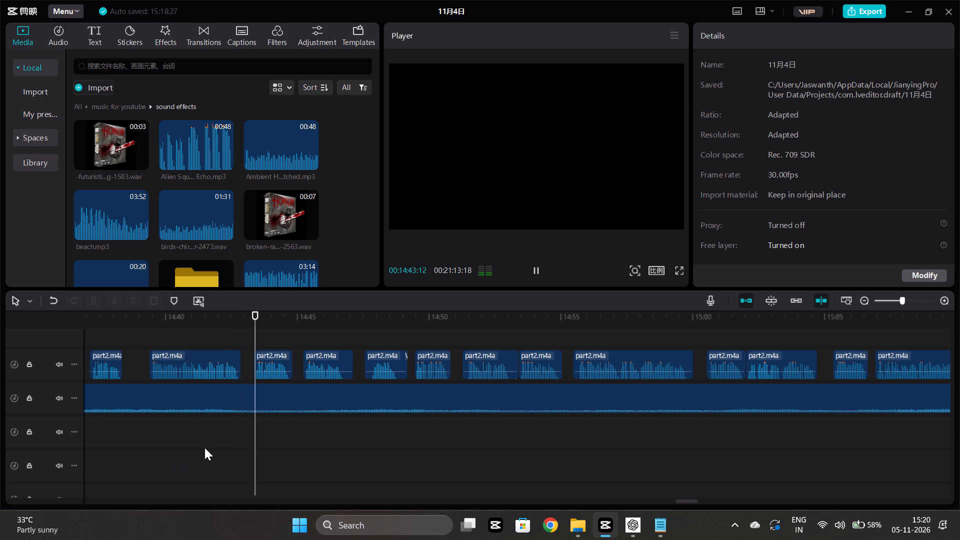
scroll(204, 447, "left", 1)
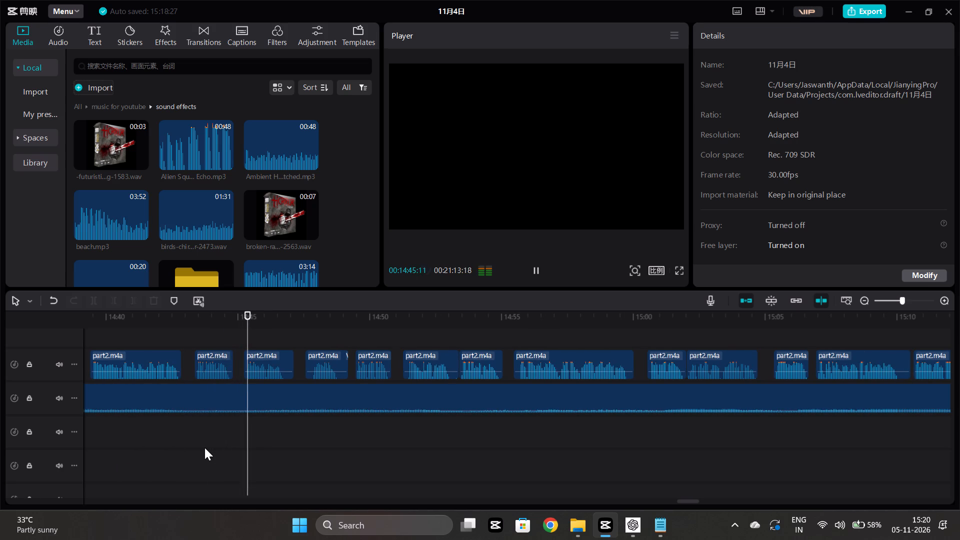
Add Horror House - Aaron Kenny.mp3 from the no attribute folder to the timeline at about 14:36:18.
scroll(204, 447, "right", 1)
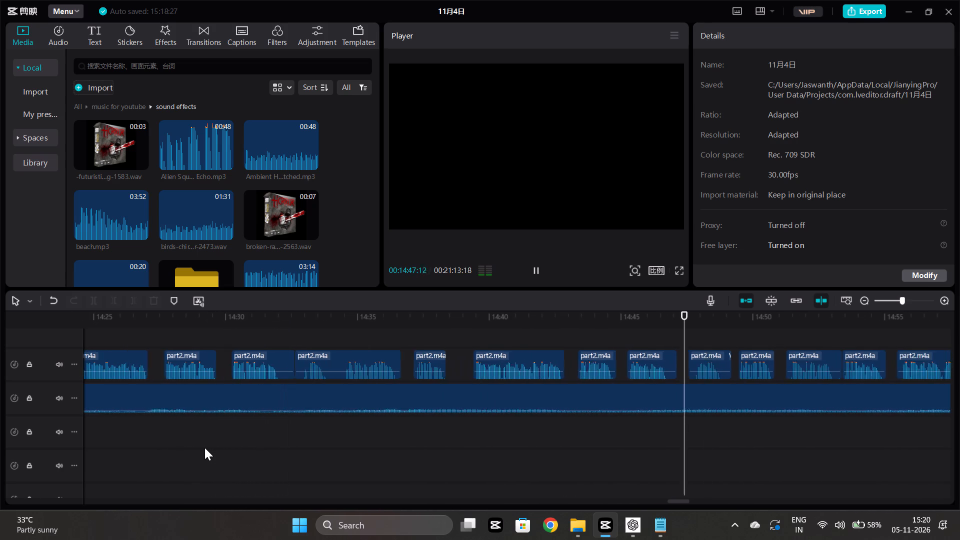
scroll(204, 447, "right", 1)
left_click(438, 426)
left_click(435, 431)
left_click(431, 428)
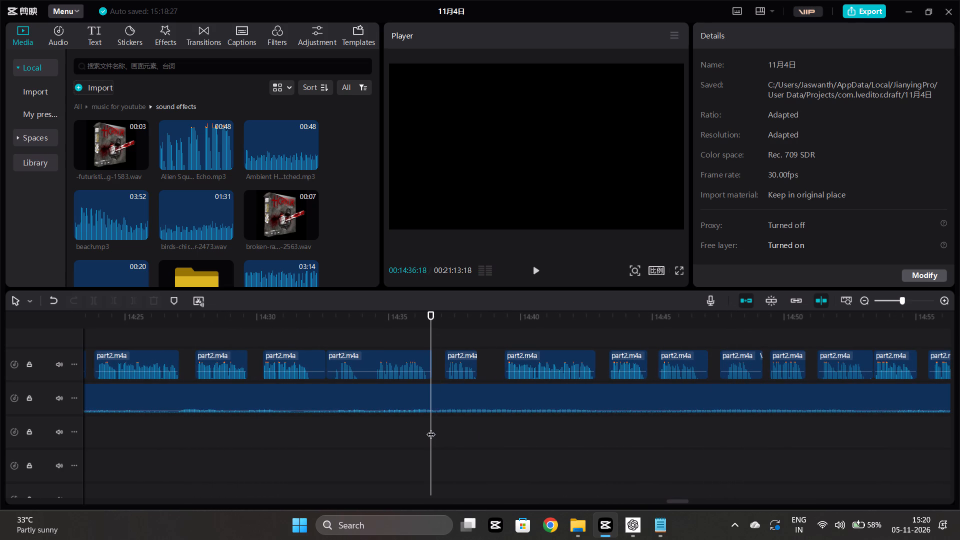
left_click(127, 106)
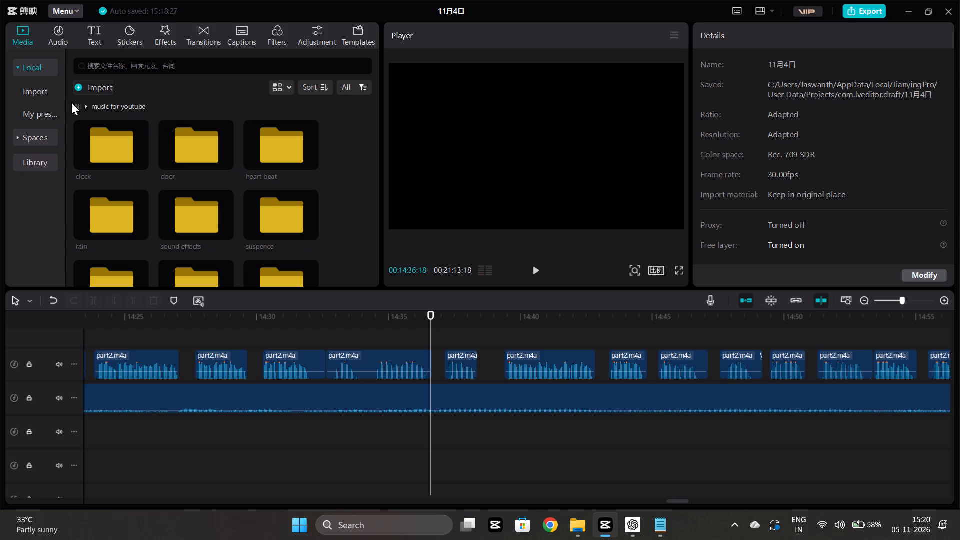
left_click(71, 102)
left_click(74, 106)
left_click(130, 210)
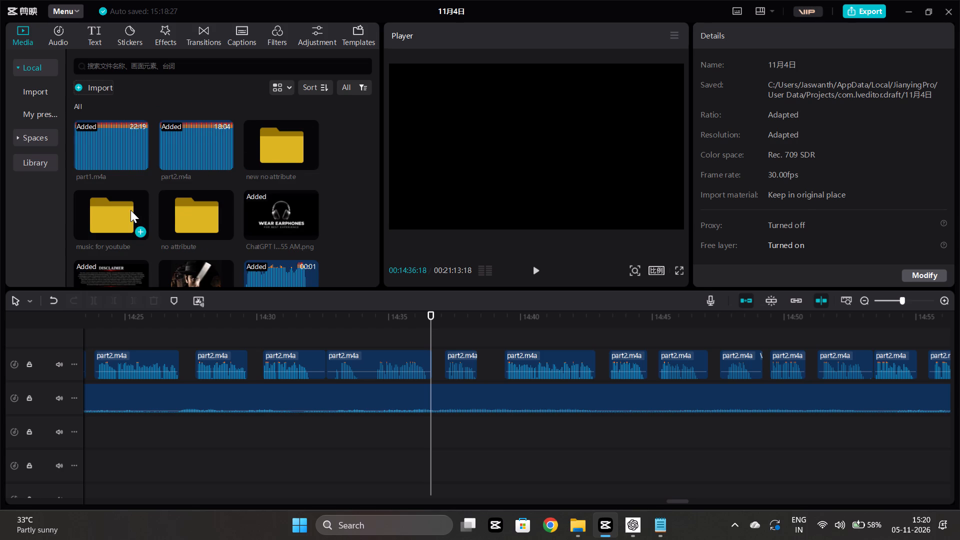
double_click(193, 215)
scroll(127, 221, "down", 5)
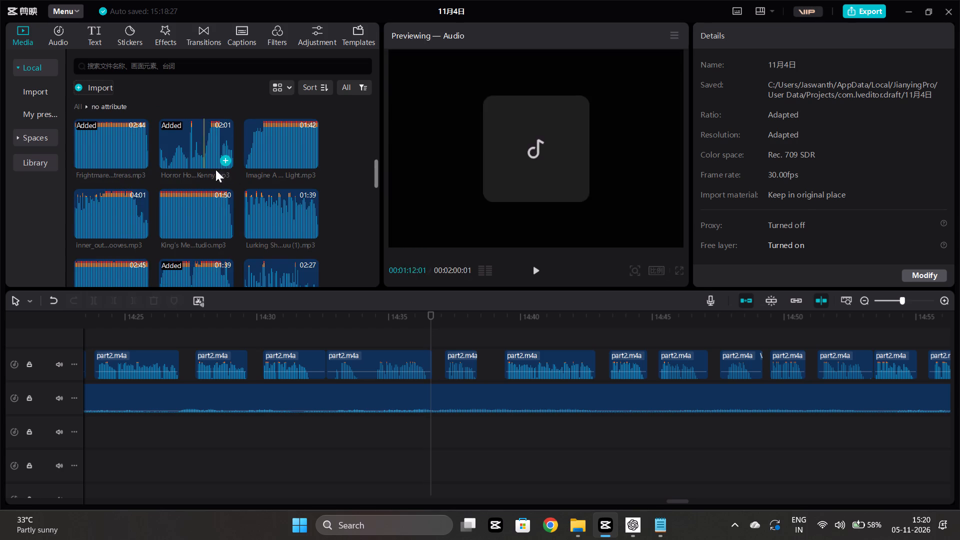
left_click(226, 163)
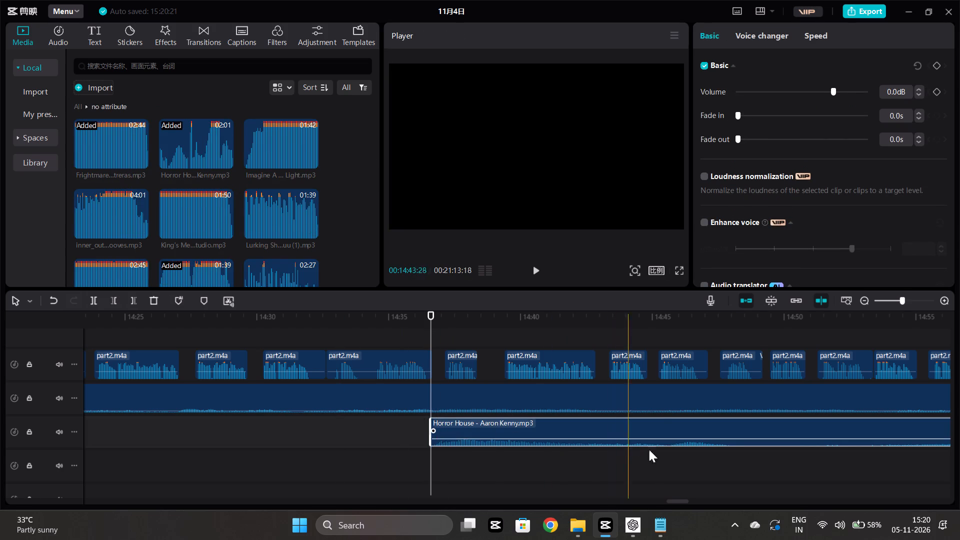
Trim the end of the Horror House clip to 14:48:27.
left_click(675, 459)
left_click(666, 454)
left_click(755, 464)
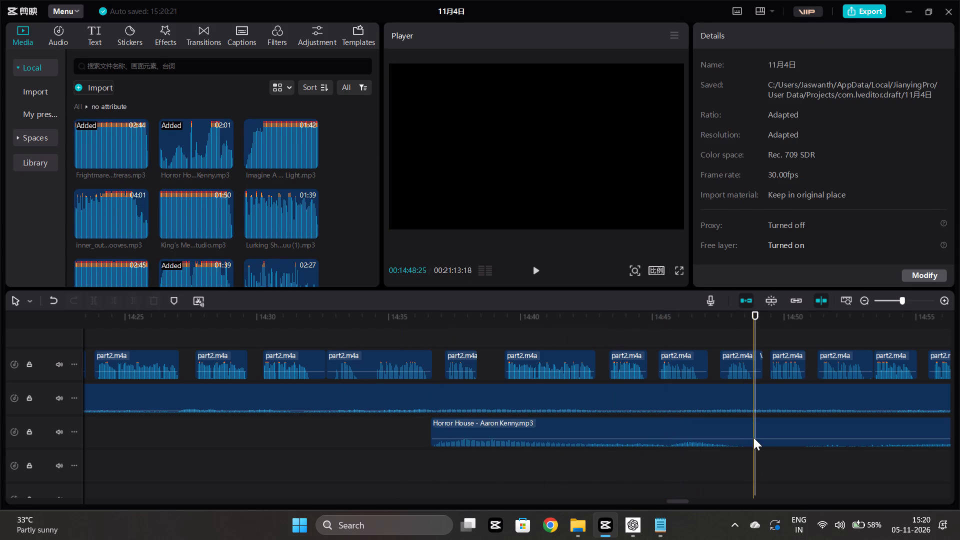
left_click(753, 420)
left_click(136, 304)
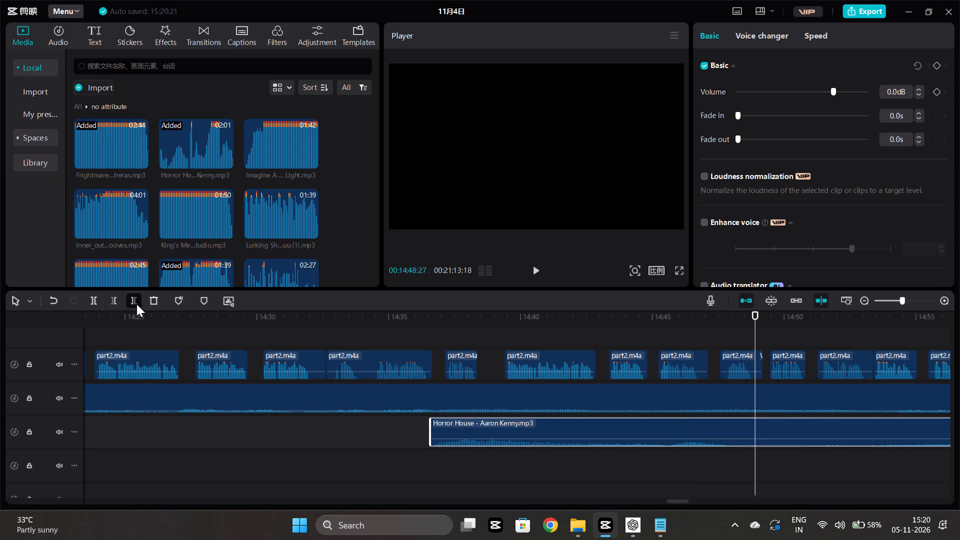
Play back the trimmed Horror House clip and shift it slightly earlier, starting at about 14:36.
left_click(409, 440)
key("space")
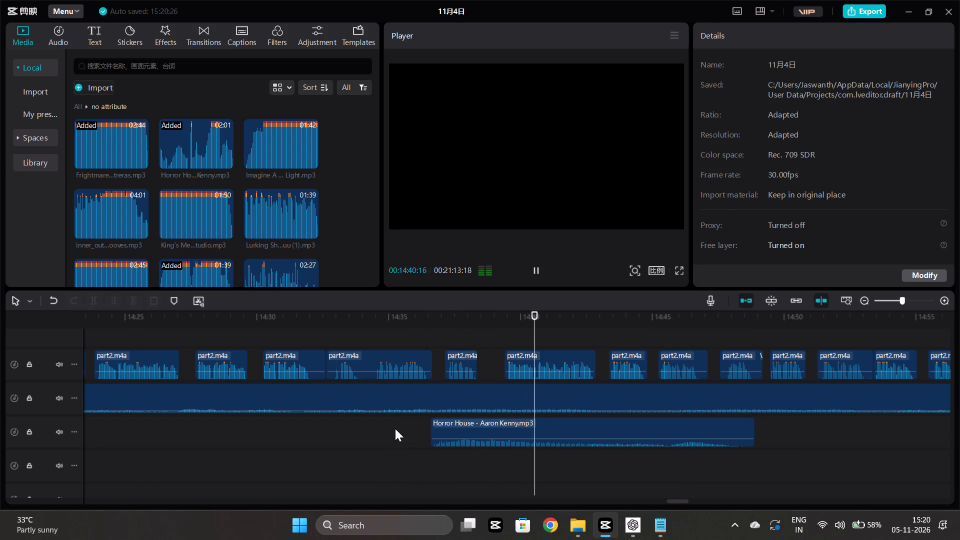
left_click(392, 427)
key("space")
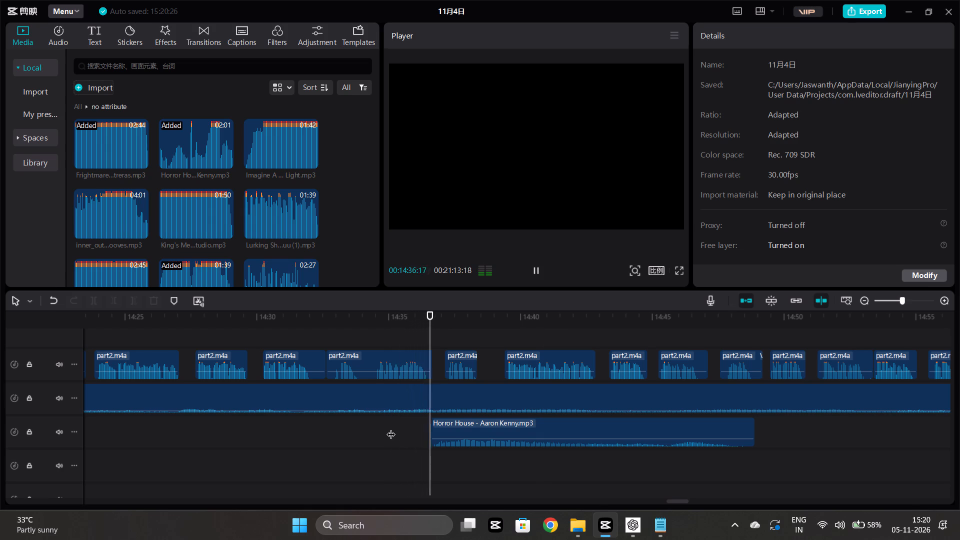
left_click_drag(445, 420, 438, 420)
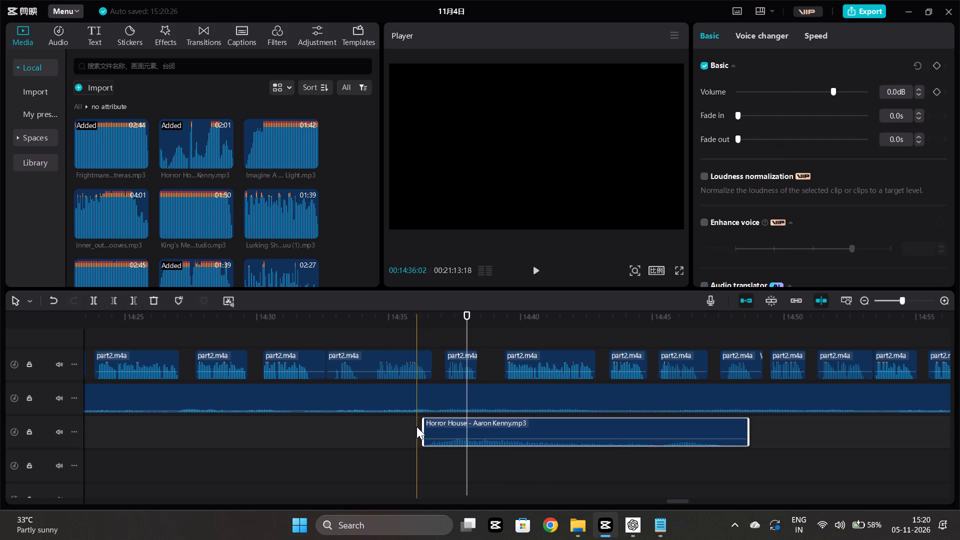
left_click(416, 426)
key("space")
Raise the volume of the short part2.m4a voice clip at about 14:37 to 7.1 dB.
left_click(463, 355)
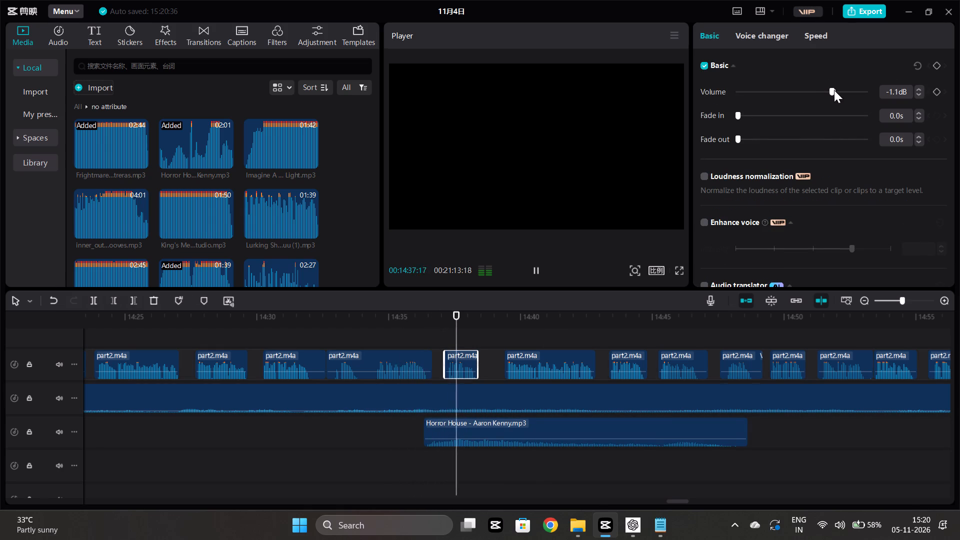
left_click(834, 90)
left_click(843, 93)
left_click(842, 89)
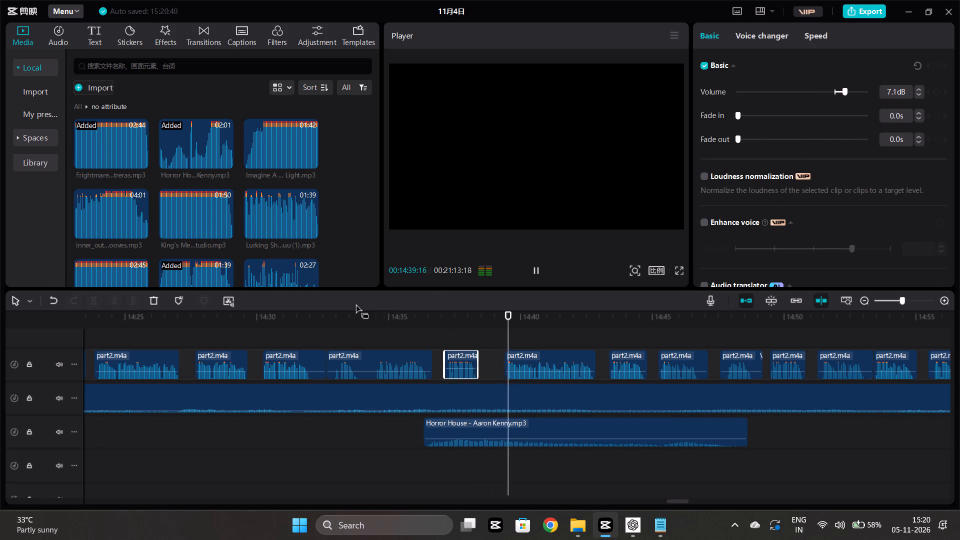
Listen on to about 14:43 and split the Horror House clip at 14:40:15.
scroll(471, 405, "left", 1)
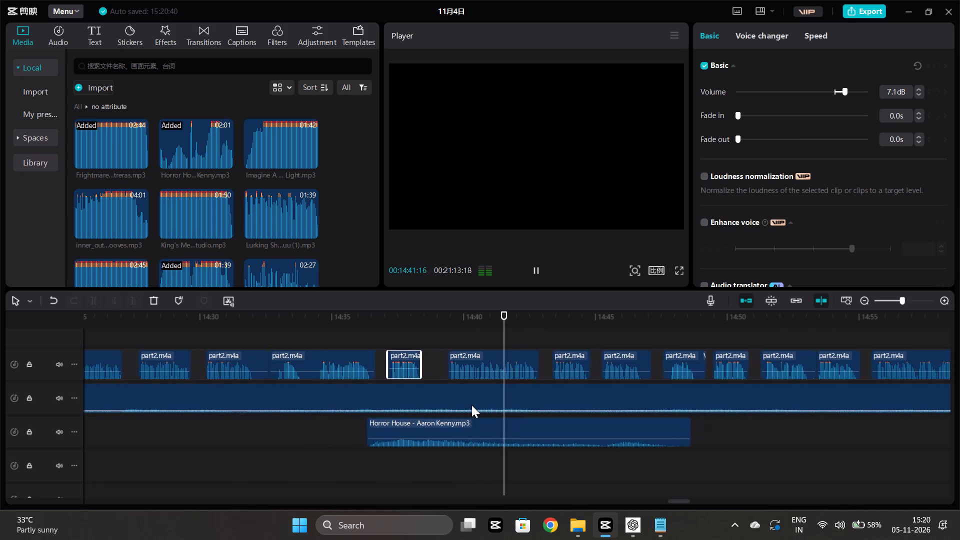
scroll(471, 405, "left", 1)
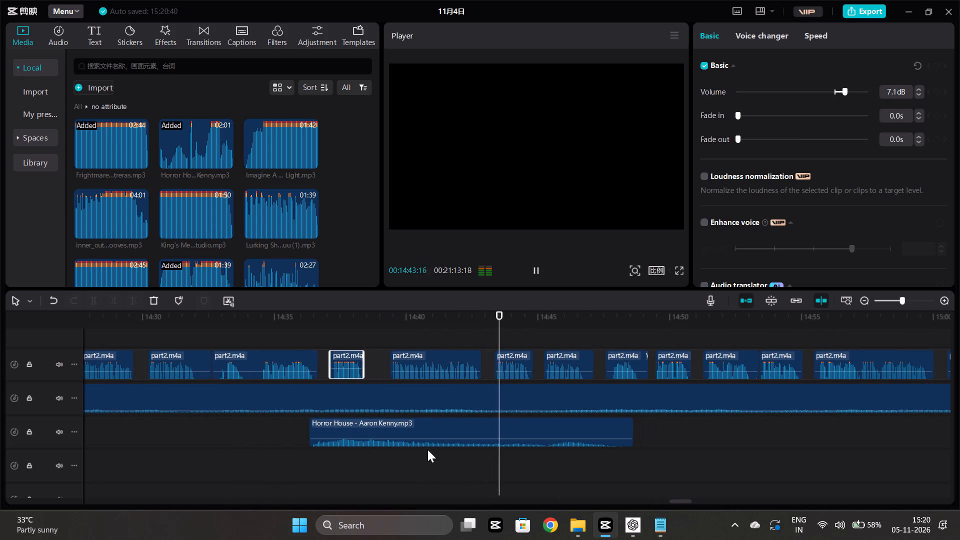
left_click(419, 456)
left_click(433, 432)
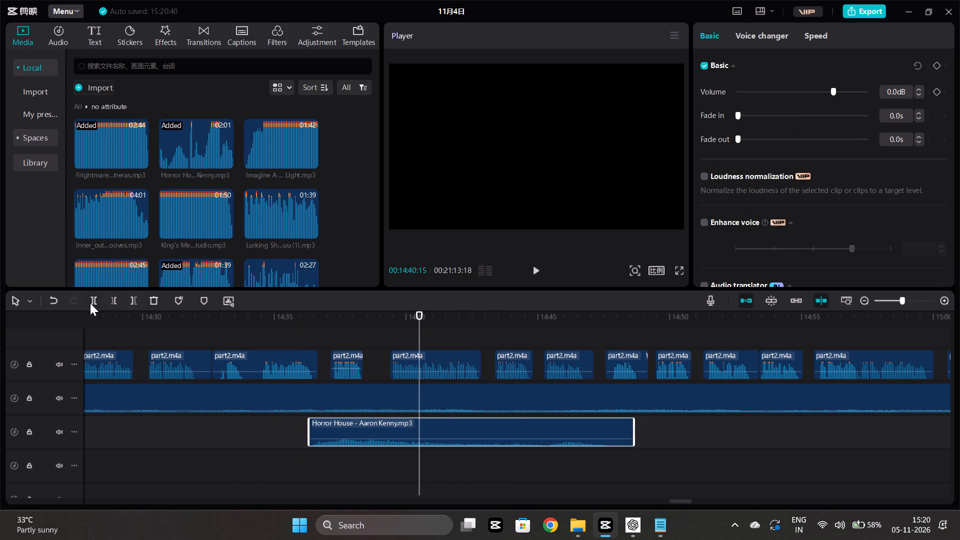
left_click(88, 301)
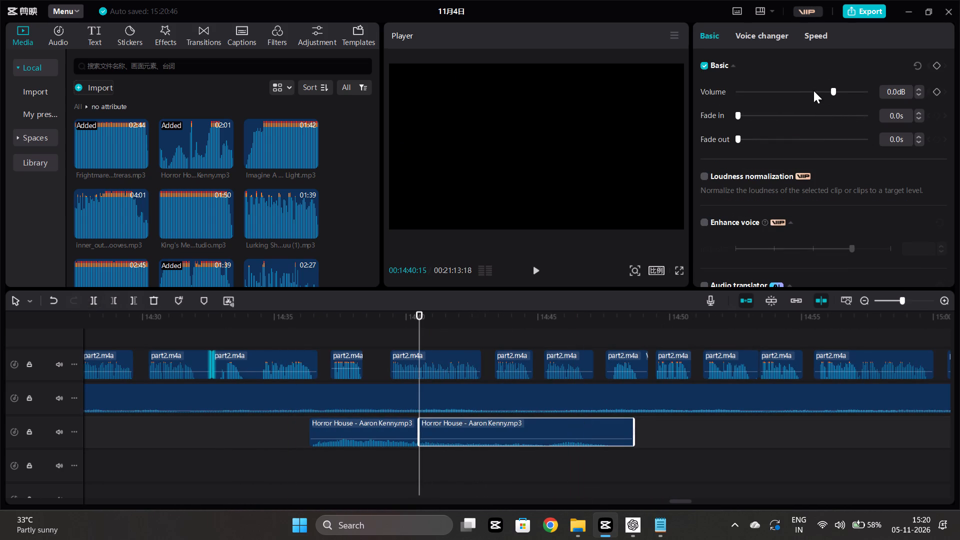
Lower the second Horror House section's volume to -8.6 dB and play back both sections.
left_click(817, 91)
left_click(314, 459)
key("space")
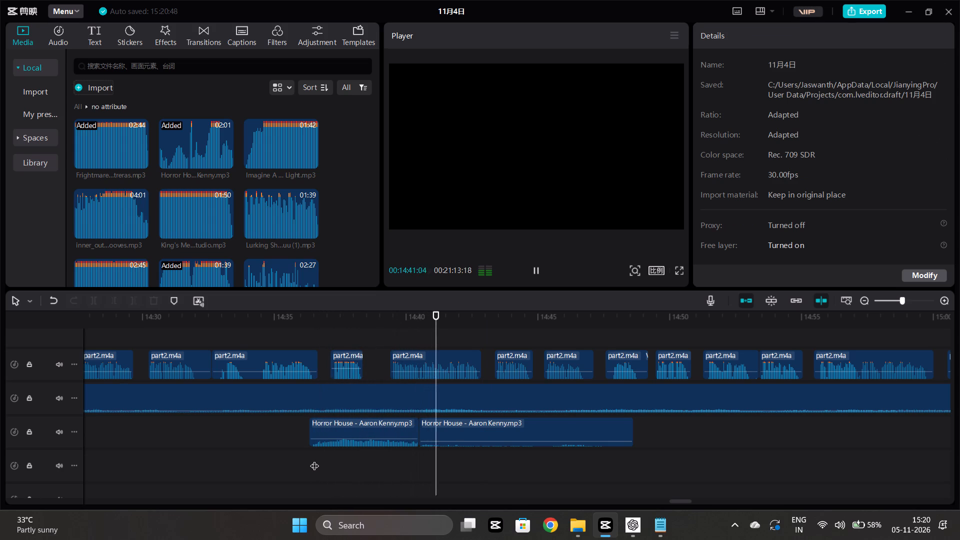
Trim the end of the first Horror House section back to about 14:40.
left_click(414, 444)
left_click_drag(418, 442, 404, 435)
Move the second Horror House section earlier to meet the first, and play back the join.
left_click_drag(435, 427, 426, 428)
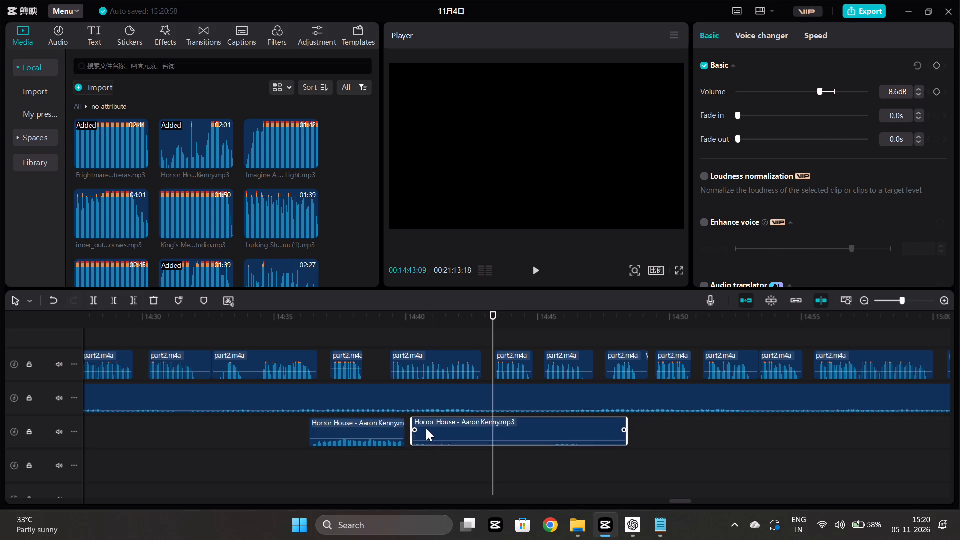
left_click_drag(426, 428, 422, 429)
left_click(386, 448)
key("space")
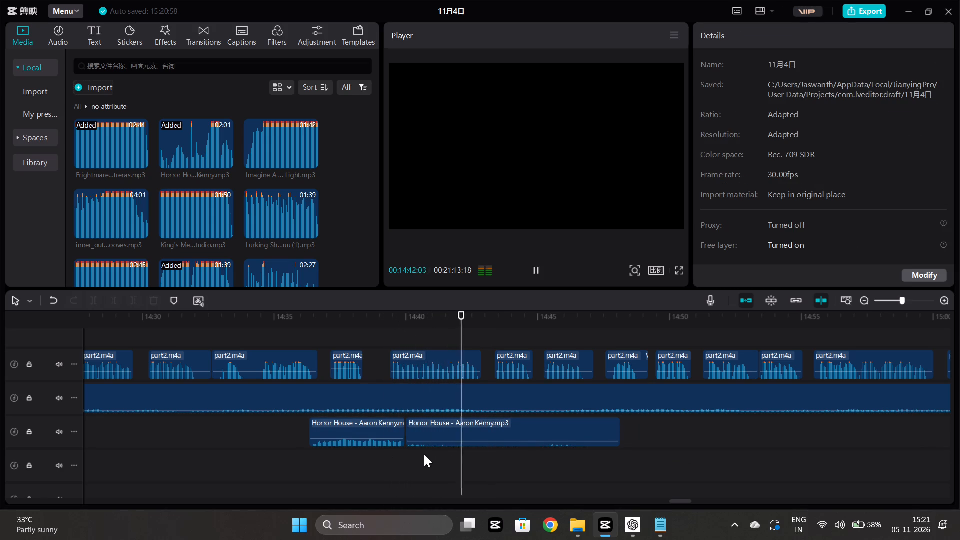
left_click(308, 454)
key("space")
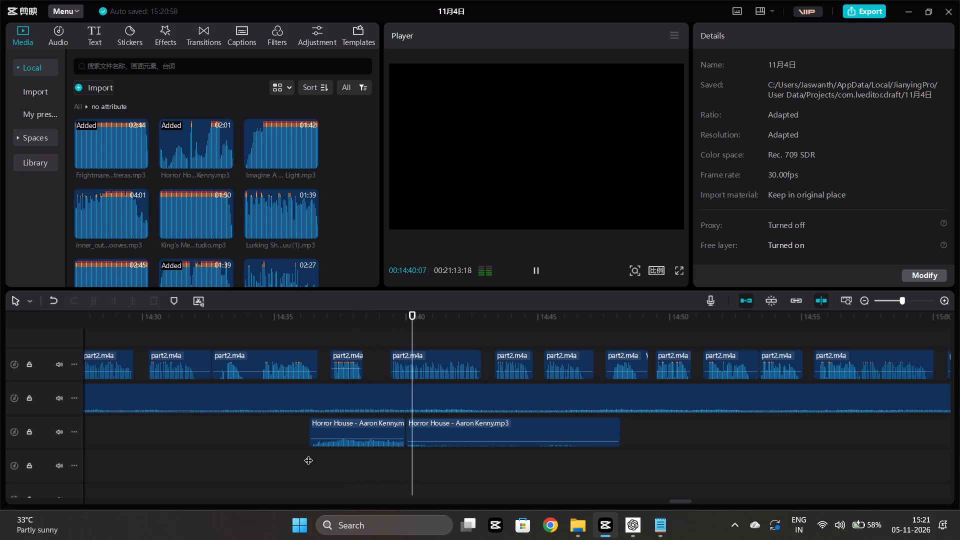
Delete the second Horror House section.
left_click(448, 440)
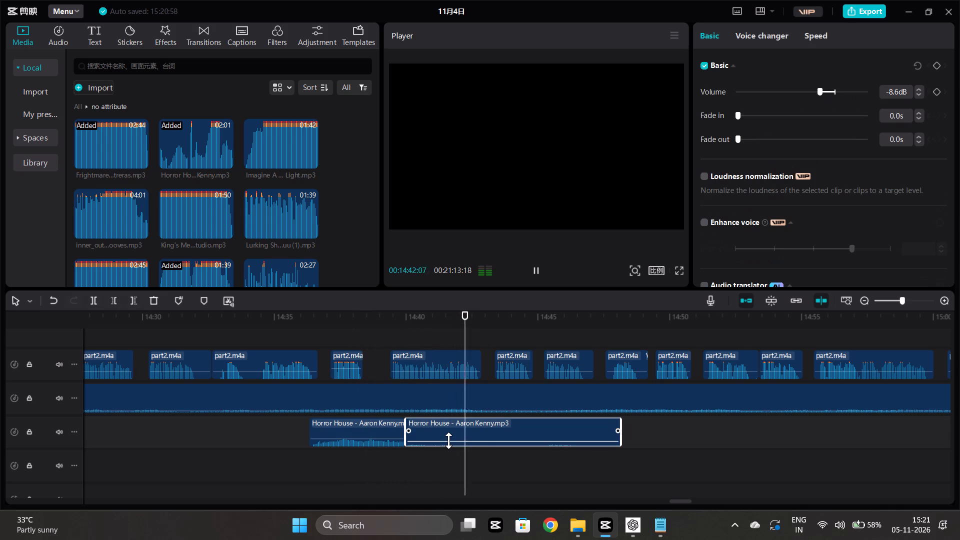
key("Delete")
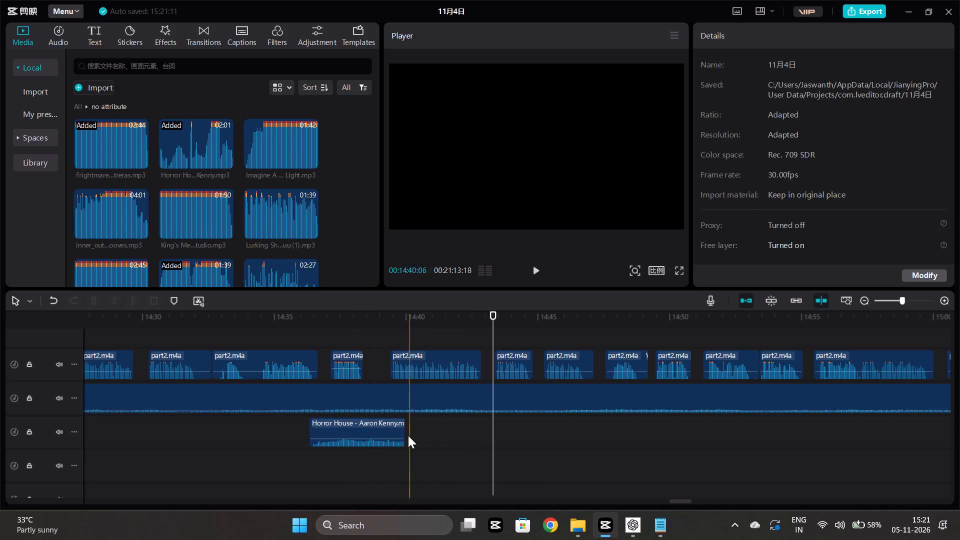
Select the remaining Horror House clip that starts at about 14:36.
left_click(403, 432)
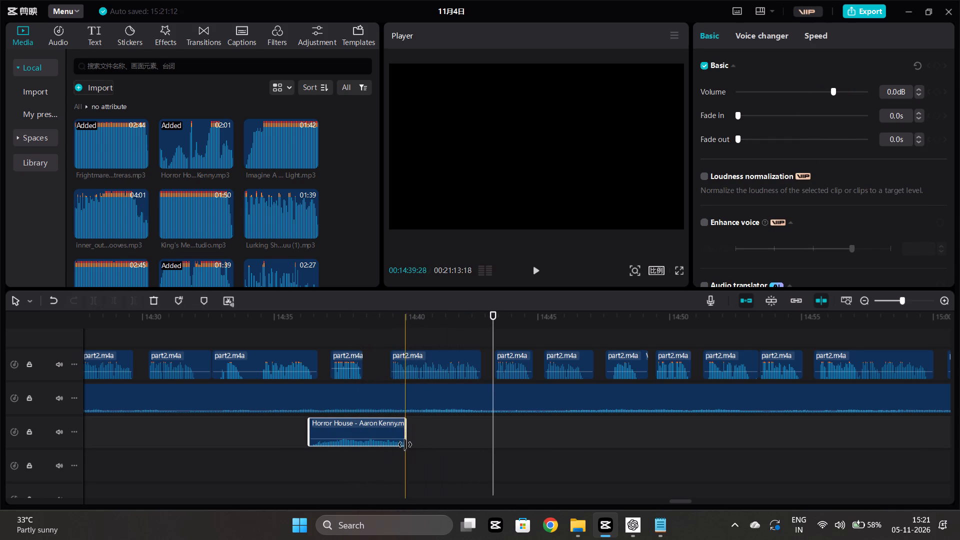